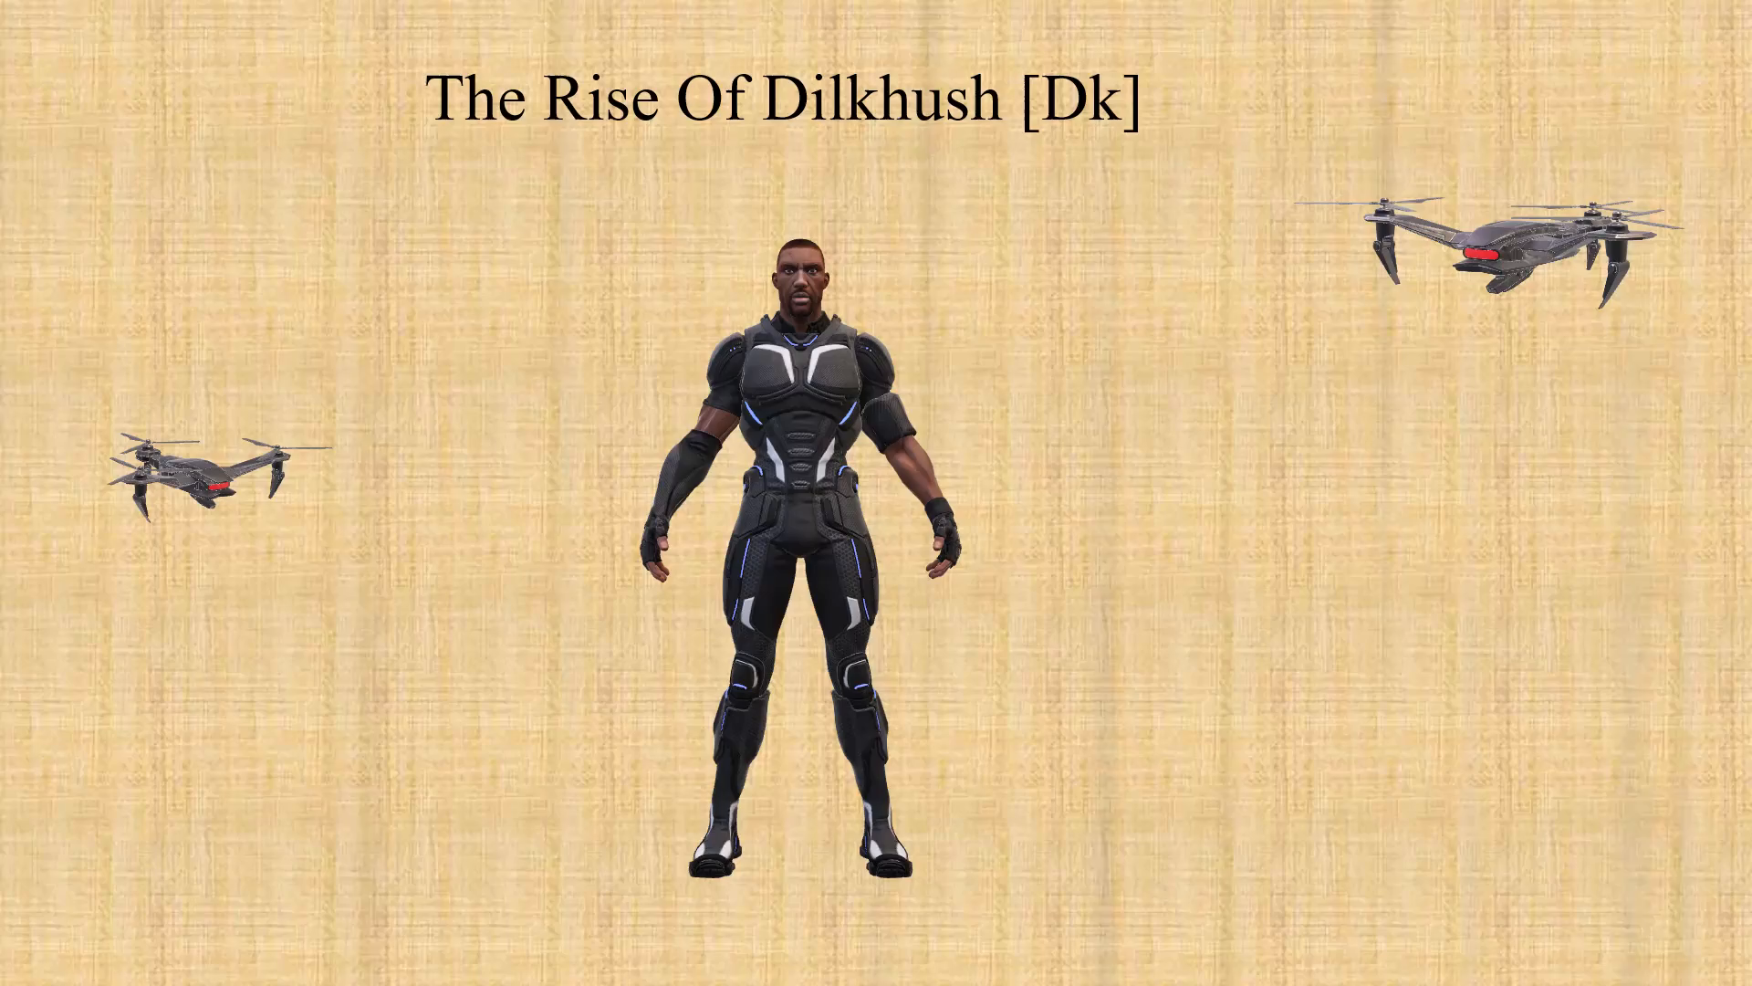
# Play the slide show through the title slide and the Dilkhush Rebellion slide, running all their animations.
pyautogui.click(1387, 623)
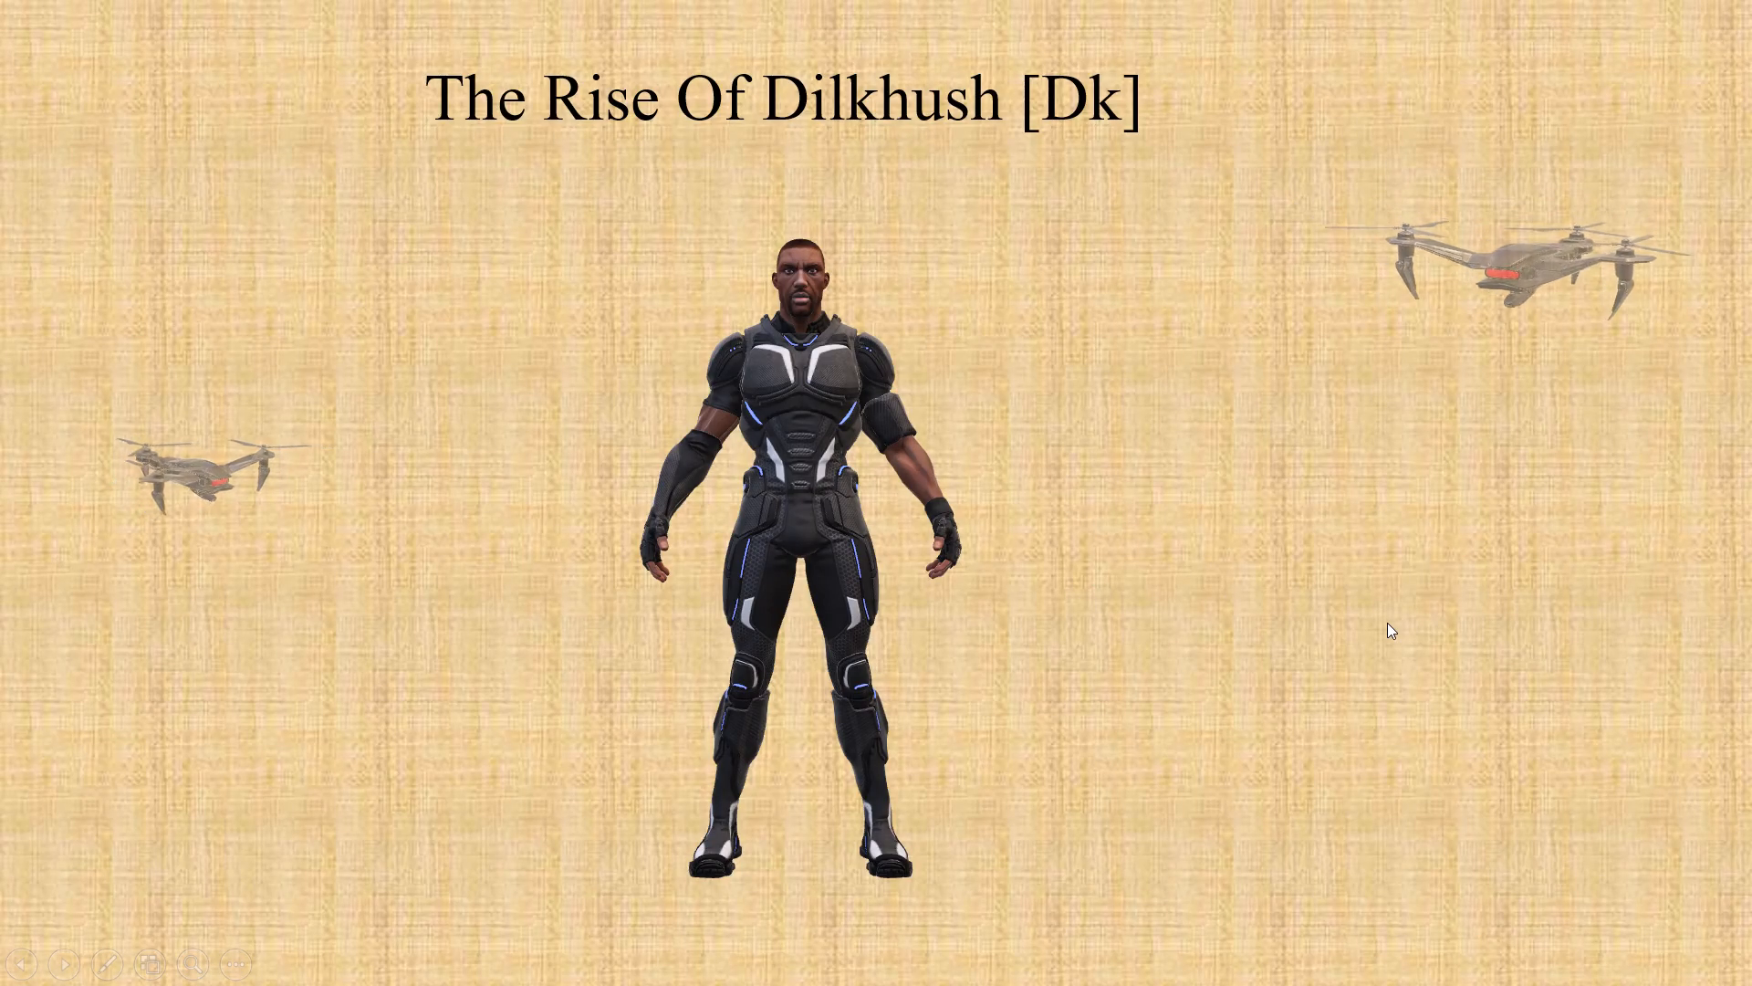
pyautogui.click(1387, 623)
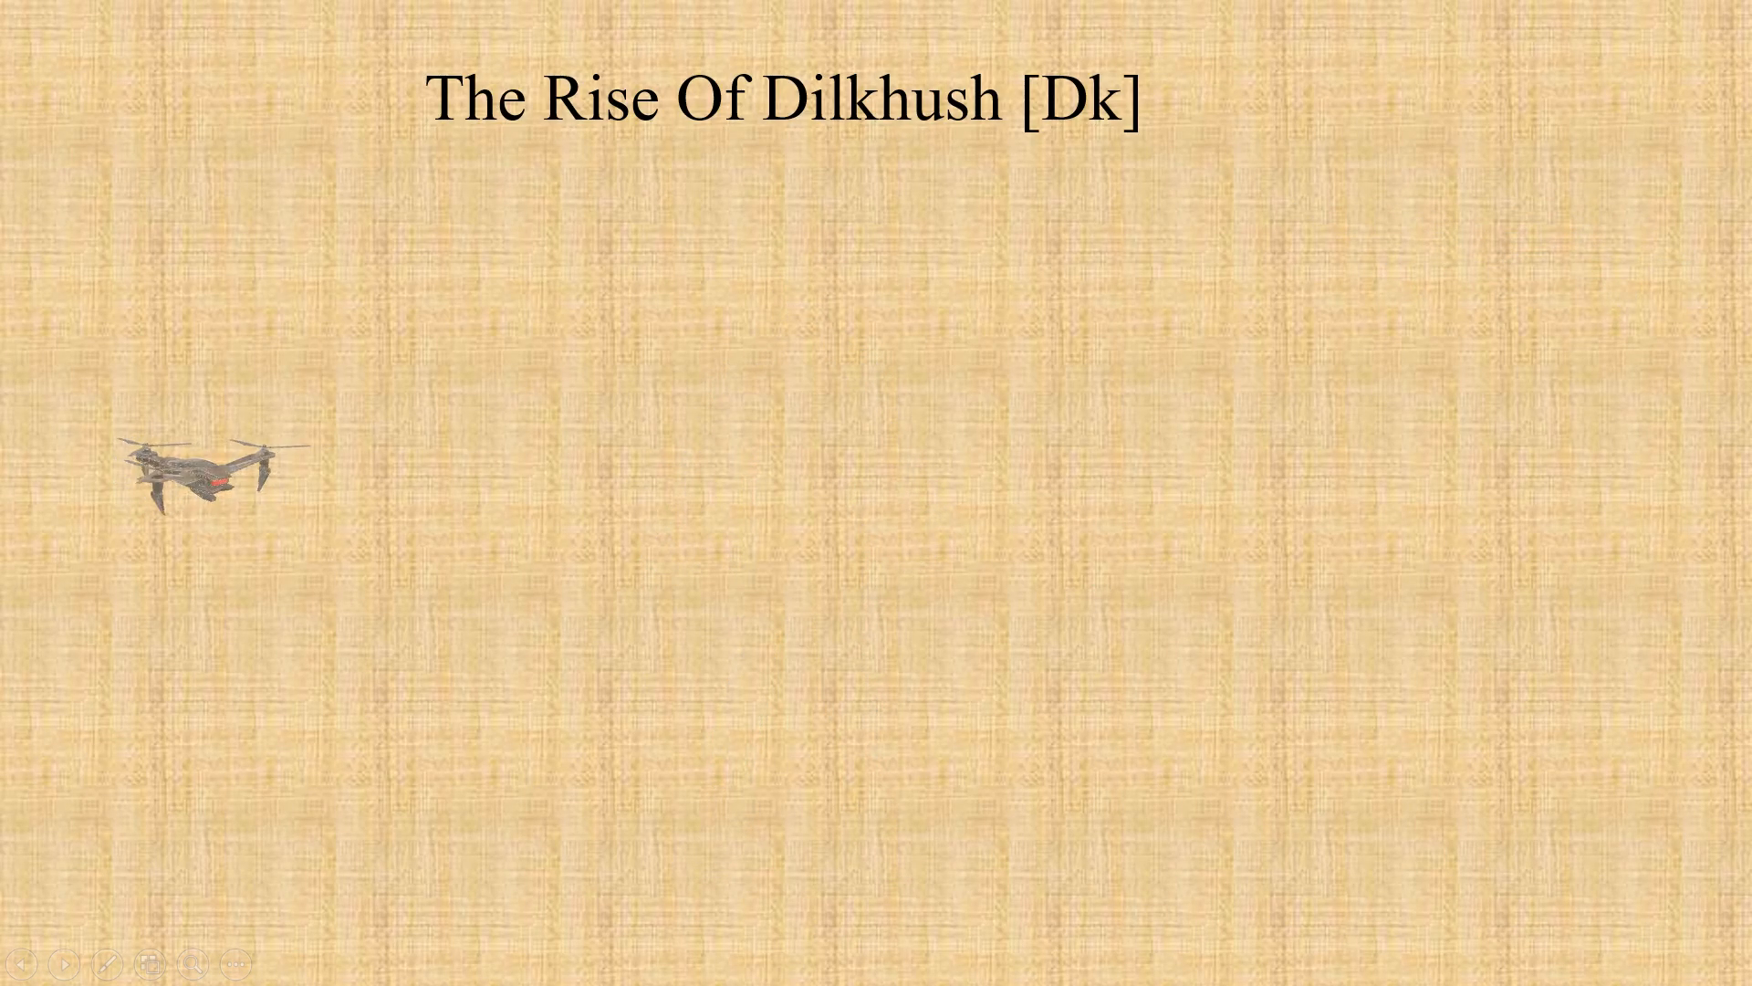
pyautogui.click(1387, 623)
pyautogui.click(1387, 623)
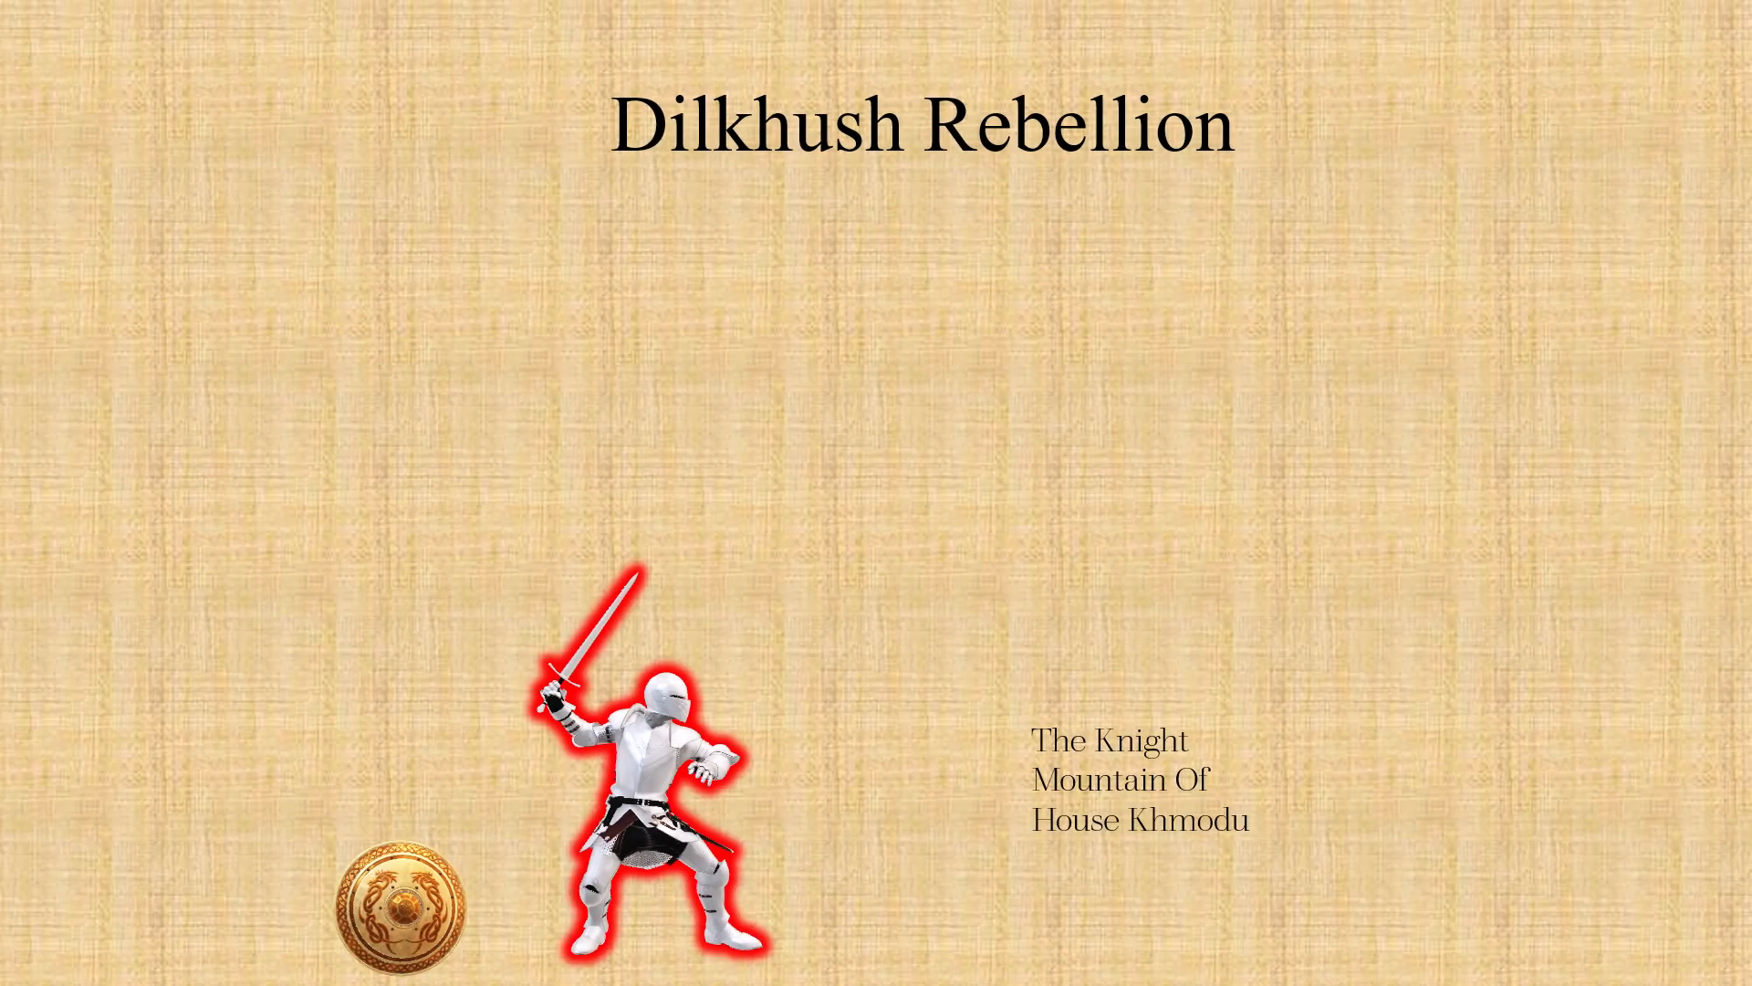
pyautogui.click(1387, 623)
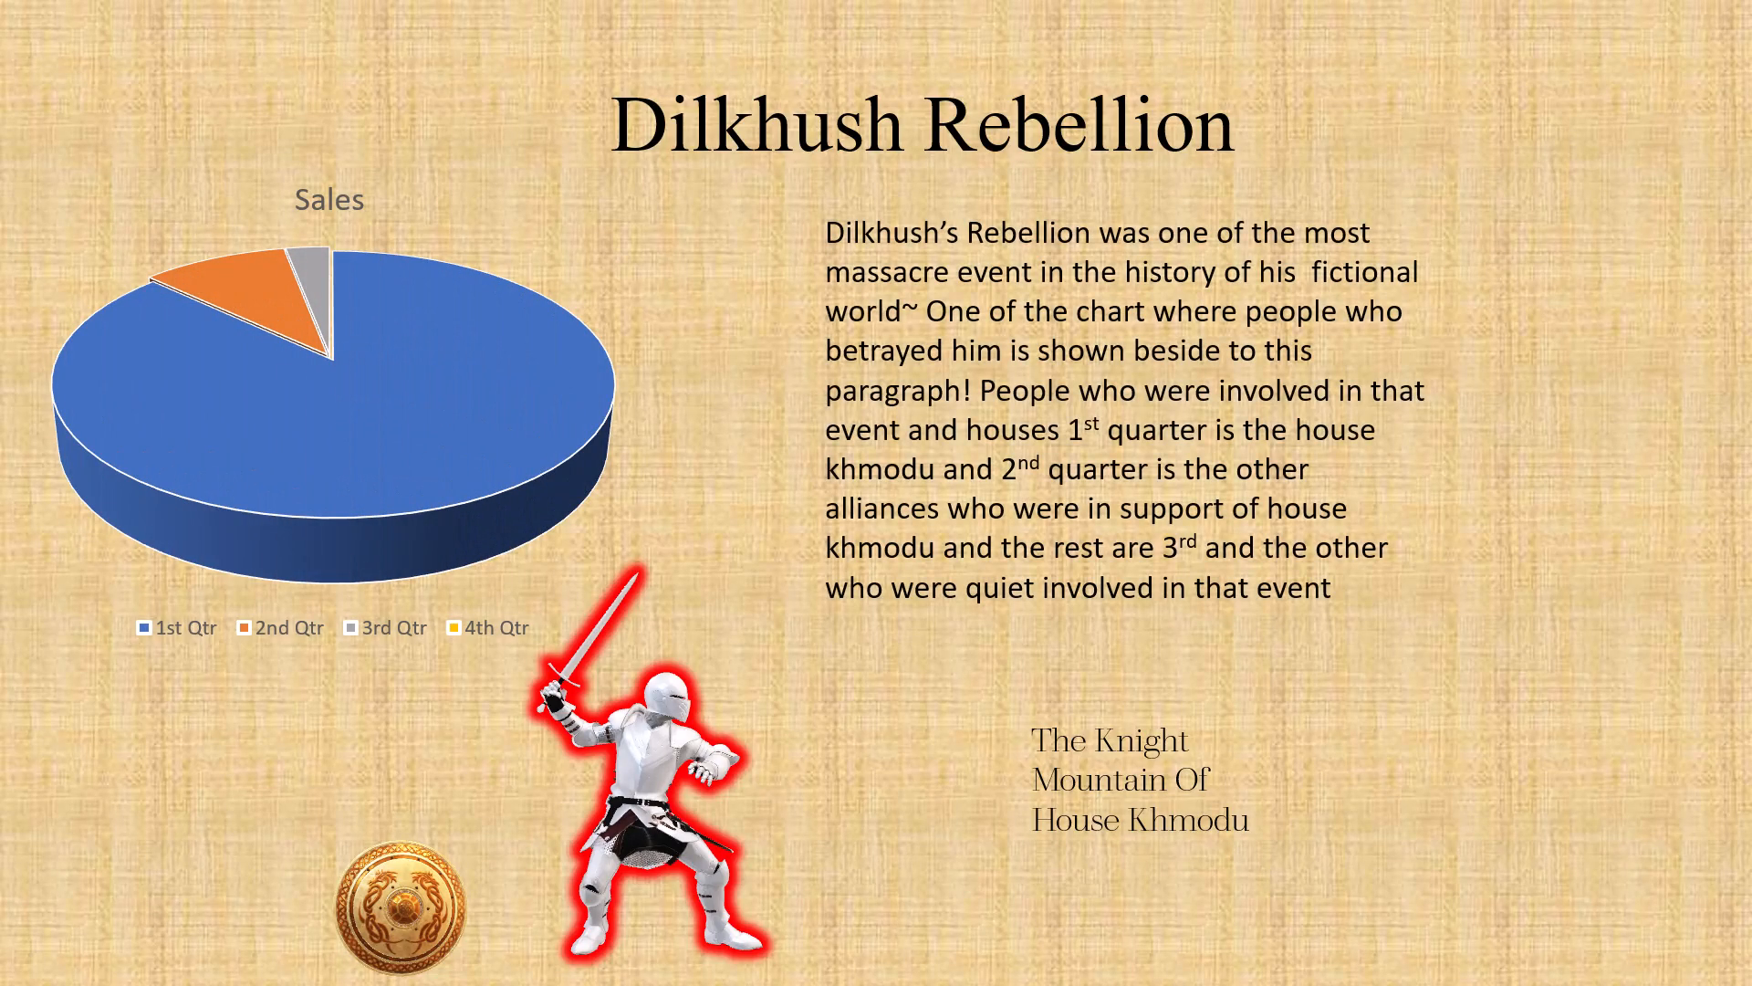
pyautogui.click(1387, 623)
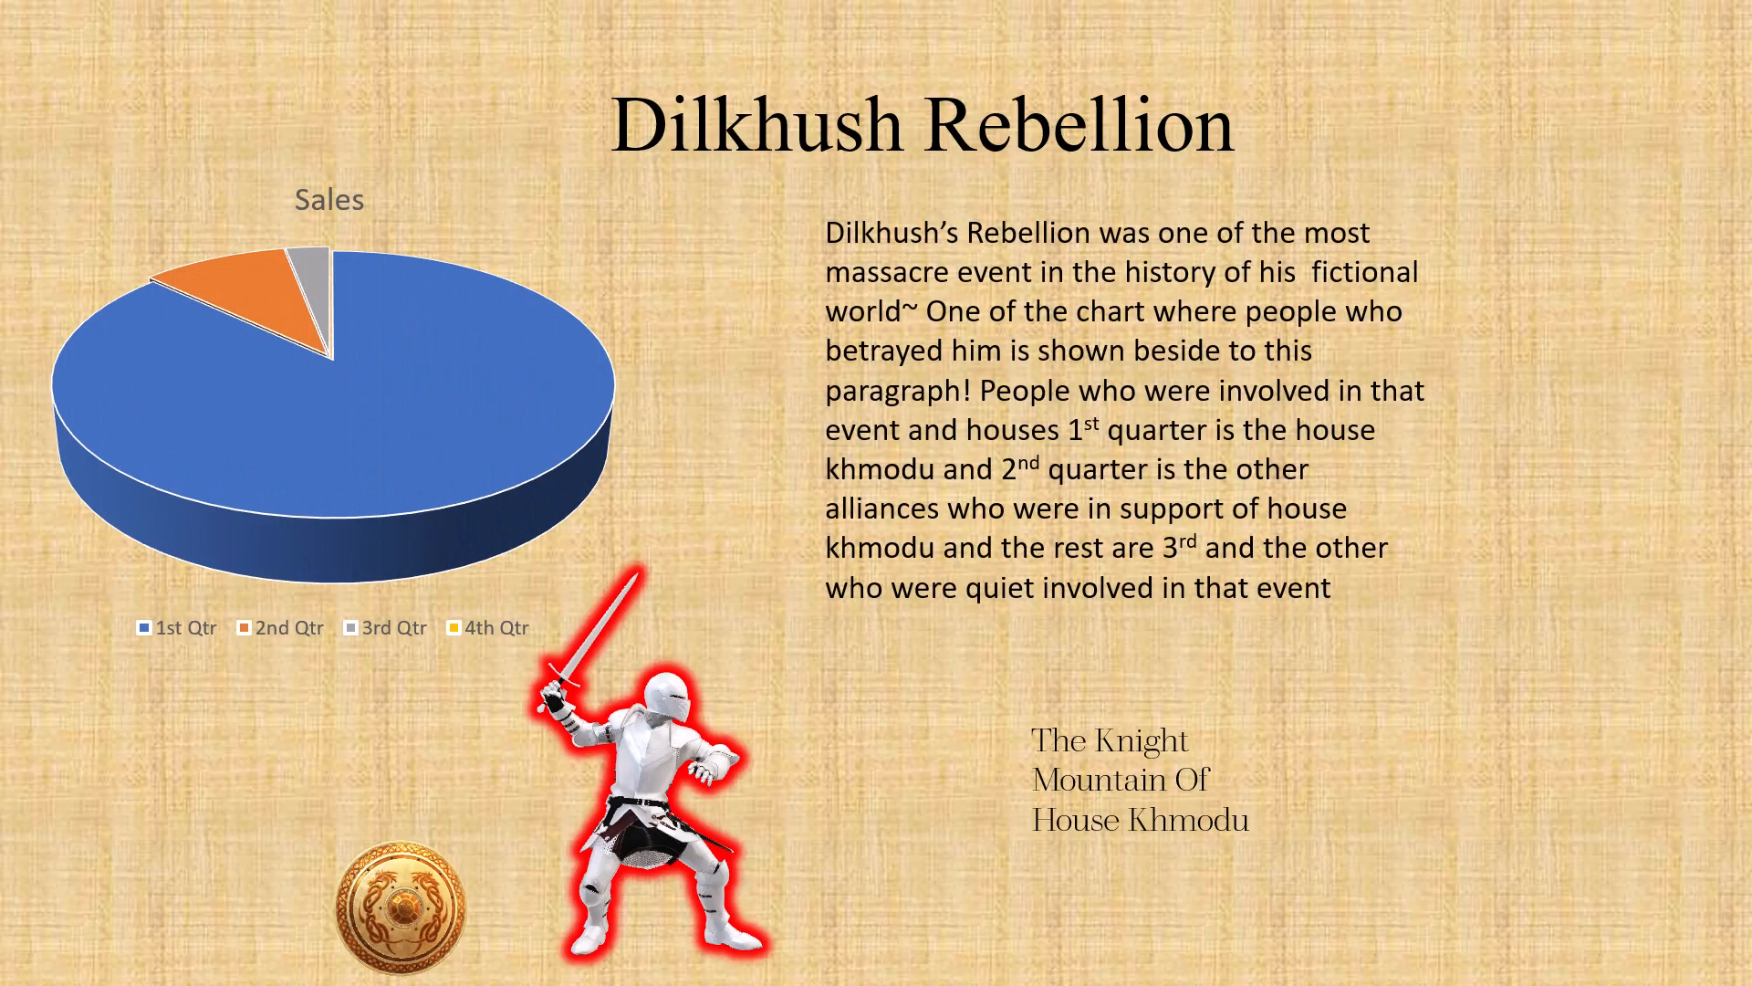
pyautogui.click(1387, 623)
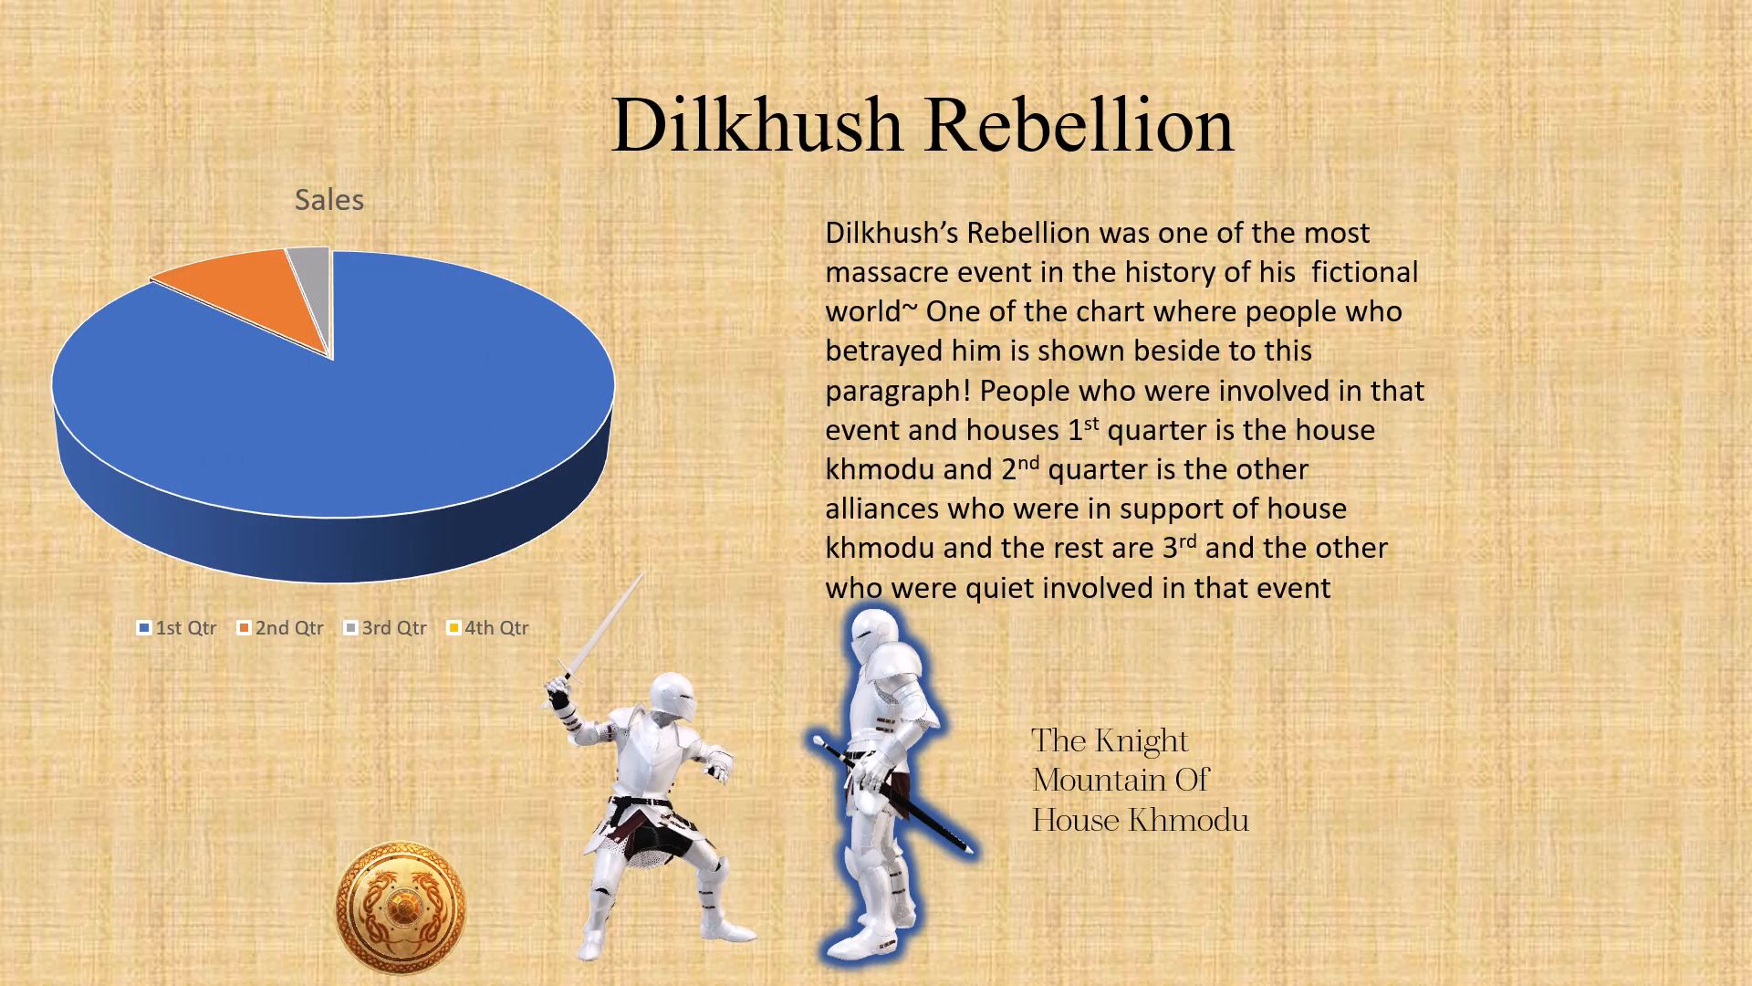
pyautogui.click(1395, 621)
pyautogui.click(1395, 621)
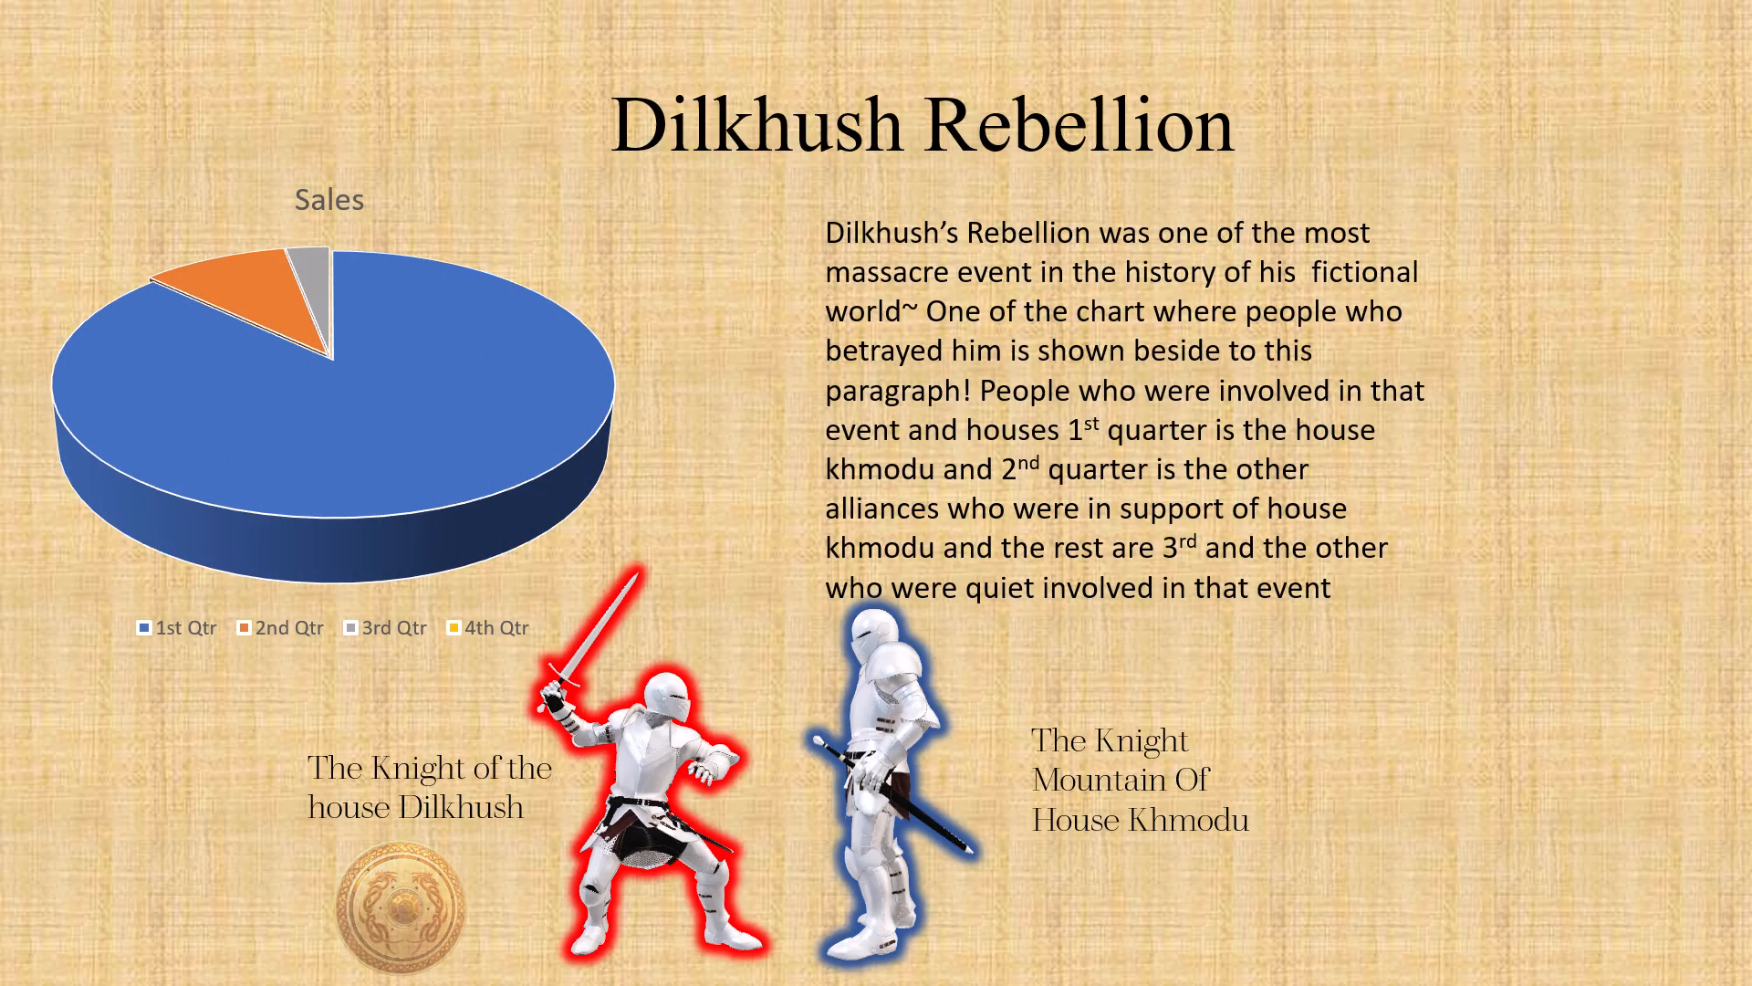
pyautogui.click(1395, 621)
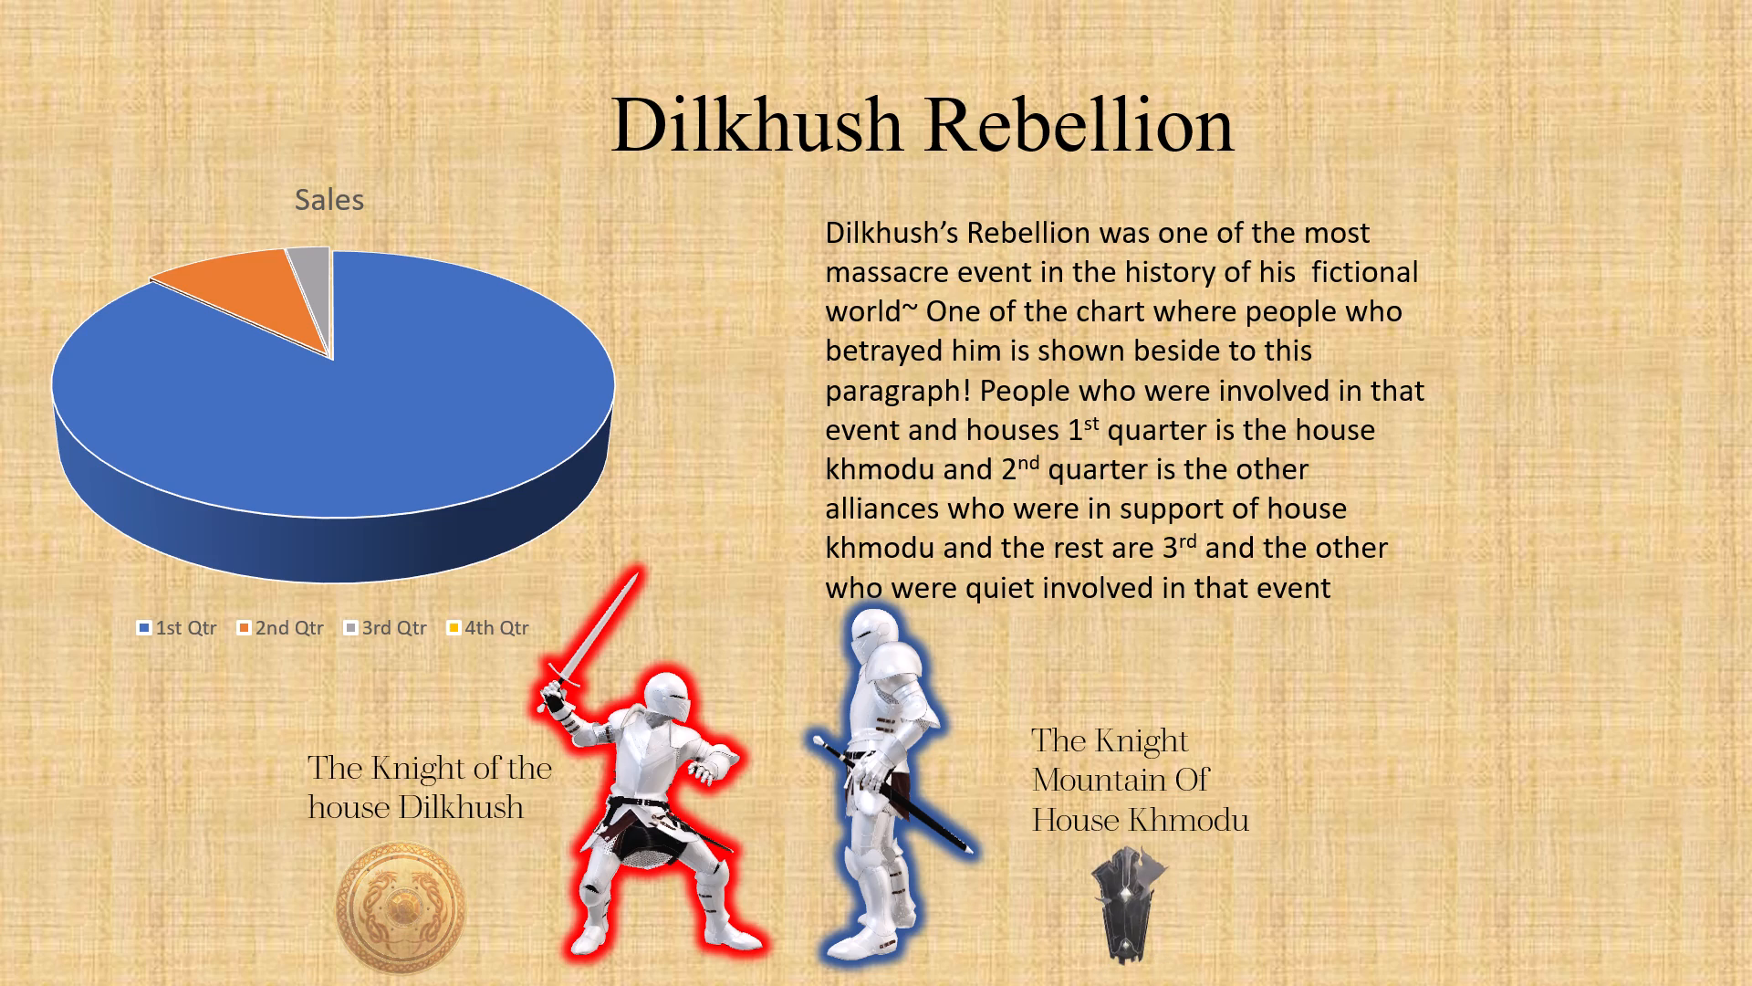
pyautogui.click(1395, 621)
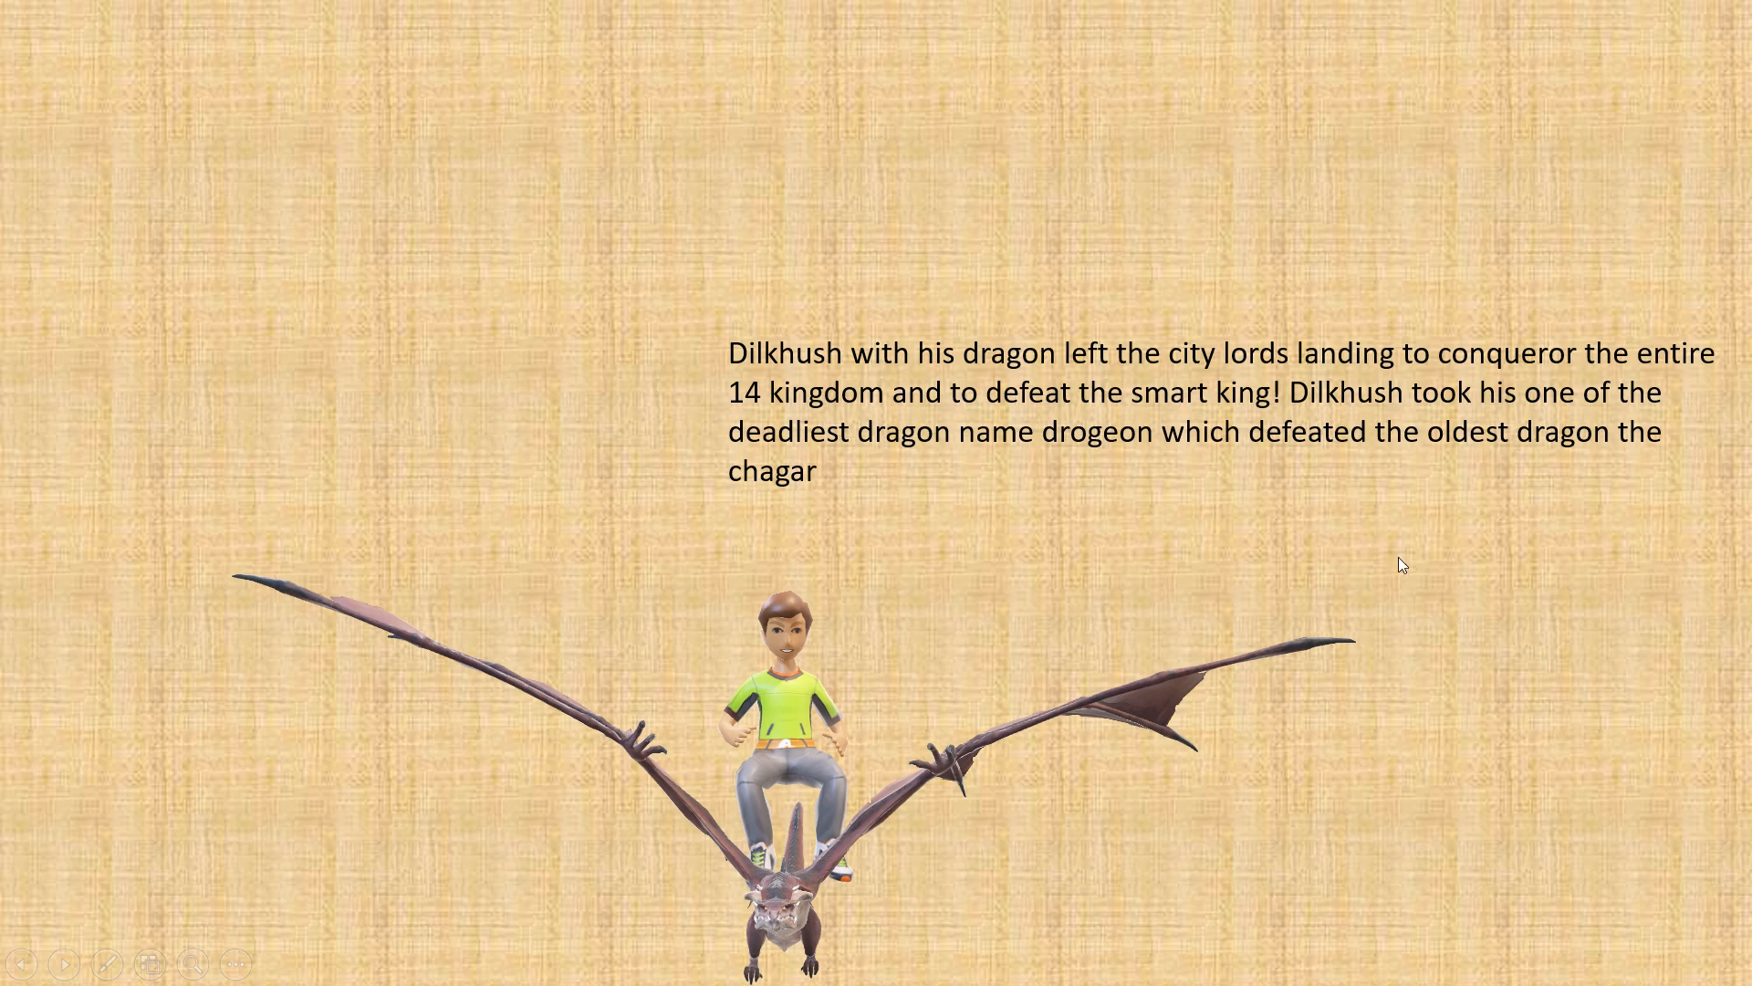
# Advance the slide show through the dragon rider and The Dance Of The Dragons slides.
pyautogui.click(1436, 572)
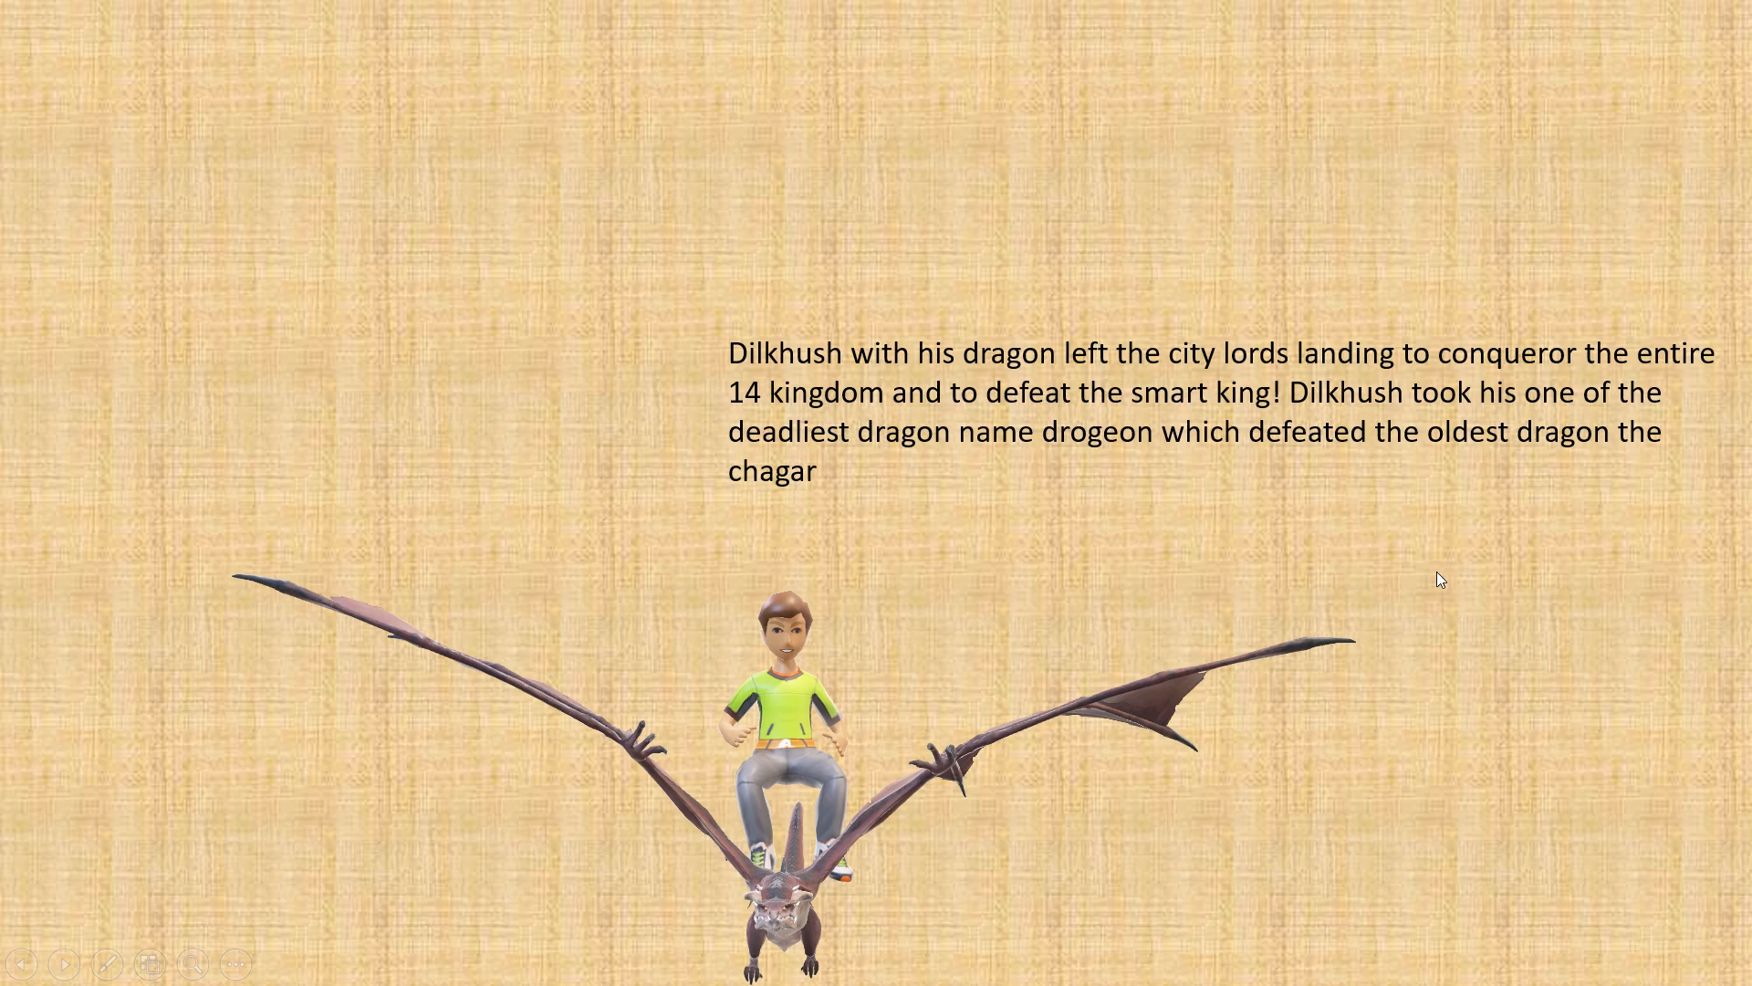
pyautogui.click(1436, 572)
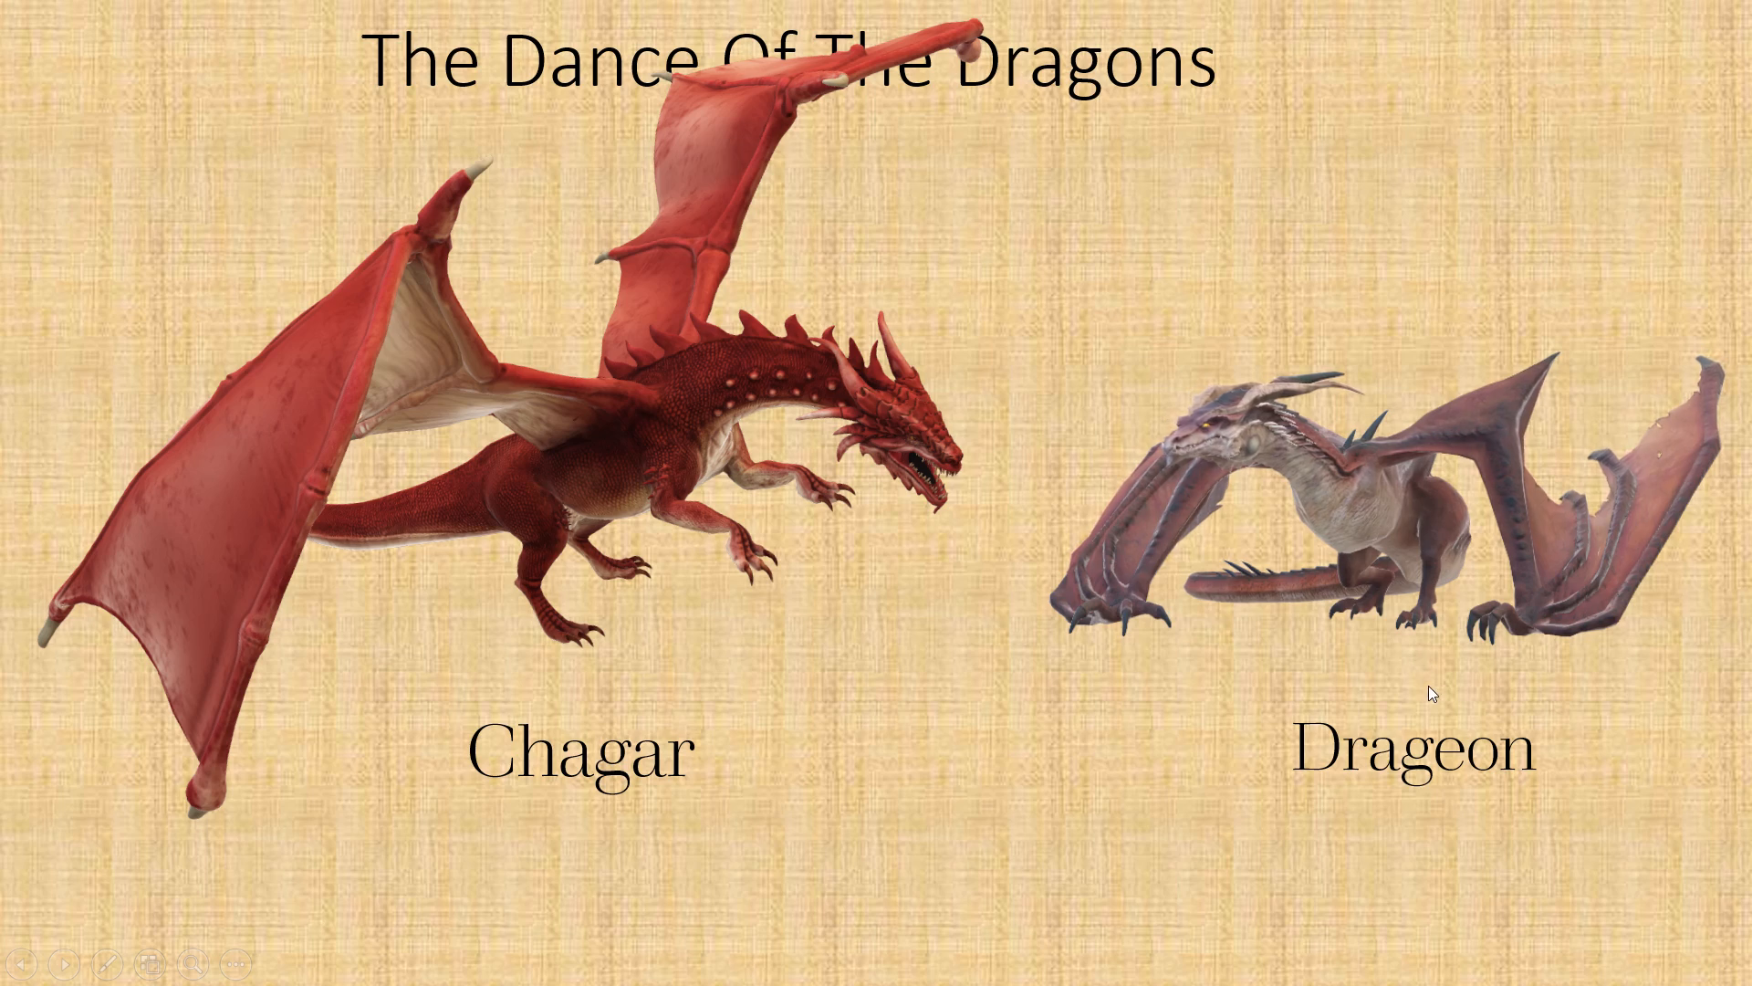
pyautogui.click(1593, 734)
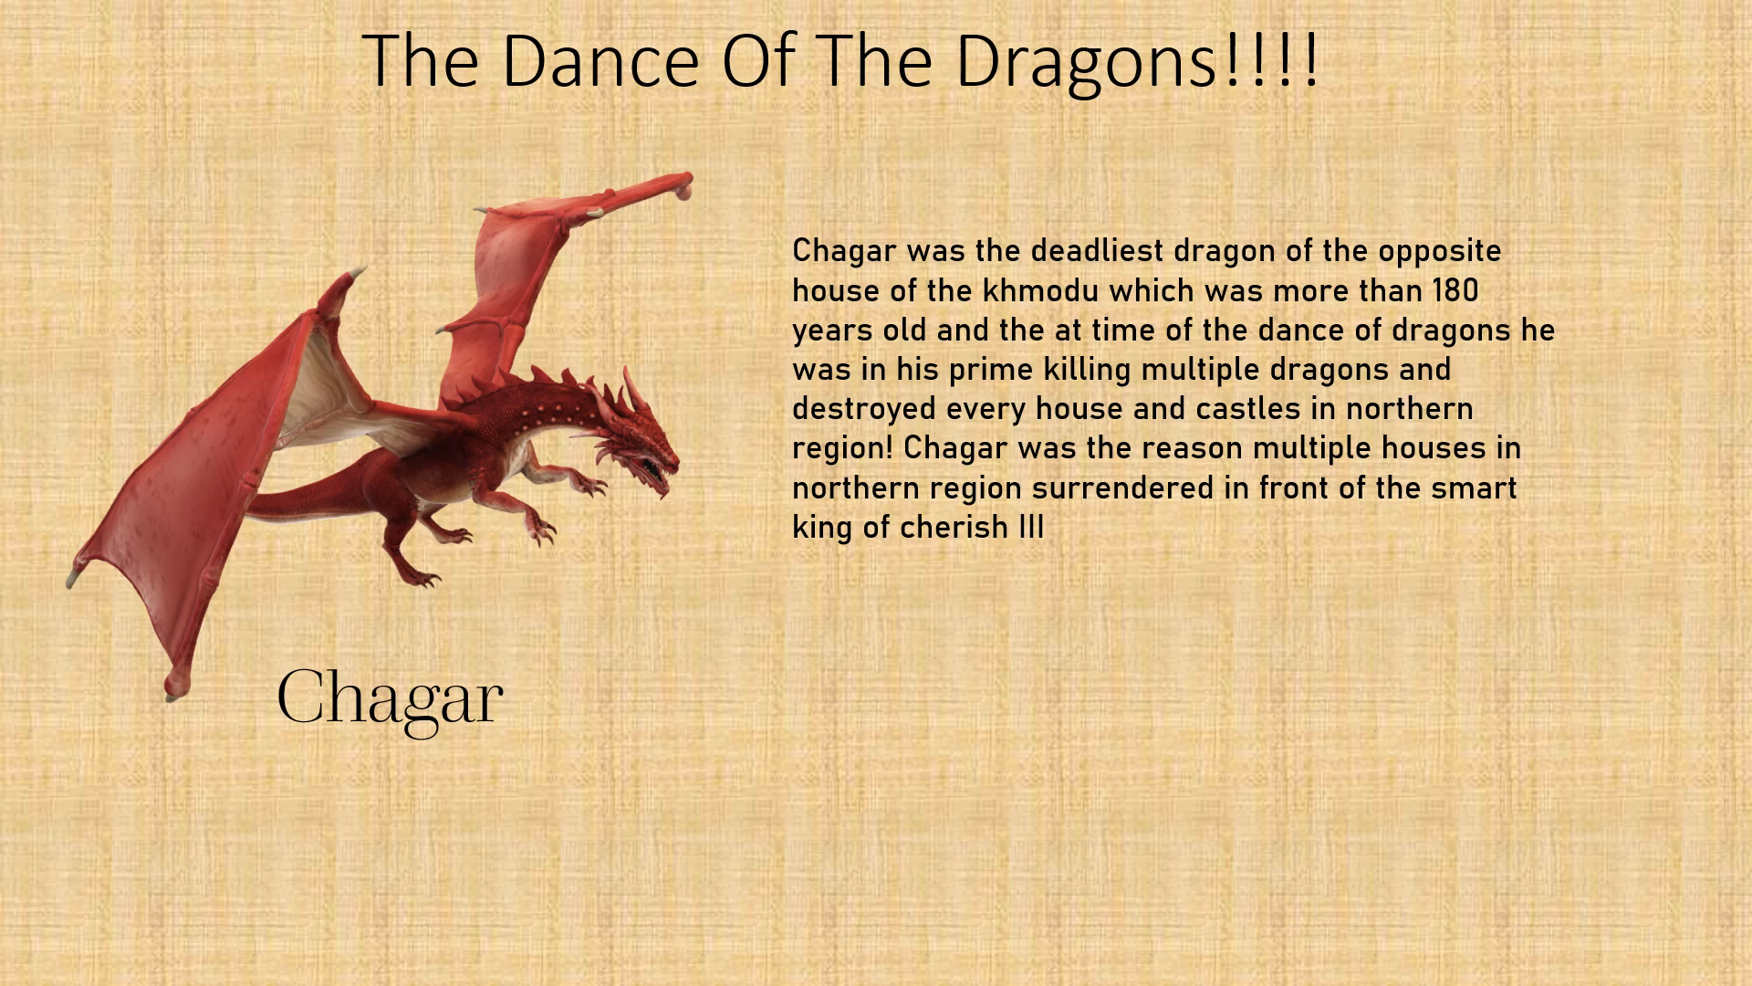
pyautogui.click(1750, 812)
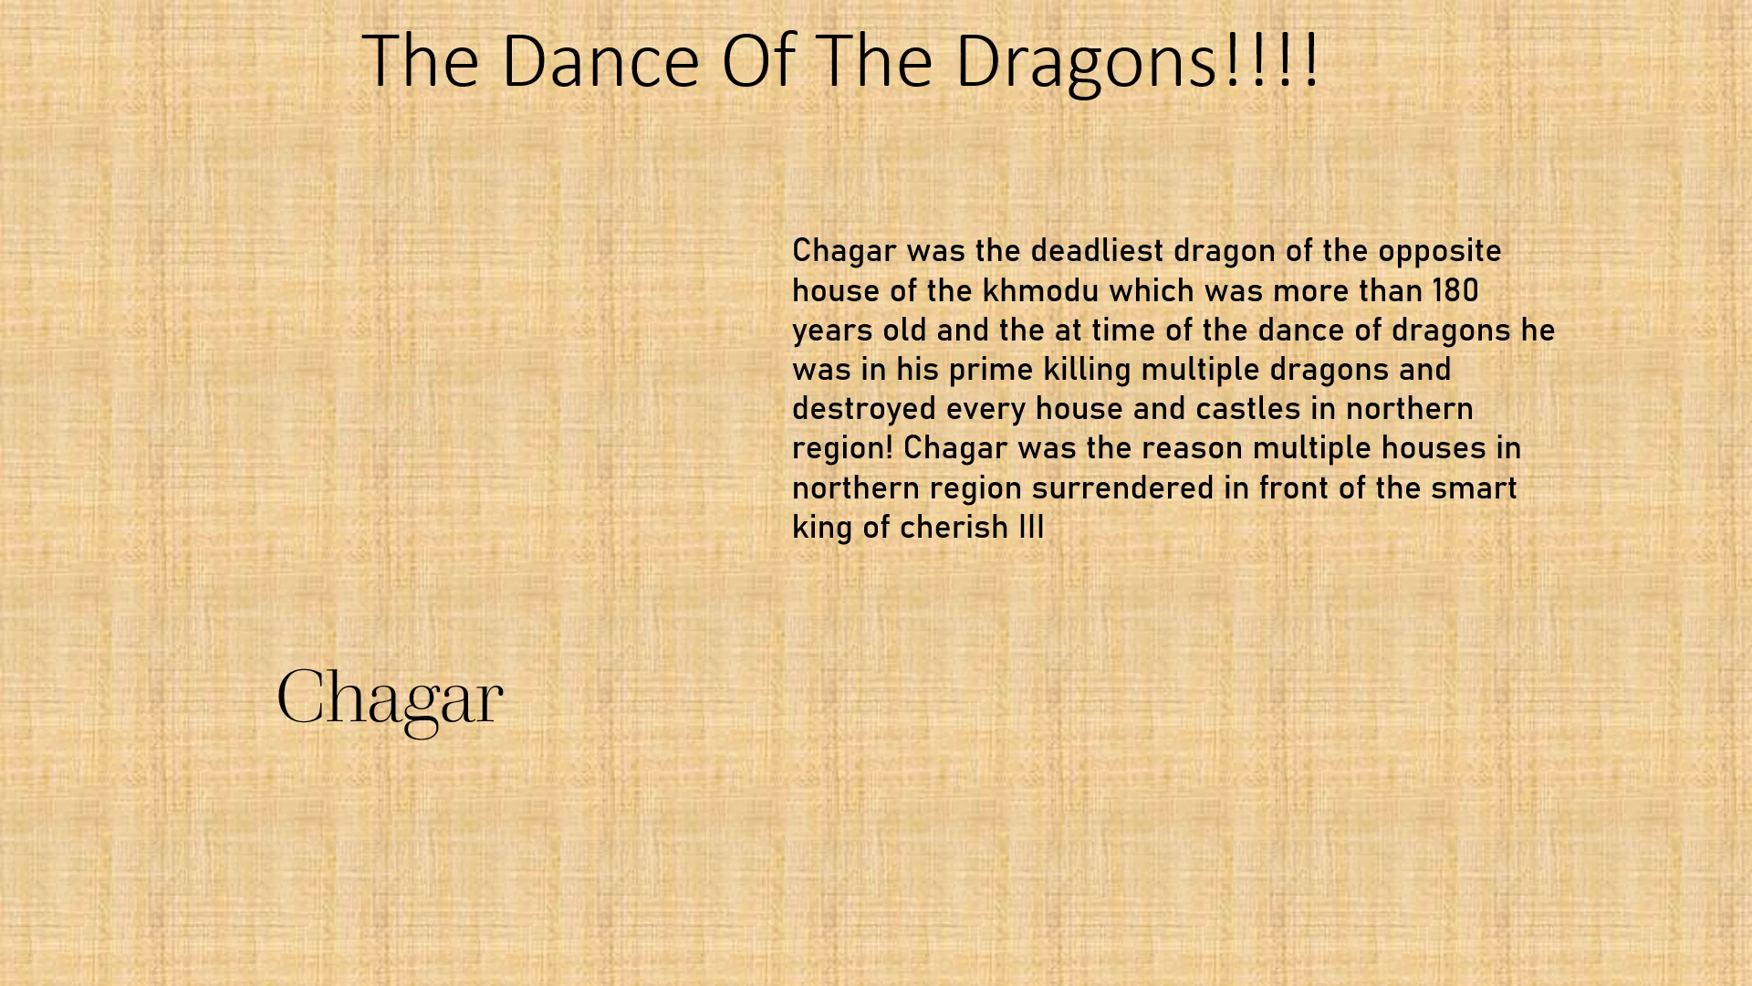
pyautogui.click(1750, 812)
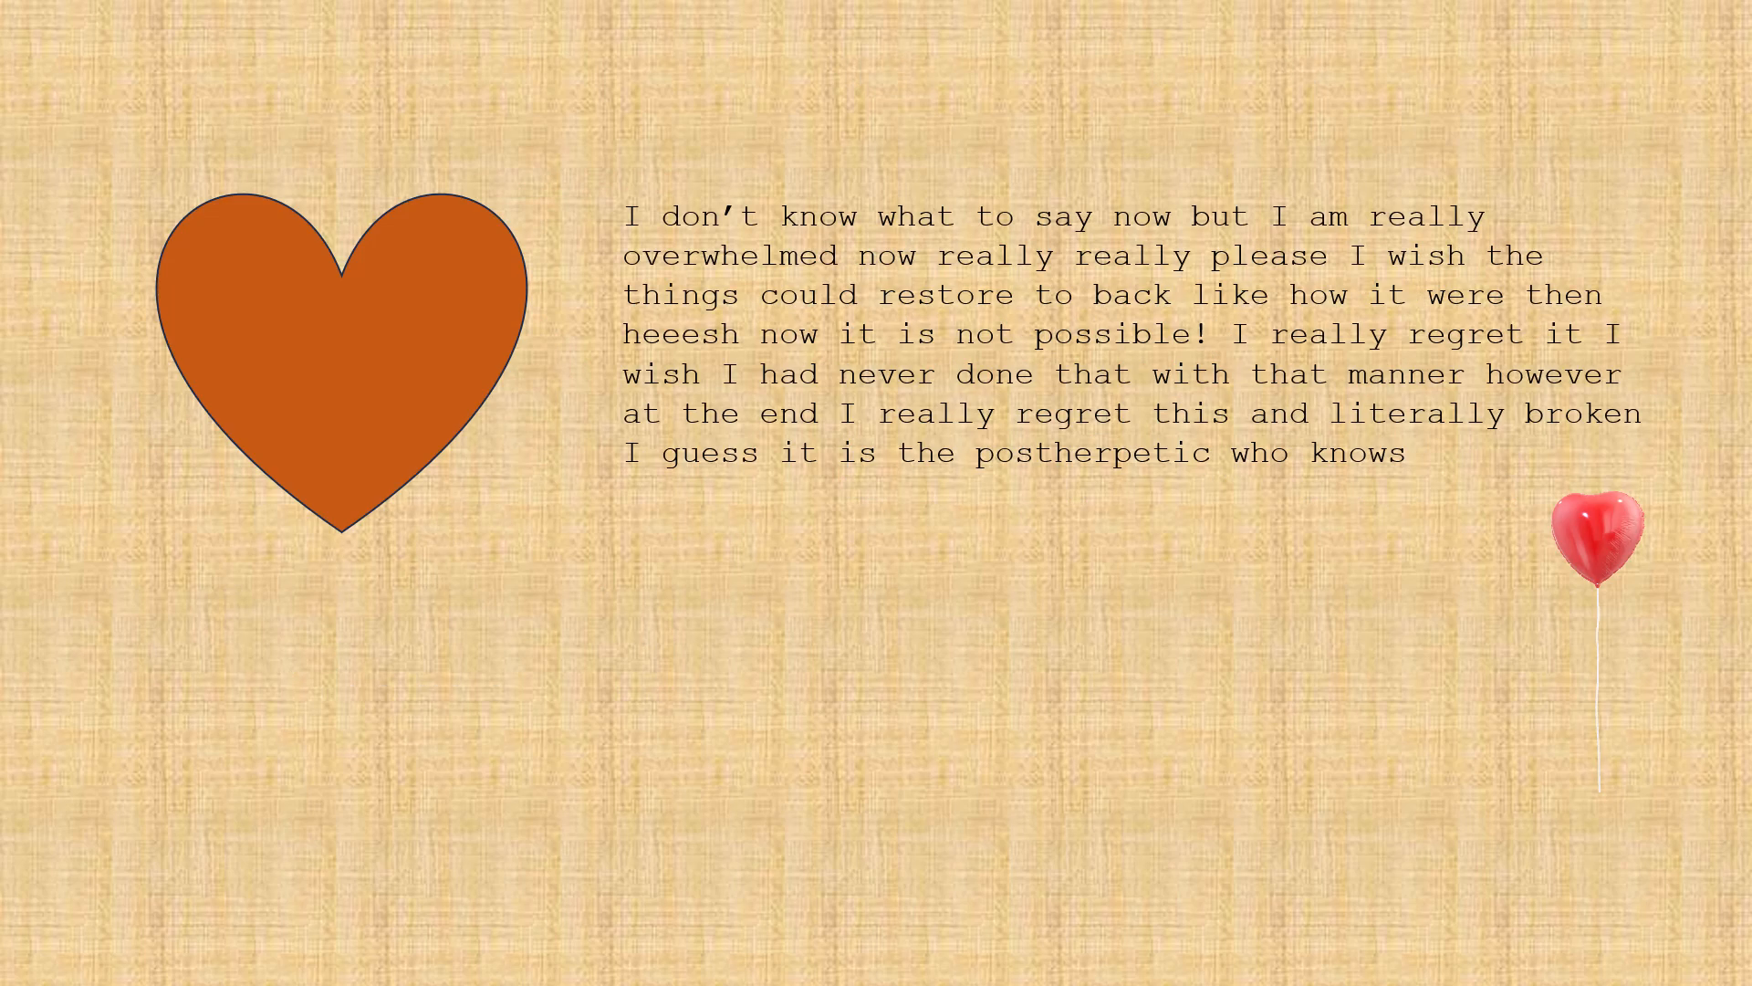
# Play the human heart, lungs and brain slides to the end, exit the show and look over the remaining slide thumbnails.
pyautogui.click(1750, 812)
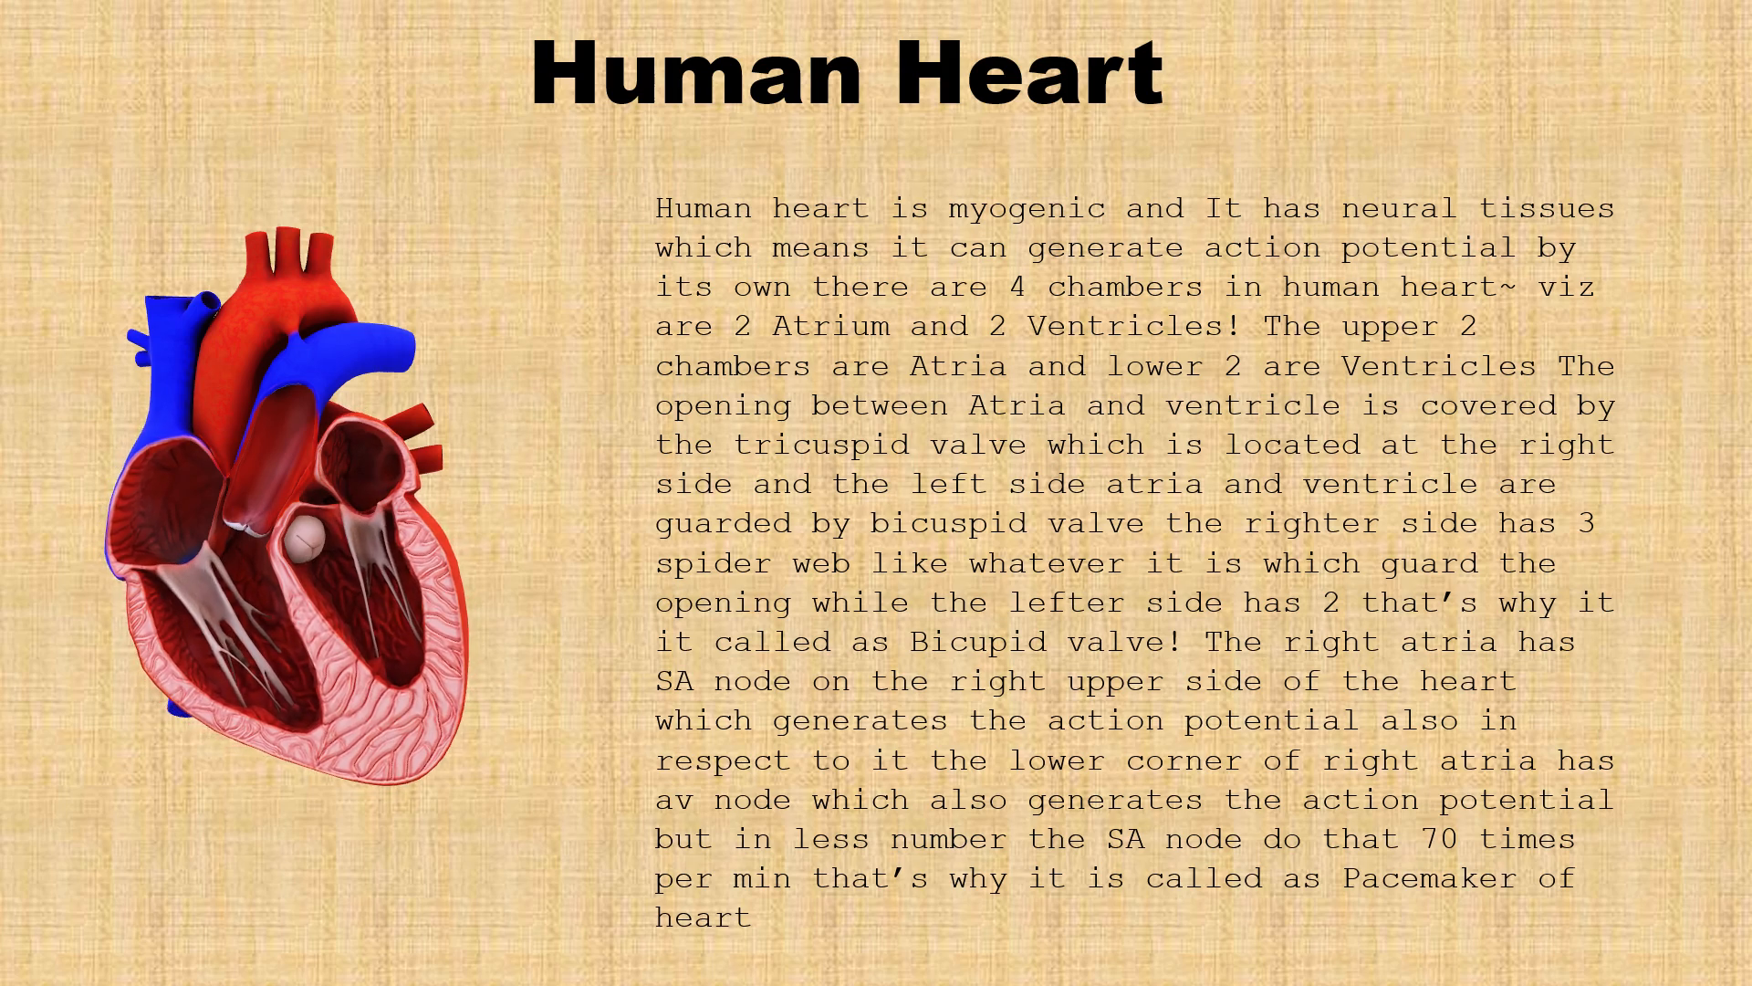
pyautogui.click(1750, 812)
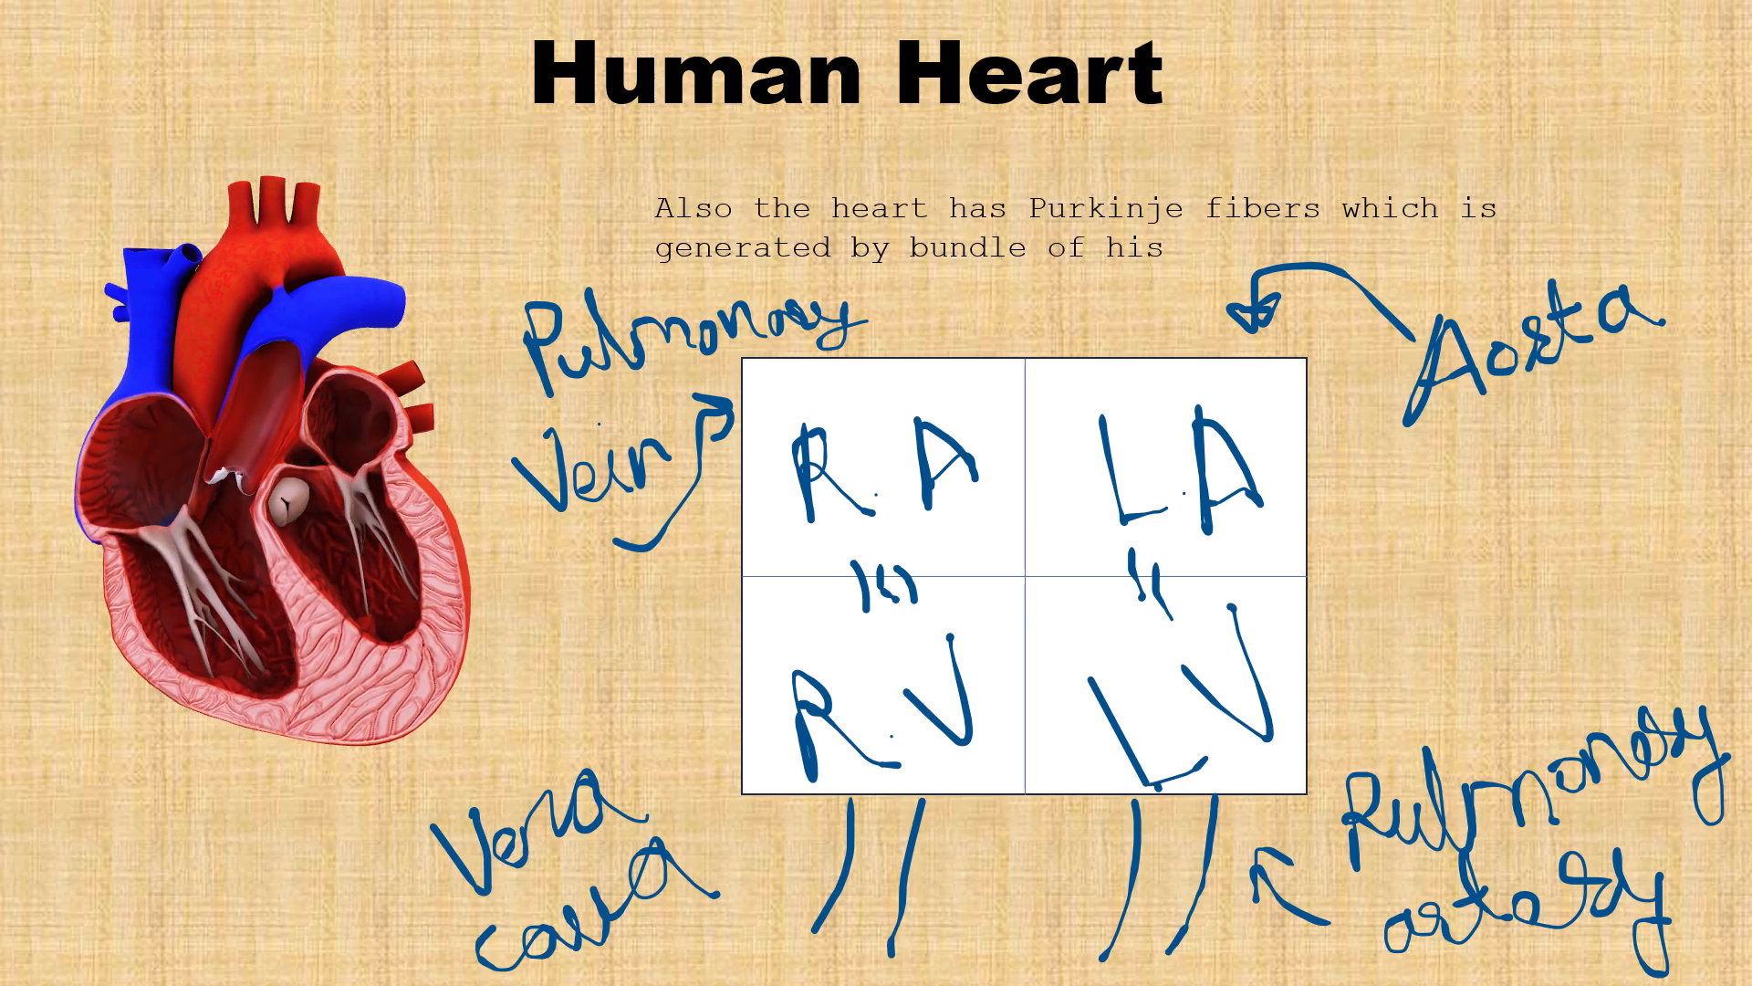
pyautogui.click(1750, 812)
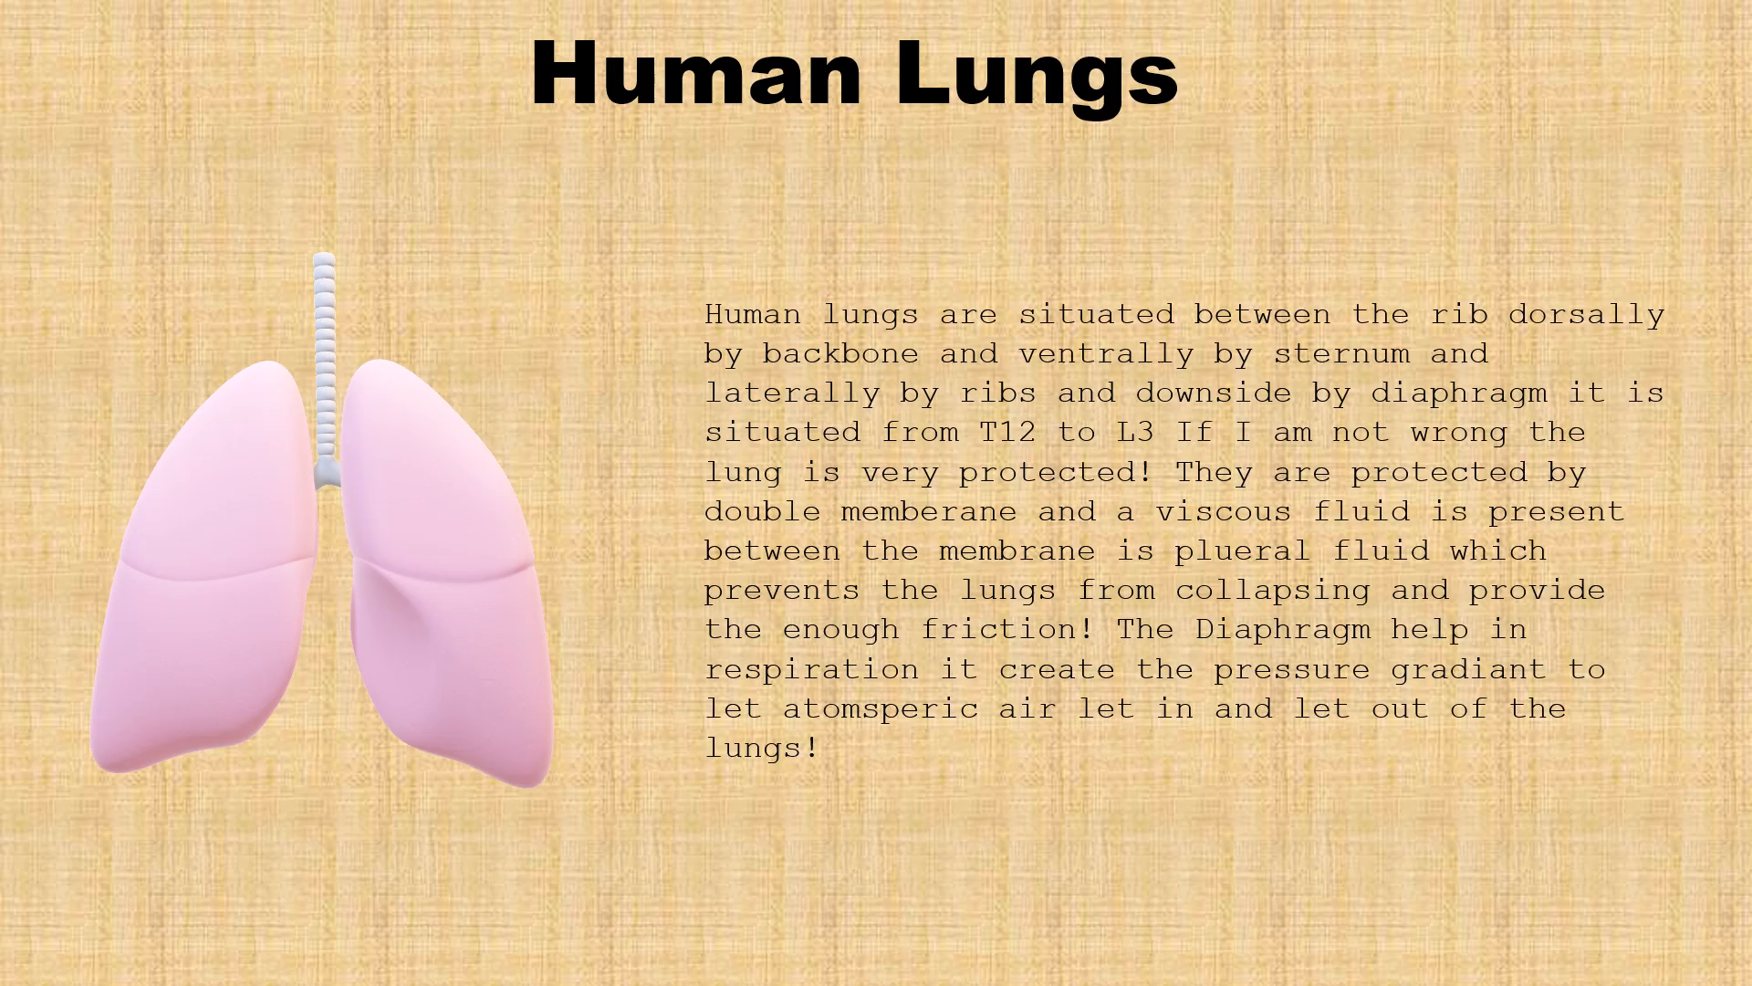
pyautogui.click(1750, 812)
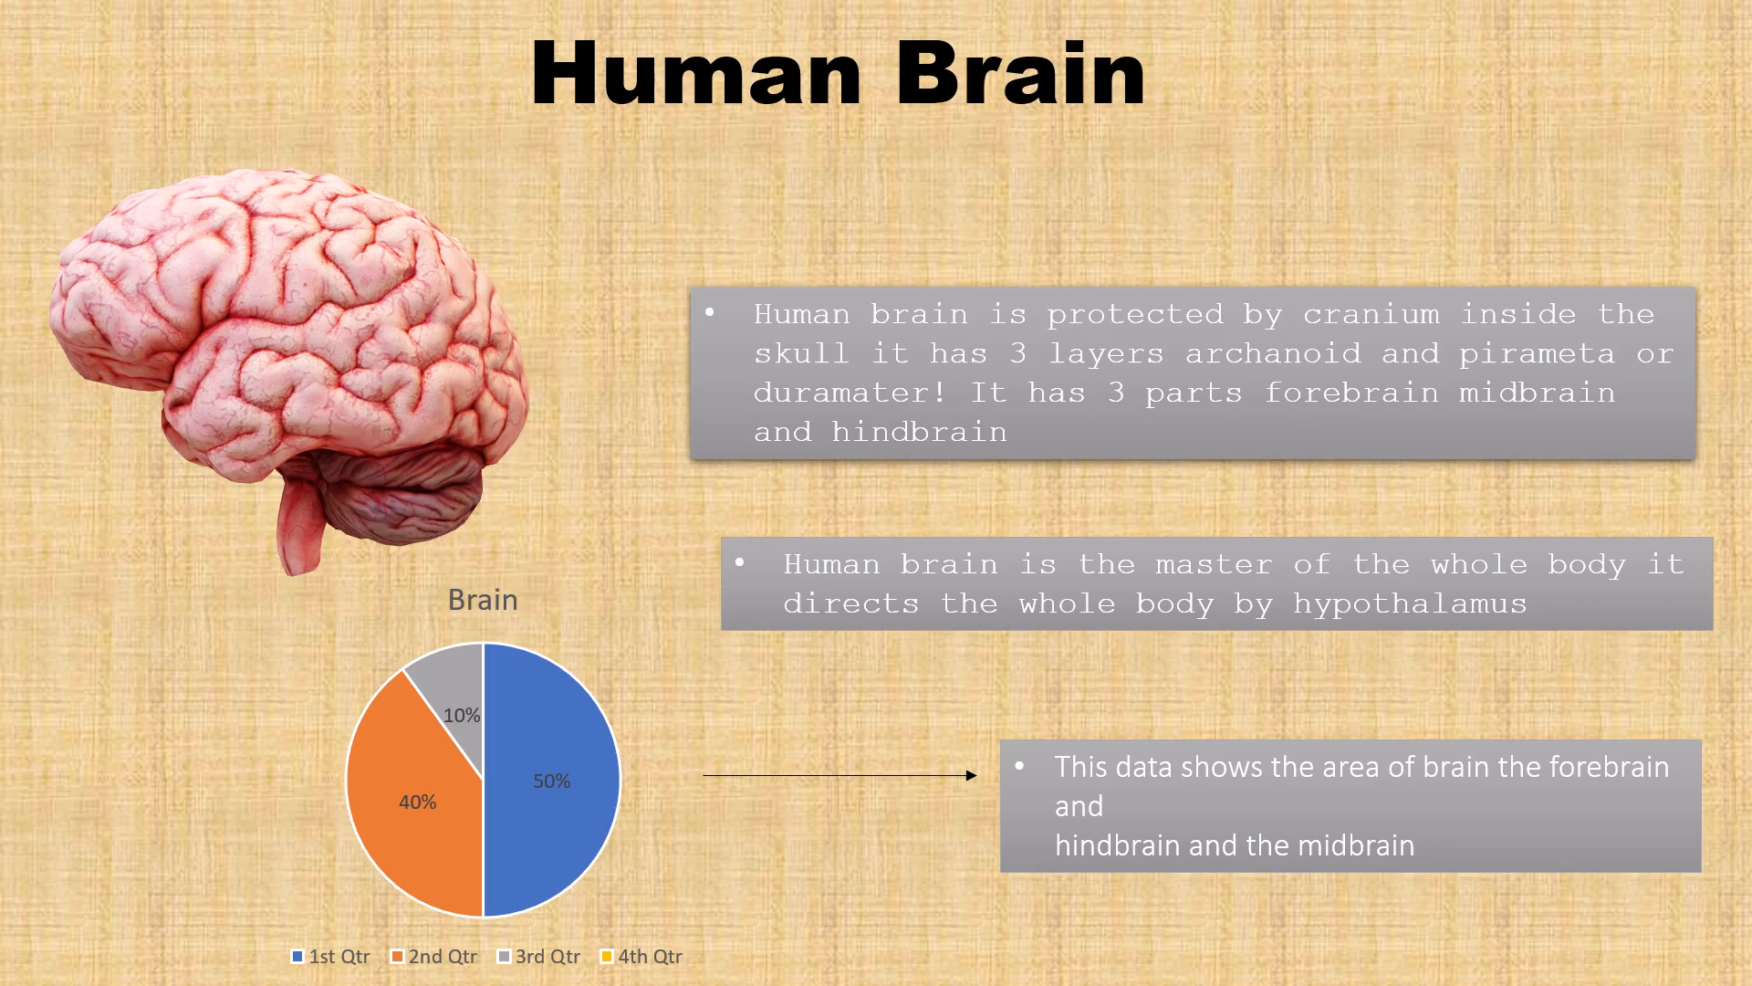
pyautogui.click(1750, 812)
pyautogui.click(1750, 812)
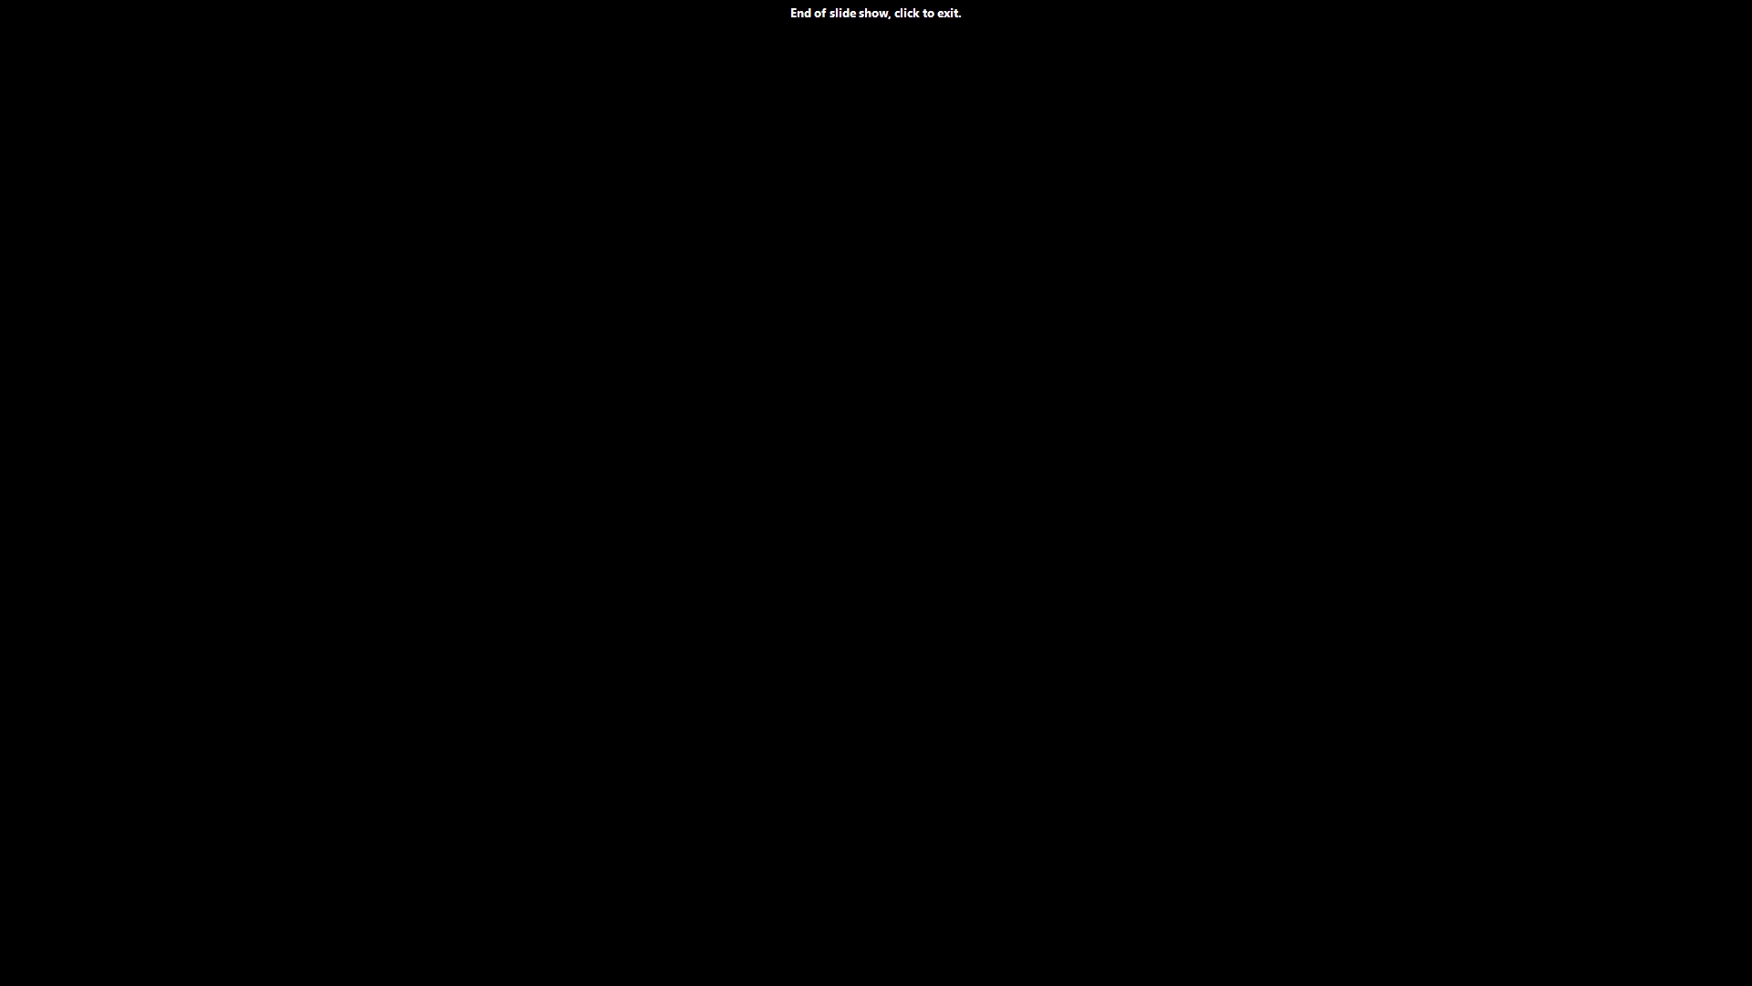
pyautogui.click(101, 493)
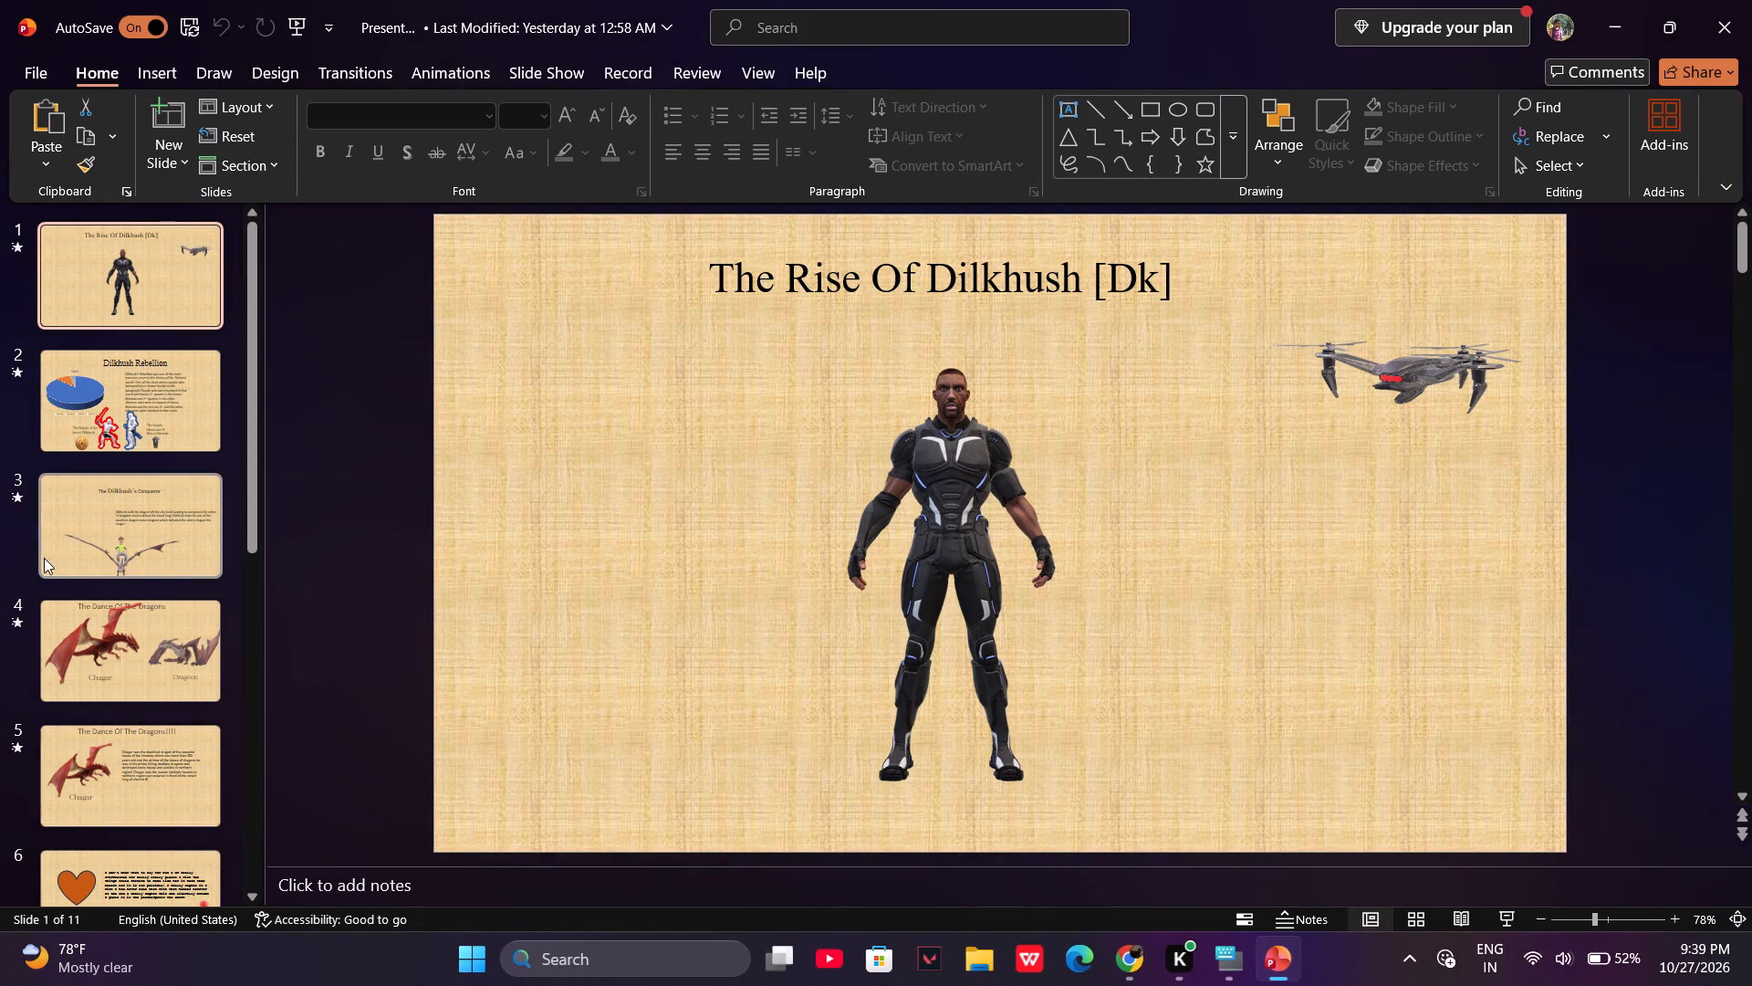
pyautogui.scroll(-5, 84, 800)
pyautogui.scroll(-1, 126, 642)
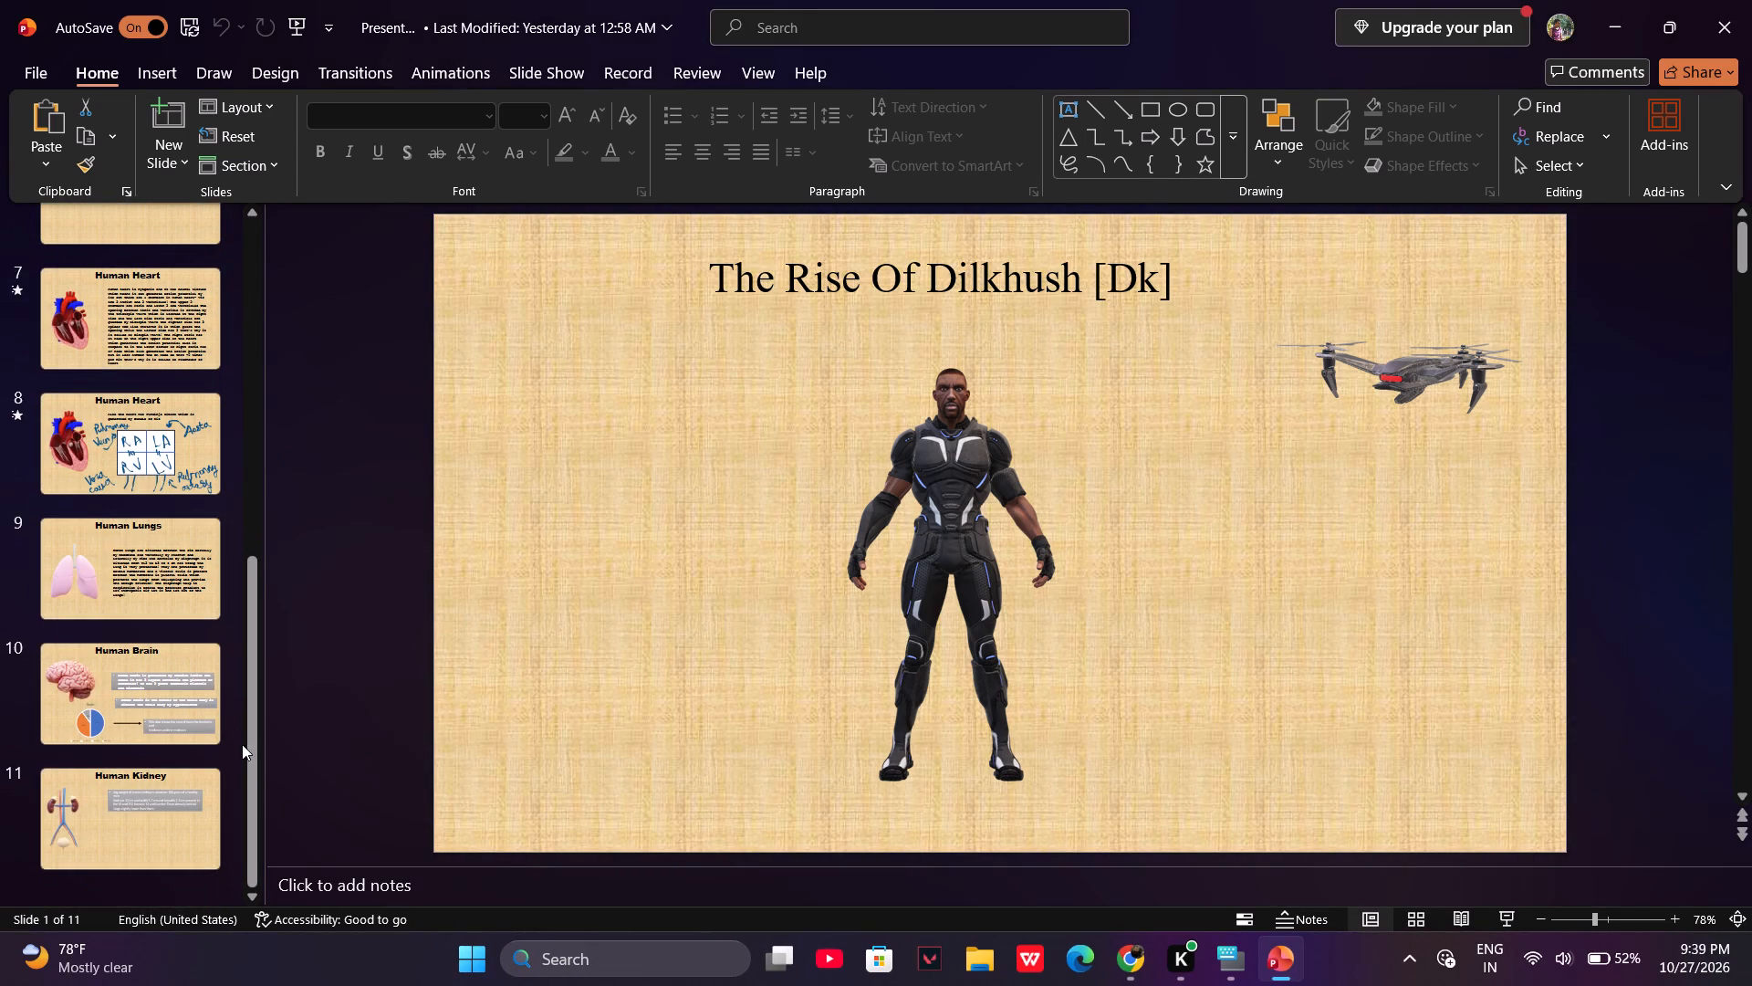
pyautogui.scroll(-4, 133, 543)
# Switch to the Clove presentation in Canva in Chrome and stretch the portrait on page 5 toward the page's right edge.
pyautogui.click(1626, 18)
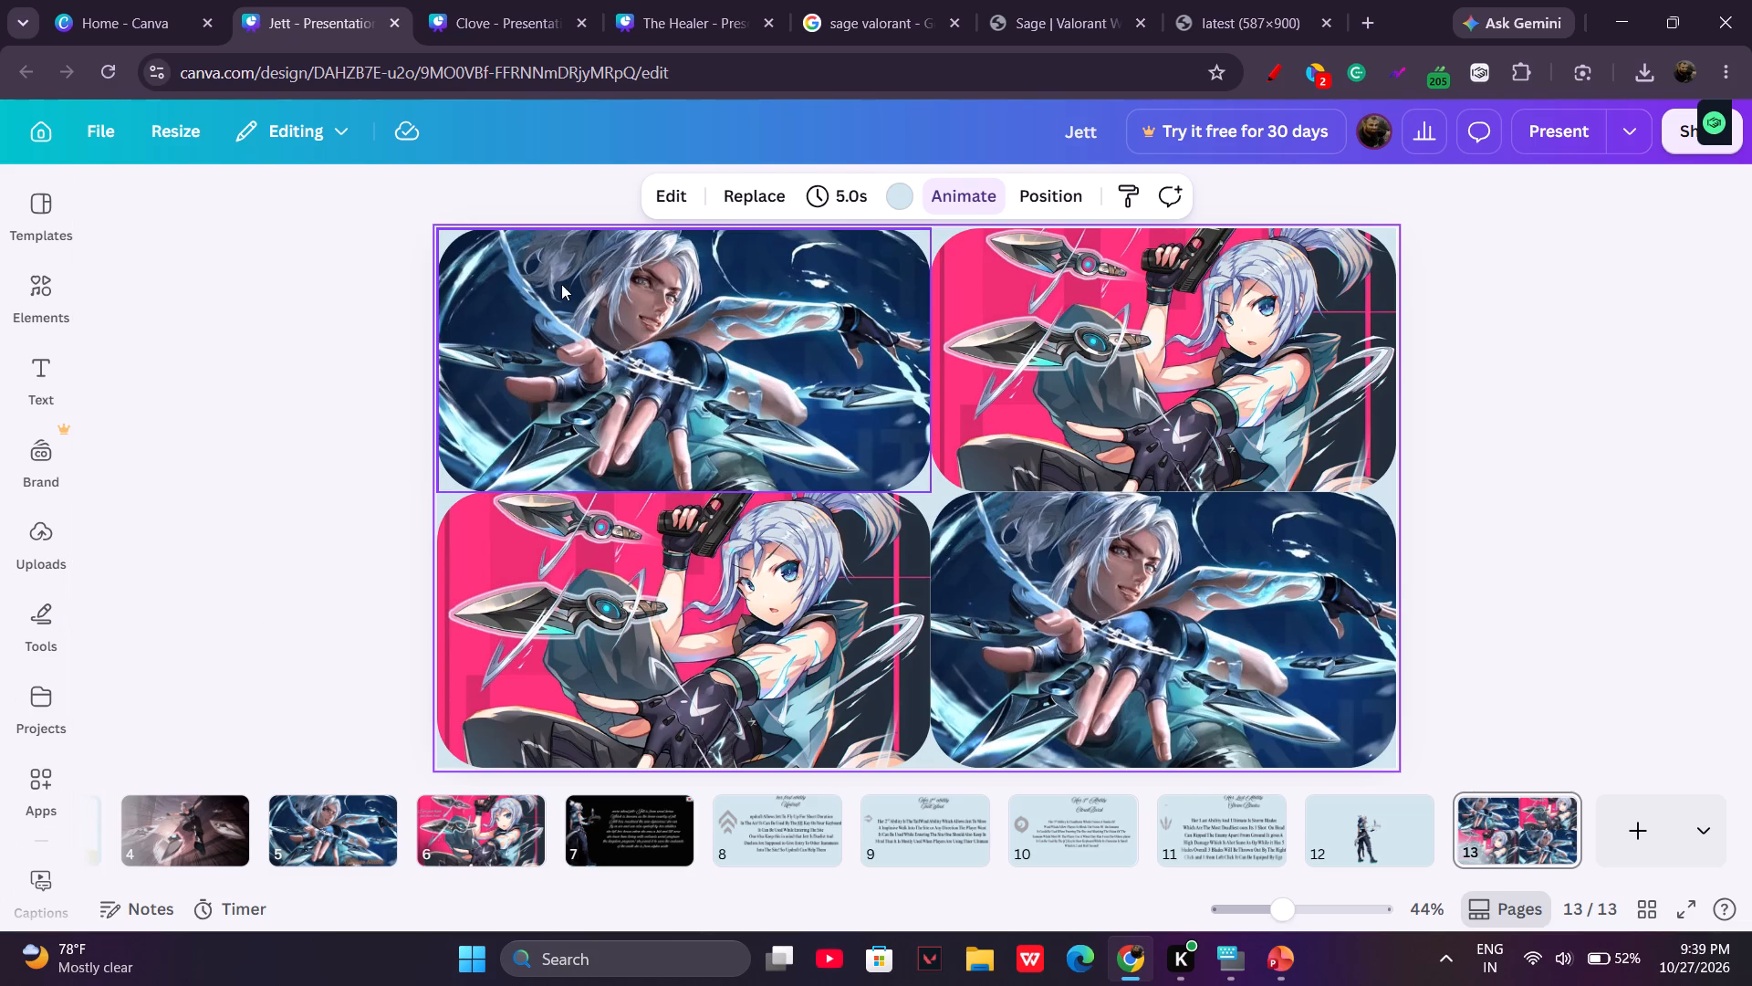
pyautogui.click(169, 16)
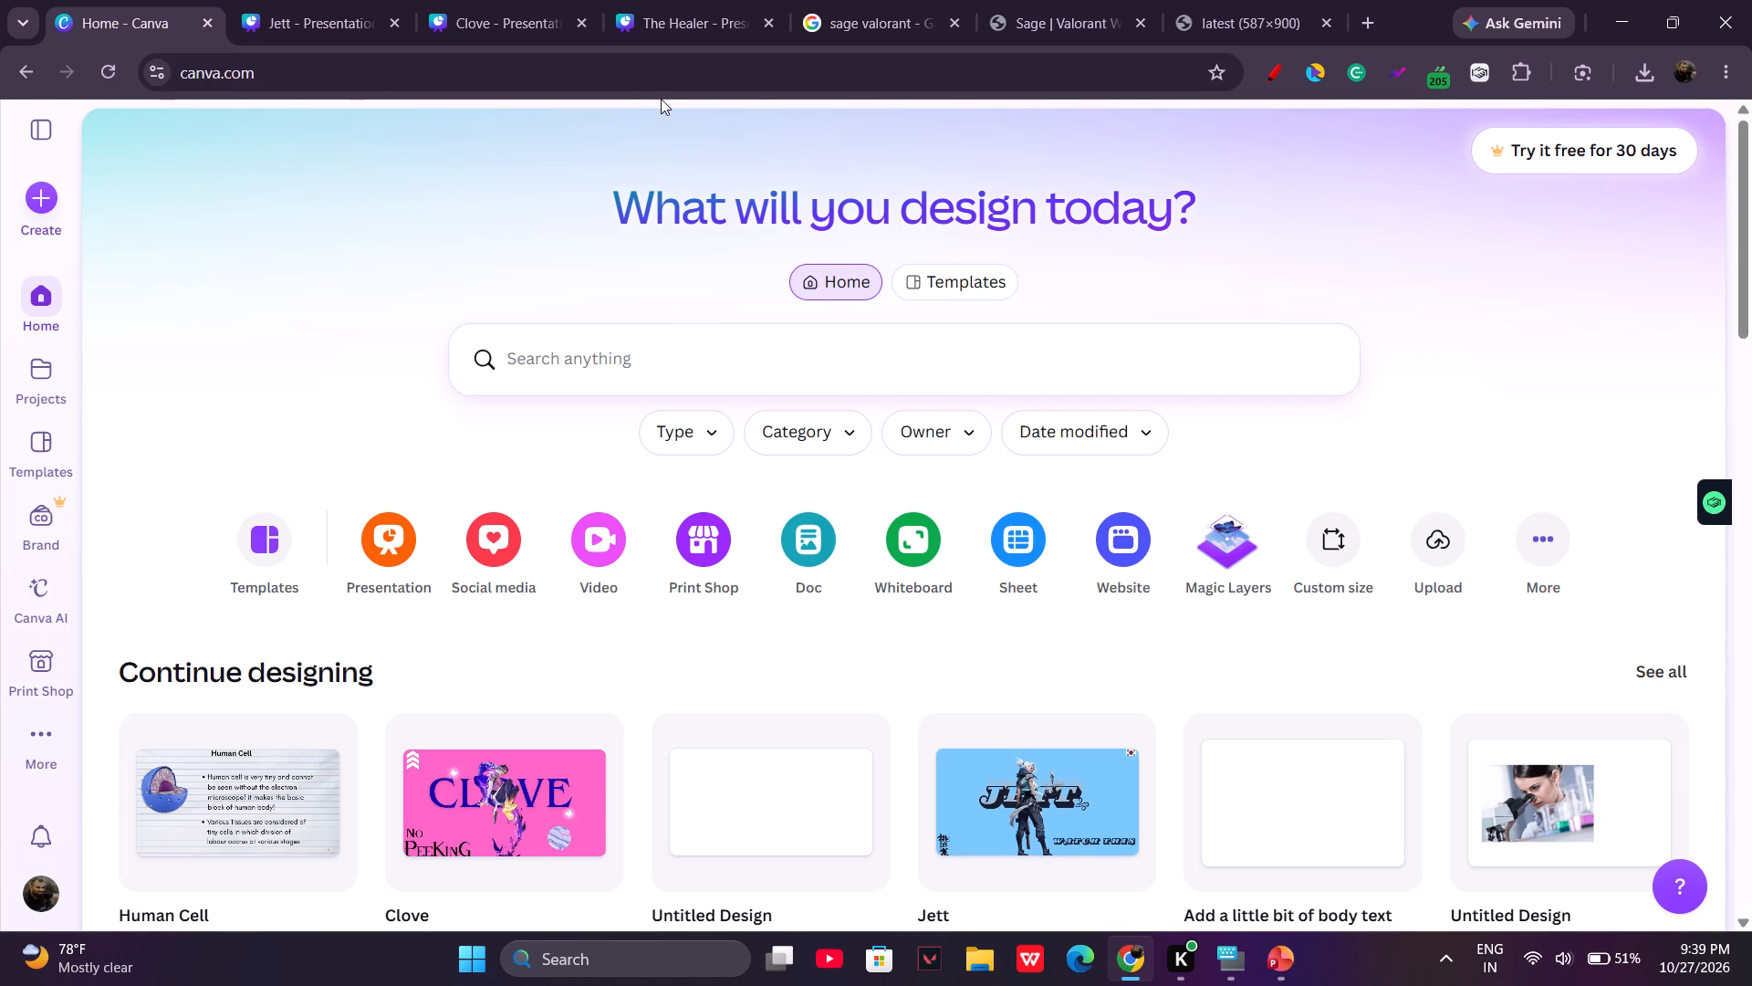
pyautogui.click(443, 0)
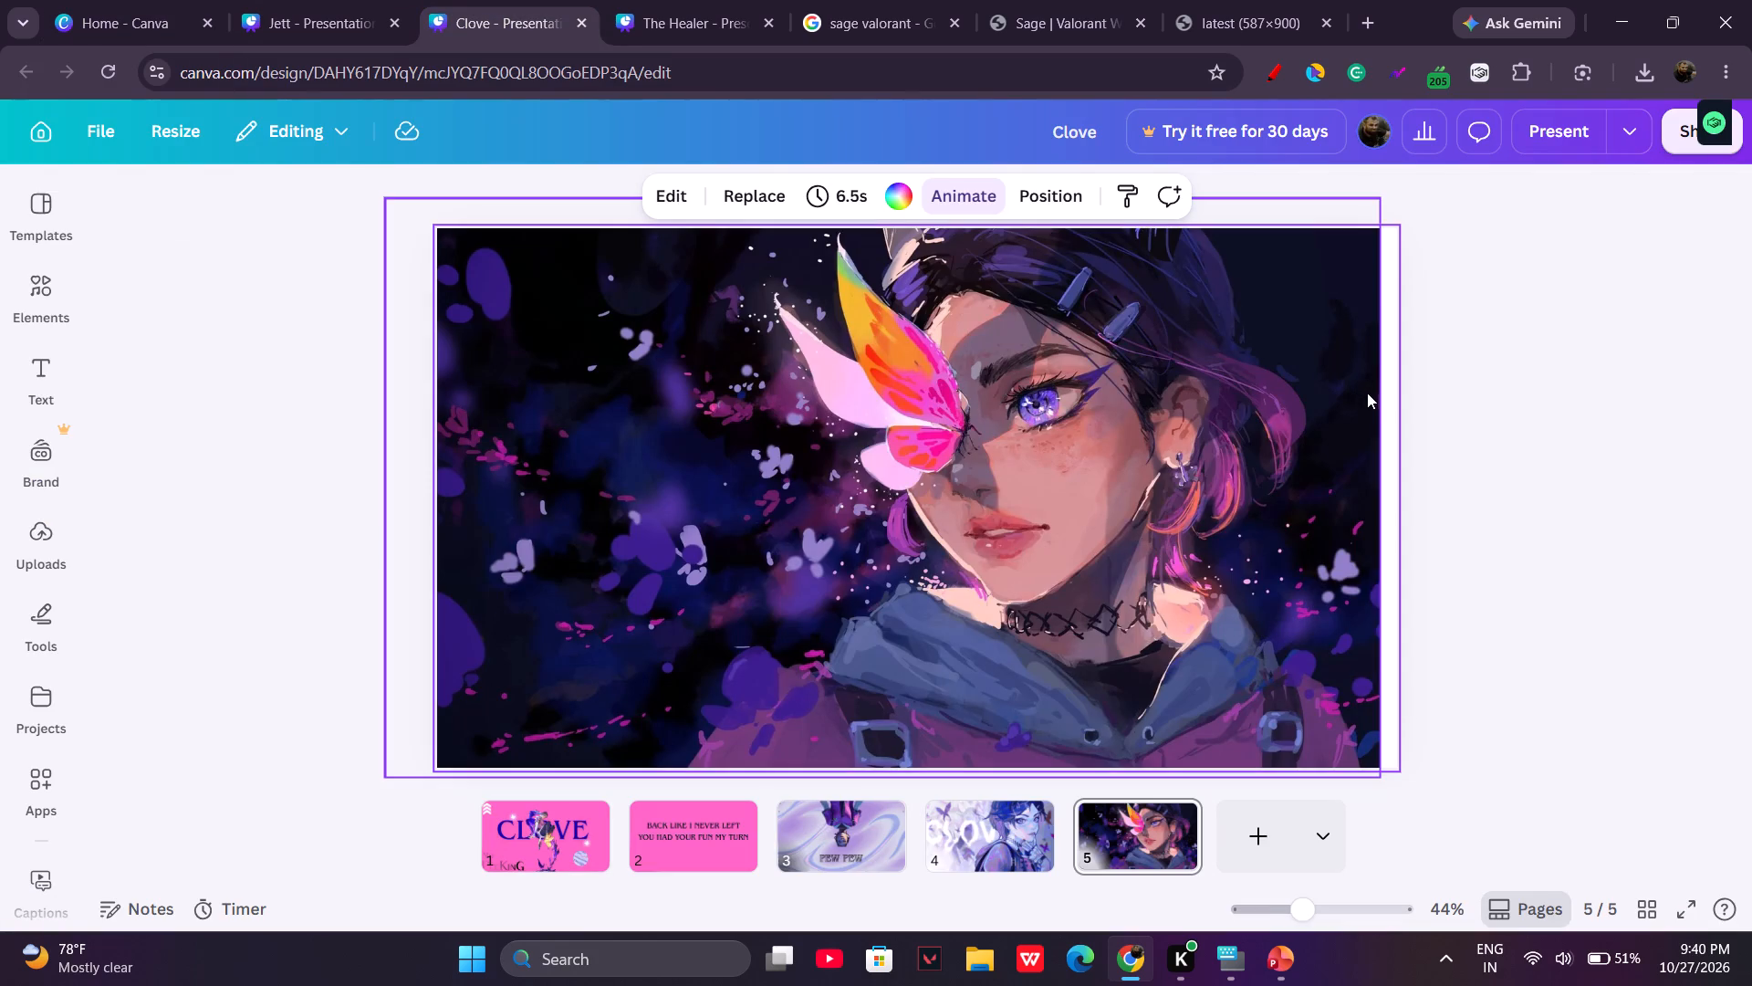
pyautogui.click(1373, 416)
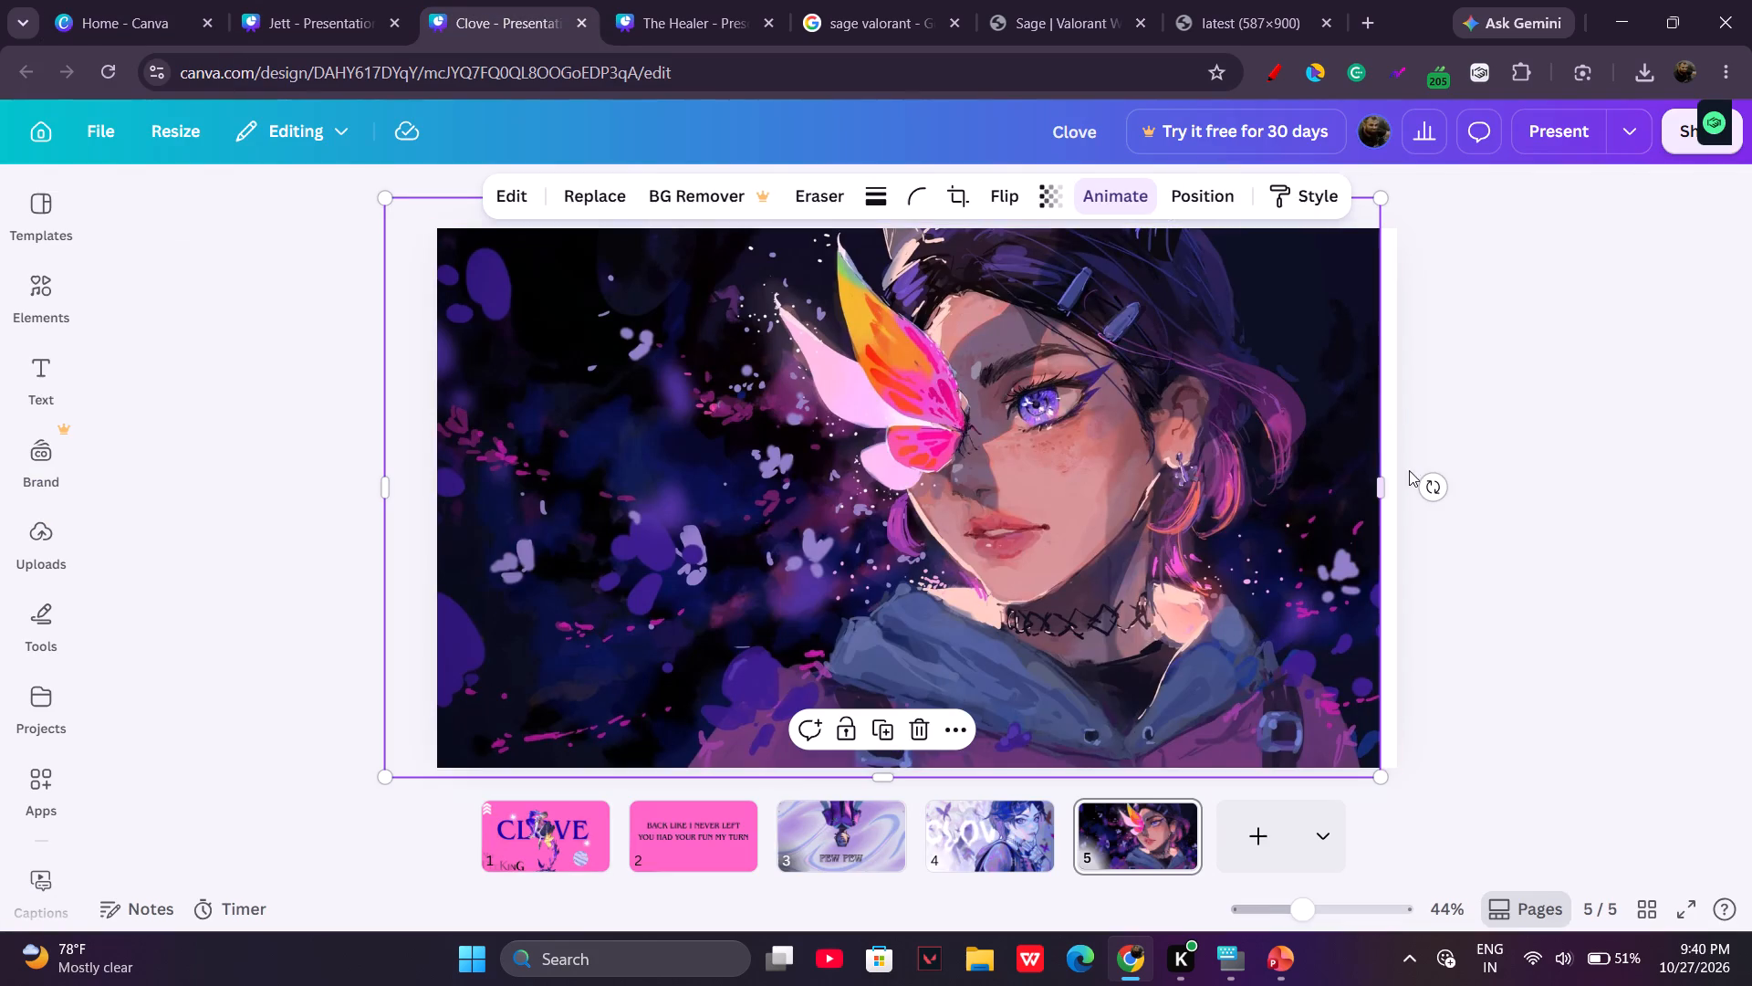
pyautogui.moveTo(1384, 475); pyautogui.dragTo(1416, 483)
# Open The Healer presentation and add a blank page after page 2.
pyautogui.moveTo(570, 0); pyautogui.dragTo(654, 0)
pyautogui.click(654, 0)
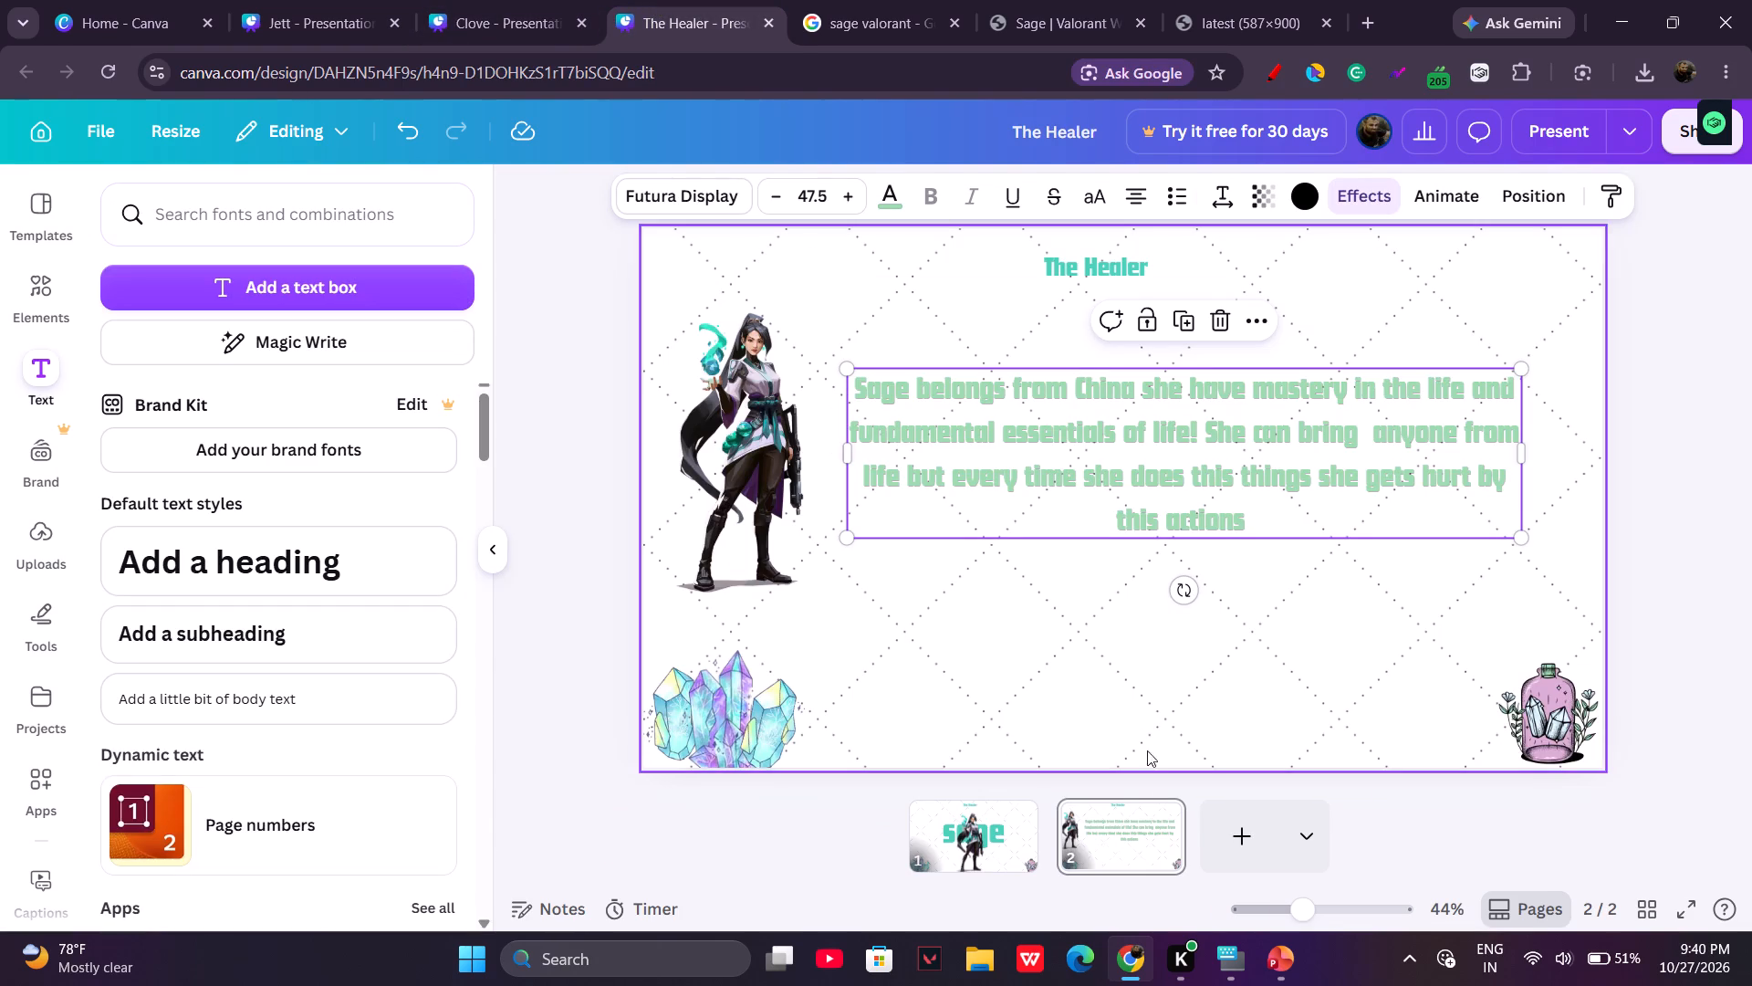
pyautogui.click(1223, 844)
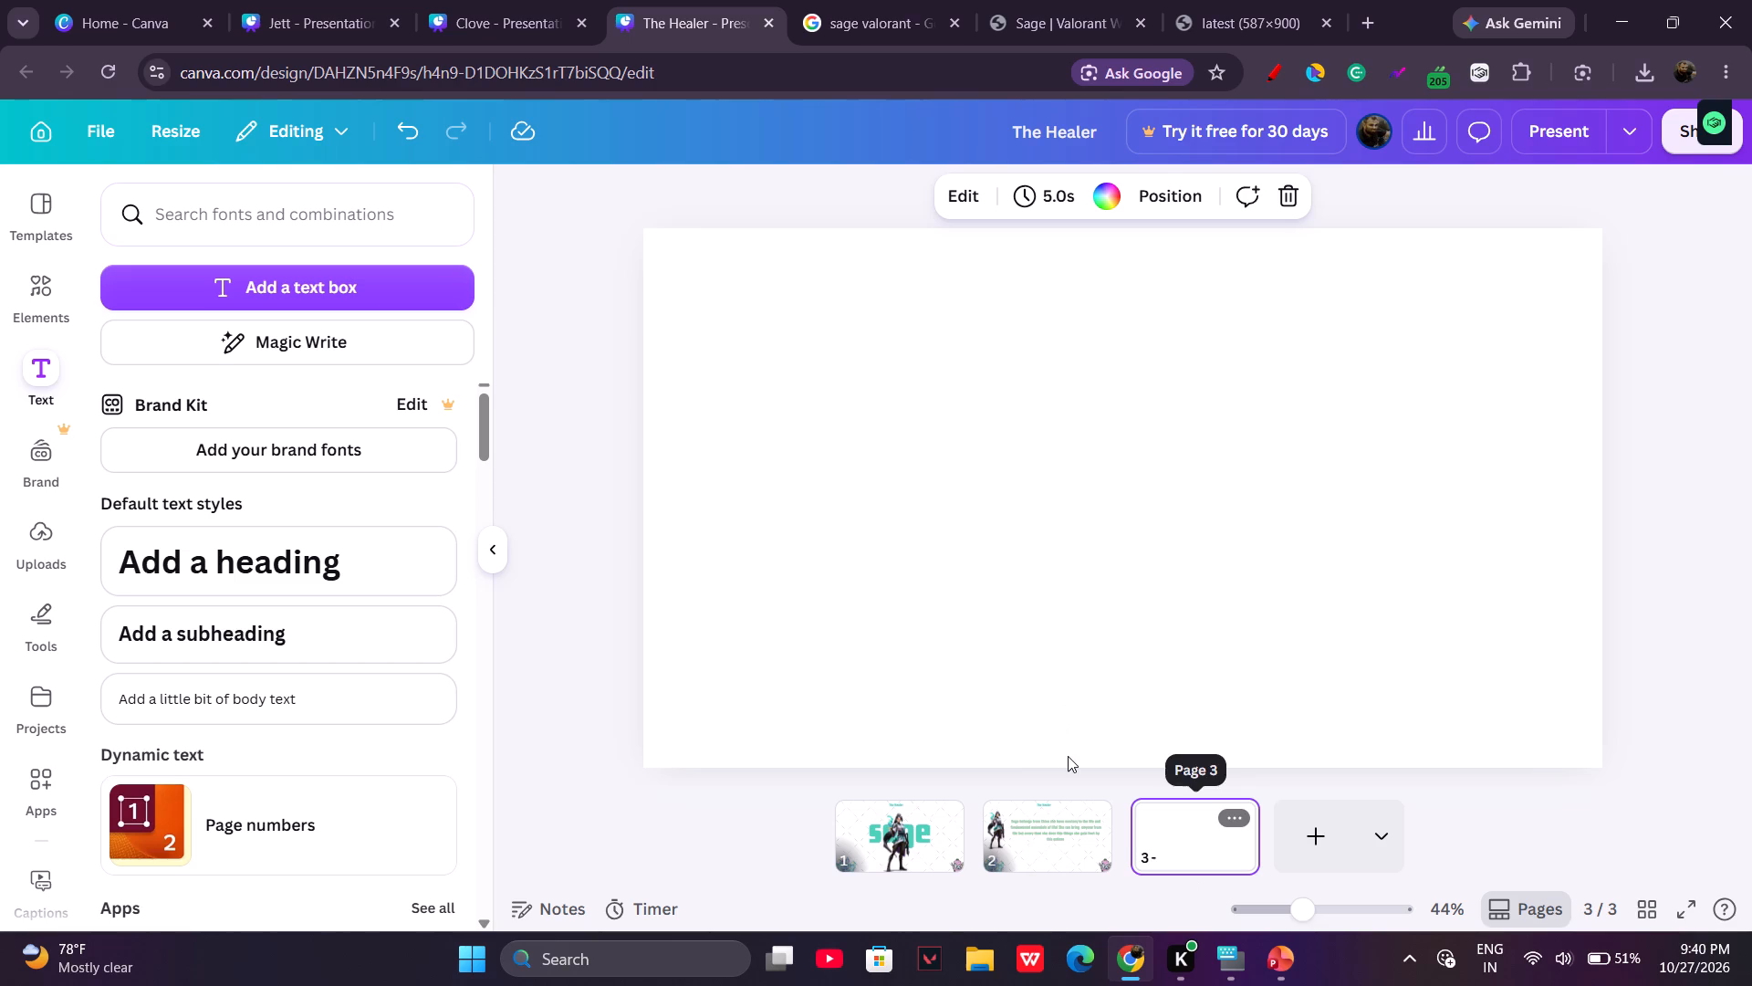
# Duplicate page 2 with the Sage description so the copy sits before the blank page.
pyautogui.click(1018, 821)
pyautogui.rightClick(966, 718)
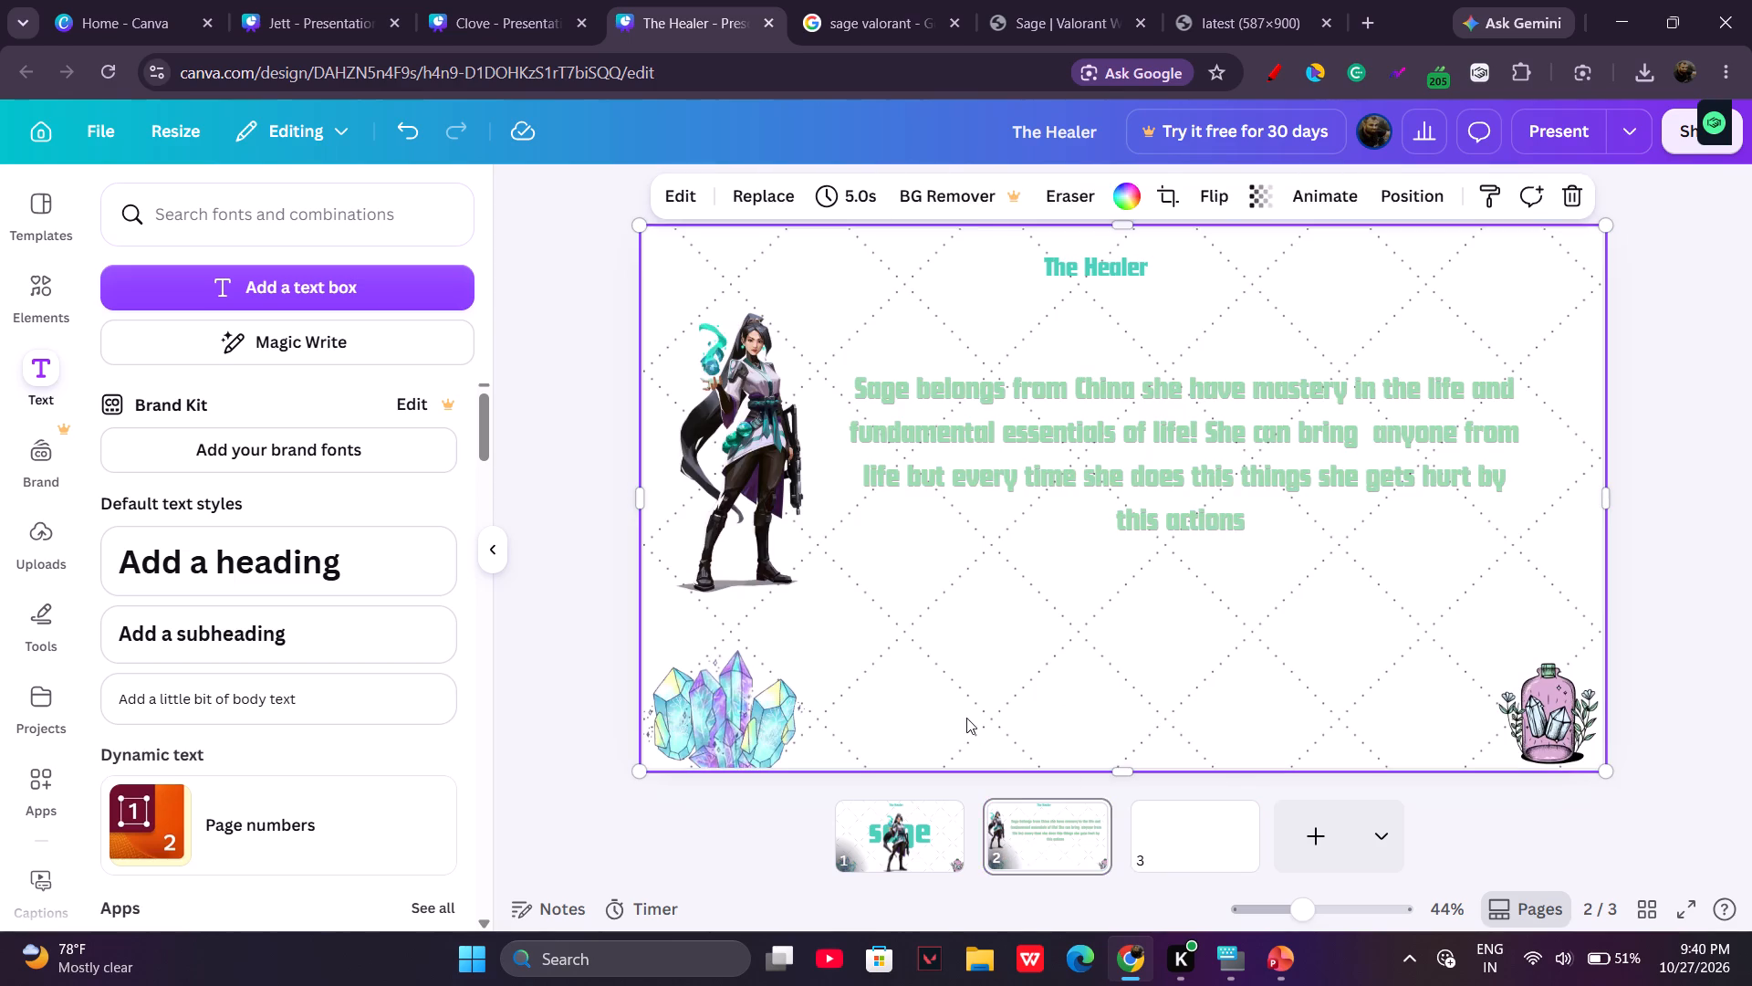
pyautogui.click(1121, 372)
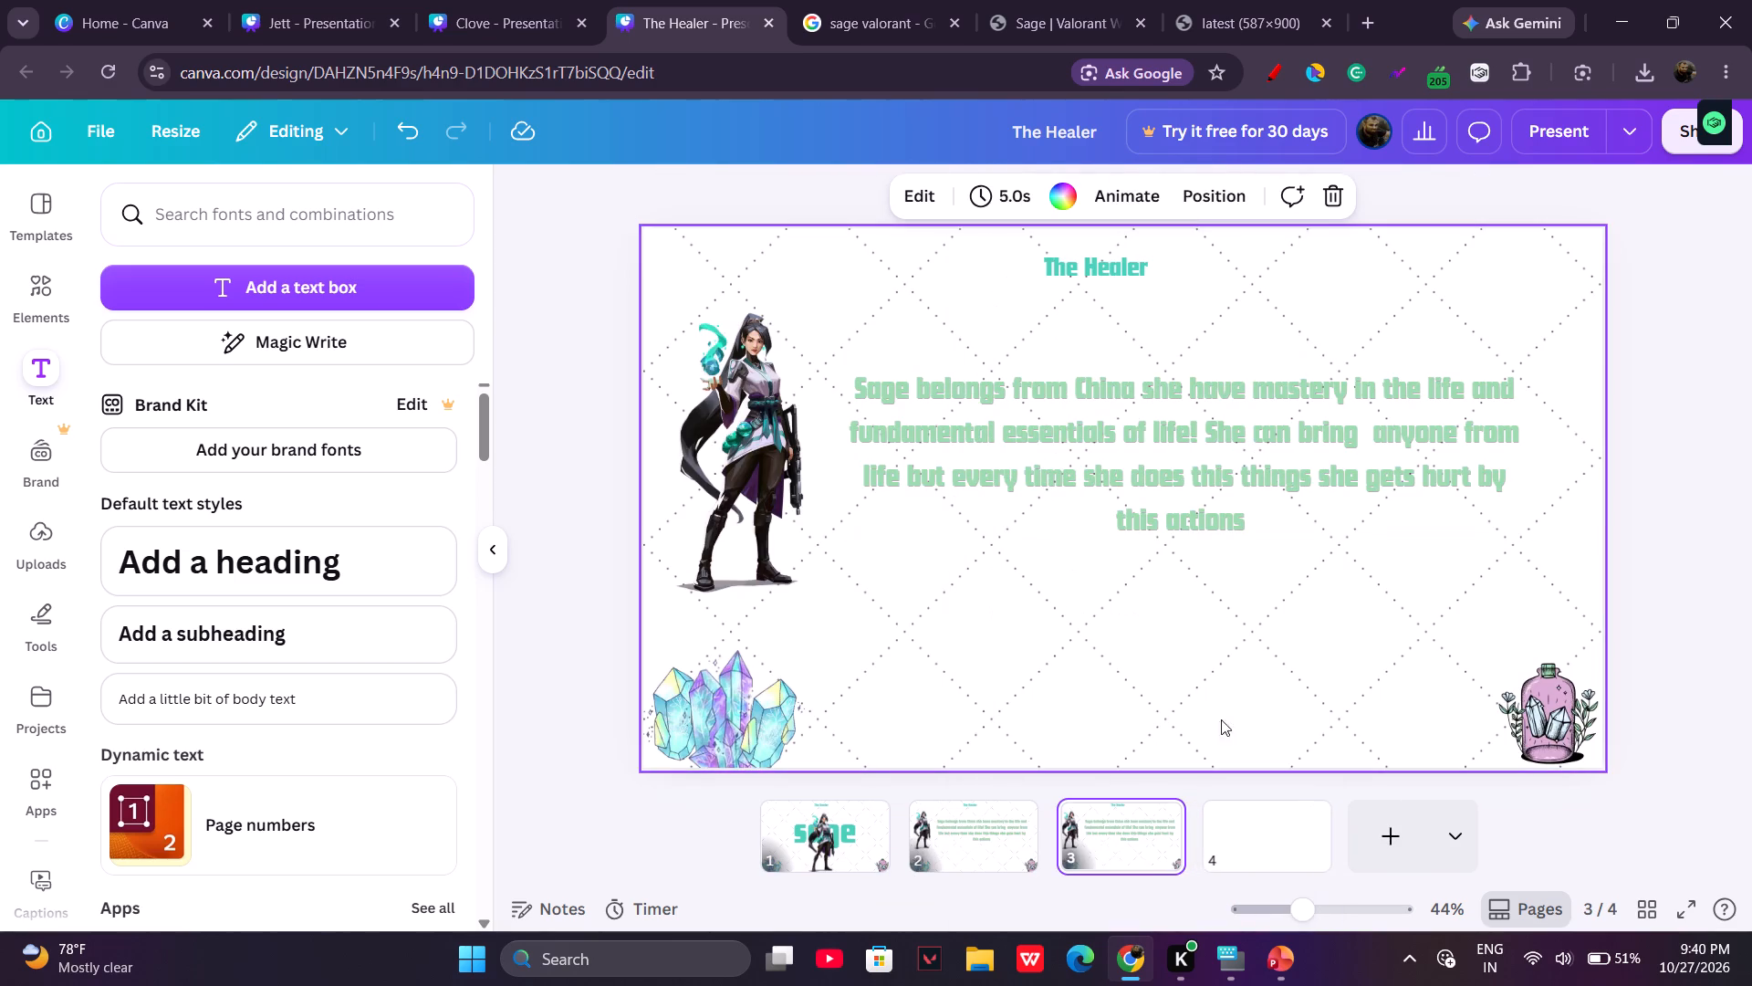
# Replace the Sage description on page 3 with the text "sage abilities".
pyautogui.click(1128, 852)
pyautogui.click(1344, 417)
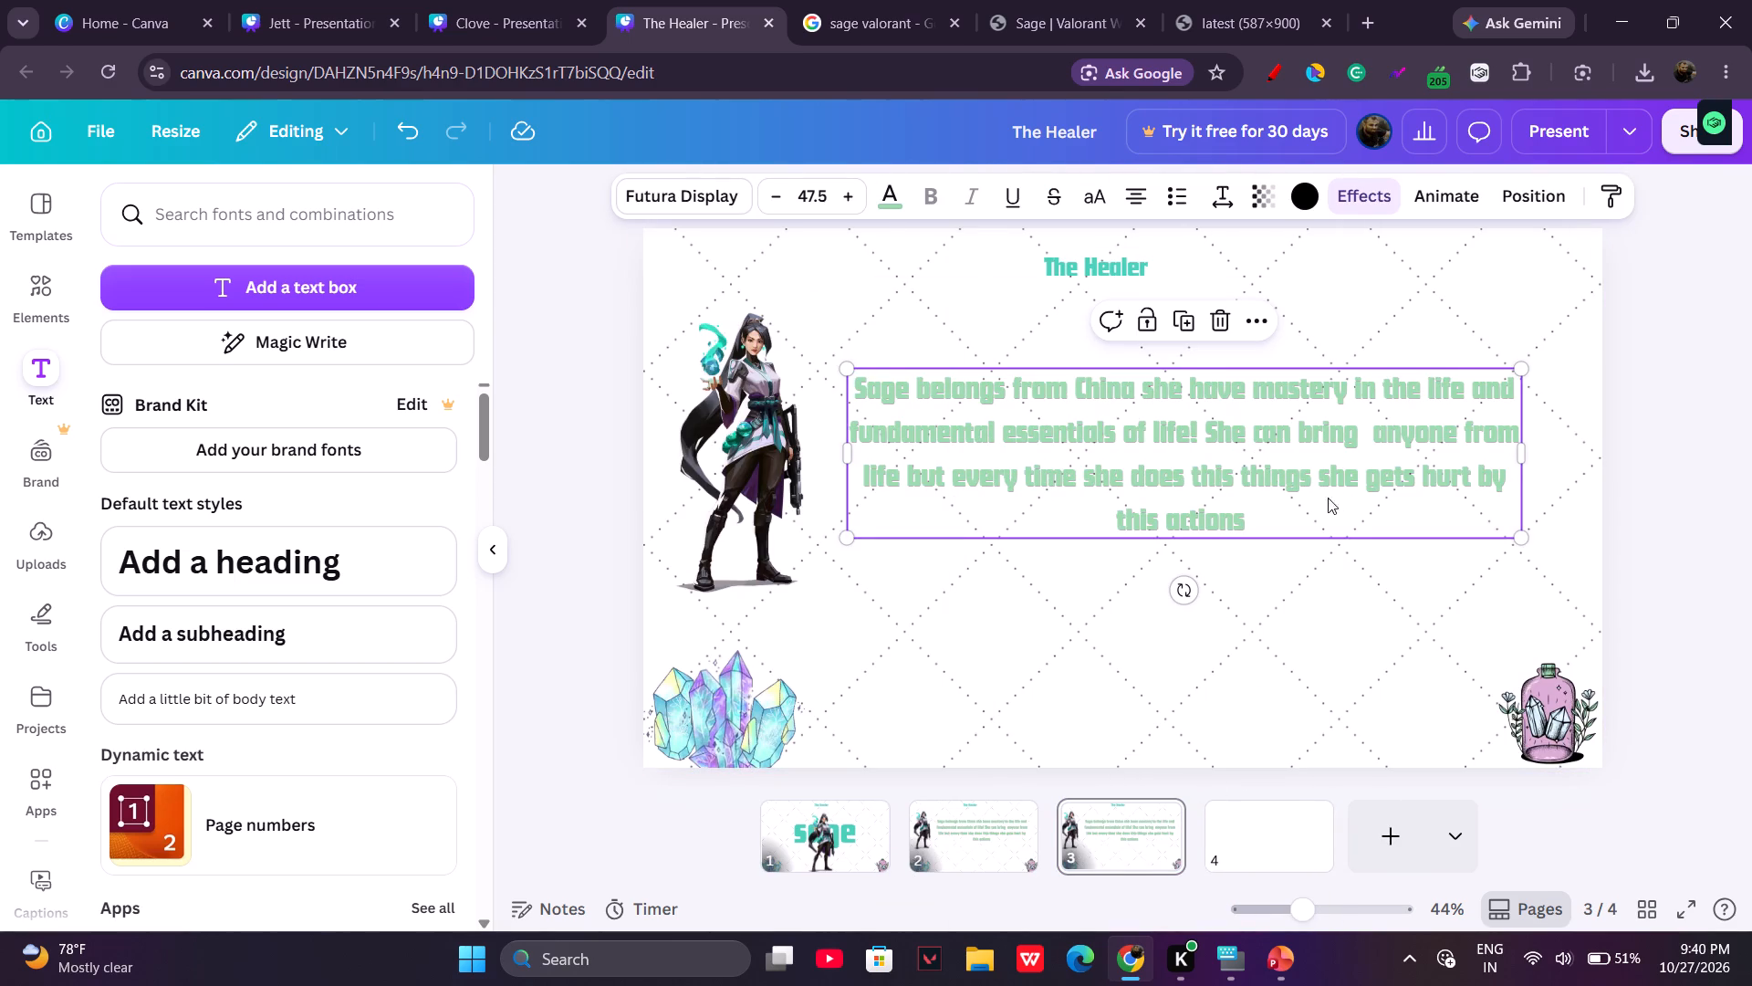
pyautogui.click(1301, 507)
pyautogui.click(1259, 527)
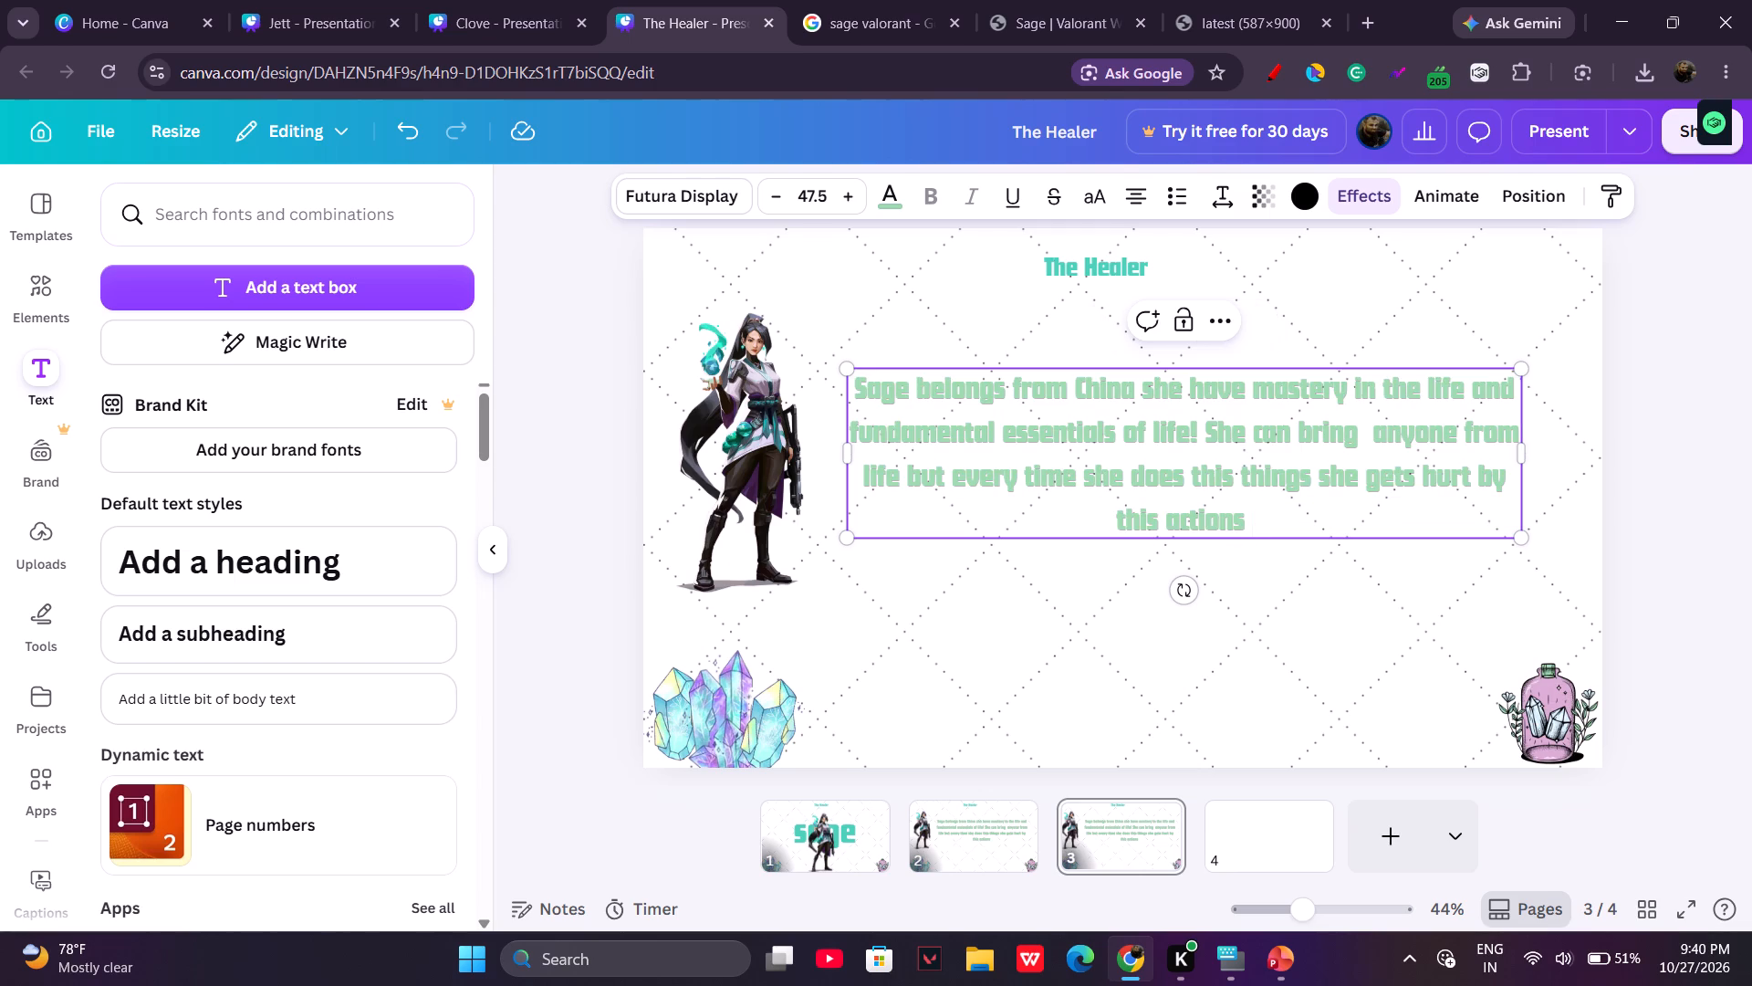
pyautogui.hotkey('ctrl', 'BackSpace')
pyautogui.hotkey('ctrl', 'BackSpace')
pyautogui.hotkey('ctrl', 'BackSpace')
pyautogui.hotkey('ctrl', 'BackSpace')
pyautogui.hotkey('ctrl', 'BackSpace')
pyautogui.hotkey('ctrl', 'BackSpace')
pyautogui.hotkey('ctrl', 'BackSpace')
pyautogui.hotkey('ctrl', 'BackSpace')
pyautogui.hotkey('ctrl', 'BackSpace')
pyautogui.hotkey('ctrl', 'BackSpace')
pyautogui.hotkey('ctrl', 'BackSpace')
pyautogui.hotkey('ctrl', 'BackSpace')
pyautogui.hotkey('ctrl', 'BackSpace')
pyautogui.hotkey('ctrl', 'BackSpace')
pyautogui.hotkey('ctrl', 'BackSpace')
pyautogui.hotkey('ctrl', 'BackSpace')
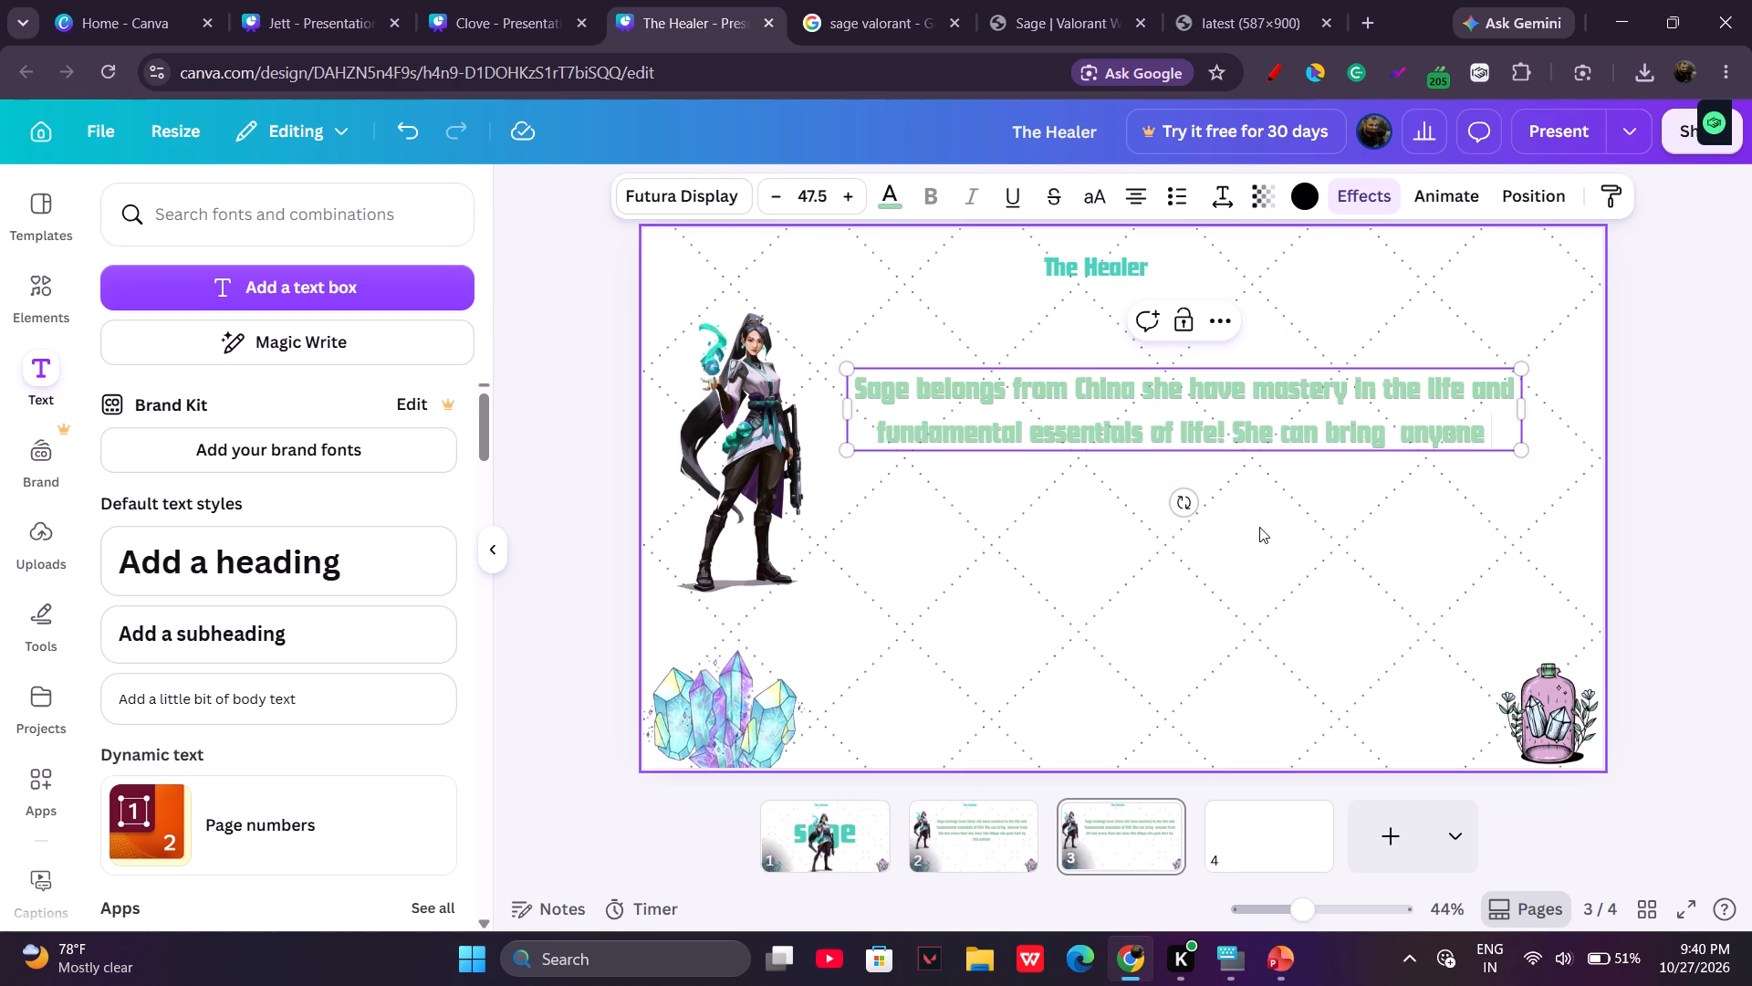
pyautogui.hotkey('ctrl', 'BackSpace')
pyautogui.hotkey('ctrl', 'BackSpace')
pyautogui.hotkey('ctrl', 'BackSpace')
pyautogui.hotkey('ctrl', 'BackSpace')
pyautogui.hotkey('ctrl', 'BackSpace')
pyautogui.hotkey('ctrl', 'BackSpace')
pyautogui.hotkey('ctrl', 'BackSpace')
pyautogui.hotkey('ctrl', 'BackSpace')
pyautogui.hotkey('ctrl', 'BackSpace')
pyautogui.hotkey('ctrl', 'BackSpace')
pyautogui.hotkey('ctrl', 'BackSpace')
pyautogui.hotkey('ctrl', 'BackSpace')
pyautogui.hotkey('ctrl', 'BackSpace')
pyautogui.hotkey('ctrl', 'BackSpace')
pyautogui.hotkey('ctrl', 'BackSpace')
pyautogui.hotkey('ctrl', 'BackSpace')
pyautogui.hotkey('ctrl', 'BackSpace')
pyautogui.hotkey('ctrl', 'BackSpace')
pyautogui.hotkey('ctrl', 'BackSpace')
pyautogui.write('sage abiliie')
pyautogui.press('BackSpace')
pyautogui.press('BackSpace')
pyautogui.press('BackSpace')
pyautogui.write('its')
pyautogui.press('BackSpace')
pyautogui.write('ies')
pyautogui.press('space')
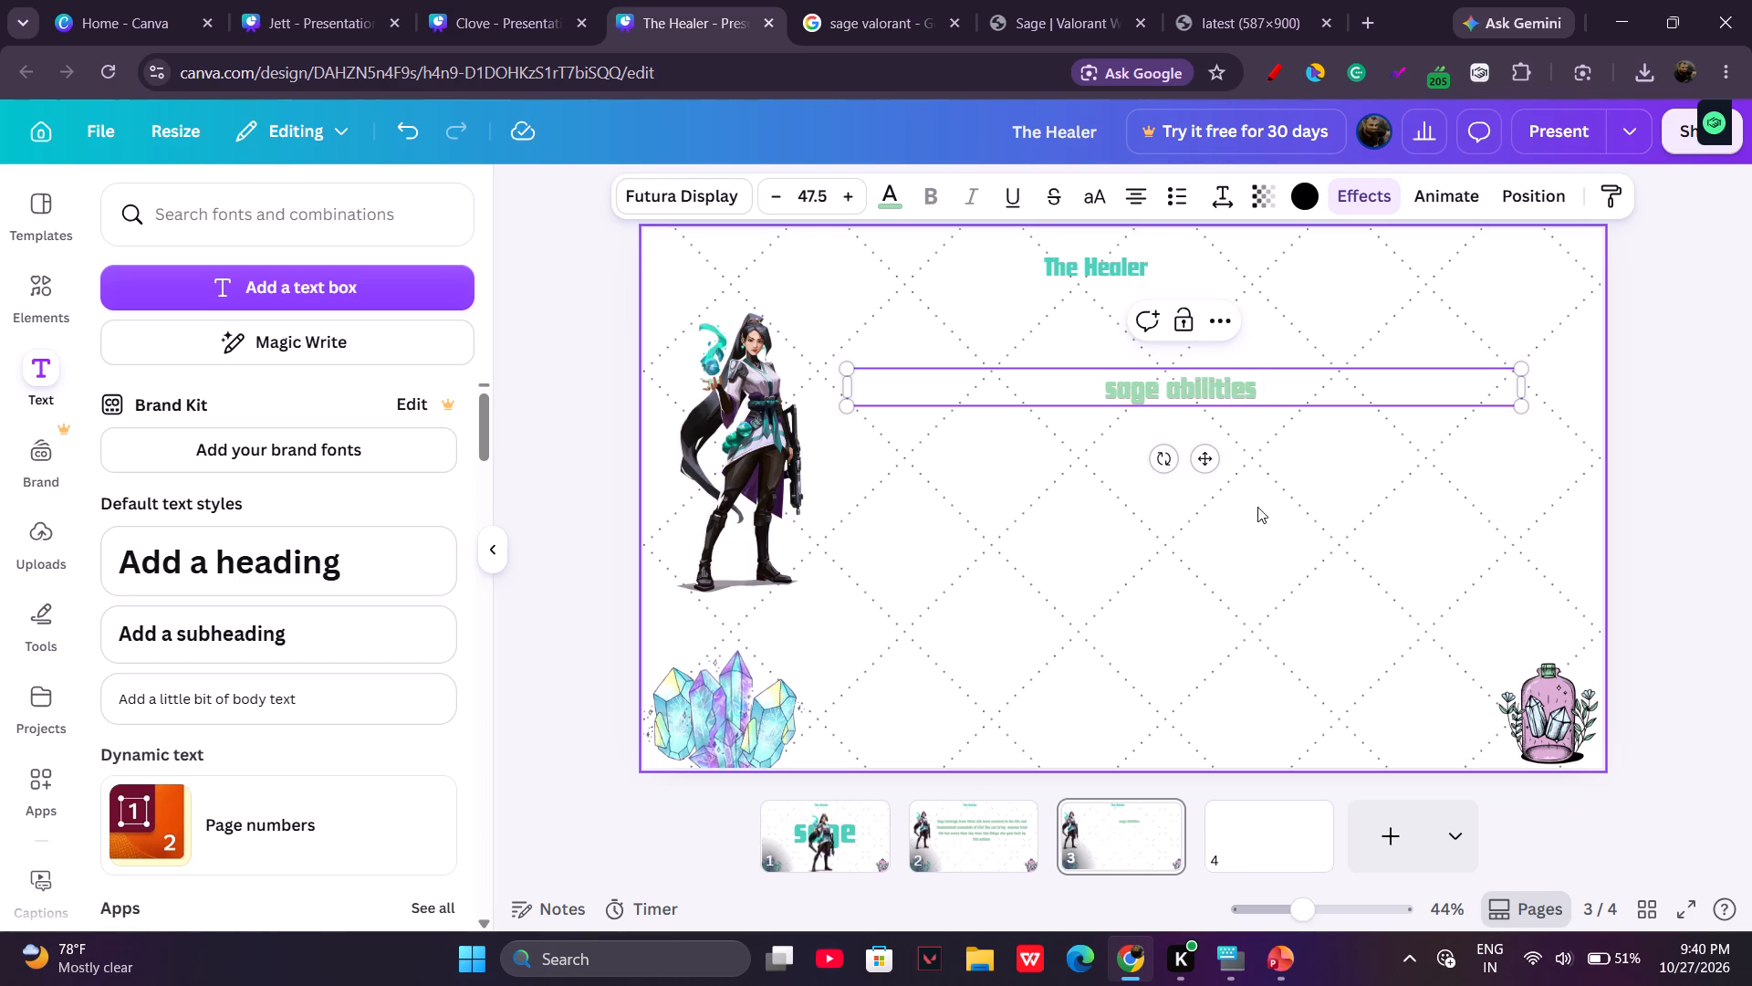
# Enlarge the "sage abilities" text to size 104 and move it up just beneath The Healer title.
pyautogui.moveTo(1518, 412); pyautogui.dragTo(1700, 719)
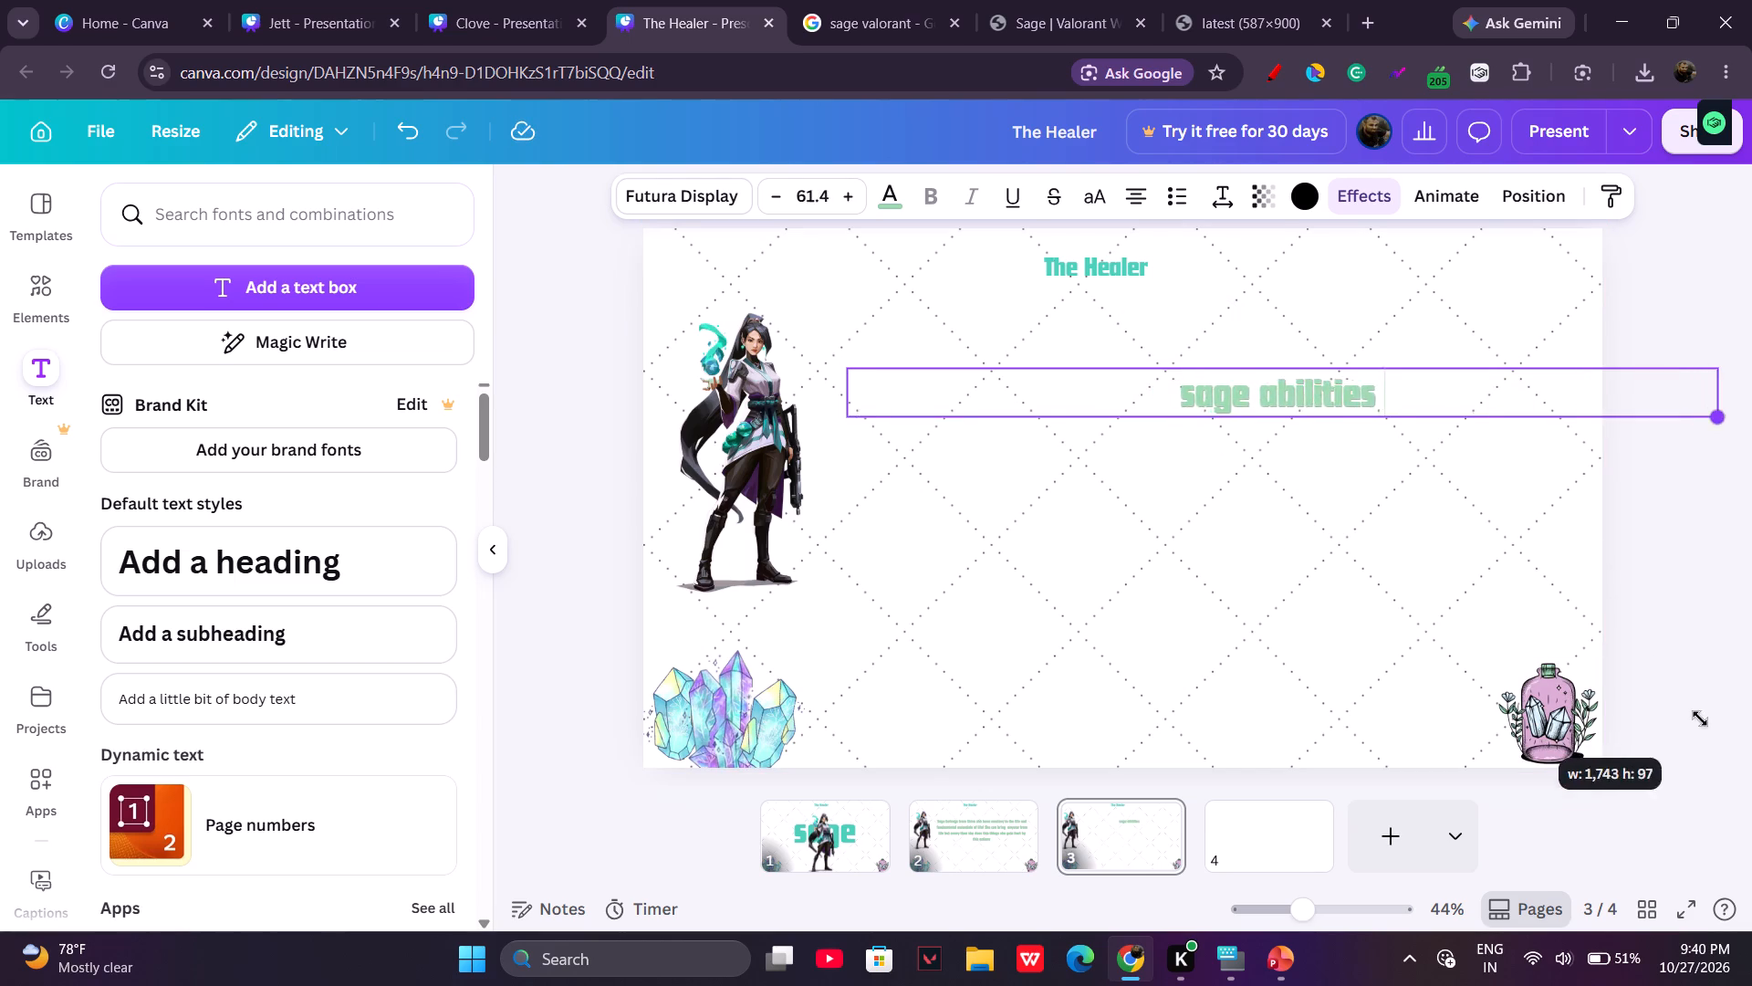
pyautogui.moveTo(1700, 719); pyautogui.dragTo(1580, 620)
pyautogui.moveTo(1233, 391); pyautogui.dragTo(1194, 403)
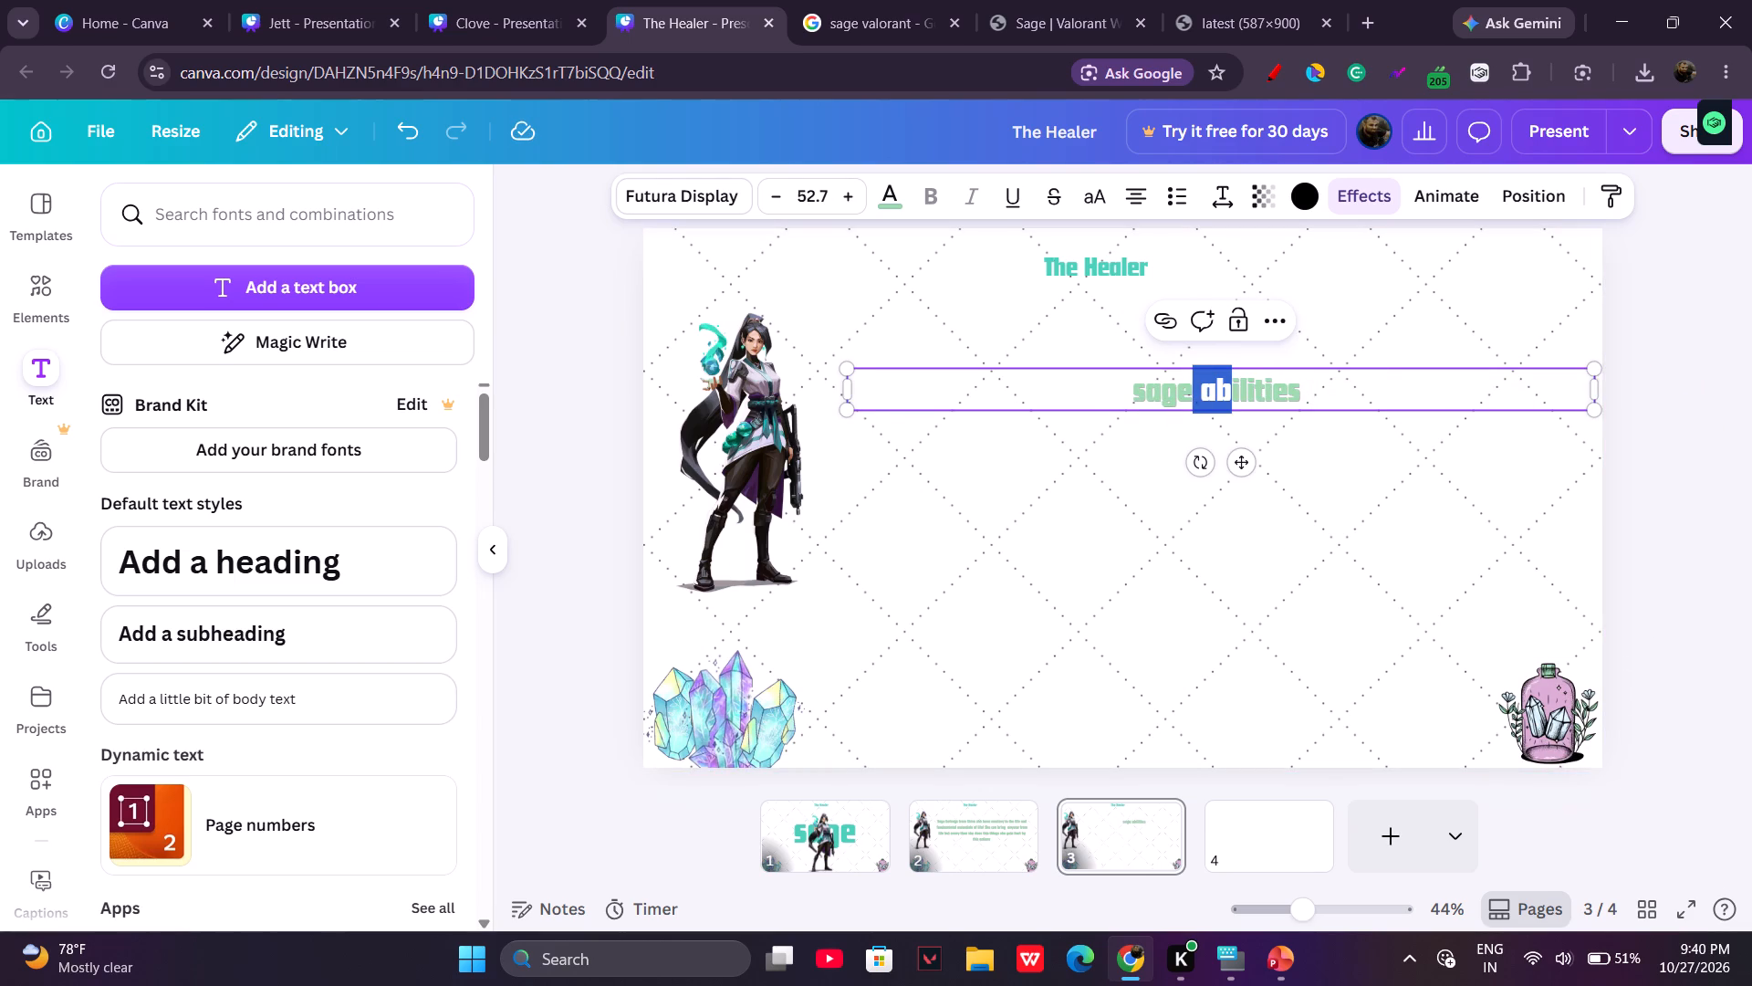
pyautogui.click(1335, 413)
pyautogui.click(1346, 399)
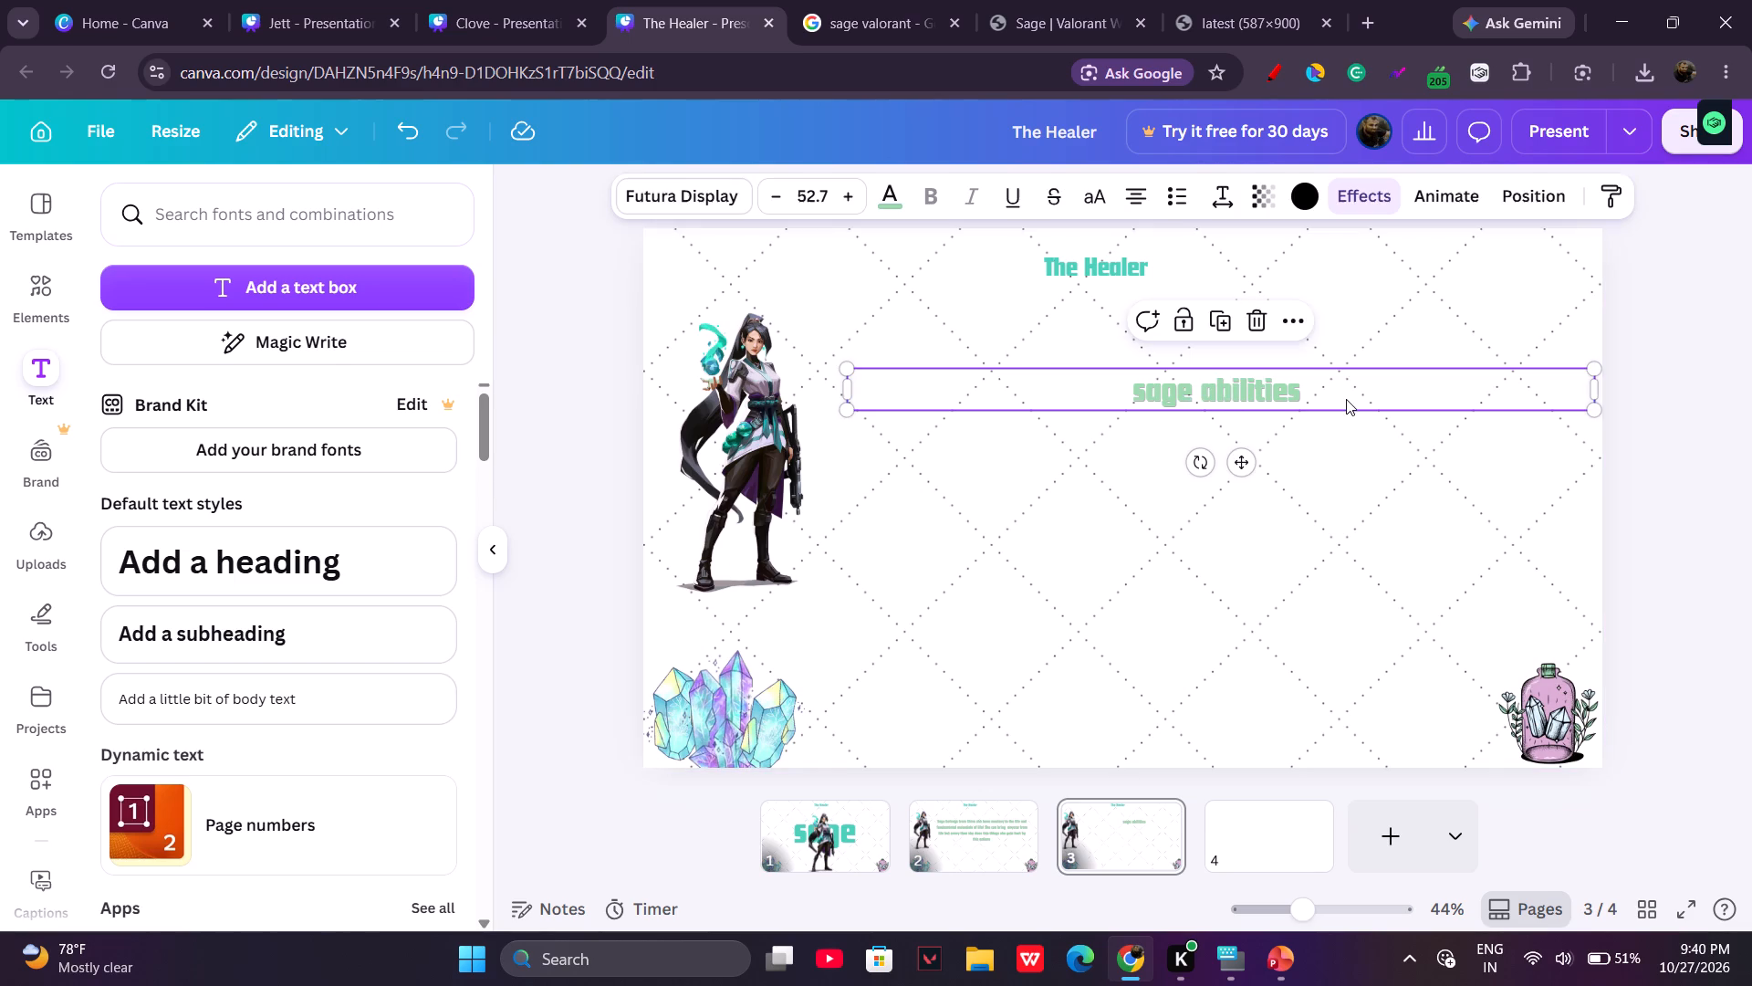
pyautogui.click(852, 200)
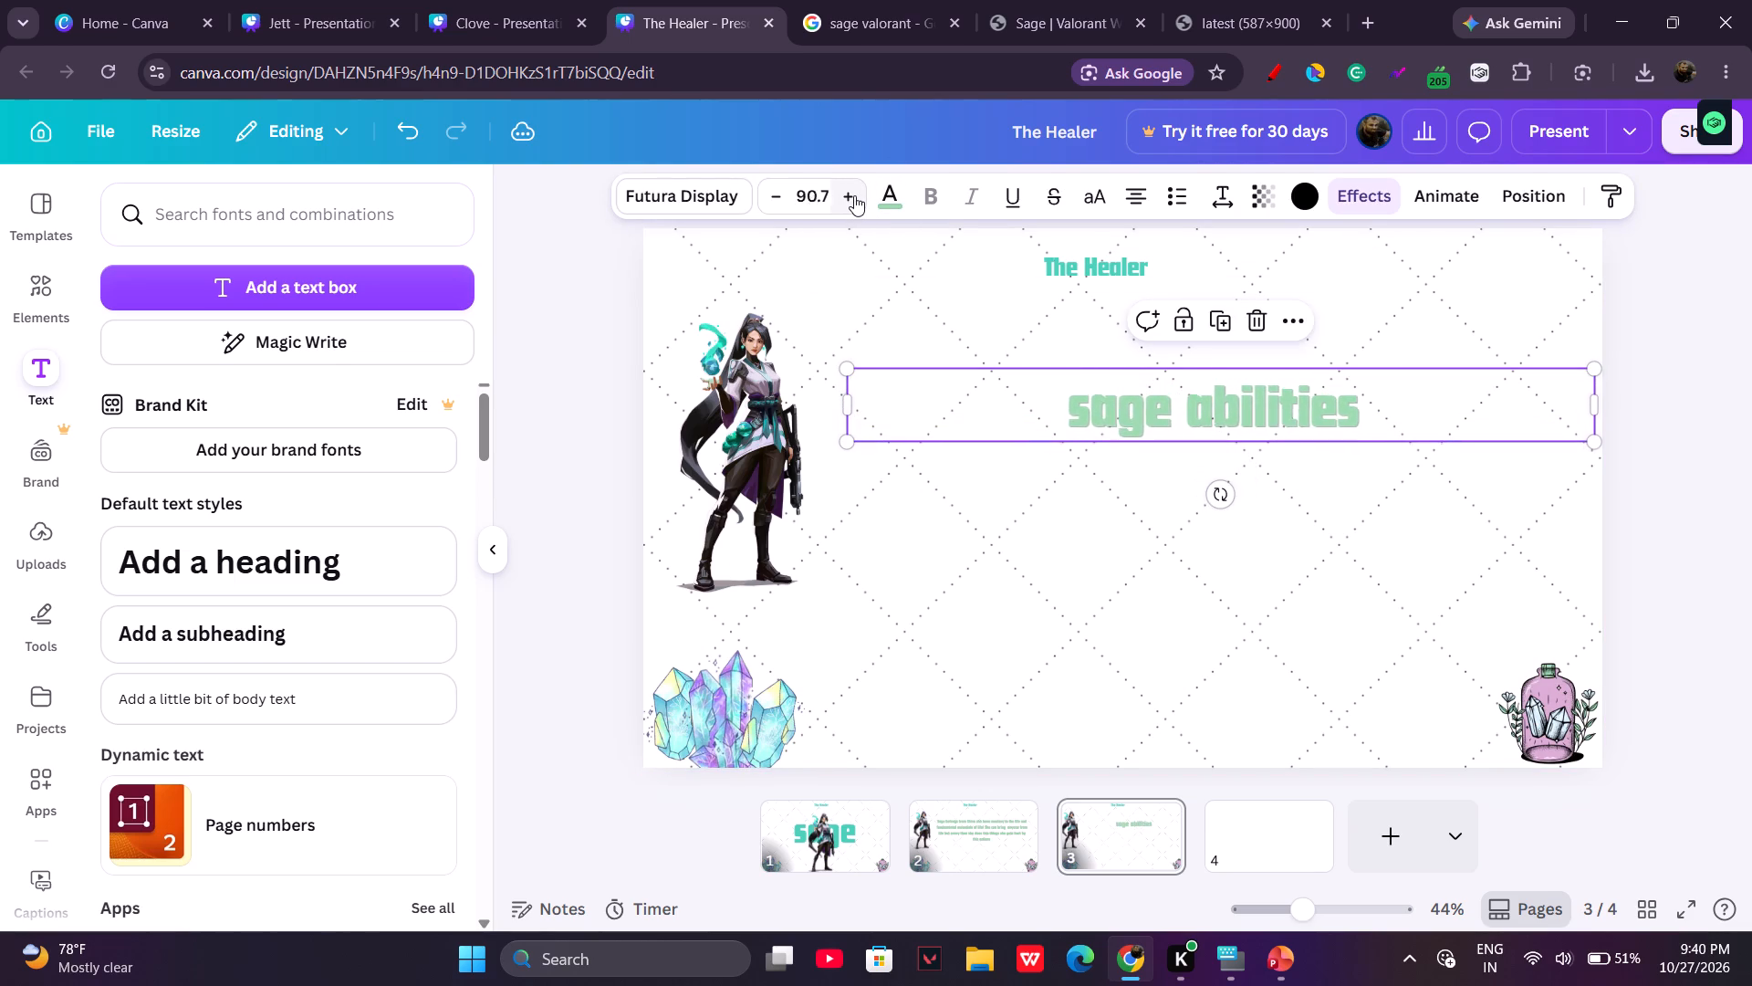
pyautogui.click(1318, 536)
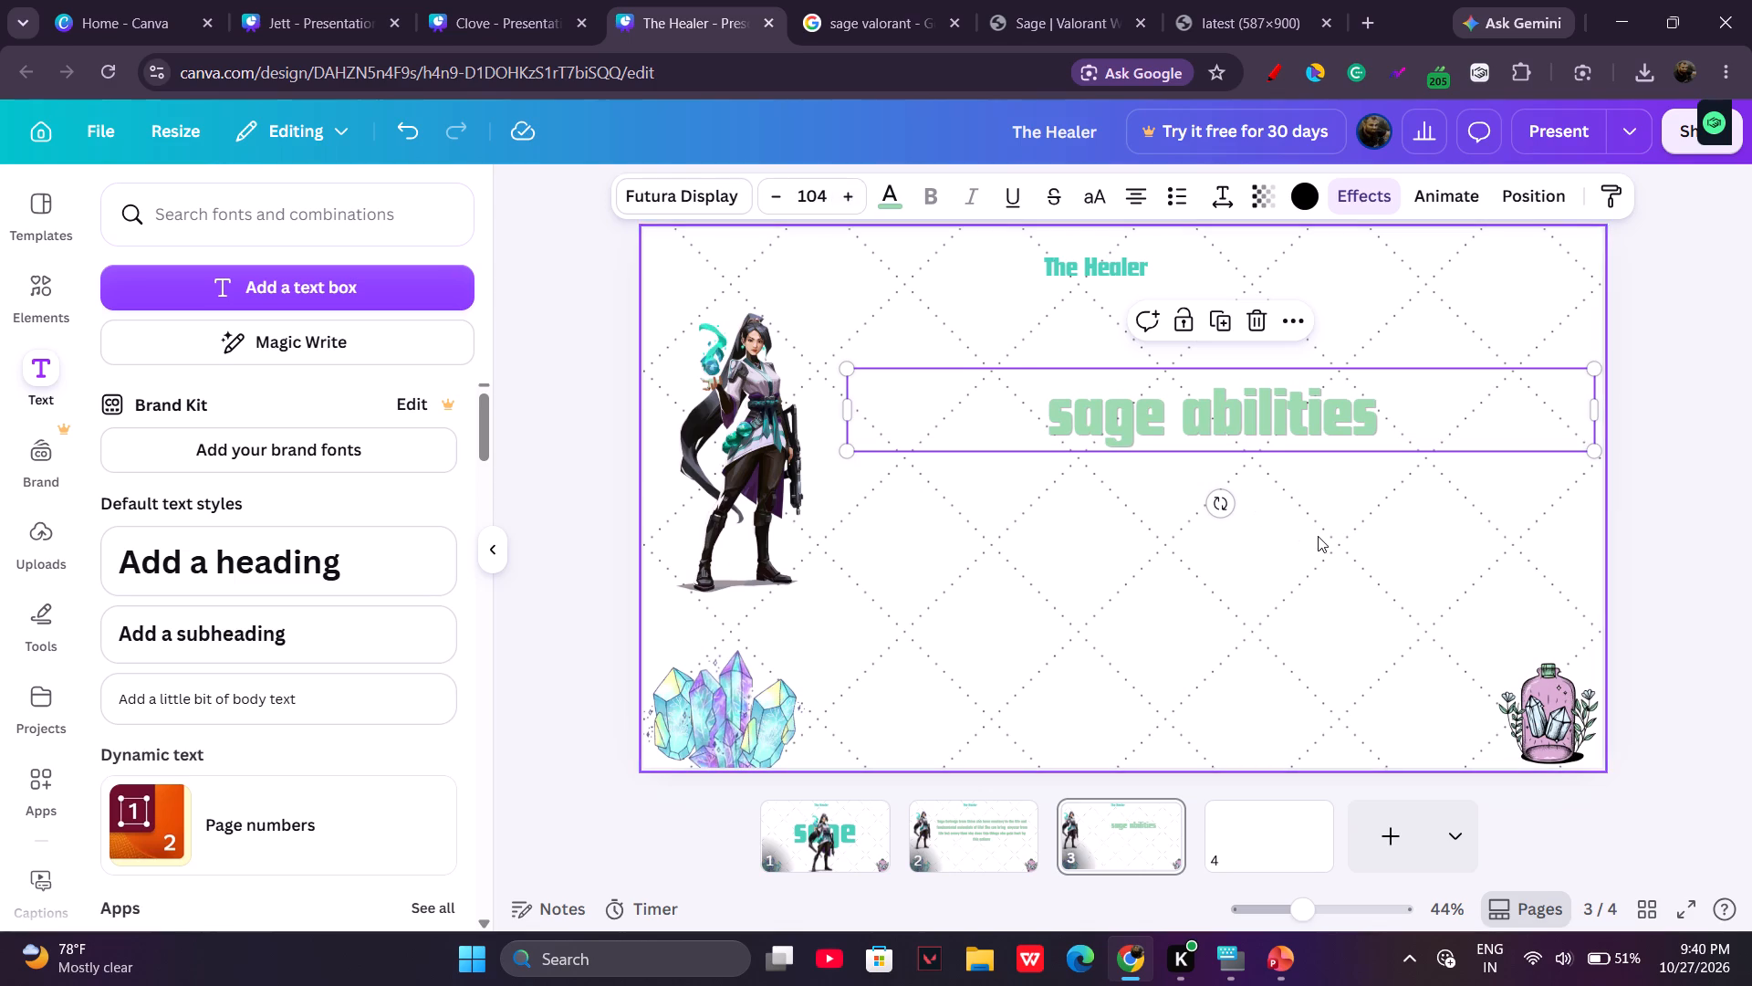
pyautogui.moveTo(1242, 433); pyautogui.dragTo(1192, 364)
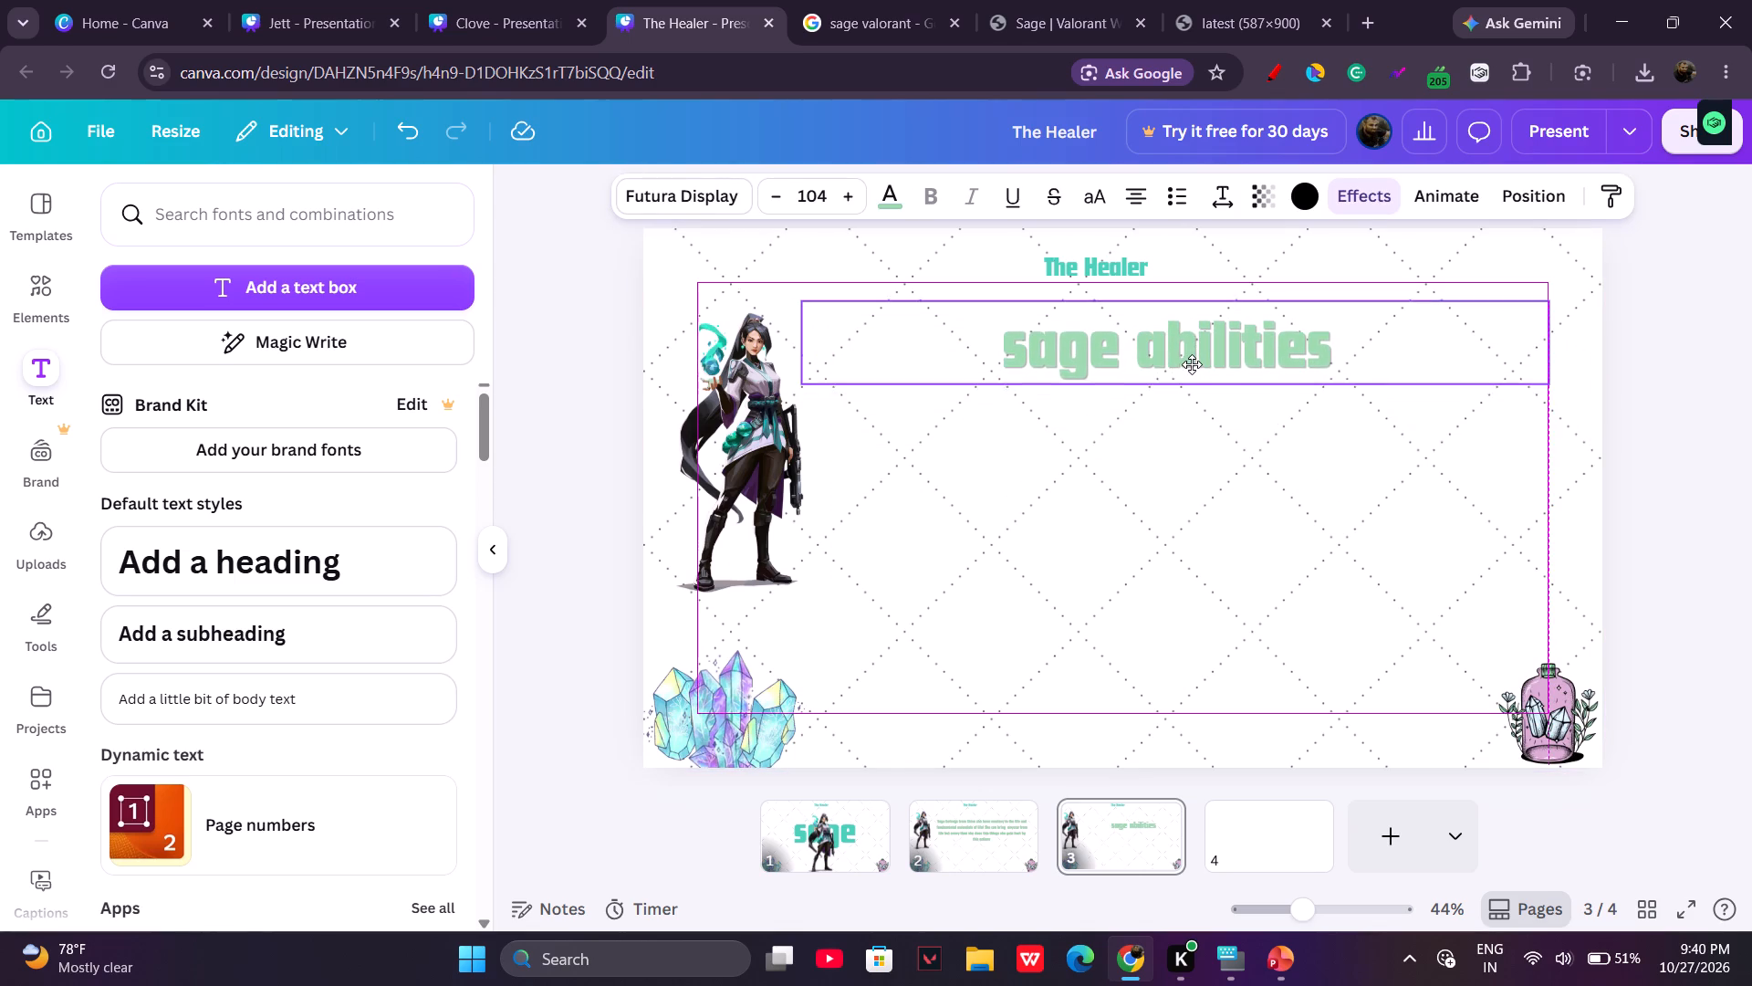
pyautogui.moveTo(1192, 364); pyautogui.dragTo(1193, 363)
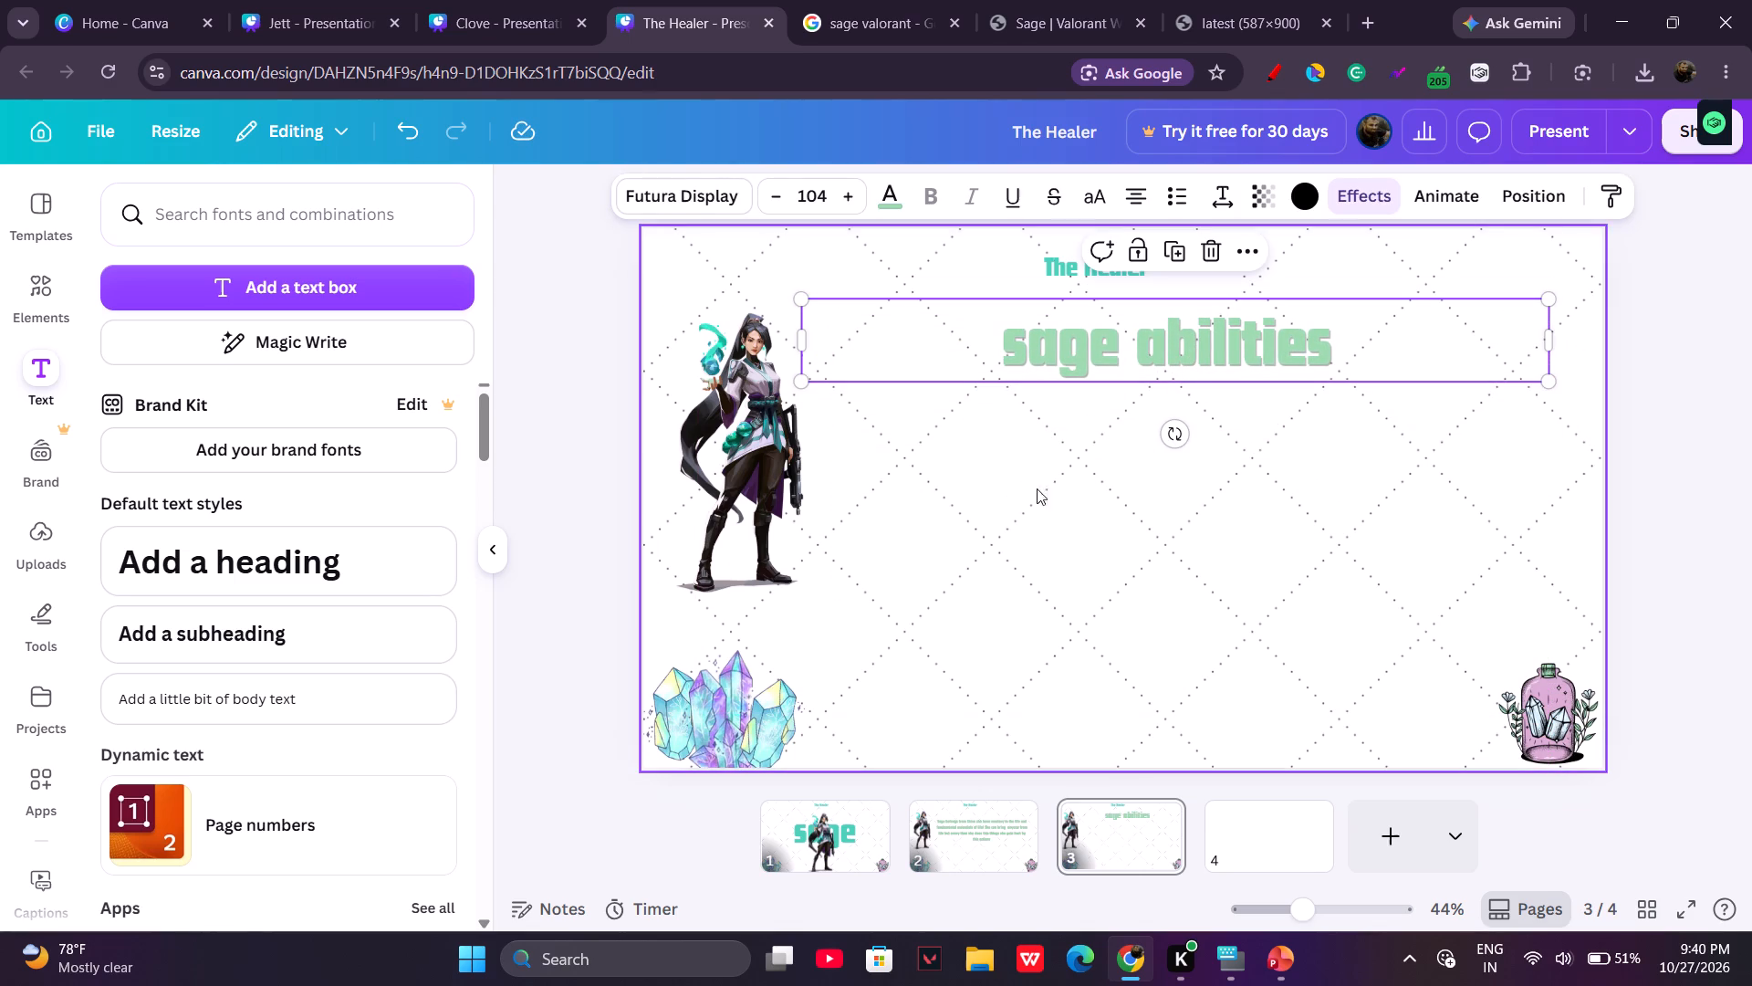
# Search the graphics elements for "barriers" and for "barrier".
pyautogui.click(18, 273)
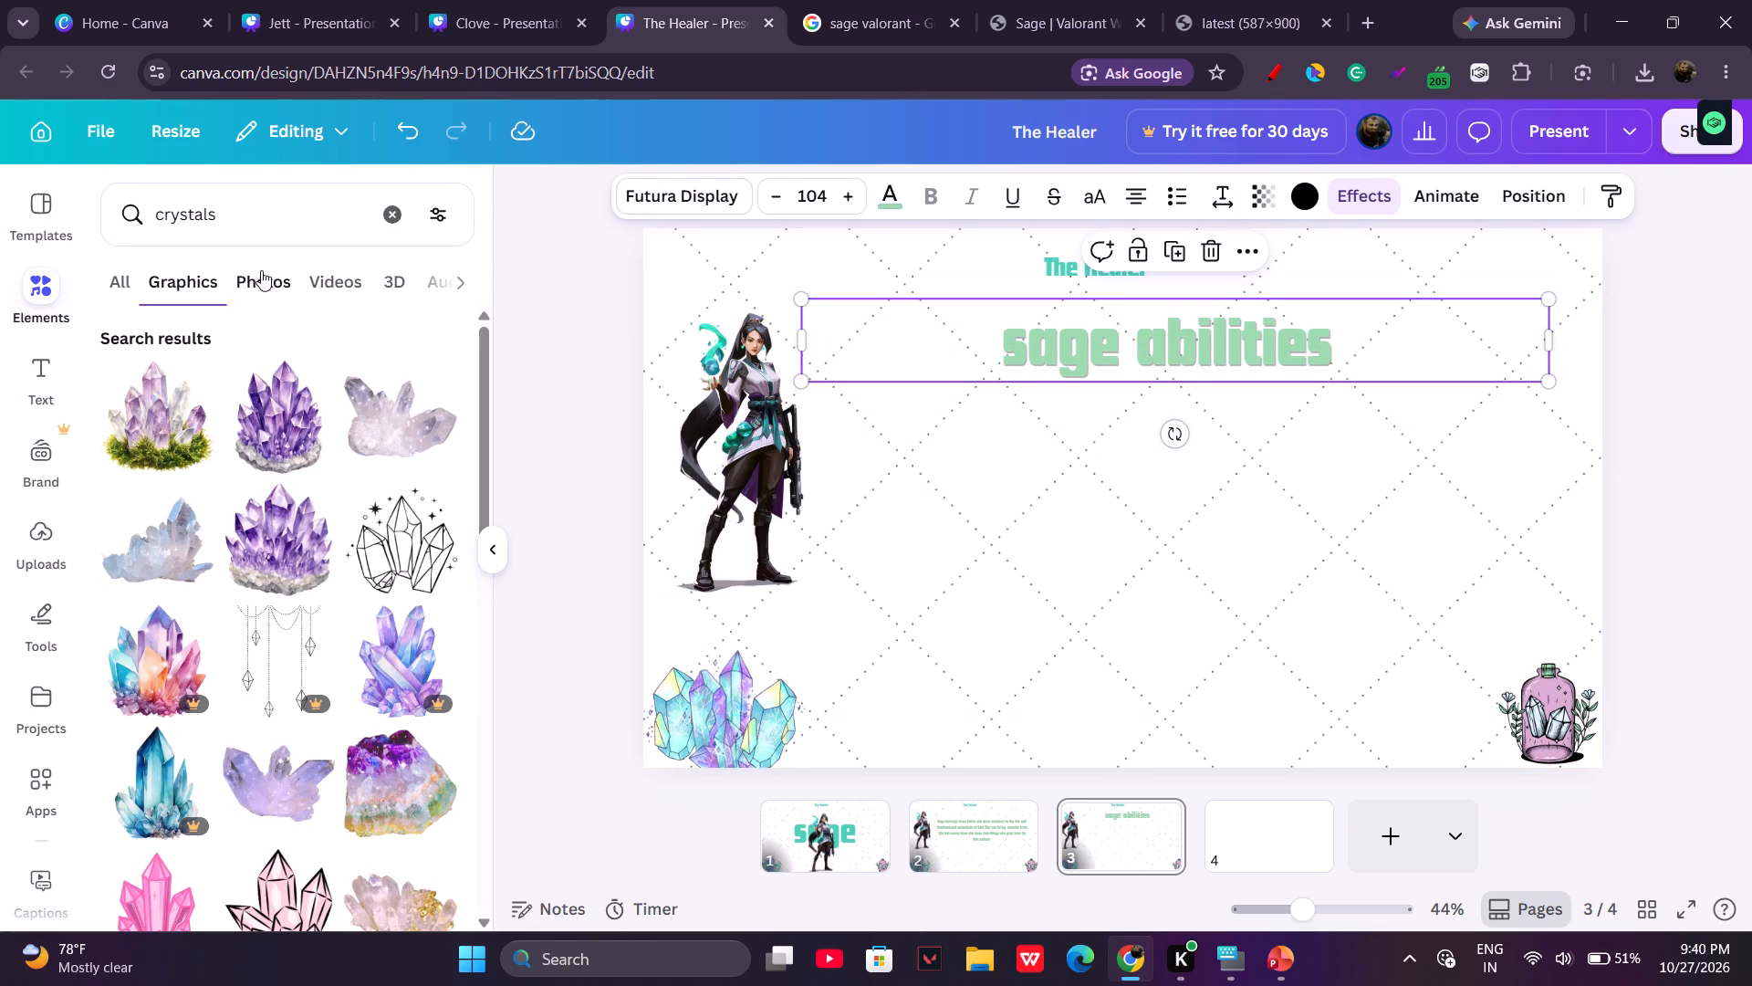
pyautogui.click(252, 231)
pyautogui.hotkey('ctrl', 'BackSpace')
pyautogui.write('barriers')
pyautogui.press('Return')
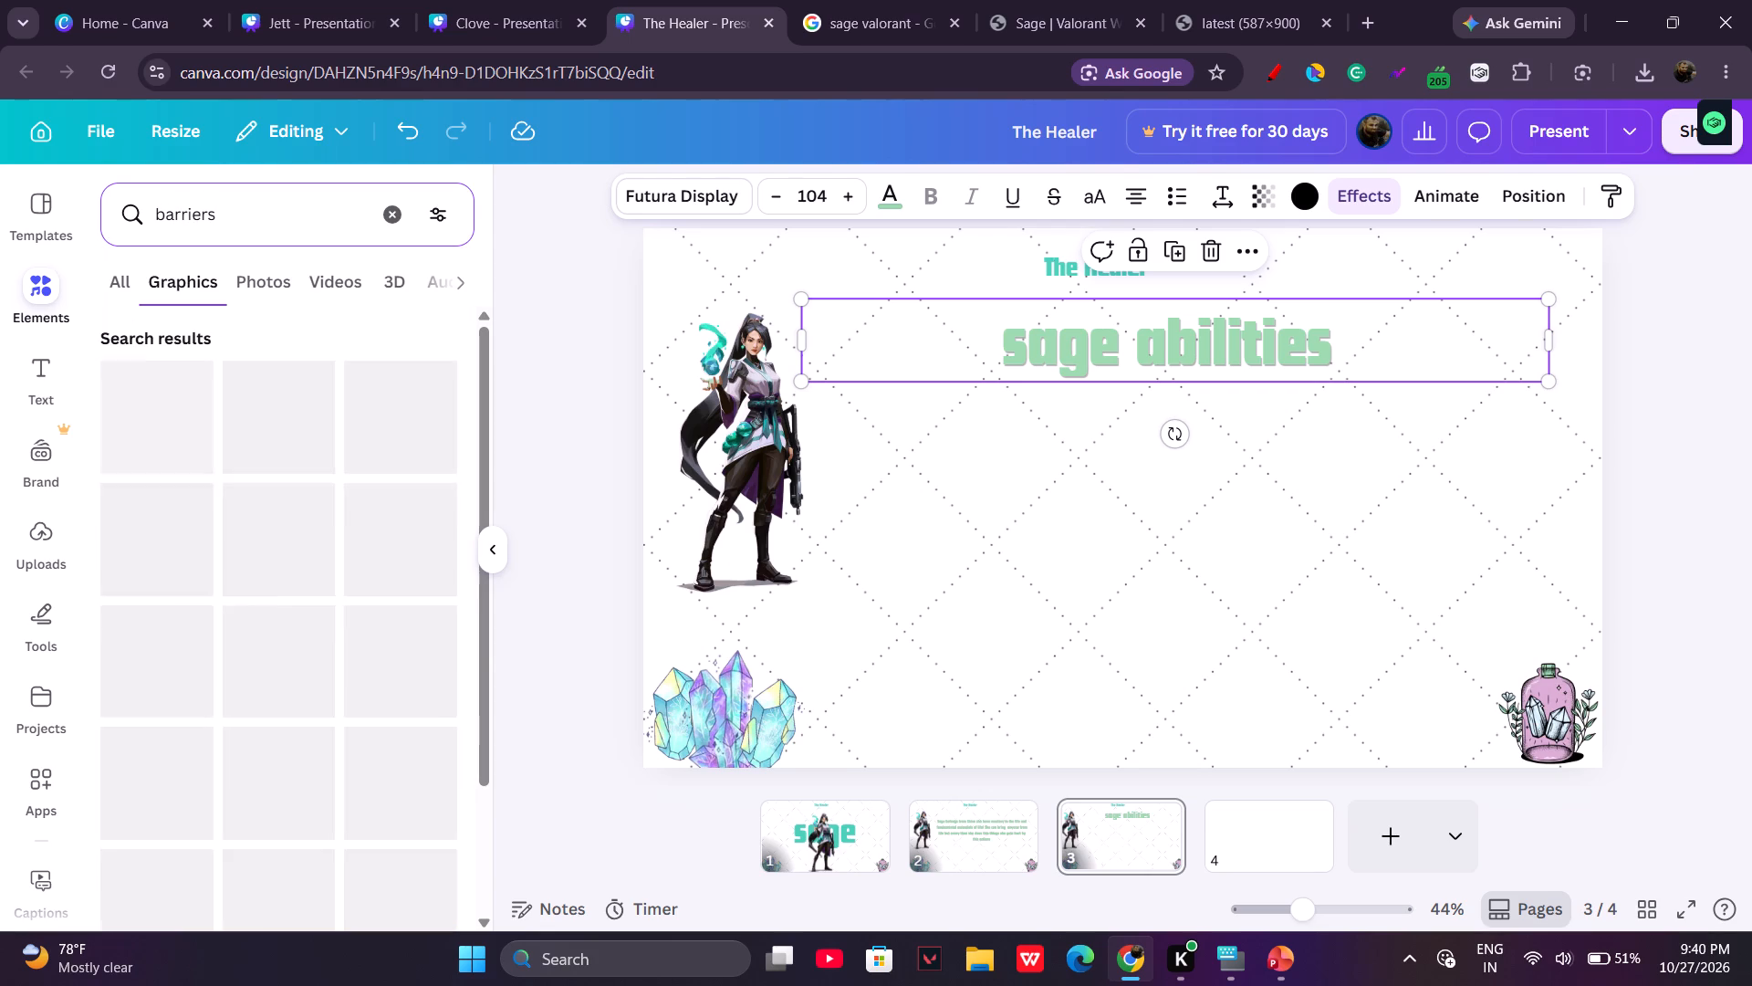
pyautogui.click(266, 221)
pyautogui.press('BackSpace')
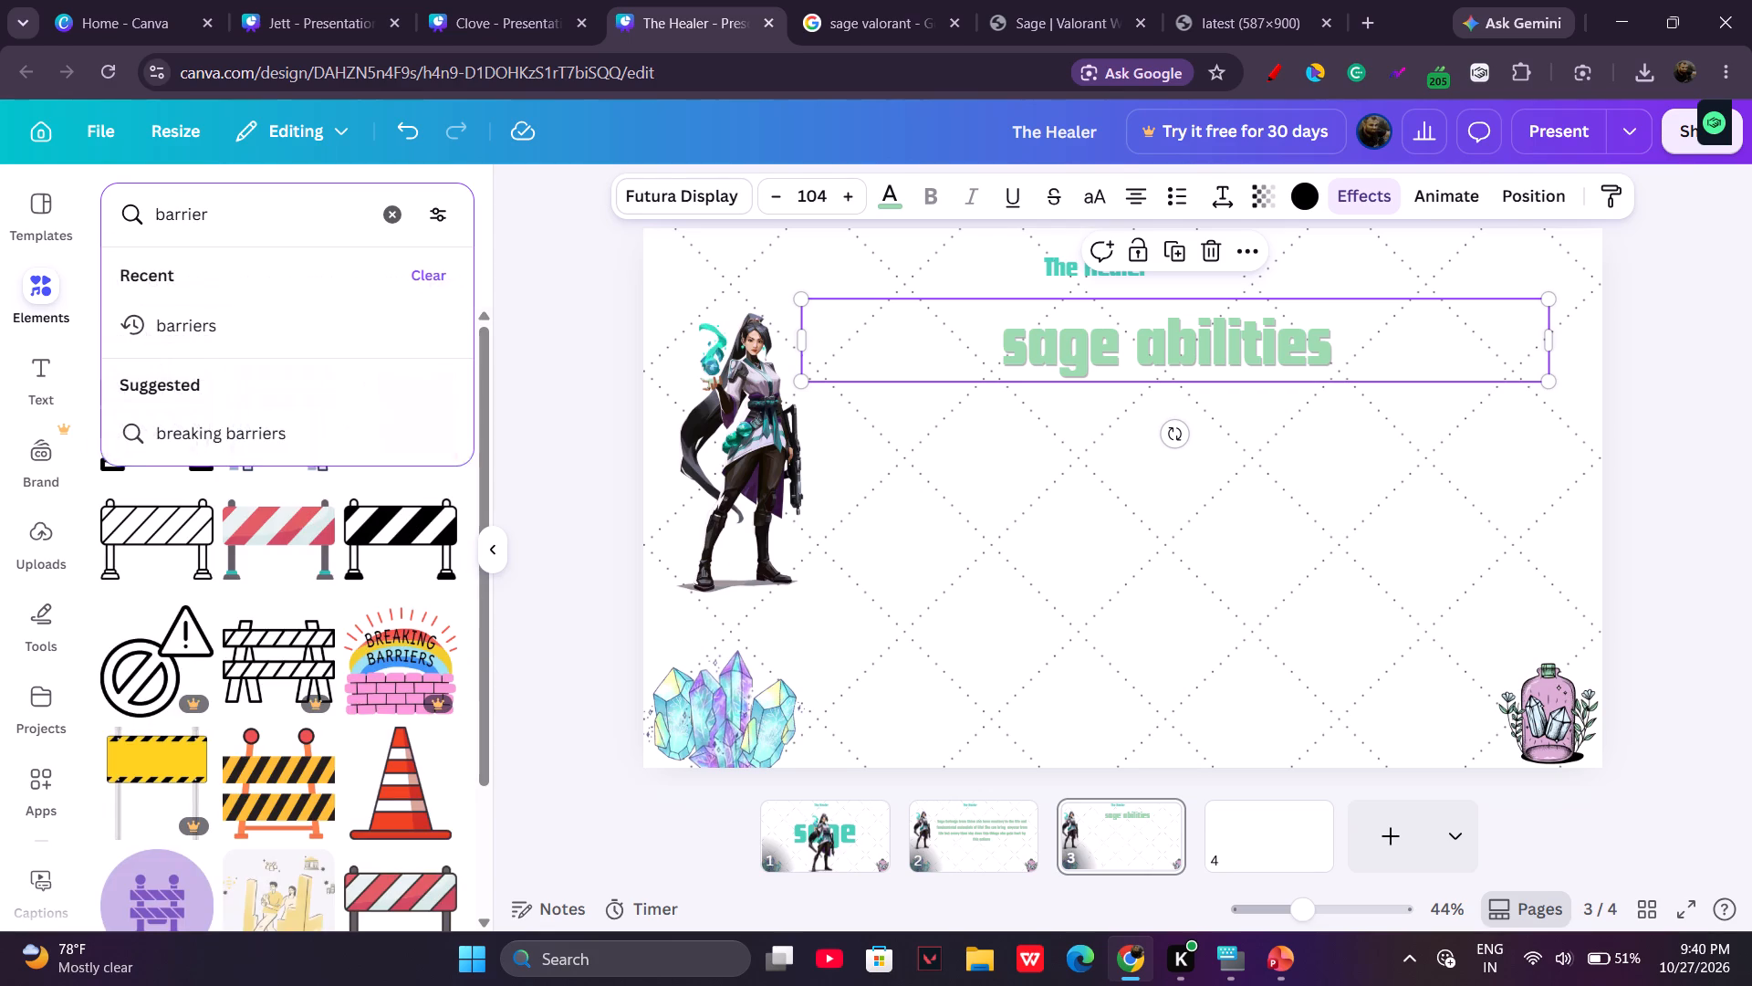
pyautogui.press('Return')
# Search the graphics for "Ice barrier" and add the blue-violet crystals without outlines to page 3.
pyautogui.hotkey('ctrl', 'BackSpace')
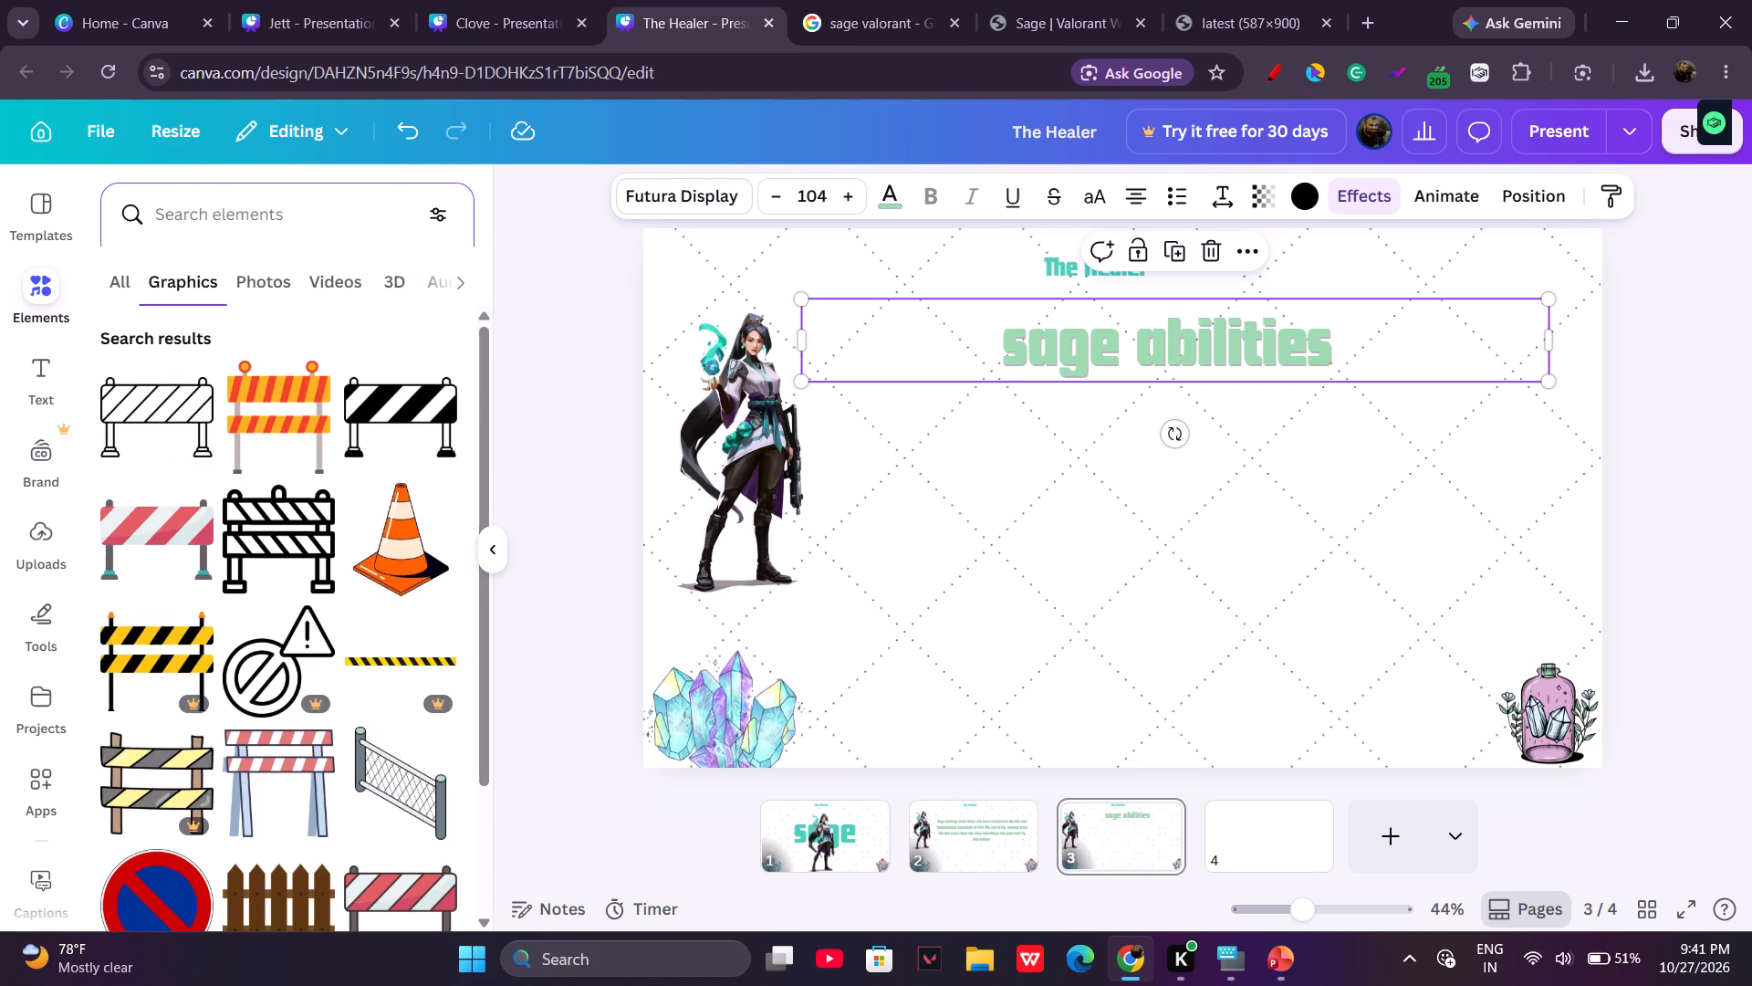
pyautogui.write('oc')
pyautogui.press('BackSpace')
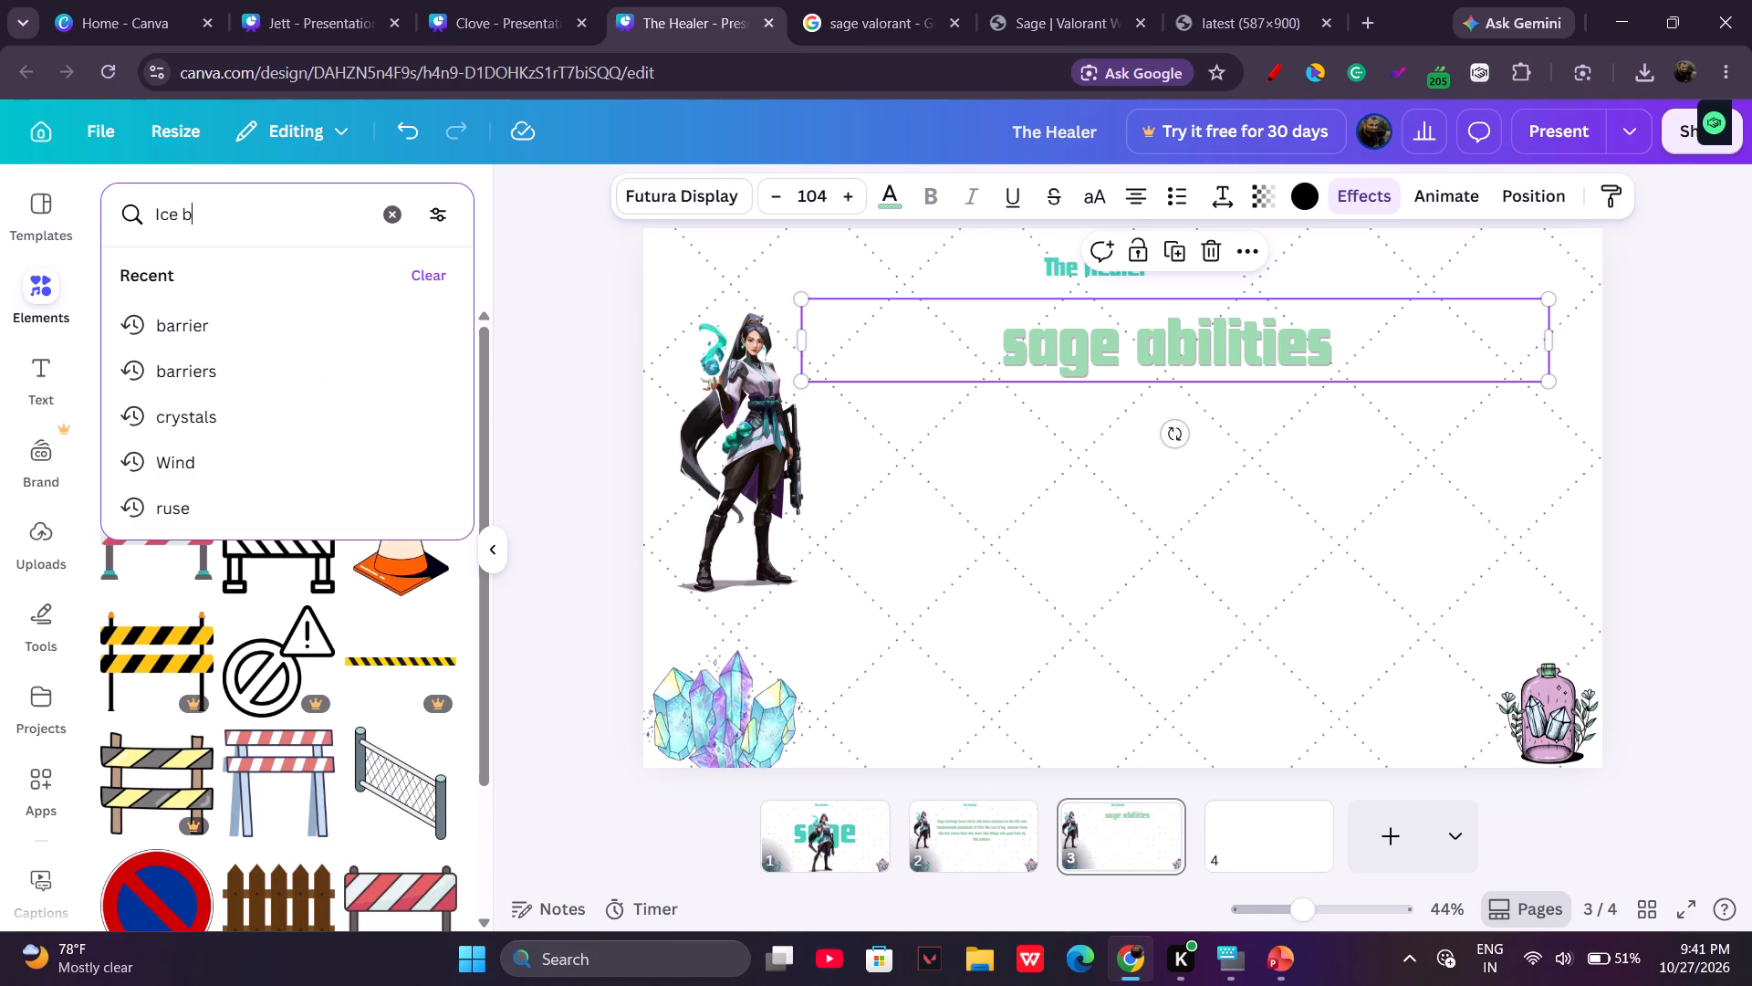
pyautogui.press('BackSpace')
pyautogui.write('ier')
pyautogui.press('Return')
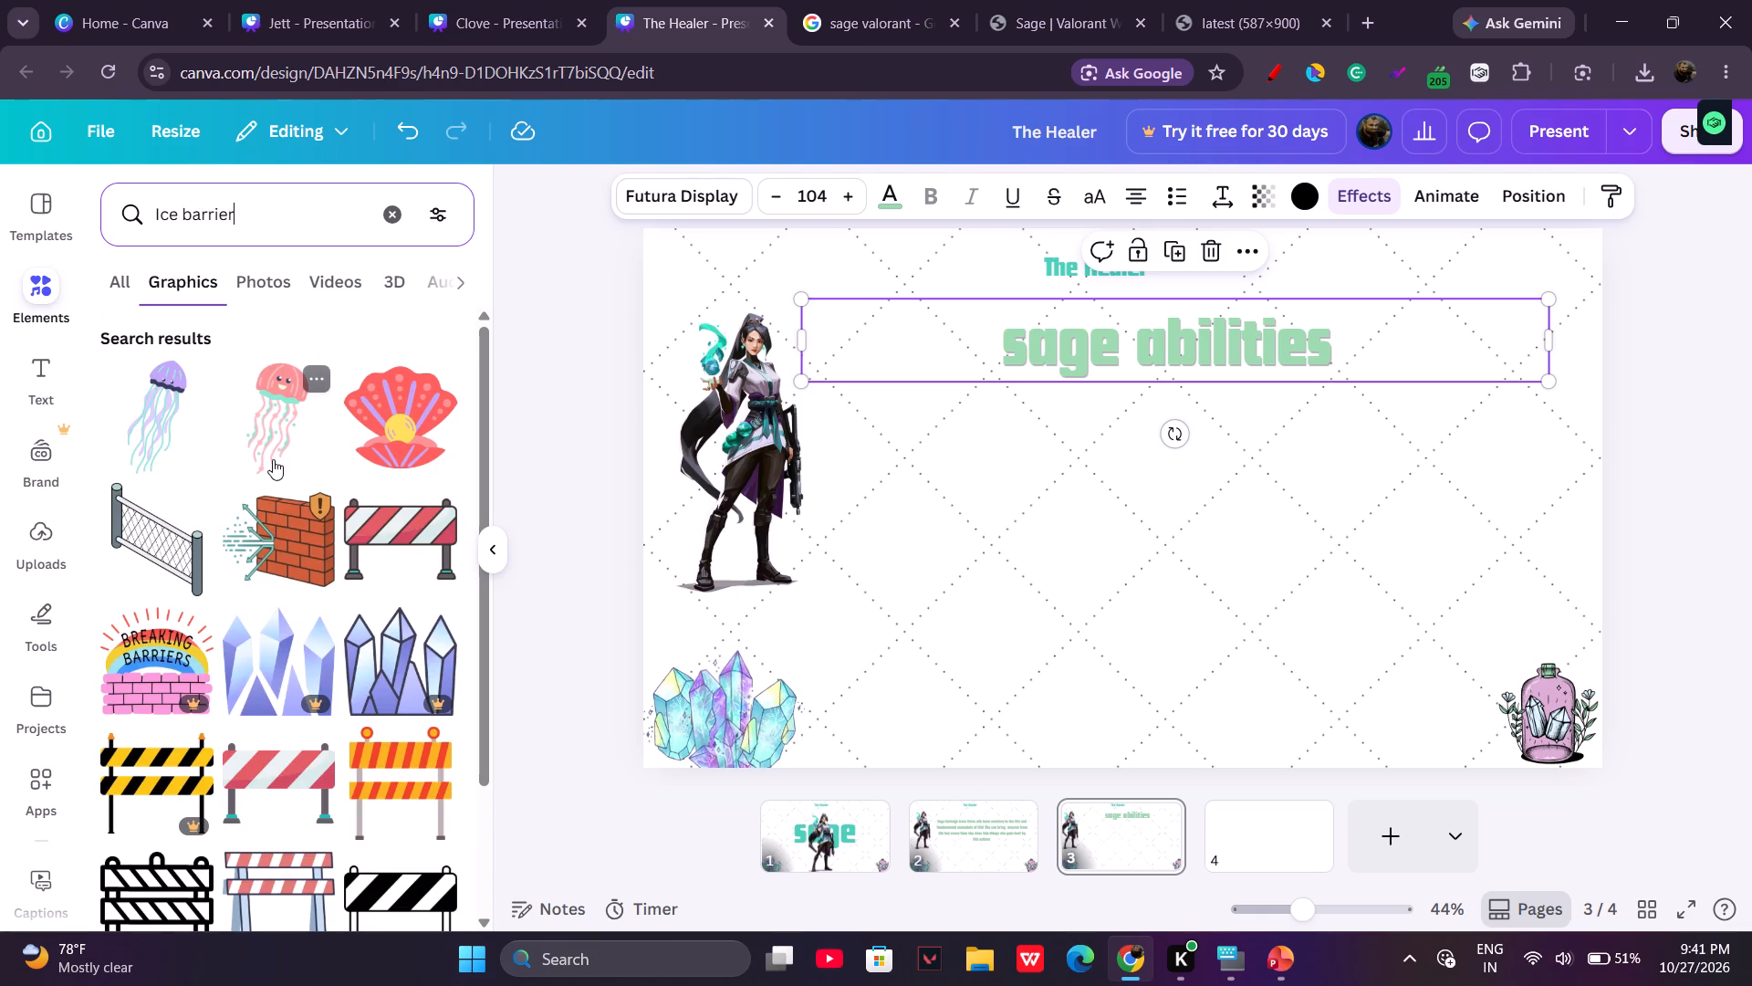
pyautogui.click(296, 665)
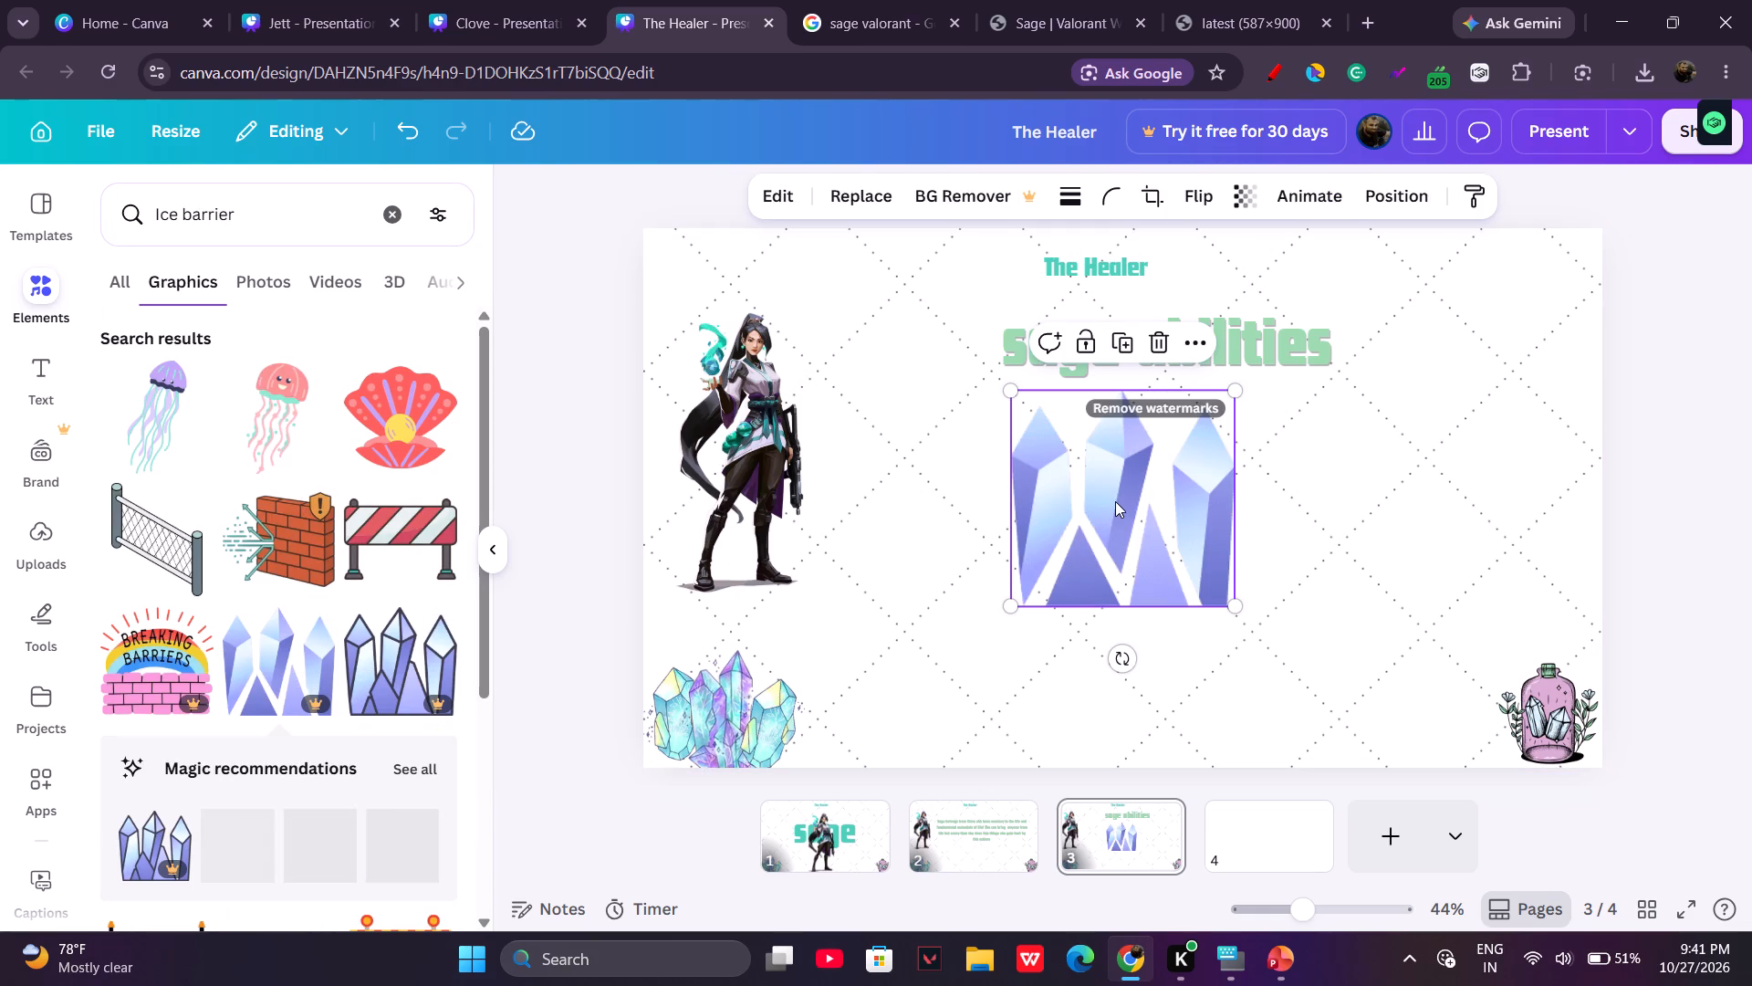
# Shrink the crystal graphic slightly and place it beside the Sage figure, below the "sage abilities" heading.
pyautogui.moveTo(1115, 501); pyautogui.dragTo(1038, 507)
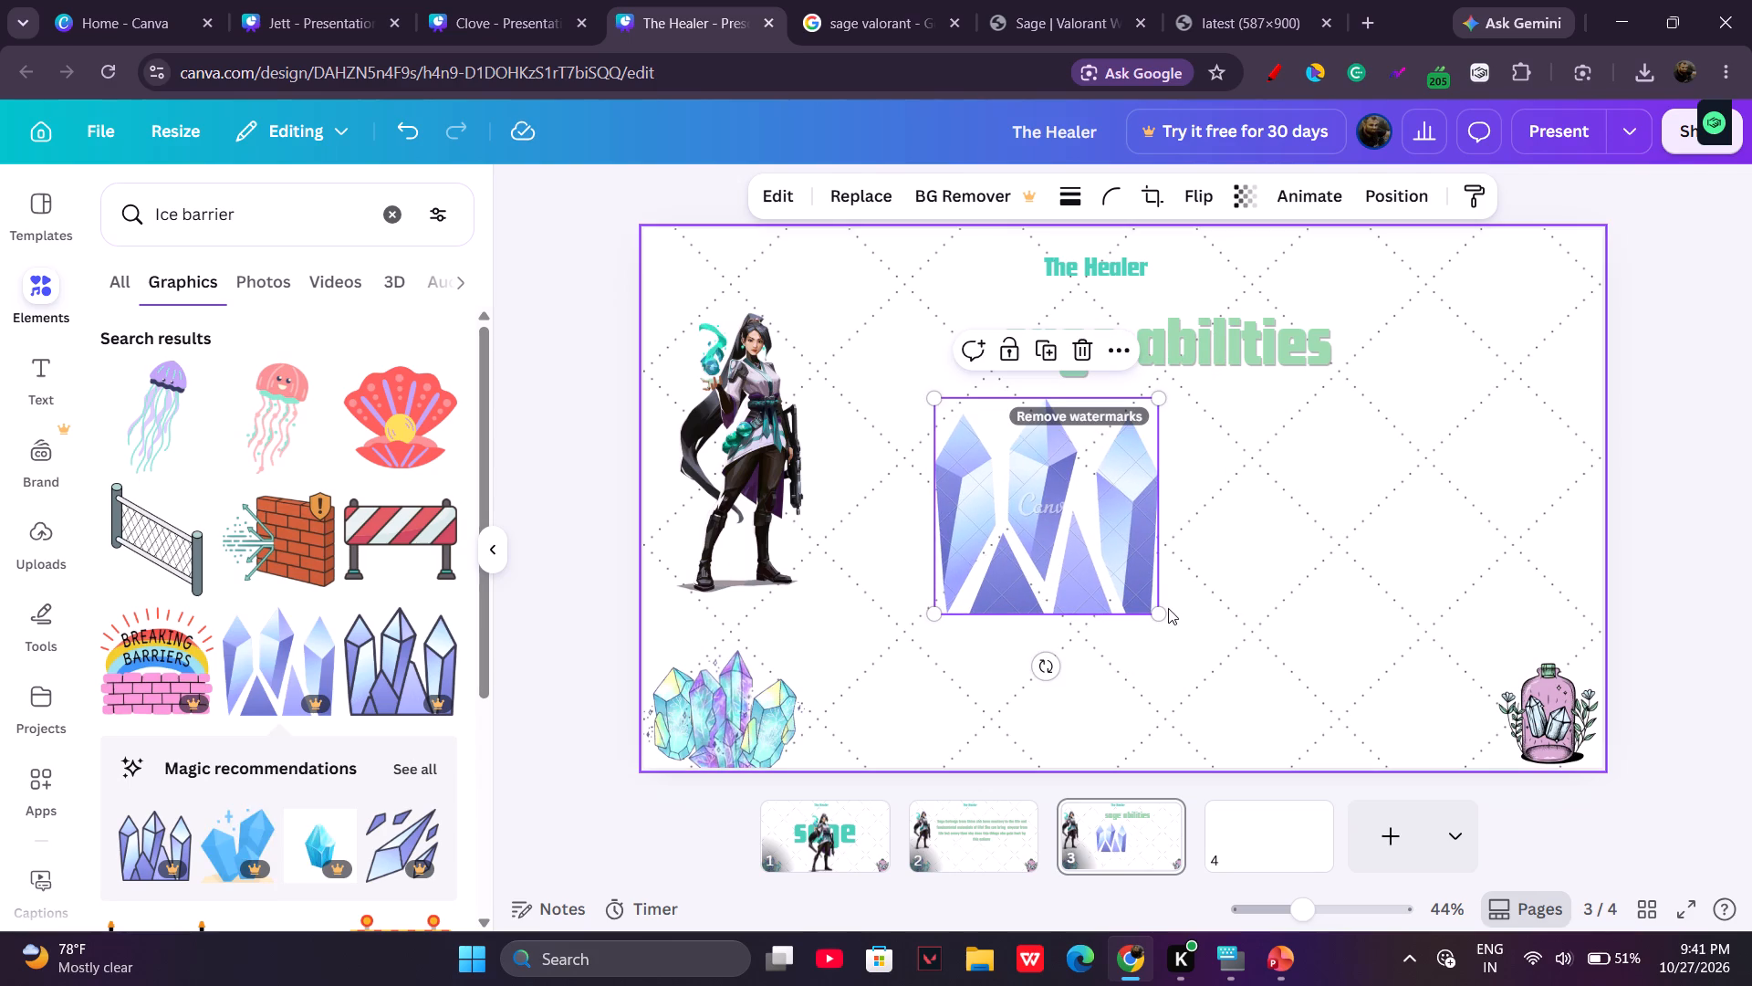
pyautogui.moveTo(1160, 608); pyautogui.dragTo(1262, 530)
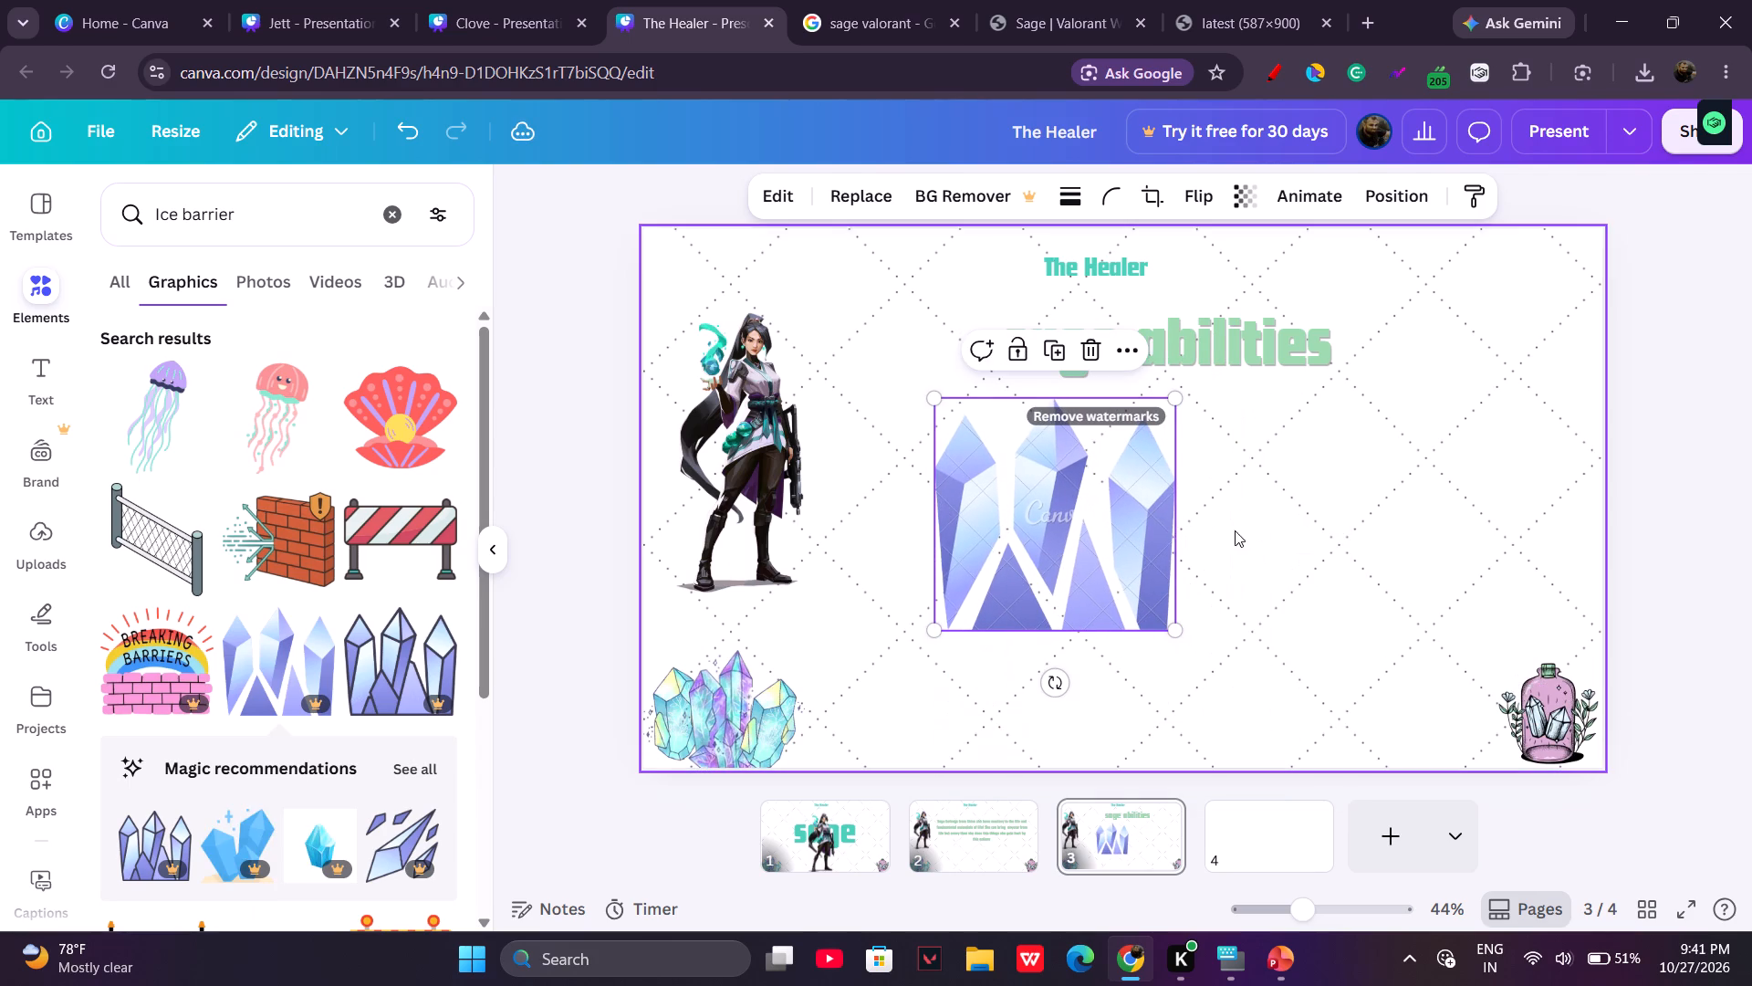
pyautogui.click(1136, 493)
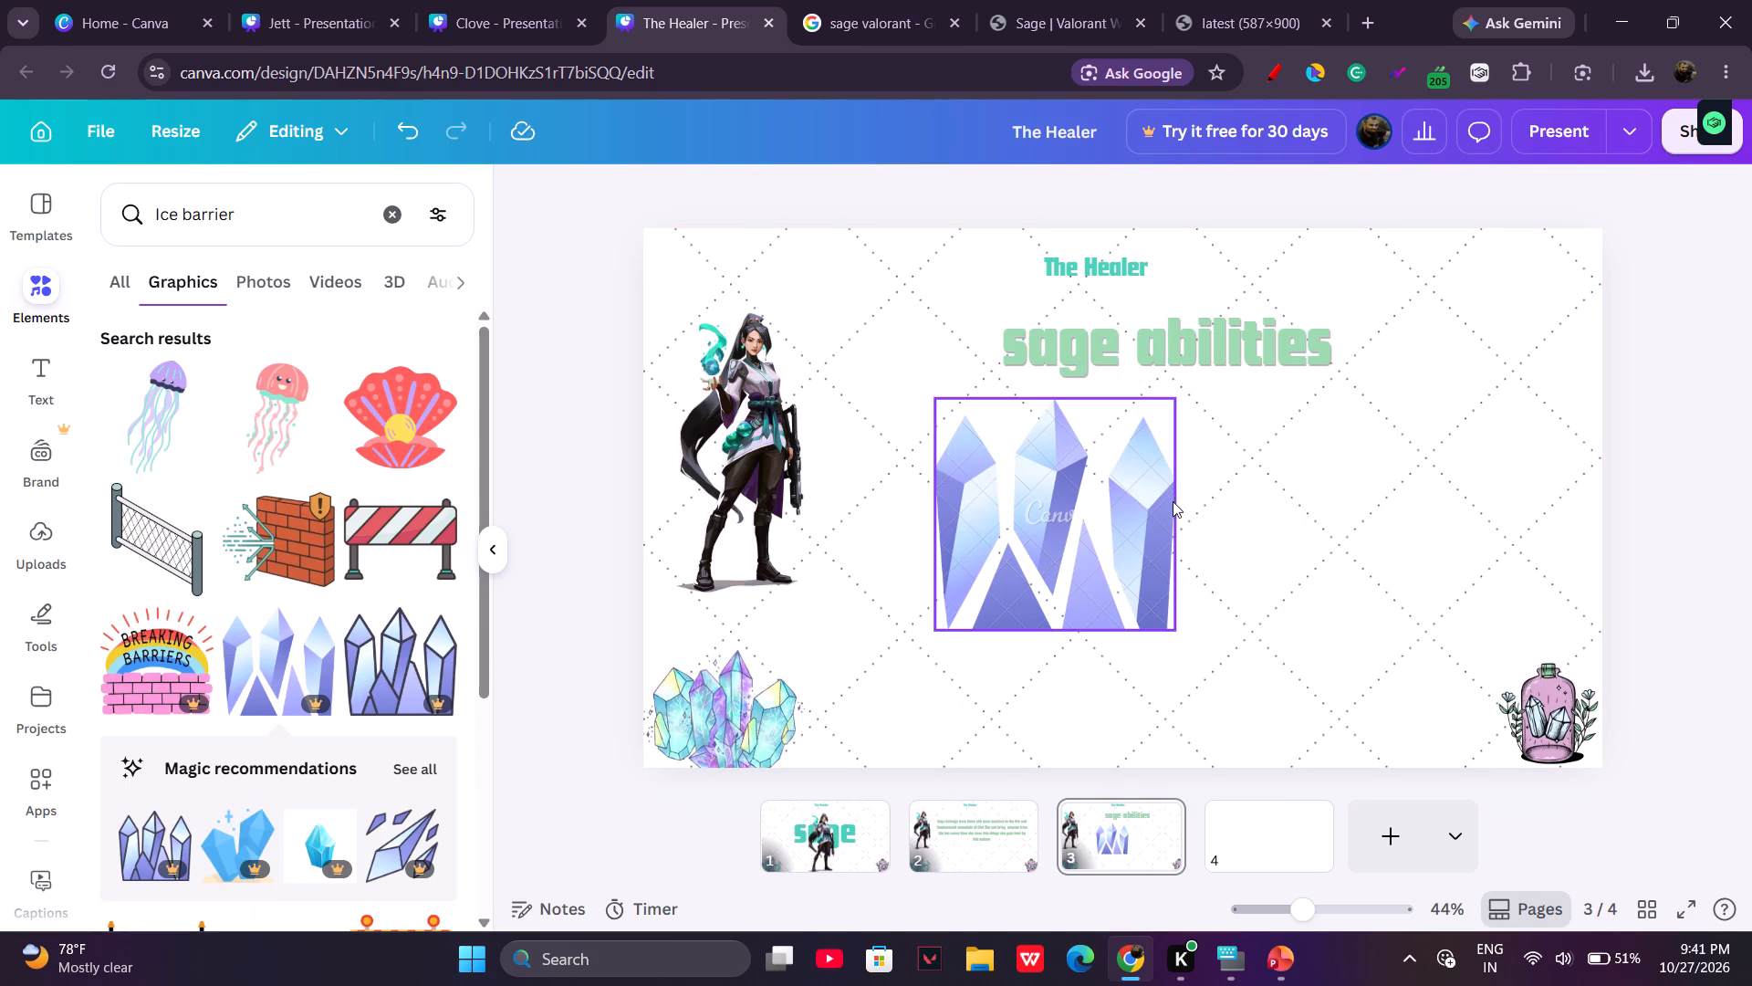
pyautogui.click(1132, 500)
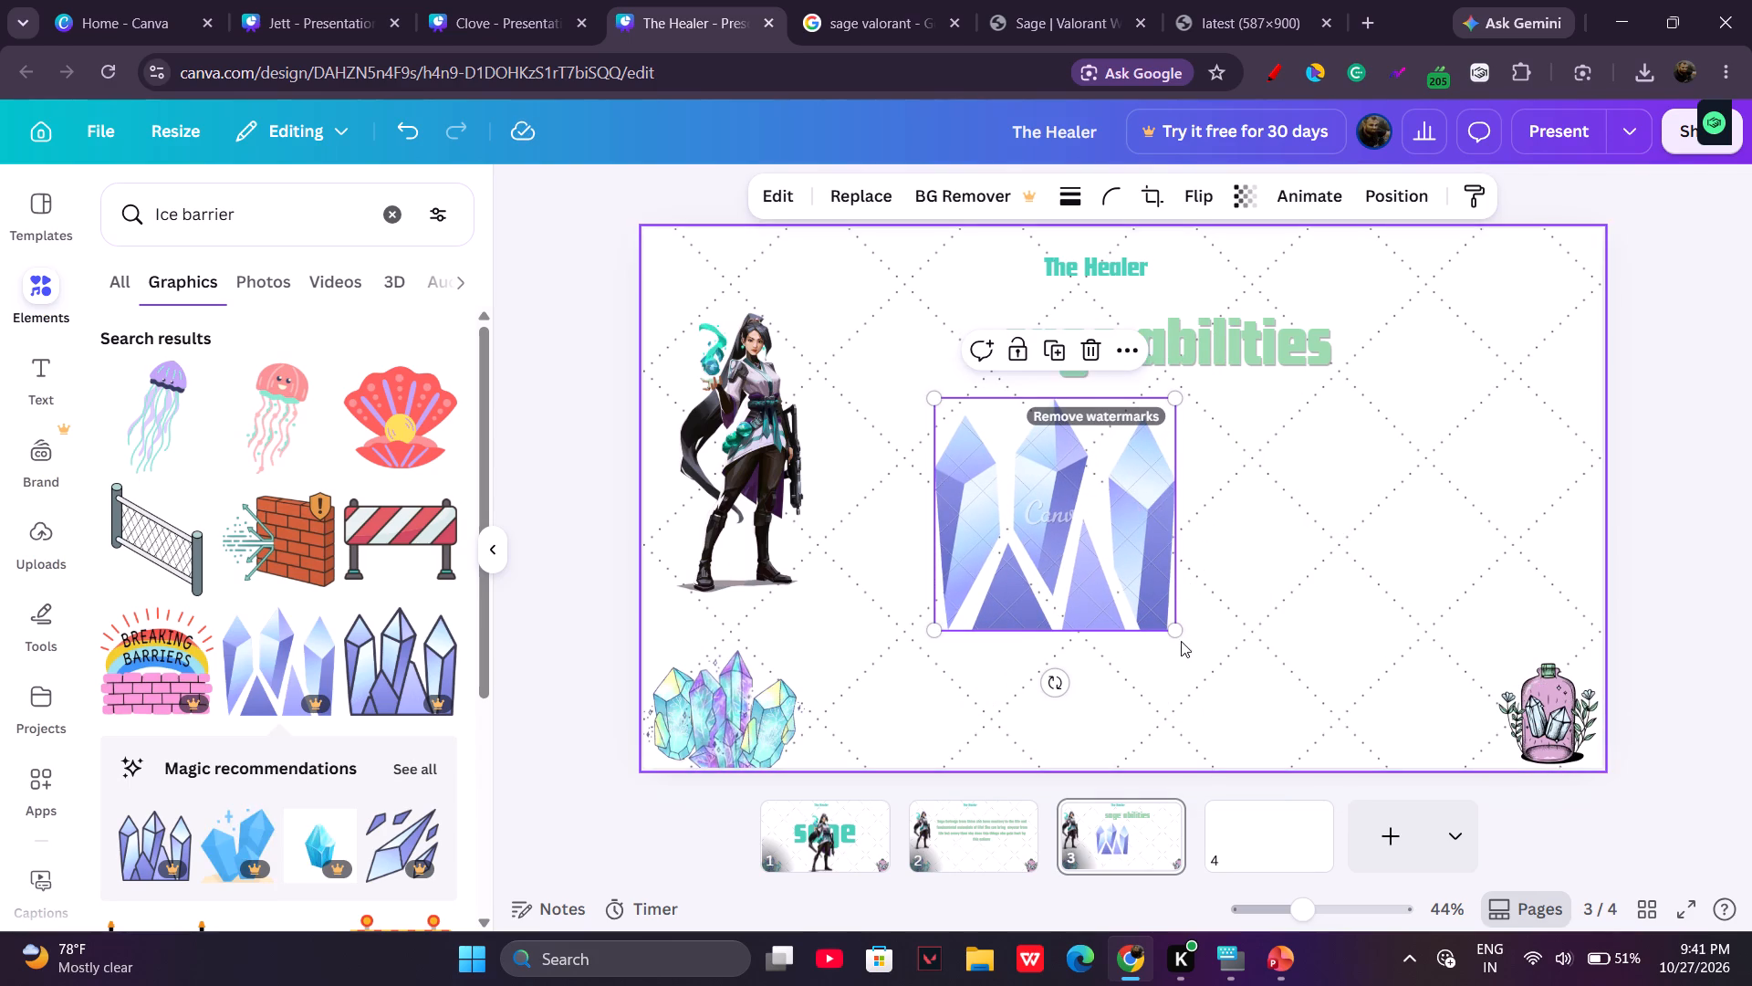
pyautogui.moveTo(1181, 641); pyautogui.dragTo(1142, 597)
pyautogui.moveTo(1173, 622); pyautogui.dragTo(1157, 617)
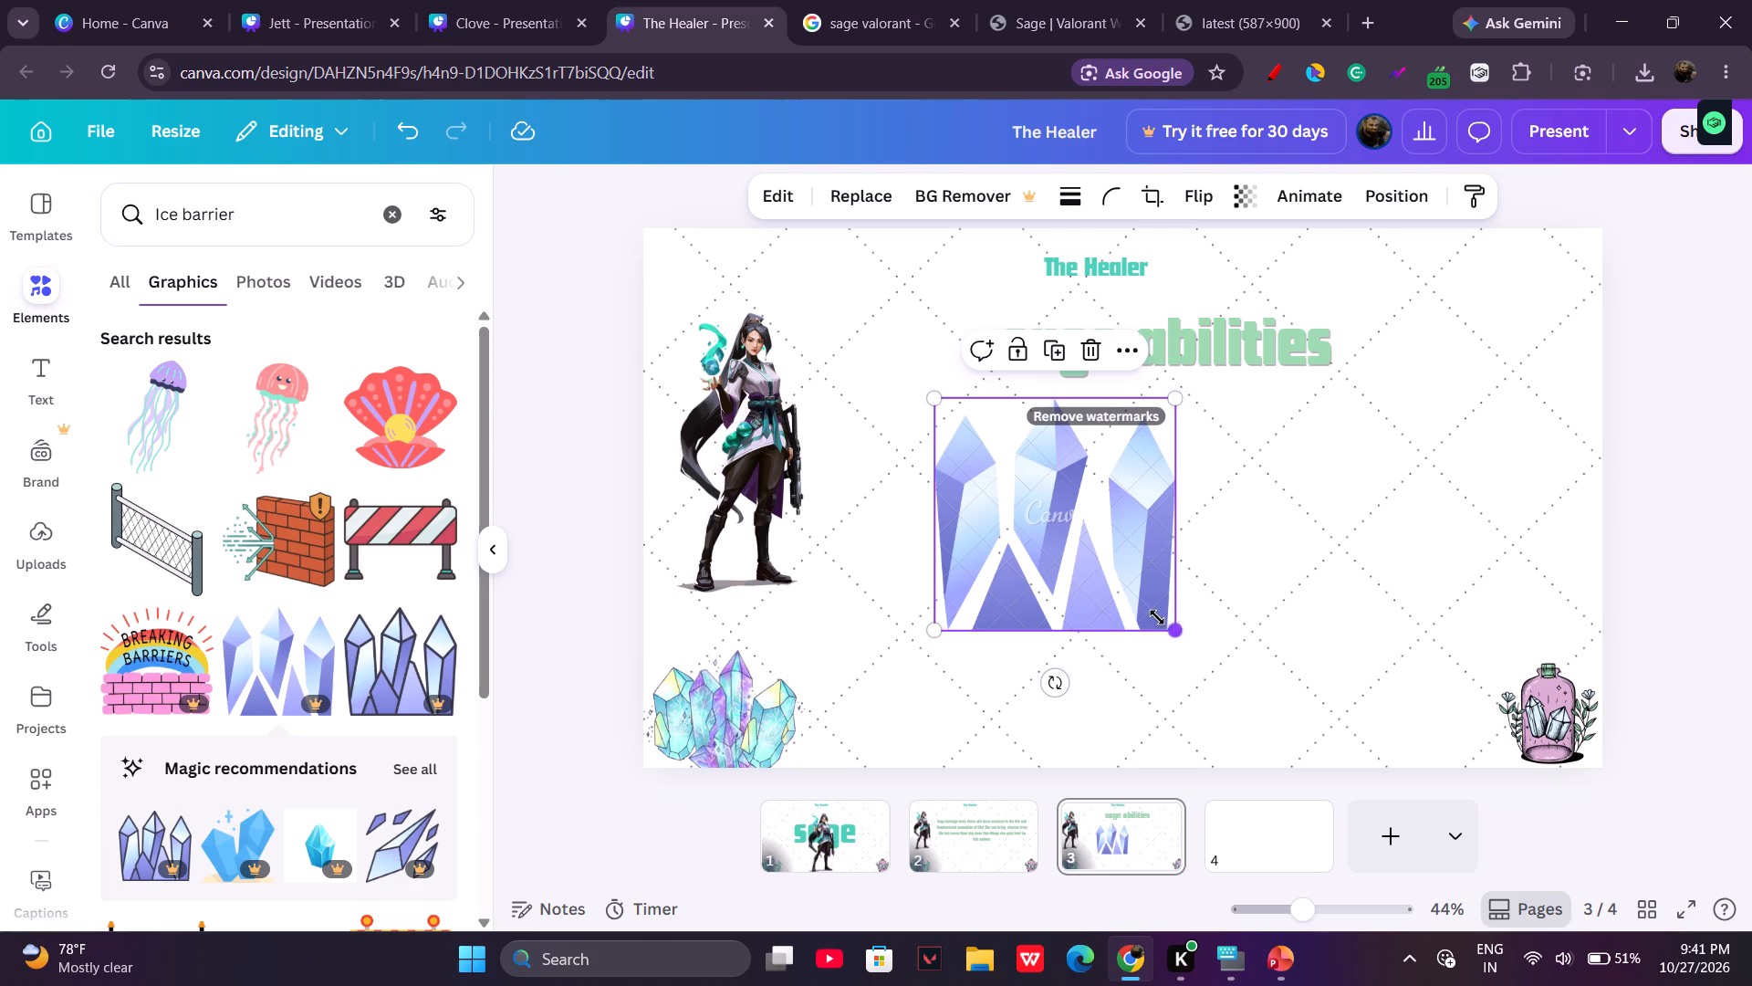
pyautogui.moveTo(1157, 617); pyautogui.dragTo(1174, 566)
pyautogui.moveTo(1033, 505); pyautogui.dragTo(968, 517)
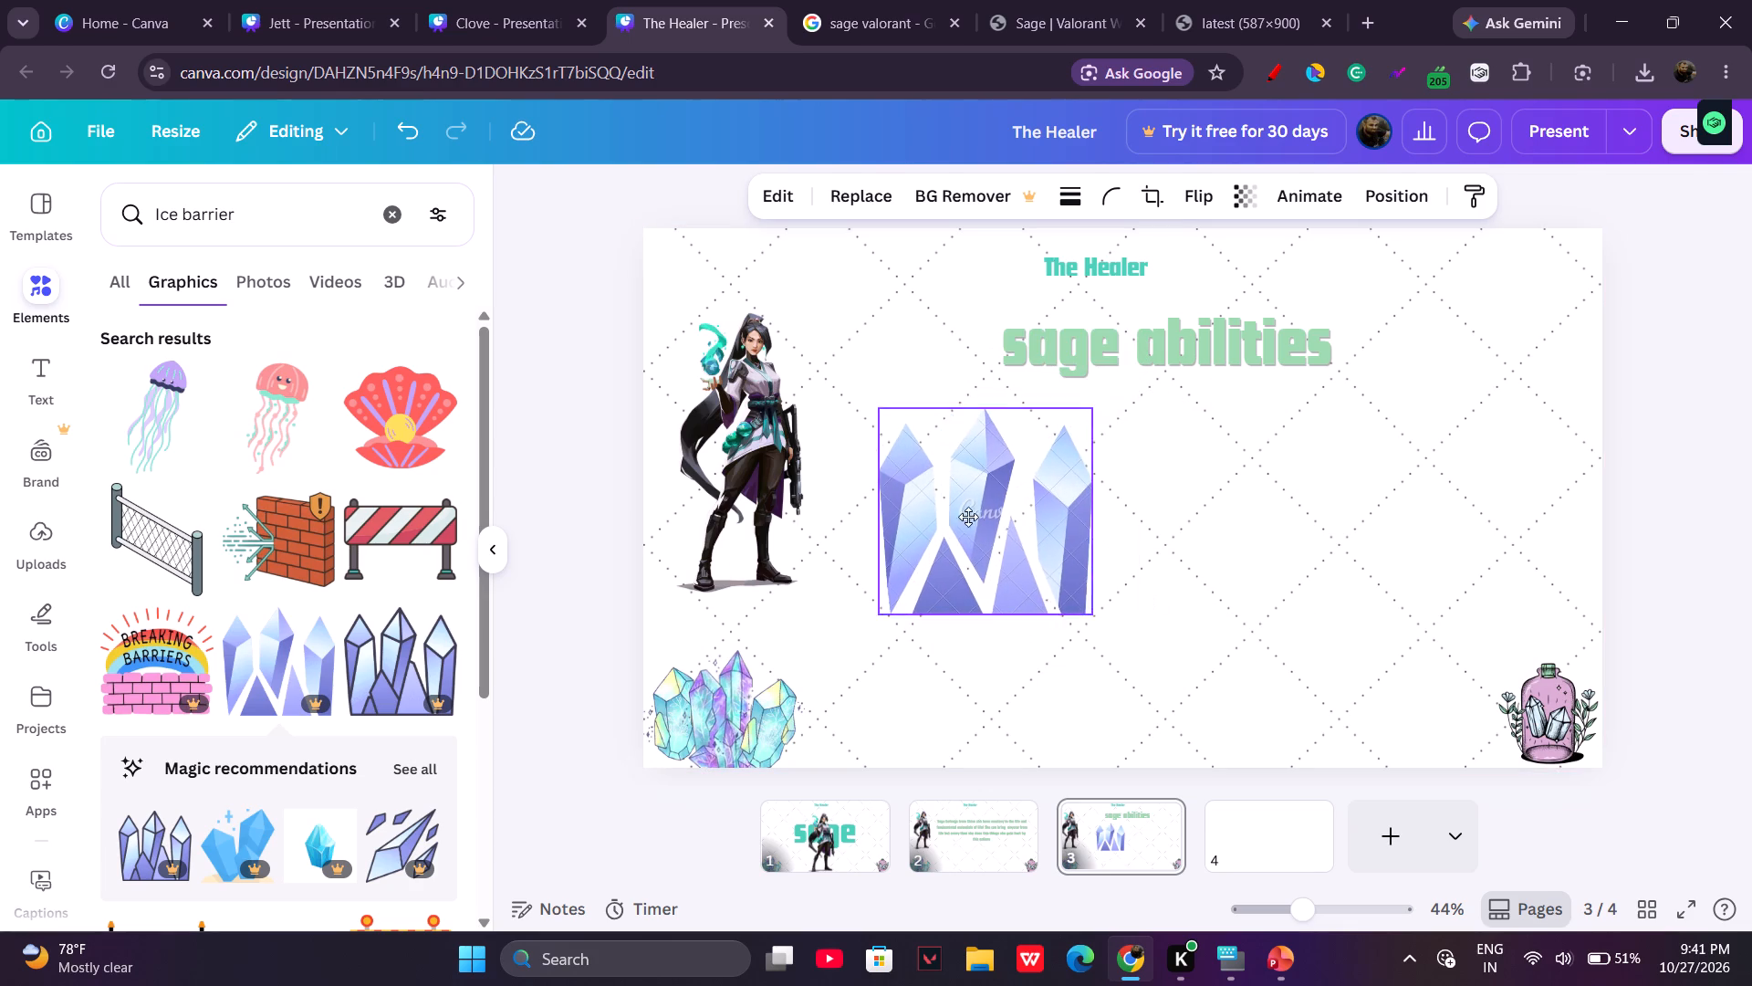
pyautogui.moveTo(968, 517); pyautogui.dragTo(969, 518)
pyautogui.click(1006, 453)
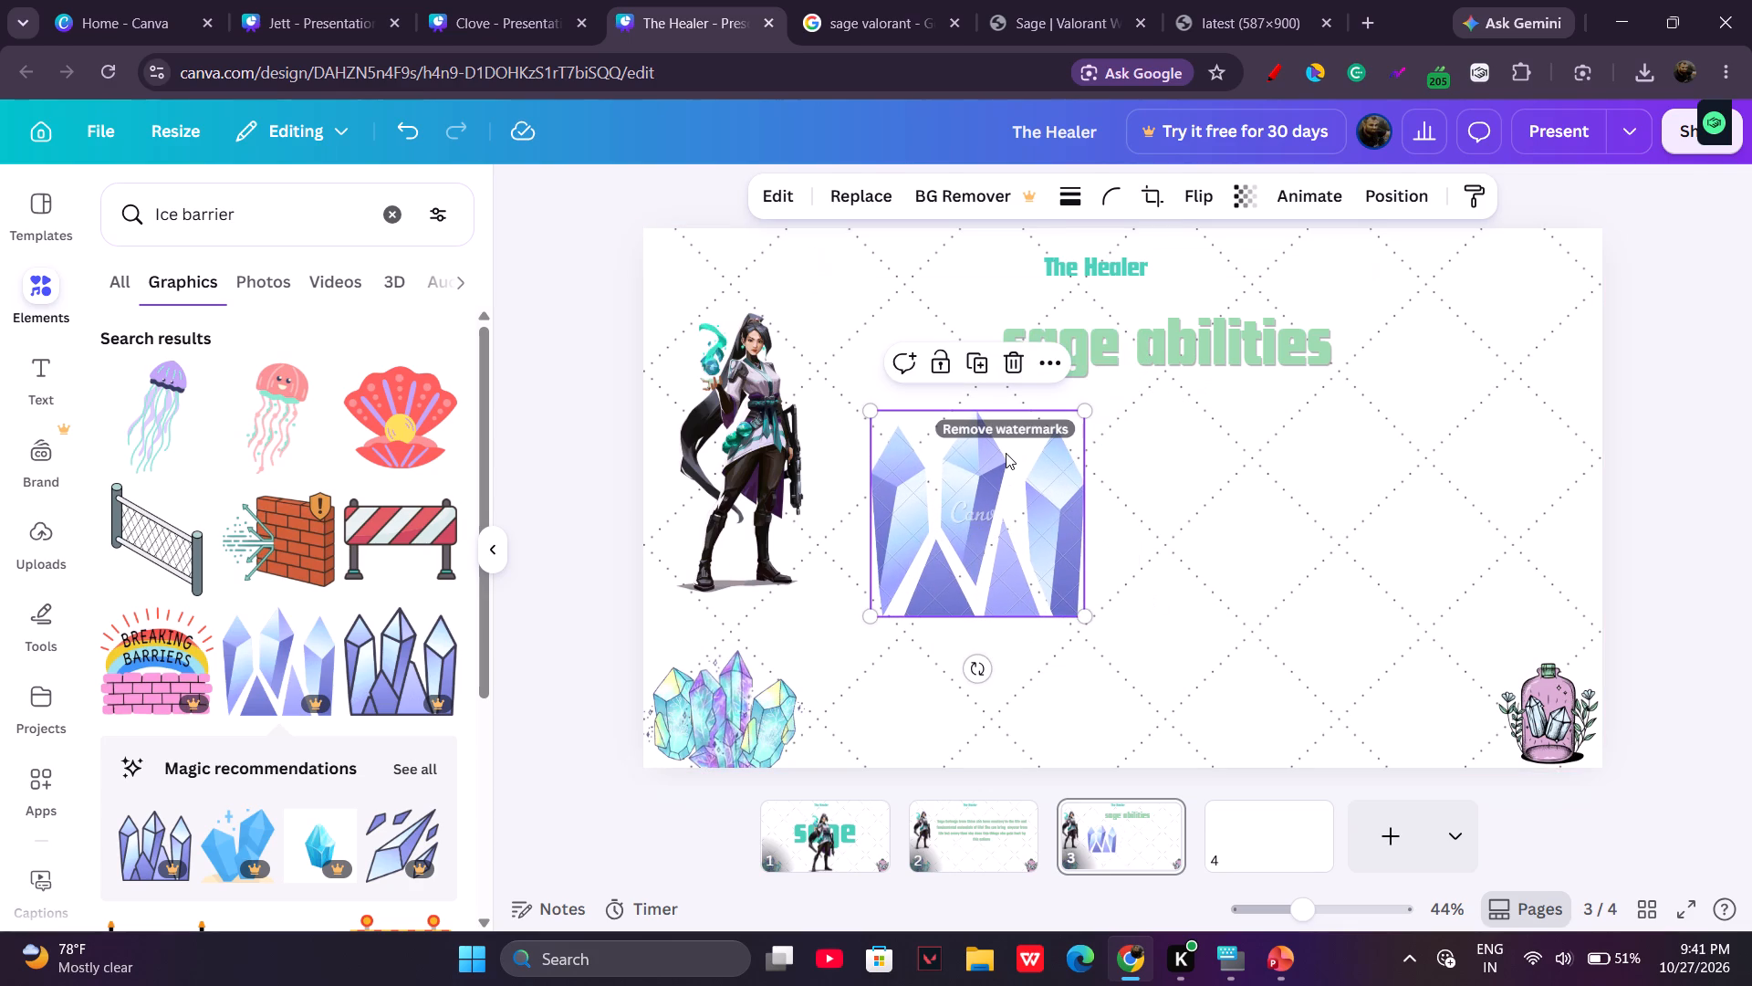
pyautogui.click(1006, 453)
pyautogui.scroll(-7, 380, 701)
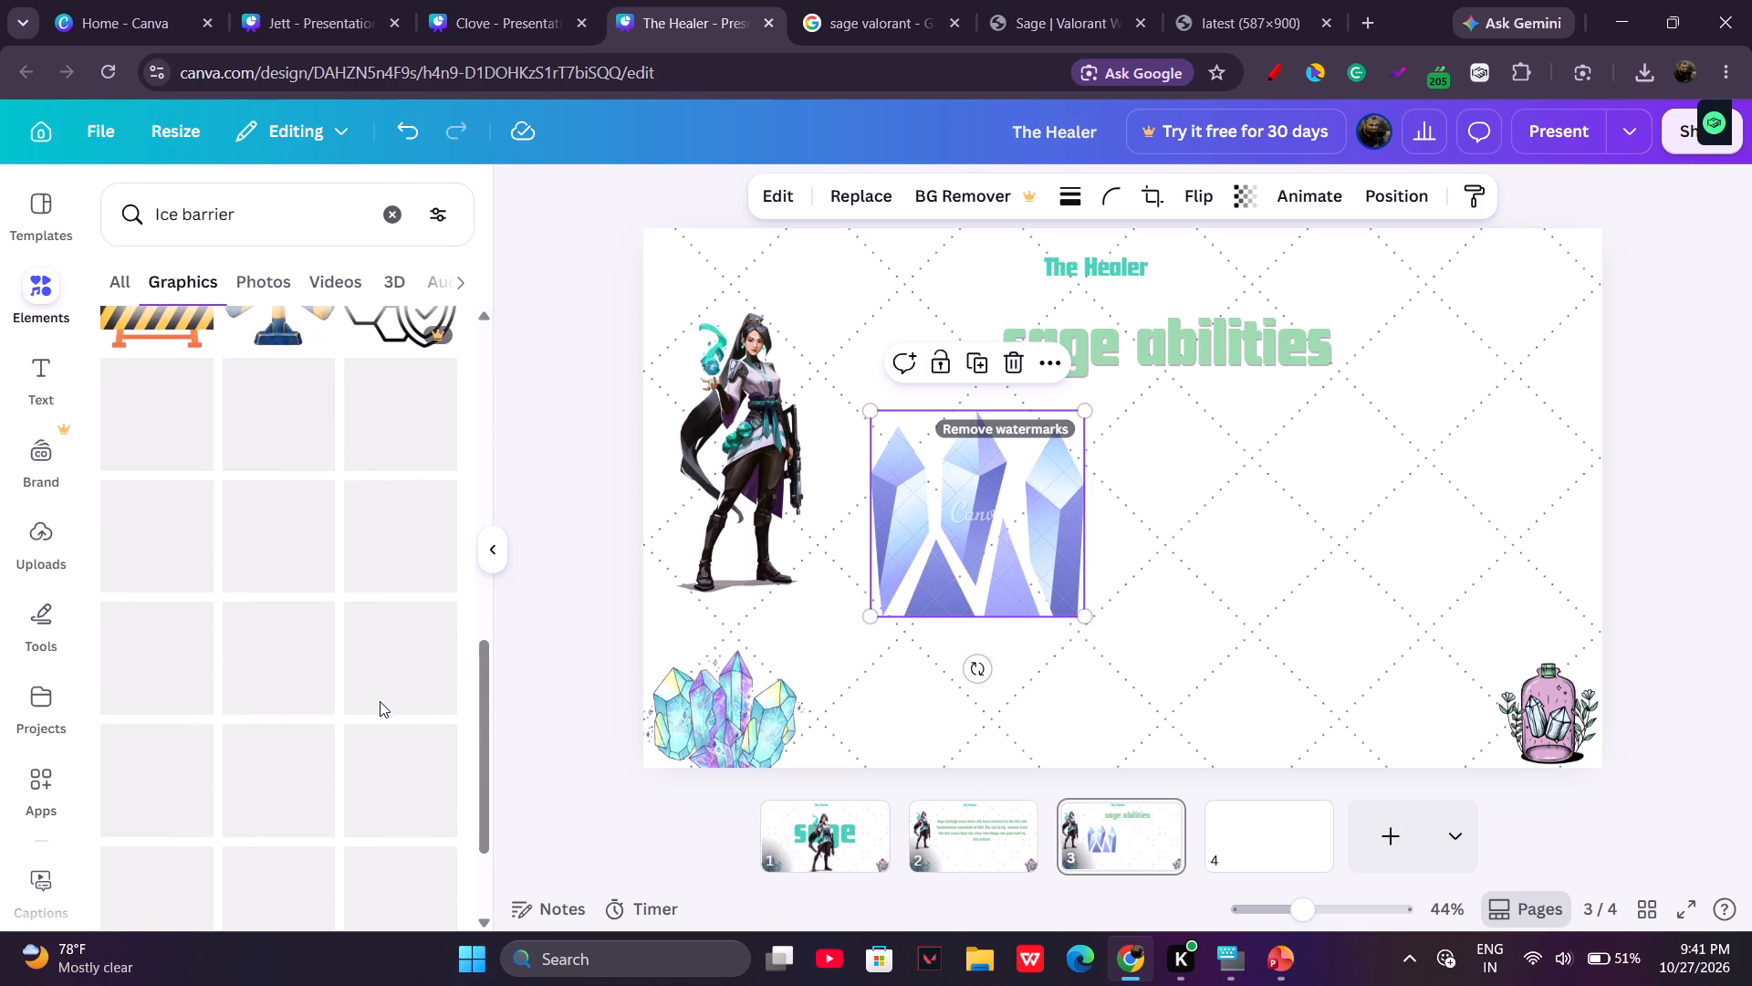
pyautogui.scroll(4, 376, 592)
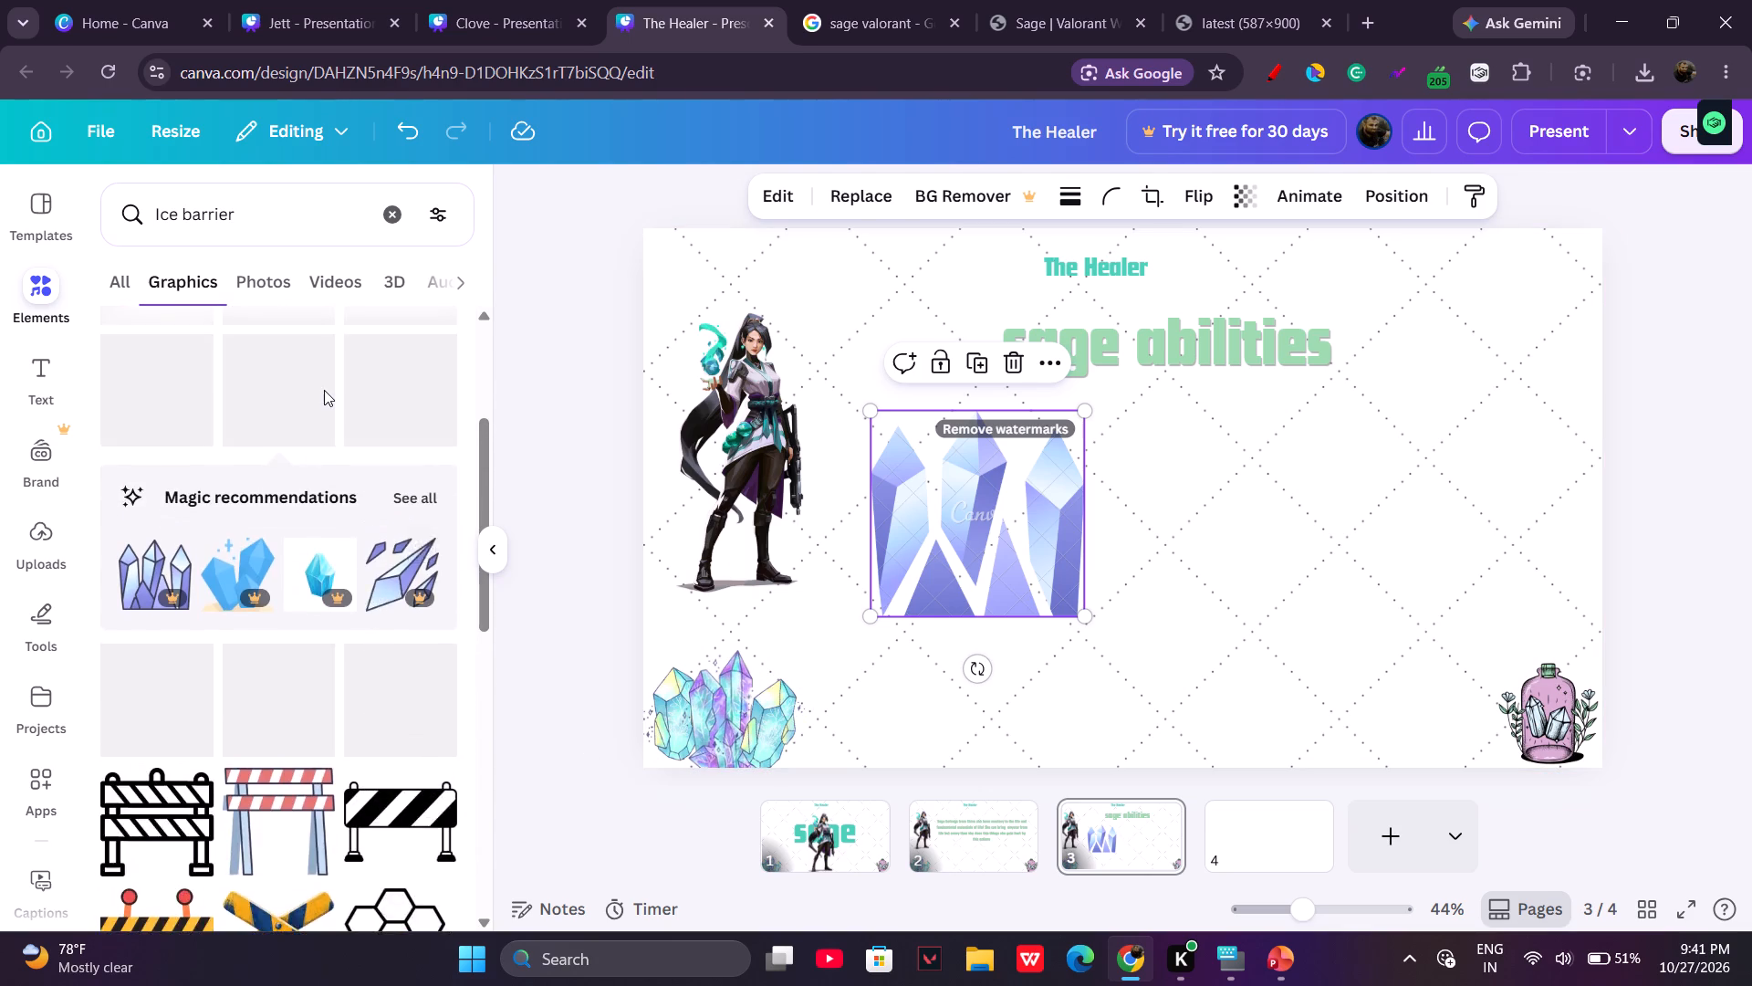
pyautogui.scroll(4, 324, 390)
# Add a text box reading "sage barrier is made up of crystals" and place it to the right of the crystal graphic.
pyautogui.click(55, 361)
pyautogui.click(1219, 466)
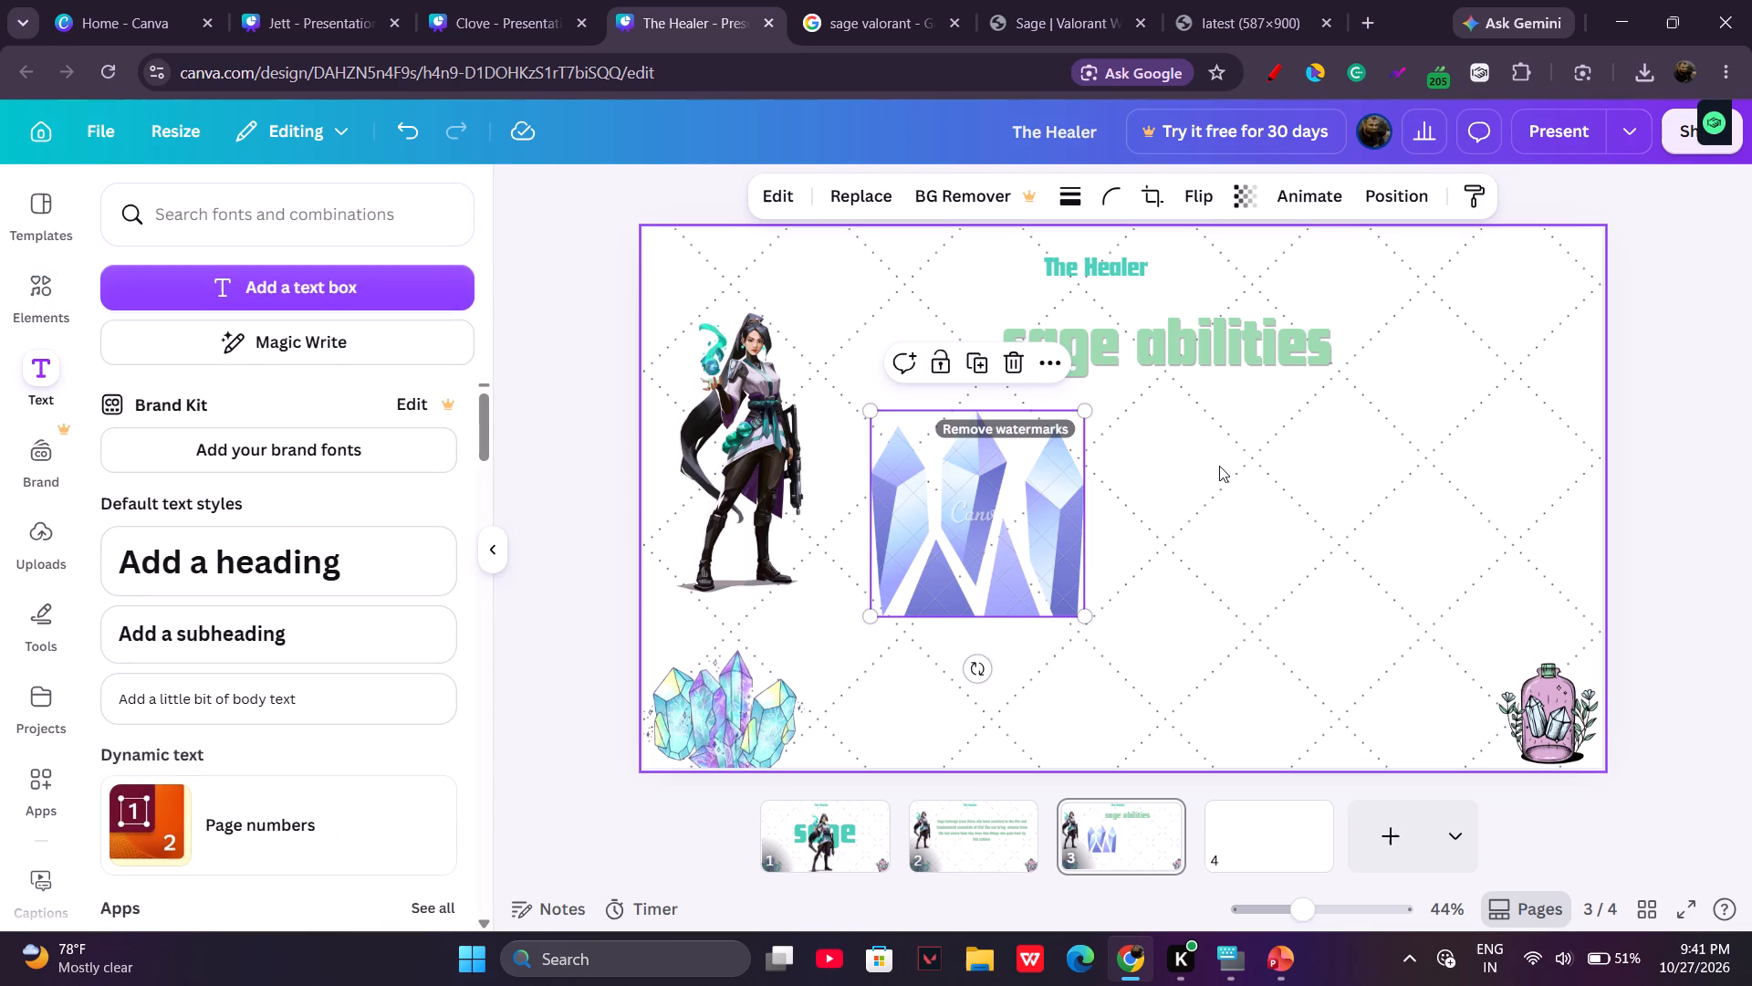
pyautogui.click(296, 280)
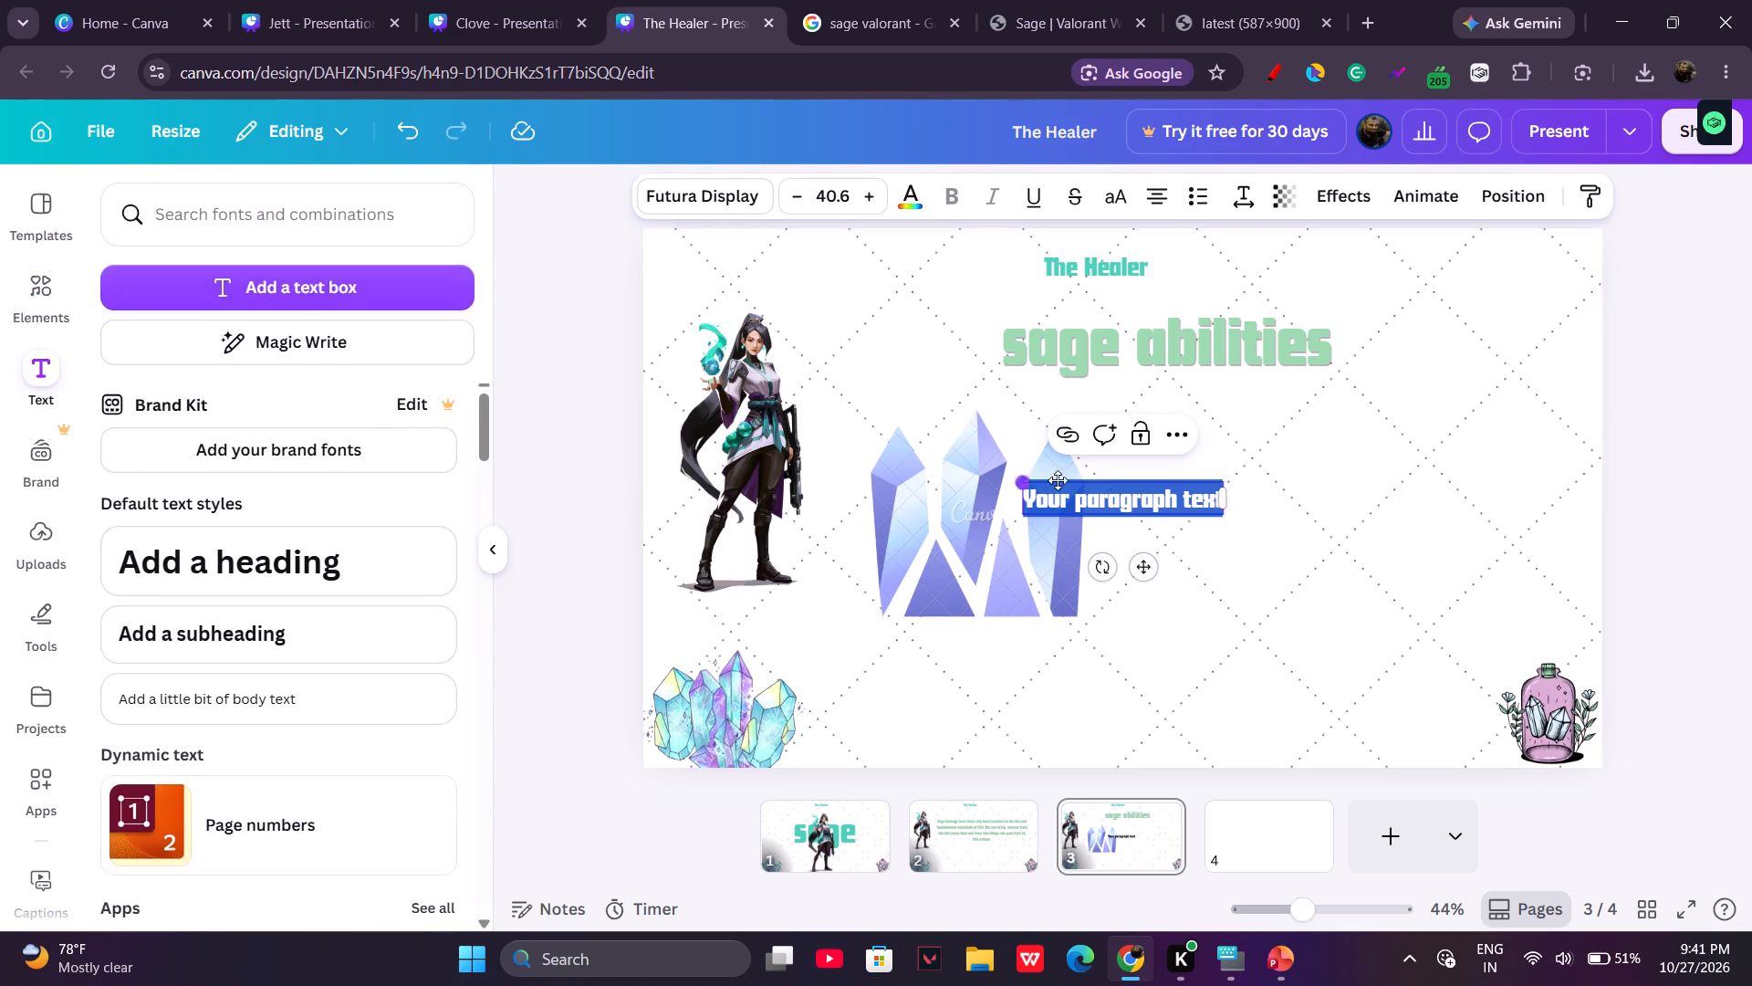
pyautogui.press('BackSpace')
pyautogui.write('sage barrier is made up f')
pyautogui.press('BackSpace')
pyautogui.write('of')
pyautogui.press('space')
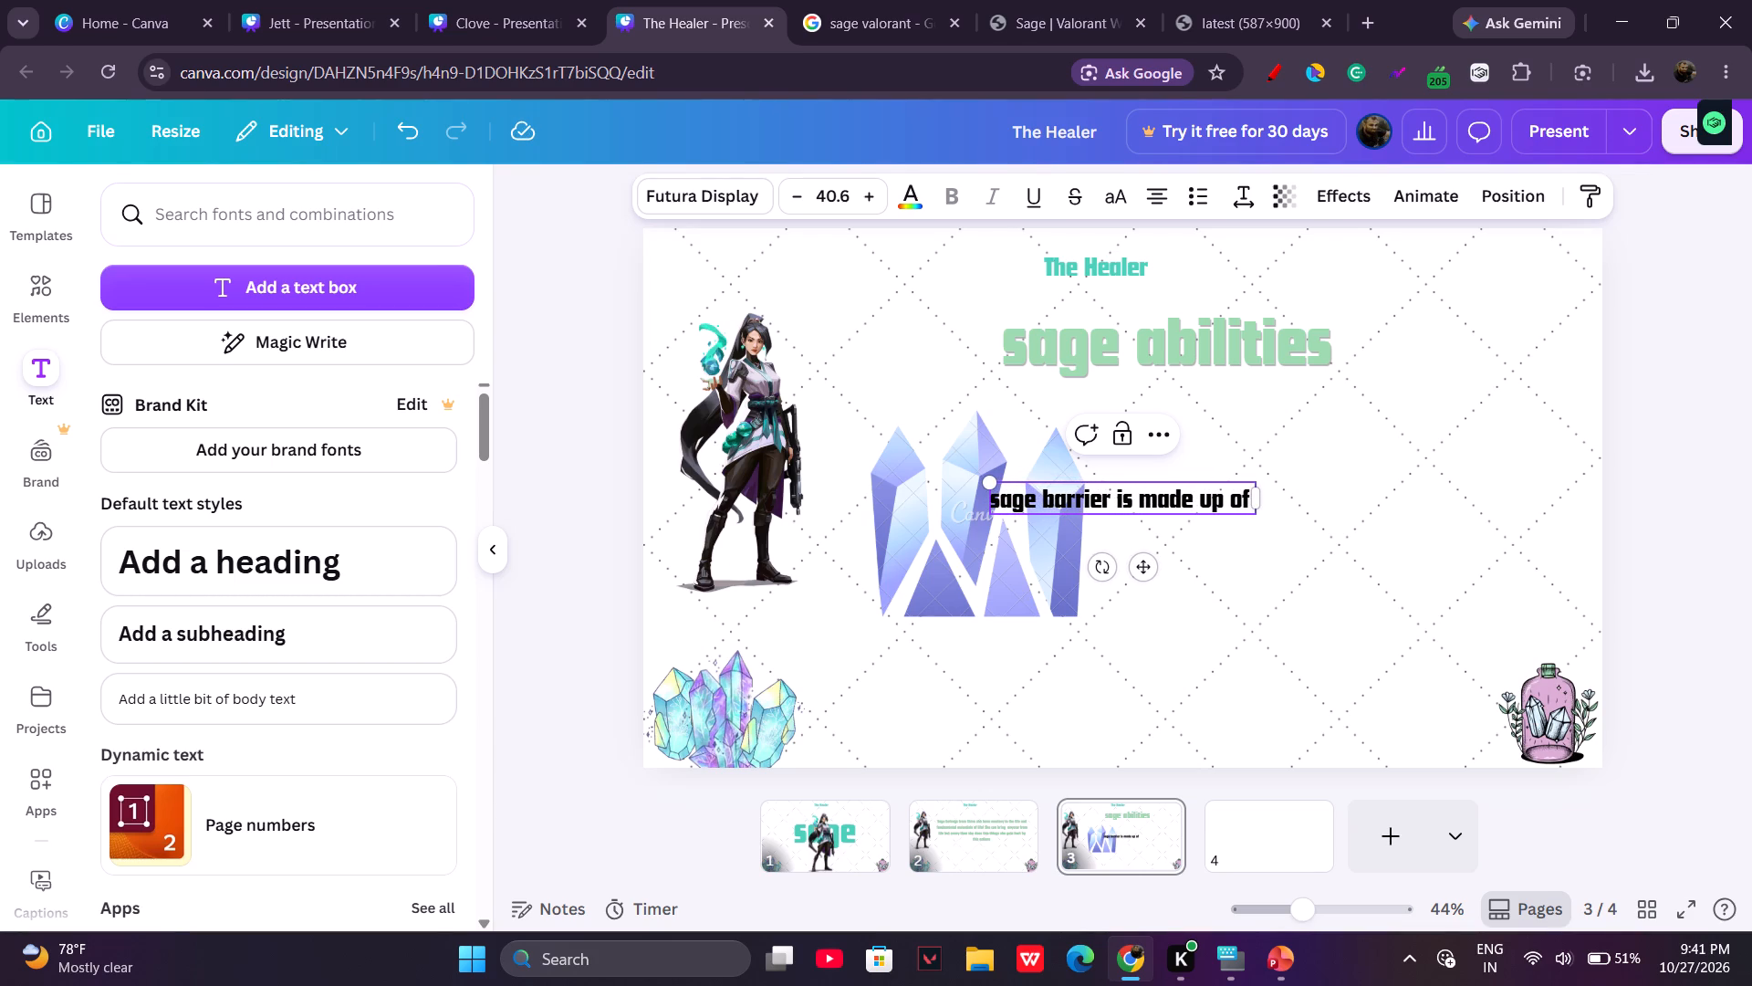
pyautogui.write('crystcls')
pyautogui.press('BackSpace')
pyautogui.press('BackSpace')
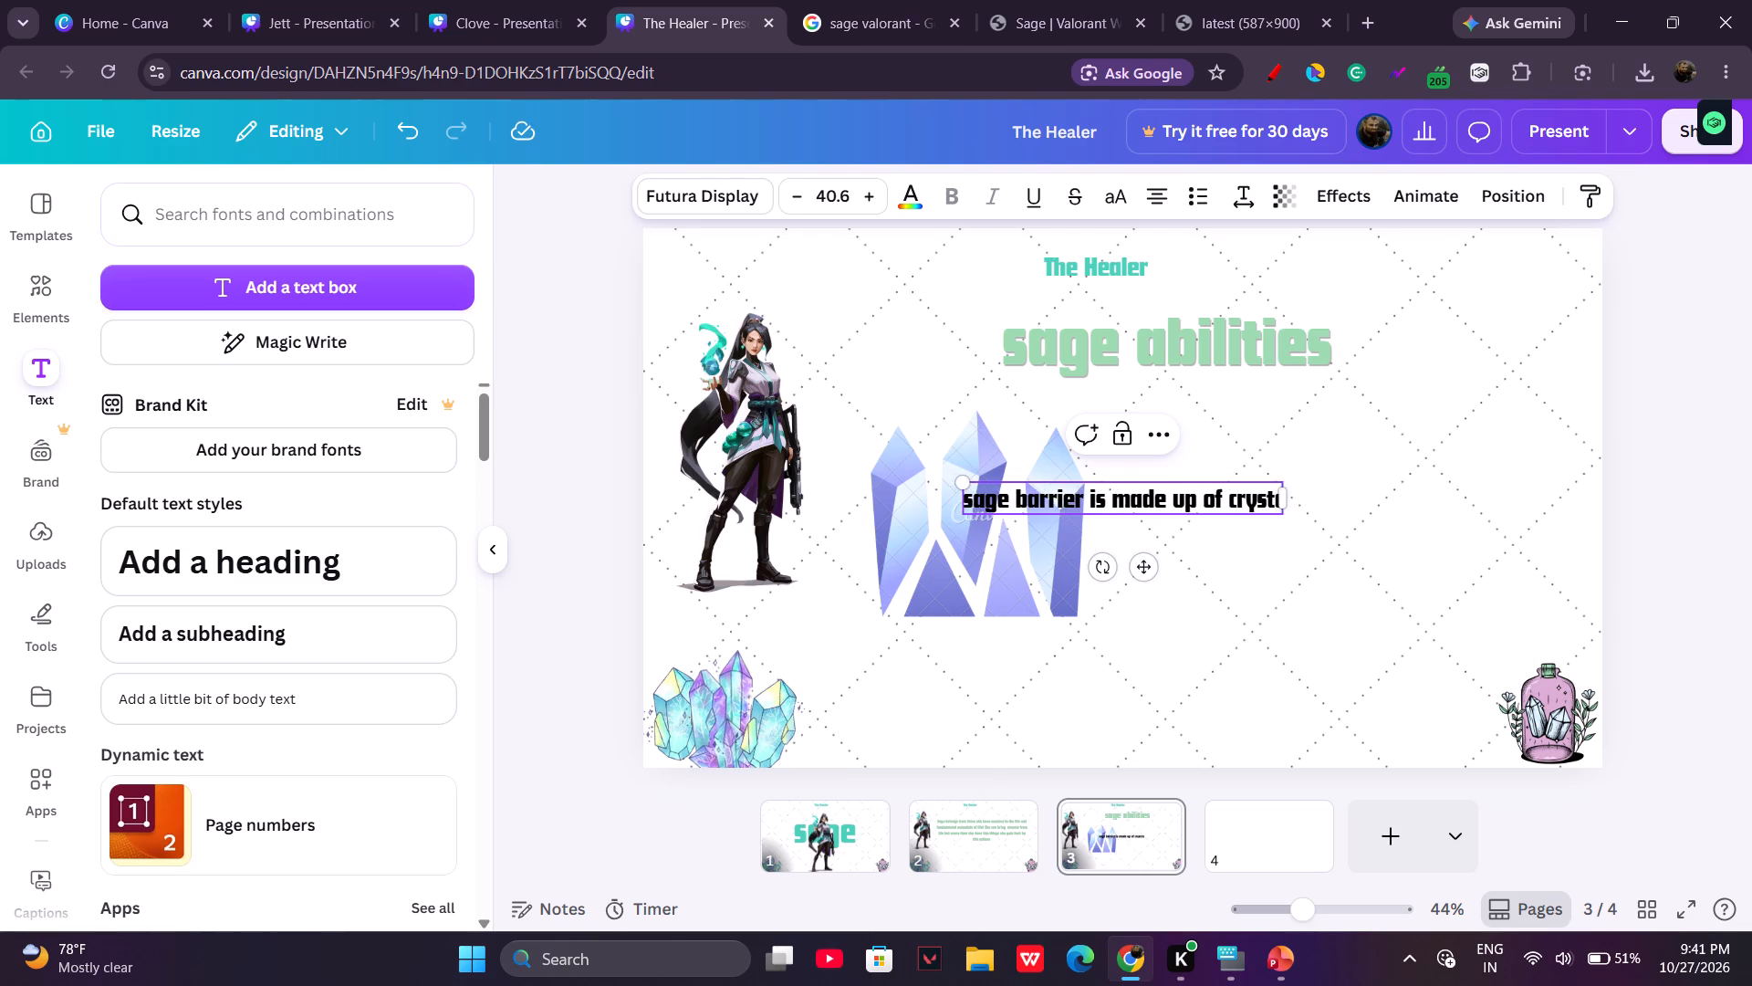
pyautogui.press('BackSpace')
pyautogui.write('als')
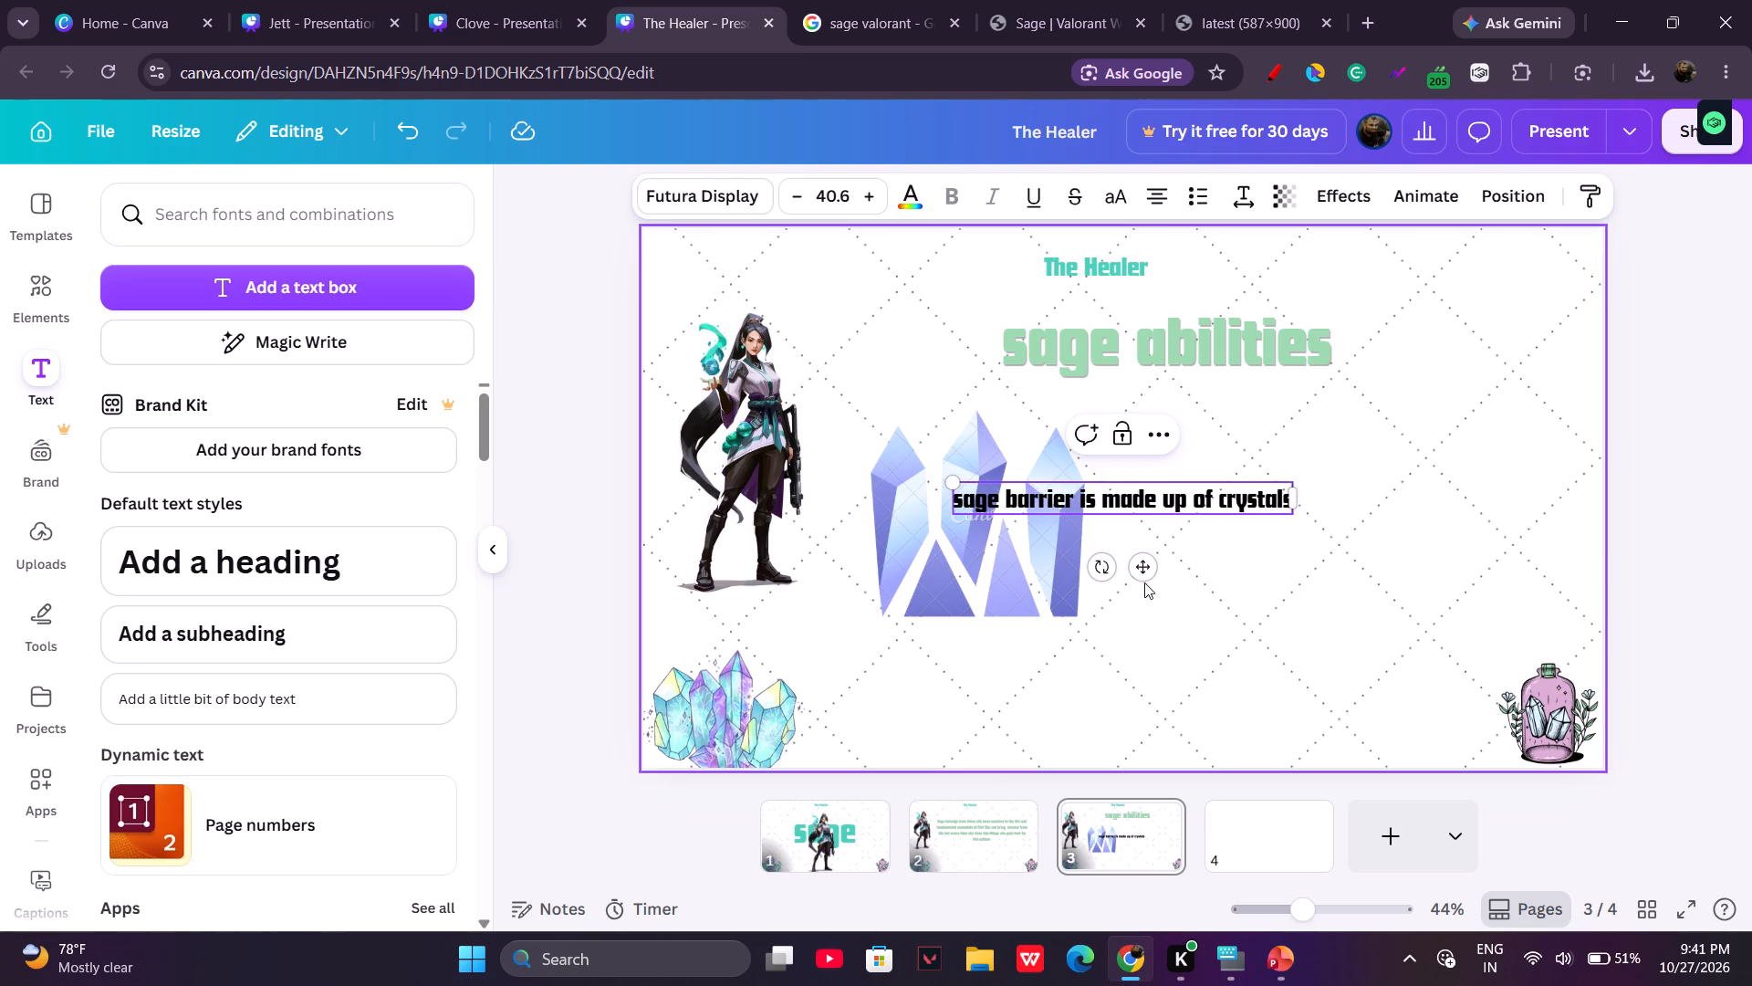
pyautogui.moveTo(1136, 574); pyautogui.dragTo(1307, 572)
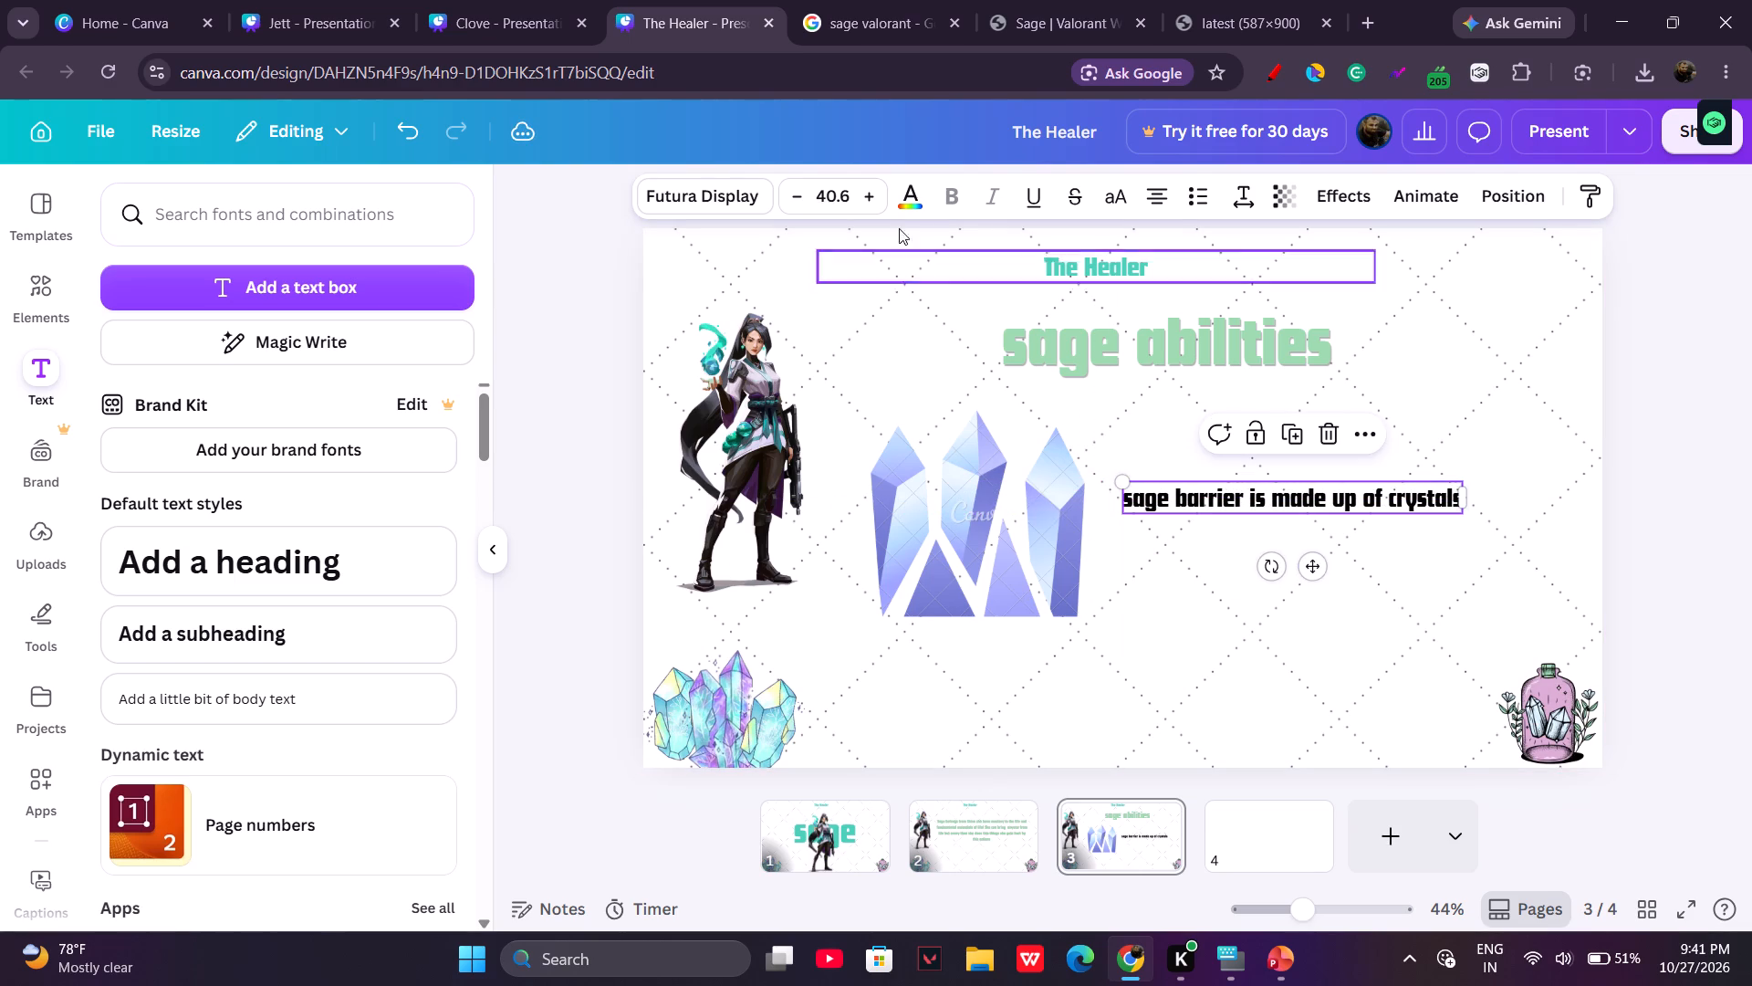
# Recolor the "sage barrier is made up of crystals" text light green to match the "sage abilities" heading.
pyautogui.click(894, 206)
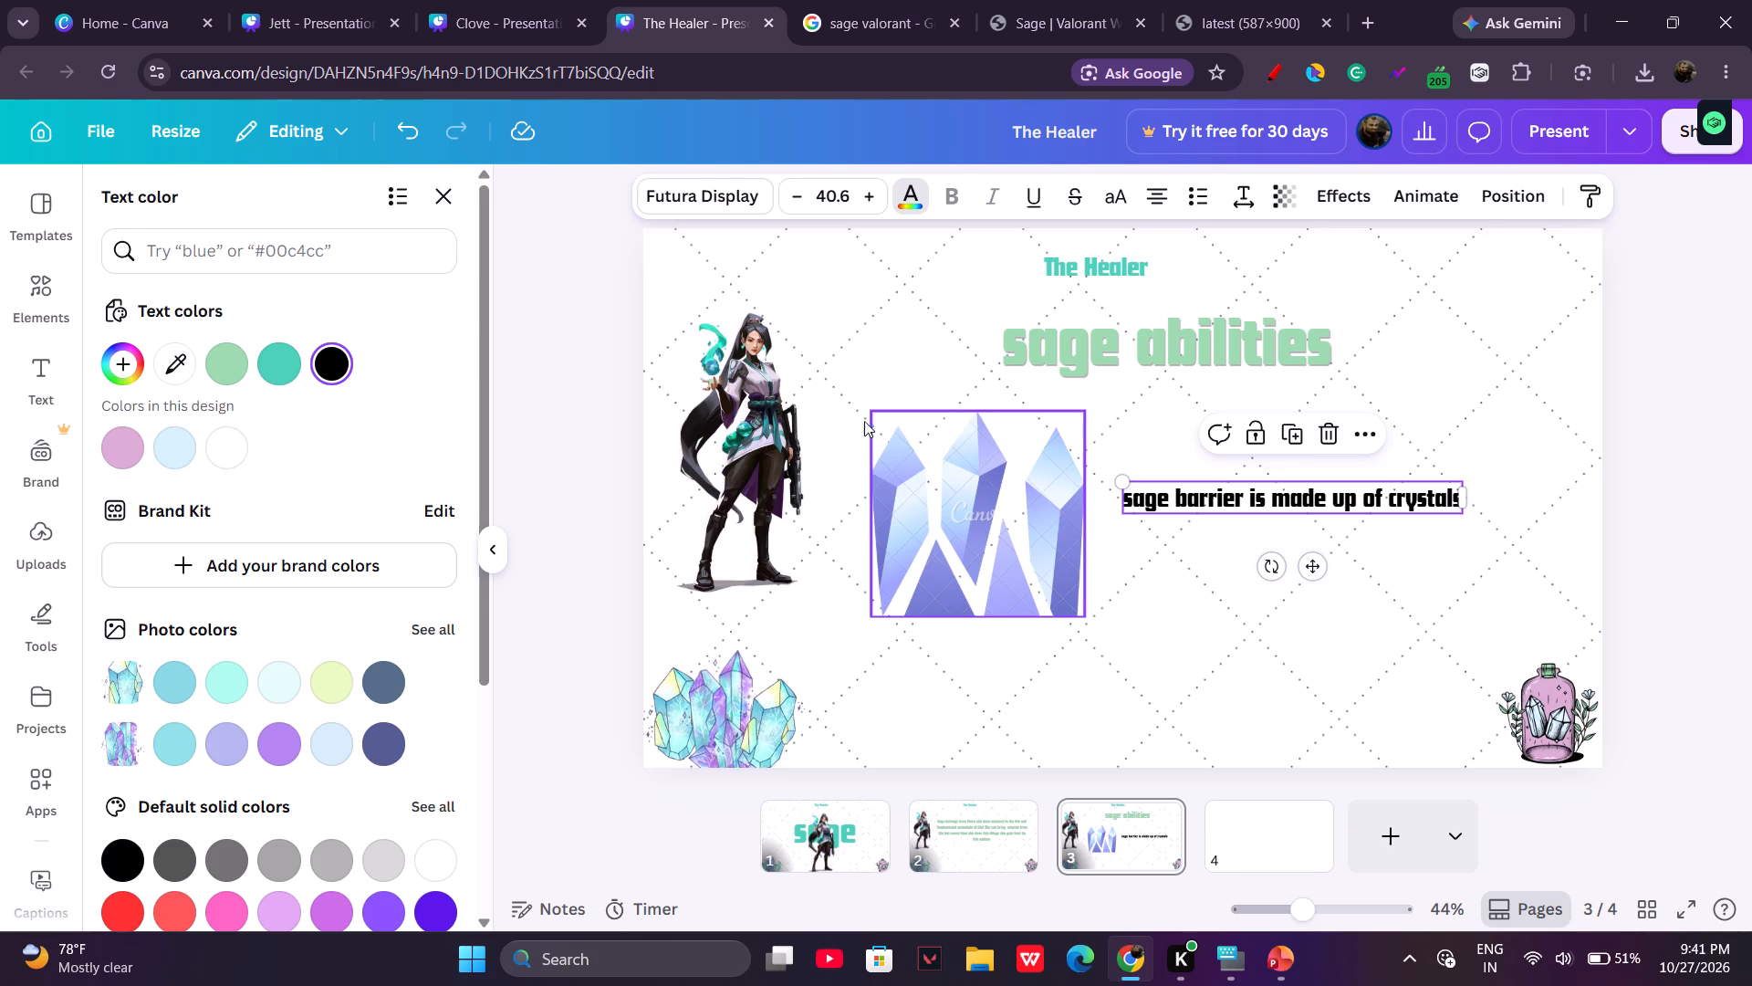
pyautogui.click(221, 376)
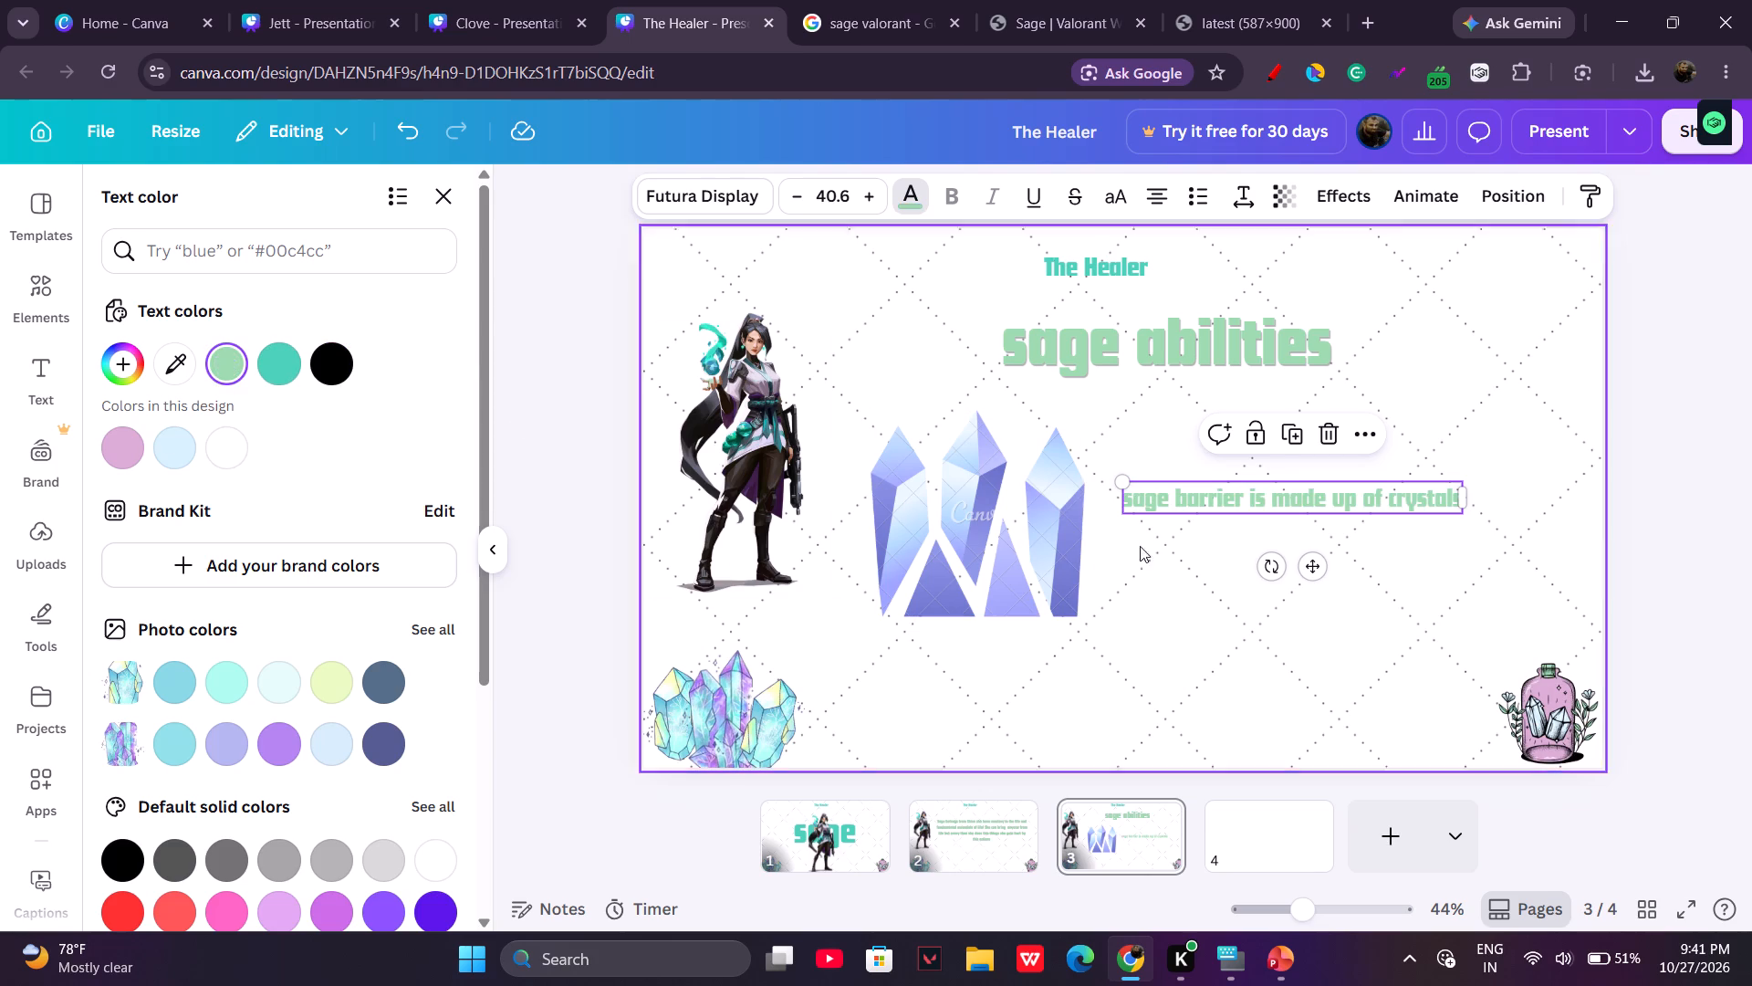
# Widen the barrier text box slightly and move it up, just below the "sage abilities" heading beside the crystals.
pyautogui.moveTo(1465, 497); pyautogui.dragTo(1549, 511)
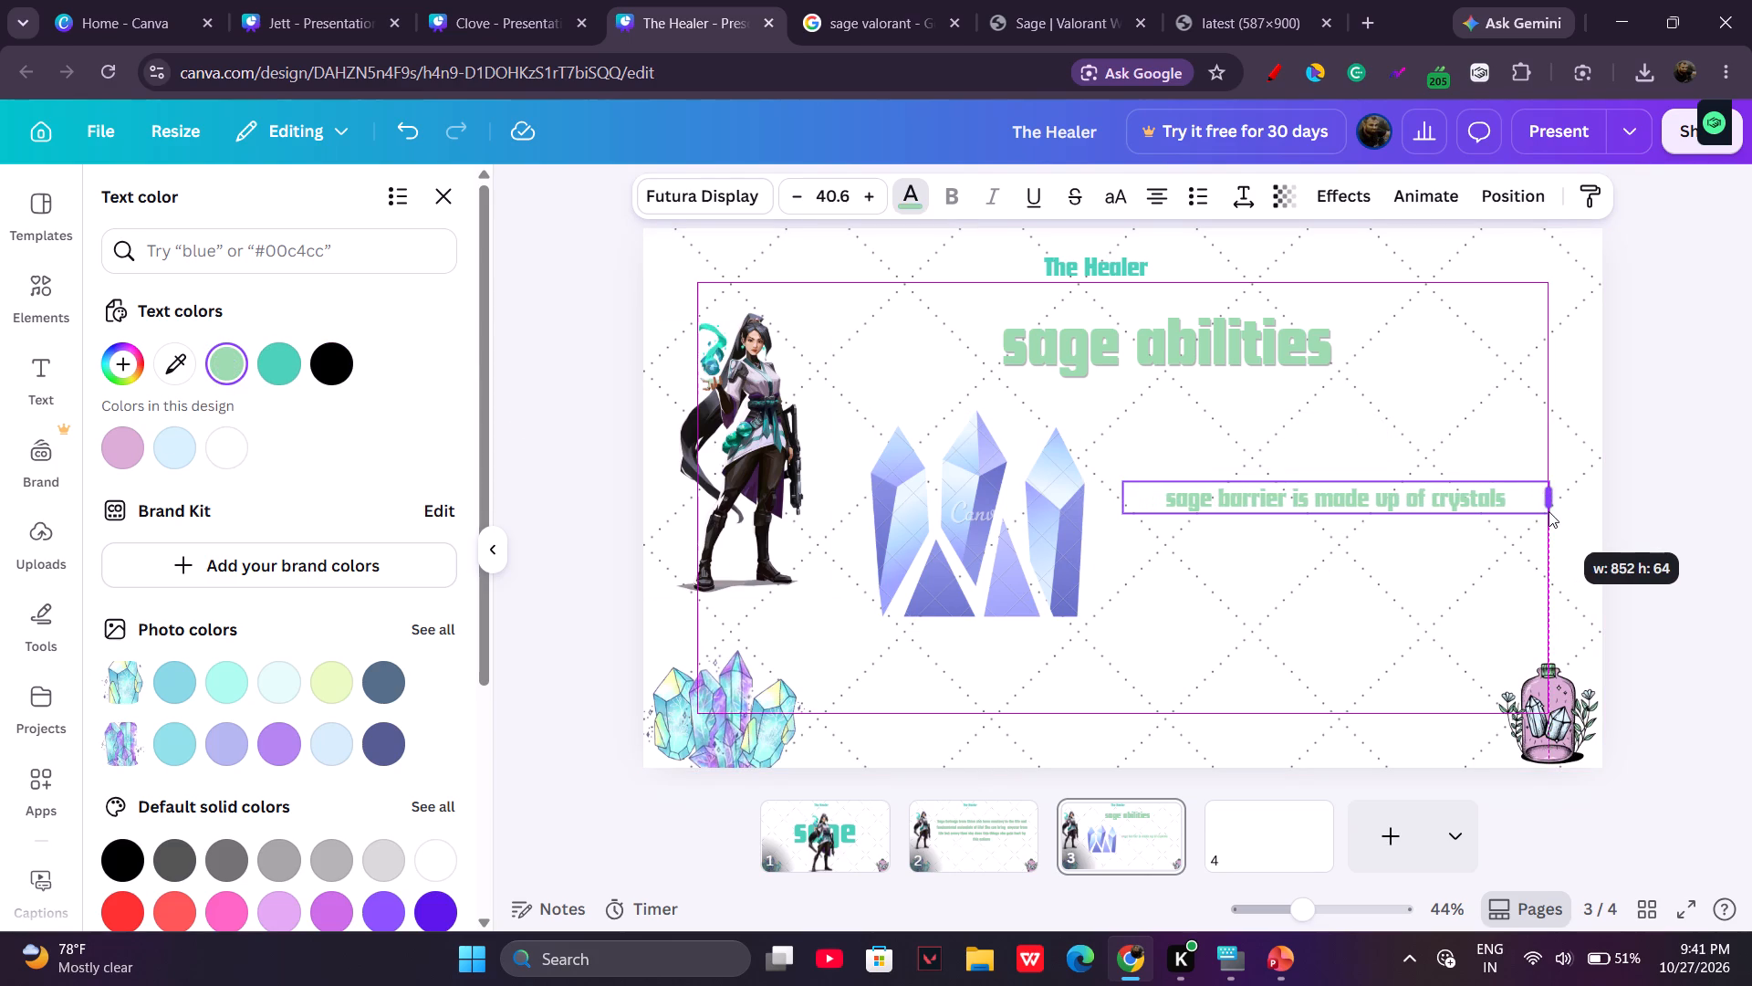
pyautogui.moveTo(1549, 511); pyautogui.dragTo(1500, 513)
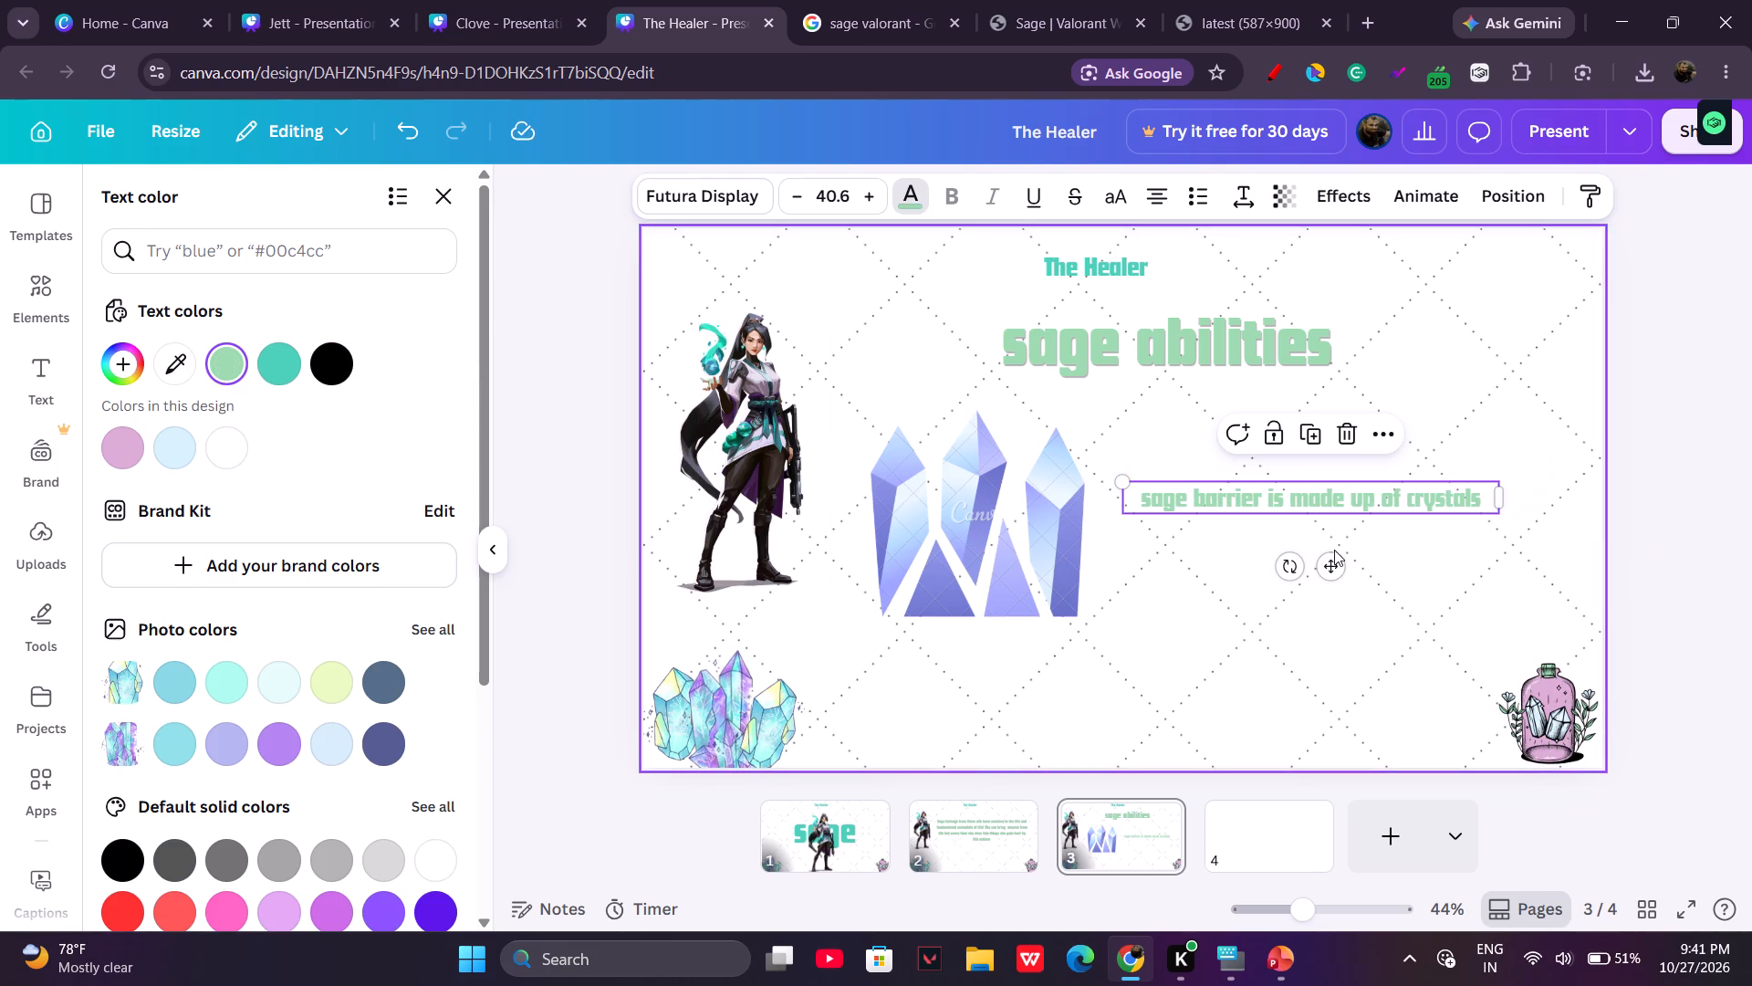
pyautogui.click(1332, 551)
pyautogui.moveTo(1333, 559); pyautogui.dragTo(1352, 514)
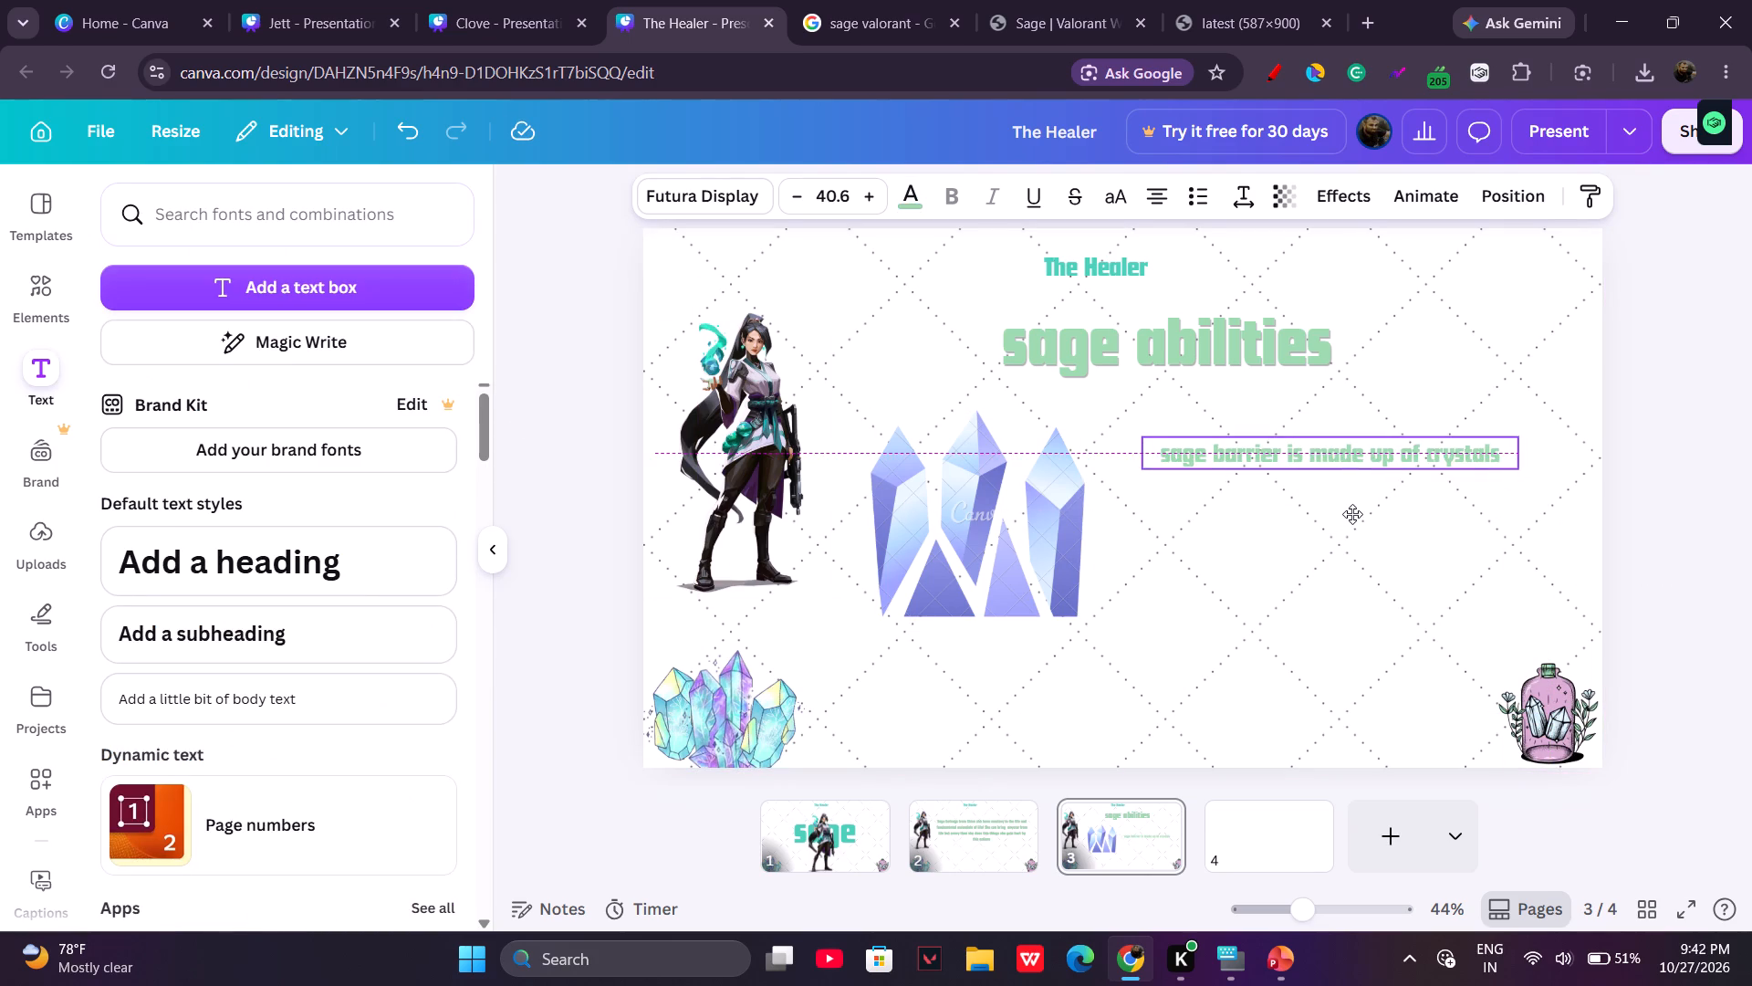
pyautogui.moveTo(1352, 514); pyautogui.dragTo(1357, 500)
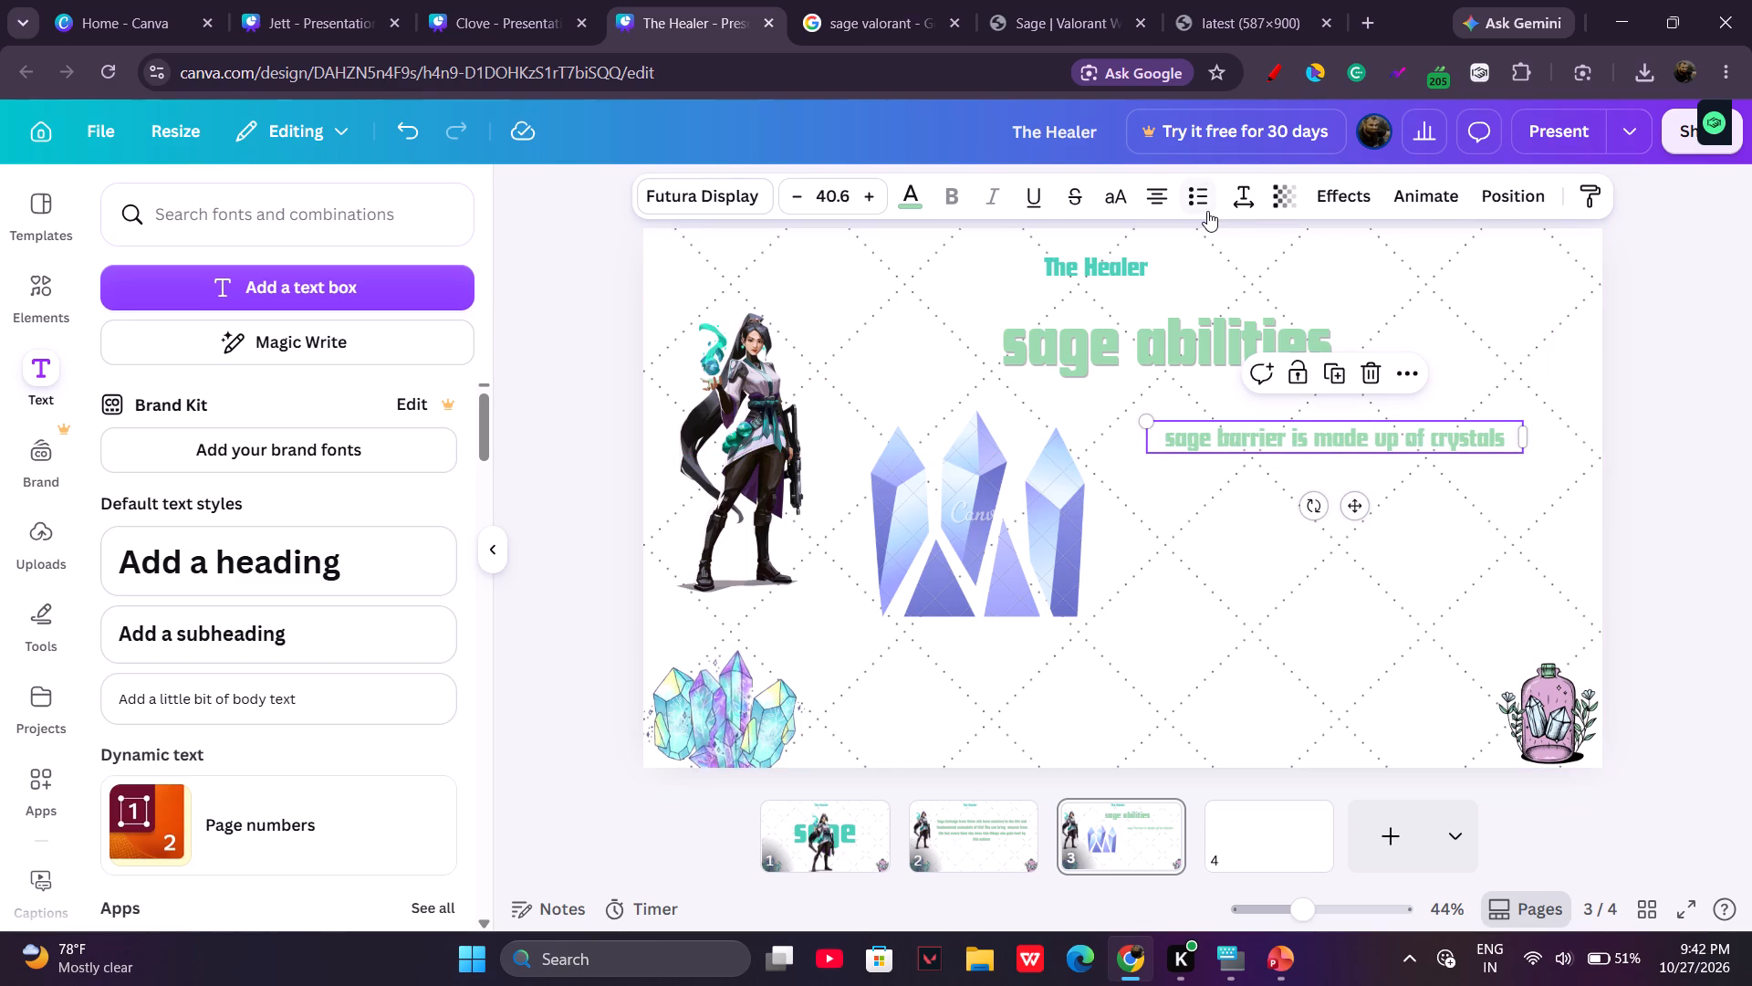
# Format the barrier sentence as a bulleted item and nudge its box slightly toward the crystal graphic.
pyautogui.click(1207, 211)
pyautogui.moveTo(1353, 534); pyautogui.dragTo(1348, 529)
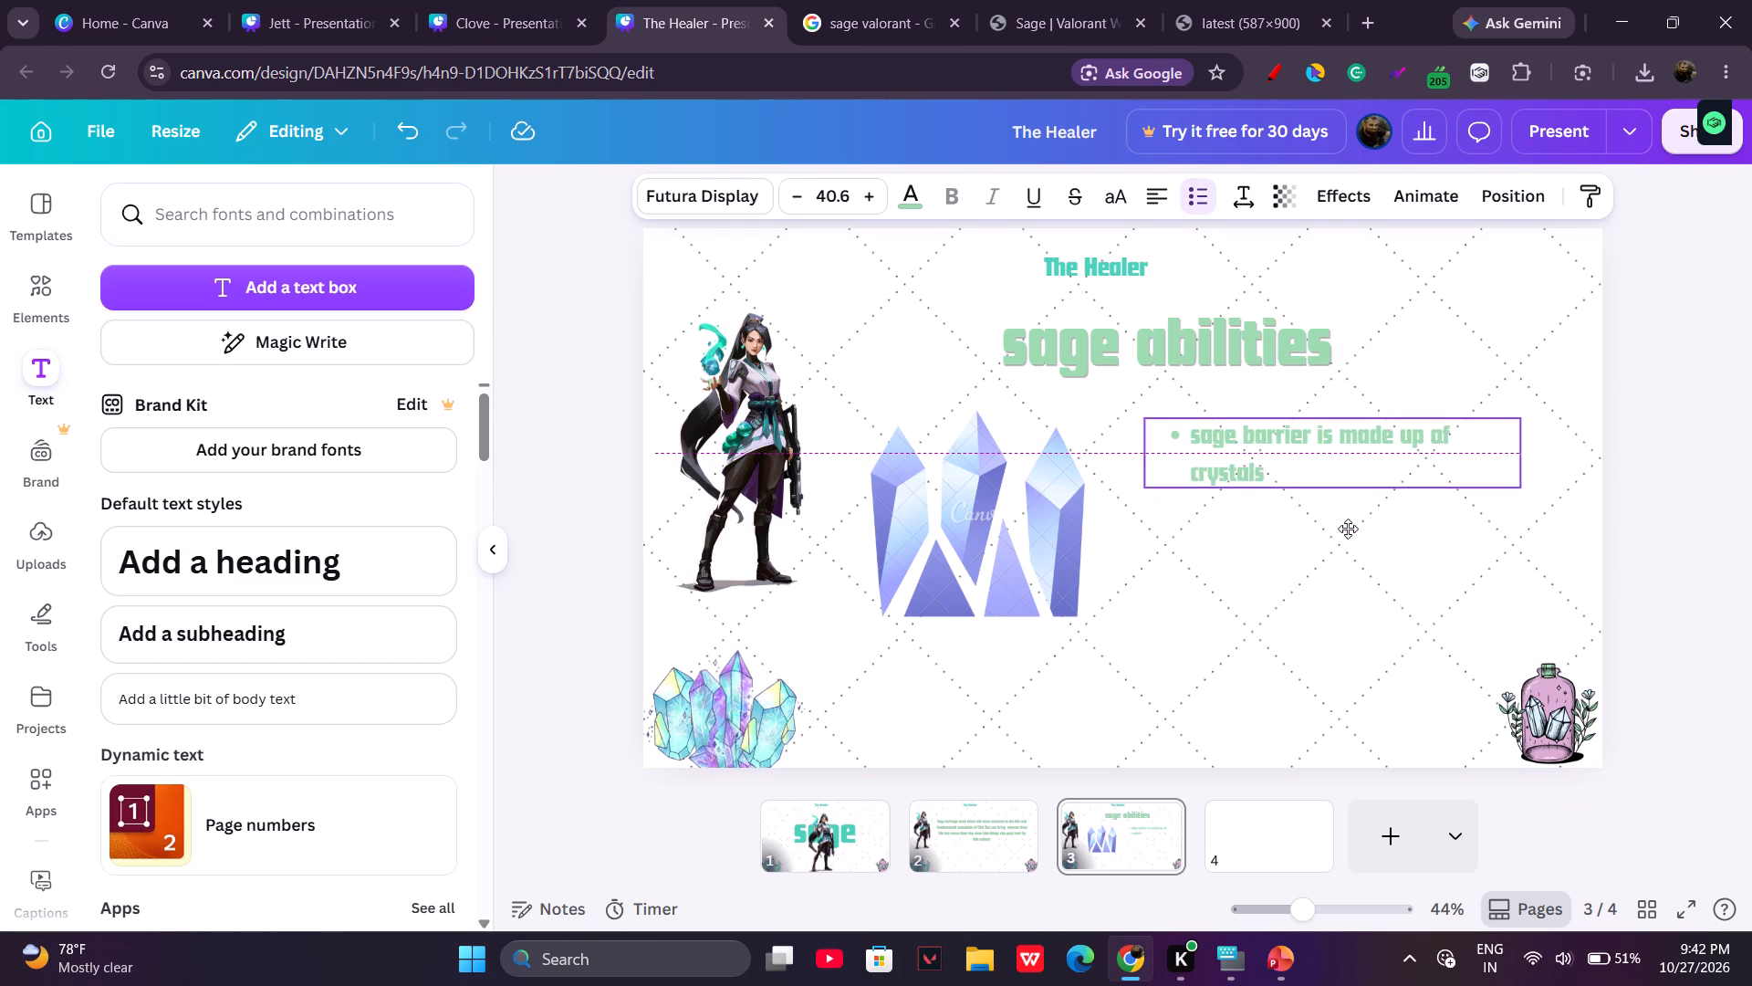
pyautogui.moveTo(1348, 529); pyautogui.dragTo(1344, 529)
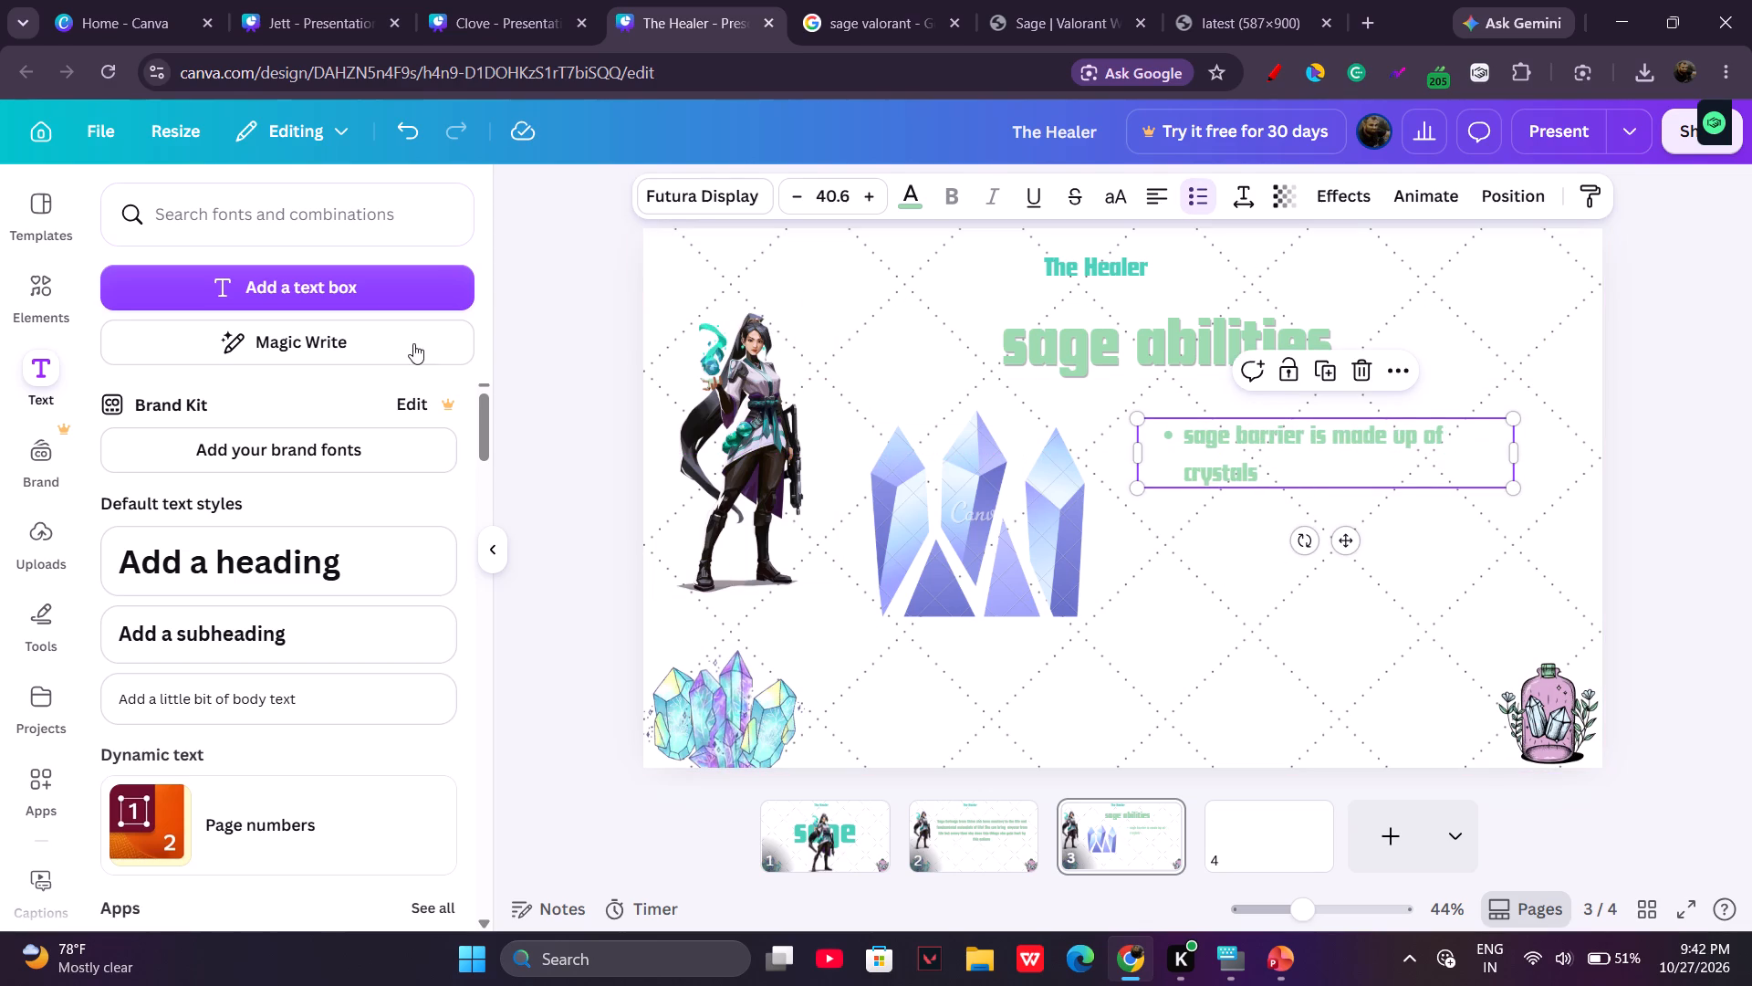
# Add a second text box, place it just below the barrier bullet, and color it light green.
pyautogui.click(332, 282)
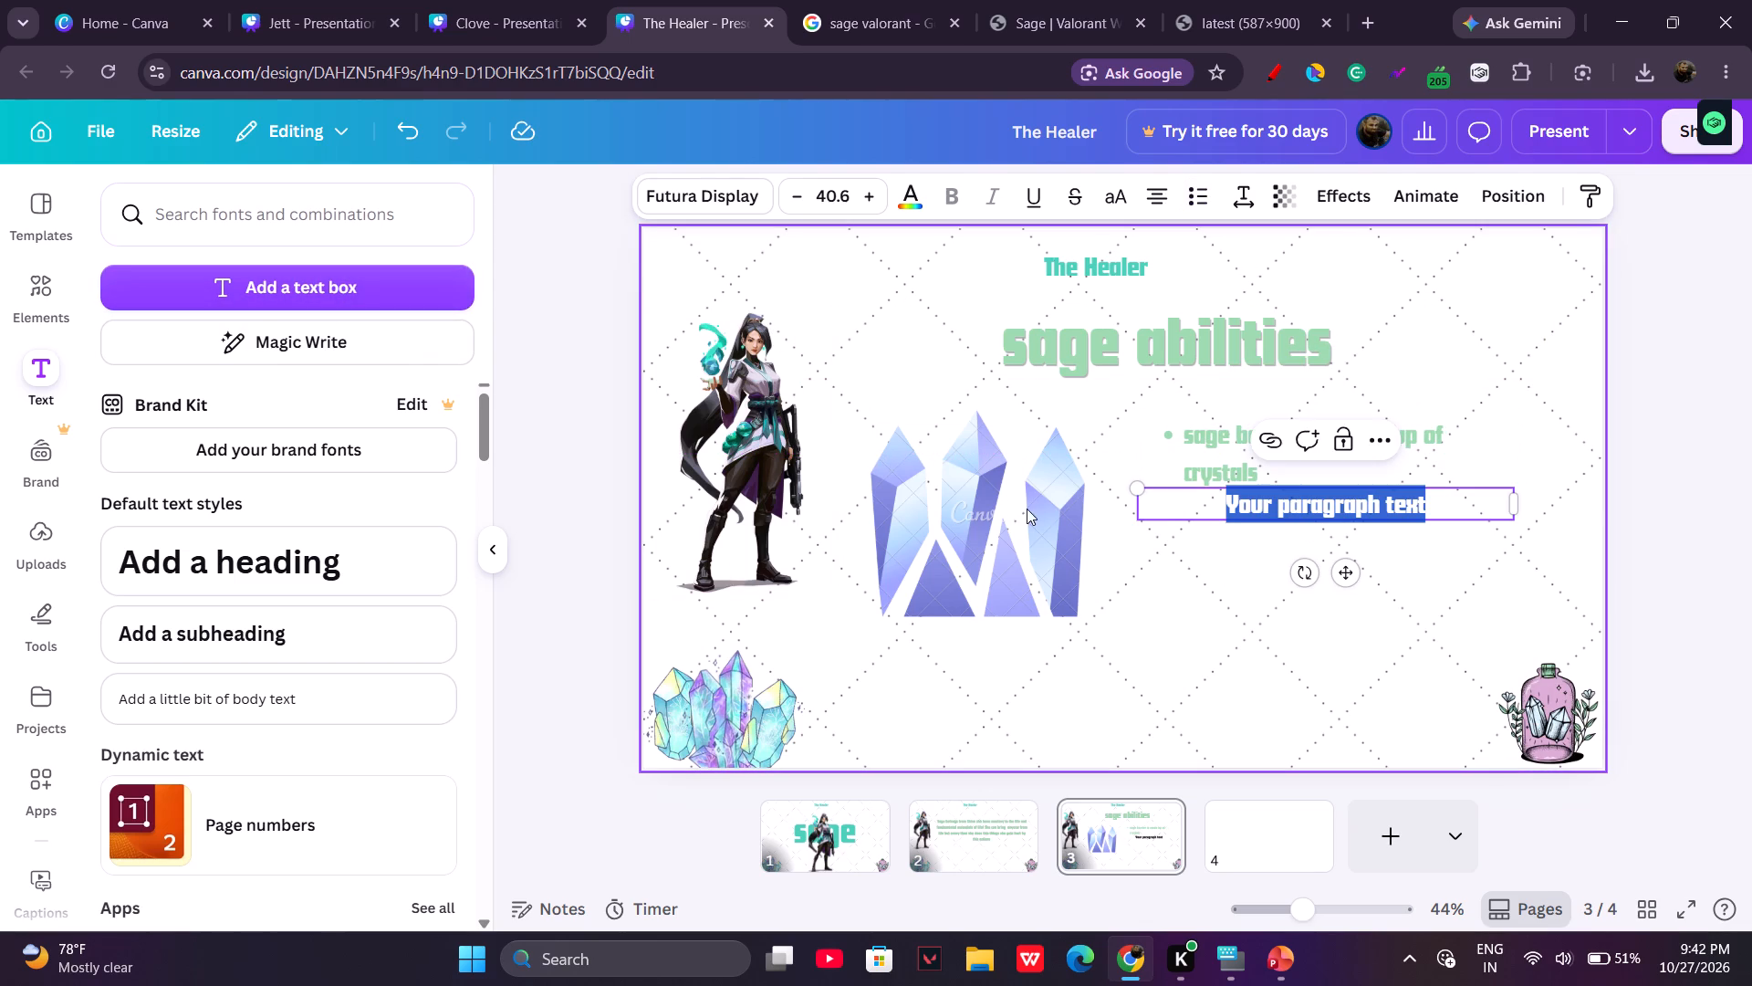
pyautogui.moveTo(1354, 583); pyautogui.dragTo(1354, 623)
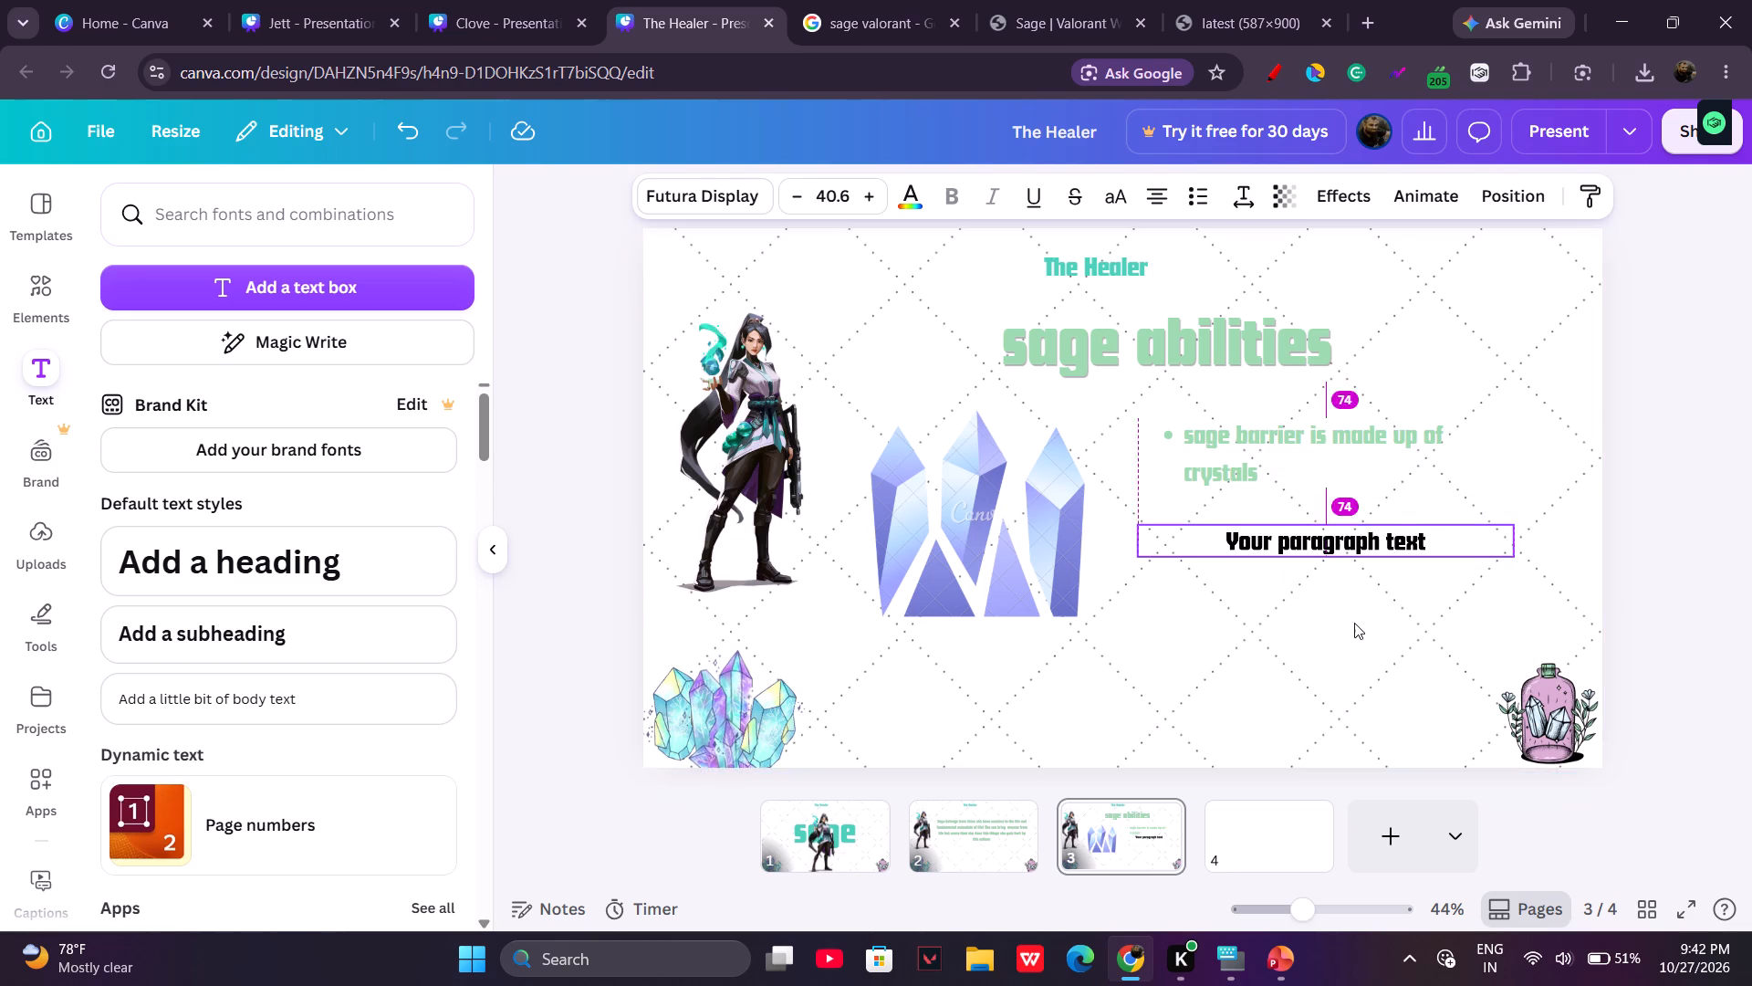
pyautogui.click(922, 205)
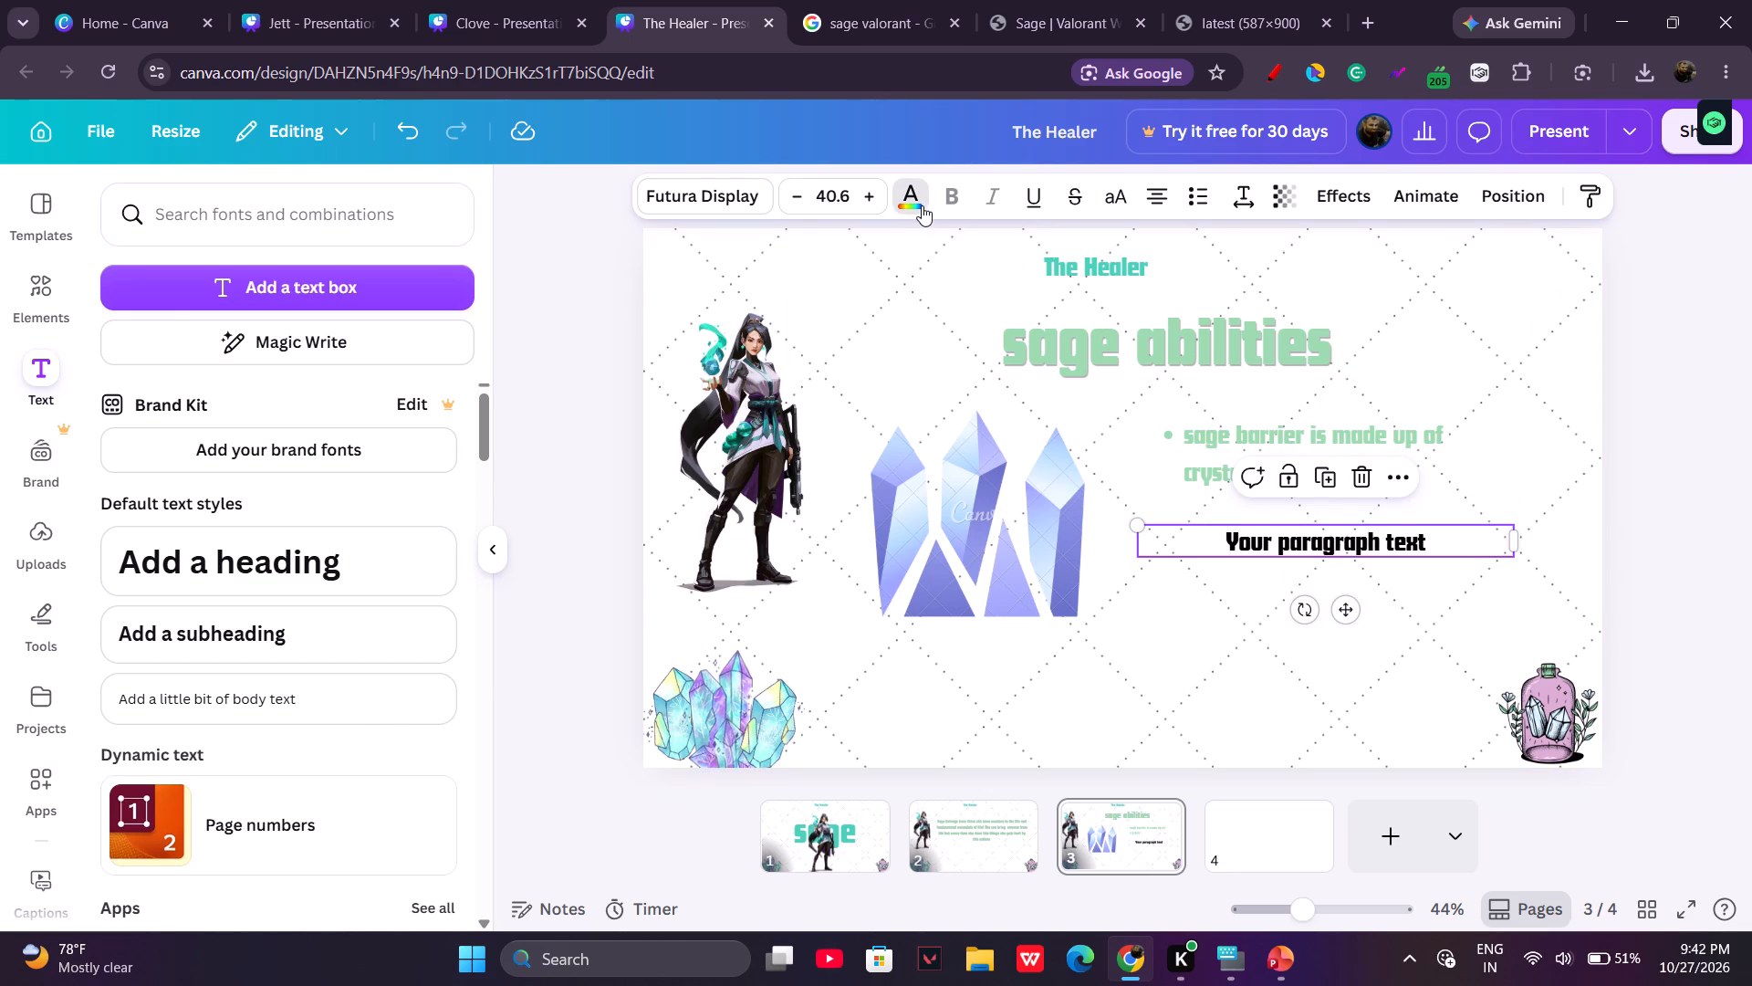
pyautogui.click(209, 350)
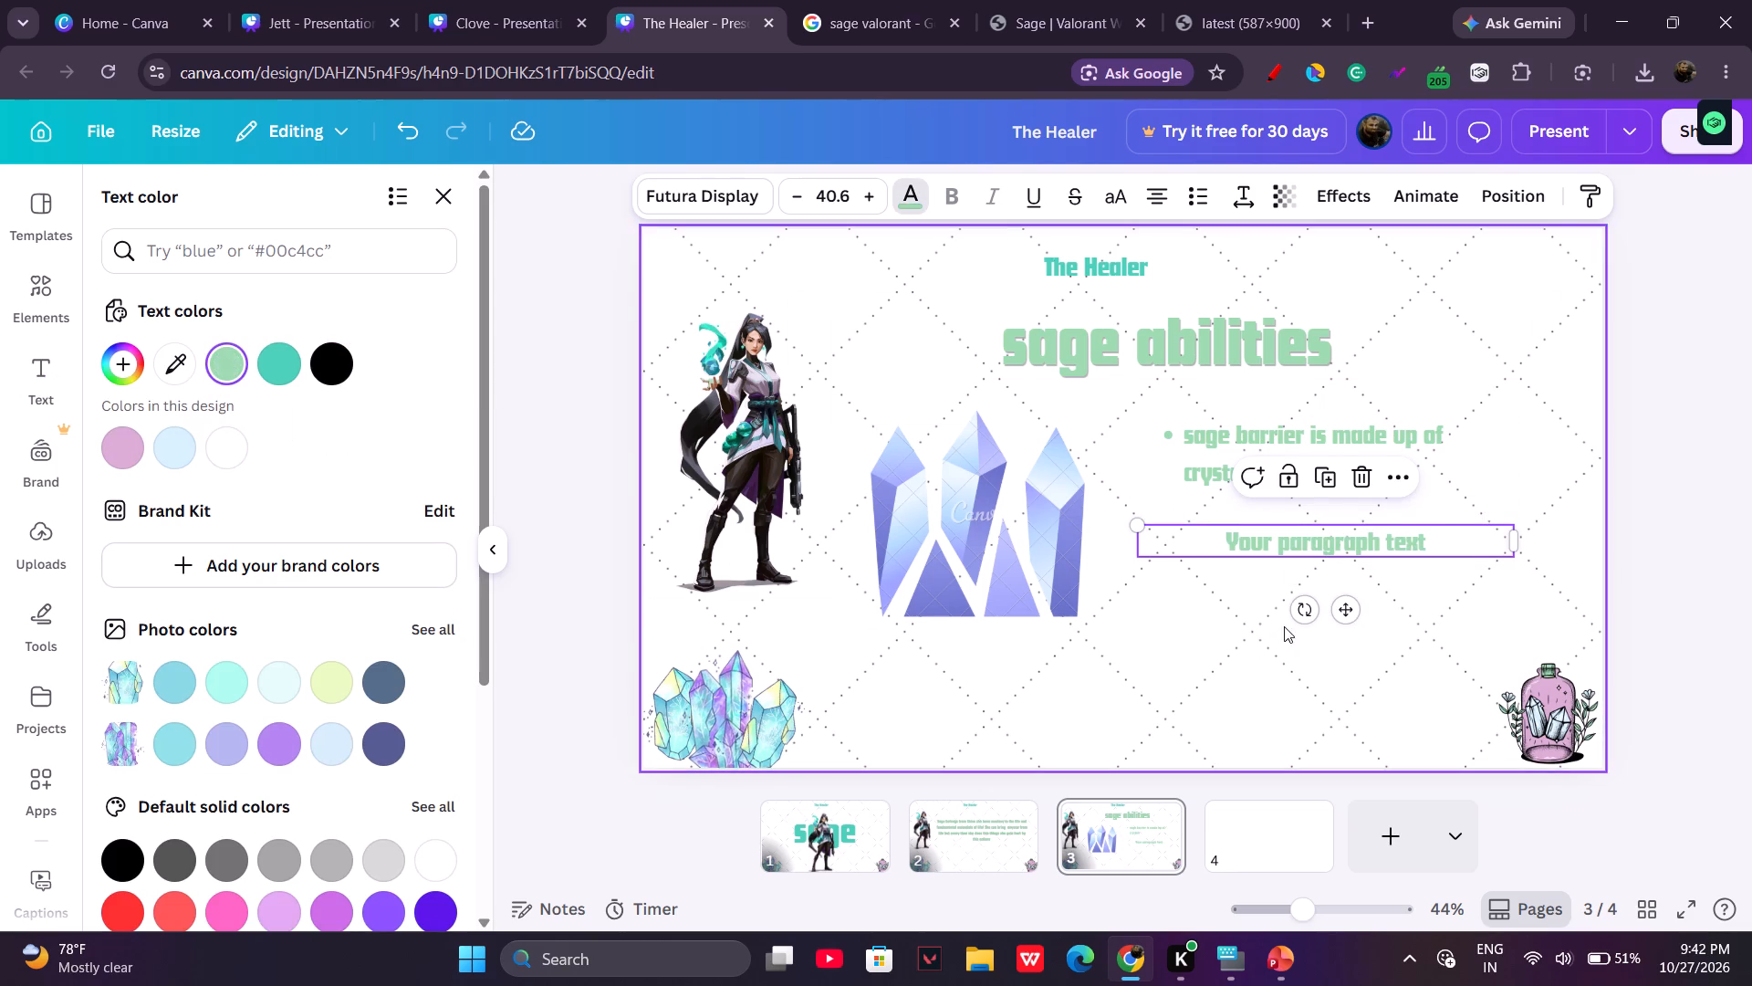
# Replace the placeholder in the new text box with "it can also resist the shots of bullet and it can resist upto 650 heal".
pyautogui.click(1425, 538)
pyautogui.press('BackSpace')
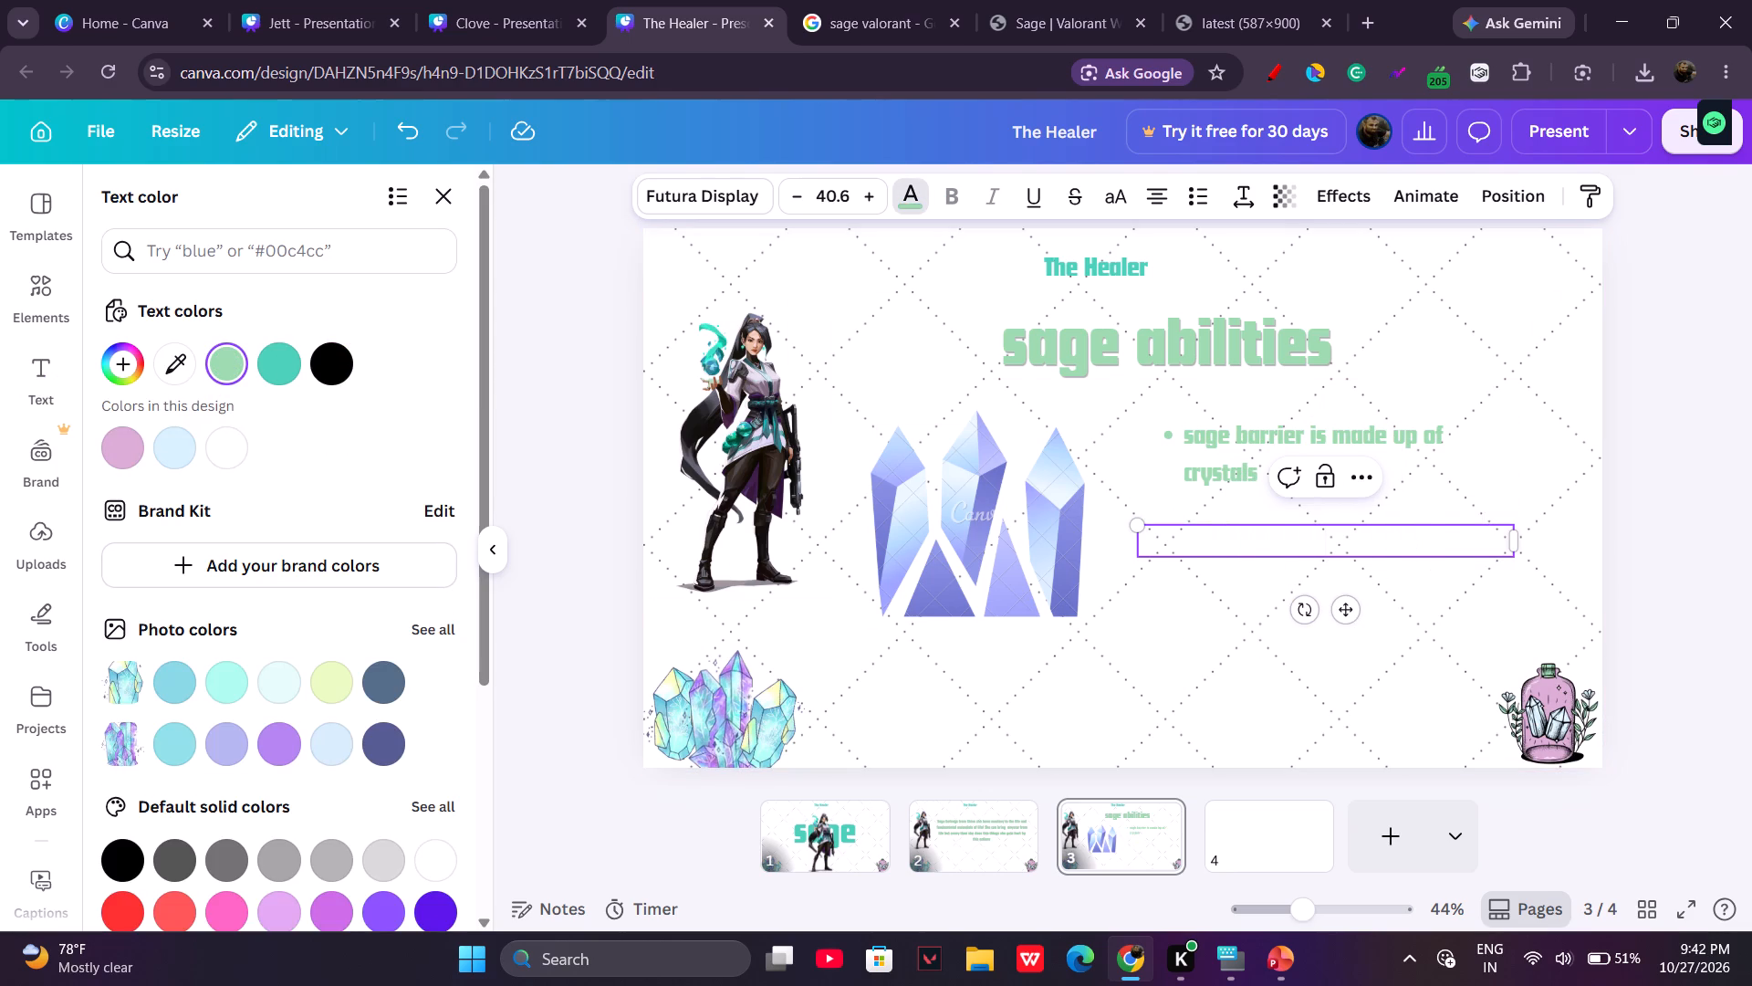
pyautogui.write('it a')
pyautogui.press('BackSpace')
pyautogui.write('can also resist the')
pyautogui.press('space')
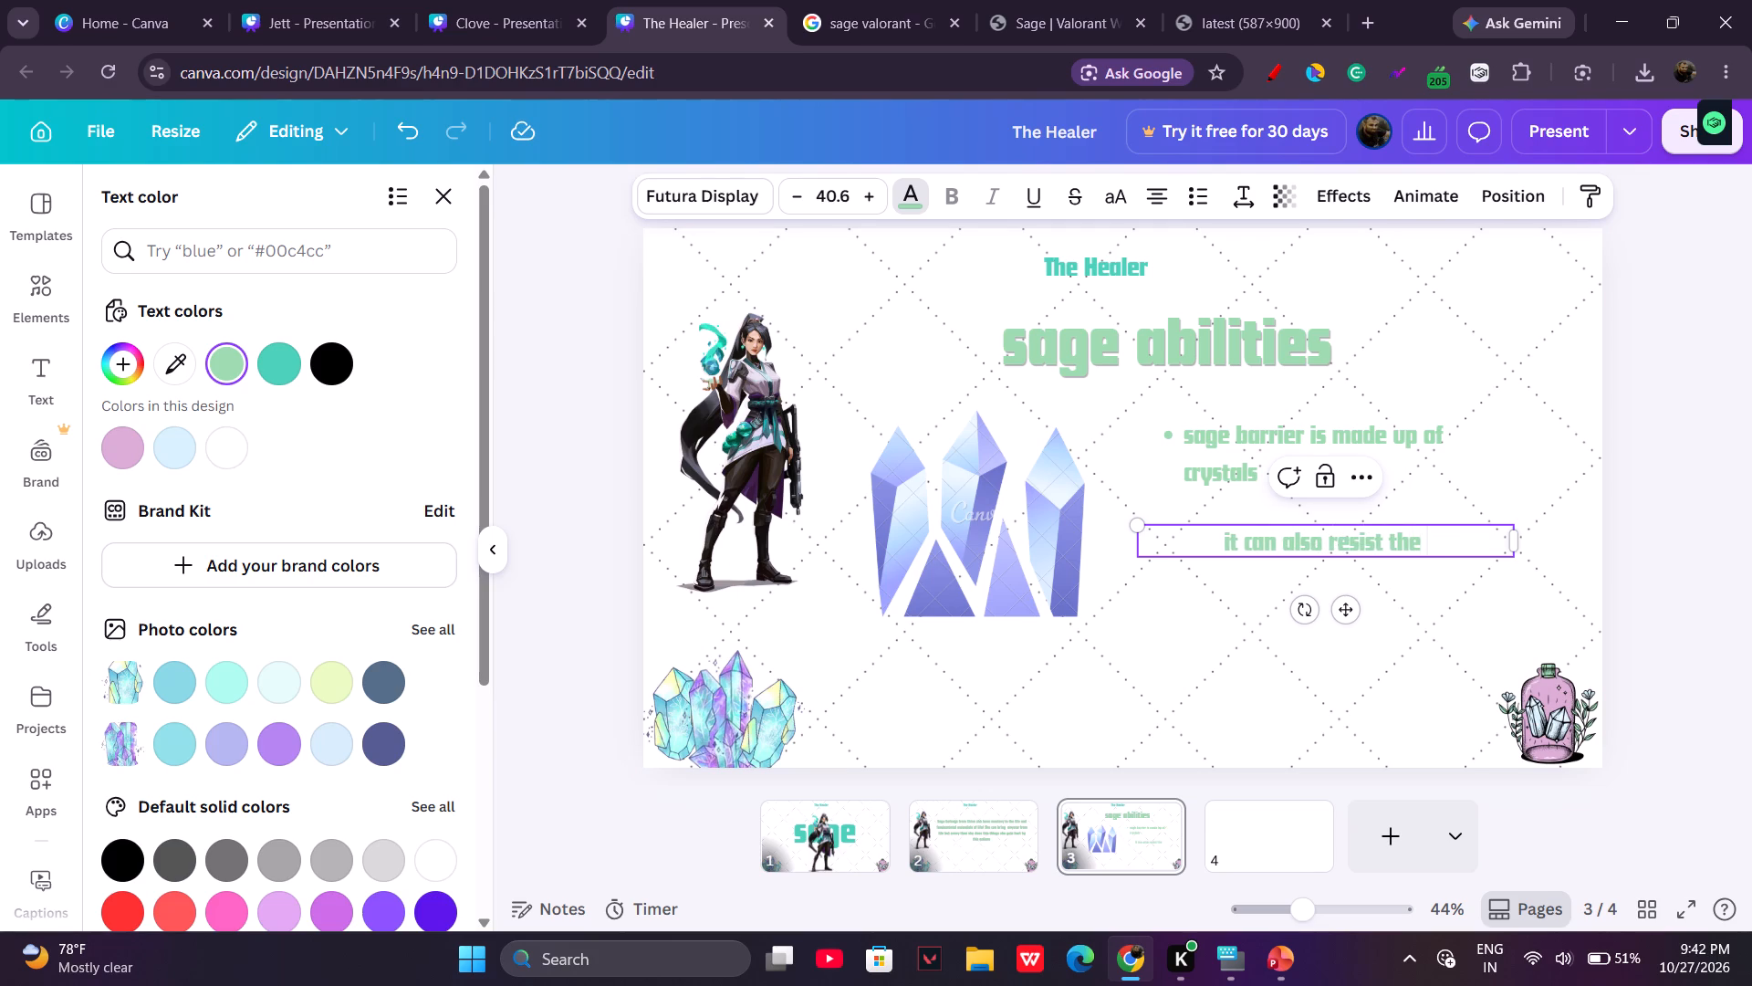
pyautogui.write('short')
pyautogui.press('BackSpace')
pyautogui.press('BackSpace')
pyautogui.press('BackSpace')
pyautogui.write('ts')
pyautogui.press('space')
pyautogui.press('BackSpace')
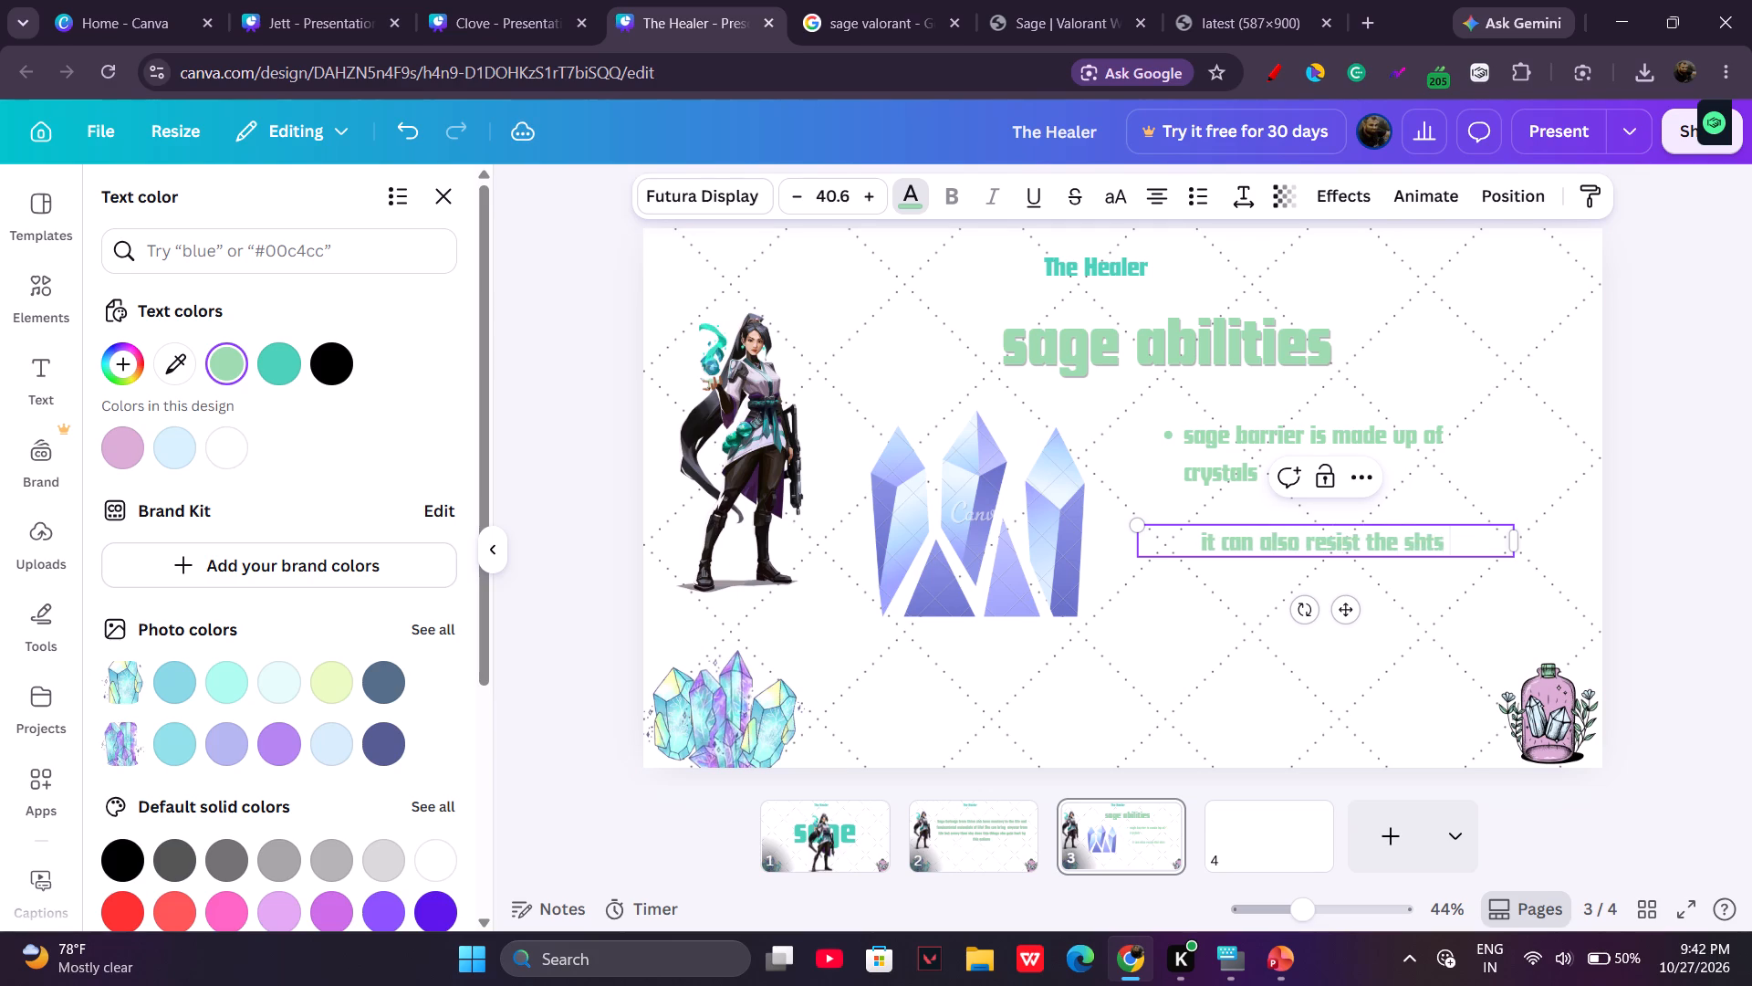
pyautogui.press('BackSpace')
pyautogui.press('BackSpace')
pyautogui.write('ots of bullet')
pyautogui.press('space')
pyautogui.write('ad')
pyautogui.press('BackSpace')
pyautogui.write('nd it can resist i')
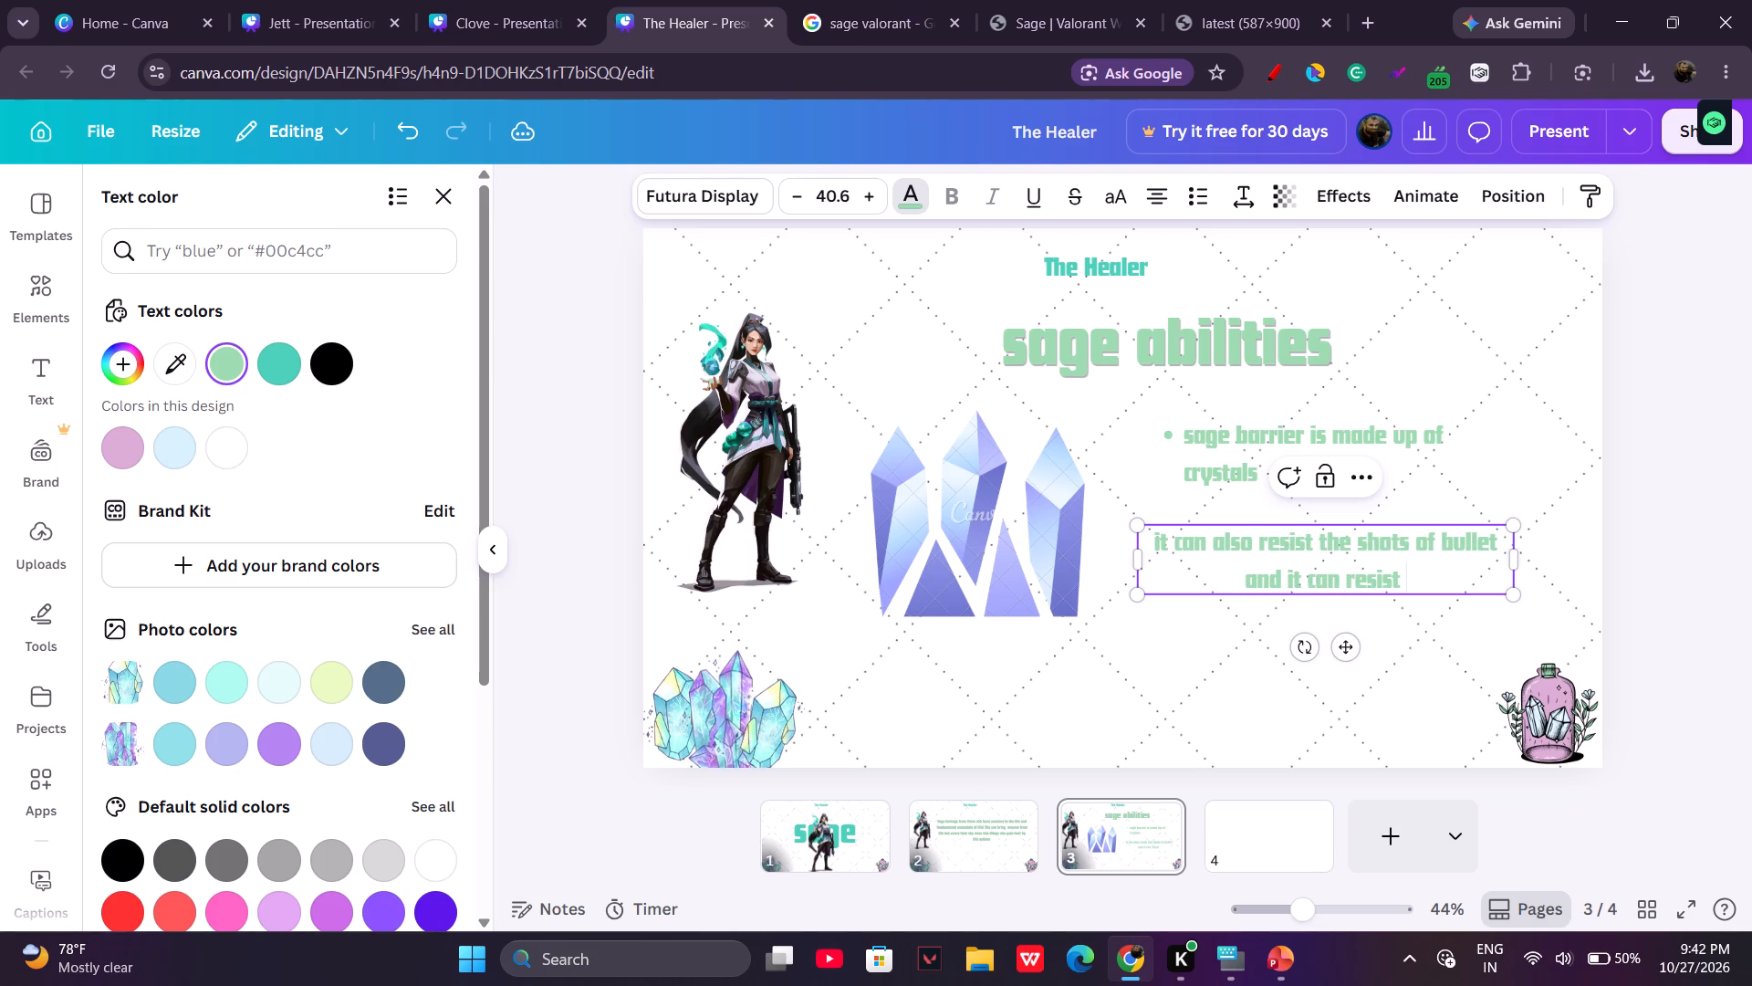
pyautogui.press('BackSpace')
pyautogui.write('upot')
pyautogui.press('BackSpace')
pyautogui.press('BackSpace')
pyautogui.write('ti')
pyautogui.press('space')
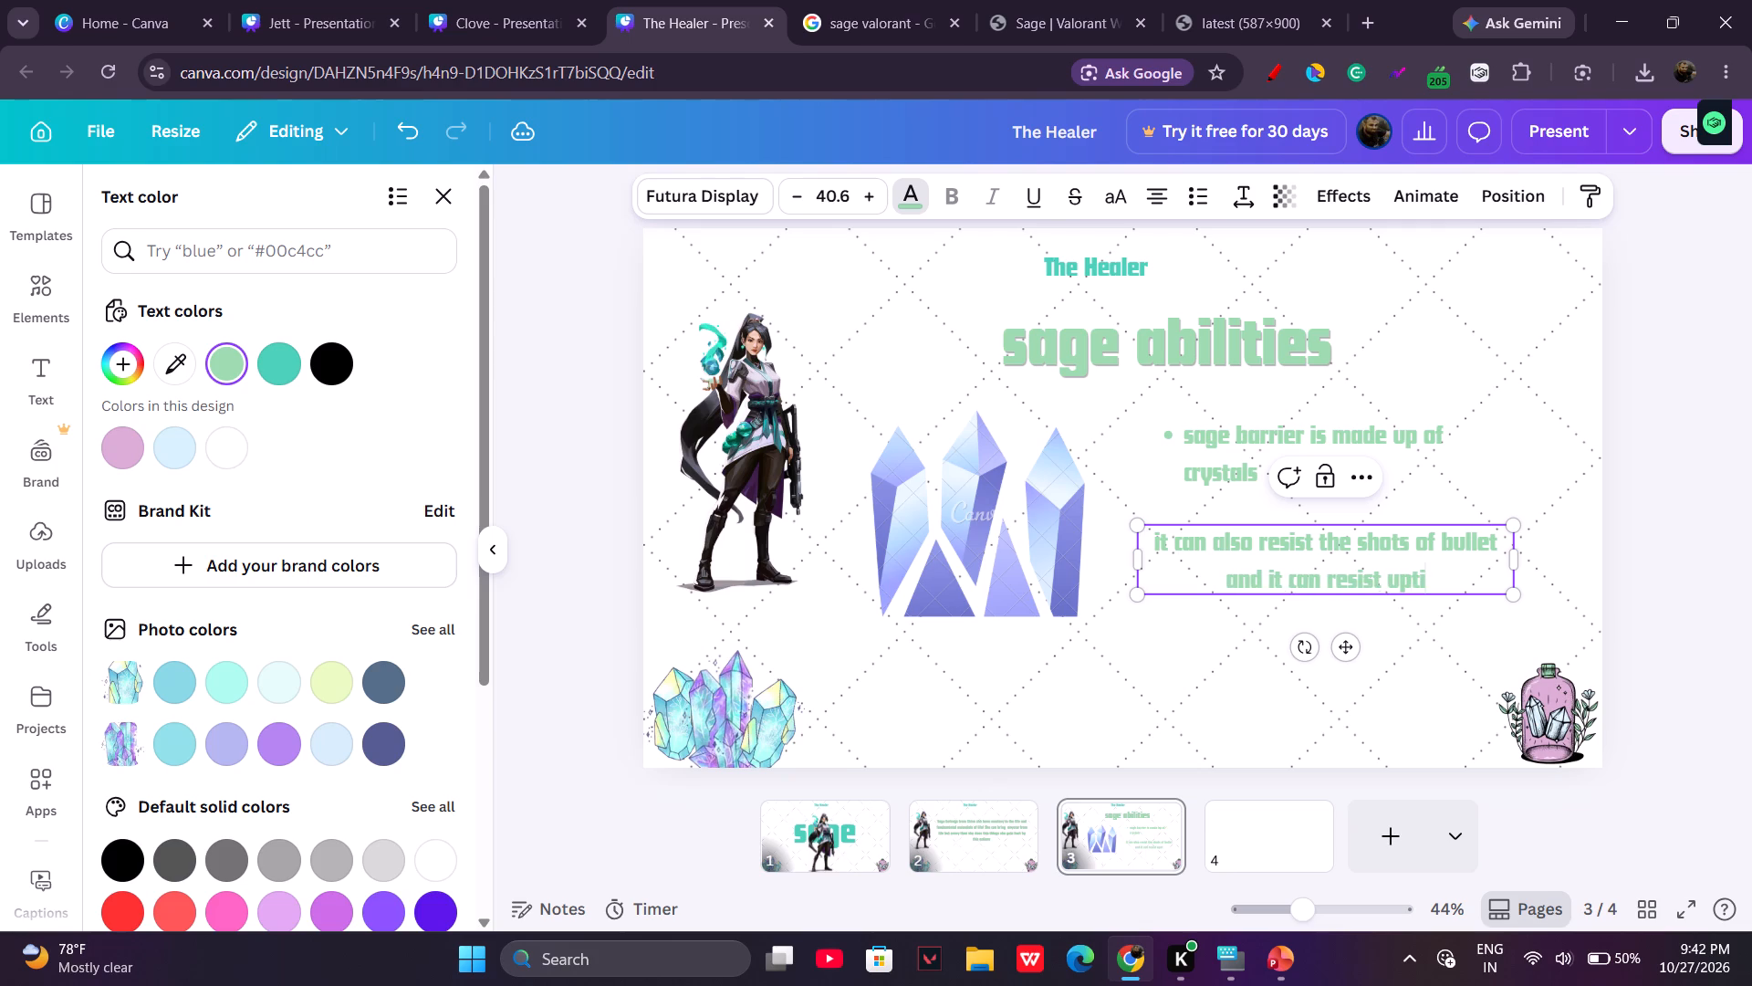
pyautogui.press('BackSpace')
pyautogui.press('BackSpace')
pyautogui.write('i')
pyautogui.press('space')
pyautogui.press('BackSpace')
pyautogui.press('BackSpace')
pyautogui.press('o')
pyautogui.press('space')
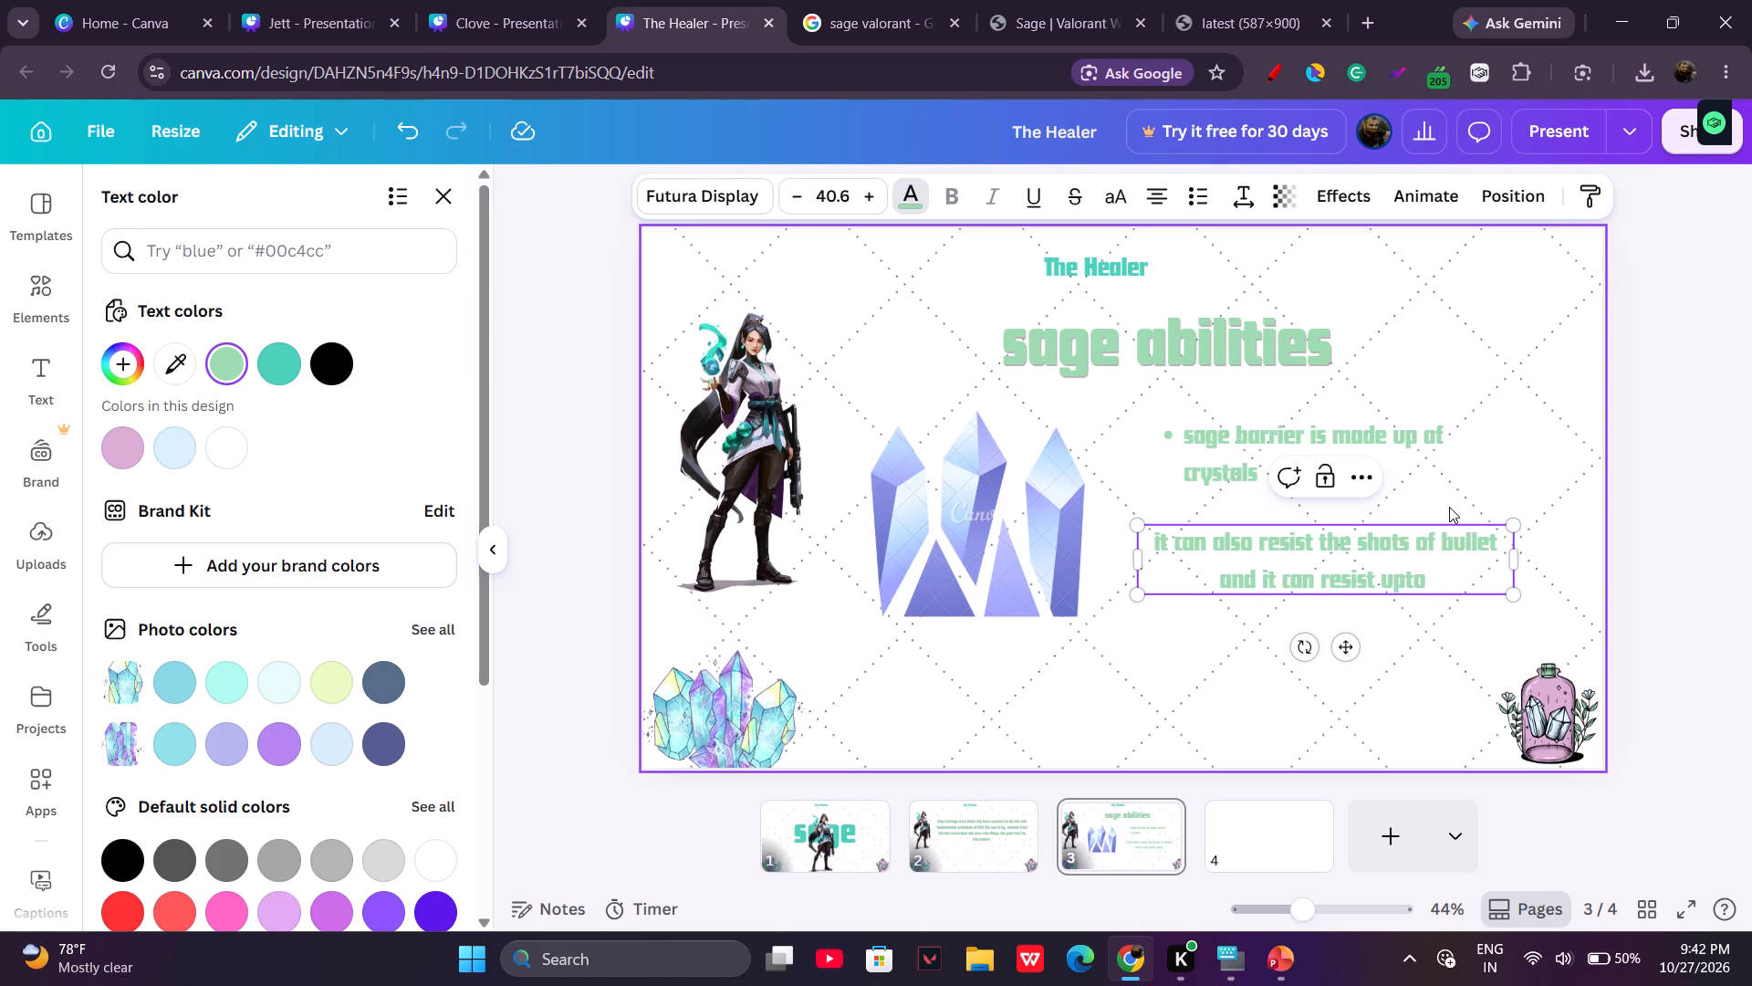
pyautogui.write('650 heal')
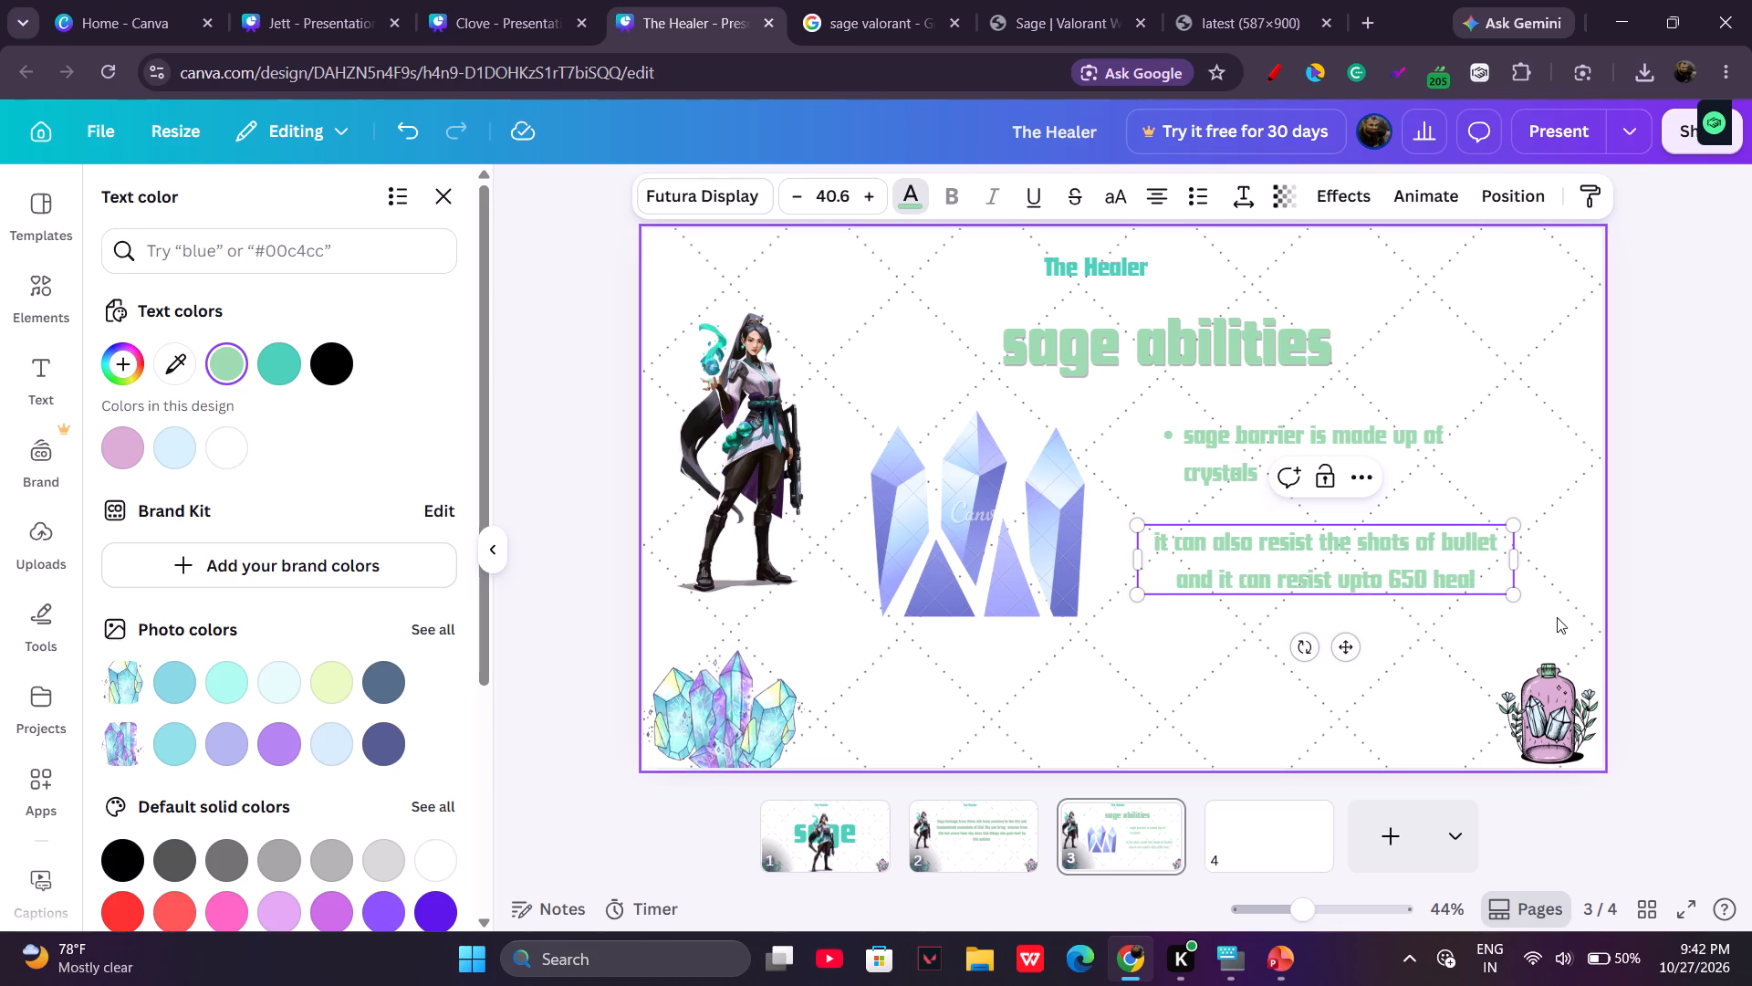
# Format the bullet-resistance sentence as a bulleted item and deselect its text box.
pyautogui.click(1198, 191)
pyautogui.click(1217, 533)
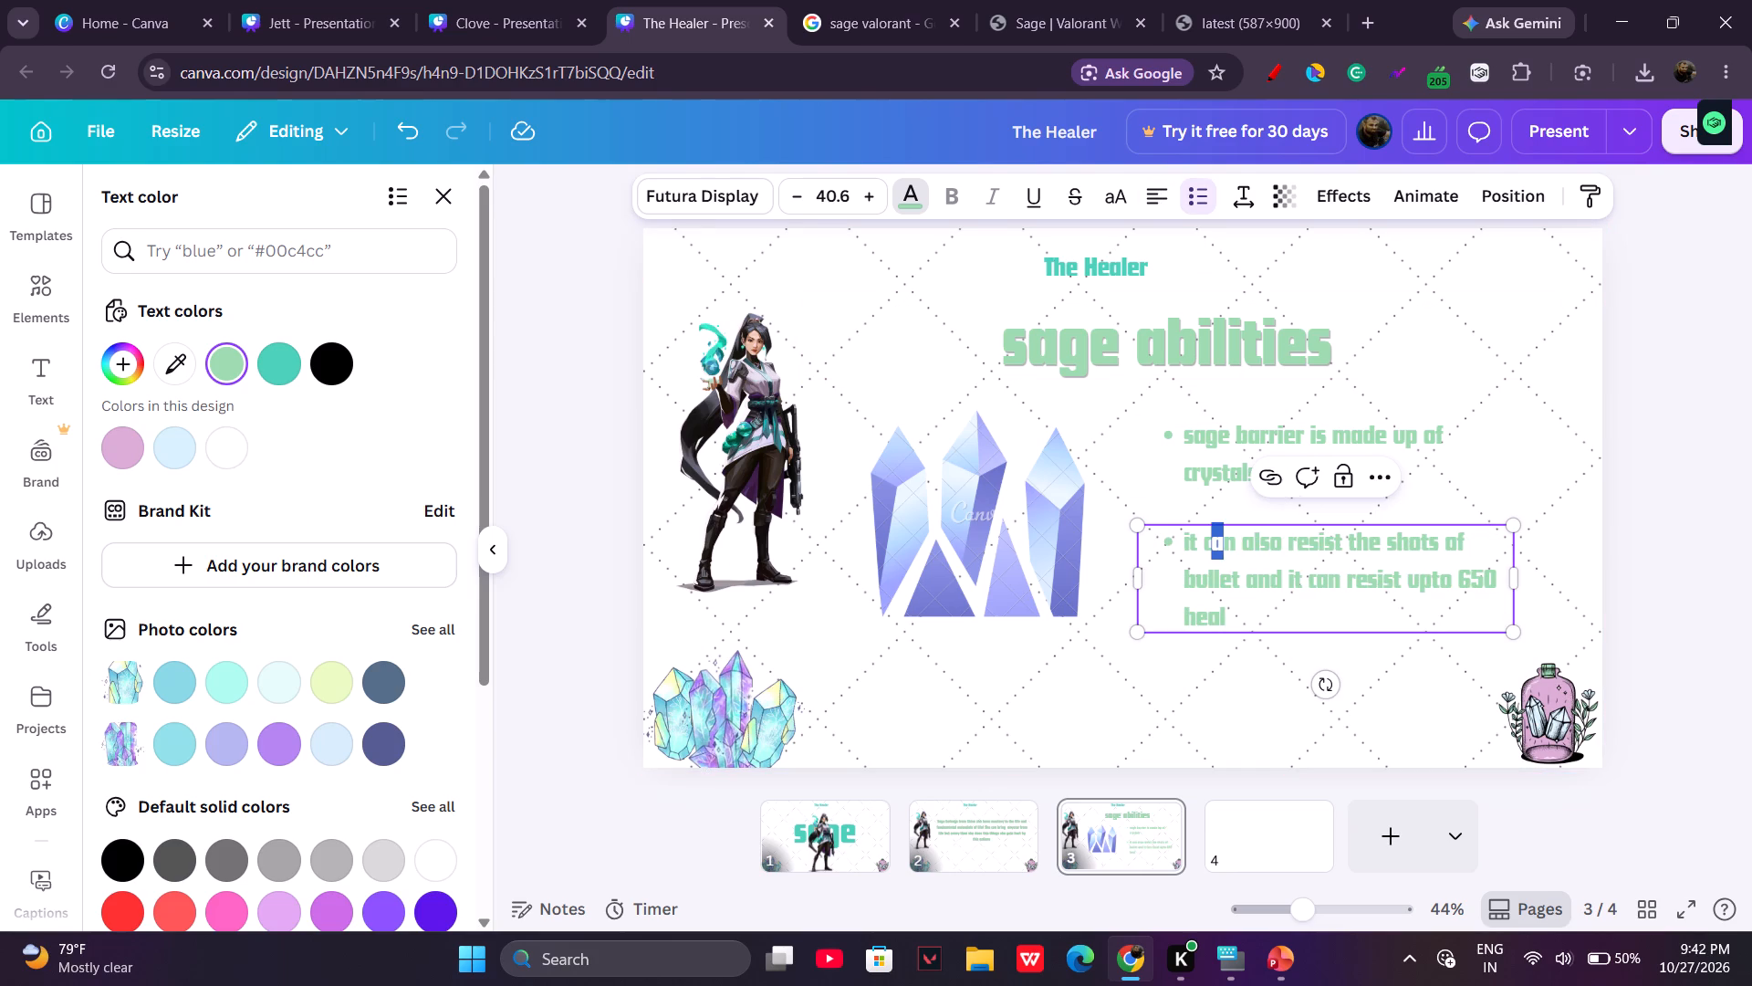
pyautogui.click(1234, 562)
pyautogui.moveTo(1234, 563); pyautogui.dragTo(1234, 549)
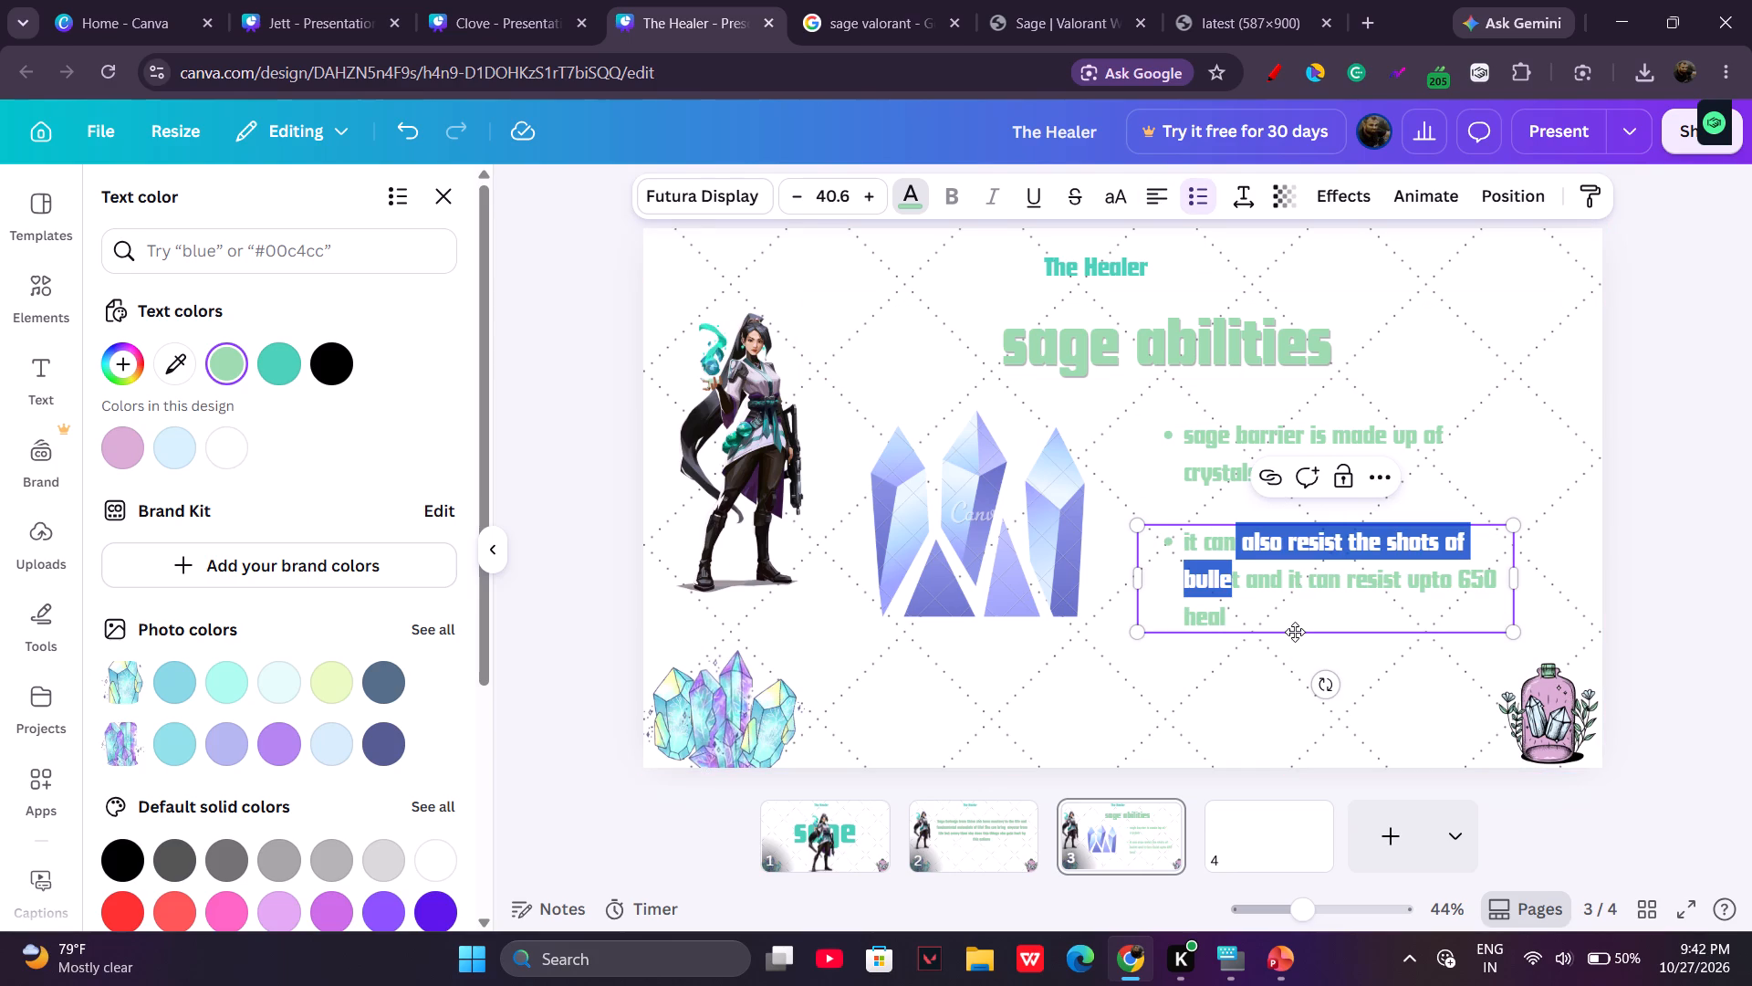
pyautogui.click(1295, 632)
pyautogui.click(1334, 608)
pyautogui.moveTo(1287, 612); pyautogui.dragTo(1272, 553)
pyautogui.click(1272, 553)
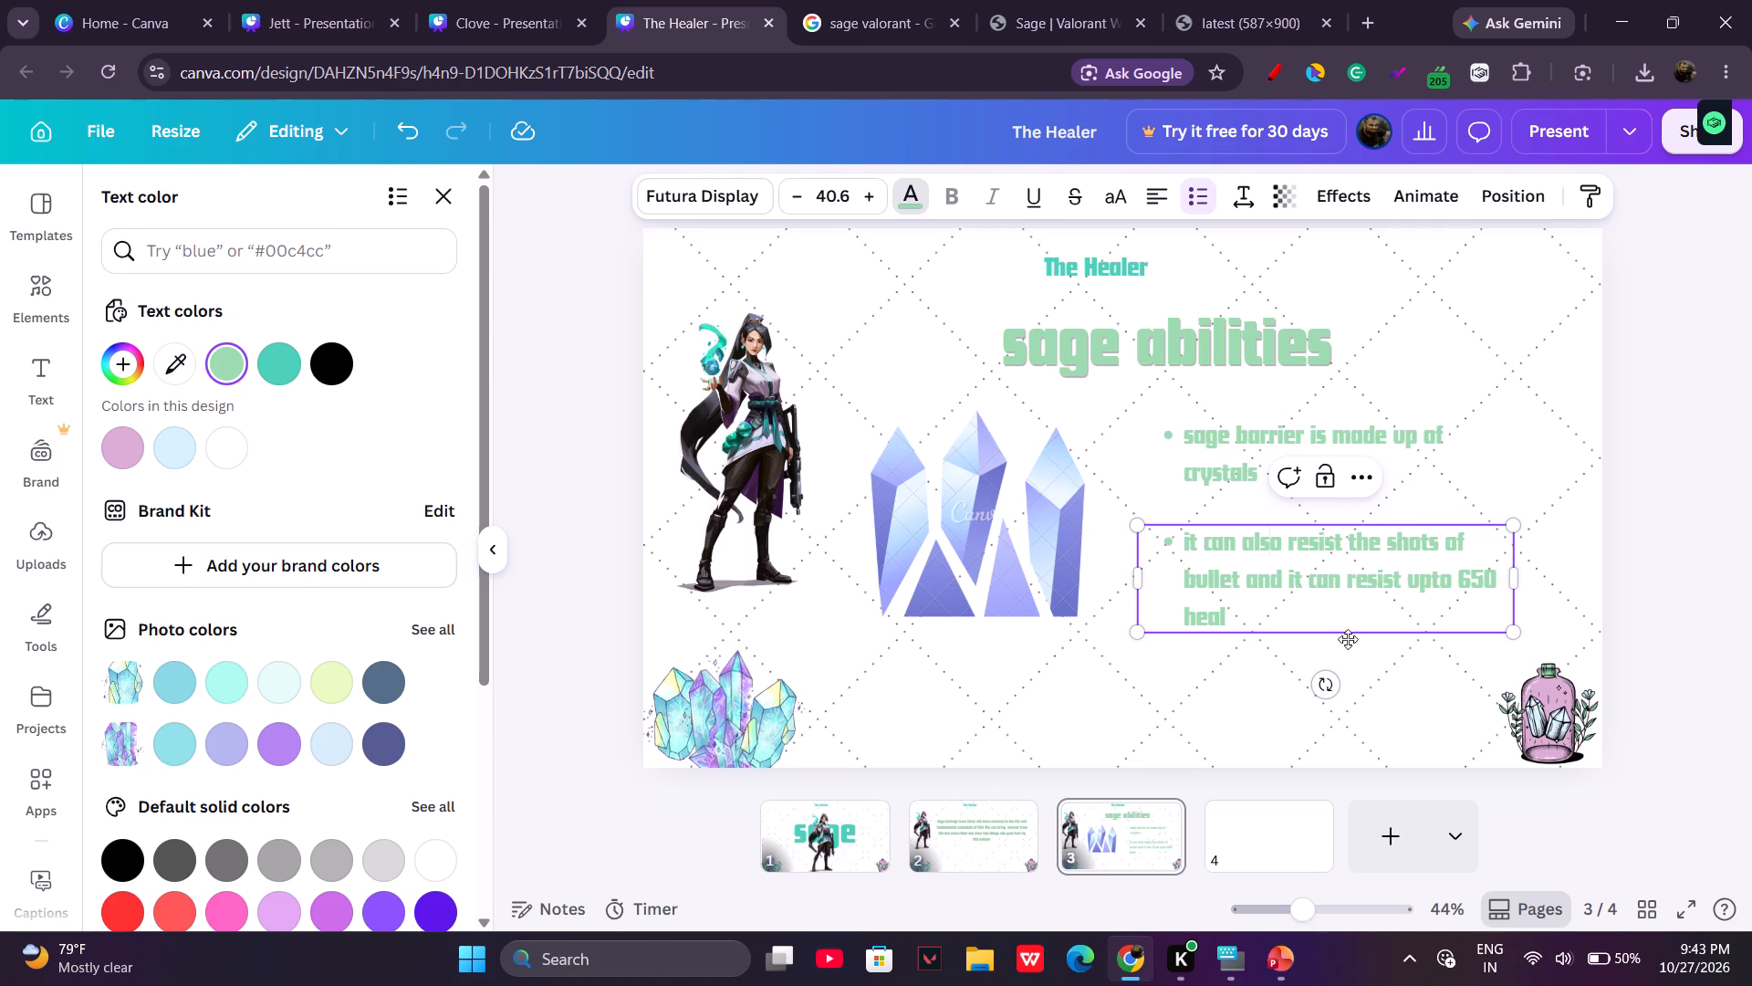
pyautogui.doubleClick(1402, 570)
pyautogui.click(1542, 559)
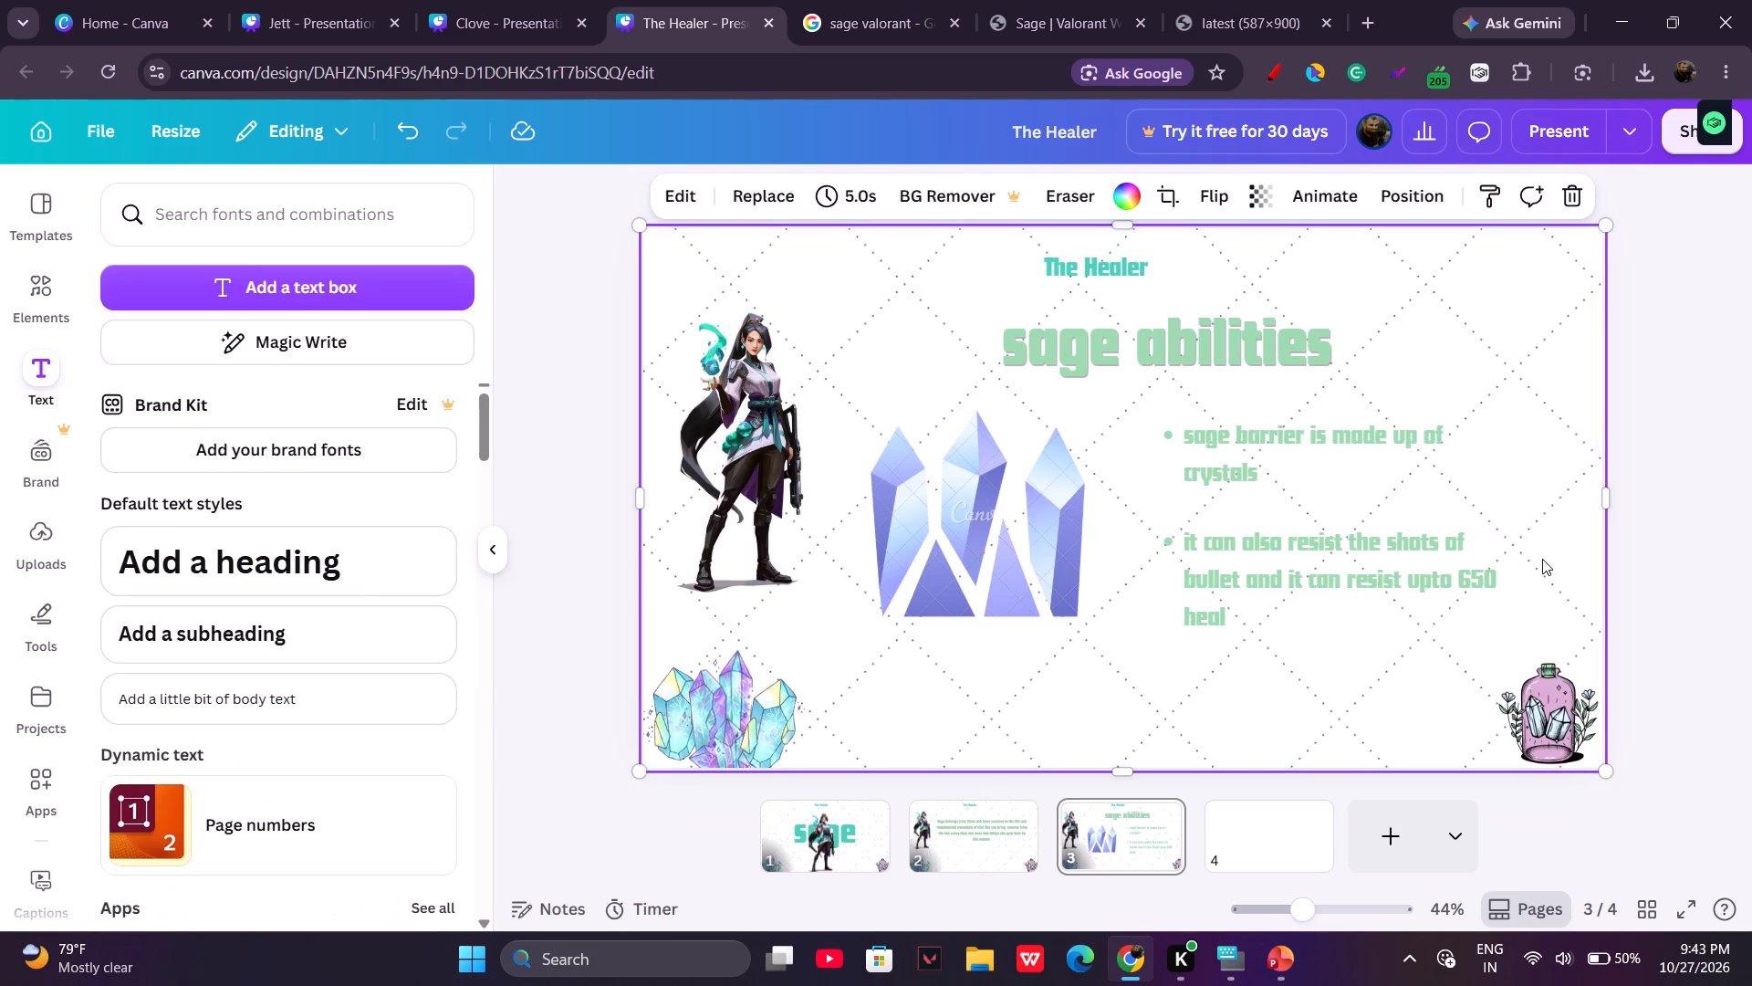
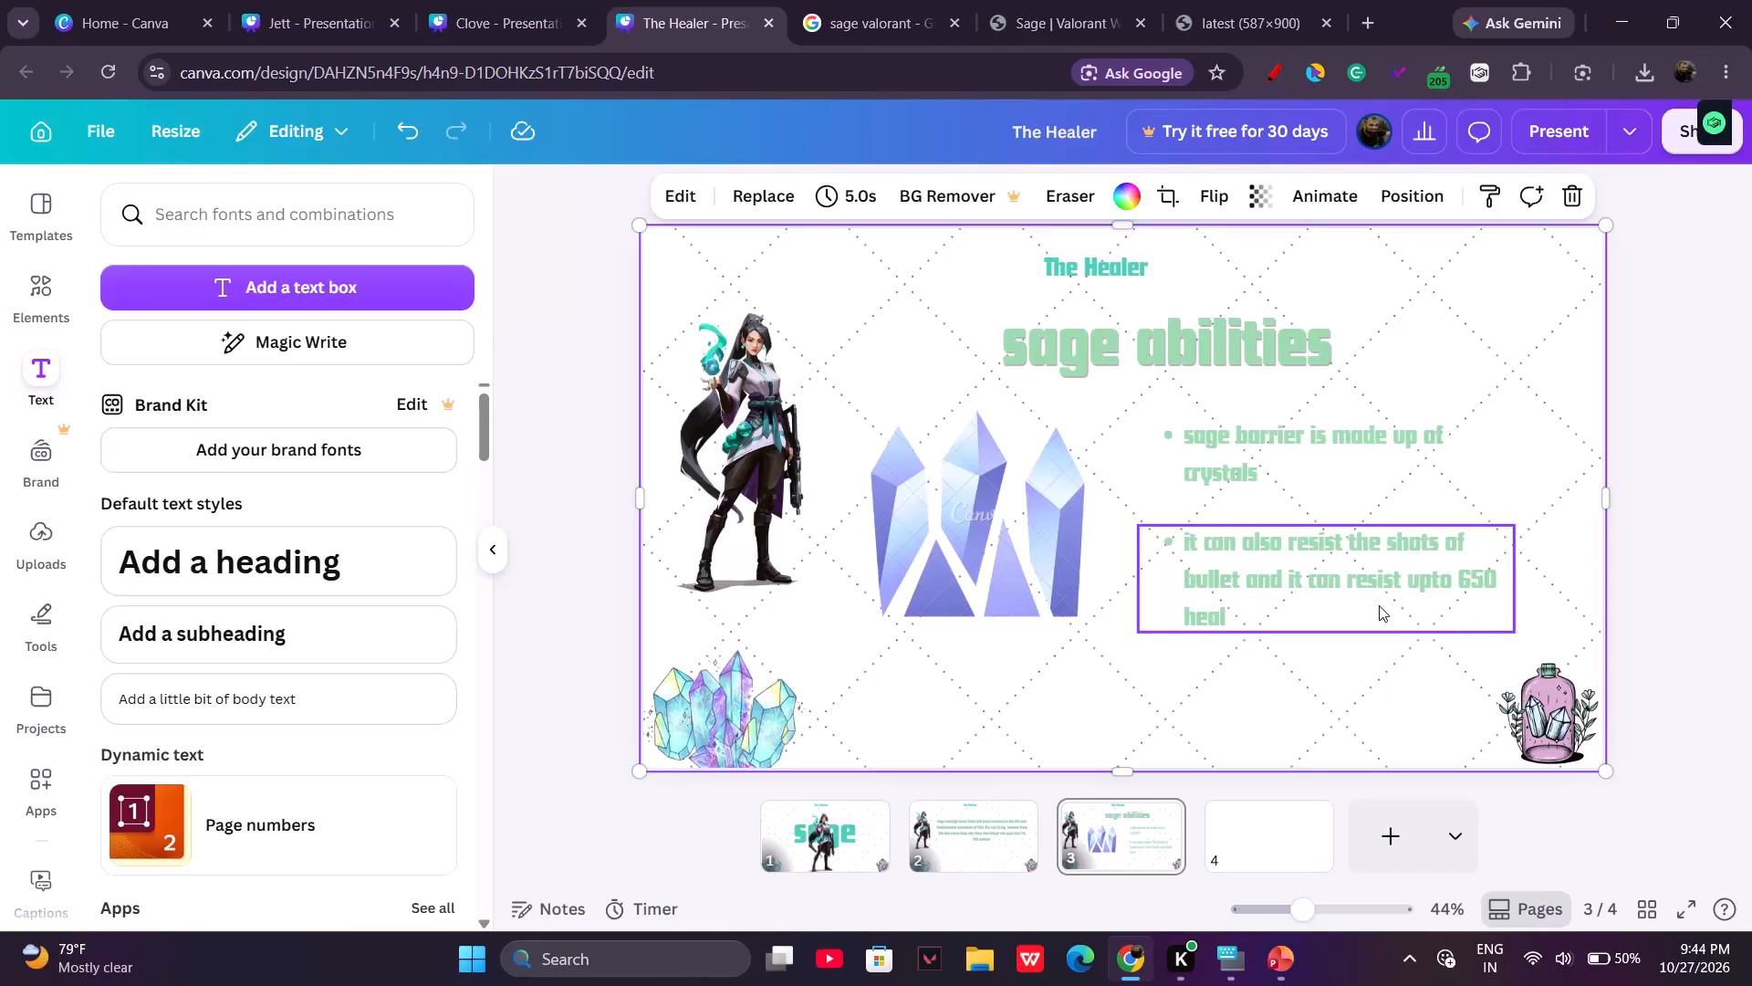
# Nudge the bullet-resistance text box slightly up toward the barrier bullet.
pyautogui.moveTo(1379, 605); pyautogui.dragTo(1381, 597)
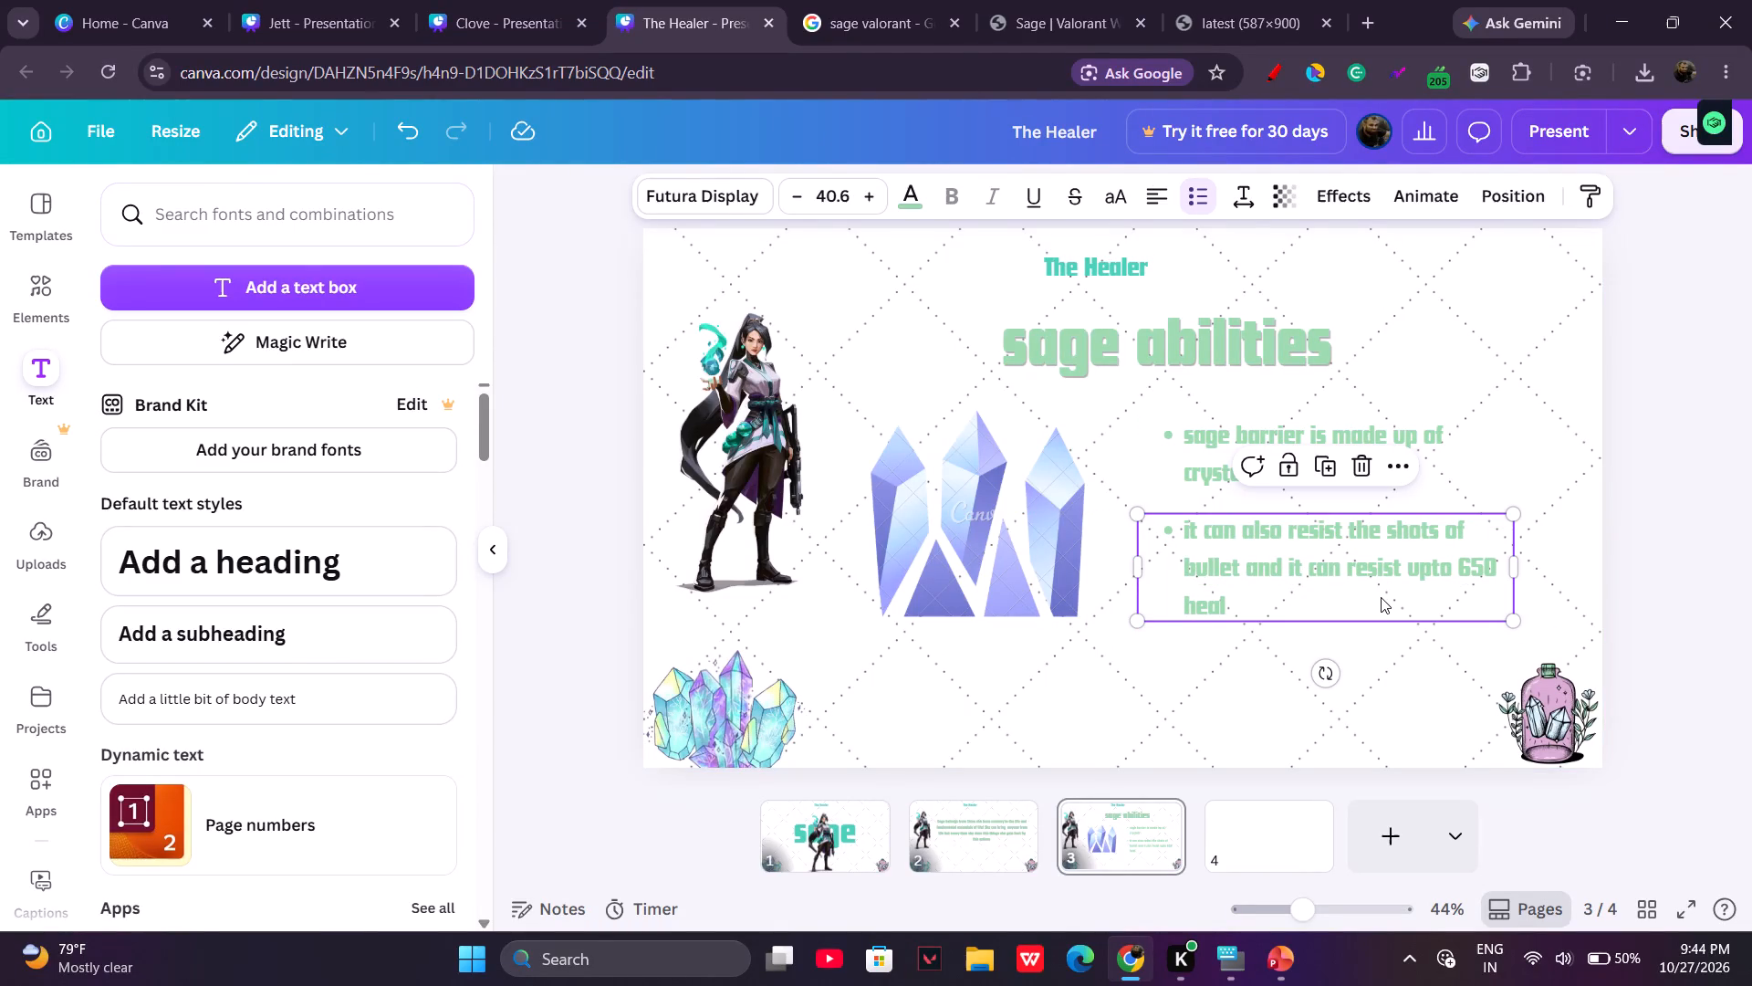
# Switch to Microsoft Edge and open the Spotify web player.
pyautogui.click(1069, 962)
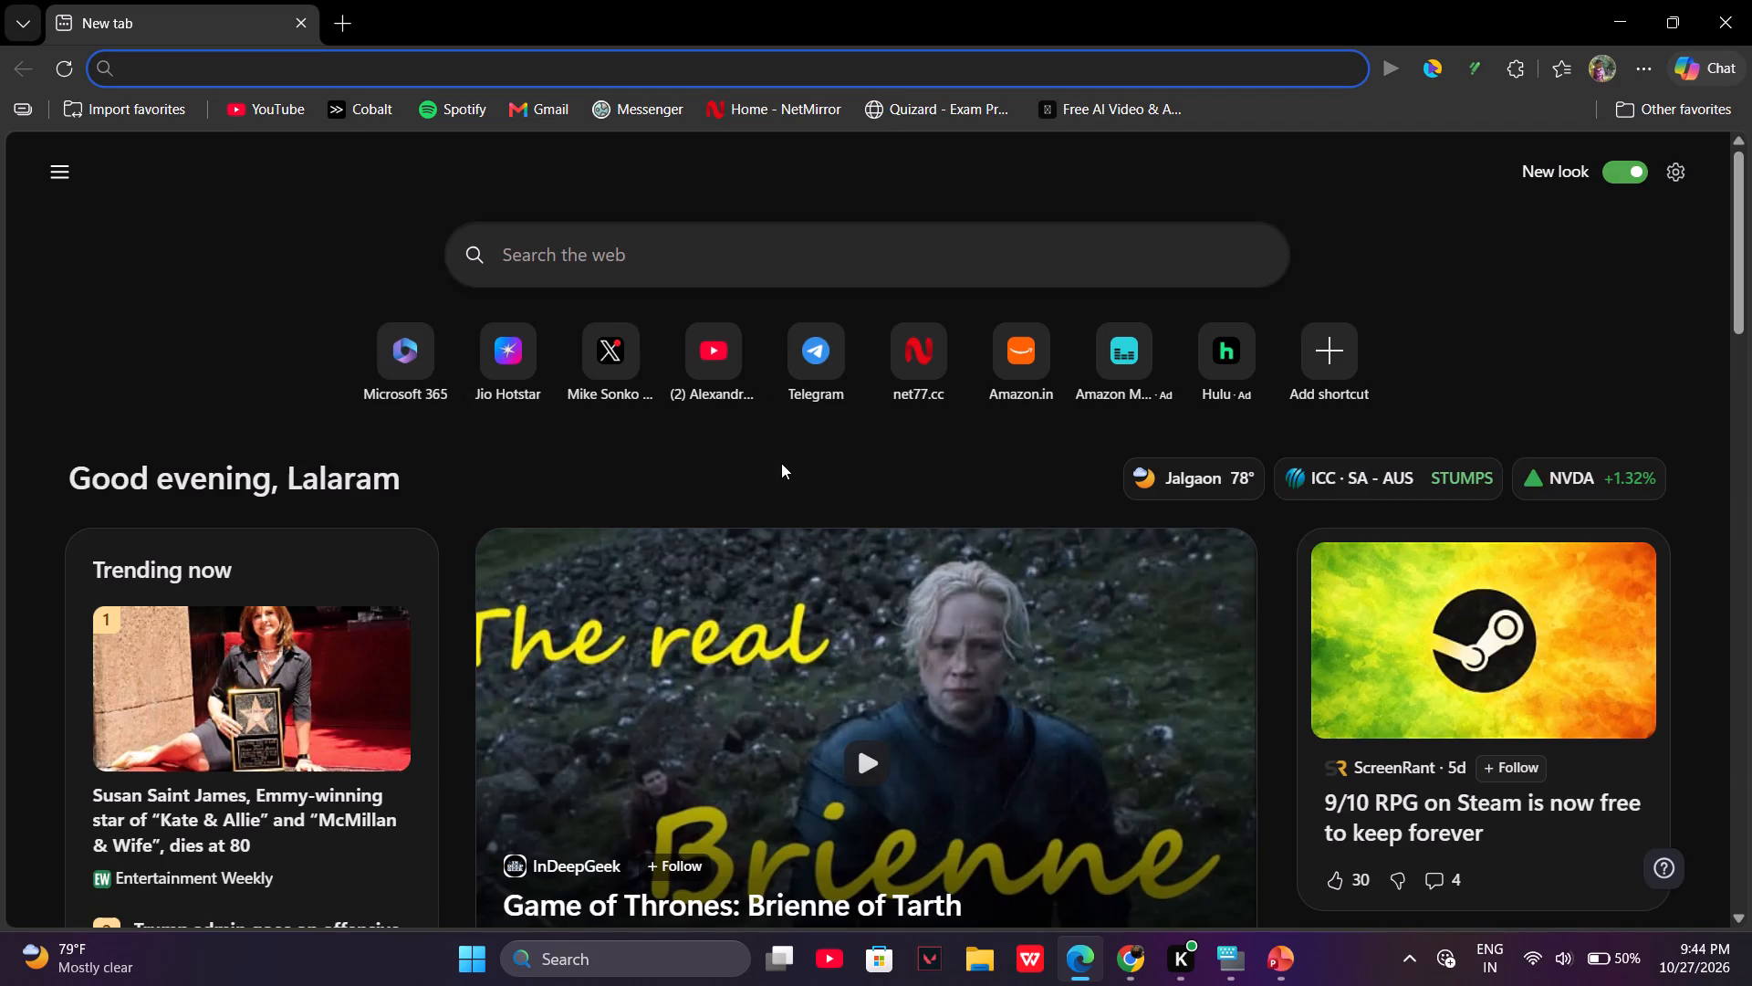
pyautogui.click(441, 112)
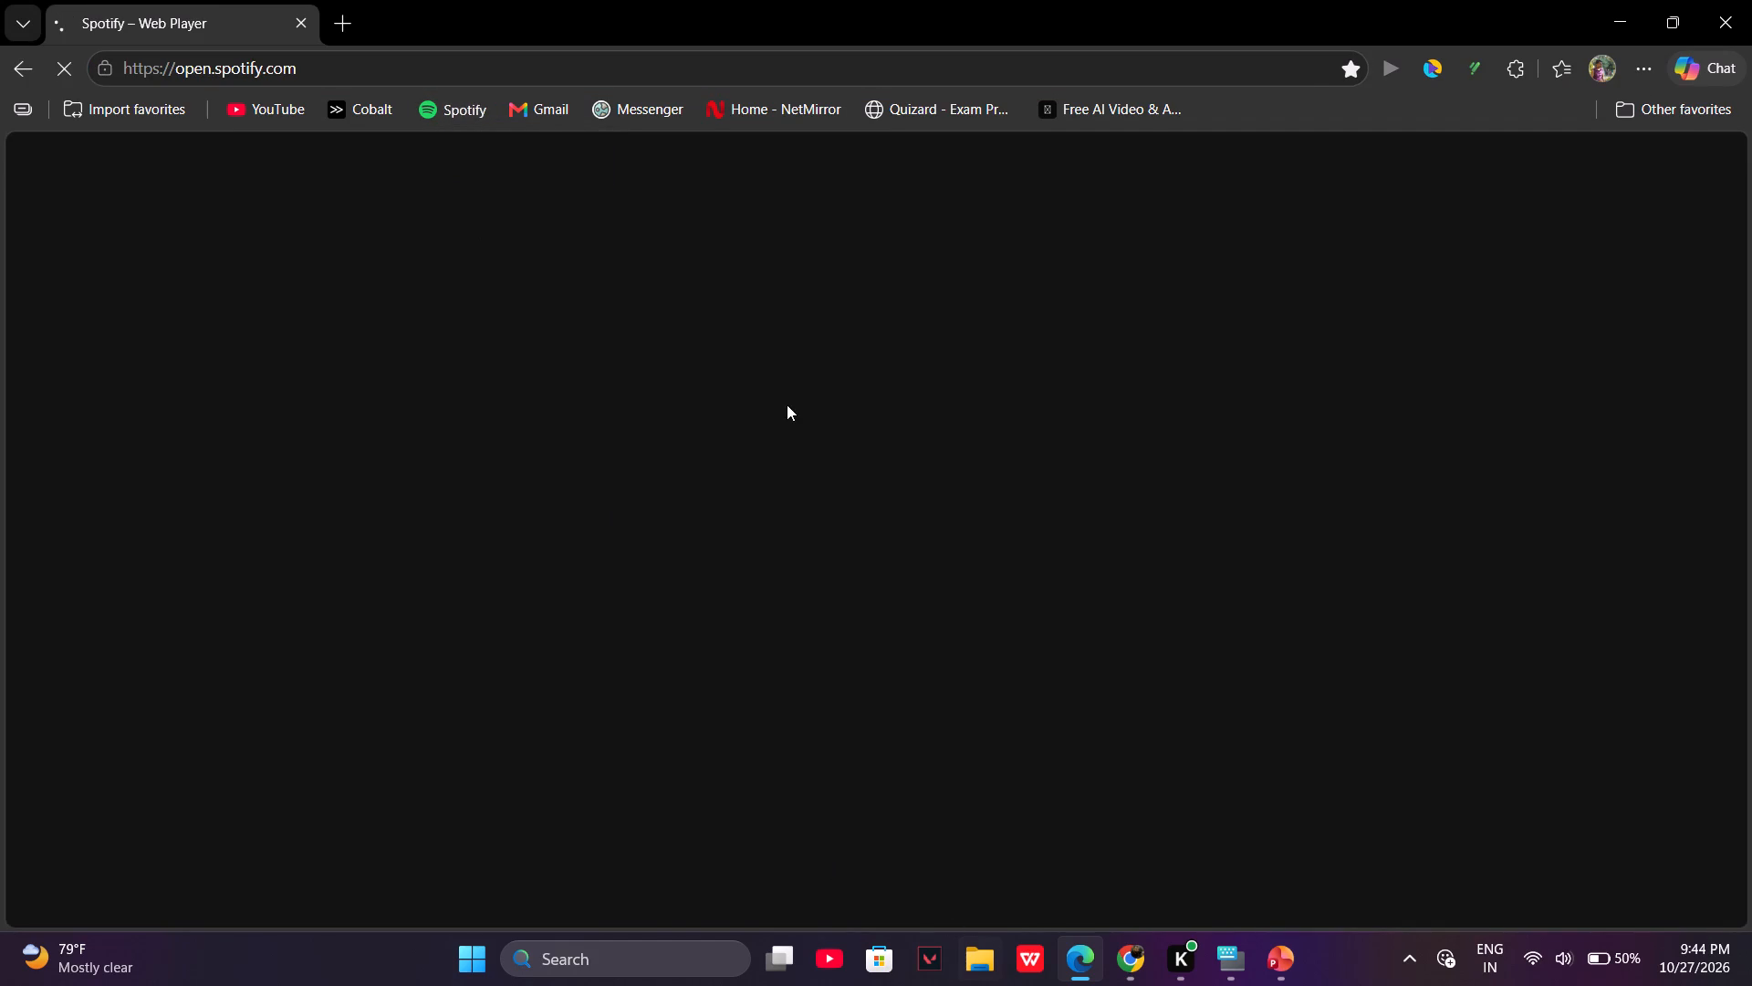
# Switch to PowerPoint and close the open presentation.
pyautogui.click(1292, 966)
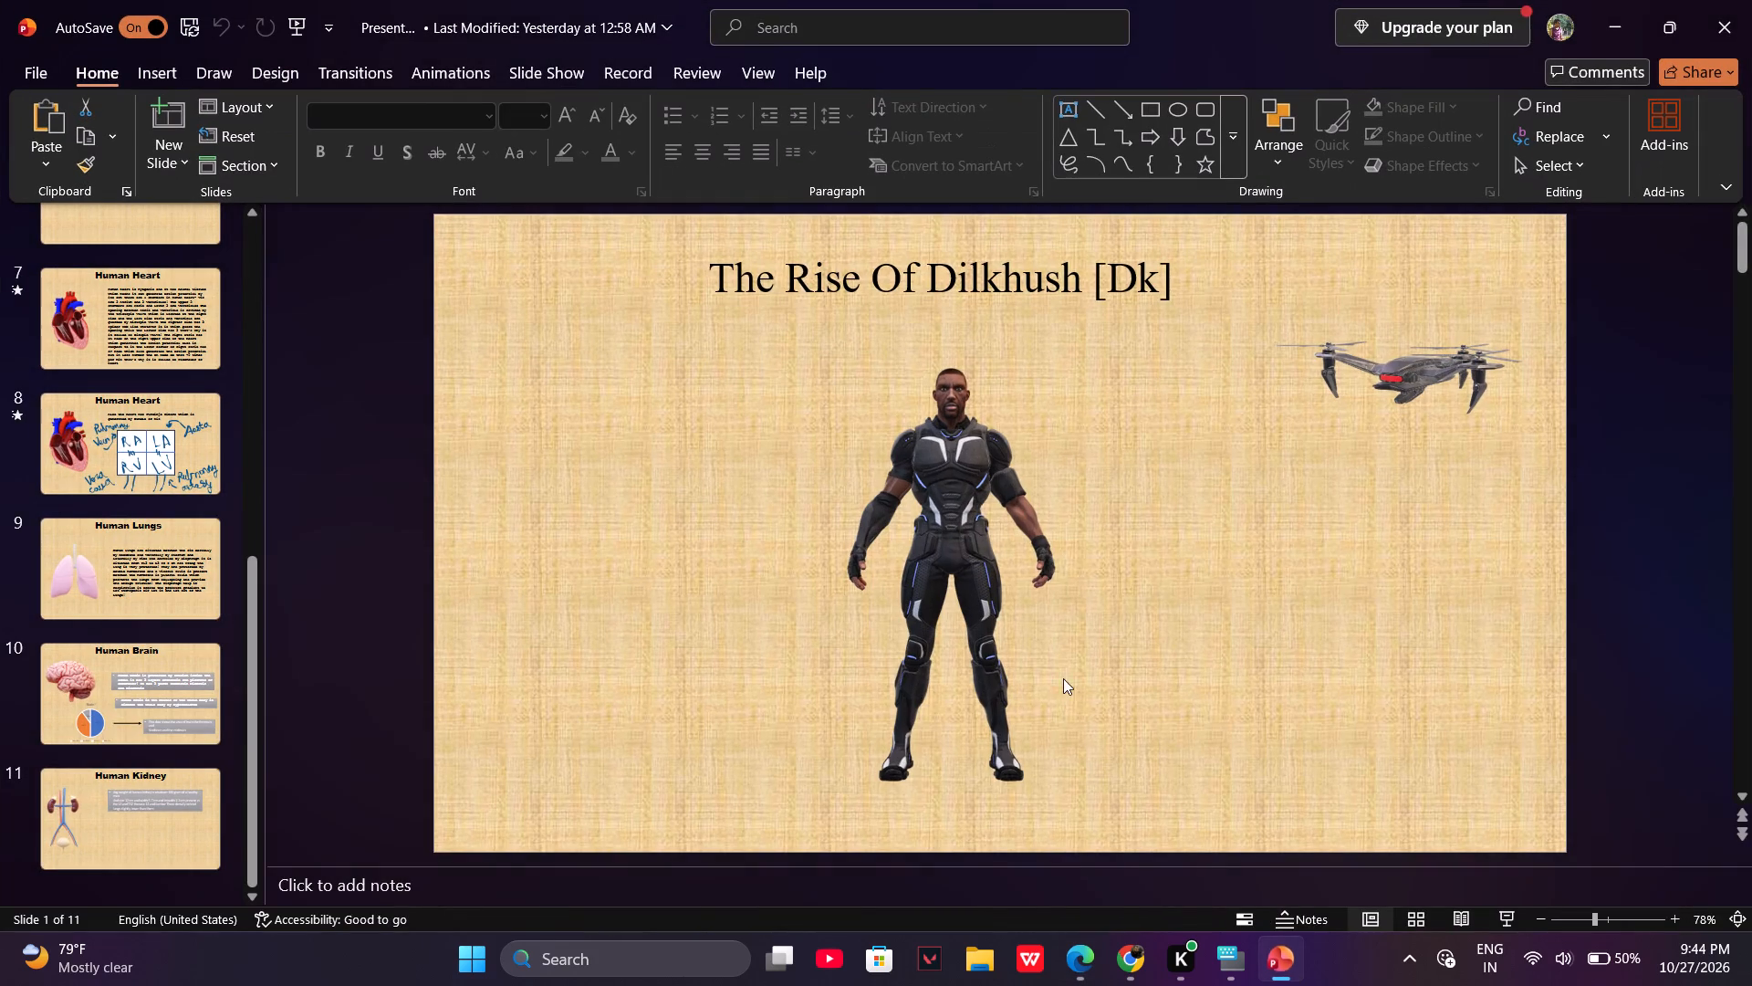
pyautogui.click(1747, 1)
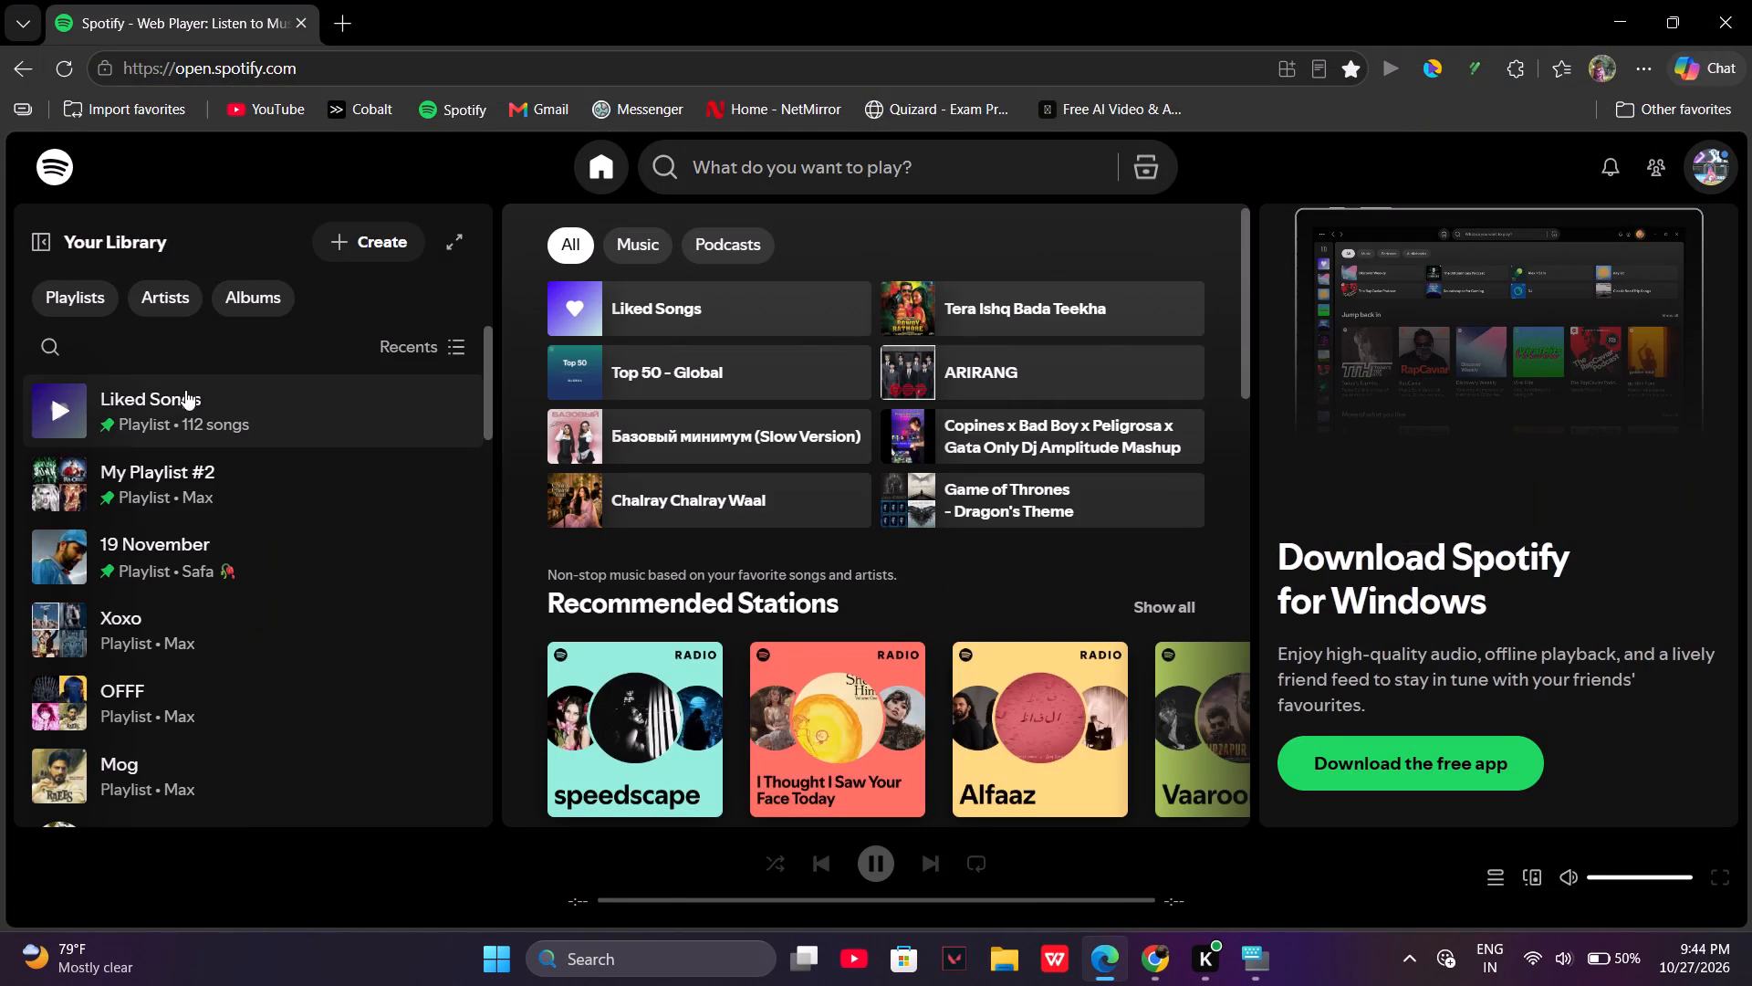
# View the recent searches in Spotify, then return to The Healer presentation in Chrome.
pyautogui.click(705, 177)
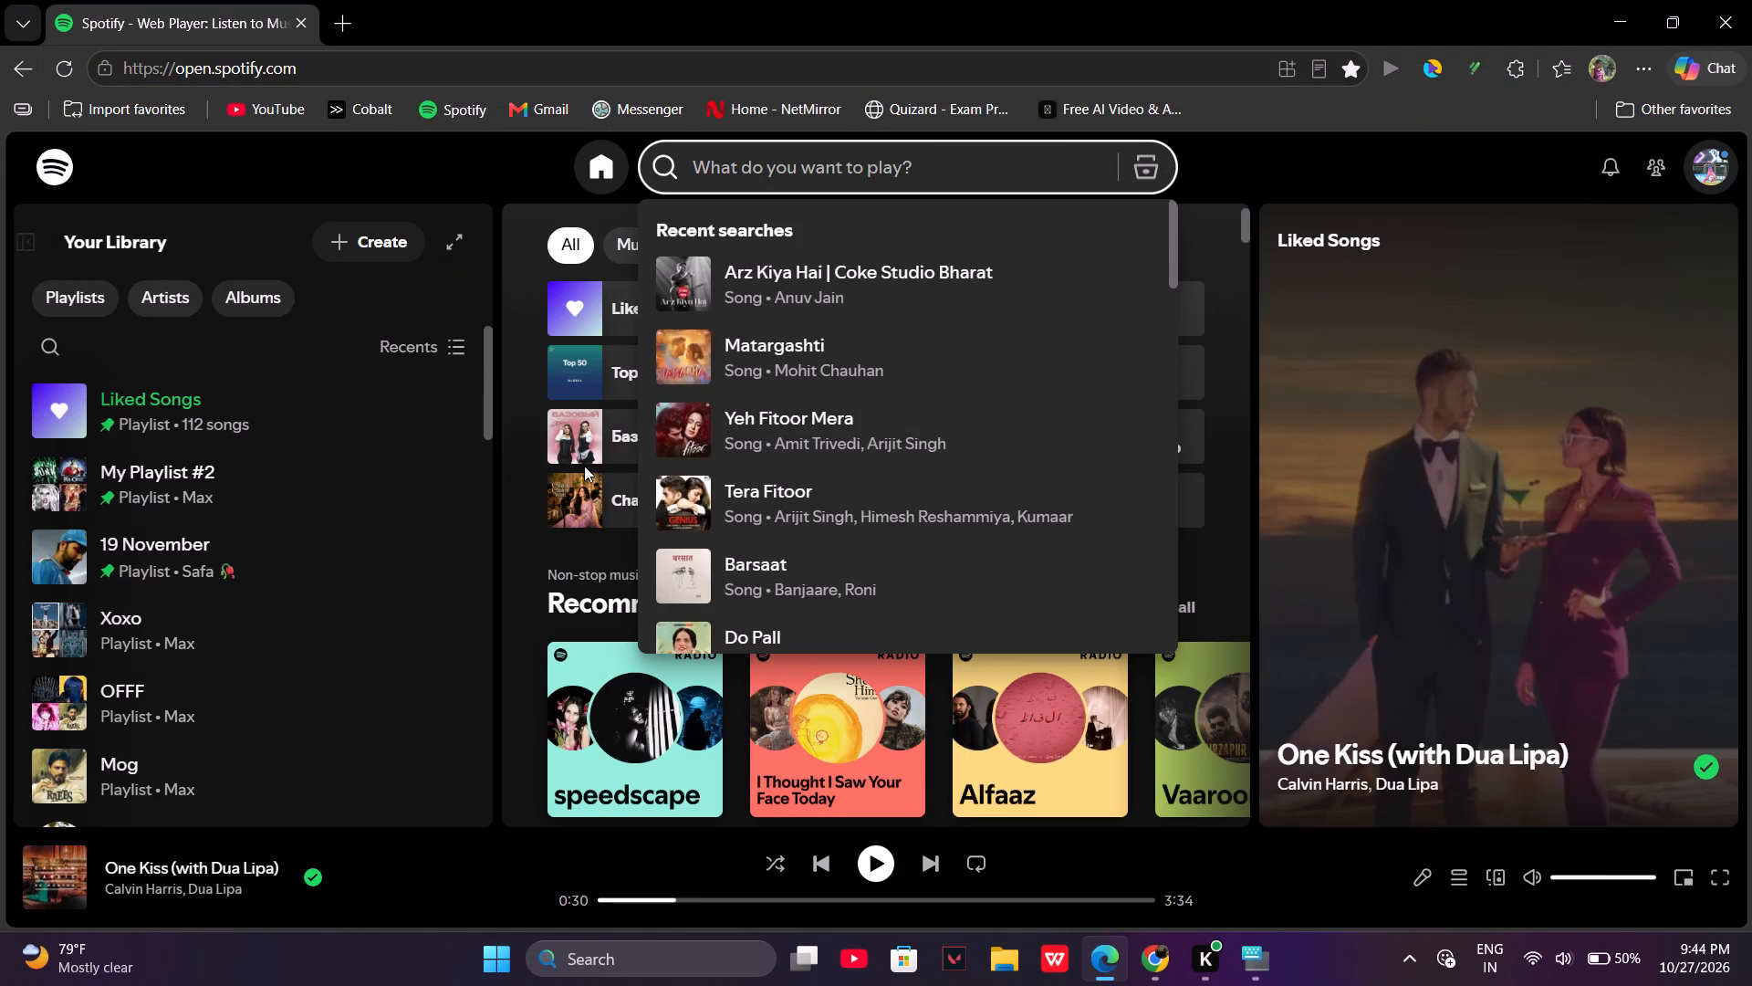
pyautogui.click(1636, 0)
pyautogui.moveTo(1636, 0); pyautogui.dragTo(1345, 330)
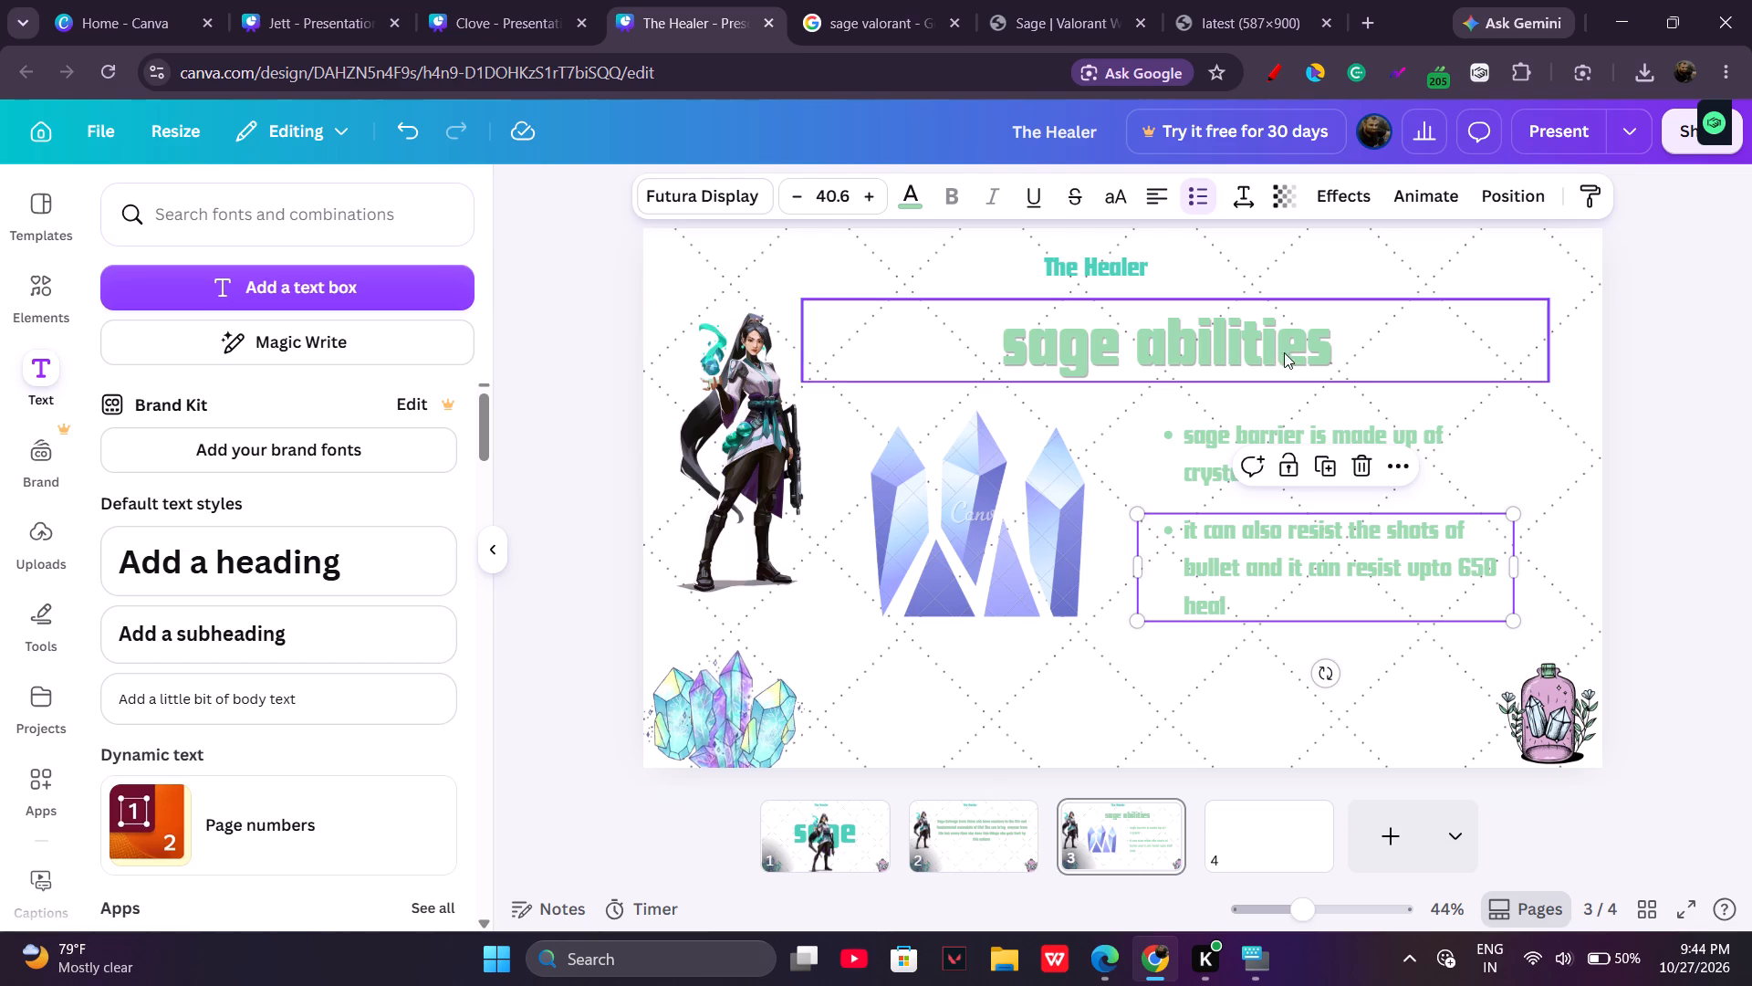
pyautogui.moveTo(1242, 621); pyautogui.dragTo(1264, 607)
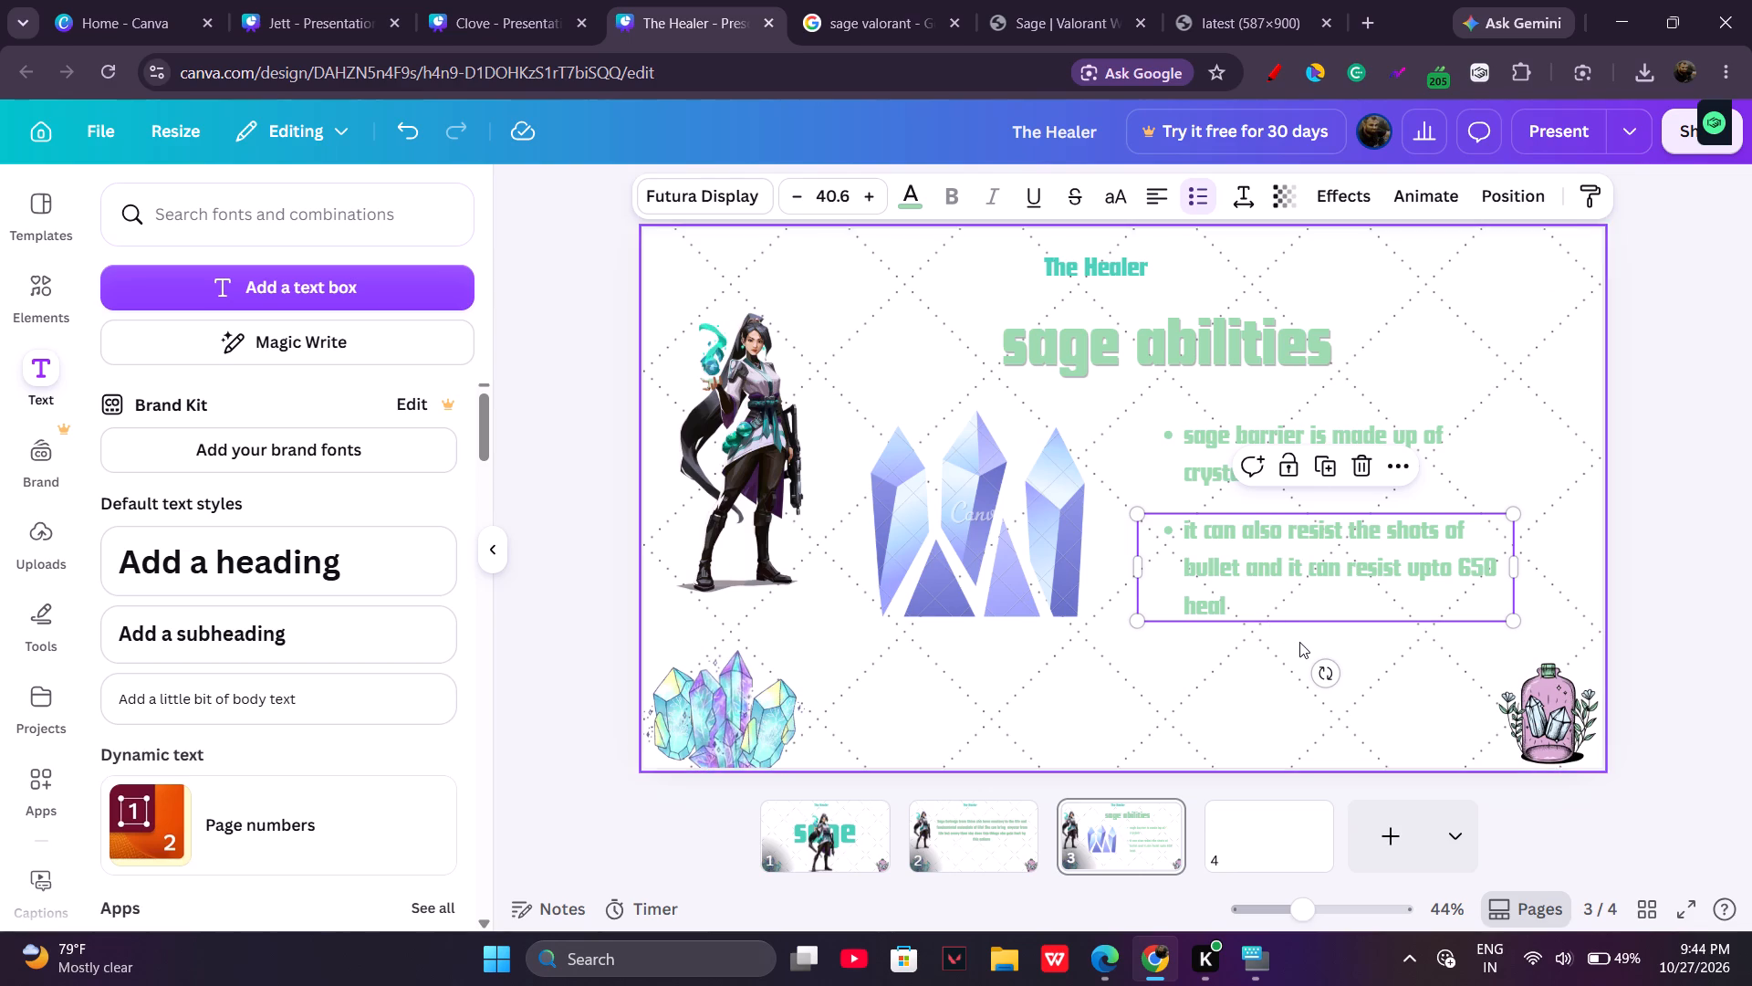
# Apply the Baseline animation to the central crystal graphic, both bulleted text boxes and the Sage character image.
pyautogui.click(994, 555)
pyautogui.click(1302, 191)
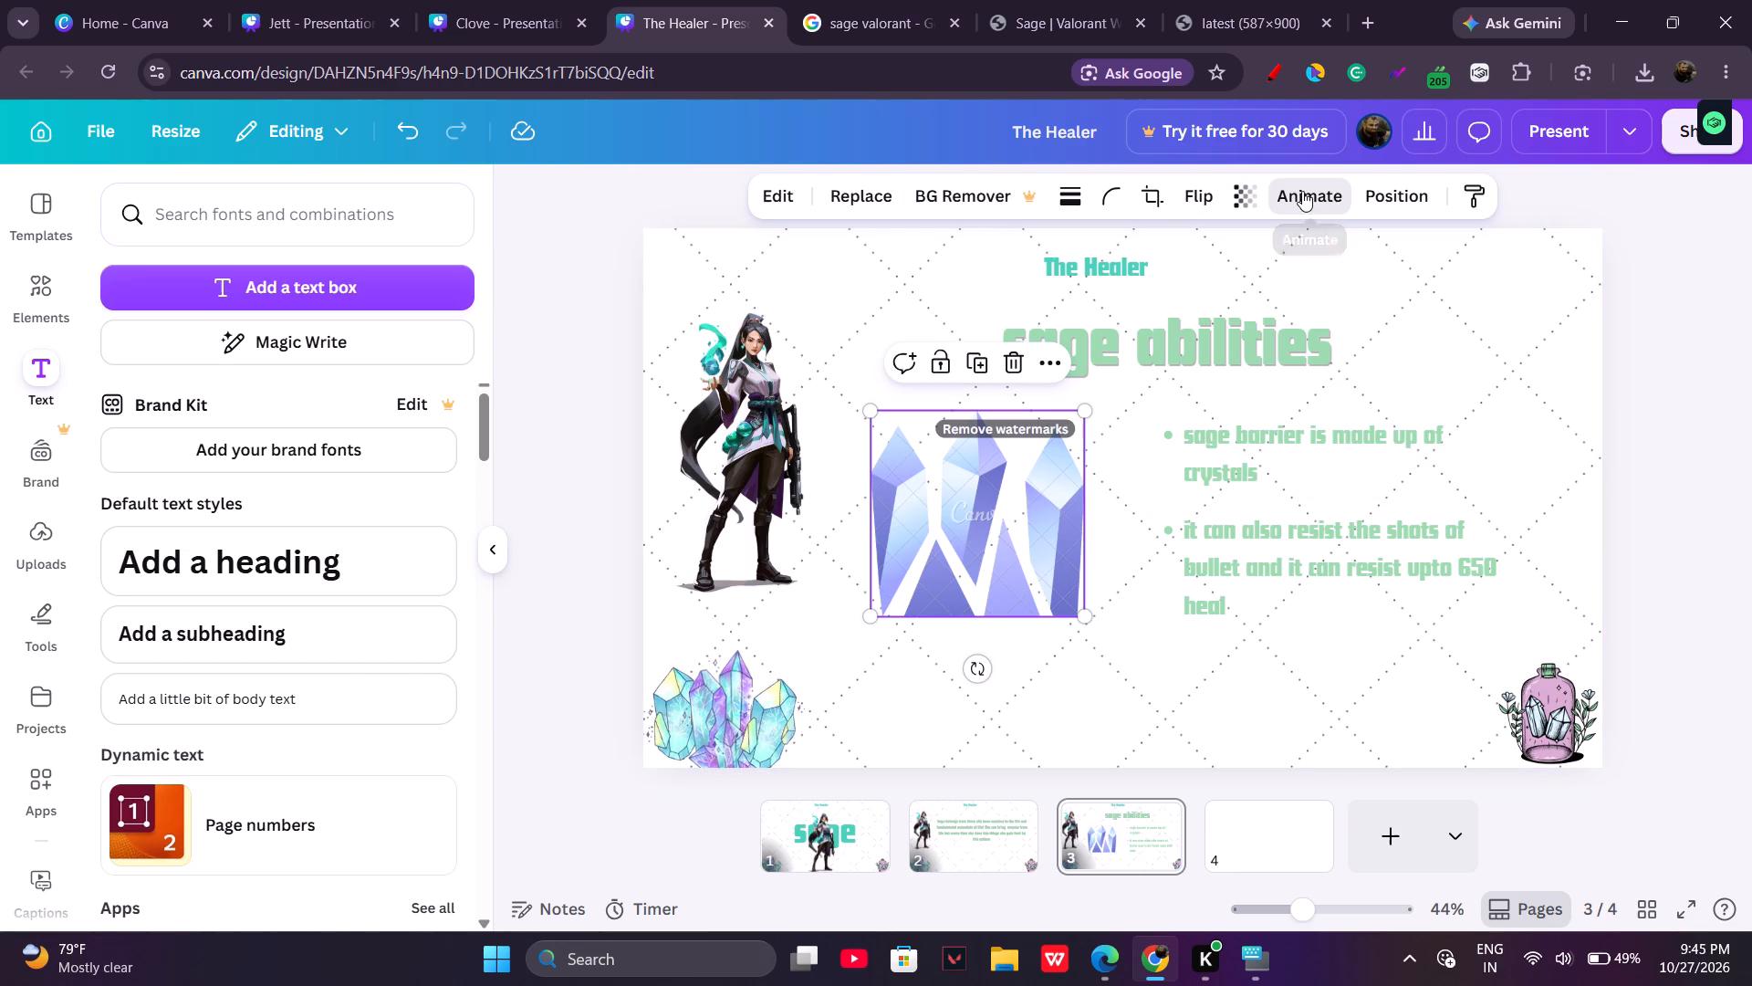
pyautogui.scroll(-2, 399, 801)
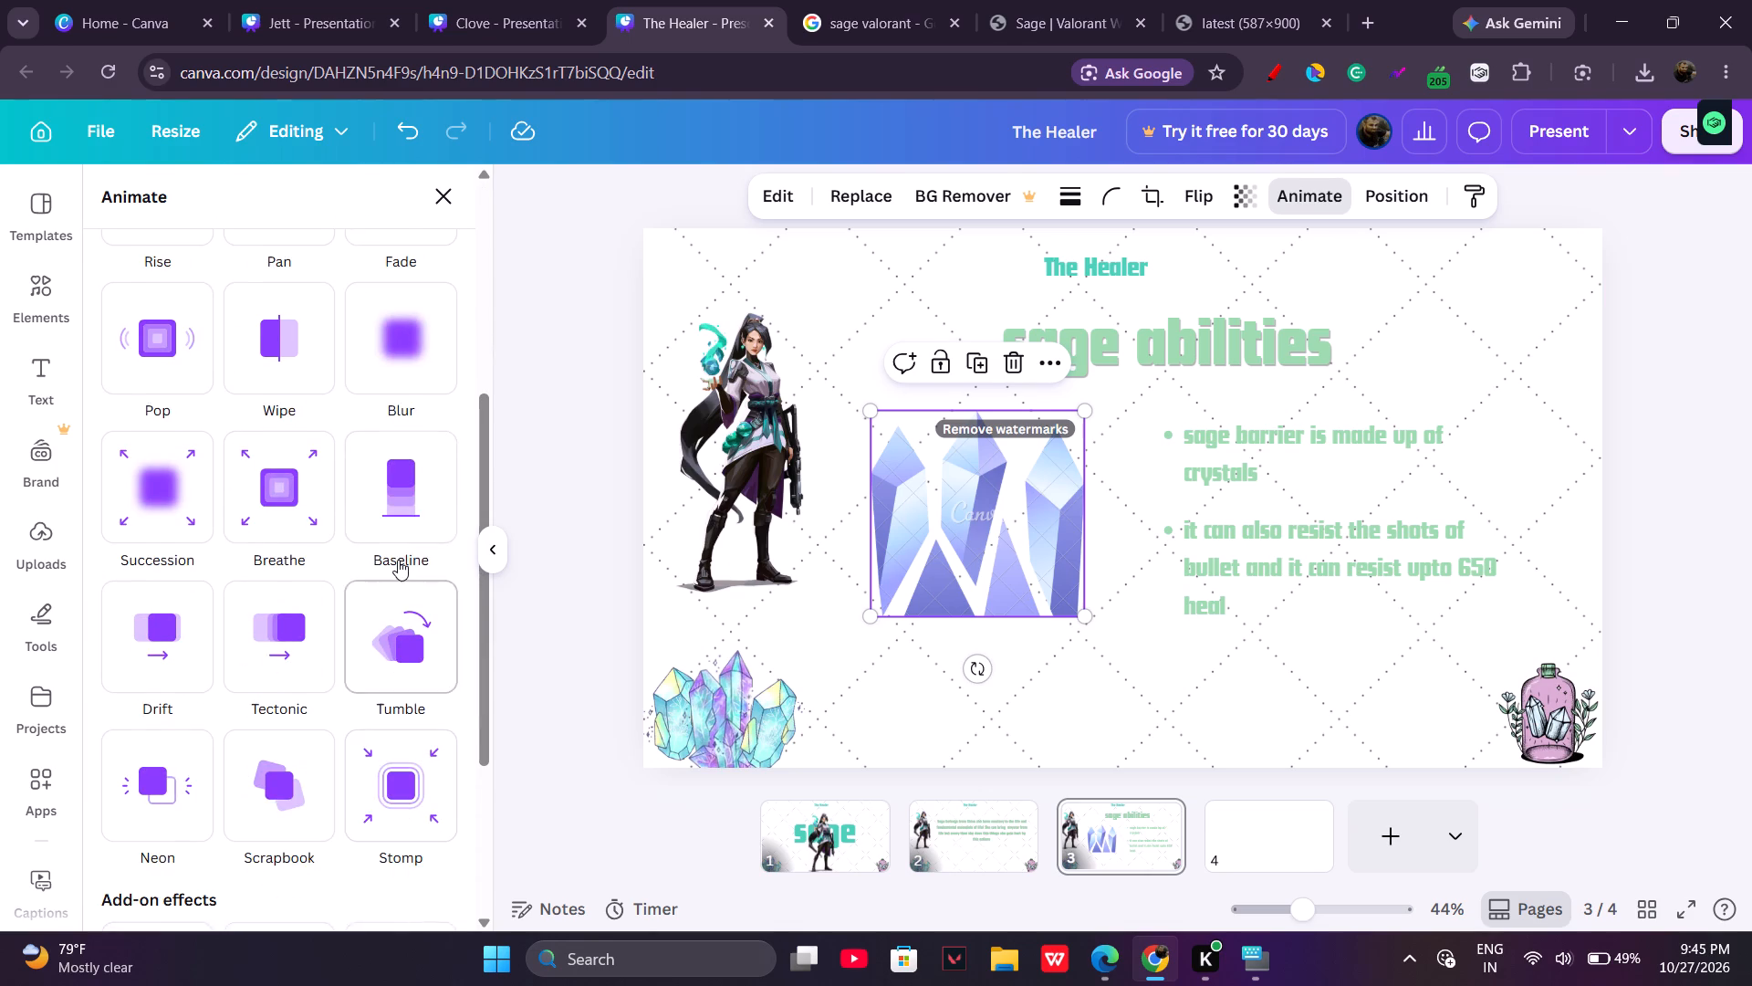
pyautogui.click(398, 560)
pyautogui.click(475, 672)
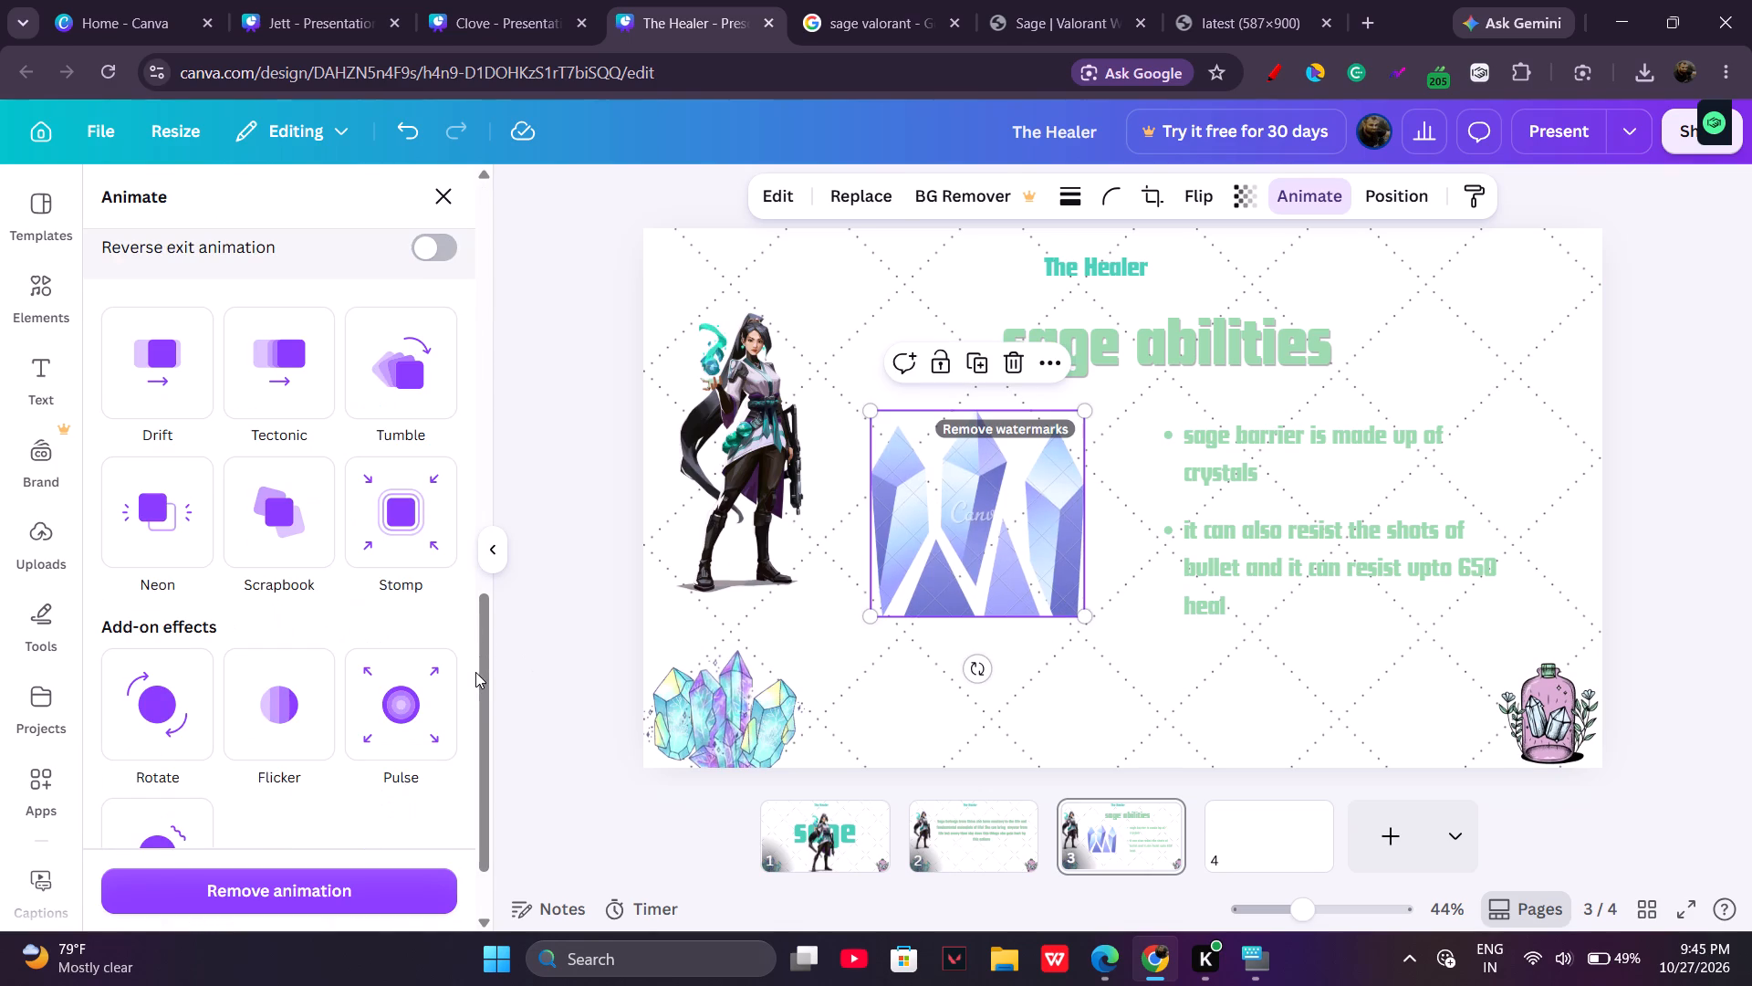
pyautogui.click(1249, 426)
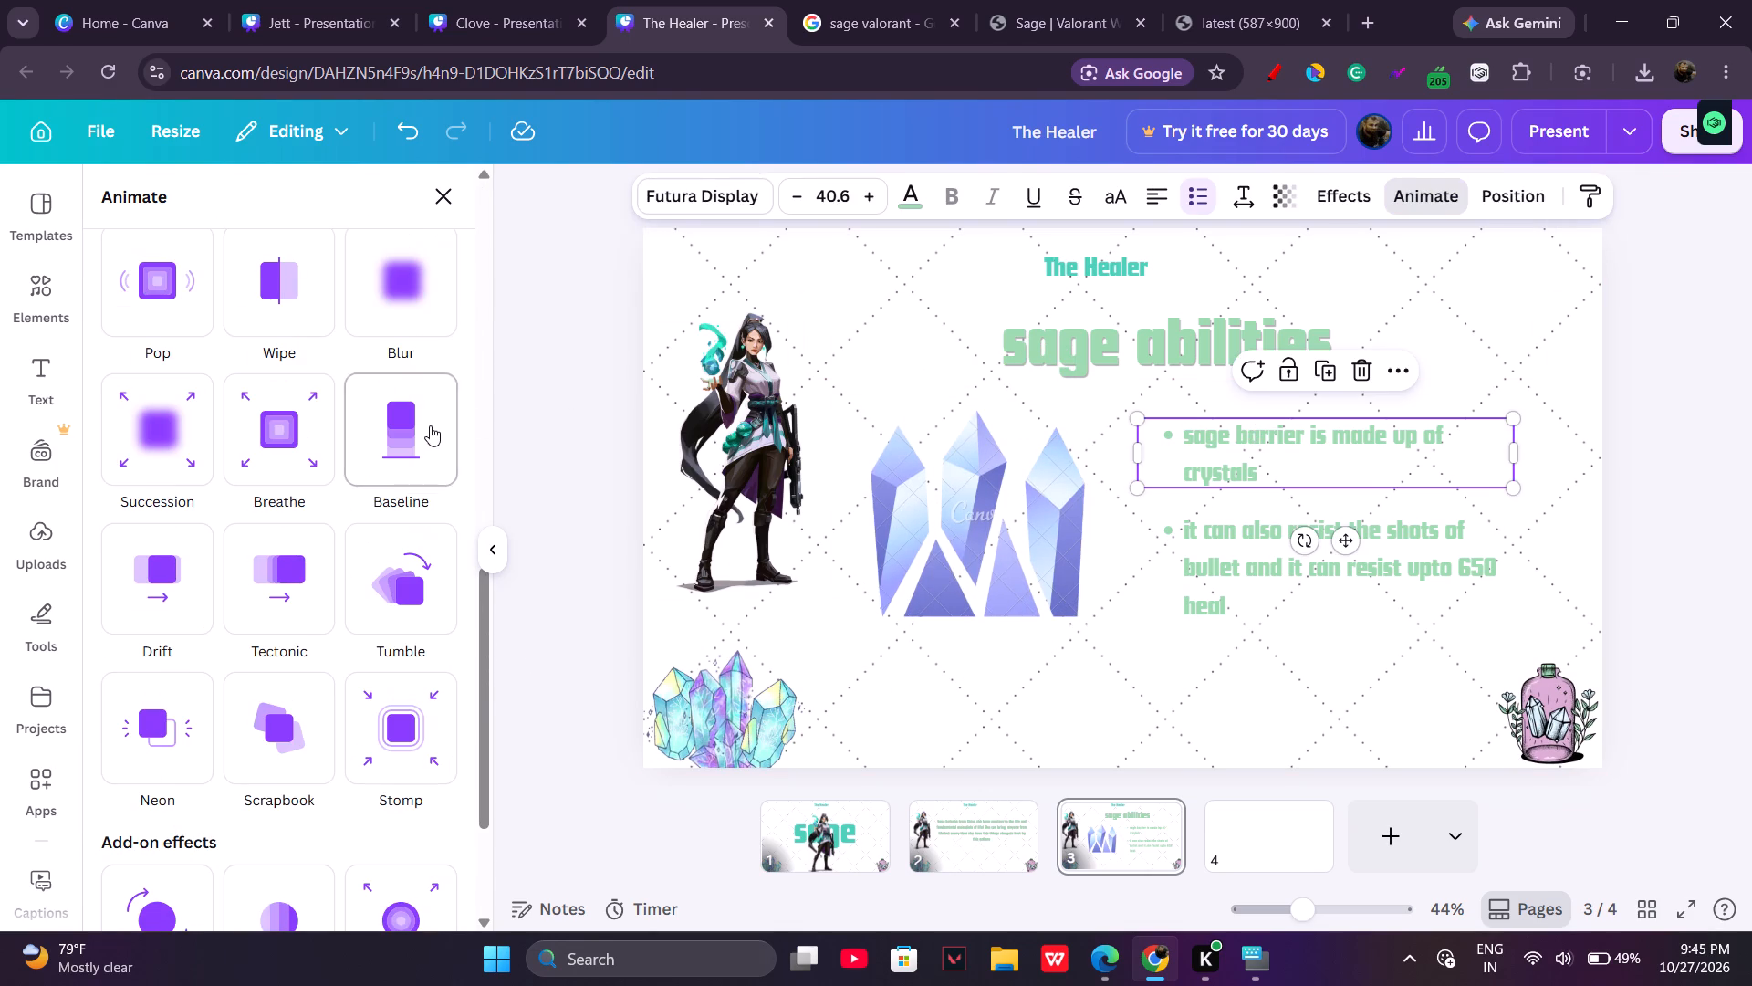
pyautogui.click(428, 428)
pyautogui.click(1253, 540)
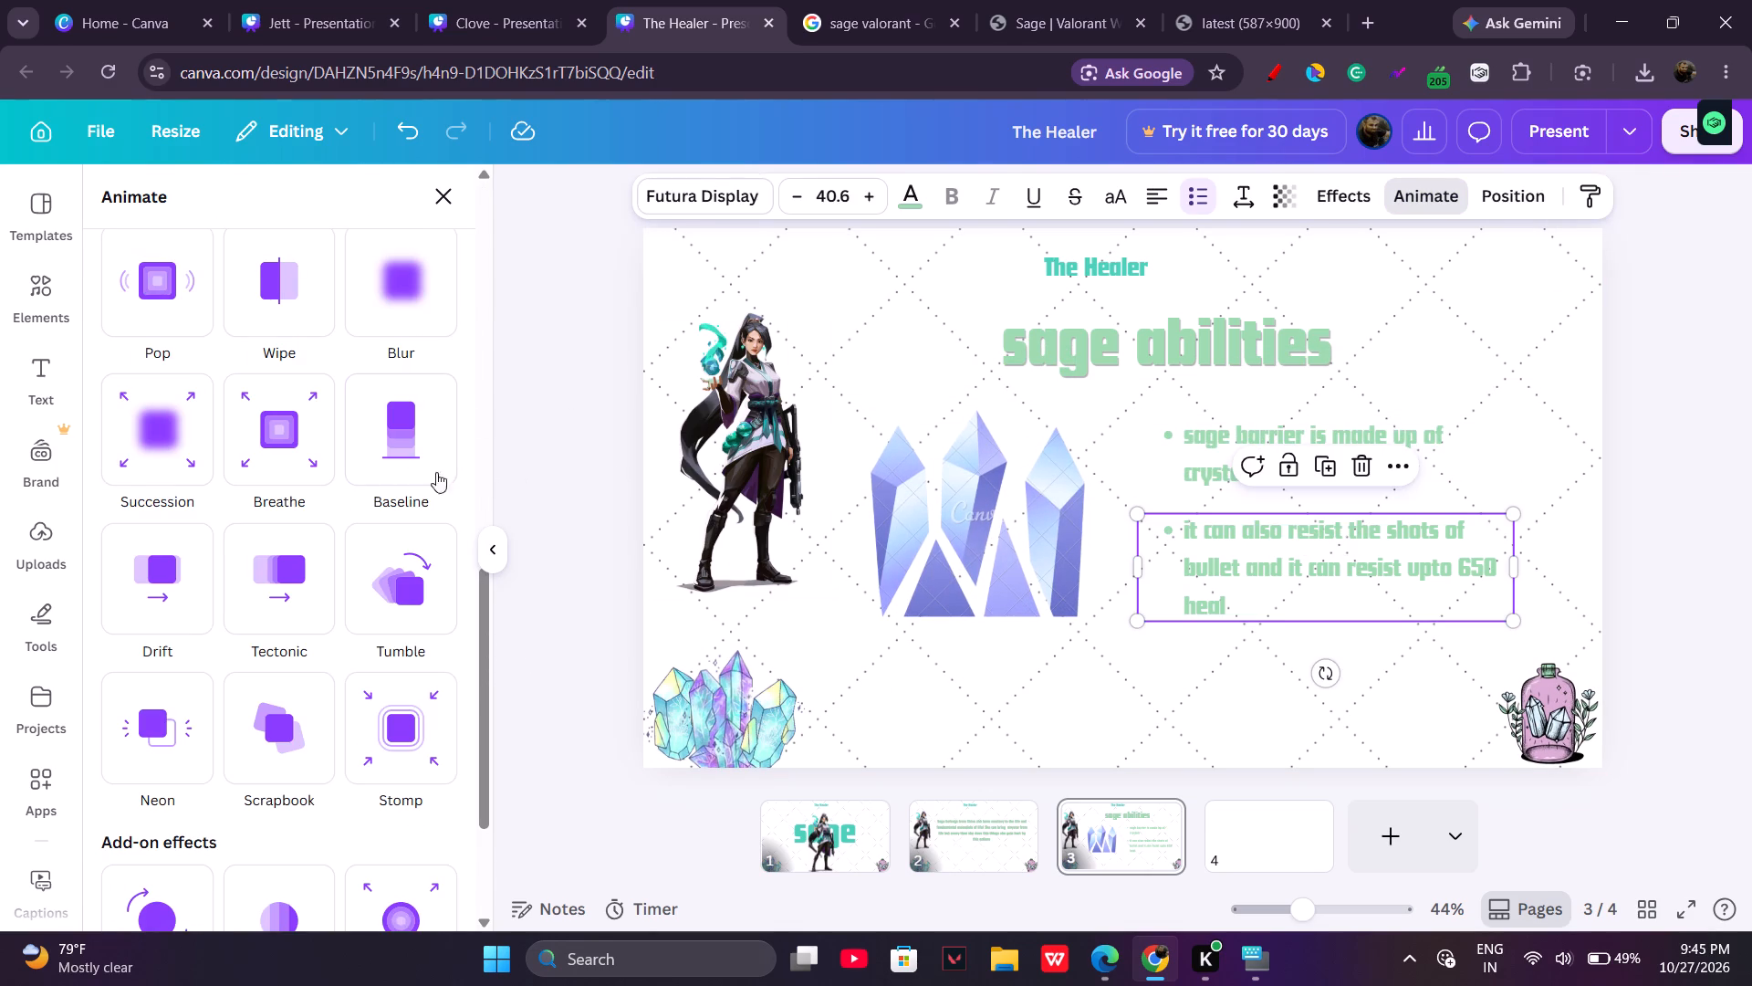
pyautogui.click(416, 462)
pyautogui.click(686, 469)
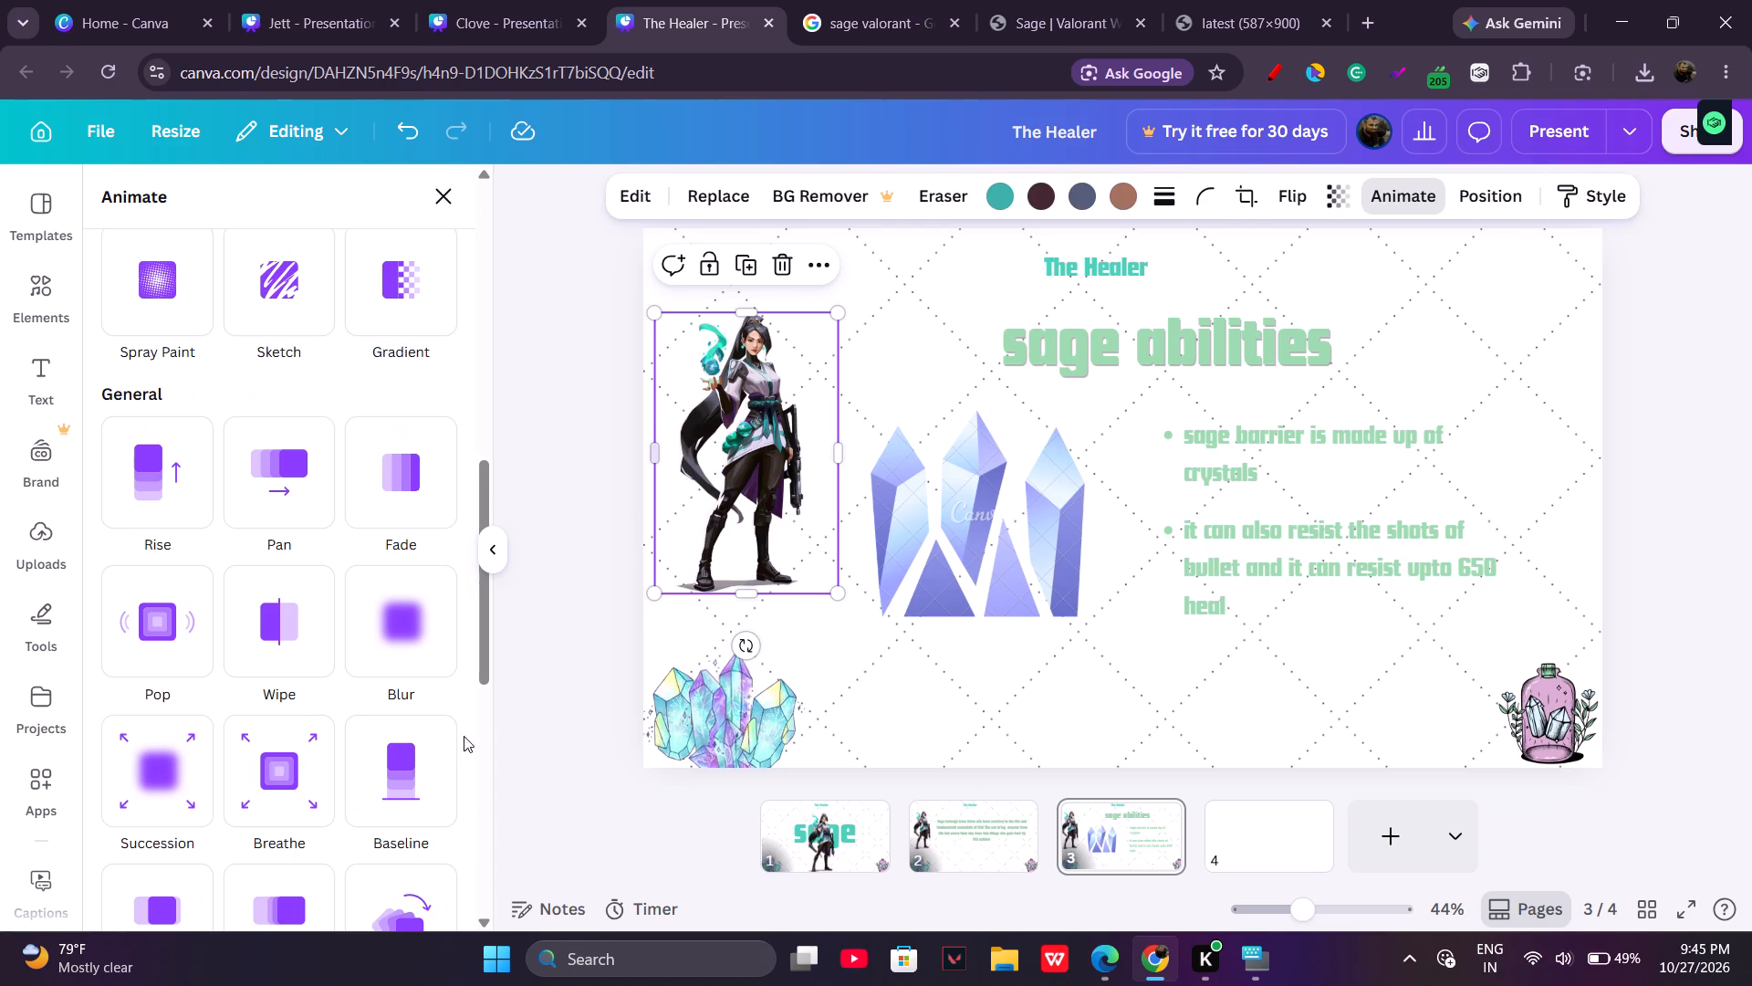
pyautogui.click(417, 785)
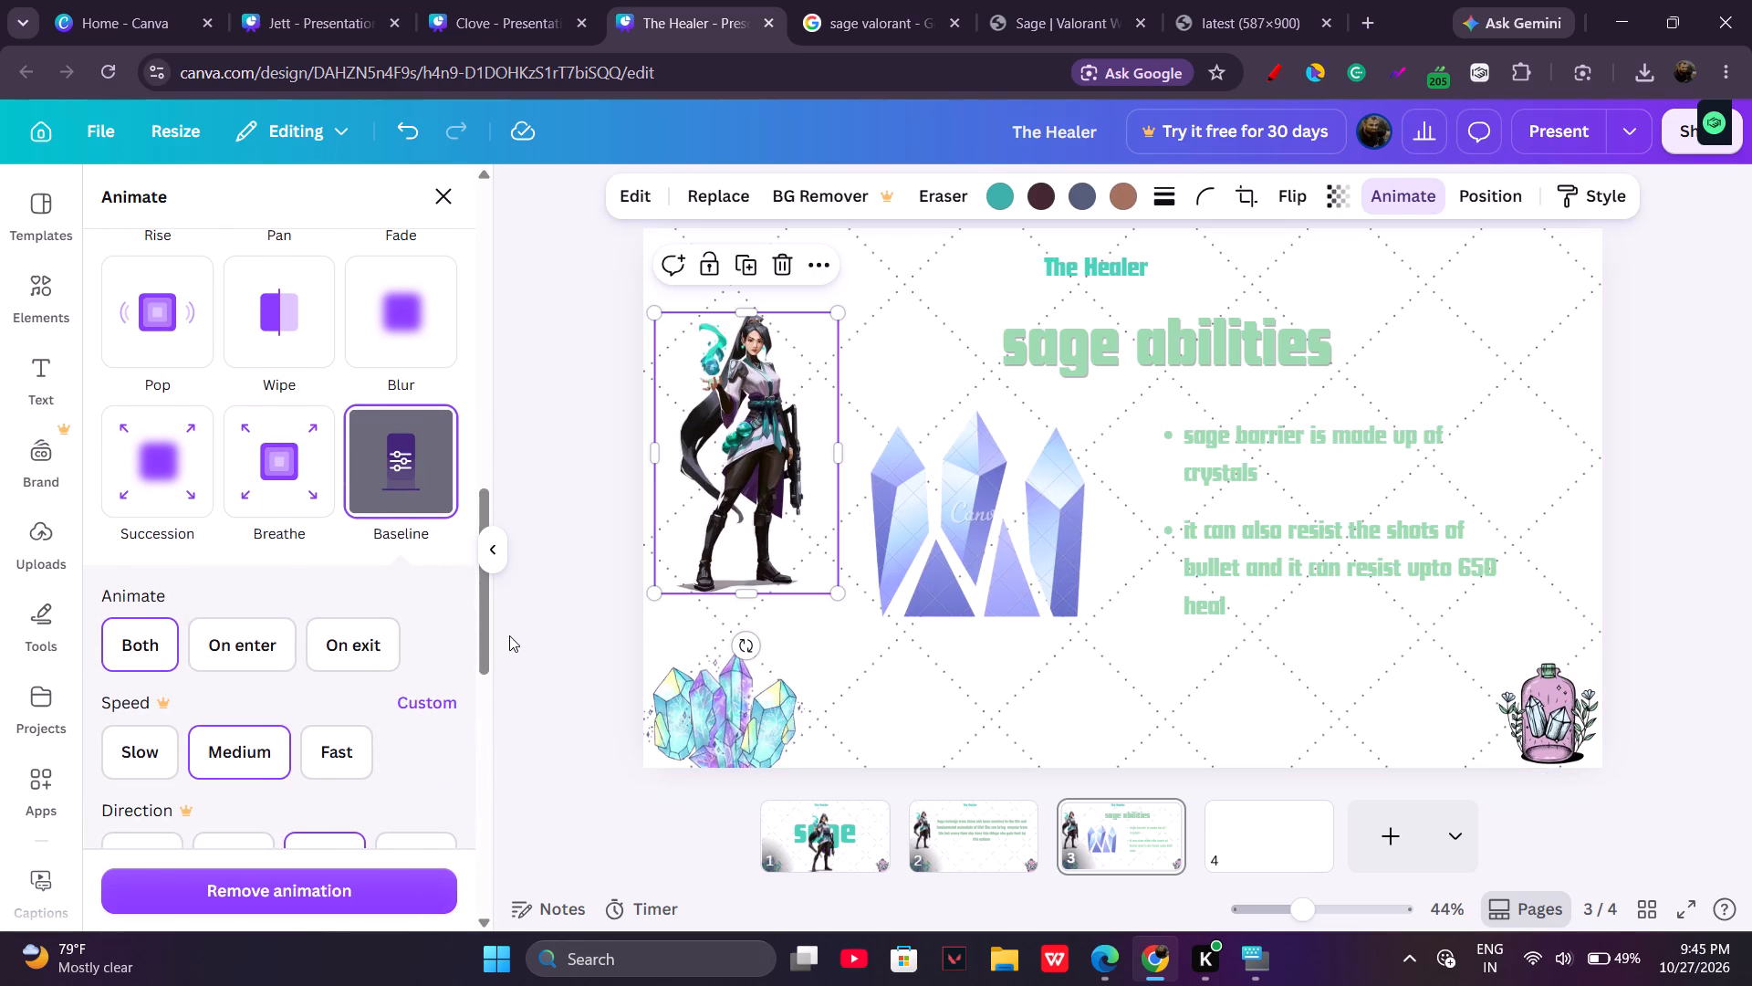
pyautogui.click(582, 657)
# Switch to Spotify in Edge, play "Arz Kiya Hai | Coke Studio Bharat" at a slightly lower system volume, and return to Canva.
pyautogui.click(1099, 976)
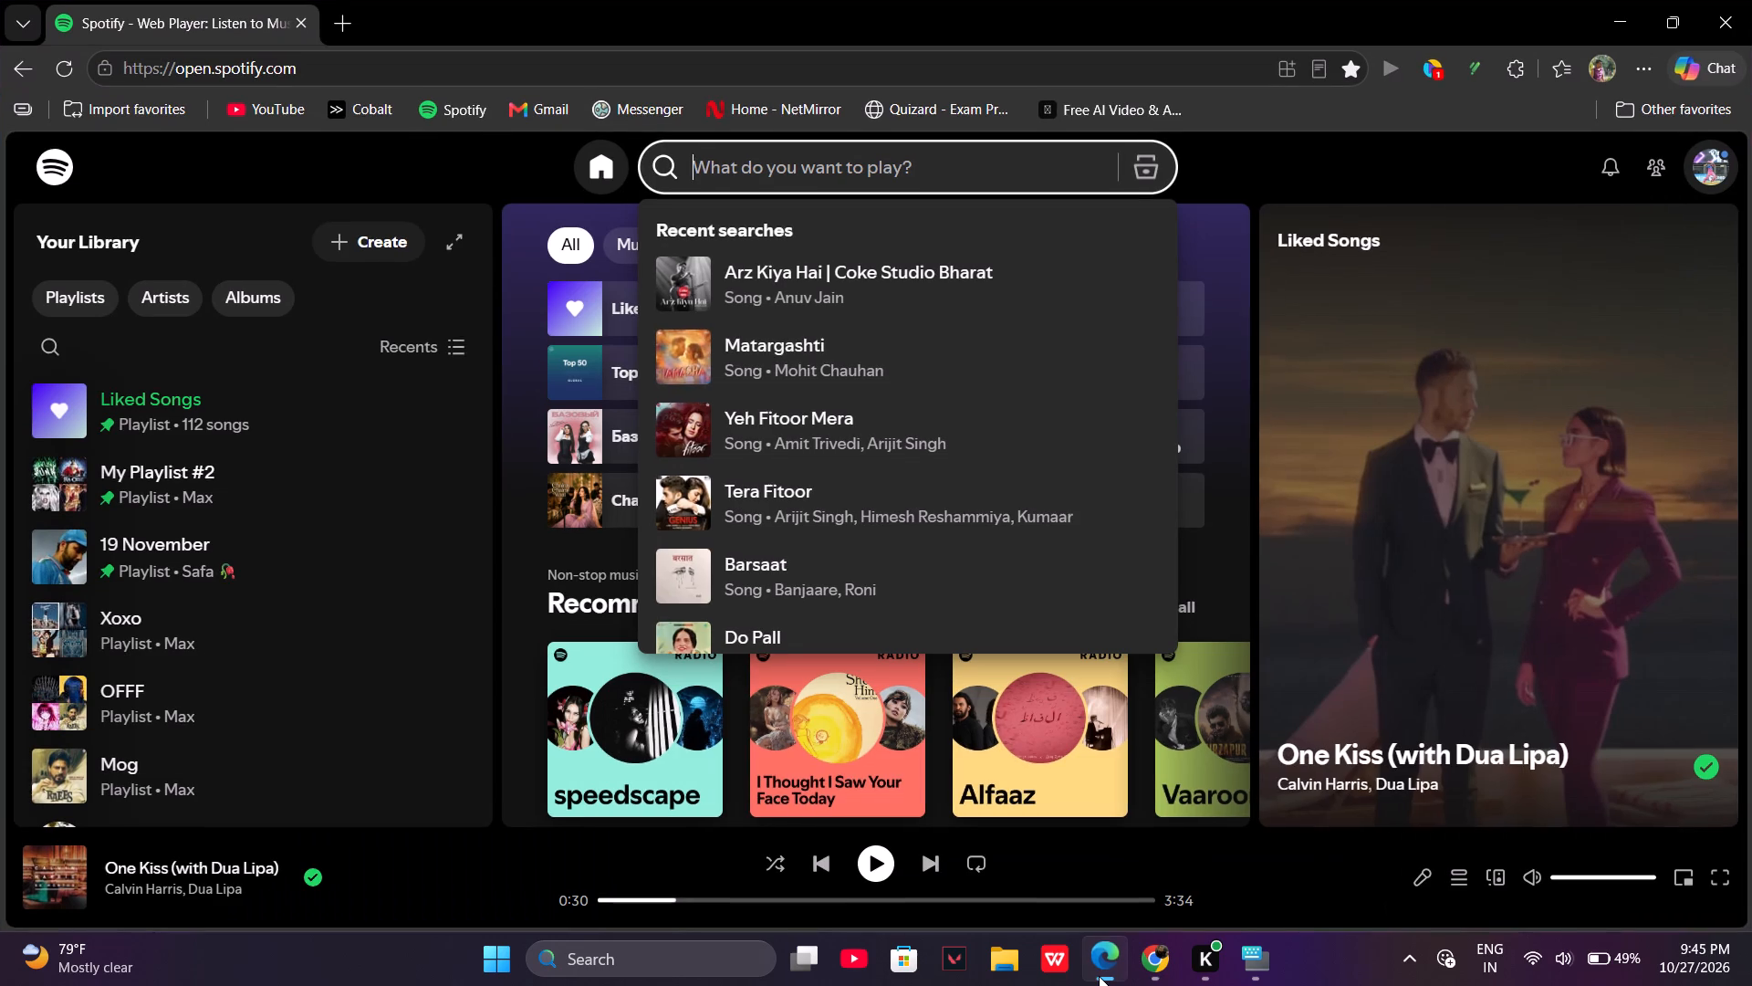
pyautogui.click(684, 287)
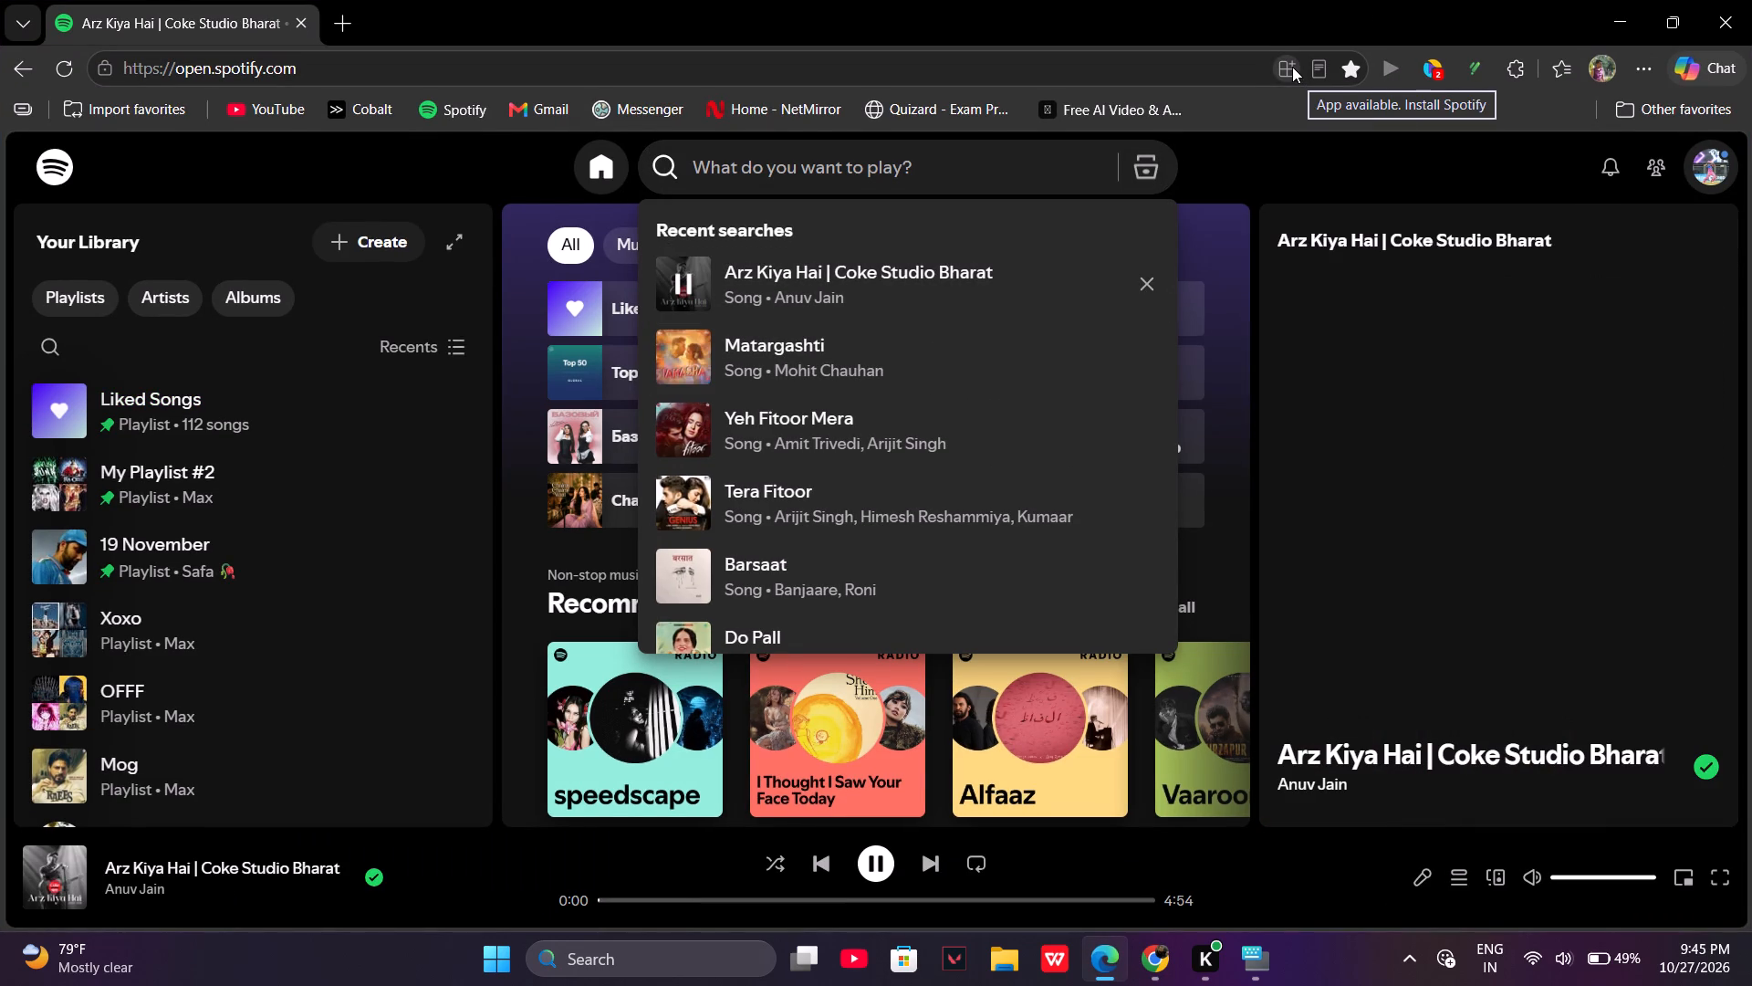
pyautogui.click(1576, 975)
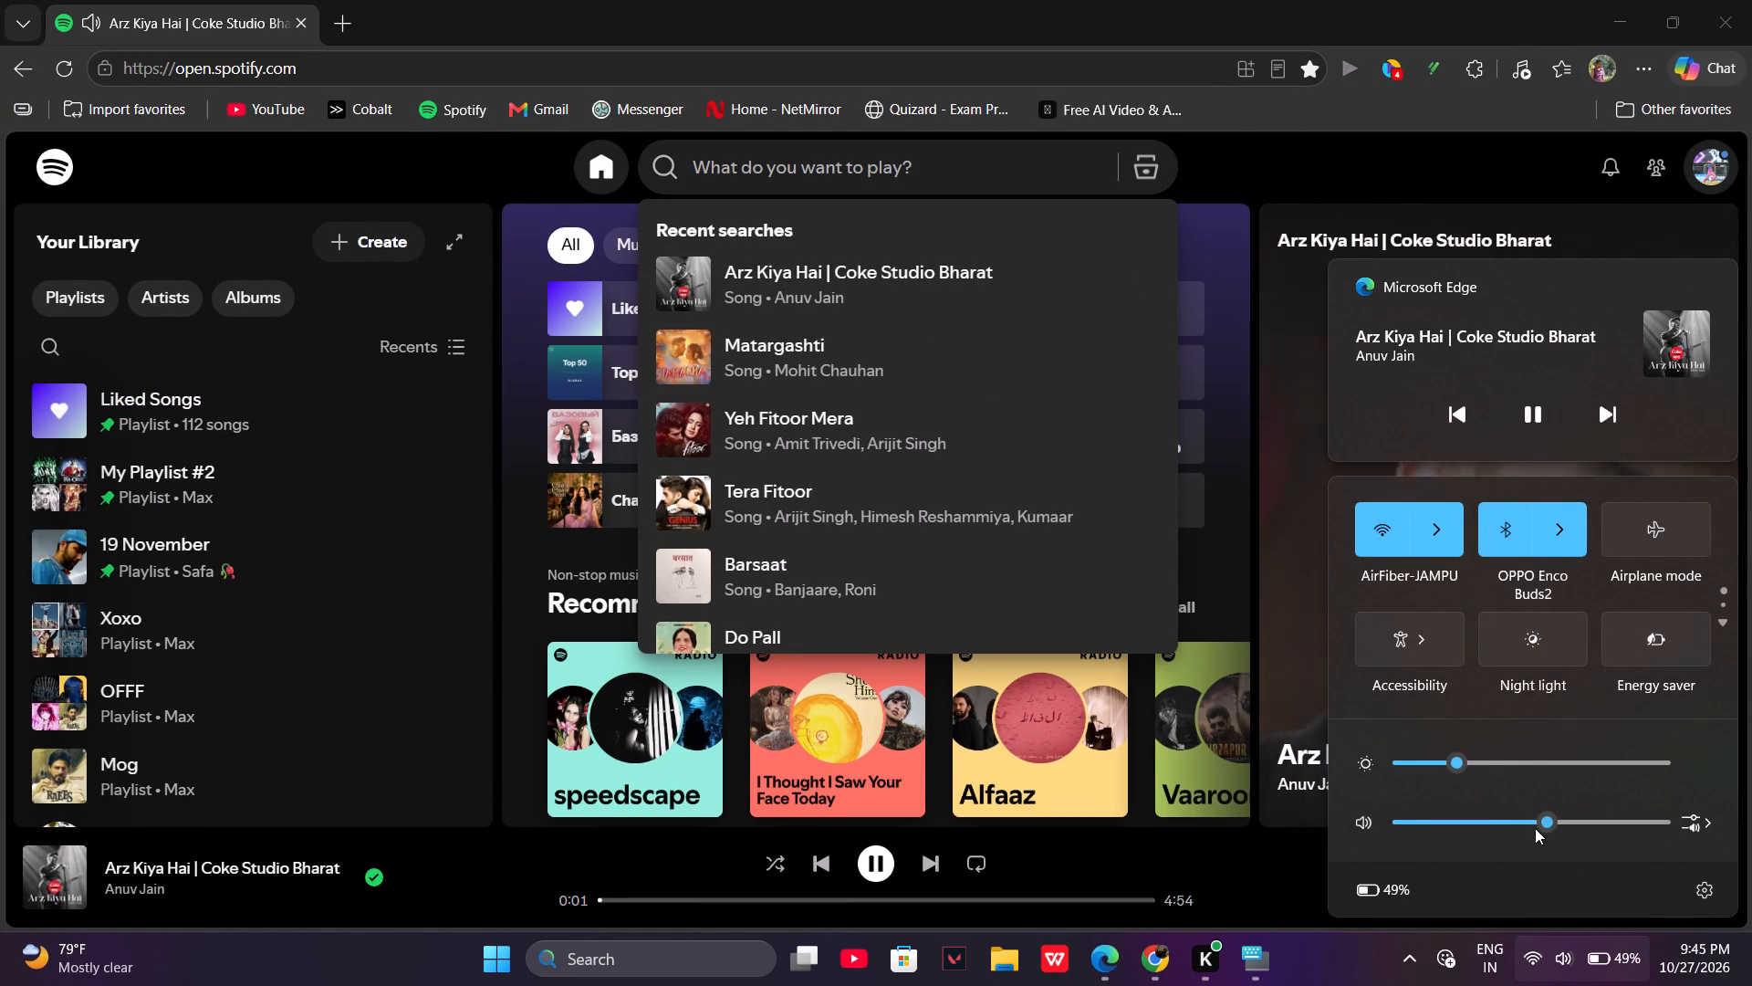
pyautogui.click(1535, 828)
pyautogui.click(1612, 15)
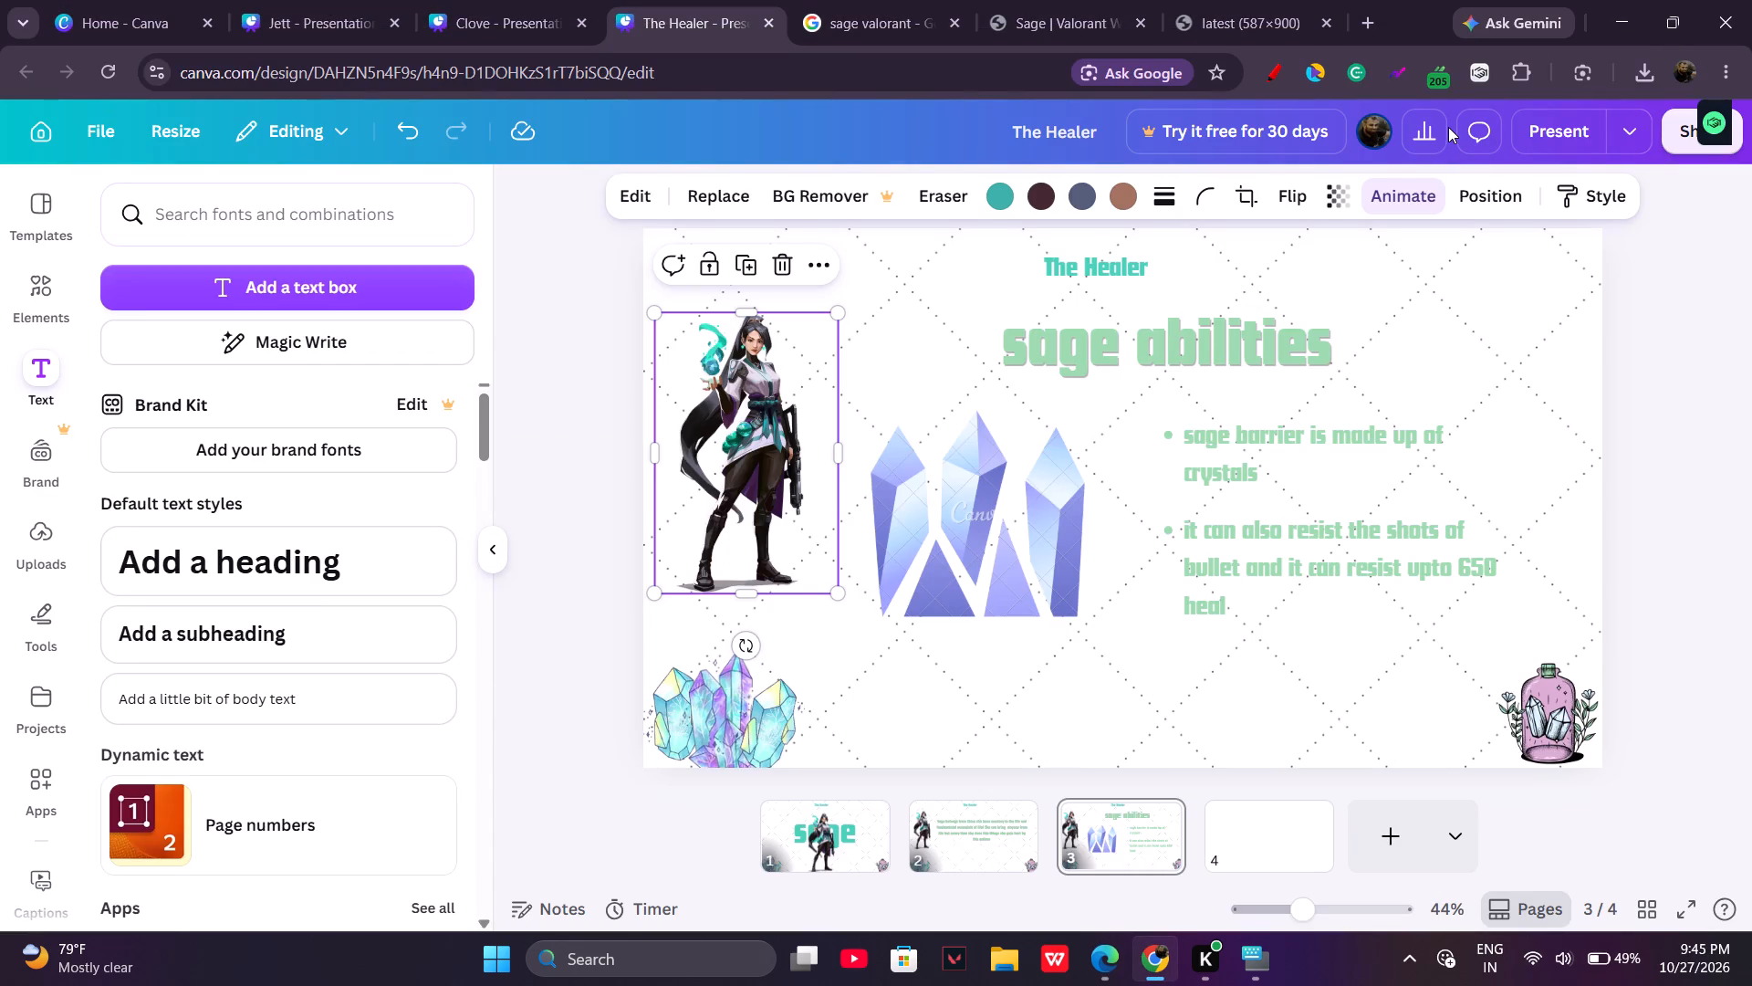
# Add a text box to the abilities page reading "and remember she is not just our healer".
pyautogui.click(1219, 641)
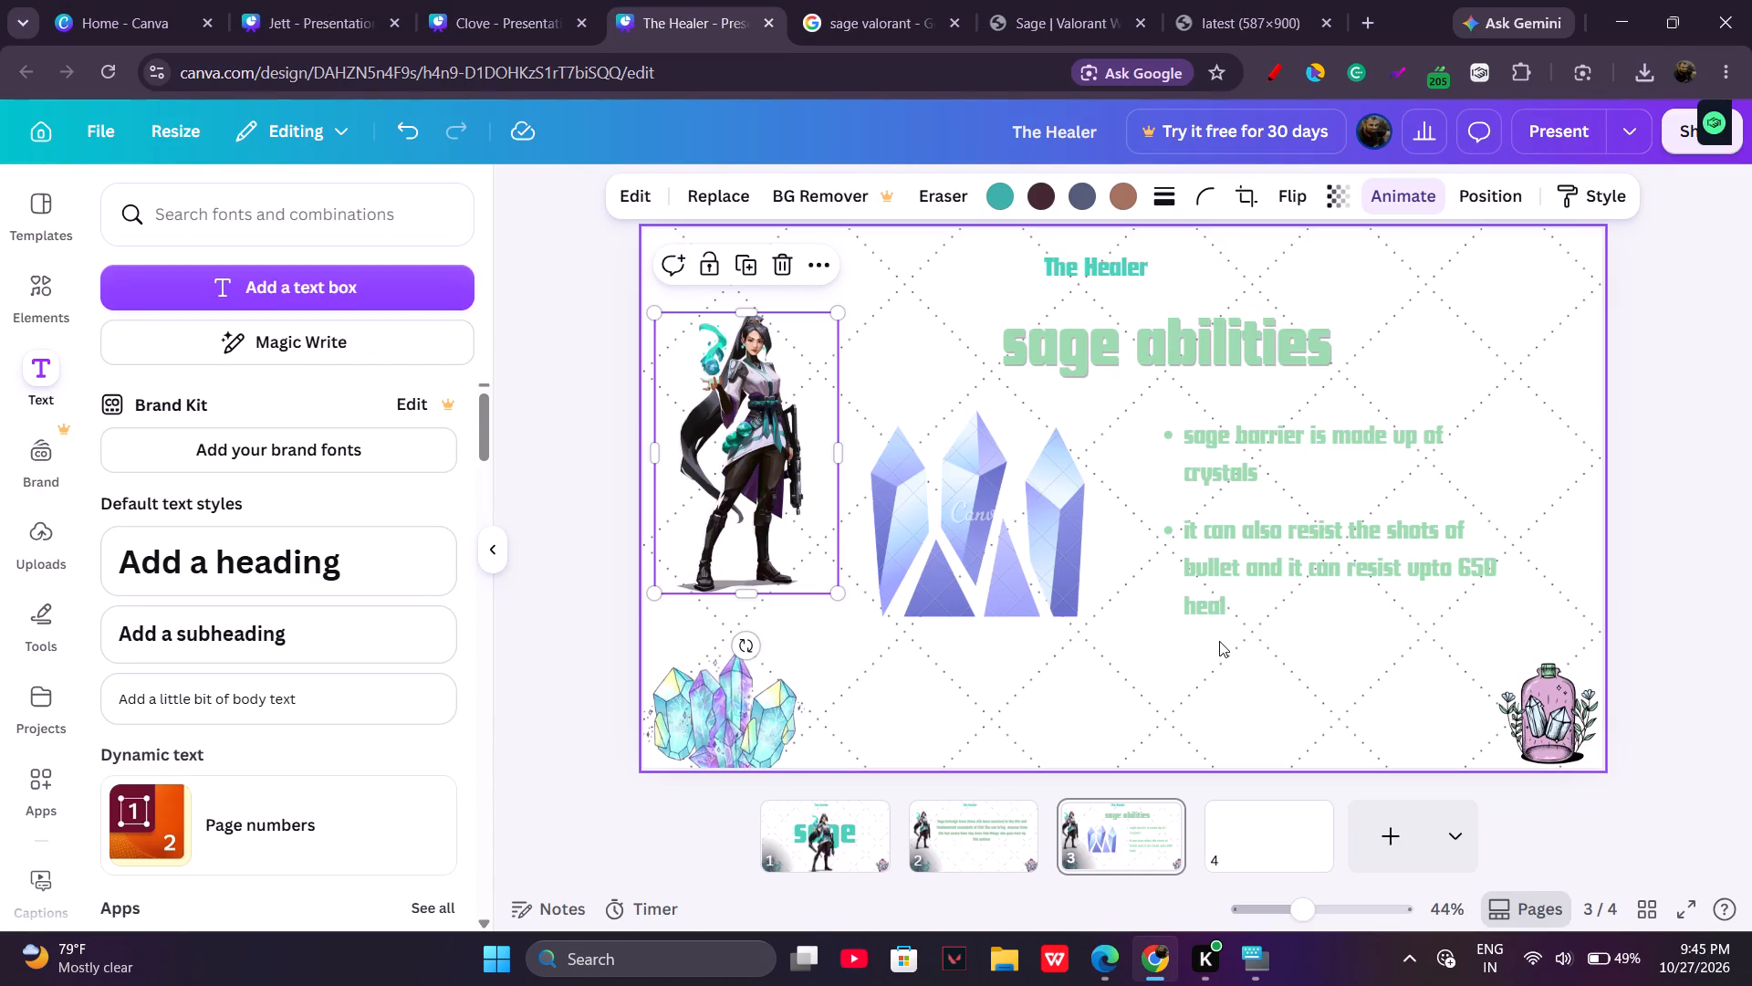
pyautogui.click(354, 289)
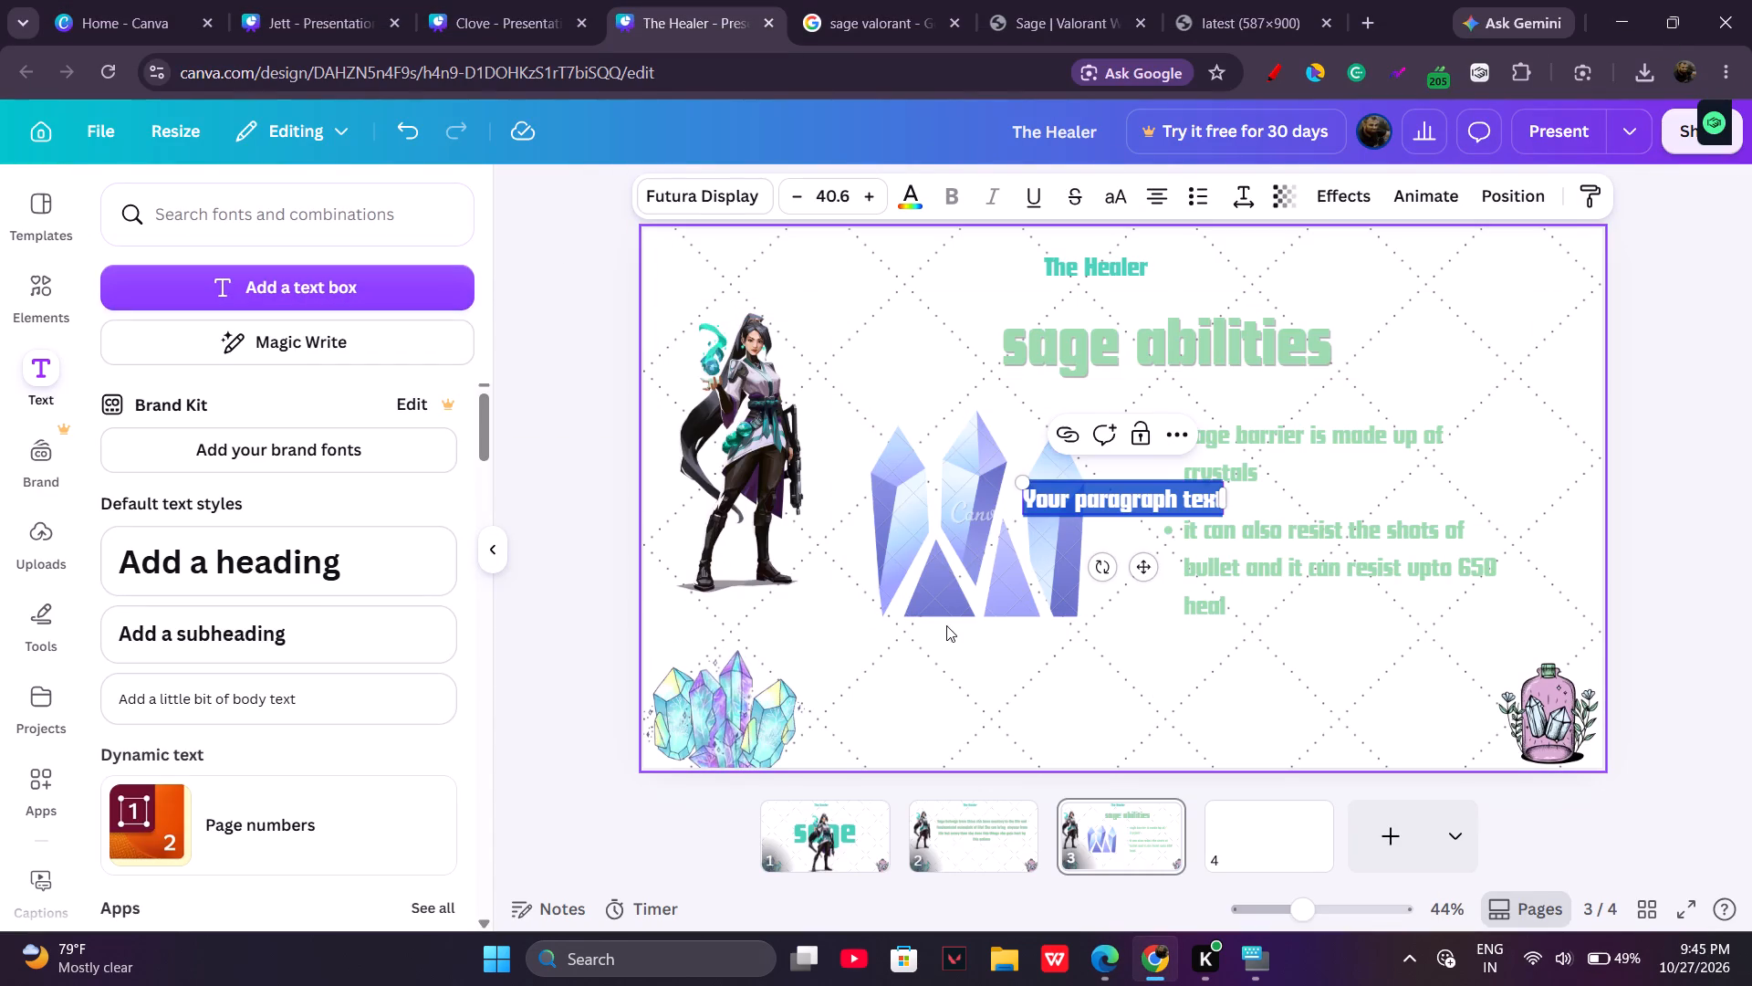
pyautogui.press('BackSpace')
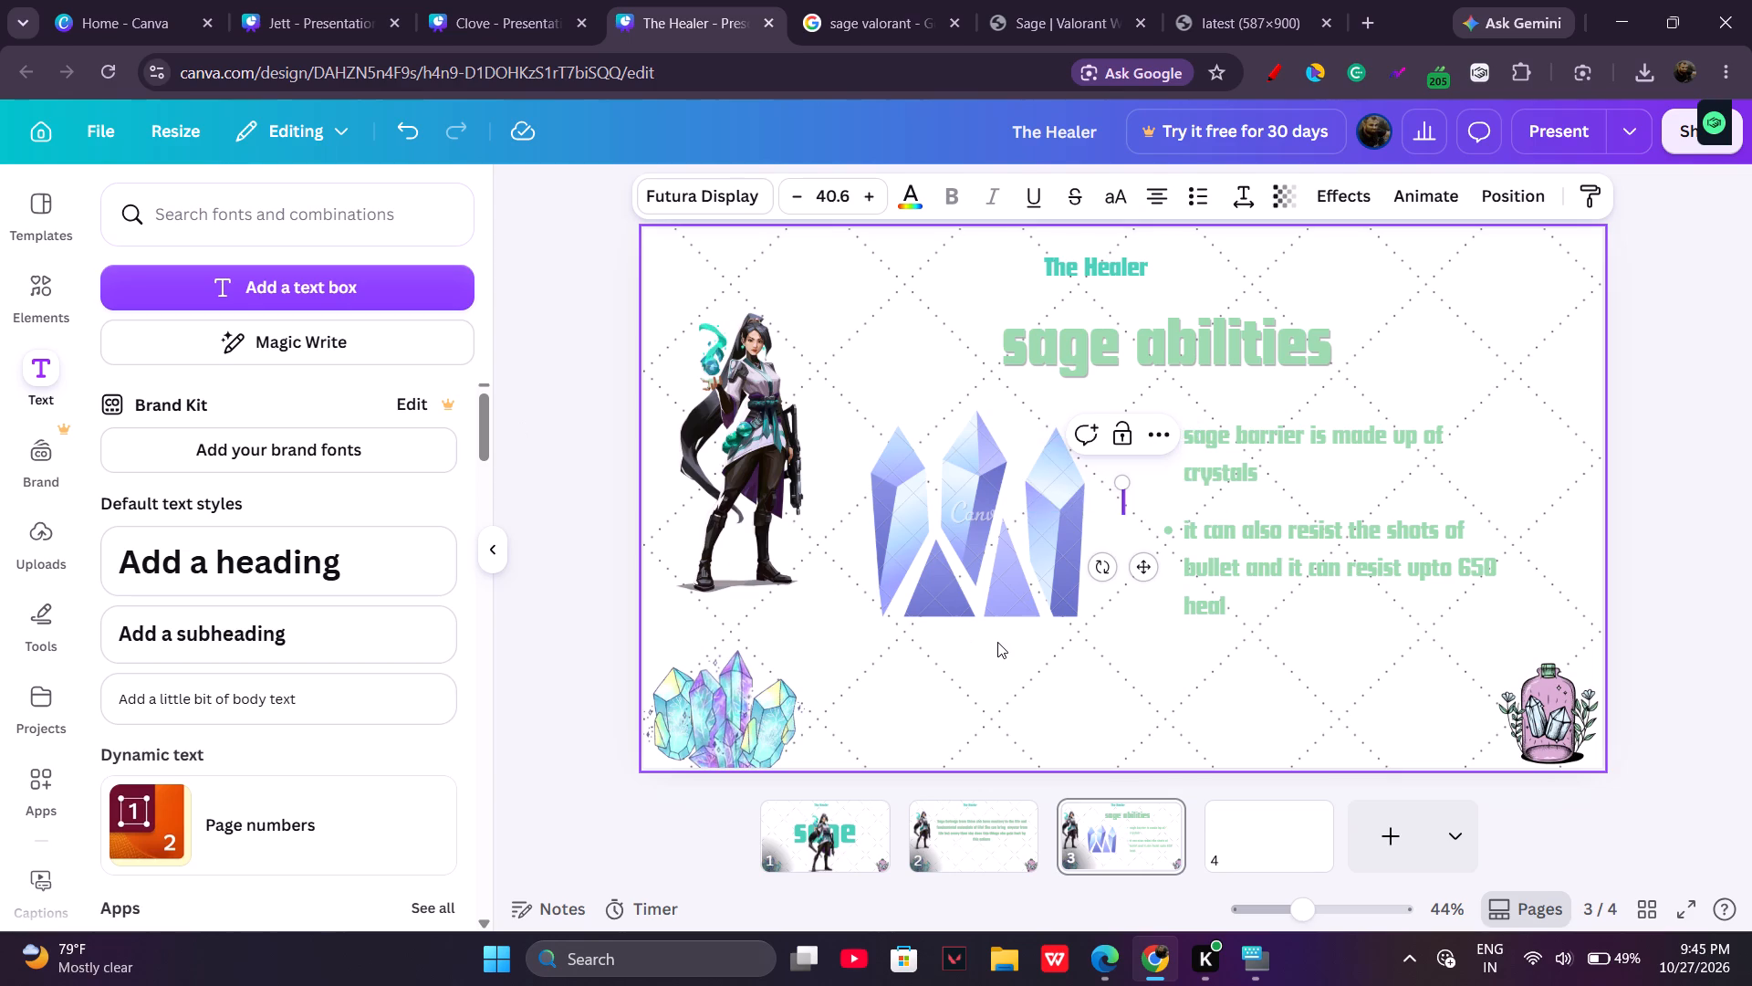
pyautogui.write('n d')
pyautogui.press('BackSpace')
pyautogui.press('BackSpace')
pyautogui.write('d remembr')
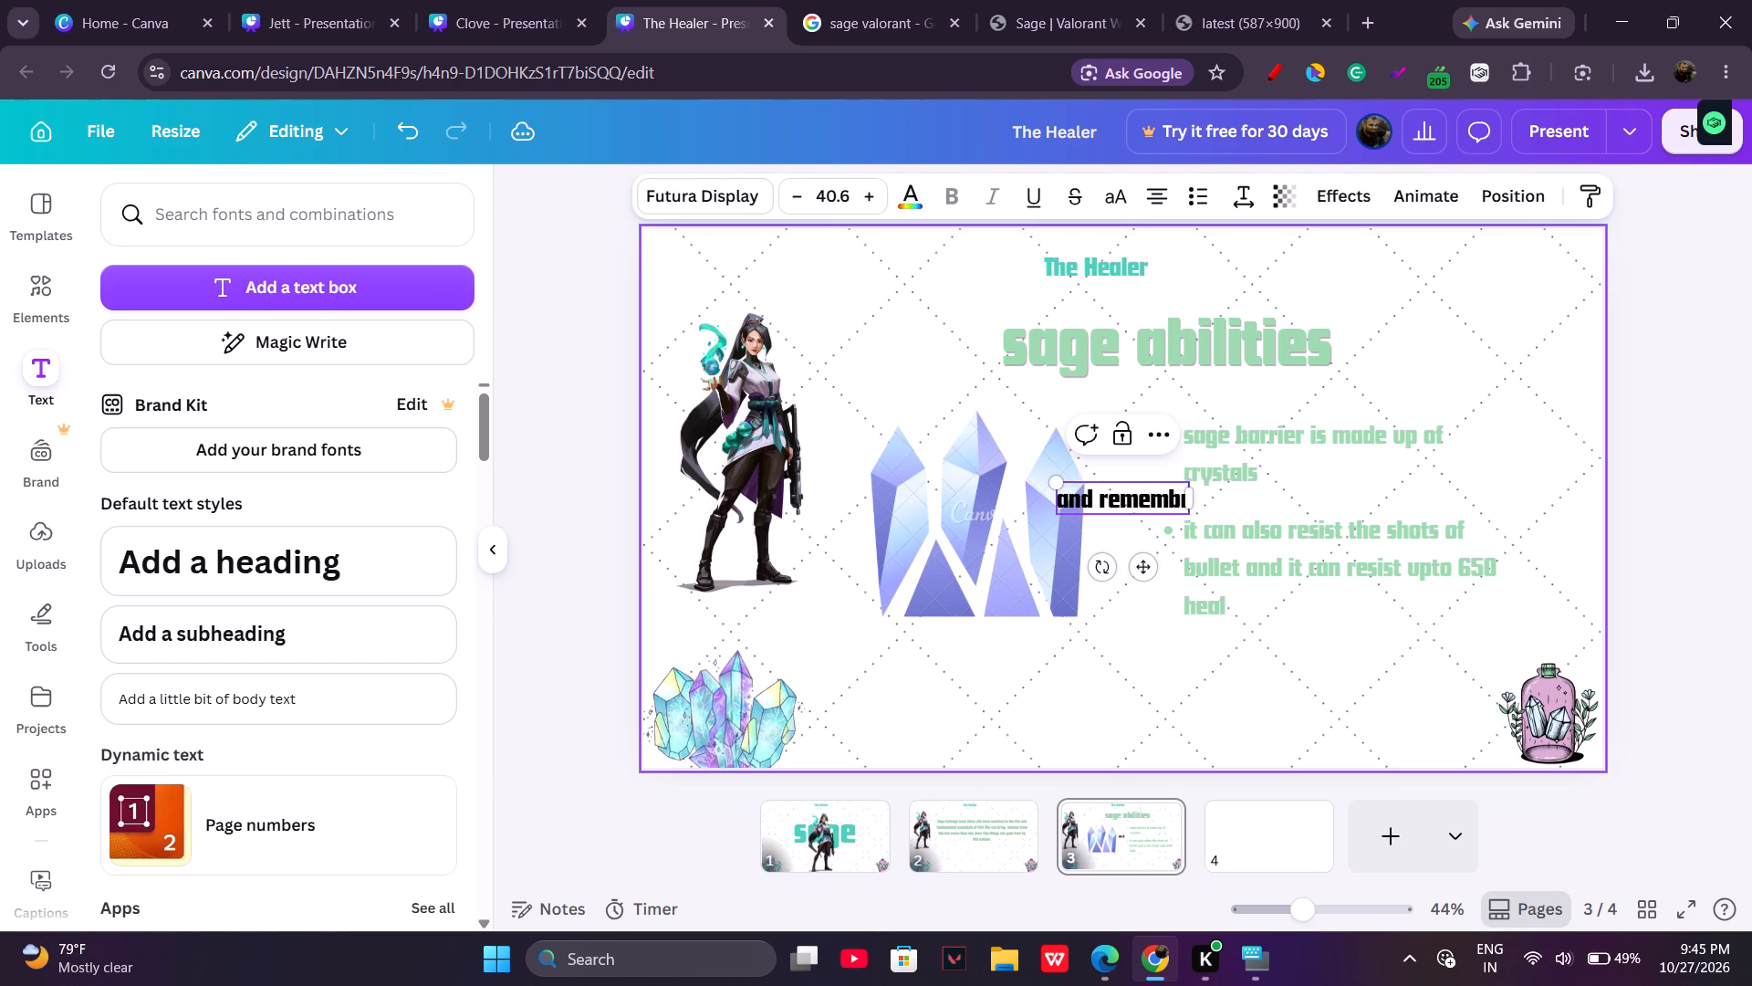
pyautogui.press('BackSpace')
pyautogui.write('er she isn')
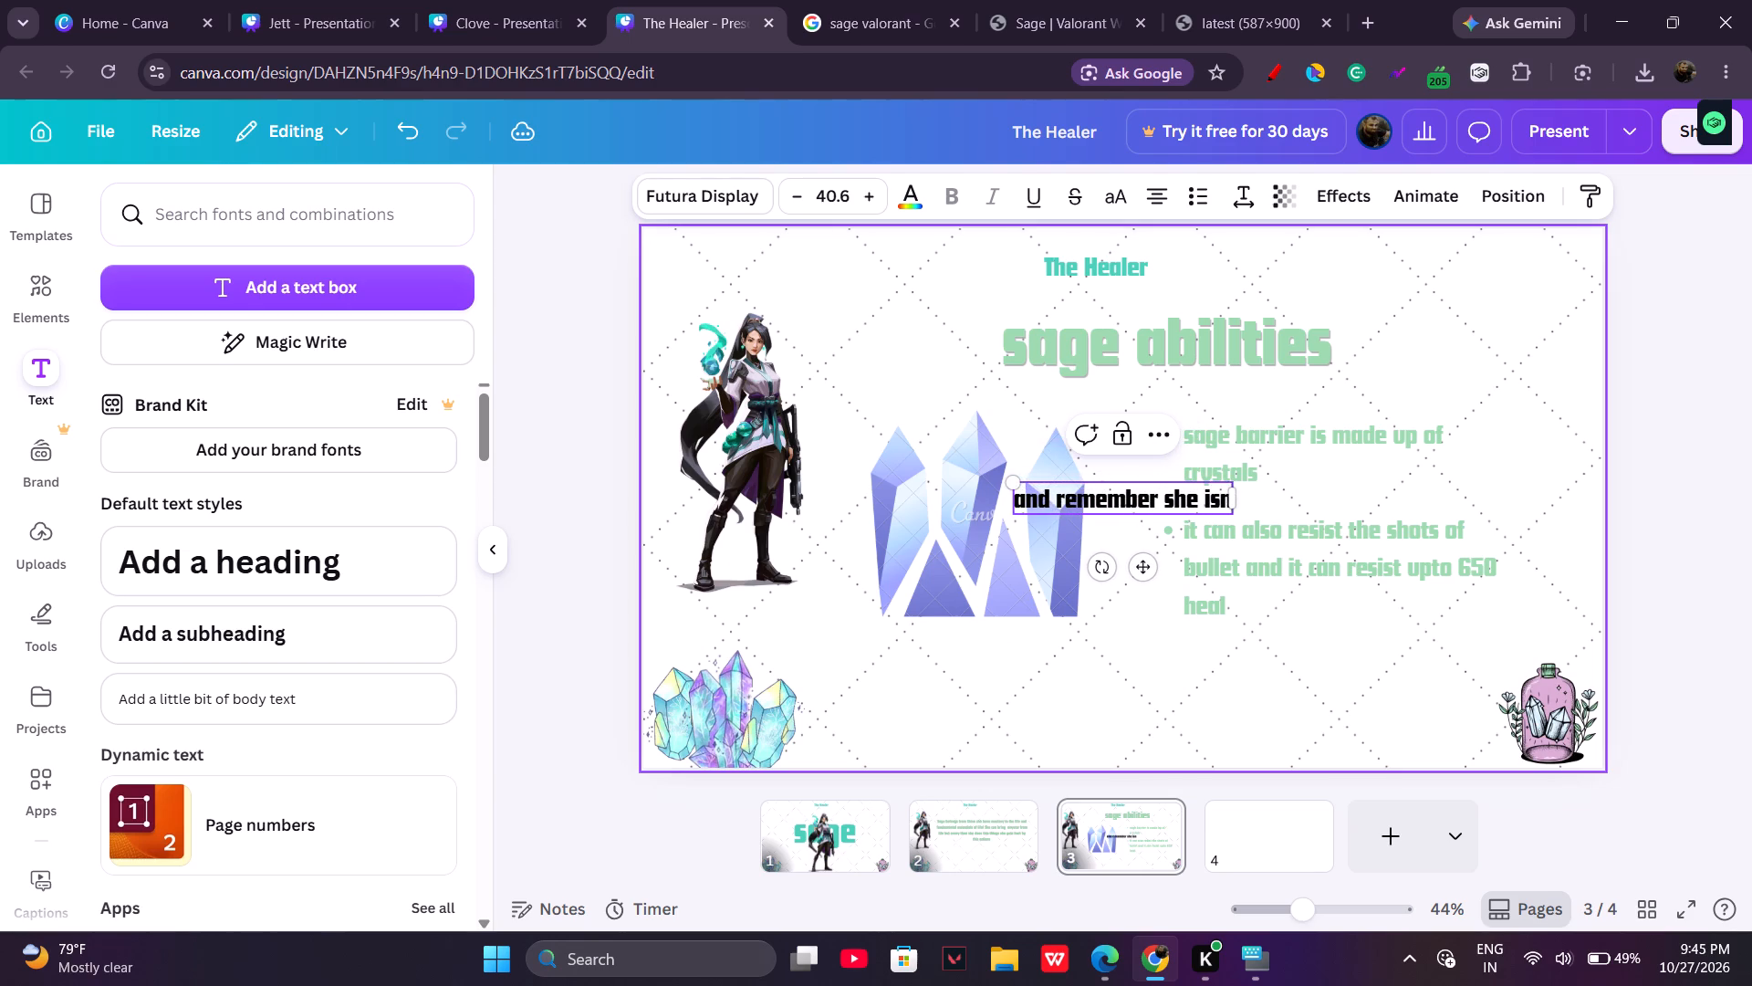
pyautogui.press('BackSpace')
pyautogui.press('space')
pyautogui.write('not just our healer')
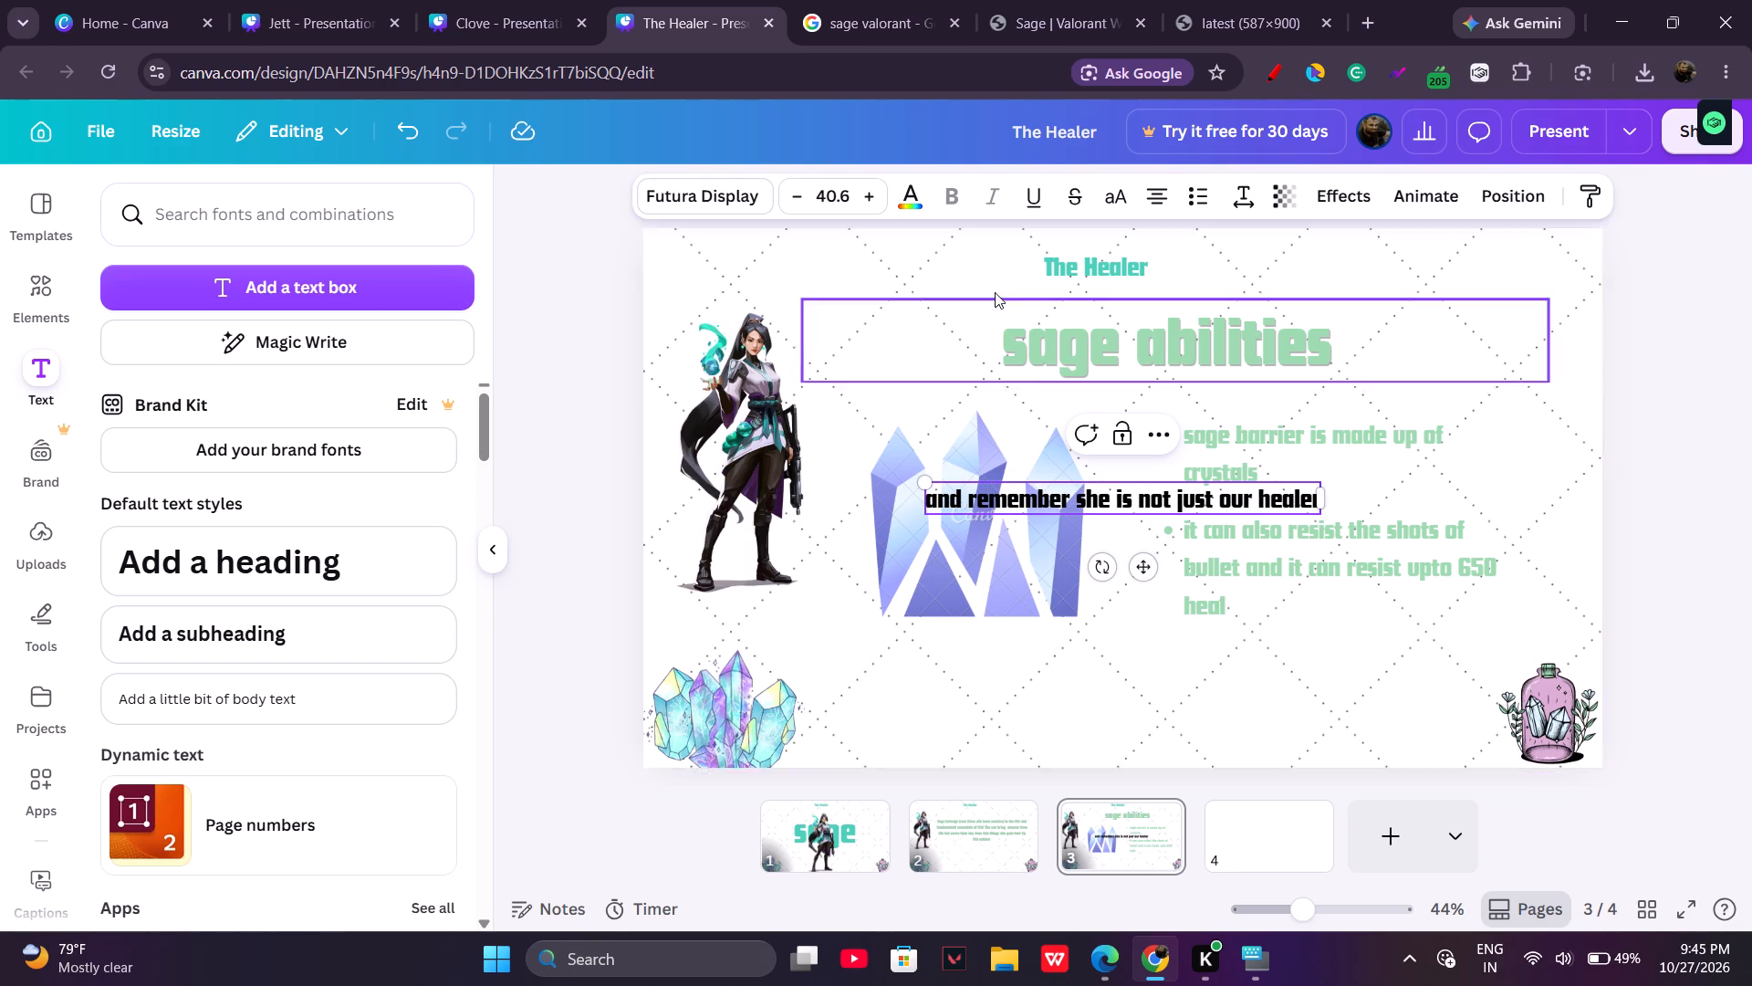
# Move the "not just our healer" sentence below the central crystal graphic and color it pastel gray green (#9bdbaf).
pyautogui.click(920, 208)
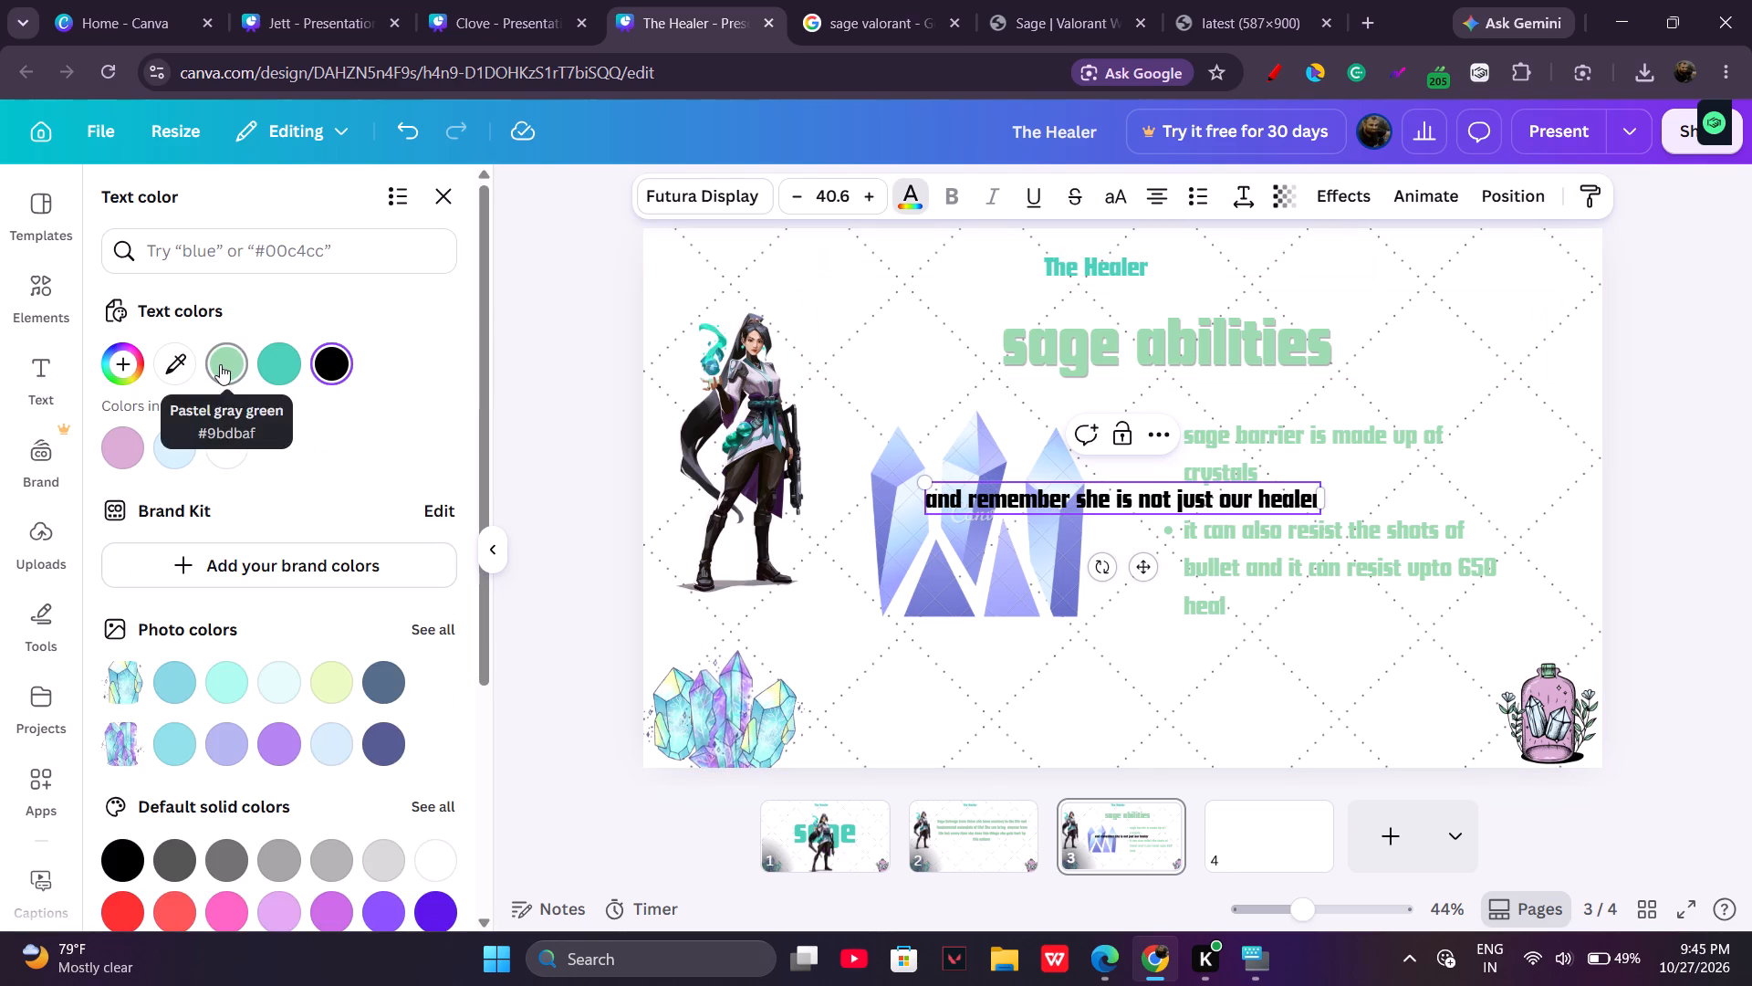
pyautogui.click(220, 364)
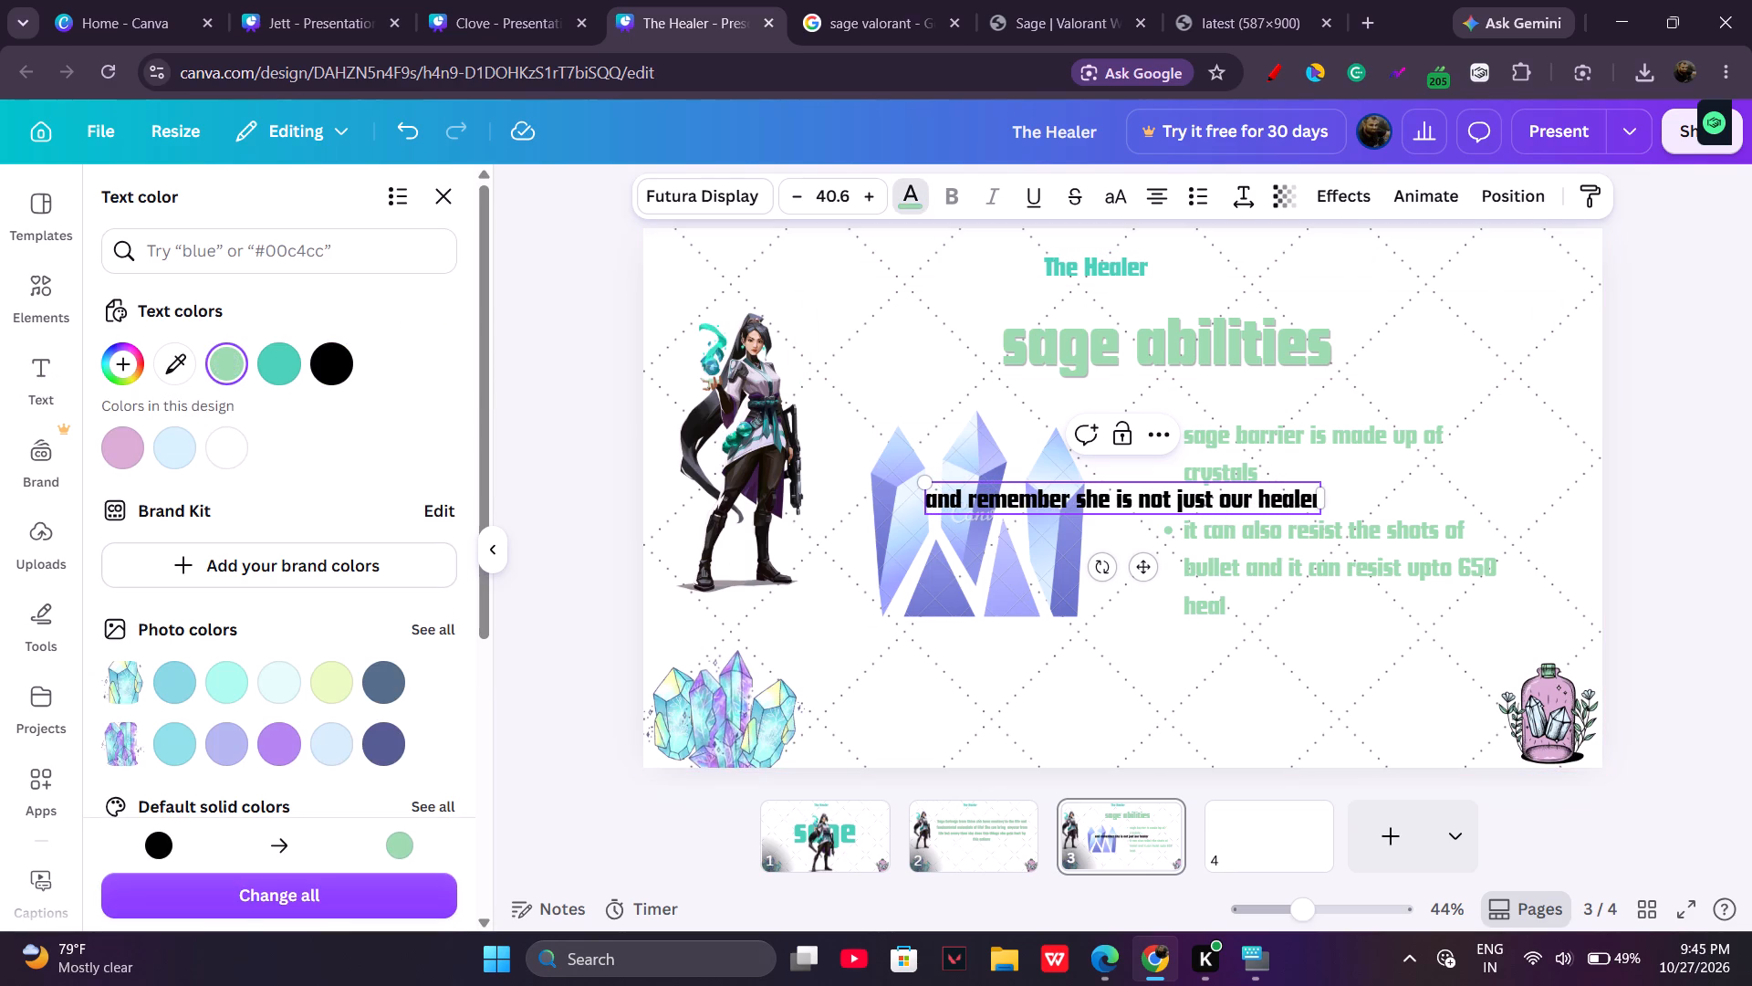
pyautogui.click(1191, 499)
pyautogui.click(1141, 551)
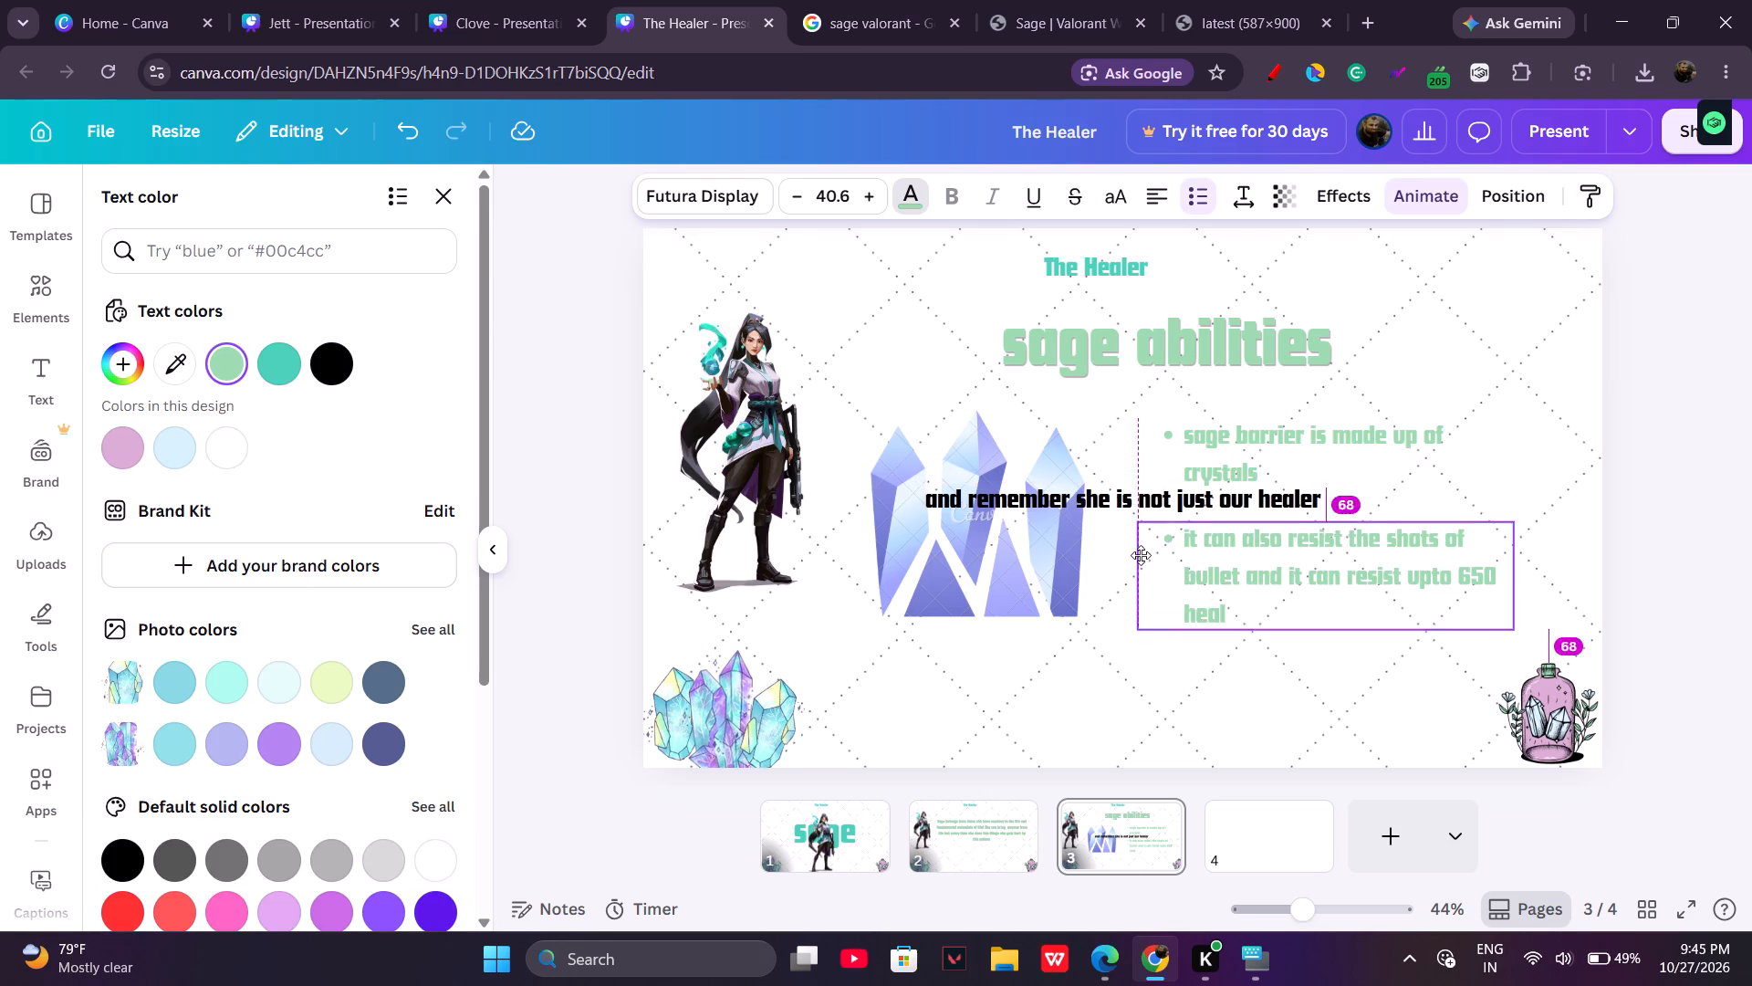
pyautogui.click(1087, 502)
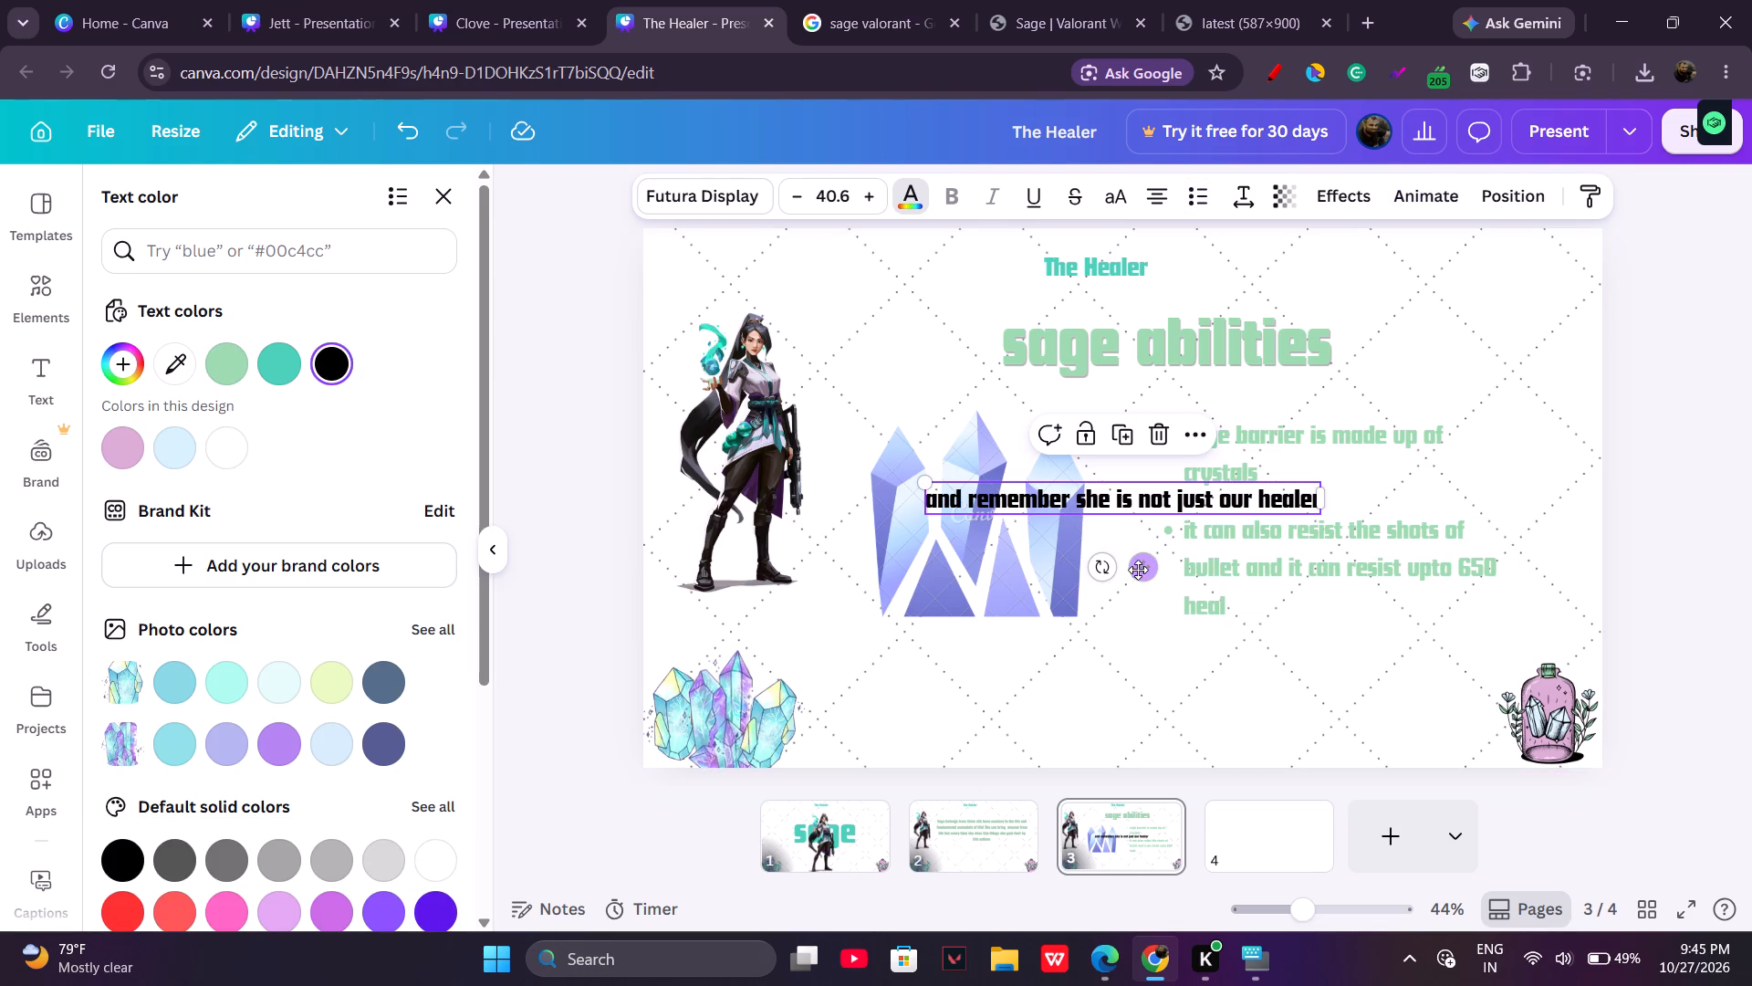
pyautogui.moveTo(1138, 570); pyautogui.dragTo(1148, 744)
pyautogui.click(230, 361)
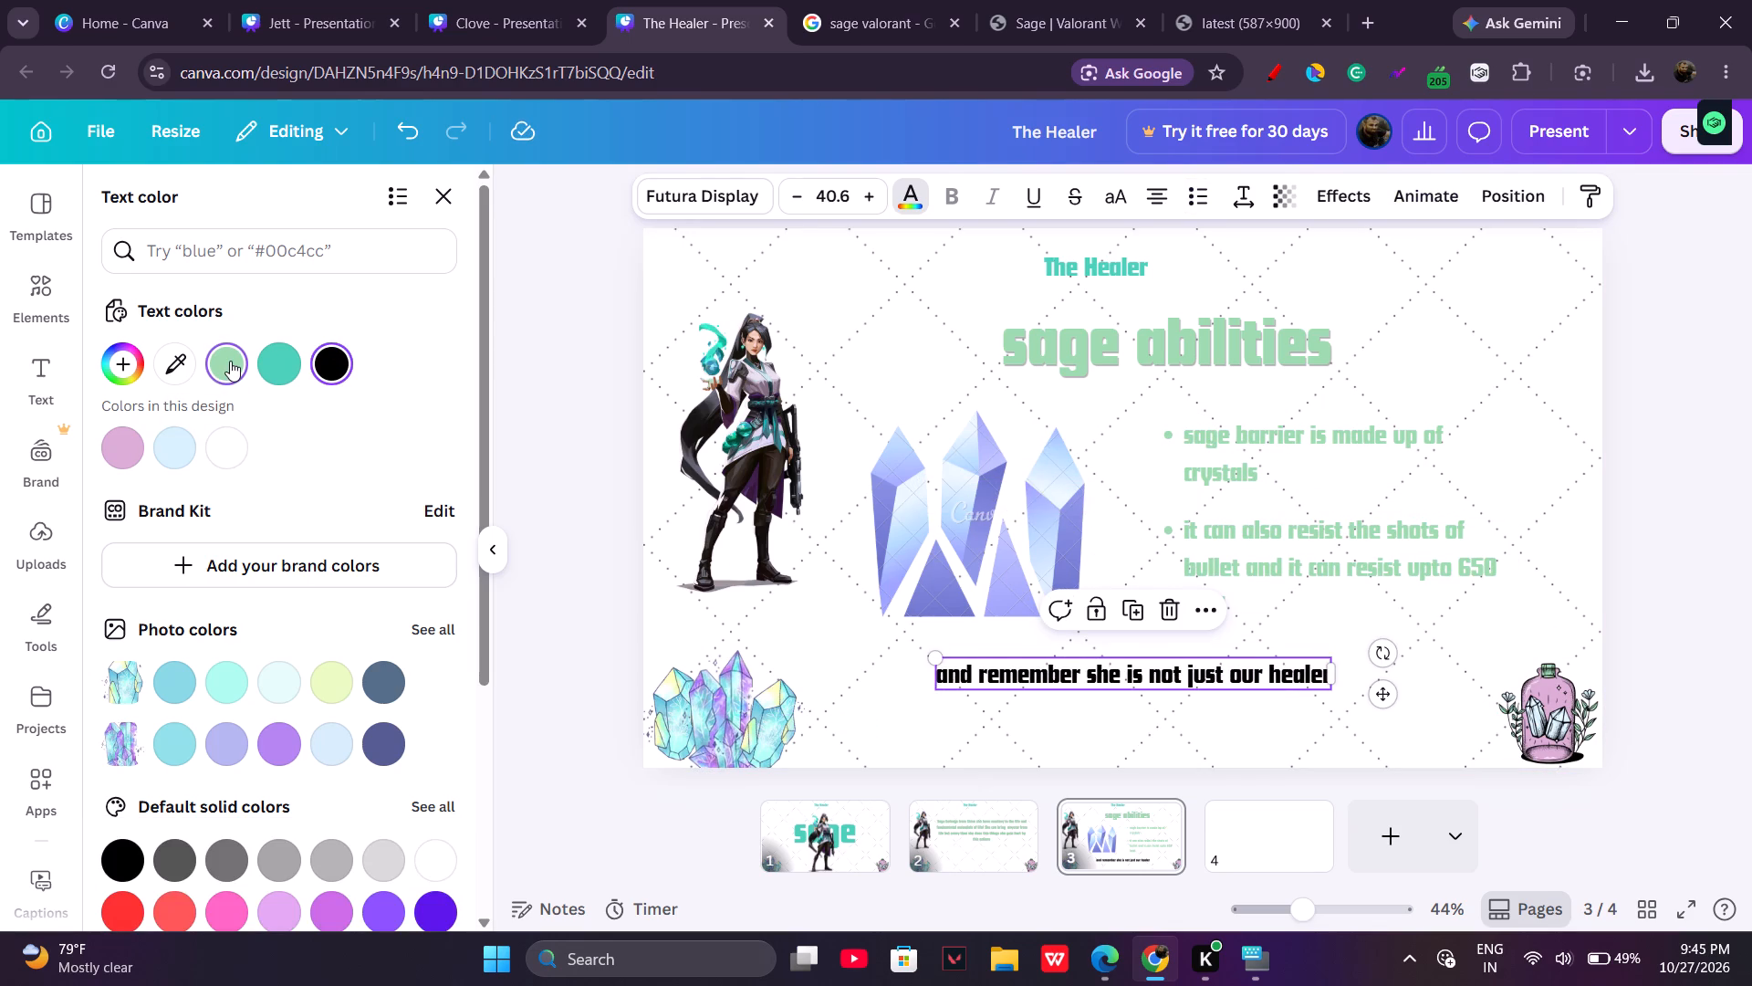
# Reposition the healer sentence directly beneath the bullet-resistance item, beside the potion bottle graphic.
pyautogui.moveTo(1381, 697); pyautogui.dragTo(1392, 702)
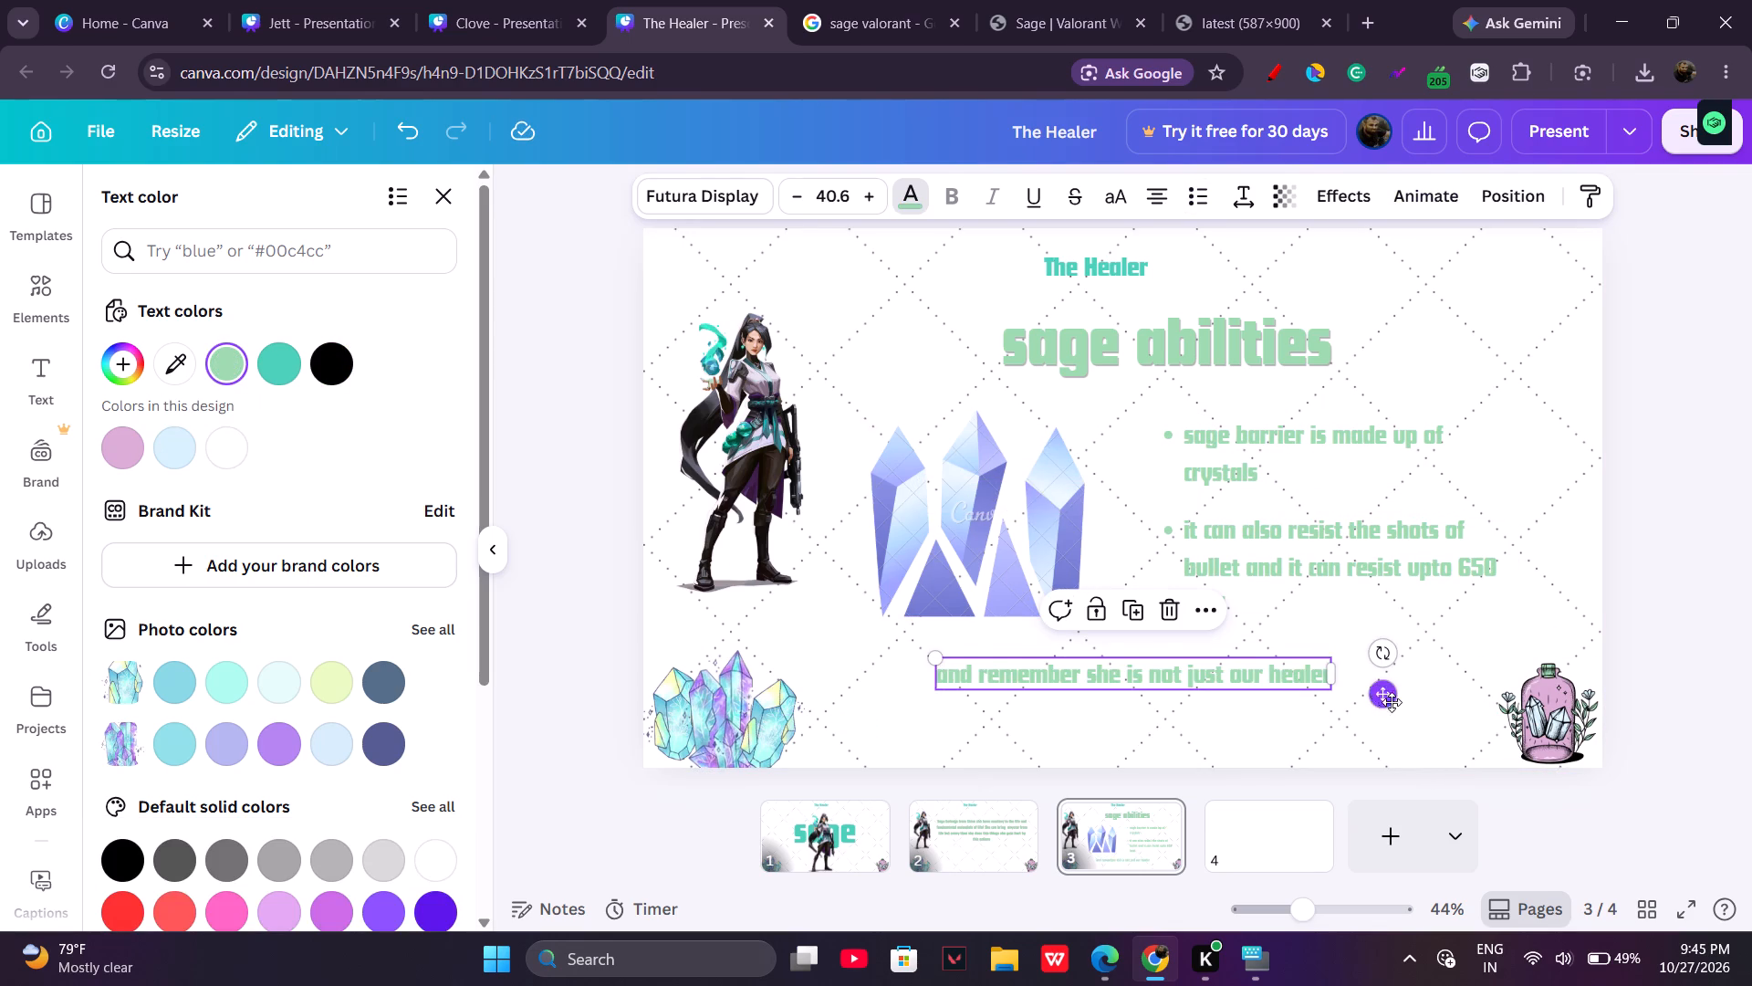
pyautogui.moveTo(1392, 702); pyautogui.dragTo(1398, 701)
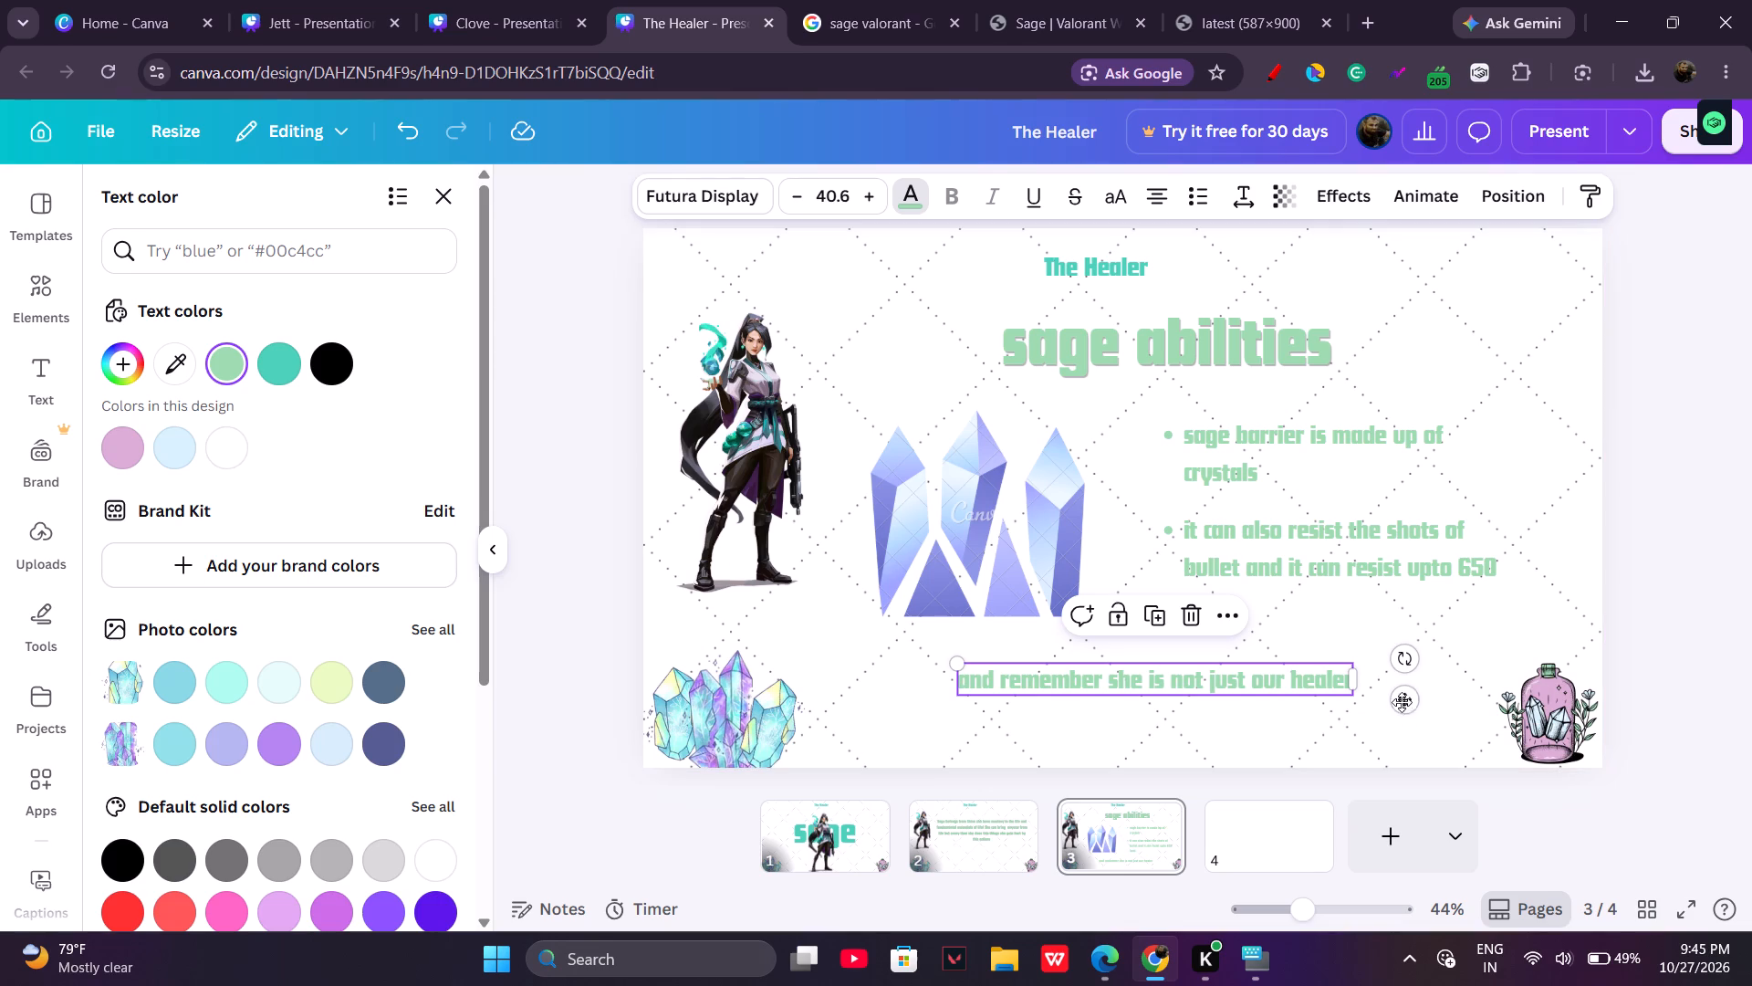
pyautogui.moveTo(1402, 702); pyautogui.dragTo(1596, 676)
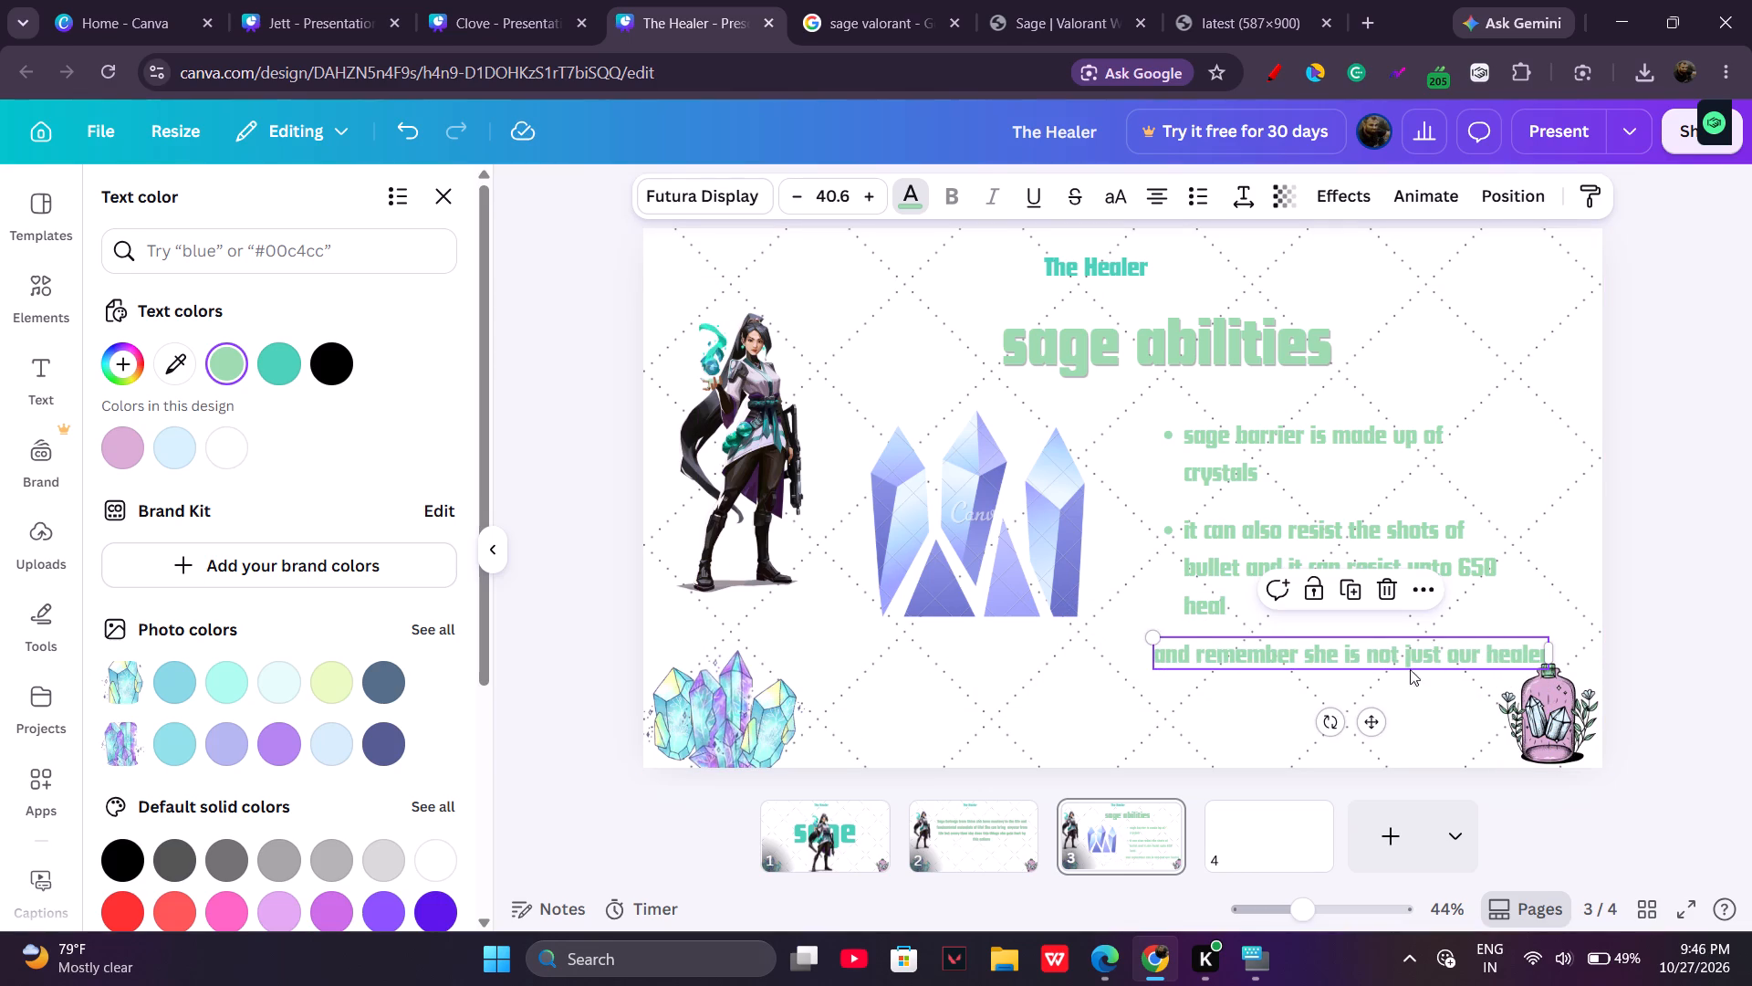
# Reduce the healer sentence's font size to 35.6.
pyautogui.tripleClick(787, 191)
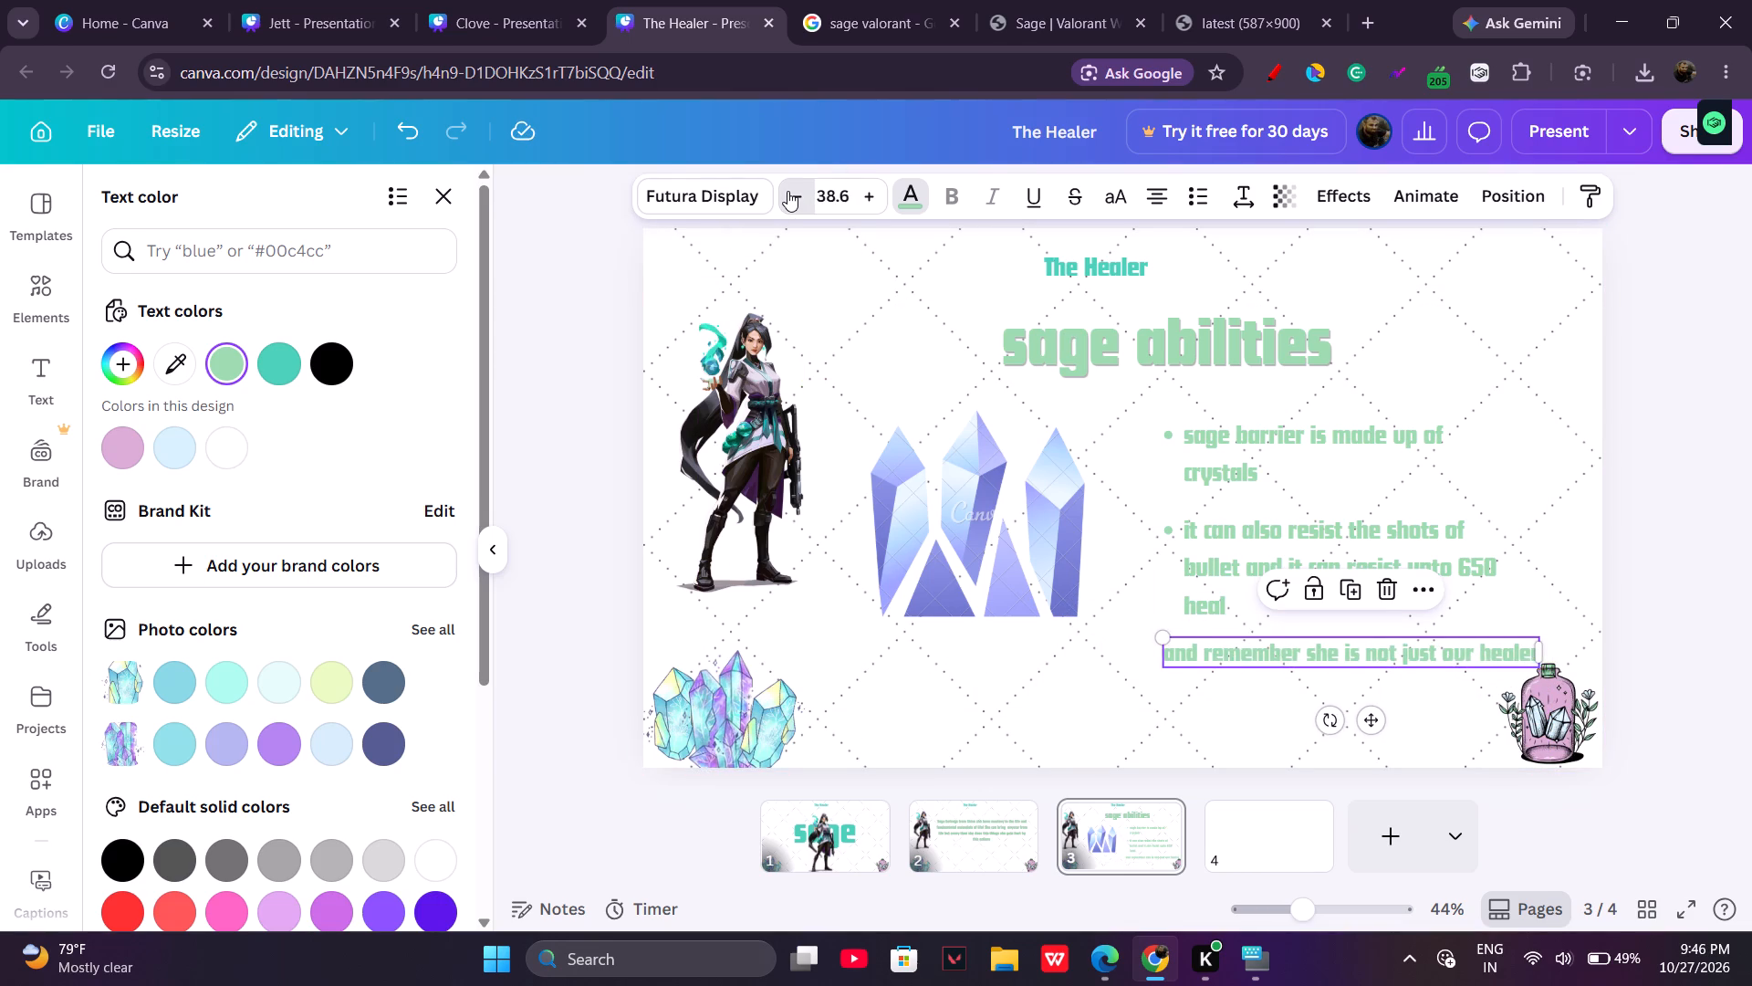
pyautogui.doubleClick(787, 191)
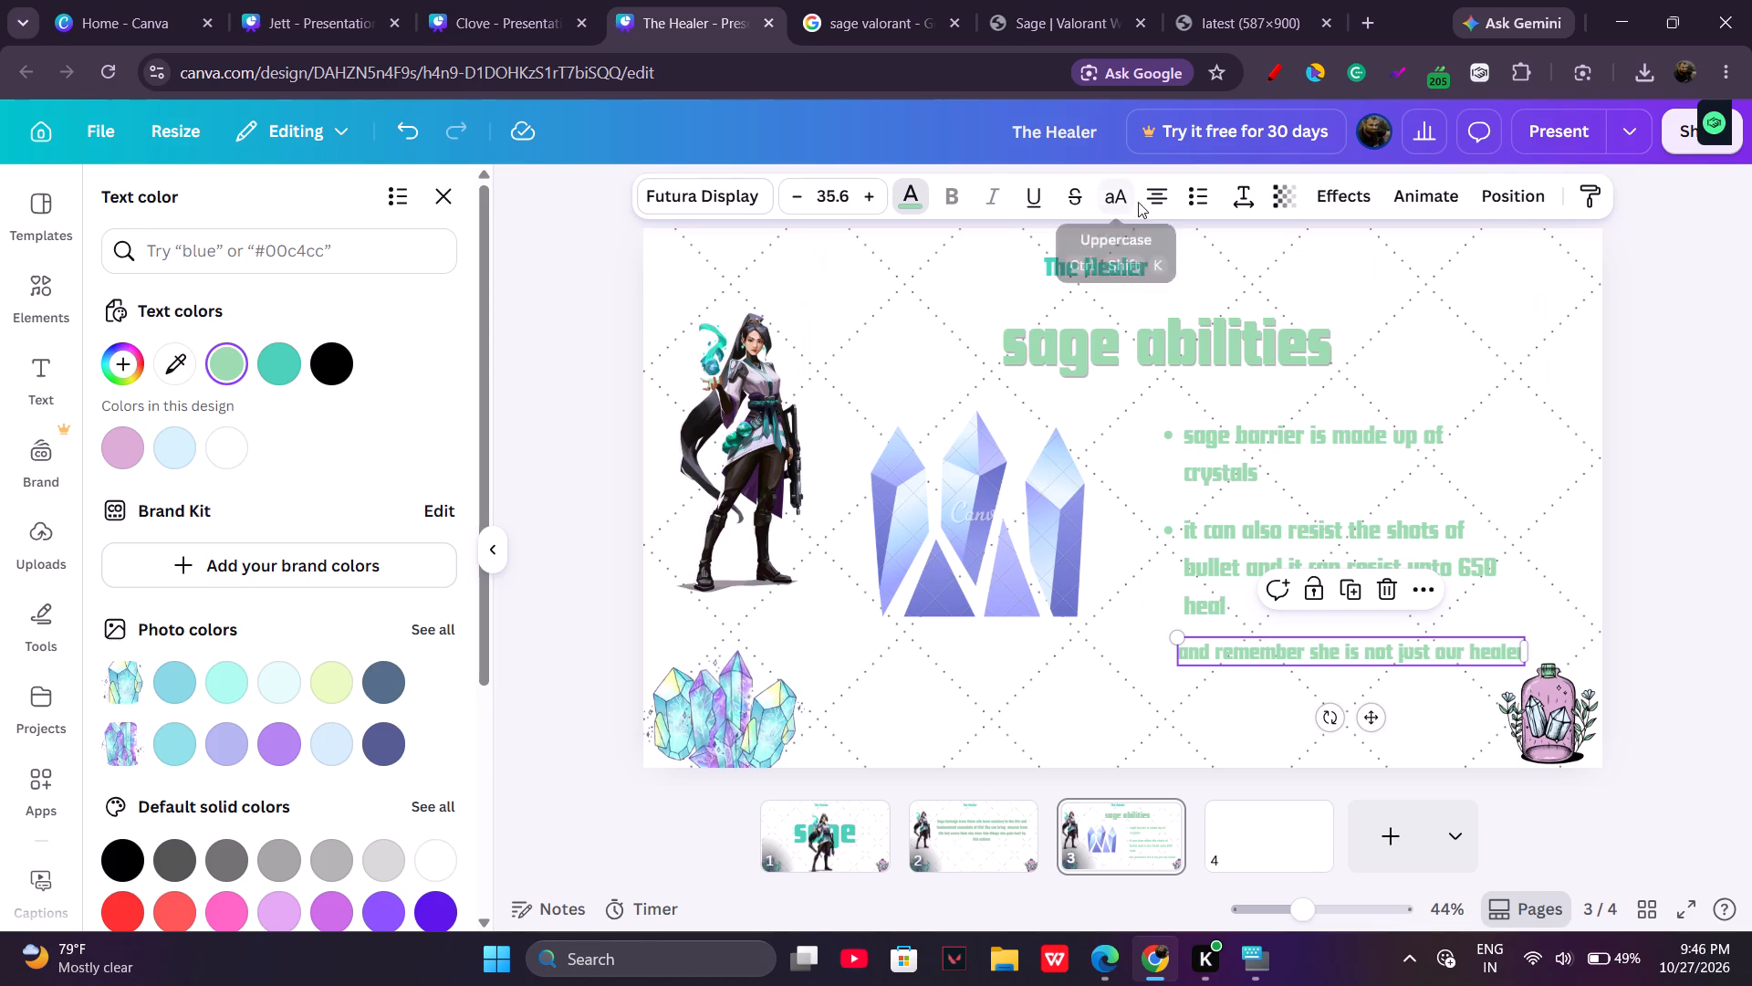
# Format the "not just our healer" sentence as a bullet and align it with the bullets above.
pyautogui.click(1194, 196)
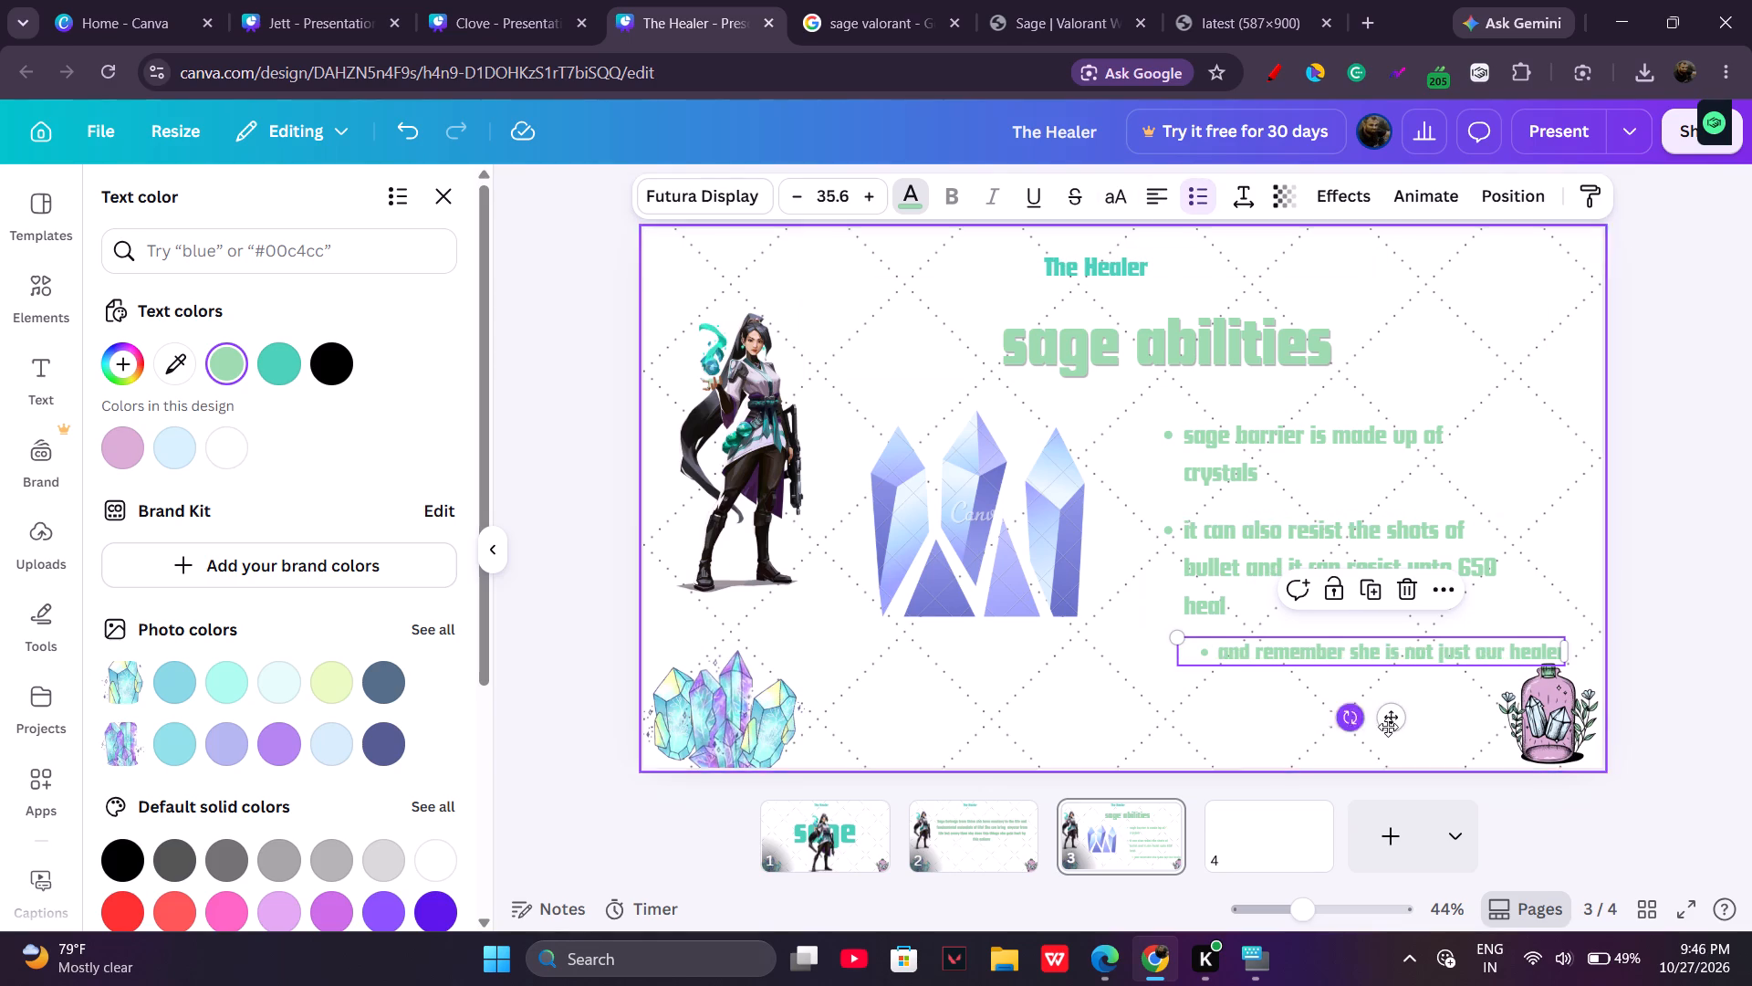
pyautogui.moveTo(1390, 723); pyautogui.dragTo(1364, 720)
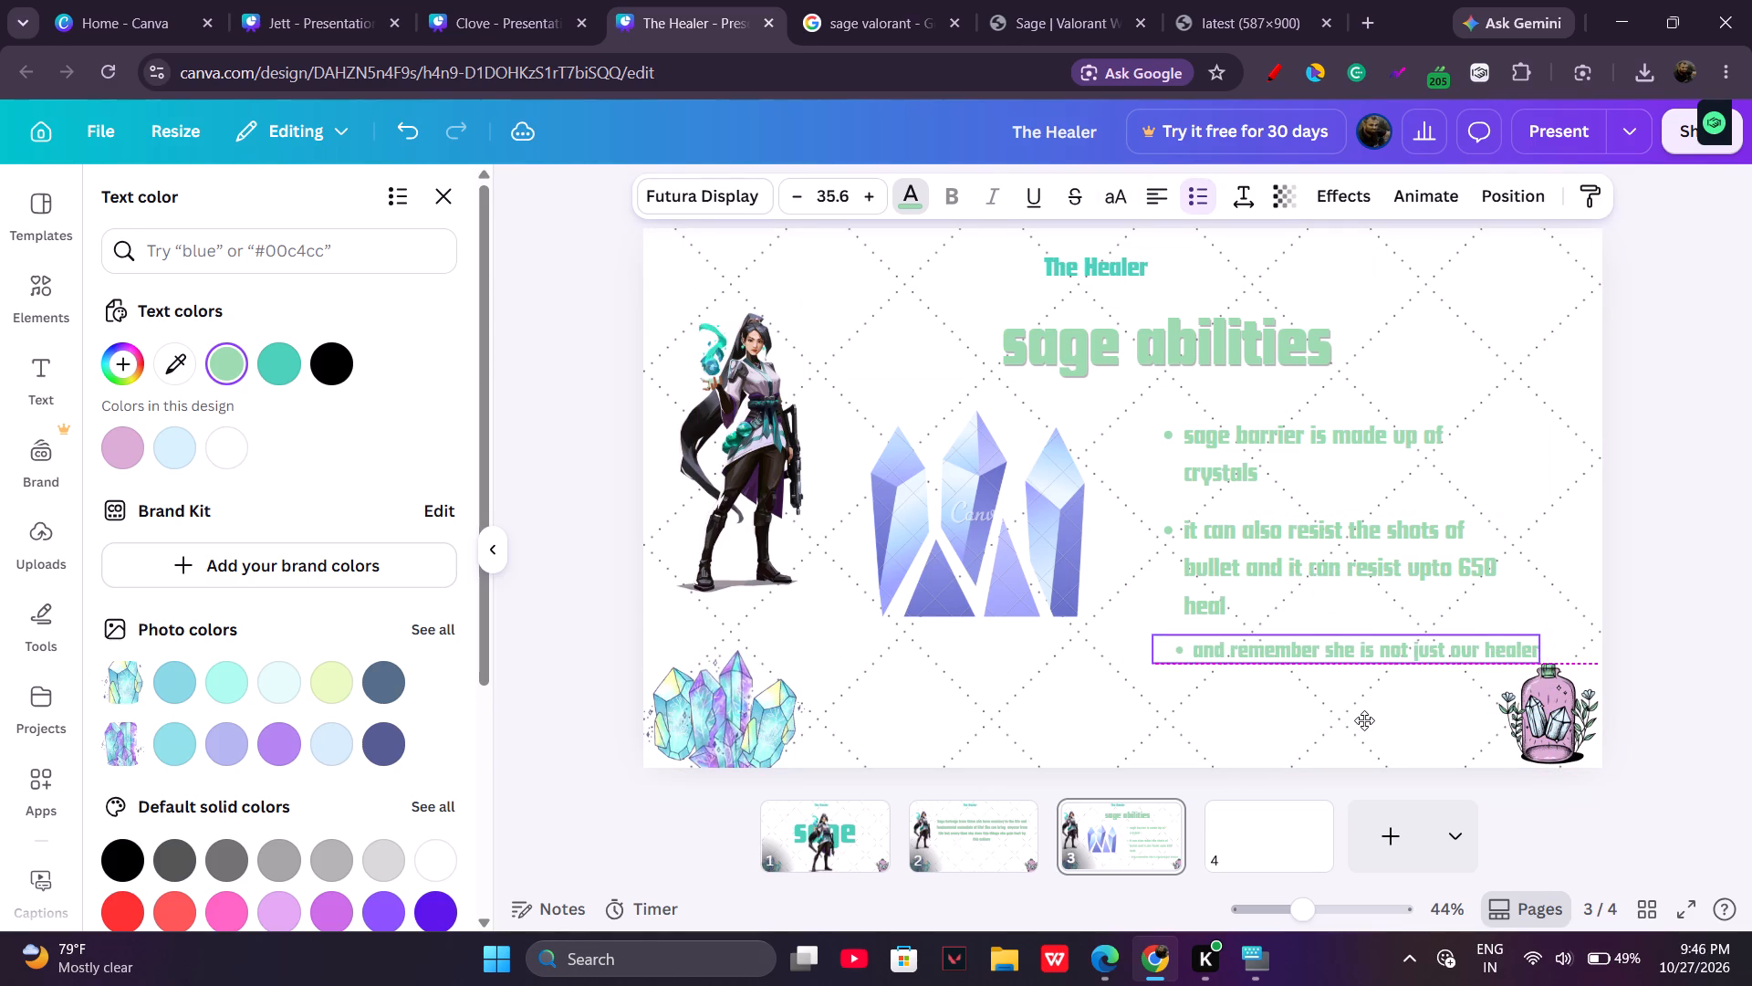
pyautogui.moveTo(1364, 720); pyautogui.dragTo(1352, 724)
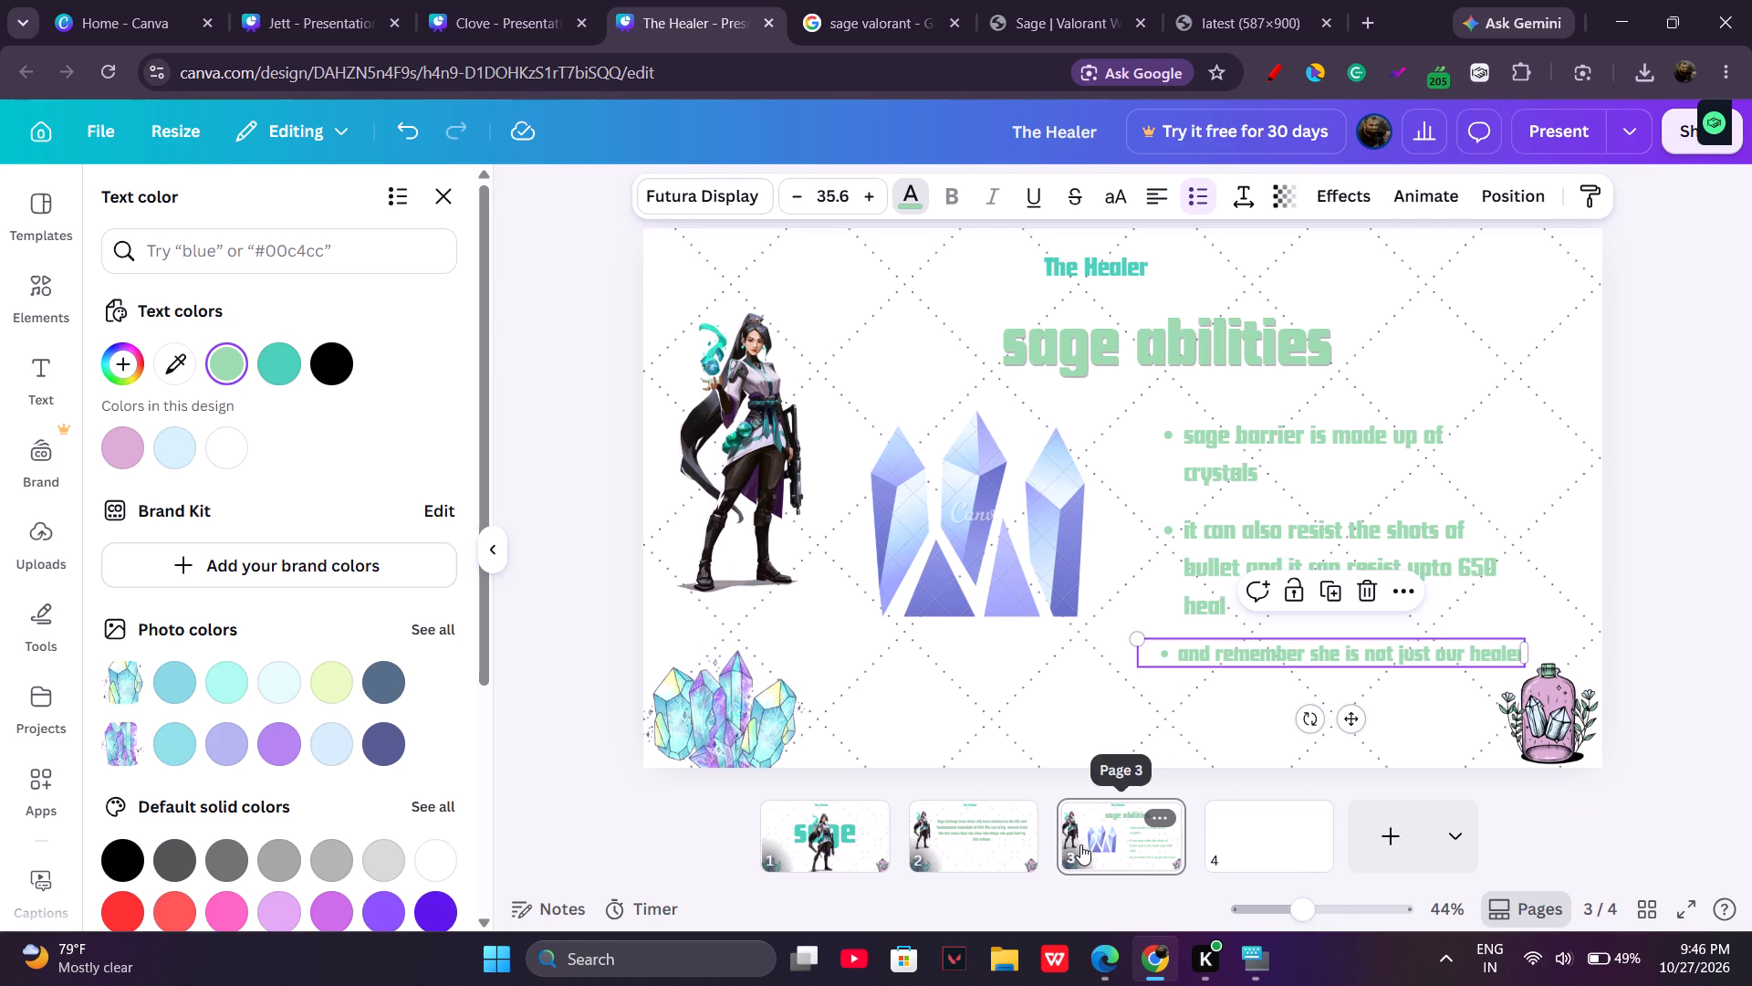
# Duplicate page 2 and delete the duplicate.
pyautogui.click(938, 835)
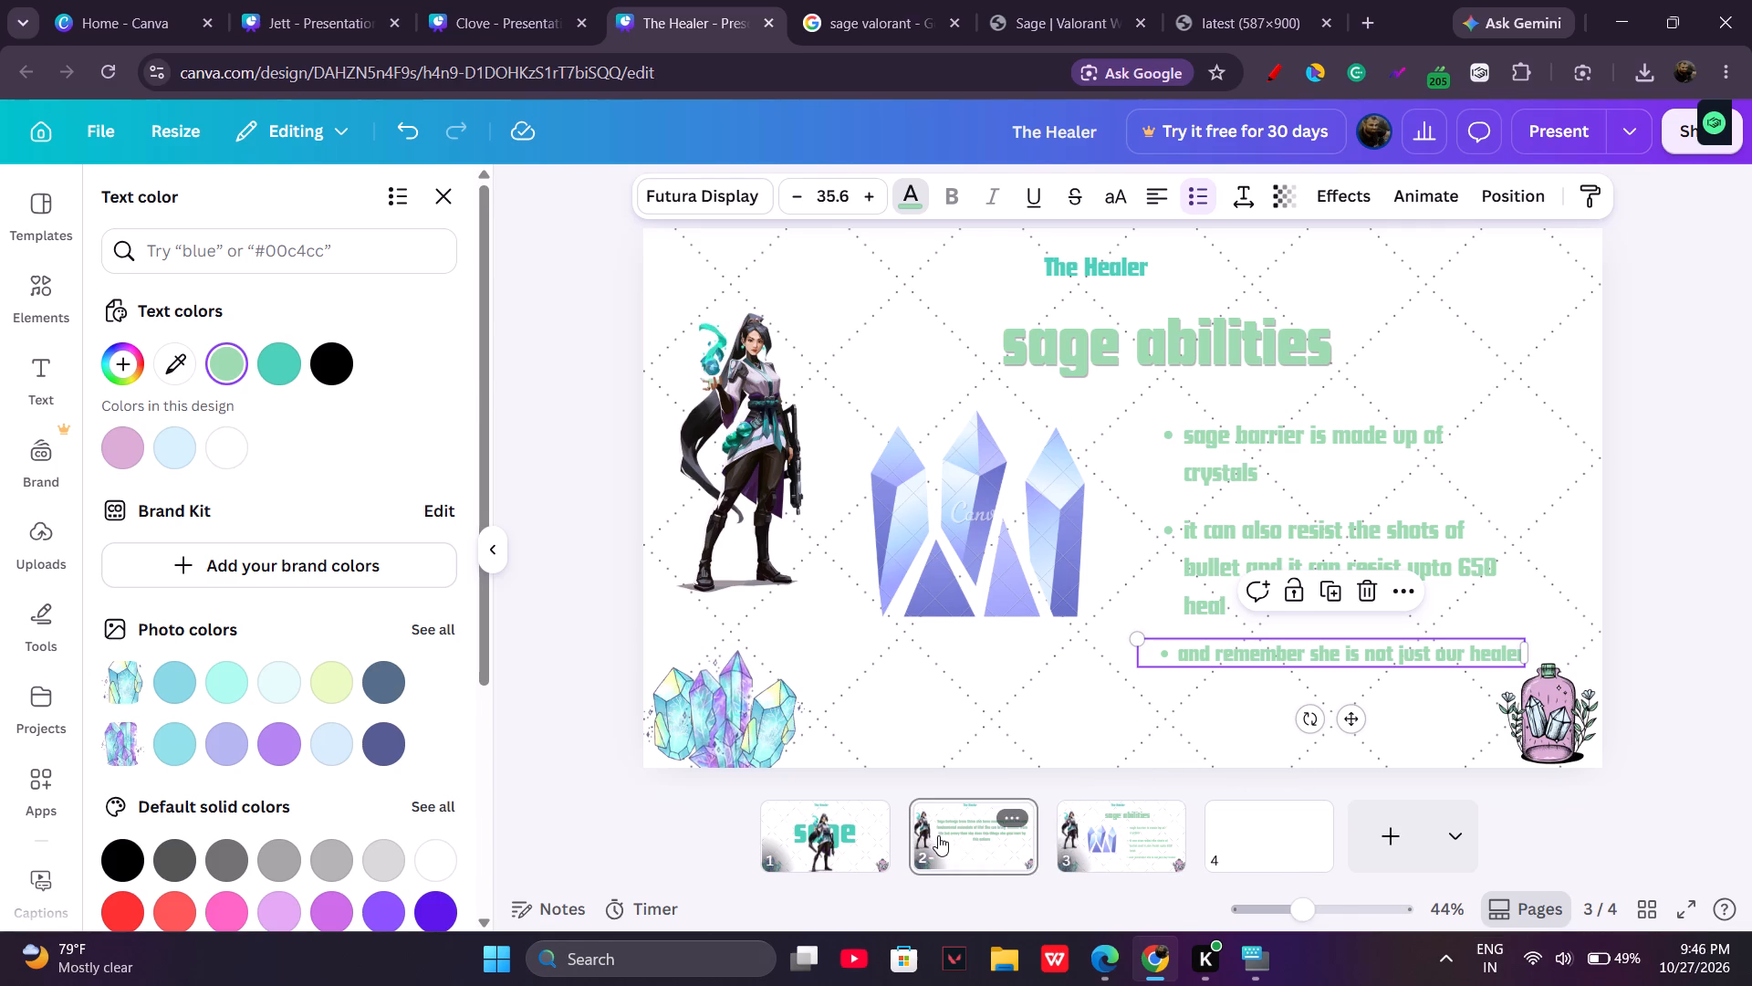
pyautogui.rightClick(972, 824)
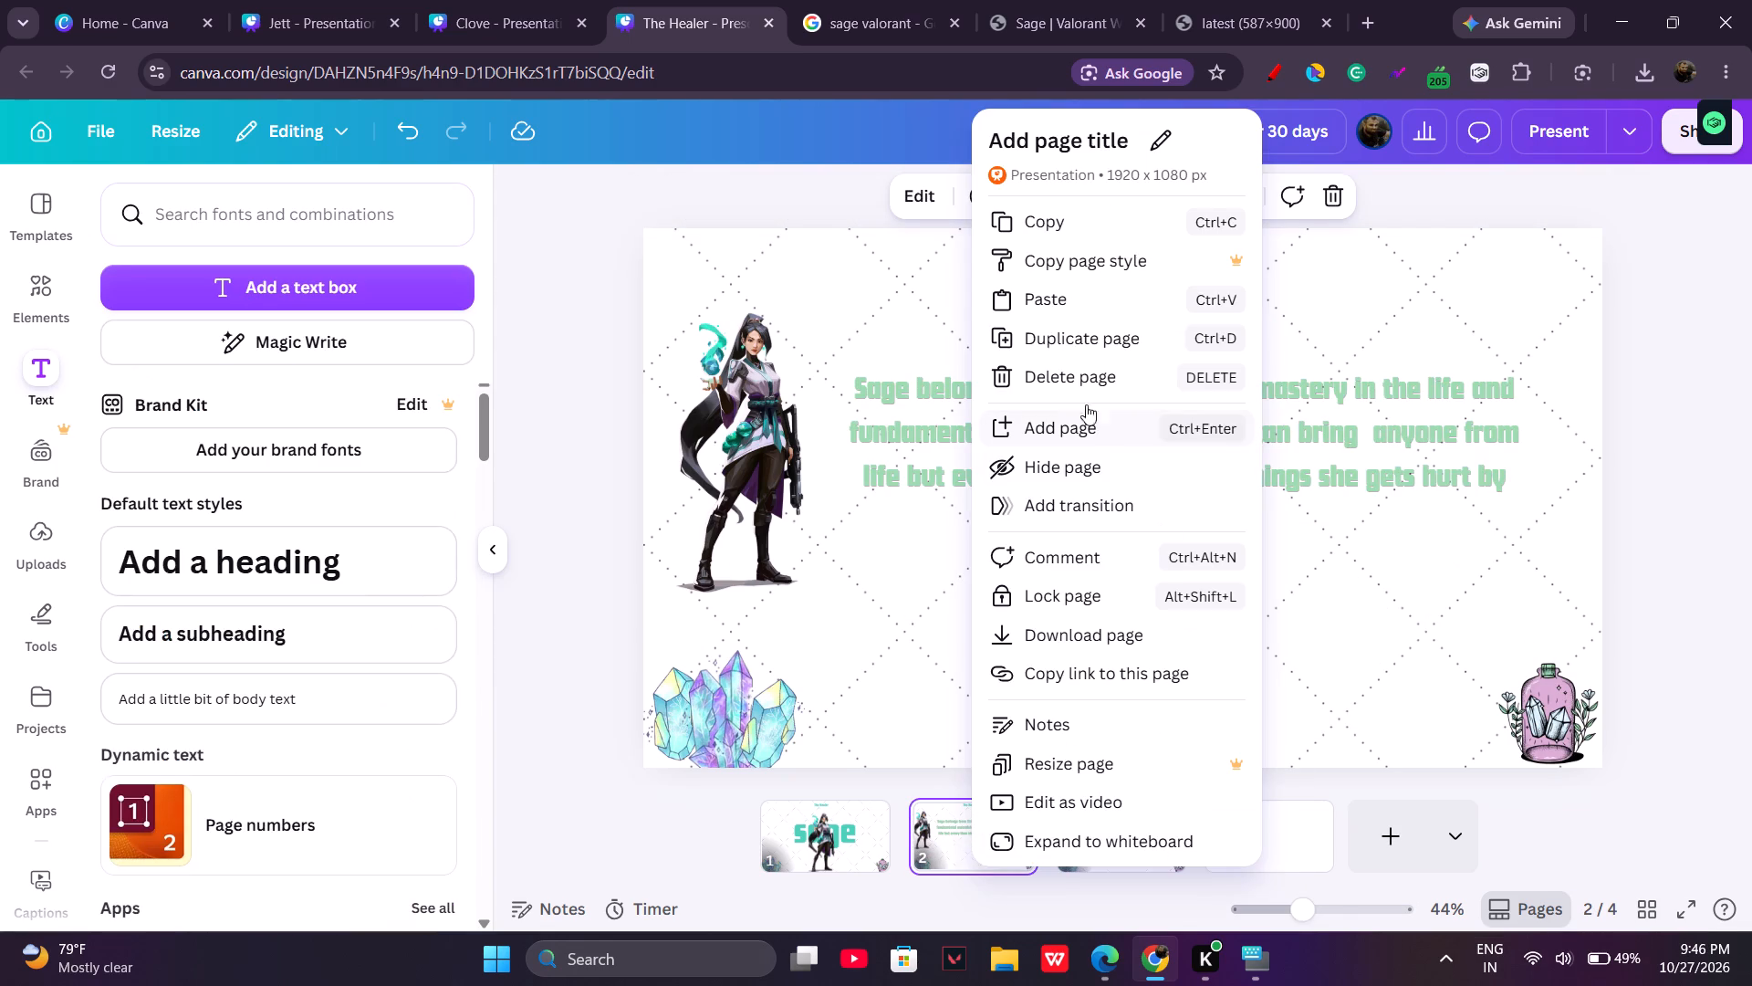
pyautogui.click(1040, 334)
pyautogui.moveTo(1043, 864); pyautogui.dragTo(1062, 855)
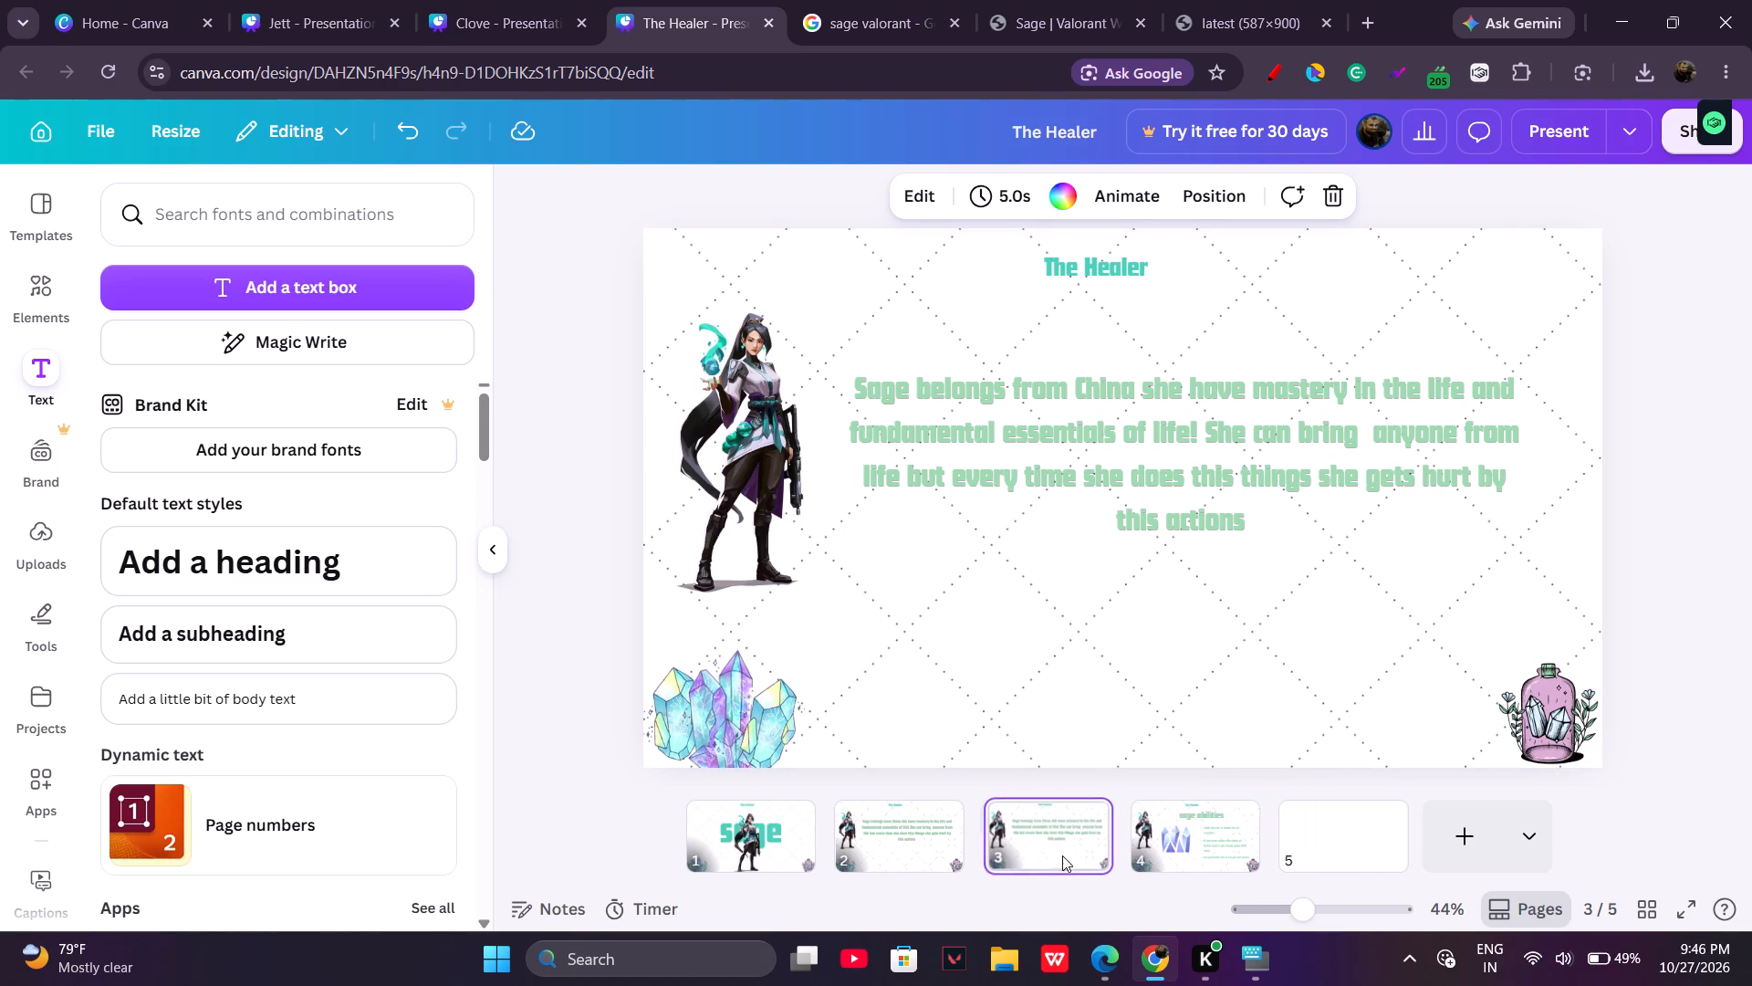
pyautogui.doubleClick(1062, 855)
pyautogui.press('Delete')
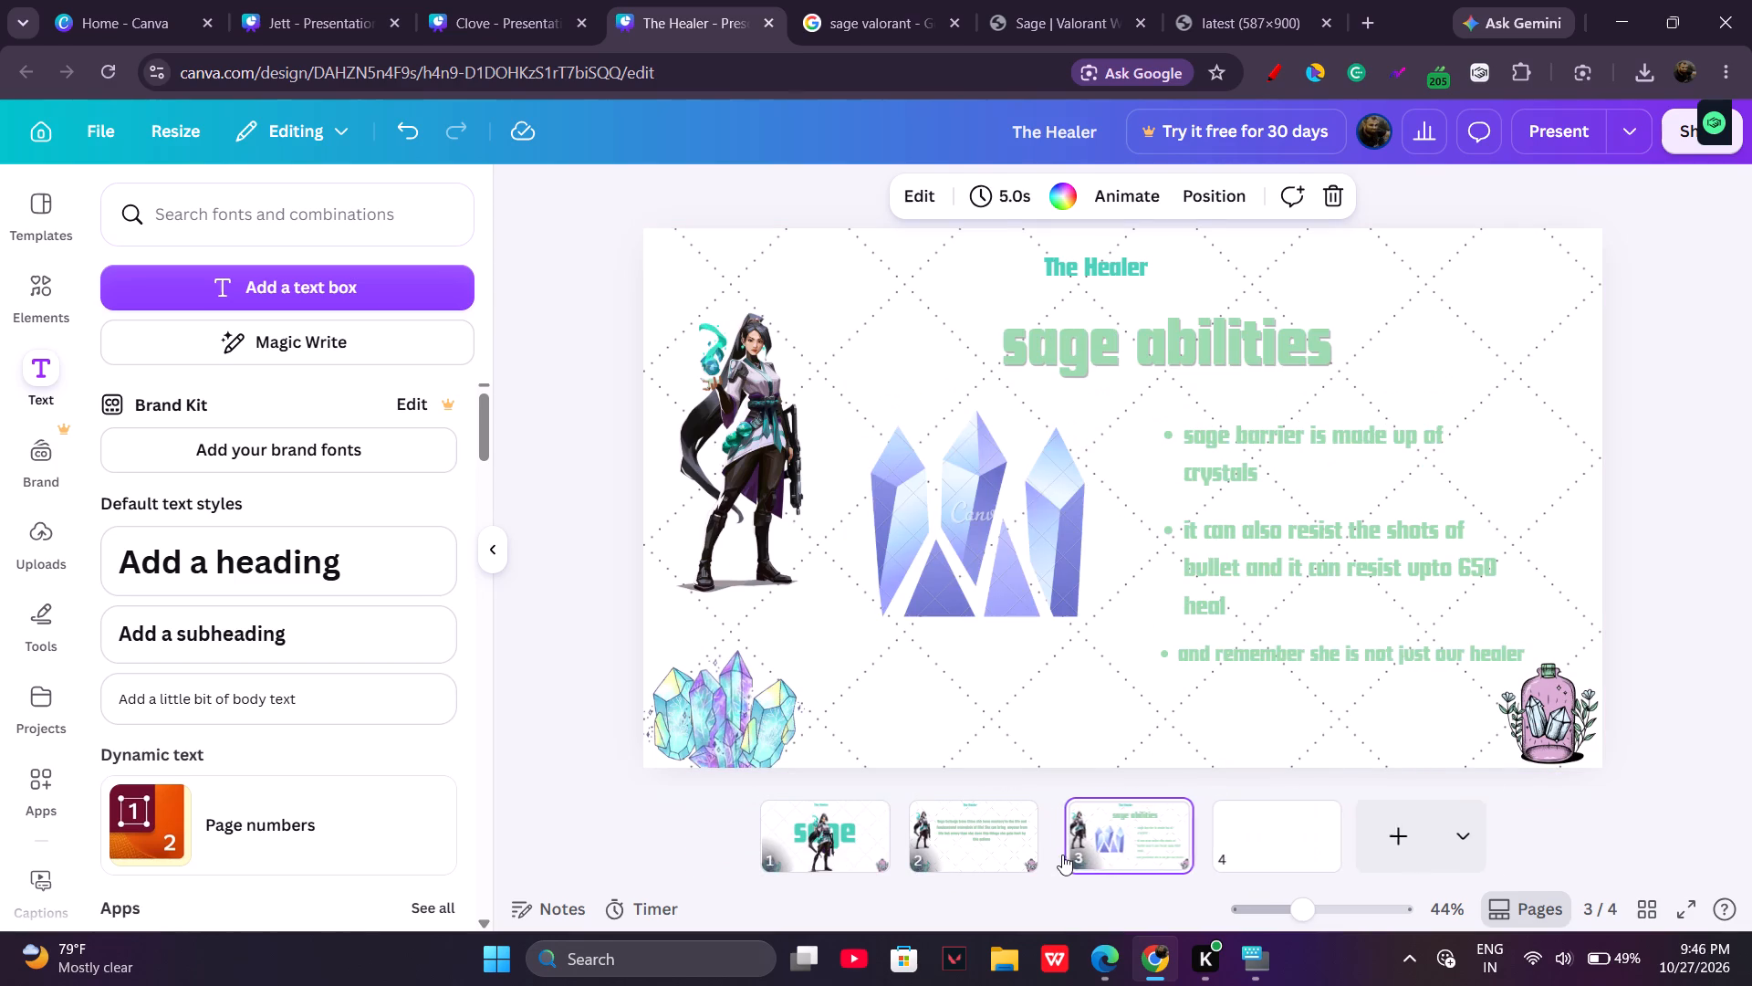
# Browse the "sage valorant" image results and open the source page of the teal "11/Sage" fan art from Instagram.
pyautogui.click(920, 0)
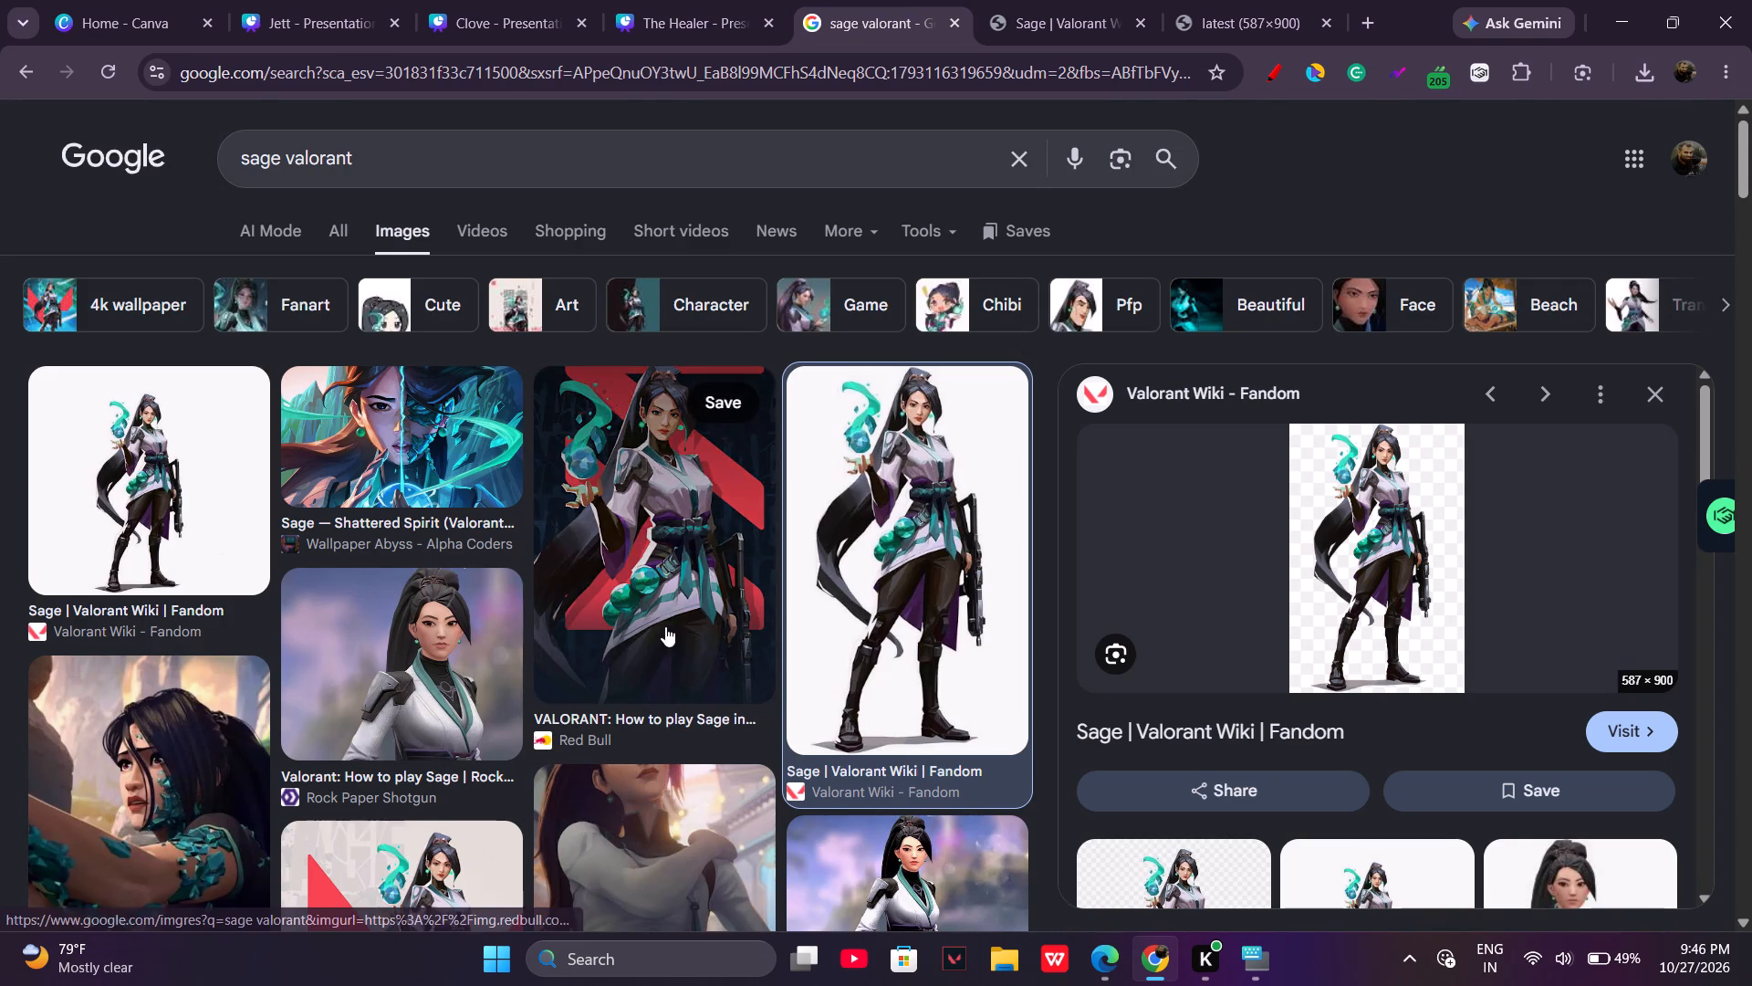
pyautogui.scroll(-4, 665, 626)
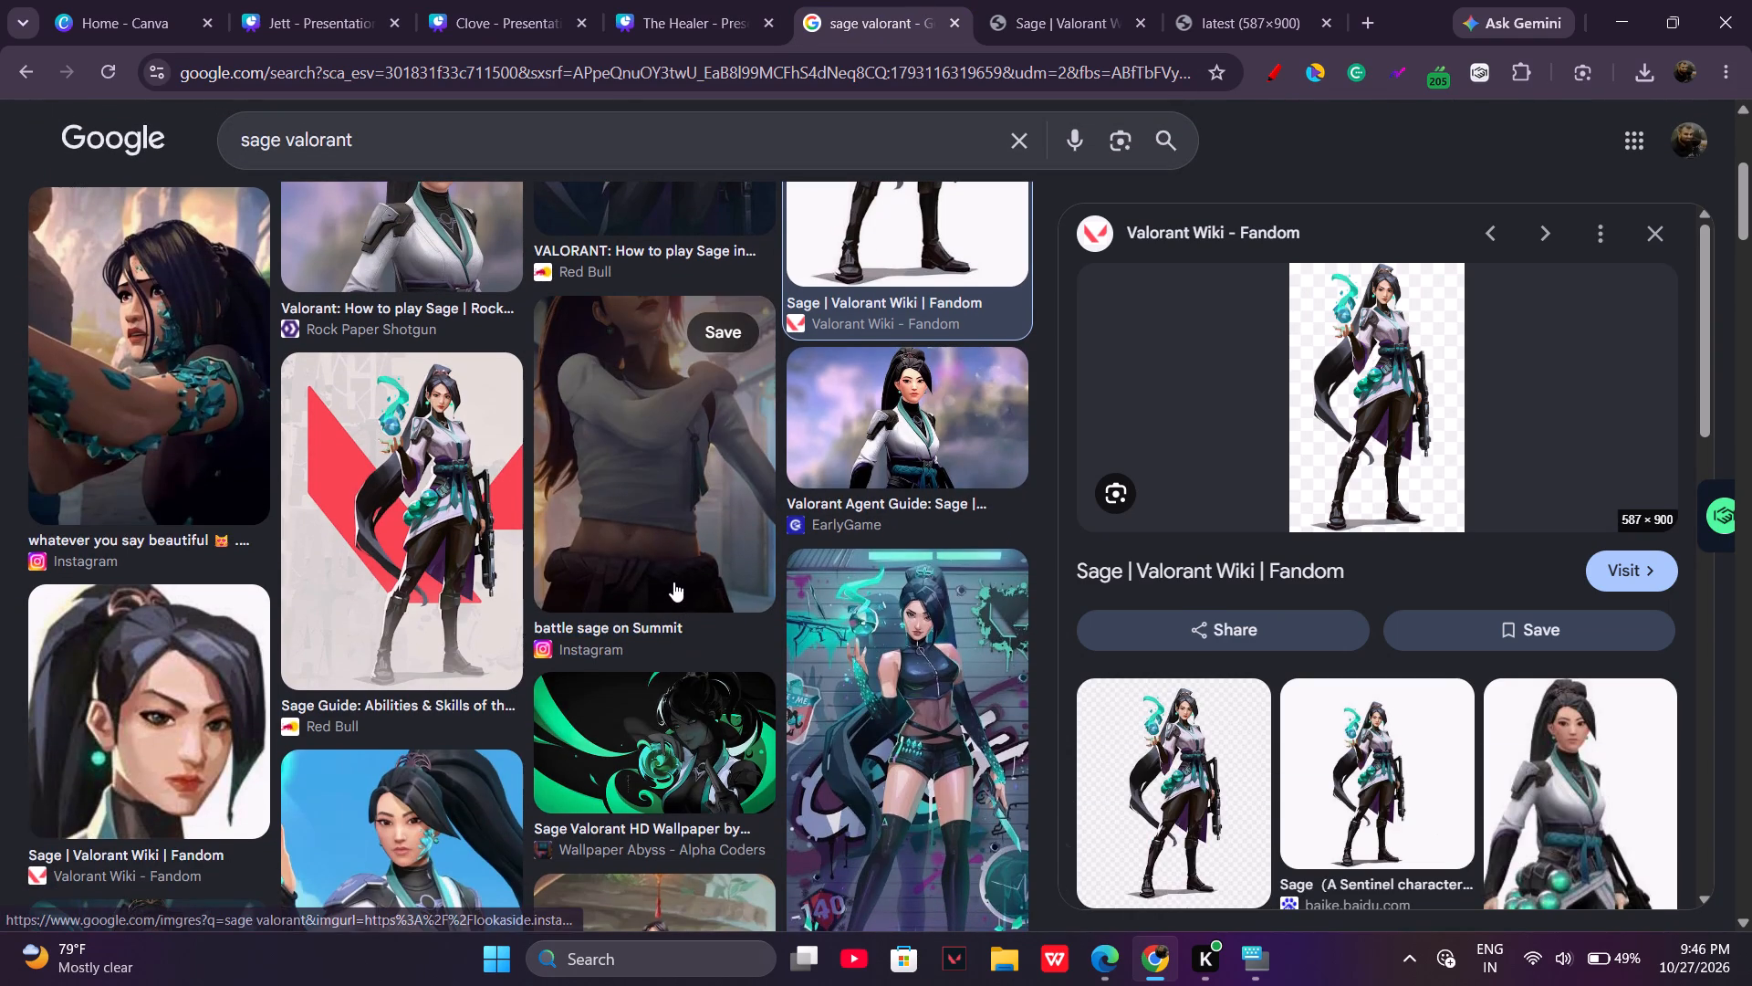
pyautogui.scroll(-1, 808, 635)
pyautogui.scroll(-1, 851, 731)
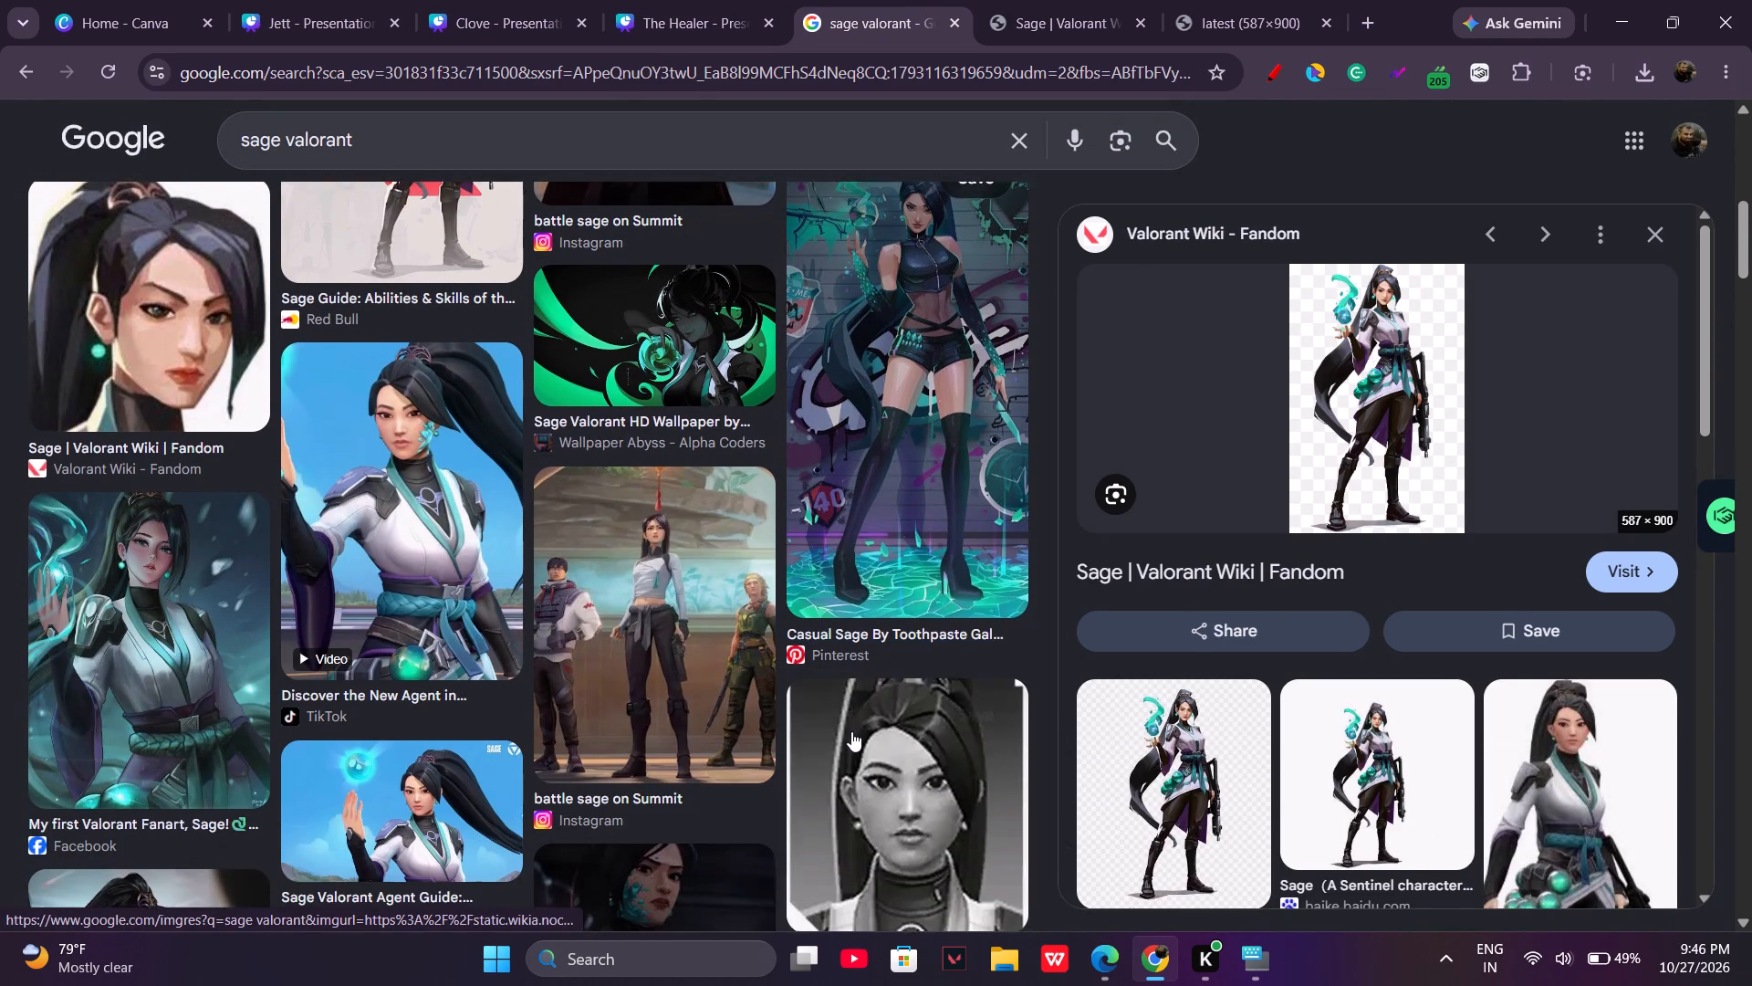
pyautogui.scroll(-1, 851, 731)
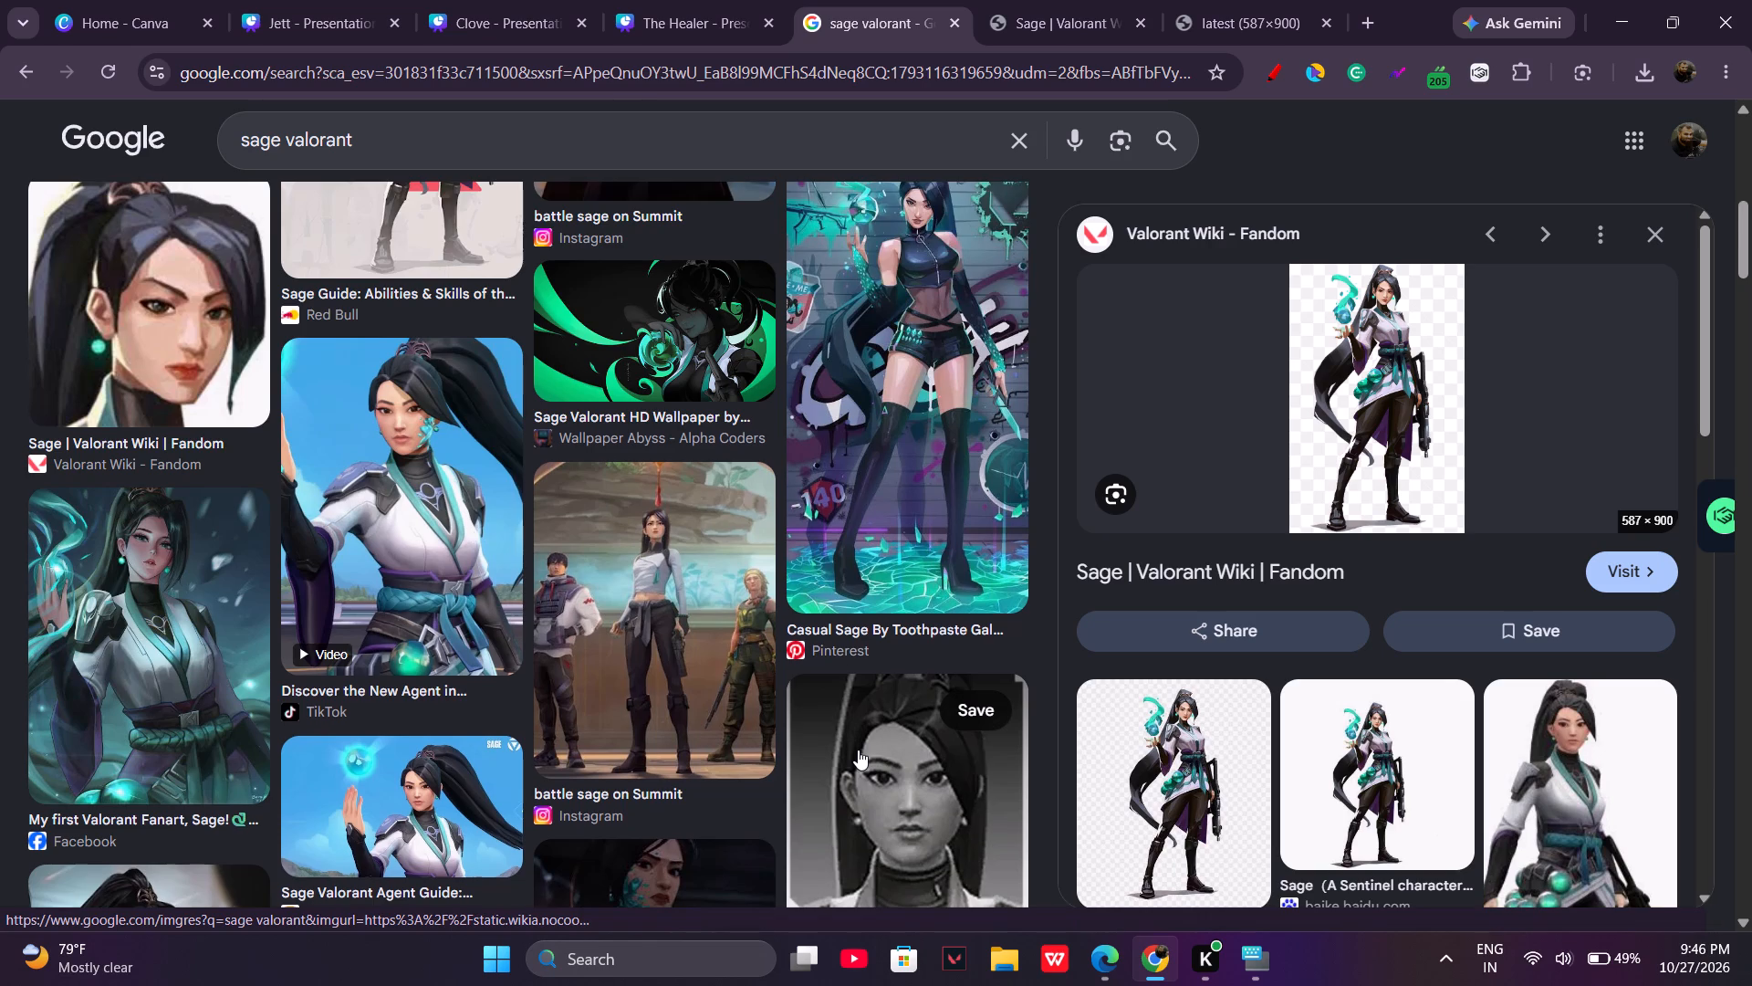
pyautogui.scroll(-3, 858, 750)
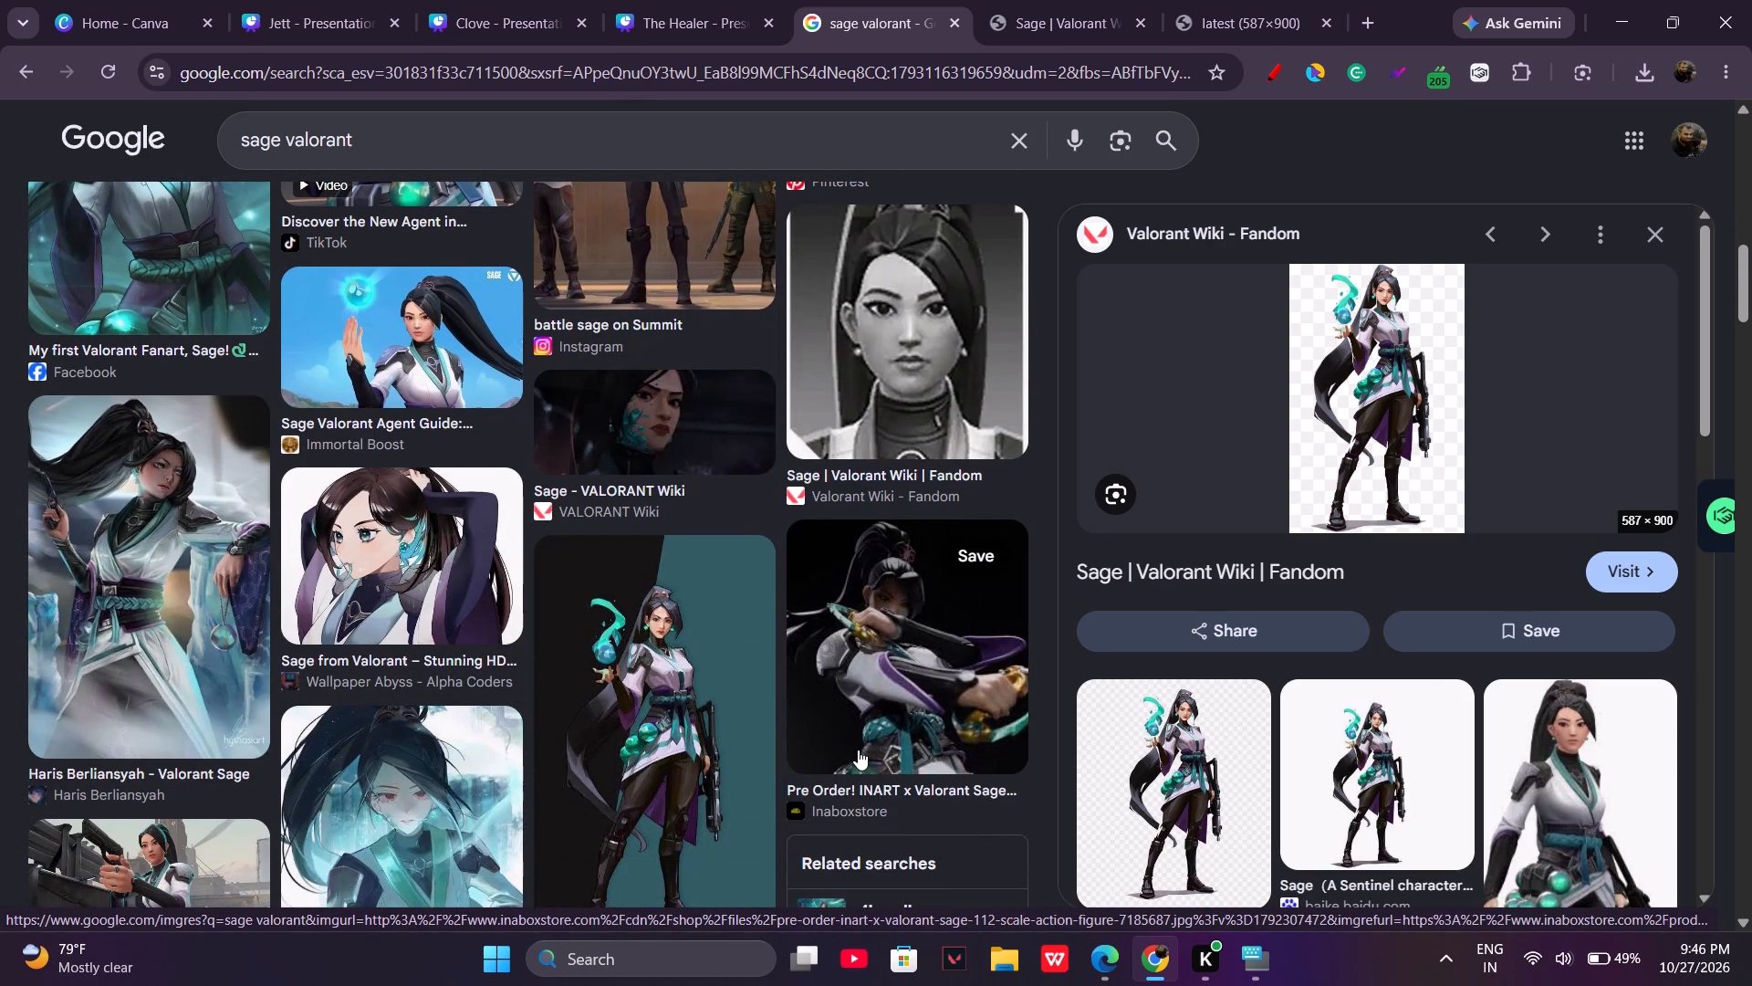
pyautogui.scroll(-3, 858, 750)
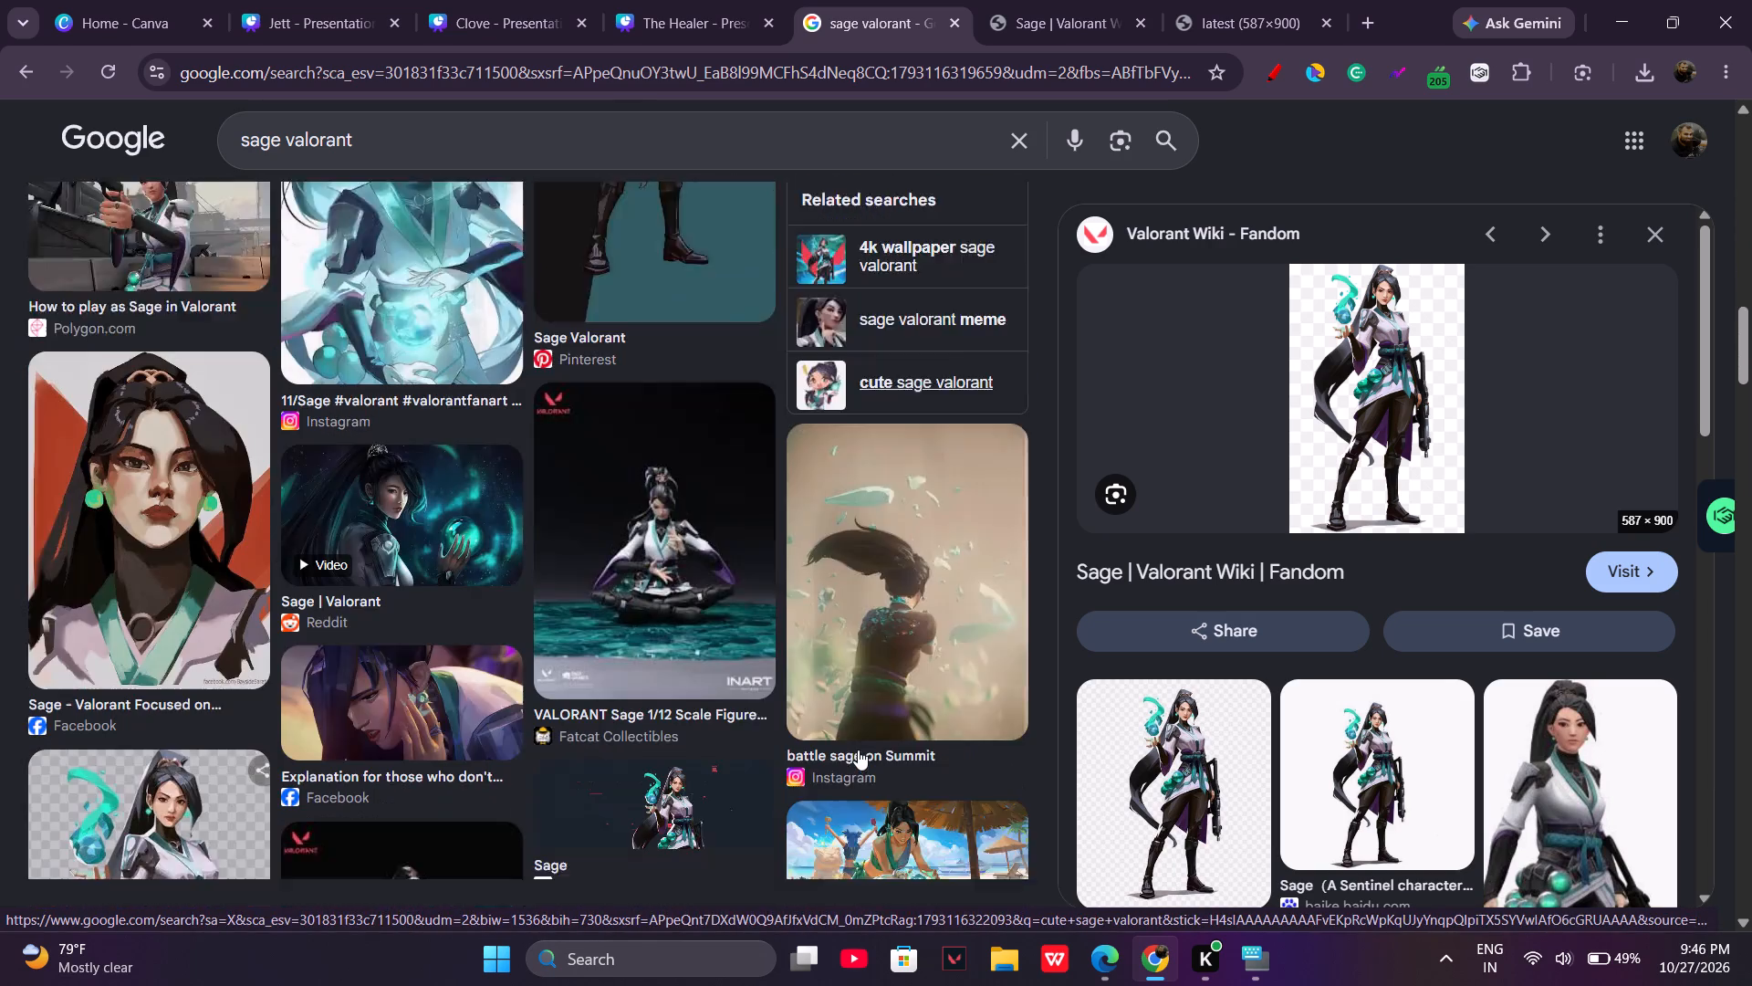
pyautogui.scroll(-2, 858, 750)
pyautogui.scroll(2, 858, 750)
pyautogui.click(425, 375)
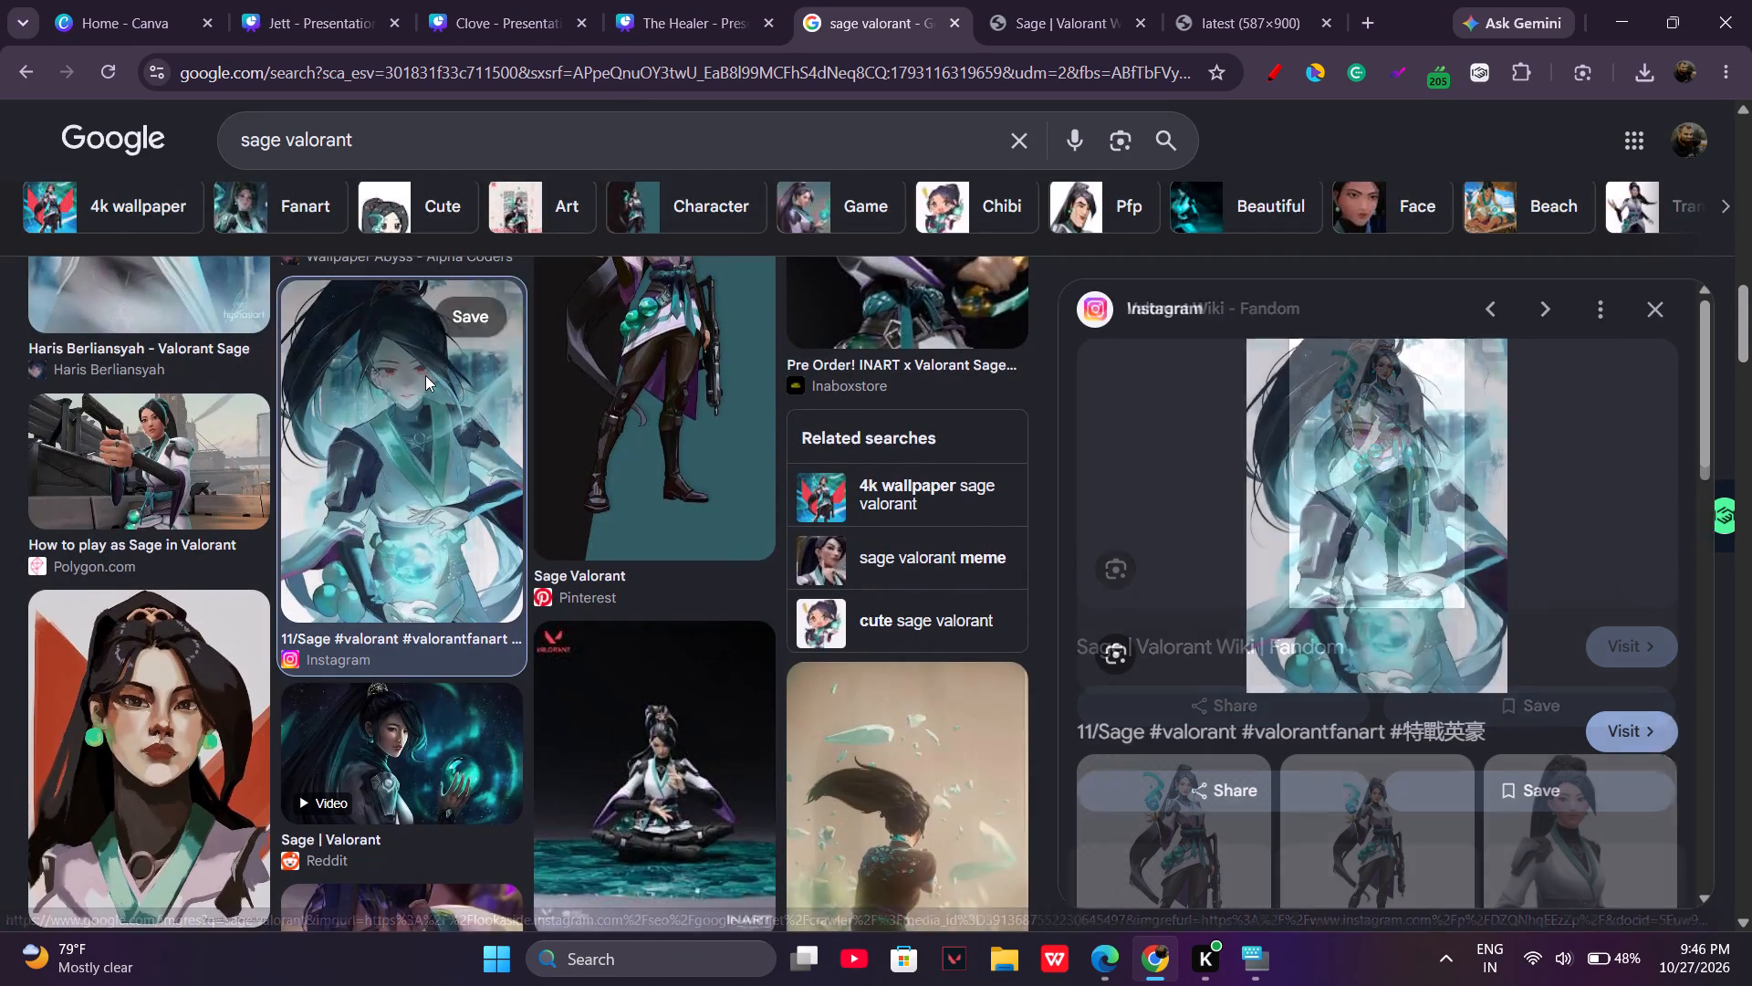
pyautogui.click(1361, 512)
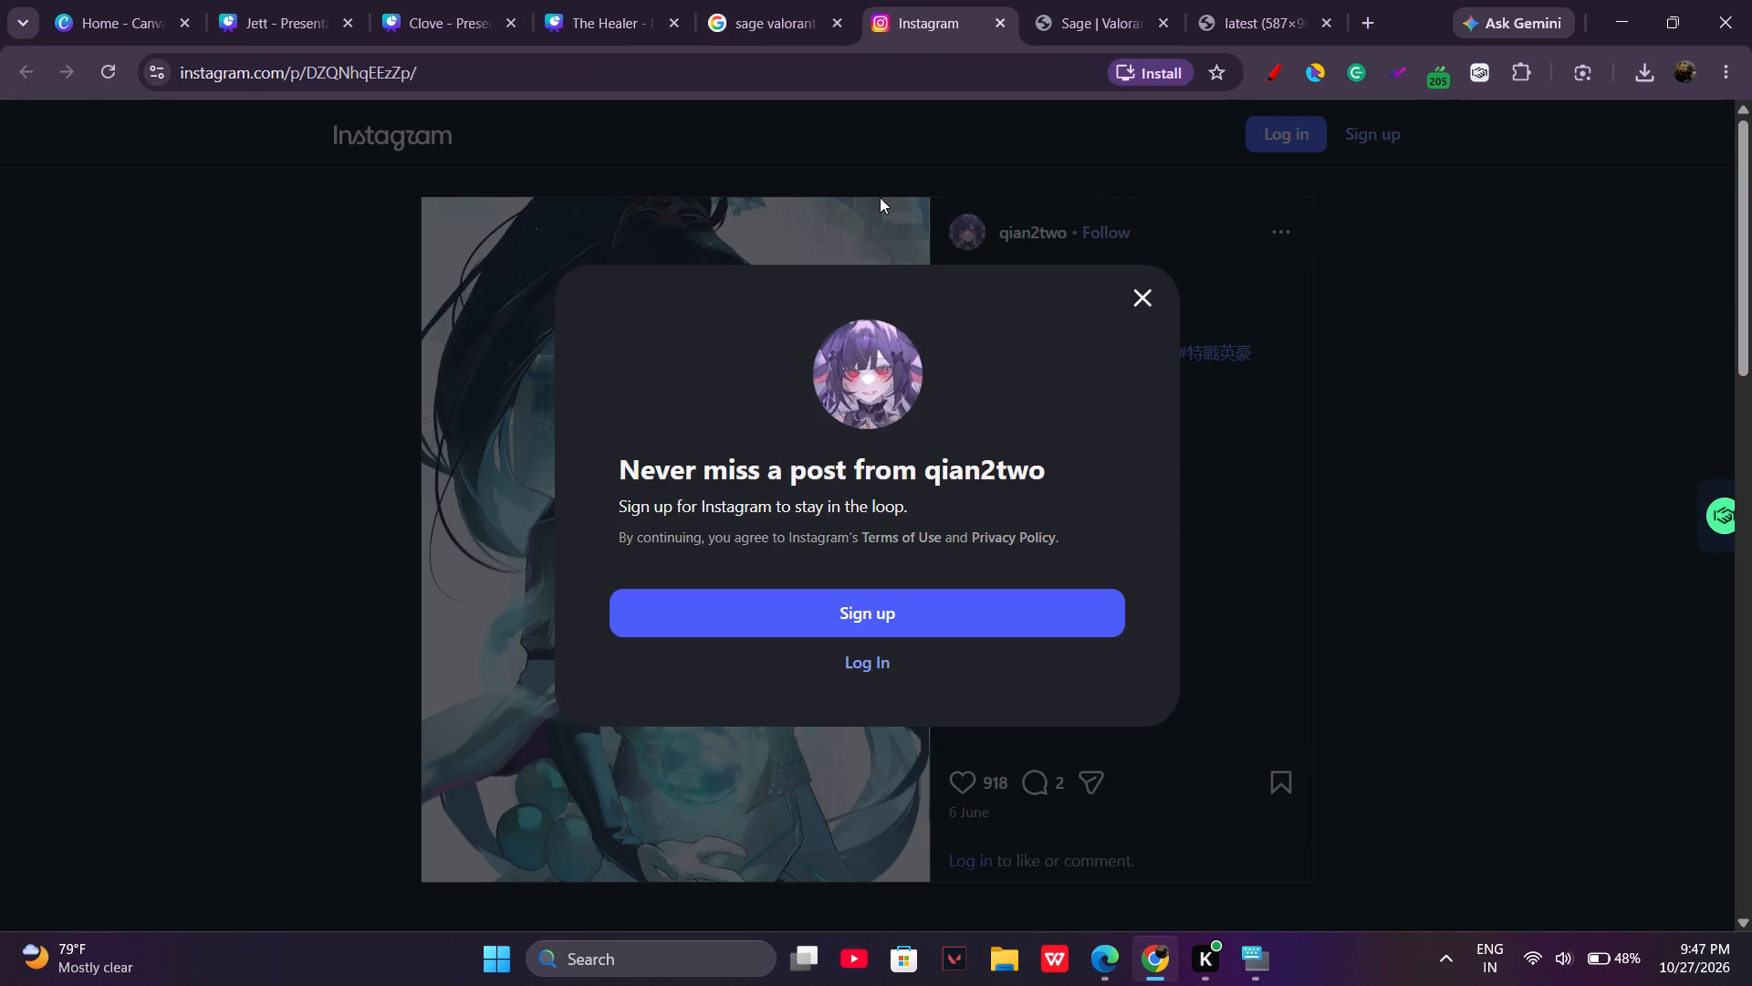
# Dismiss the sign-up prompt and use the developer tools' network requests to open the post's Sage artwork in its own tab.
pyautogui.click(1141, 284)
pyautogui.moveTo(719, 523); pyautogui.dragTo(791, 556)
pyautogui.rightClick(791, 556)
pyautogui.click(948, 905)
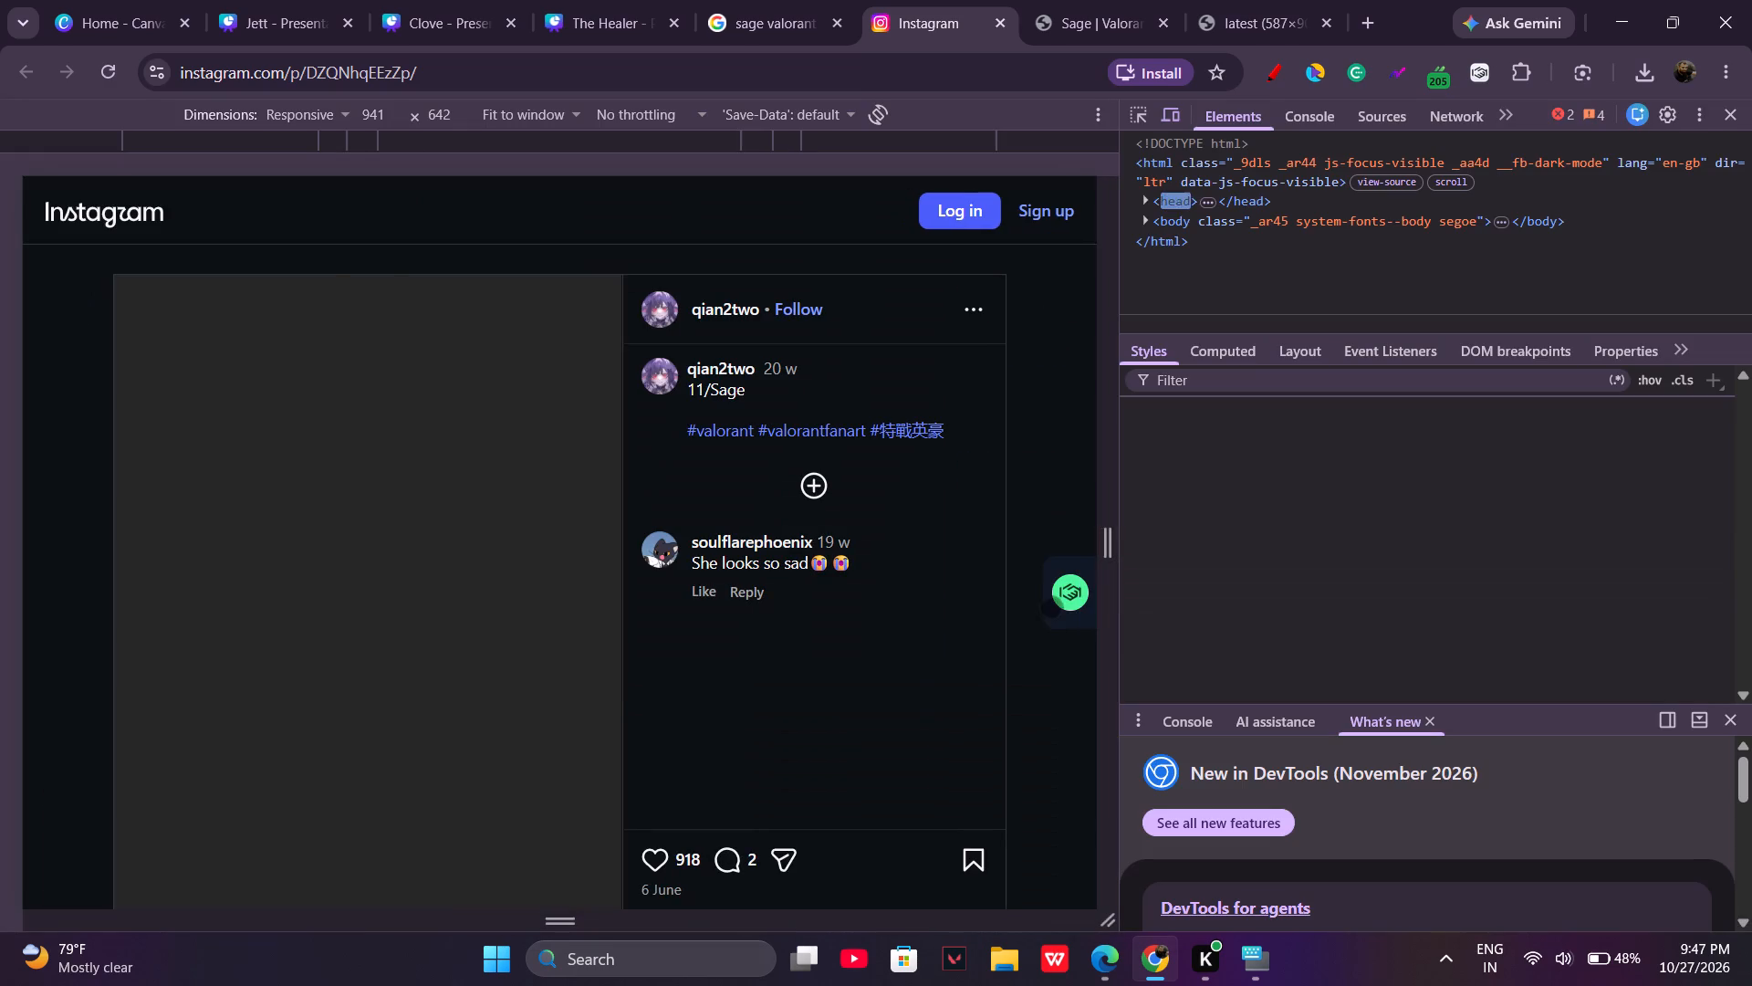
pyautogui.click(1434, 113)
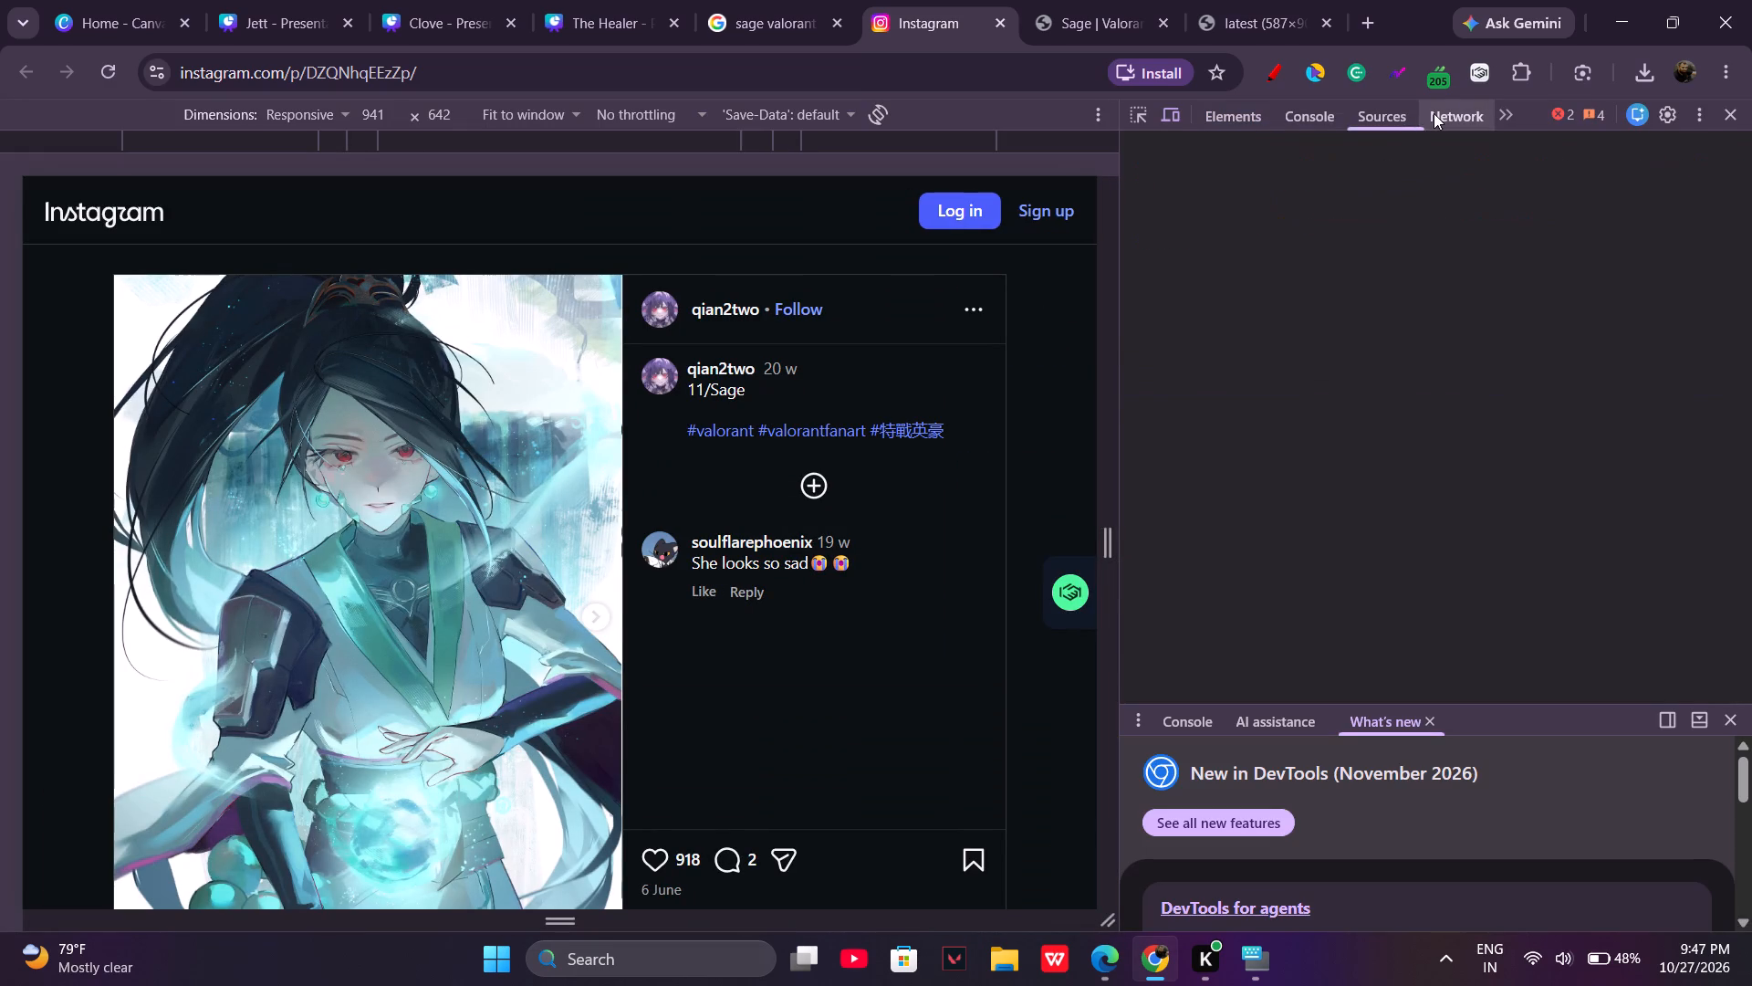
pyautogui.doubleClick(1180, 383)
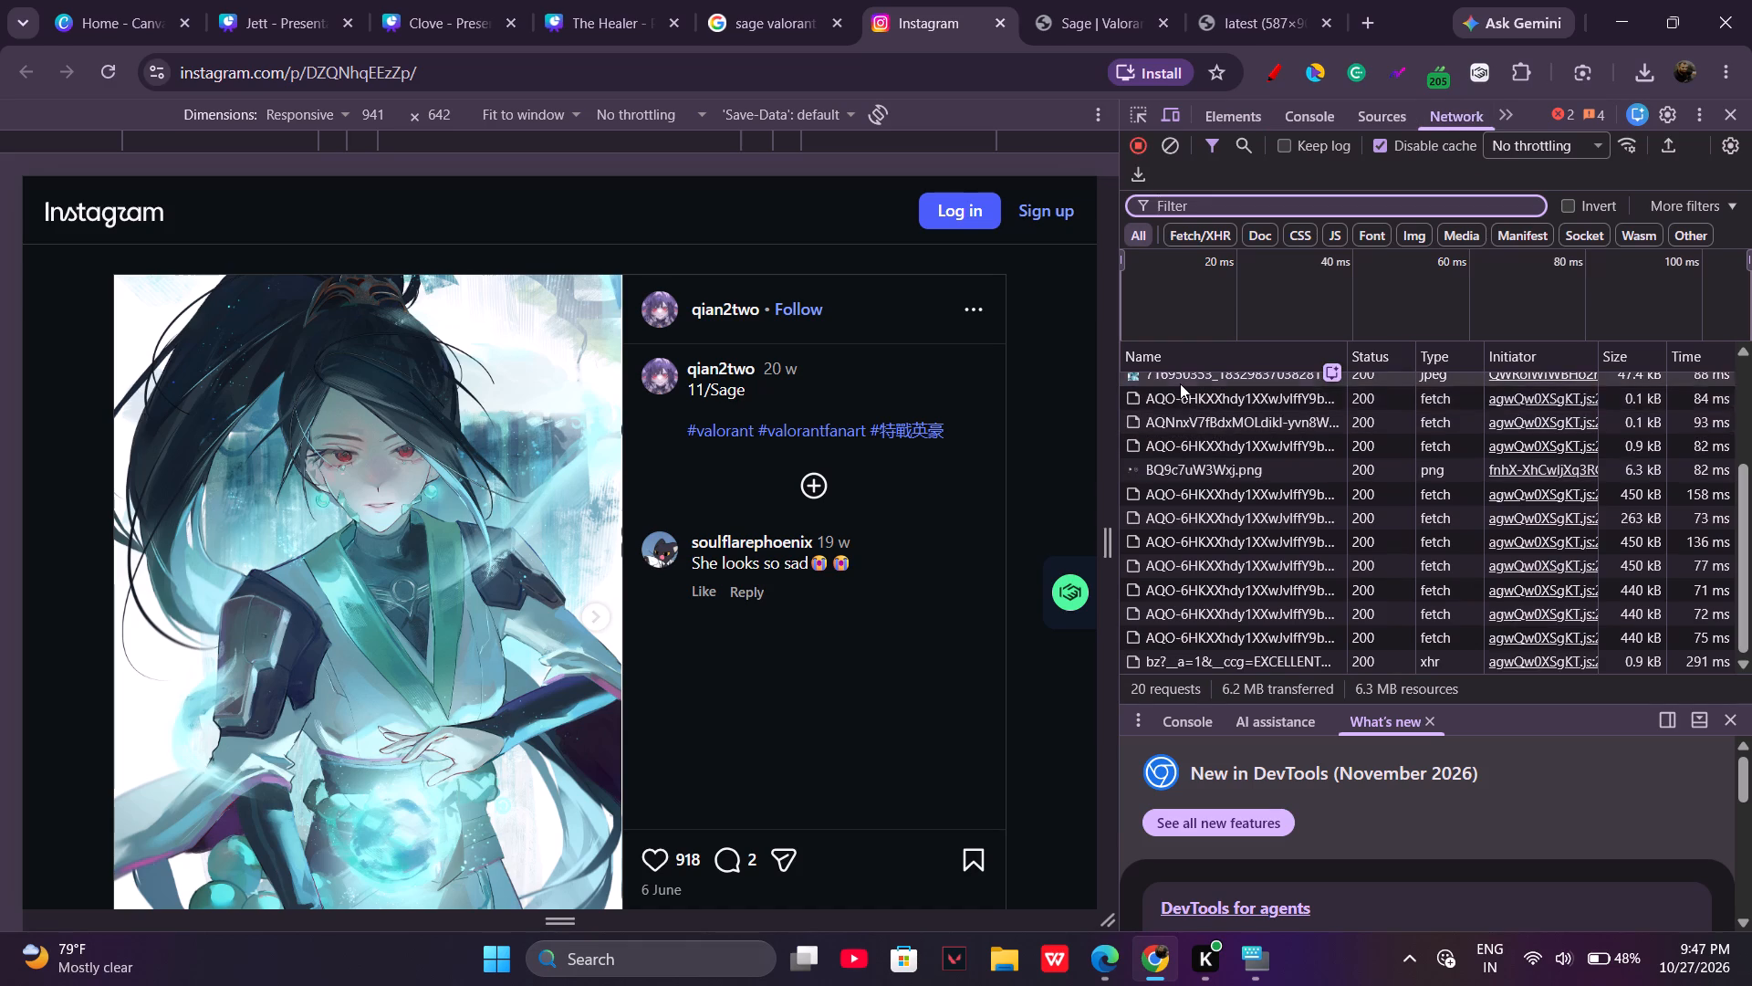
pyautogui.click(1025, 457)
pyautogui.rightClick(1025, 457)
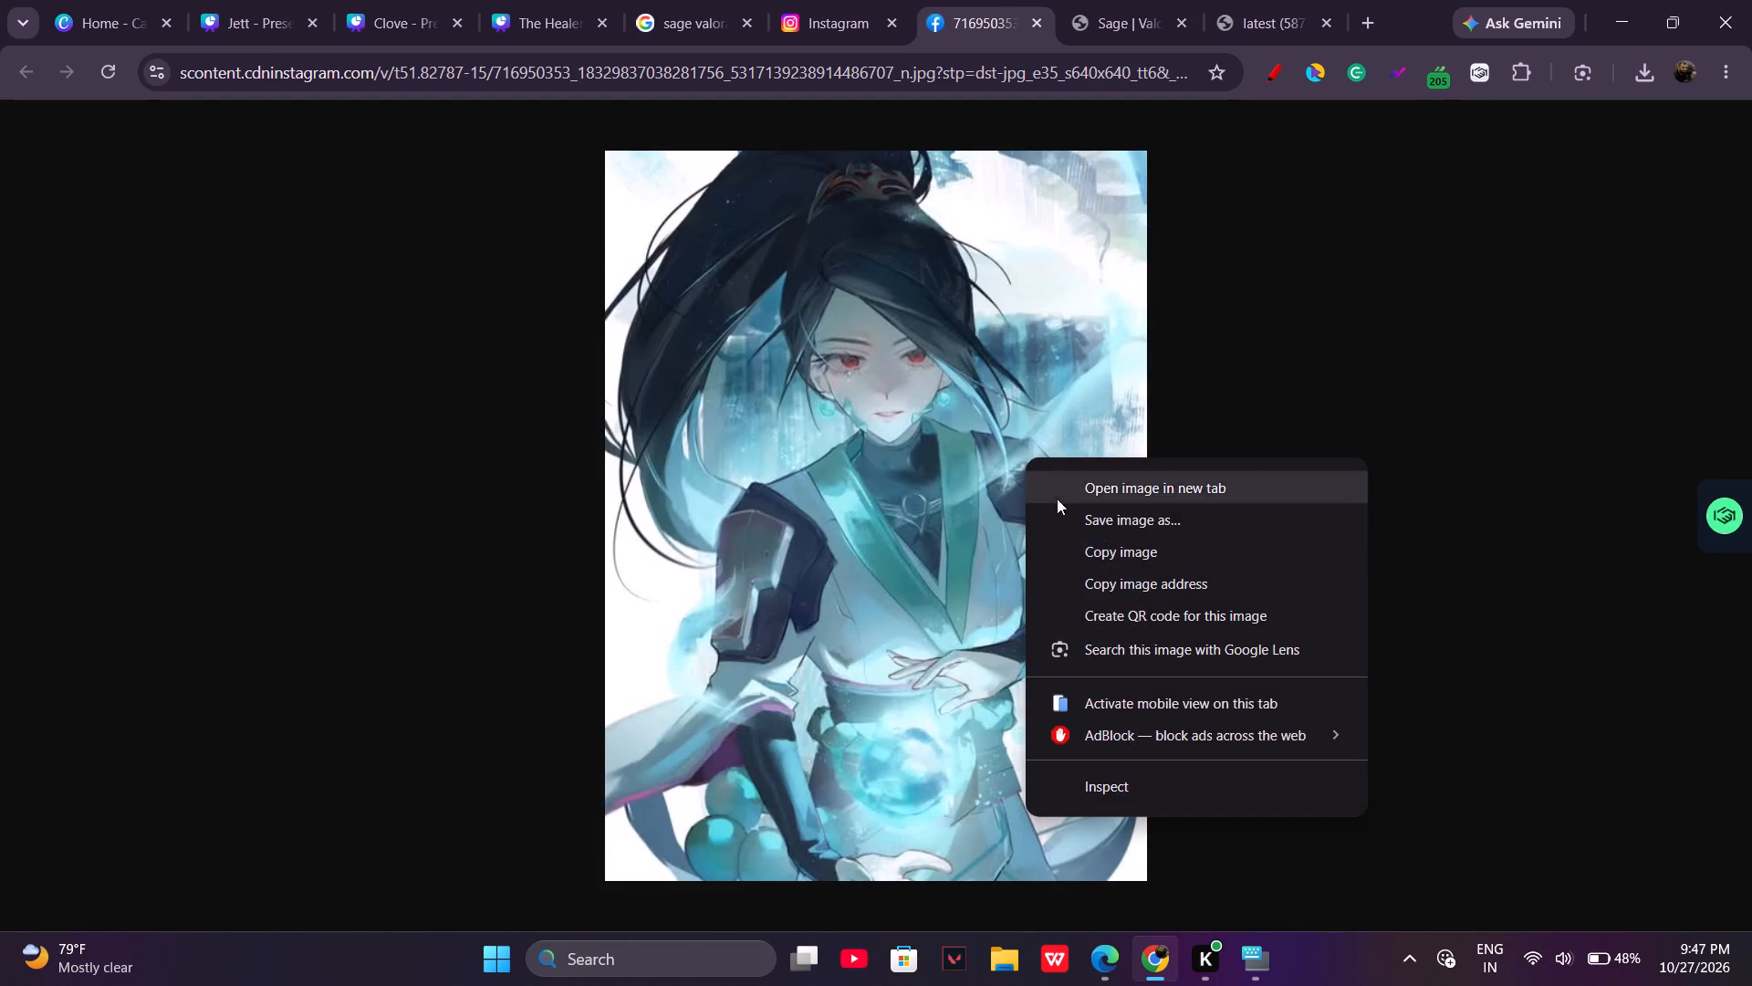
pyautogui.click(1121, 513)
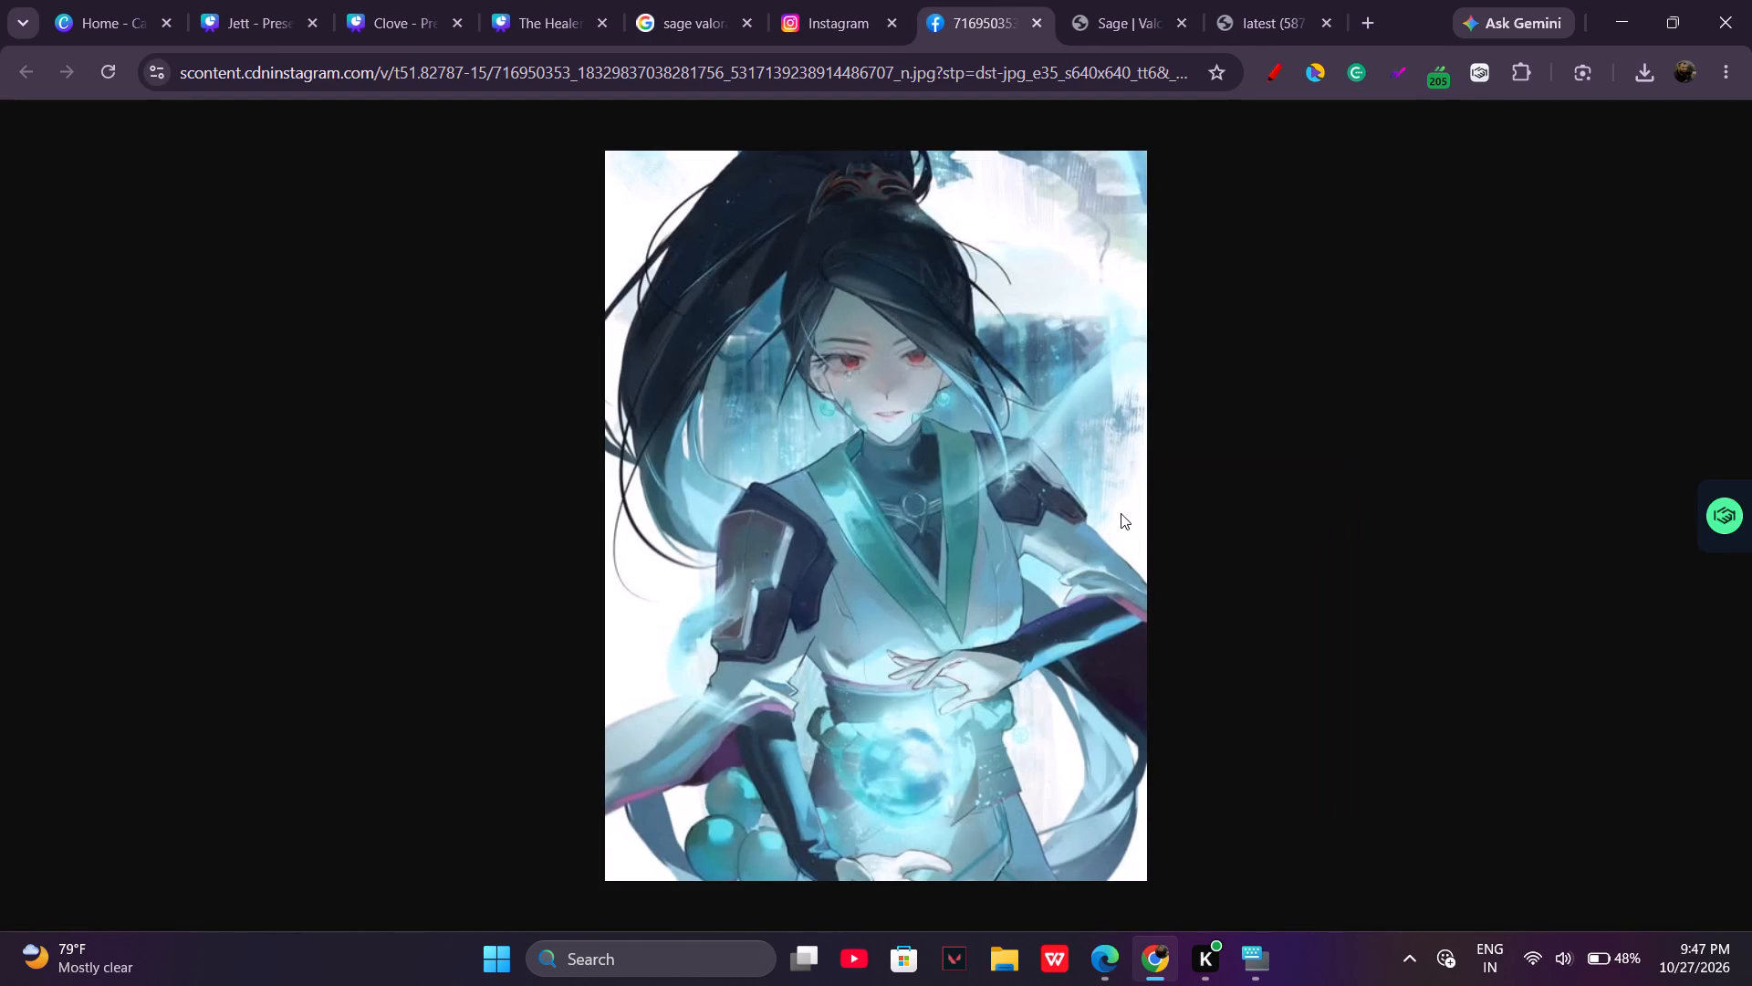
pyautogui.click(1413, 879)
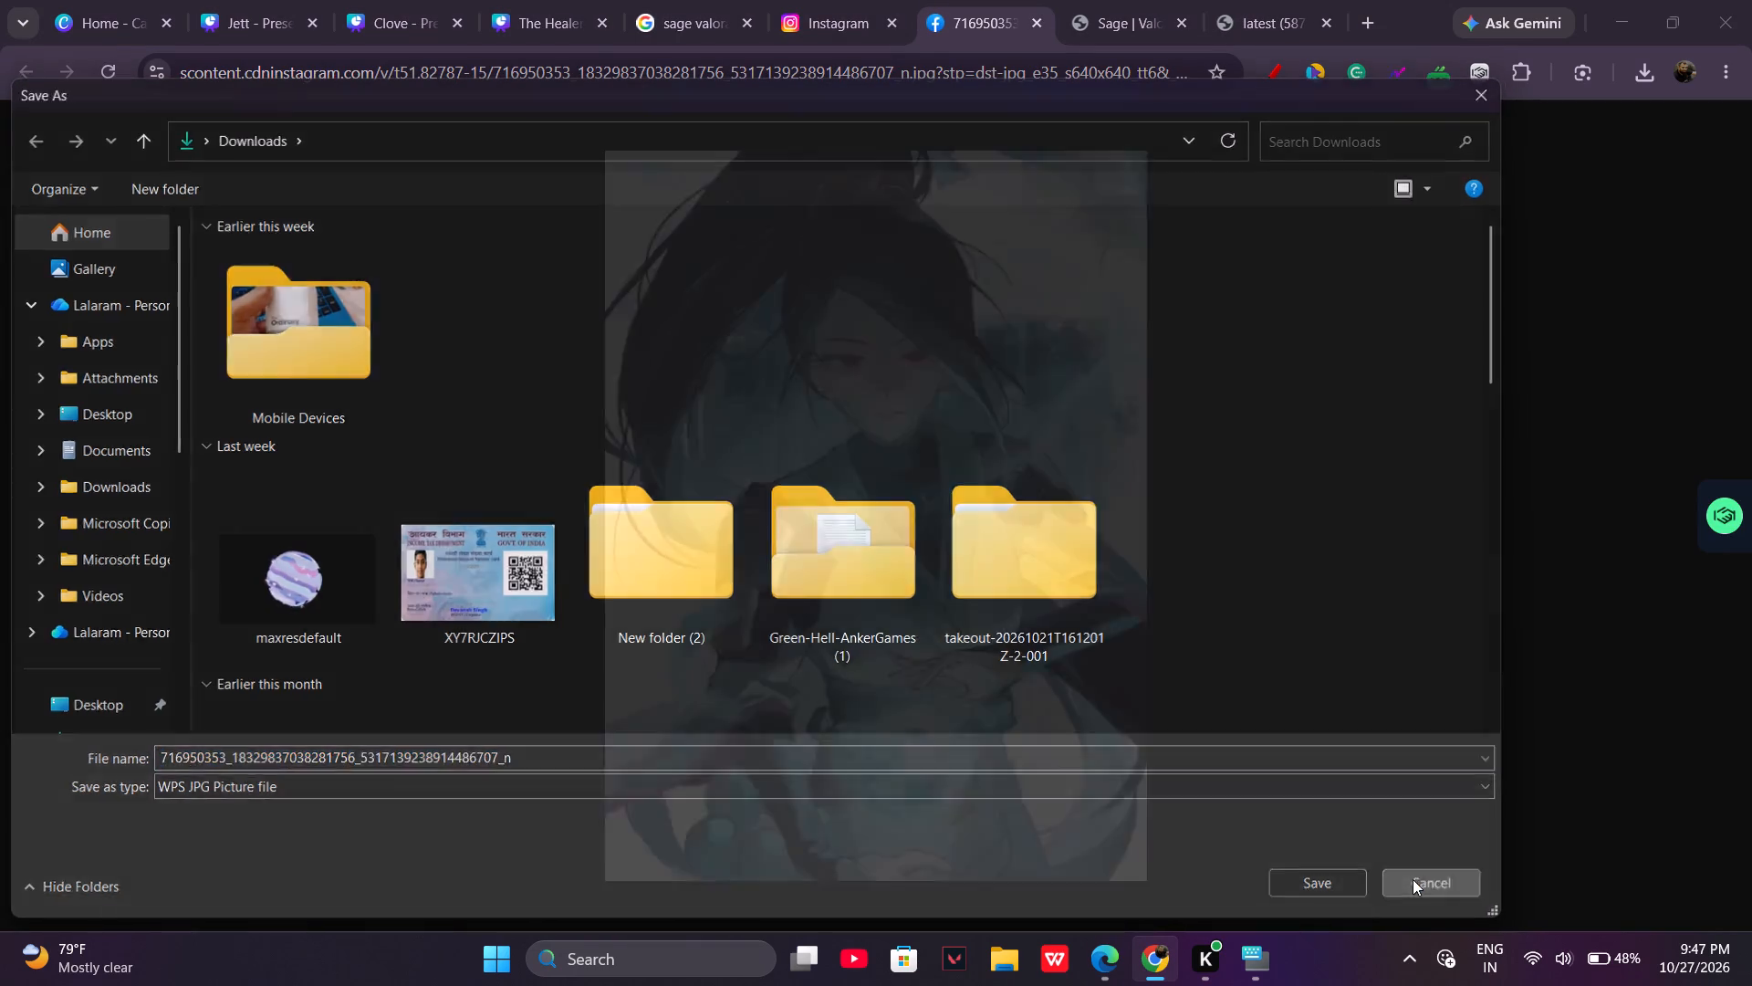
# Copy the Sage artwork and paste it onto blank page 4 of The Healer presentation in Canva.
pyautogui.rightClick(1046, 804)
pyautogui.click(1159, 548)
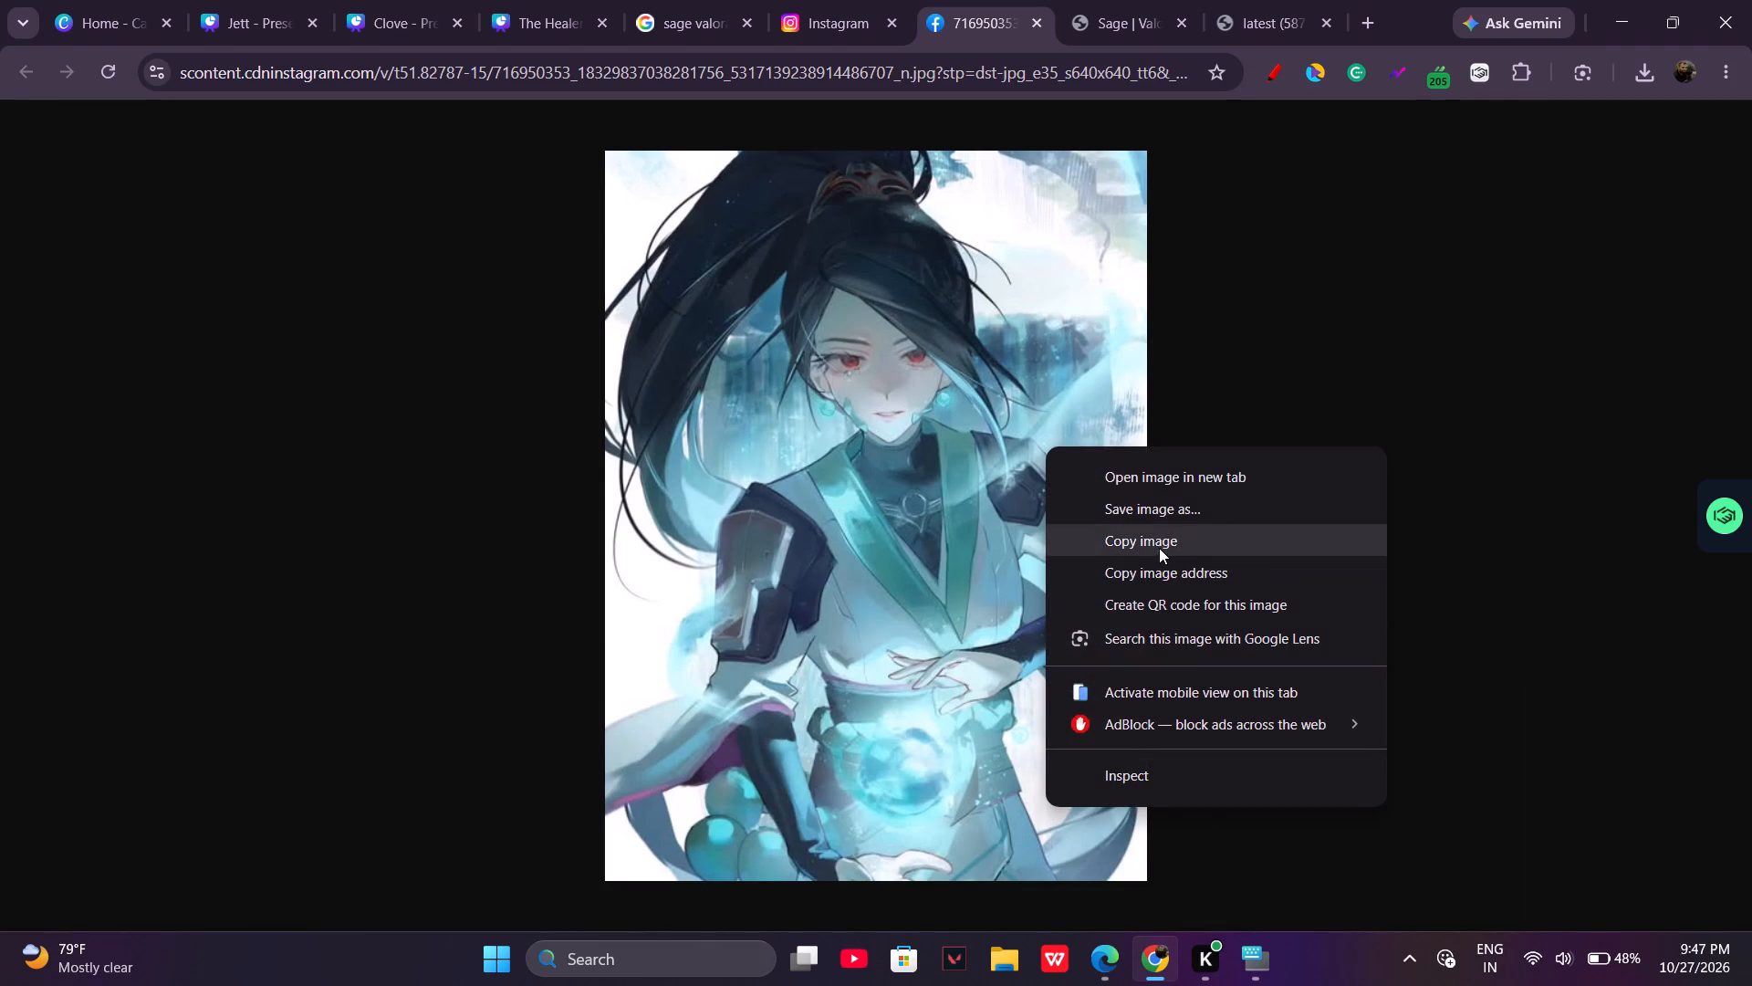
pyautogui.click(829, 0)
pyautogui.click(714, 0)
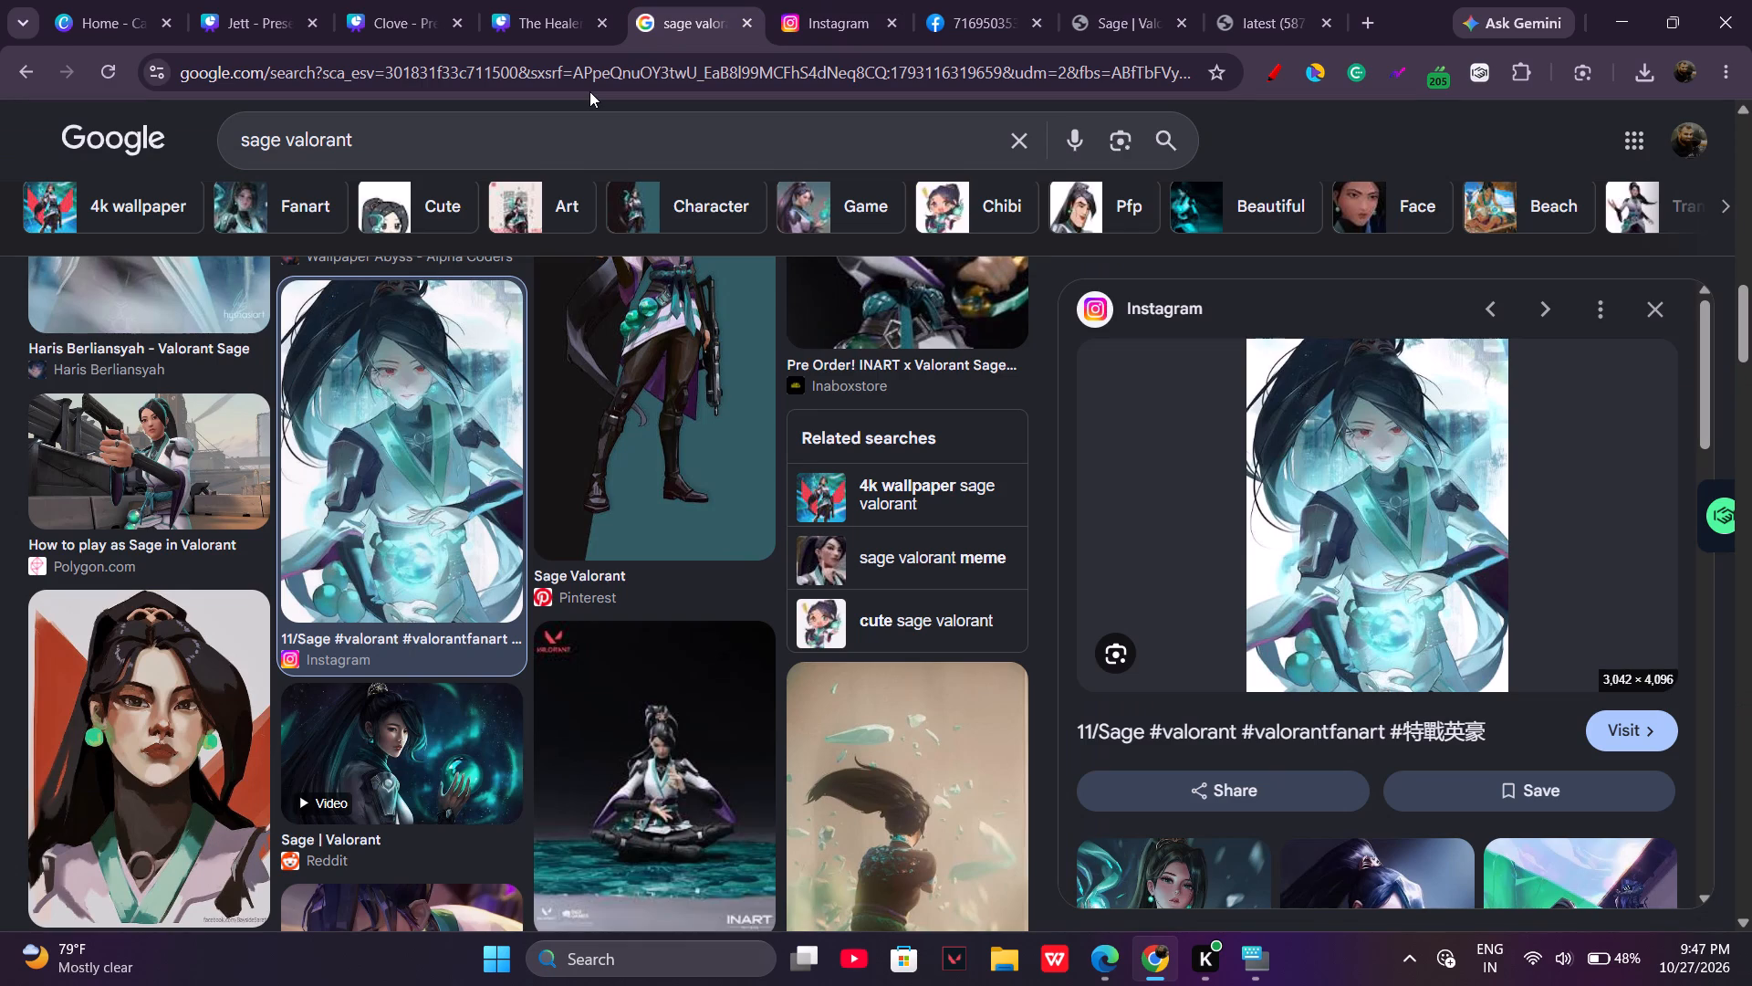
pyautogui.click(512, 0)
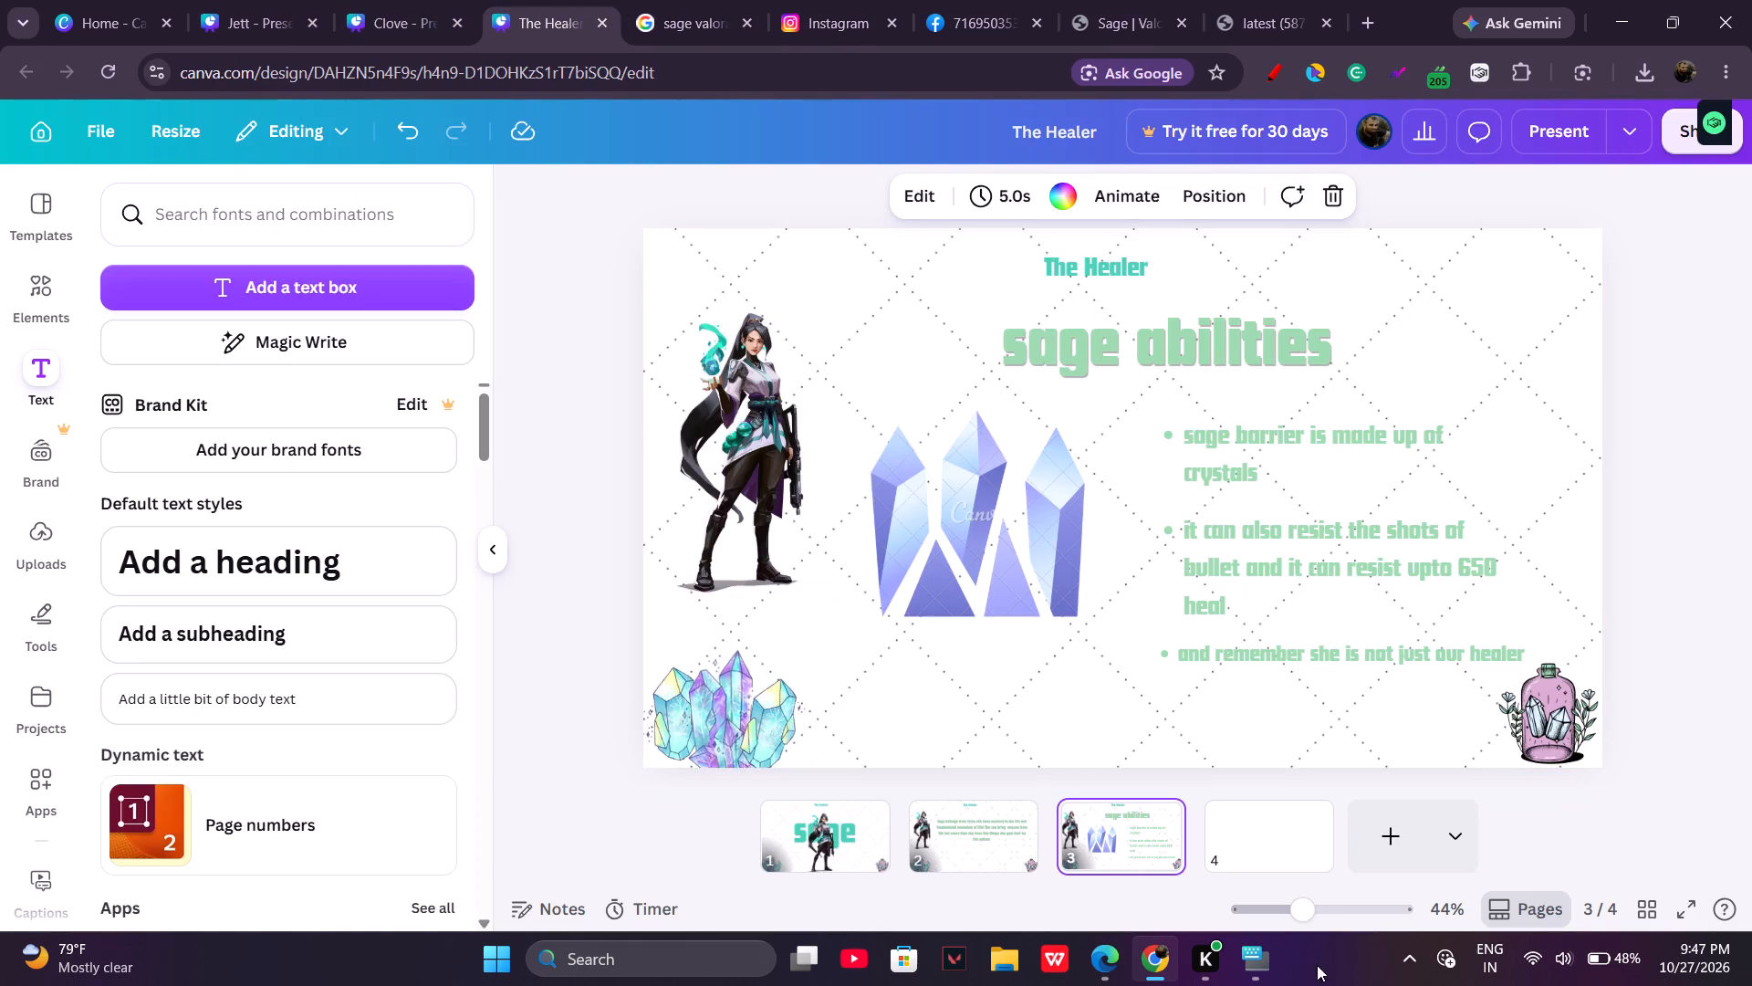
pyautogui.click(1268, 864)
pyautogui.hotkey('ctrl', 'v')
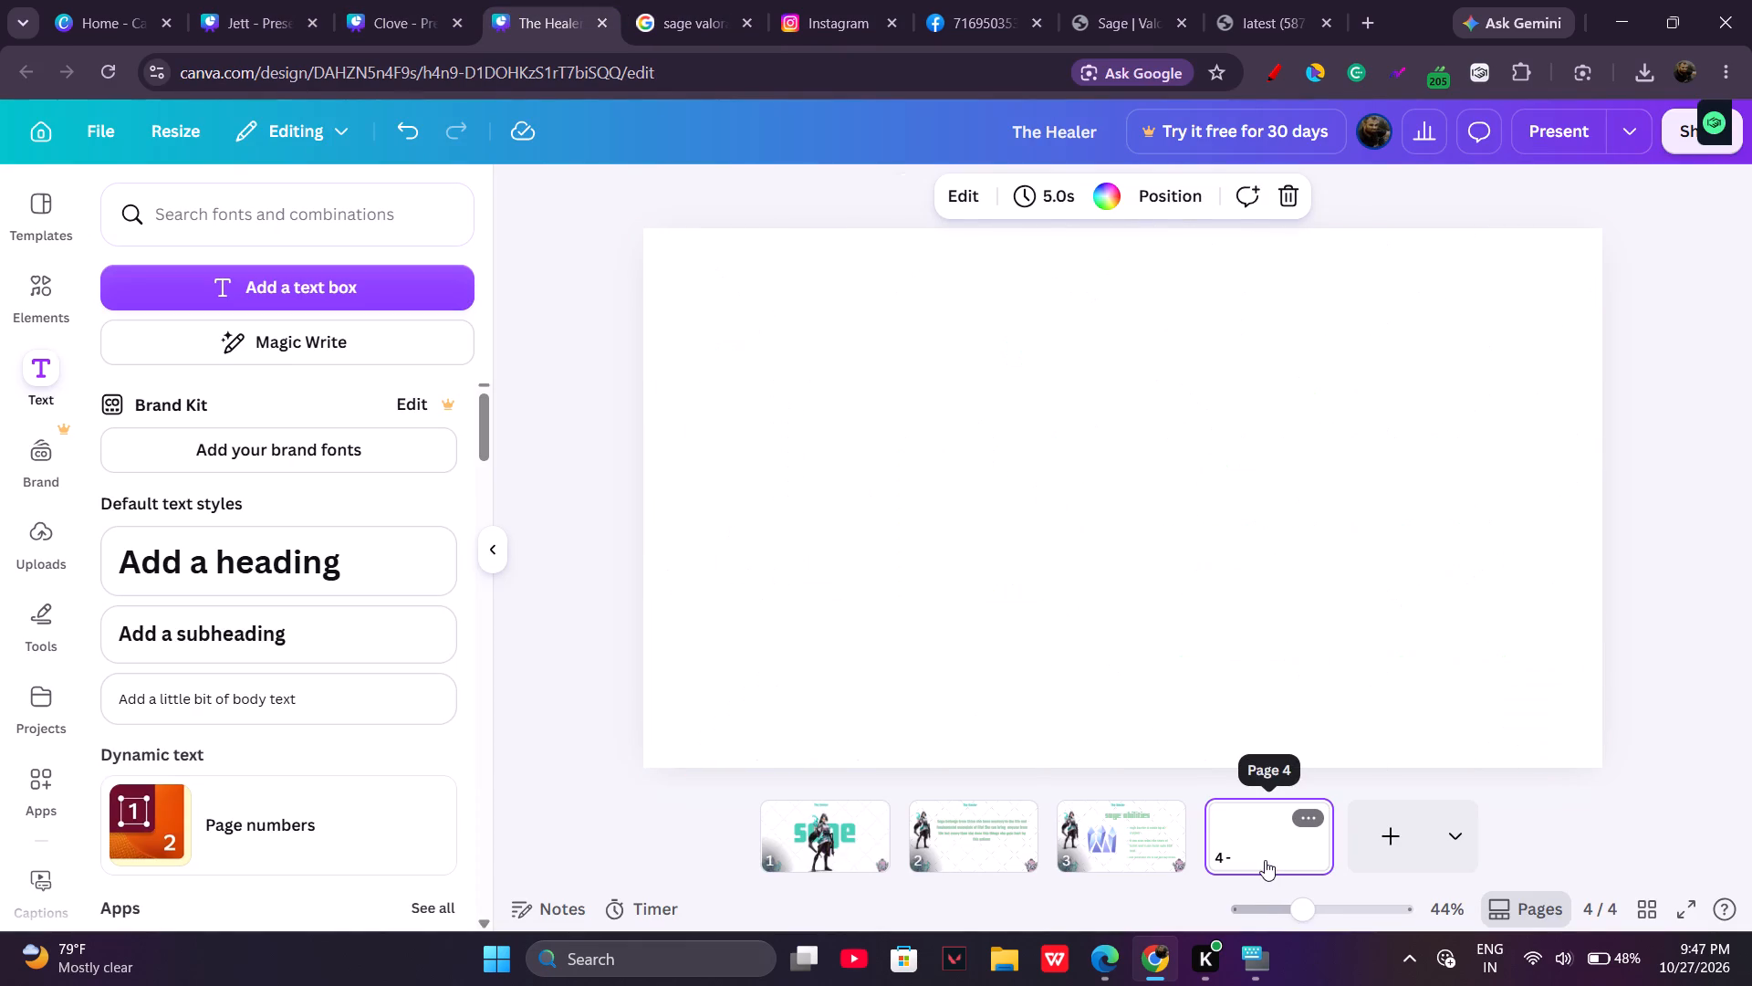
# Move the pasted Sage artwork to the left side of page 4 and trim its width slightly.
pyautogui.moveTo(1134, 566); pyautogui.dragTo(907, 561)
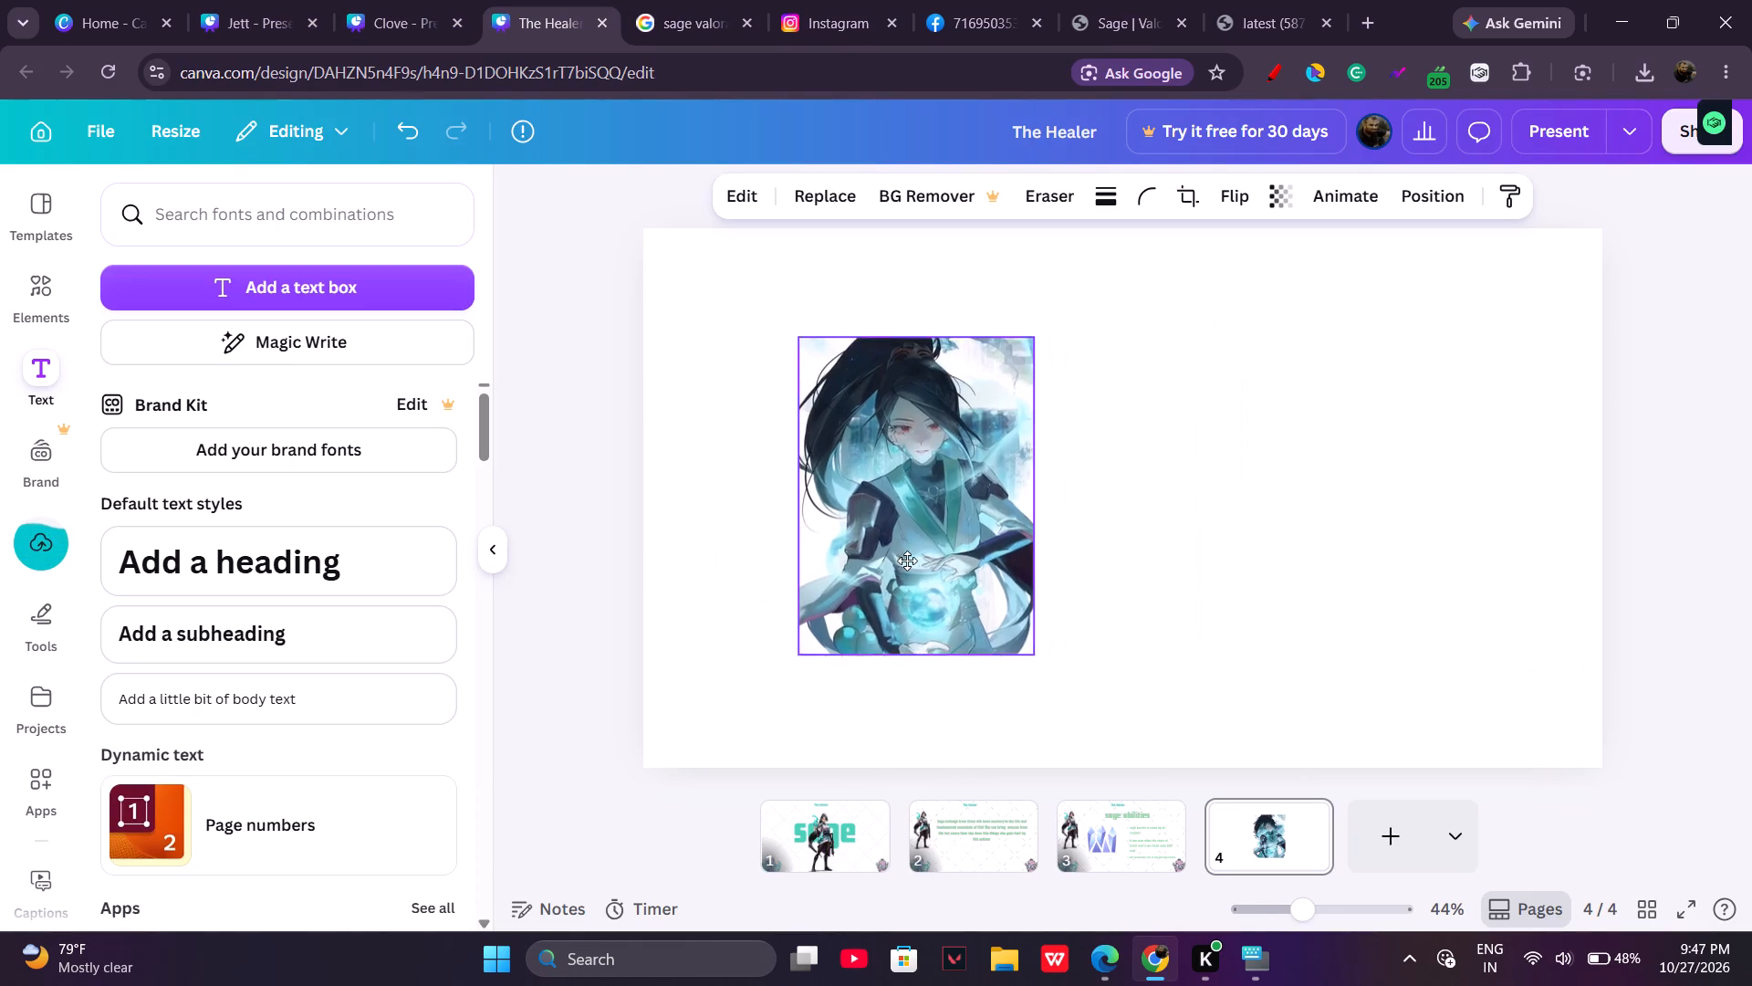
pyautogui.moveTo(907, 561); pyautogui.dragTo(843, 555)
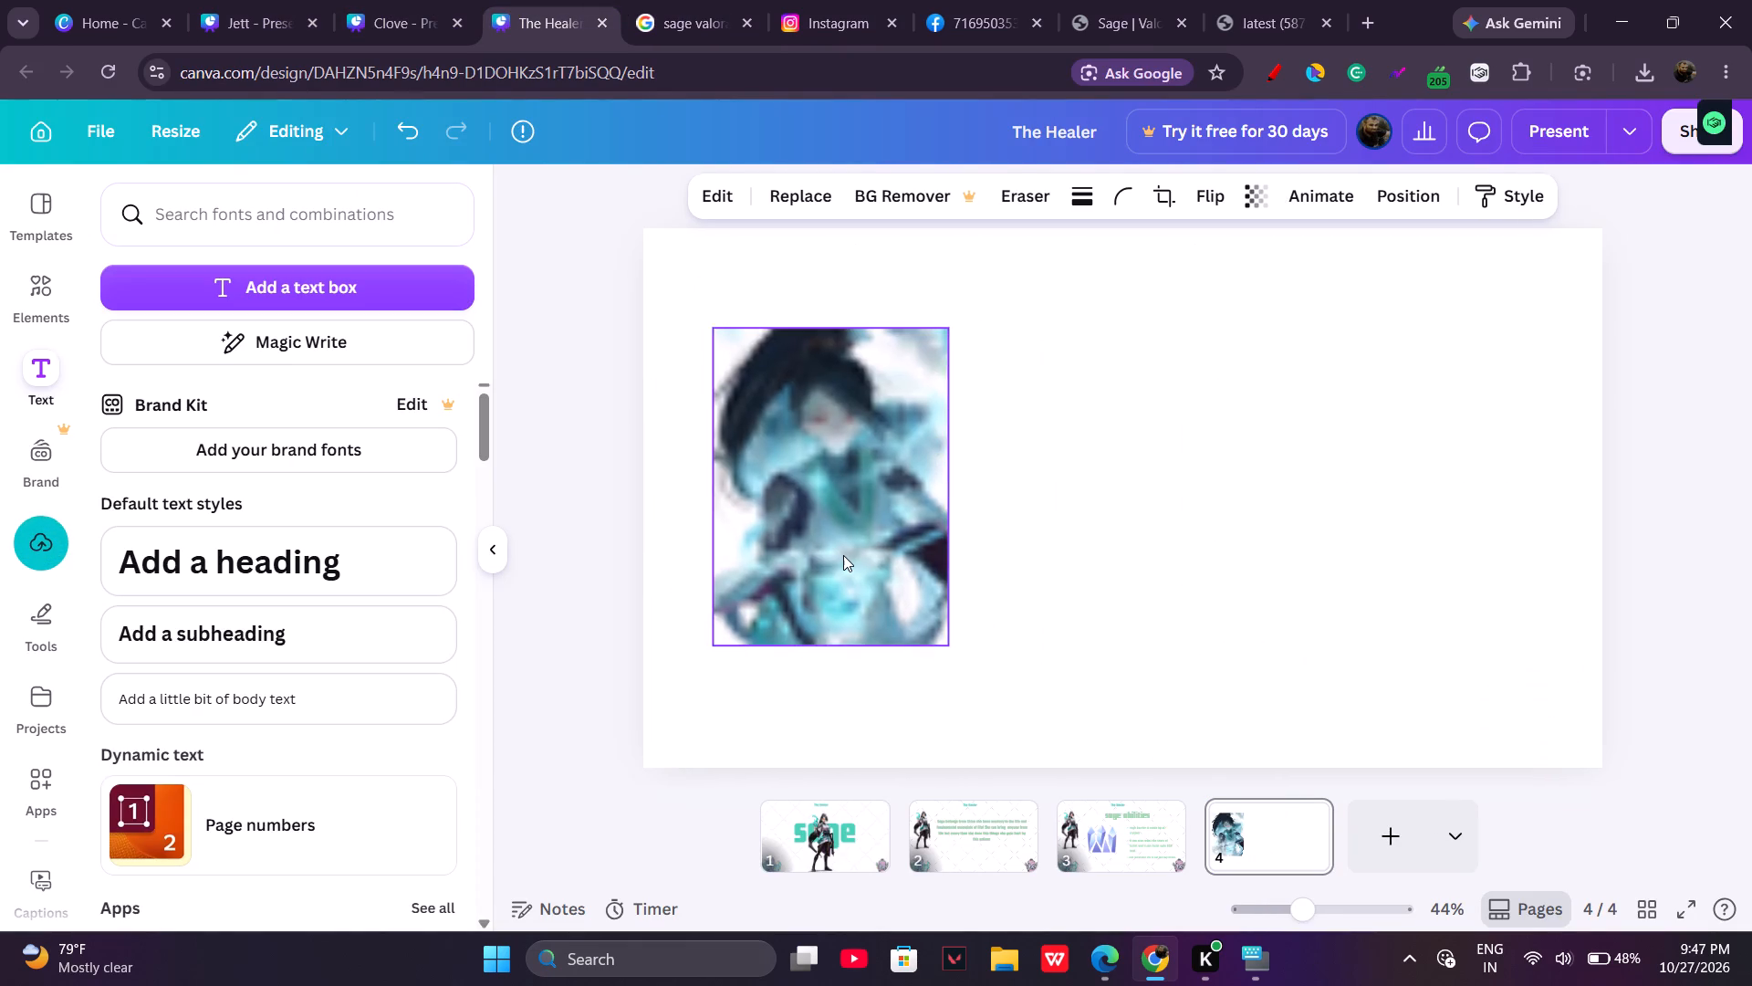
pyautogui.moveTo(950, 493); pyautogui.dragTo(985, 507)
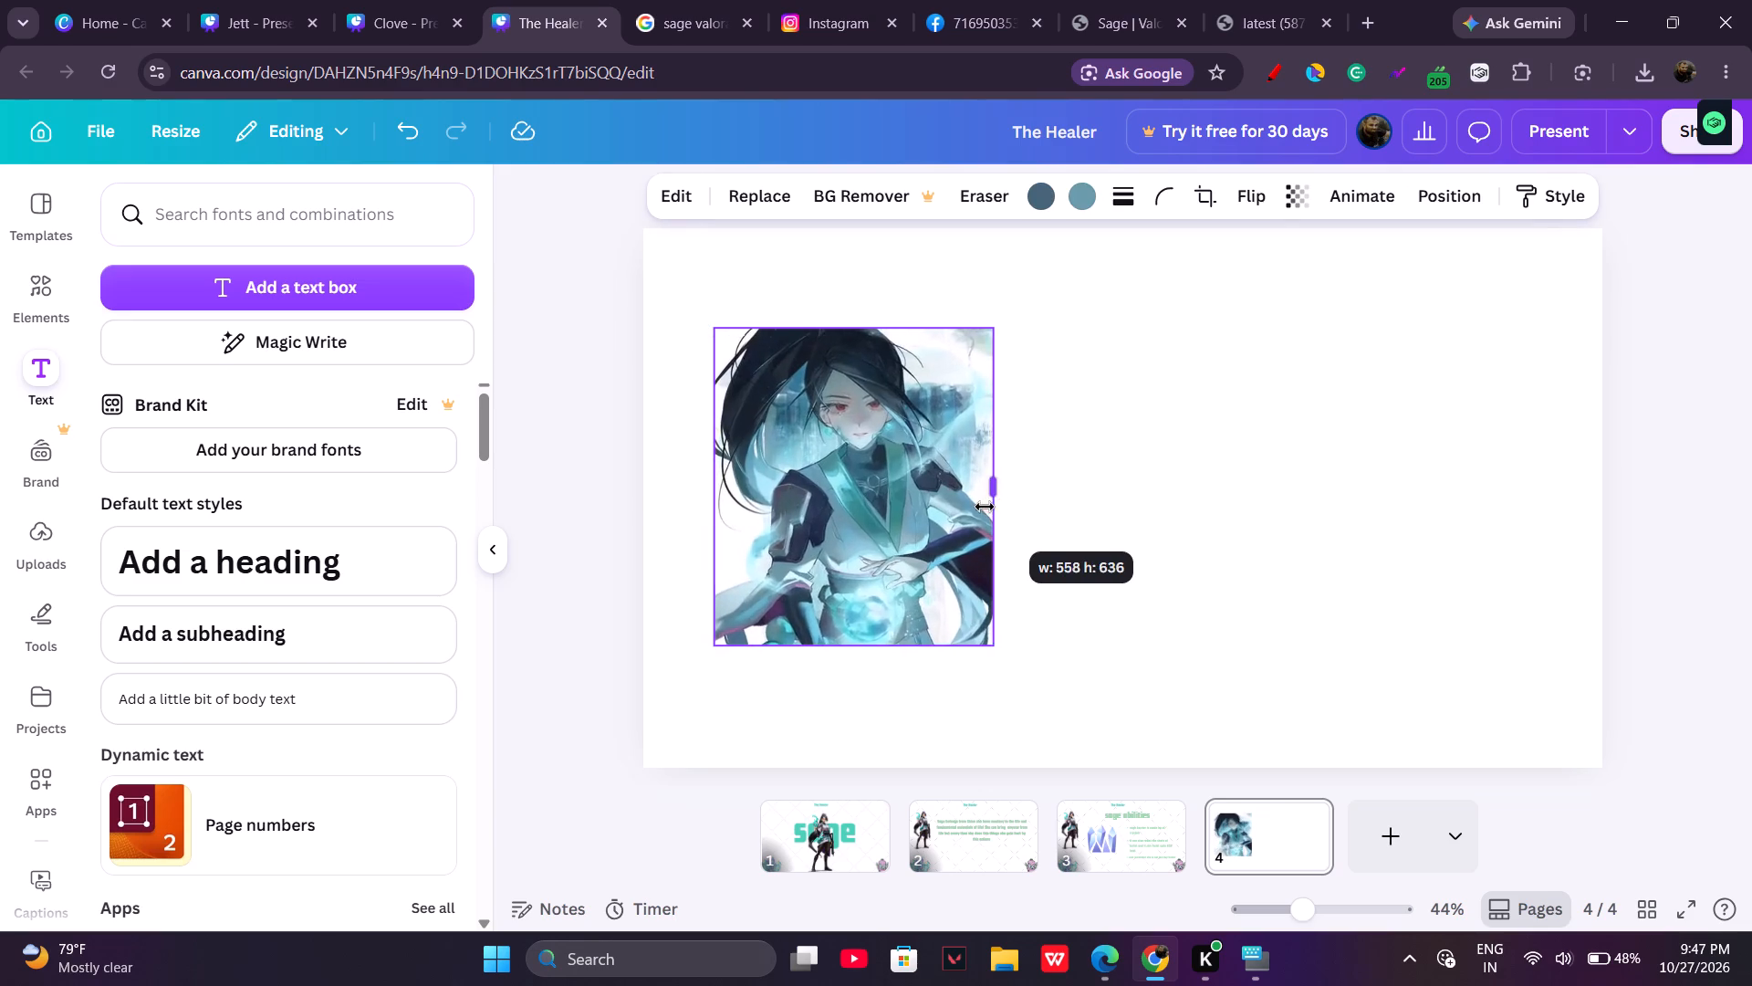
pyautogui.moveTo(985, 507); pyautogui.dragTo(940, 507)
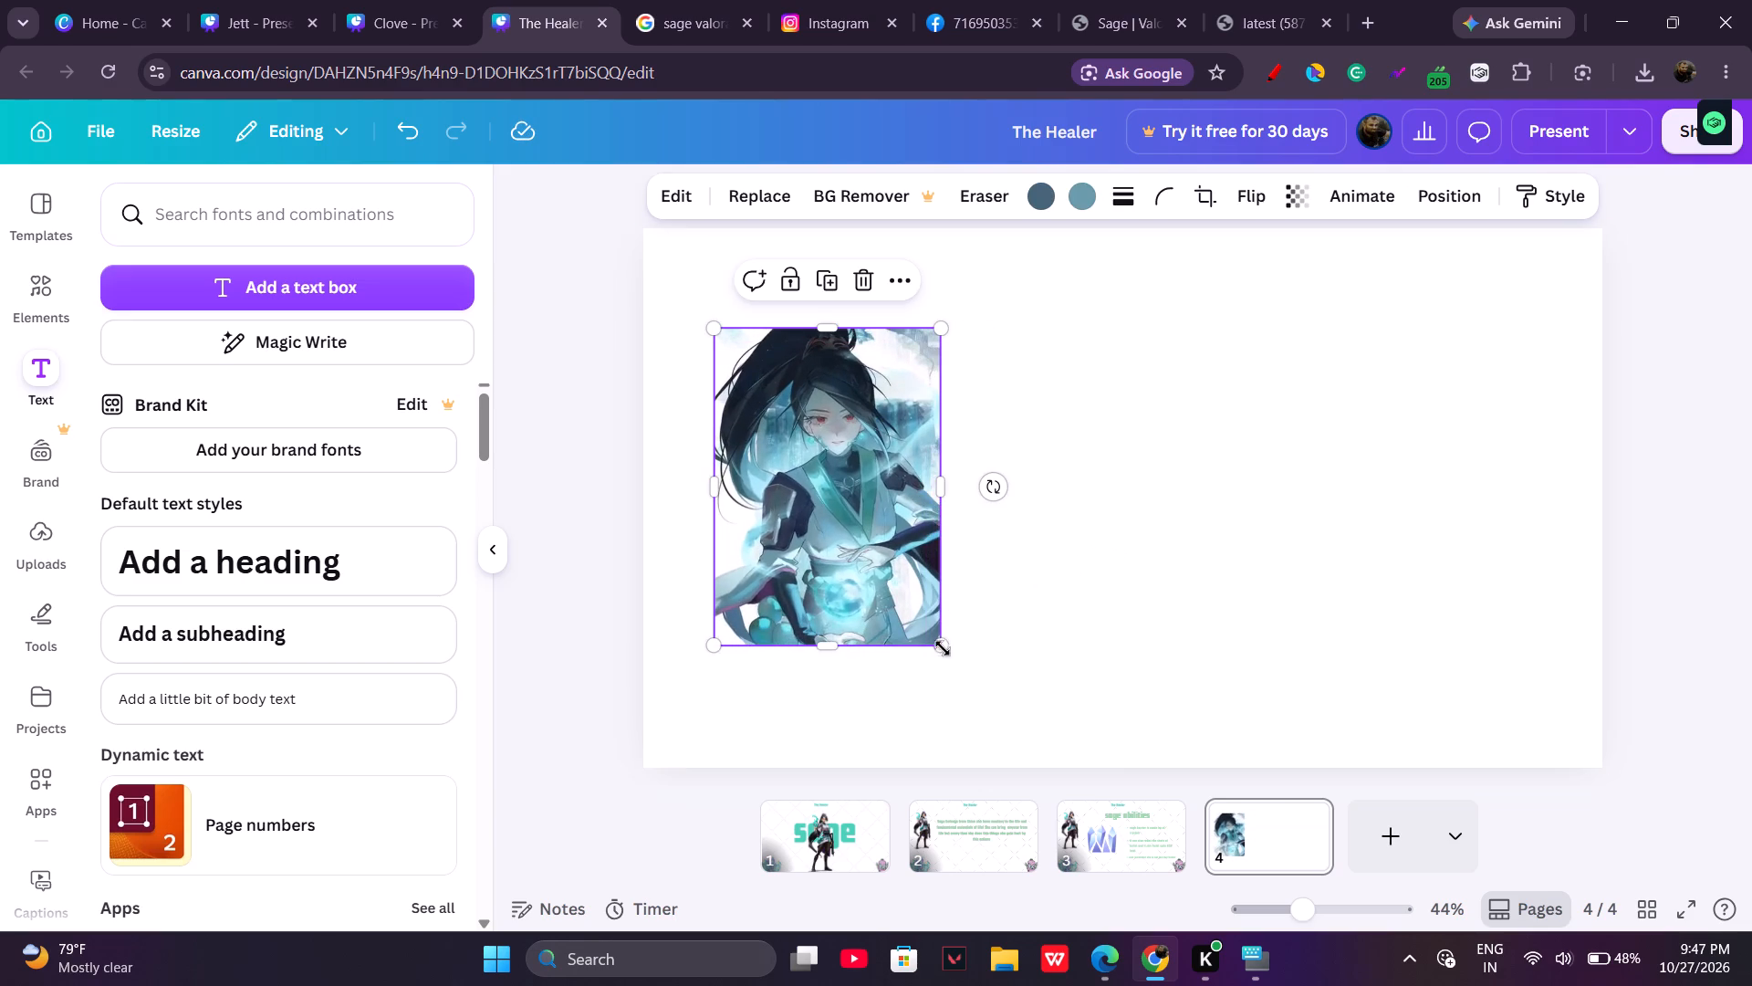
# Enlarge the Sage artwork proportionally to nearly the full page height, about 710 wide by 1,000 high.
pyautogui.moveTo(935, 641); pyautogui.dragTo(1020, 729)
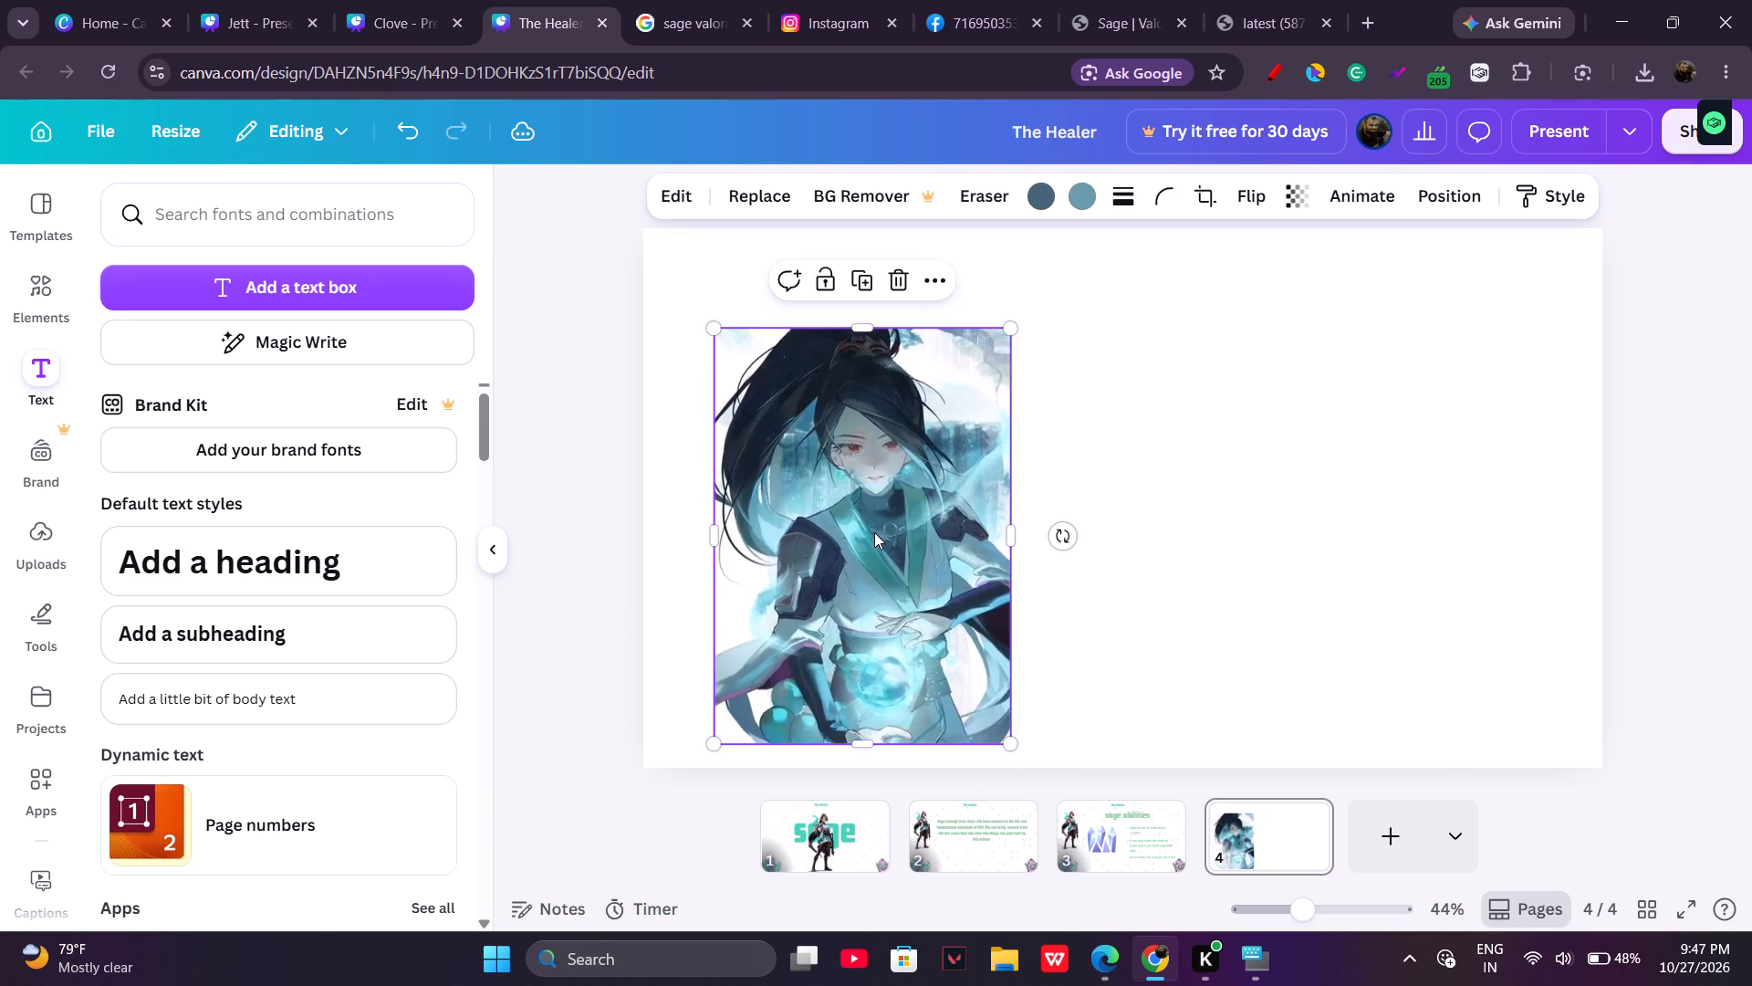
pyautogui.moveTo(709, 330); pyautogui.dragTo(667, 281)
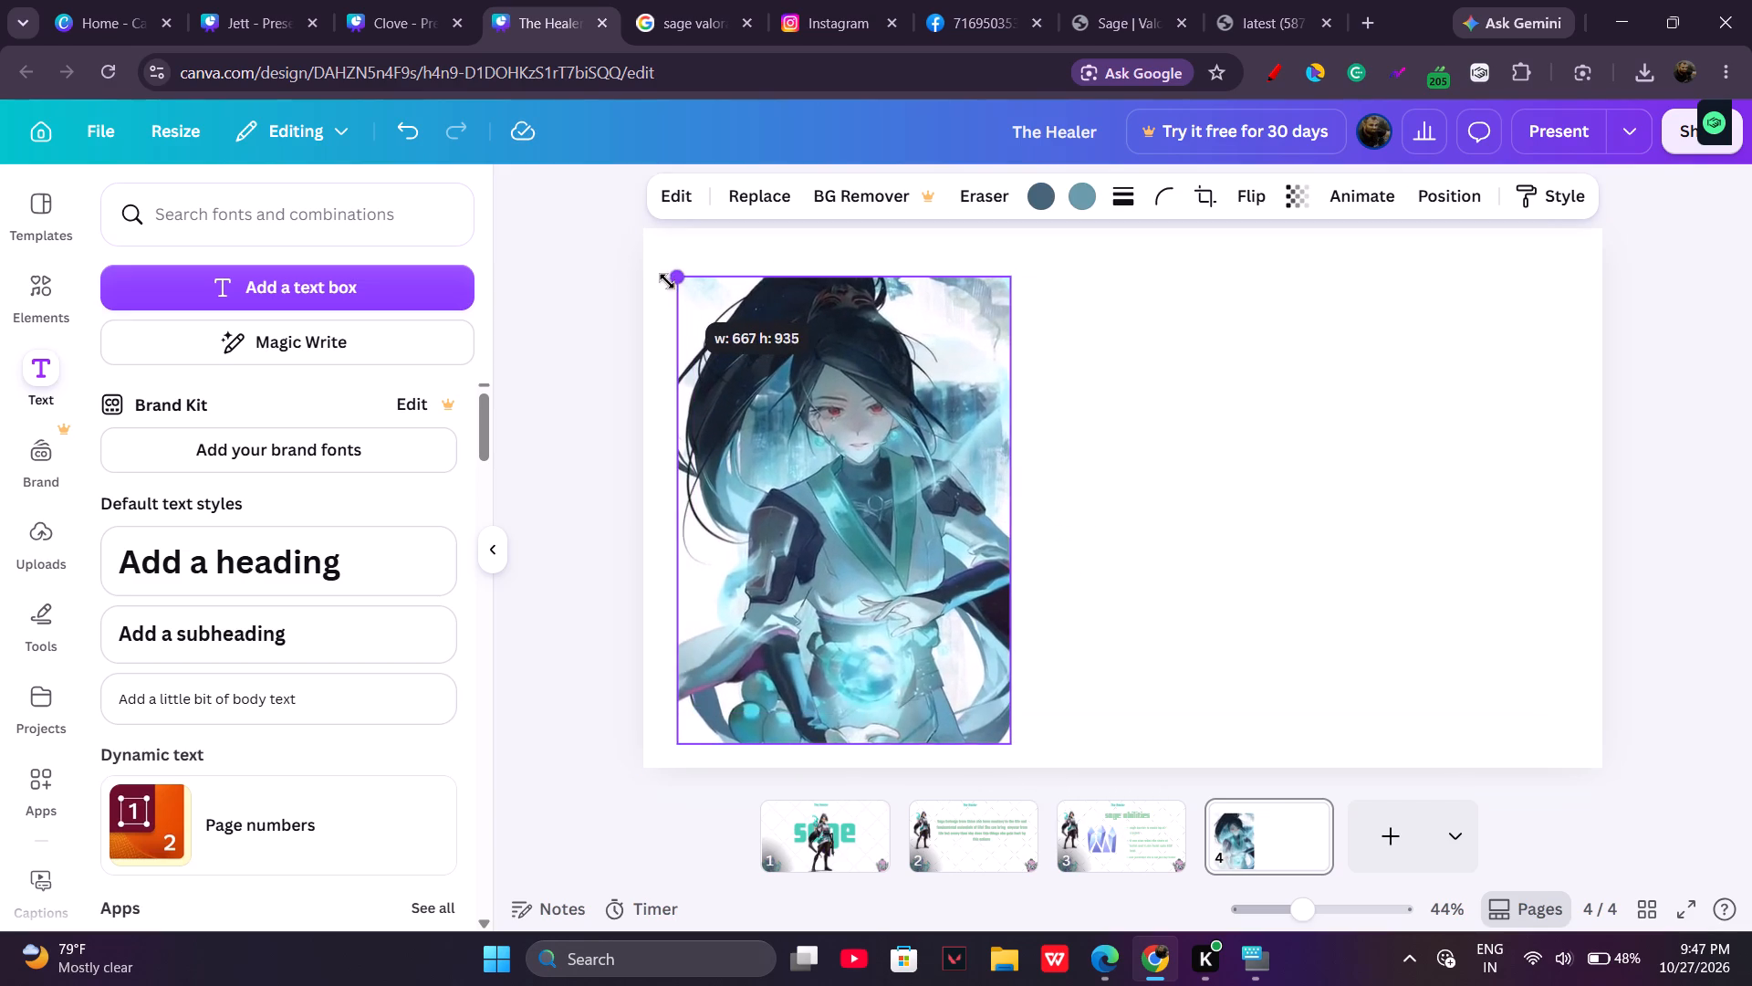
pyautogui.moveTo(667, 281); pyautogui.dragTo(665, 281)
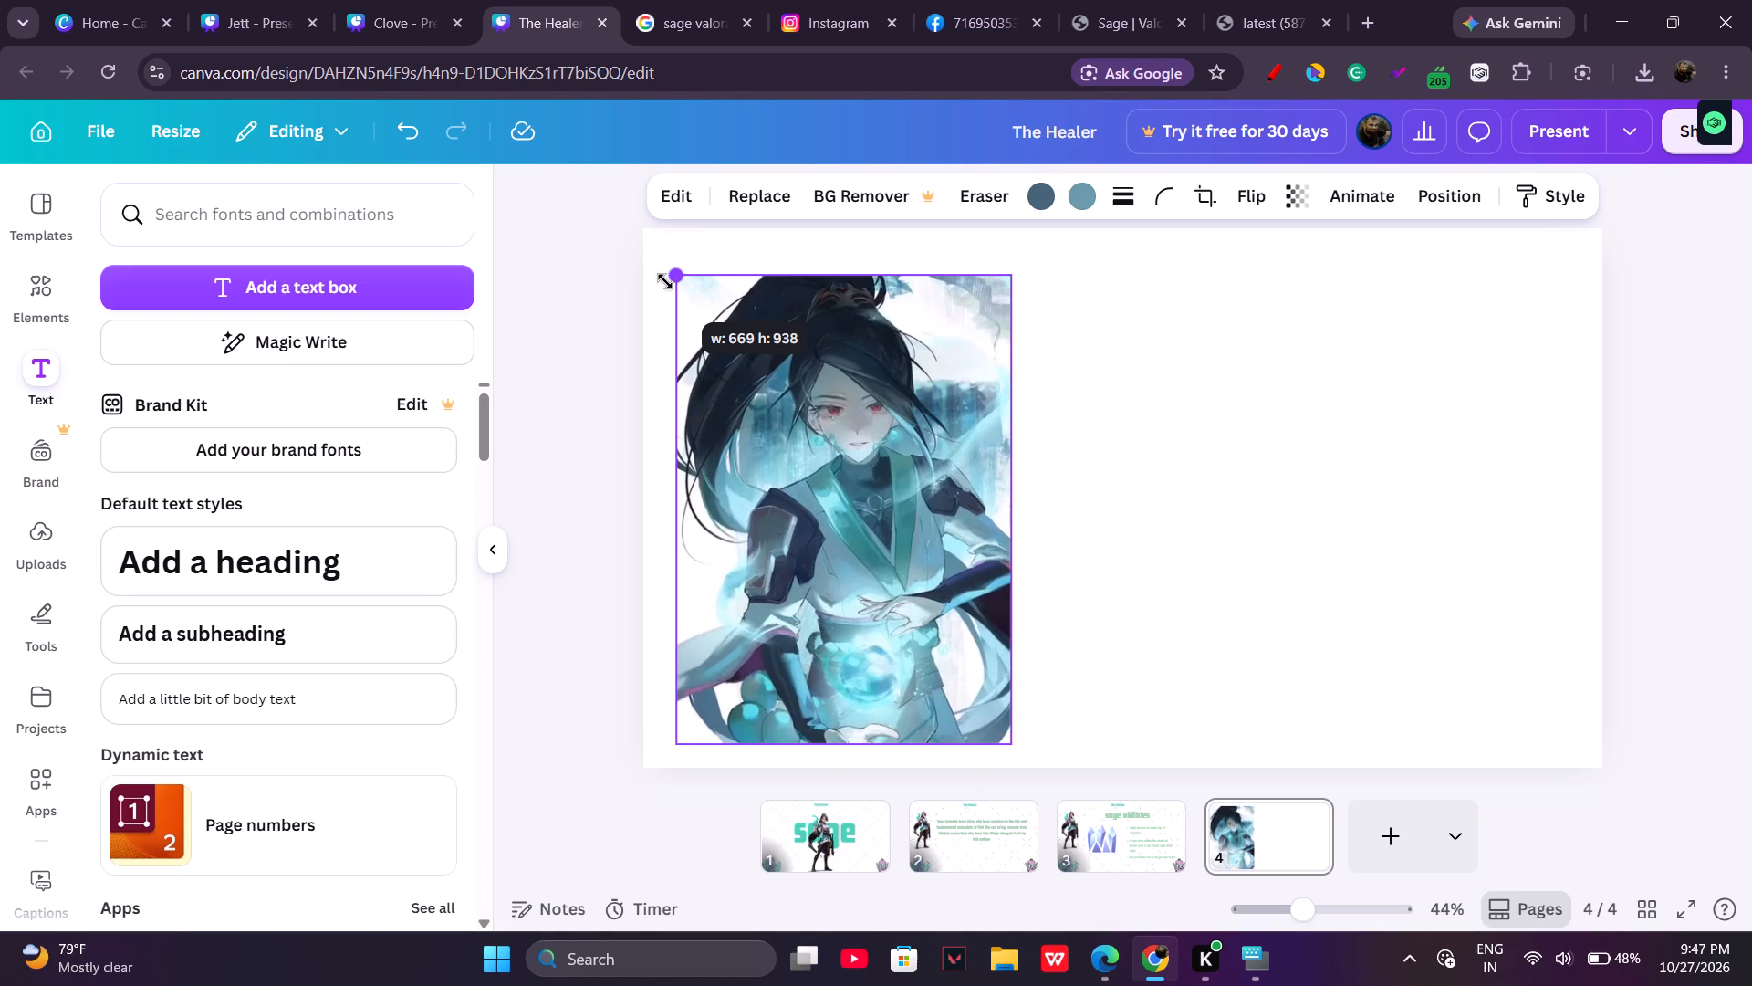
pyautogui.moveTo(665, 281); pyautogui.dragTo(655, 269)
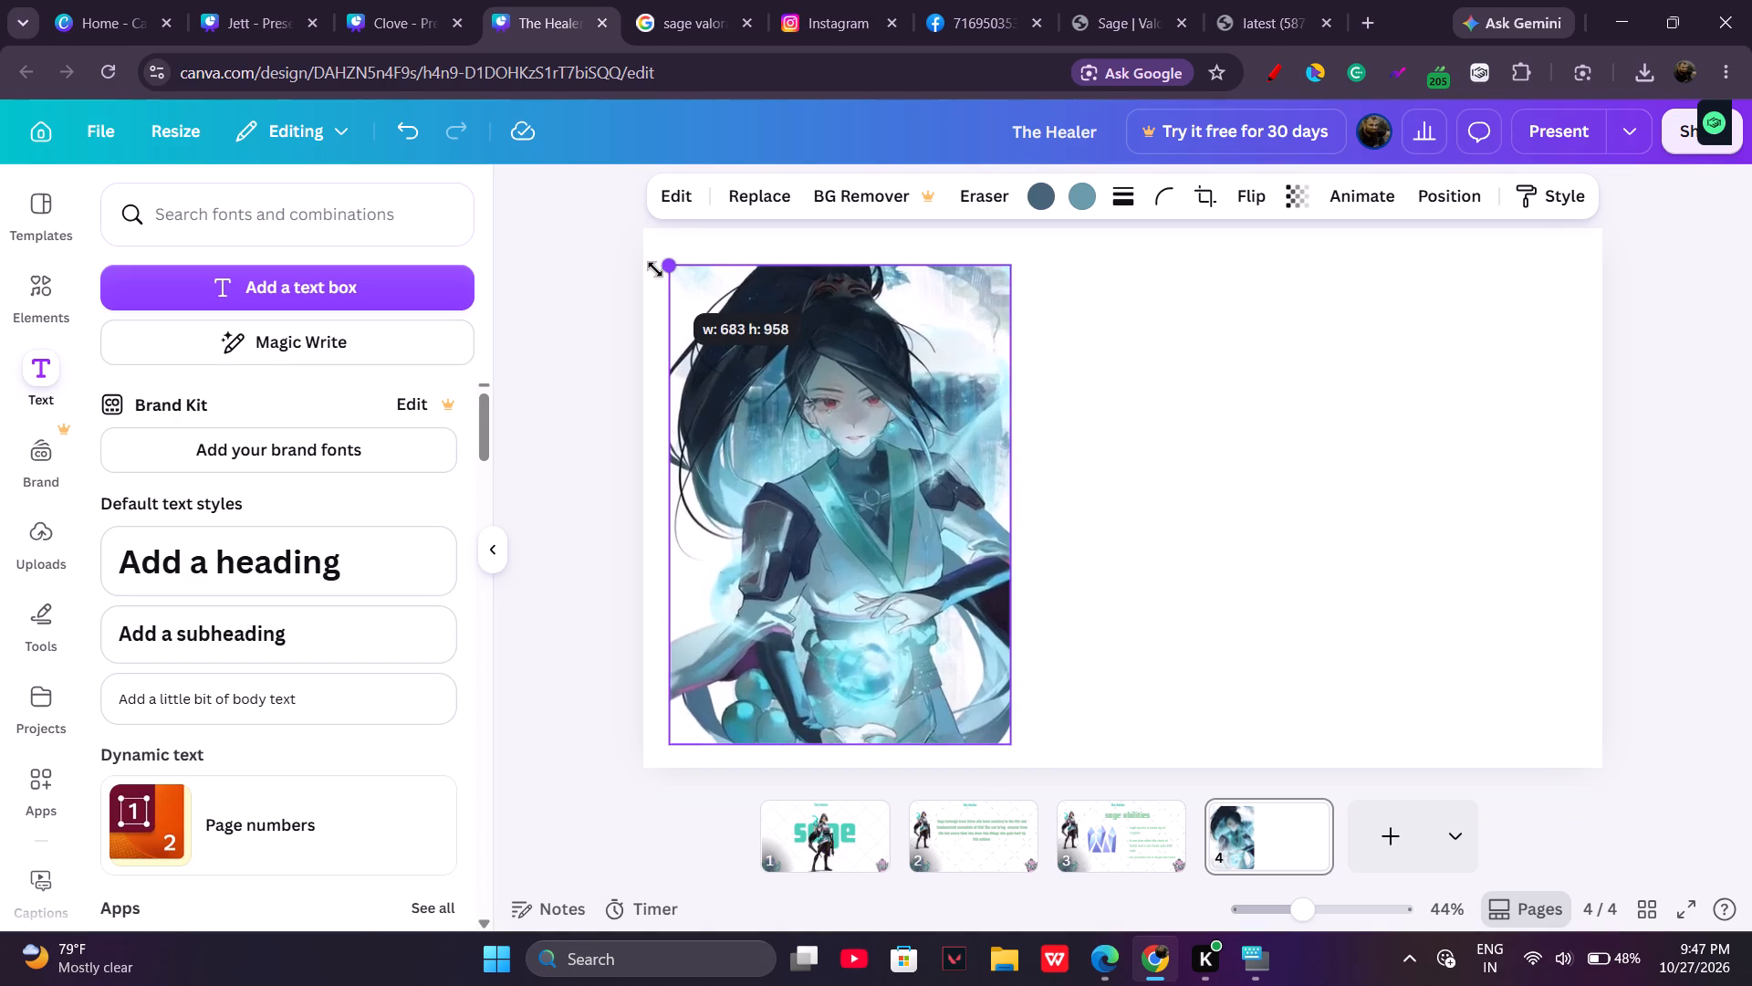
pyautogui.moveTo(655, 269); pyautogui.dragTo(639, 252)
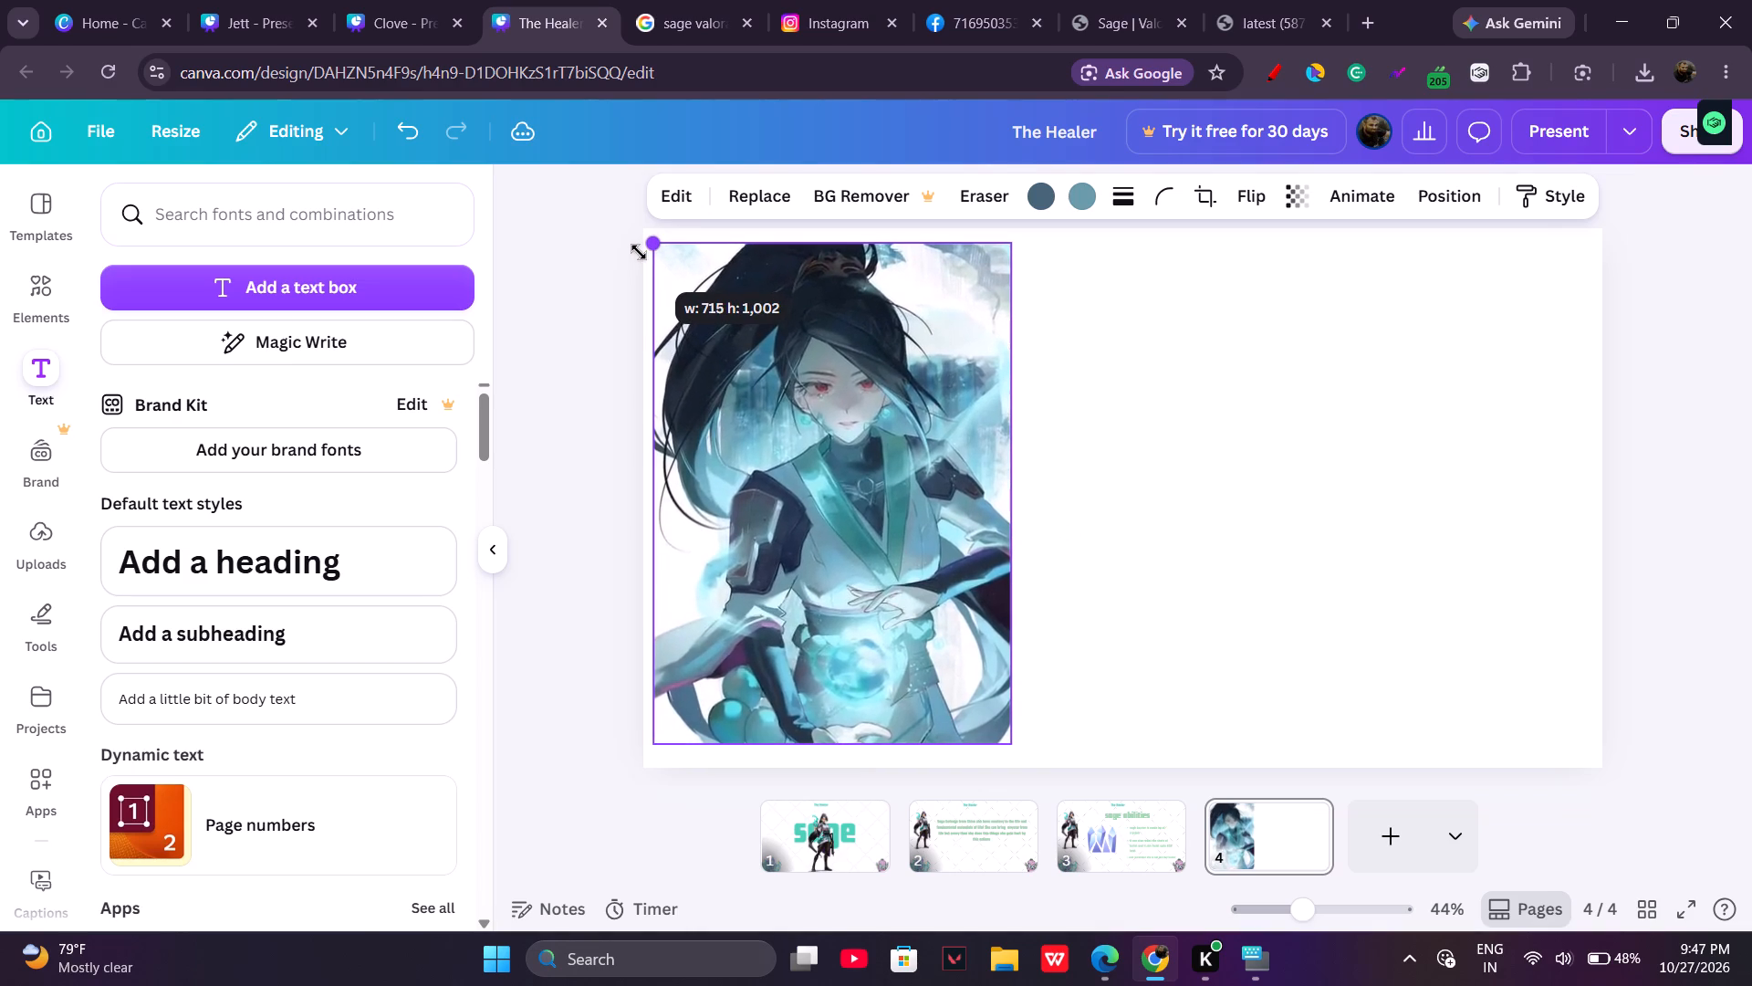
pyautogui.moveTo(639, 252); pyautogui.dragTo(645, 251)
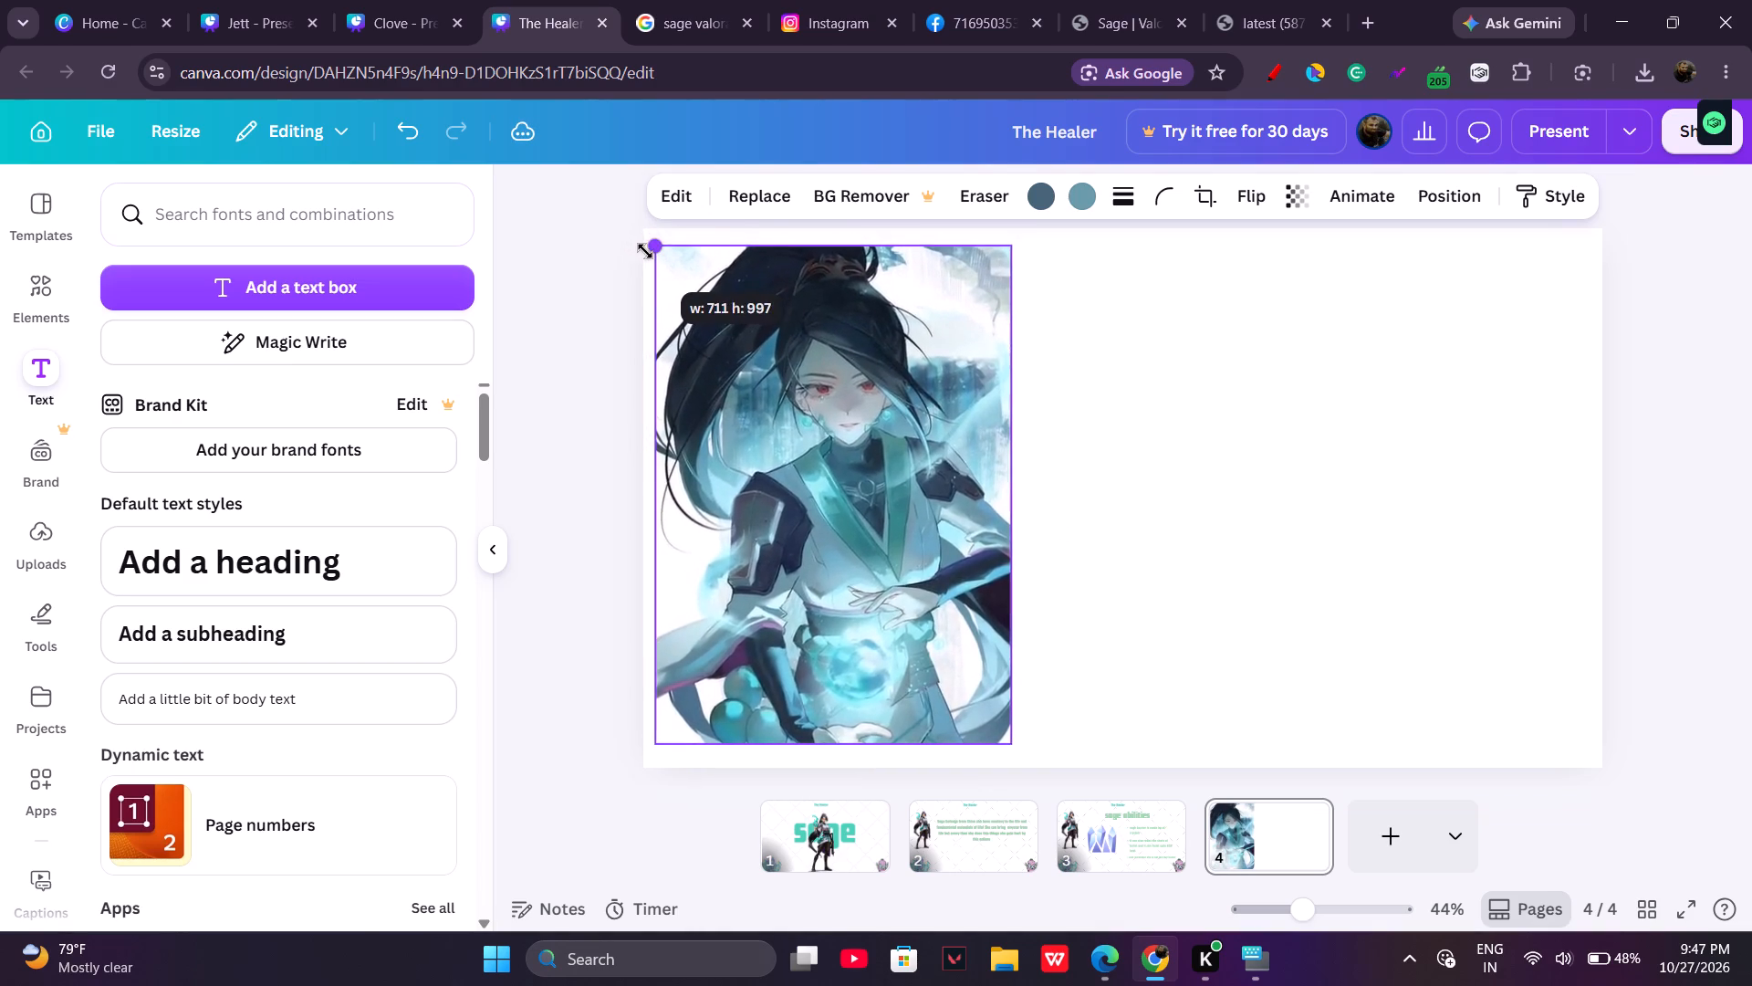
pyautogui.moveTo(645, 251); pyautogui.dragTo(642, 257)
# Position the Sage artwork flush with the bottom edge of page 4, close to the page's left edge.
pyautogui.moveTo(735, 374); pyautogui.dragTo(751, 393)
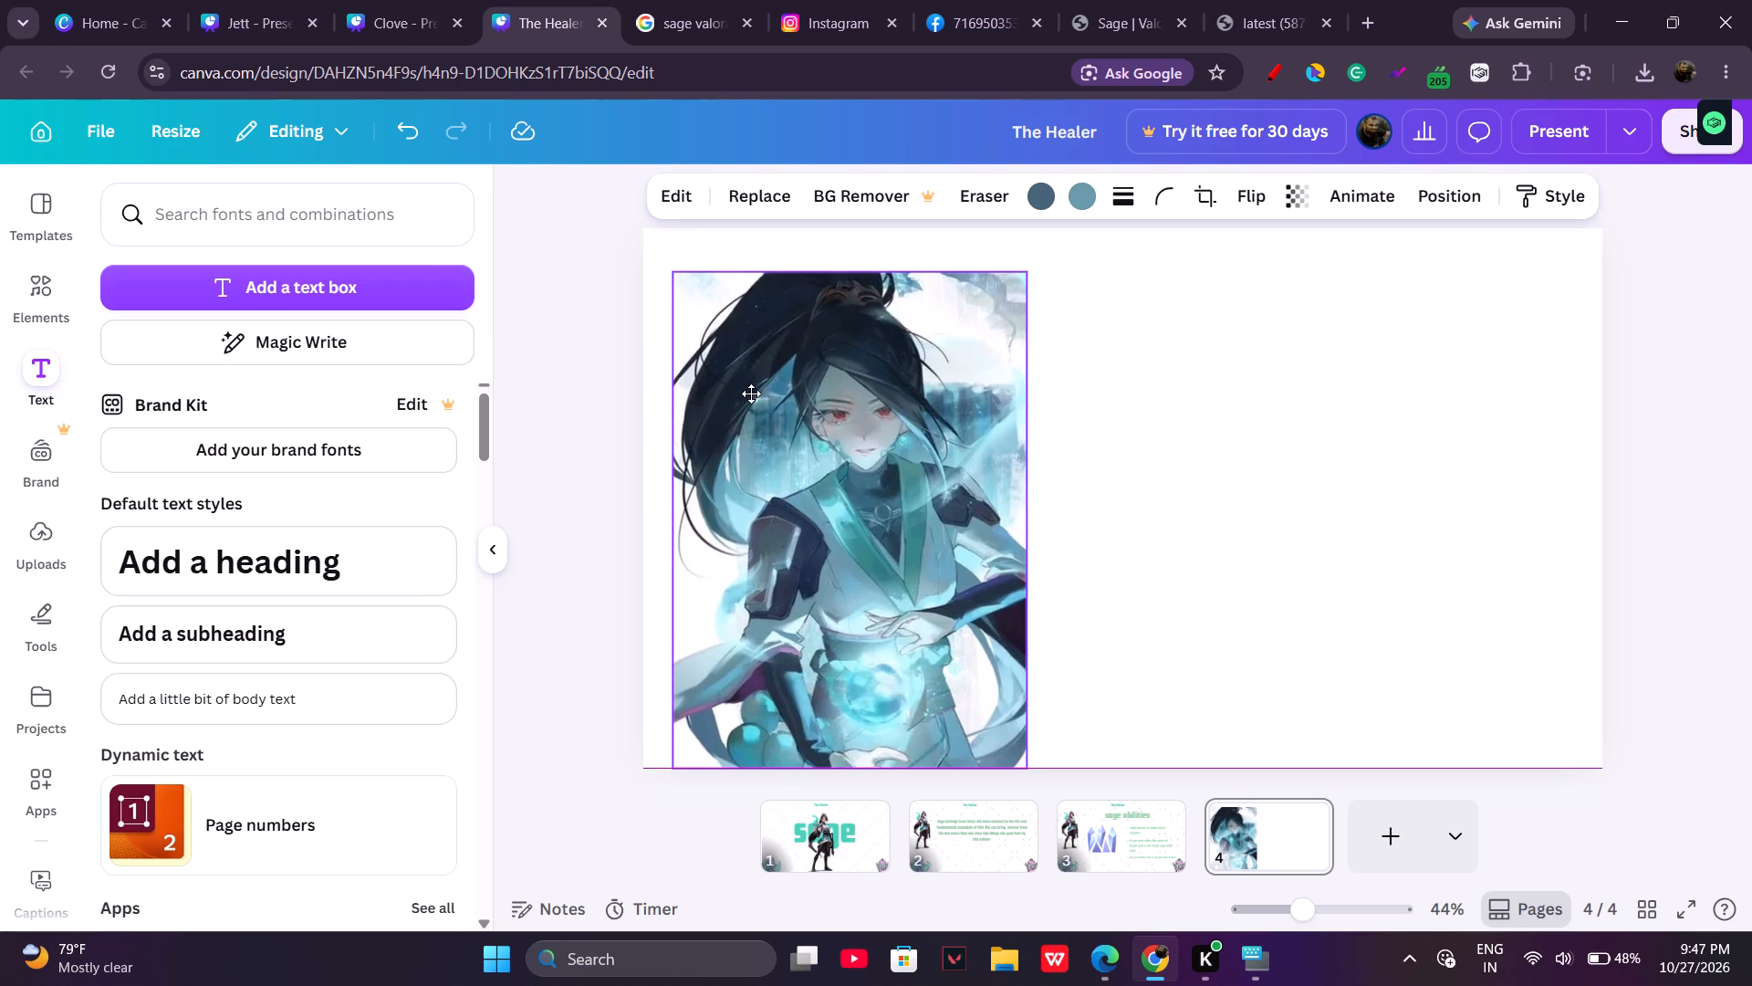
pyautogui.moveTo(751, 393); pyautogui.dragTo(750, 395)
pyautogui.click(750, 395)
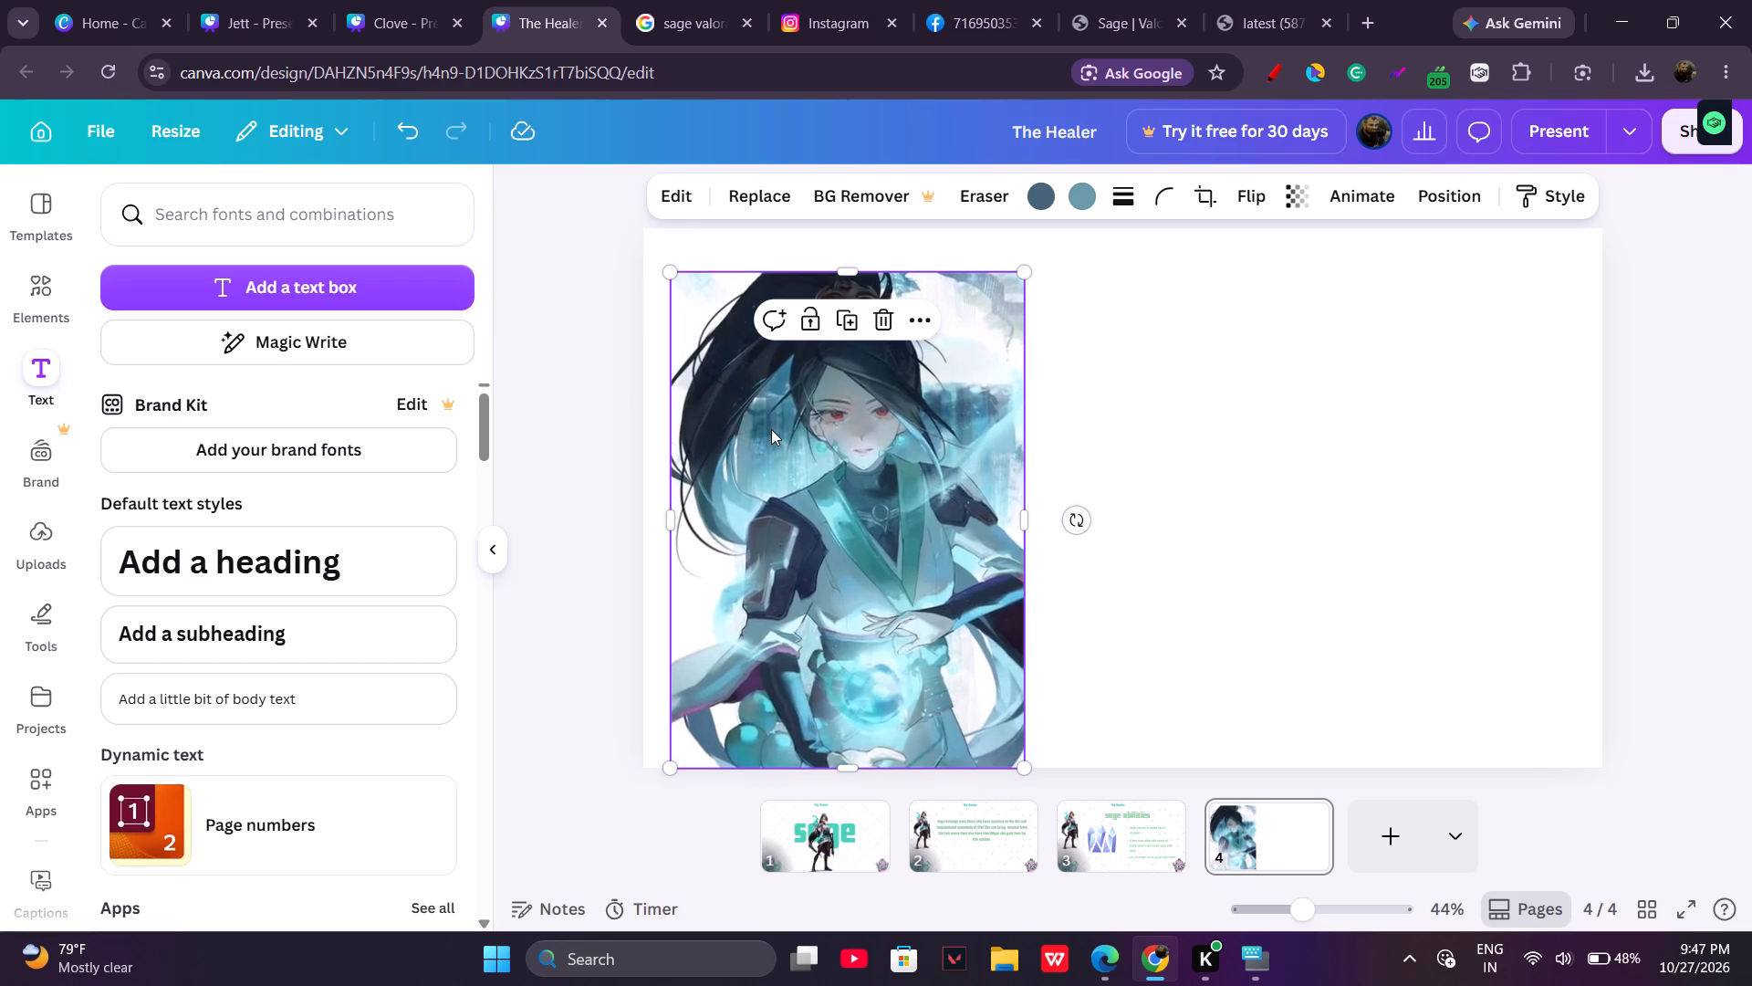
pyautogui.click(879, 424)
pyautogui.click(876, 419)
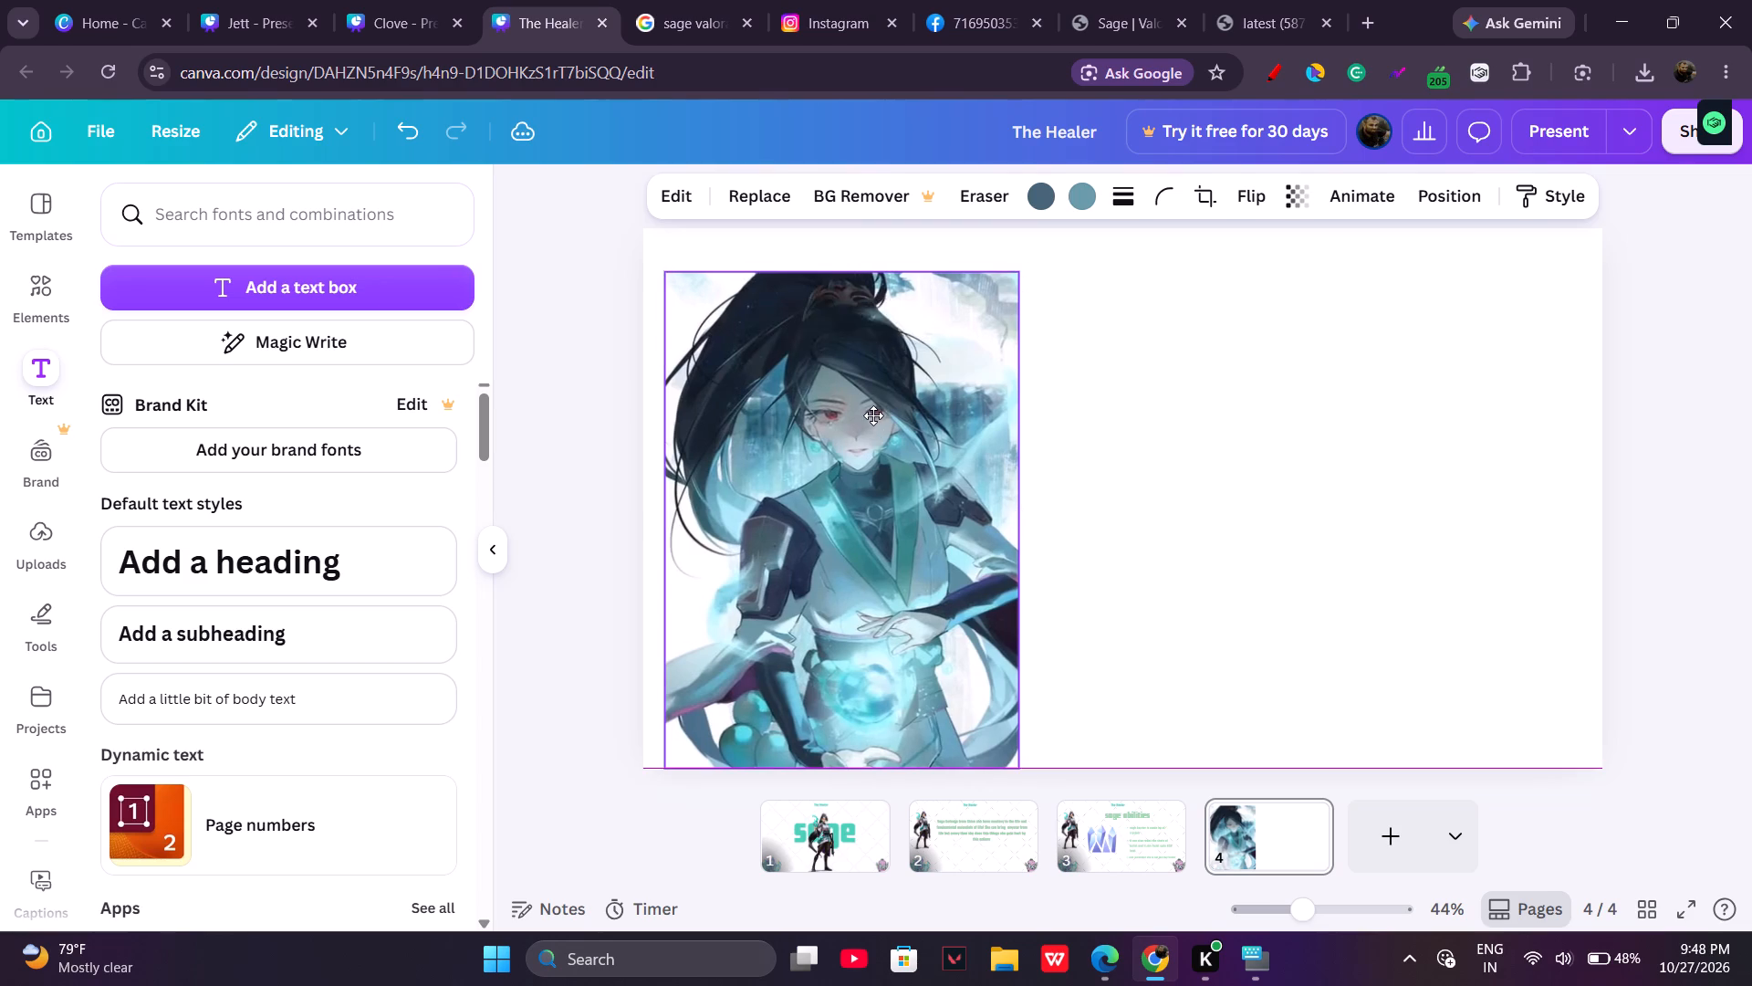
# Search the elements for ORB and add the transparent glass orb graphic to page 4.
pyautogui.click(42, 174)
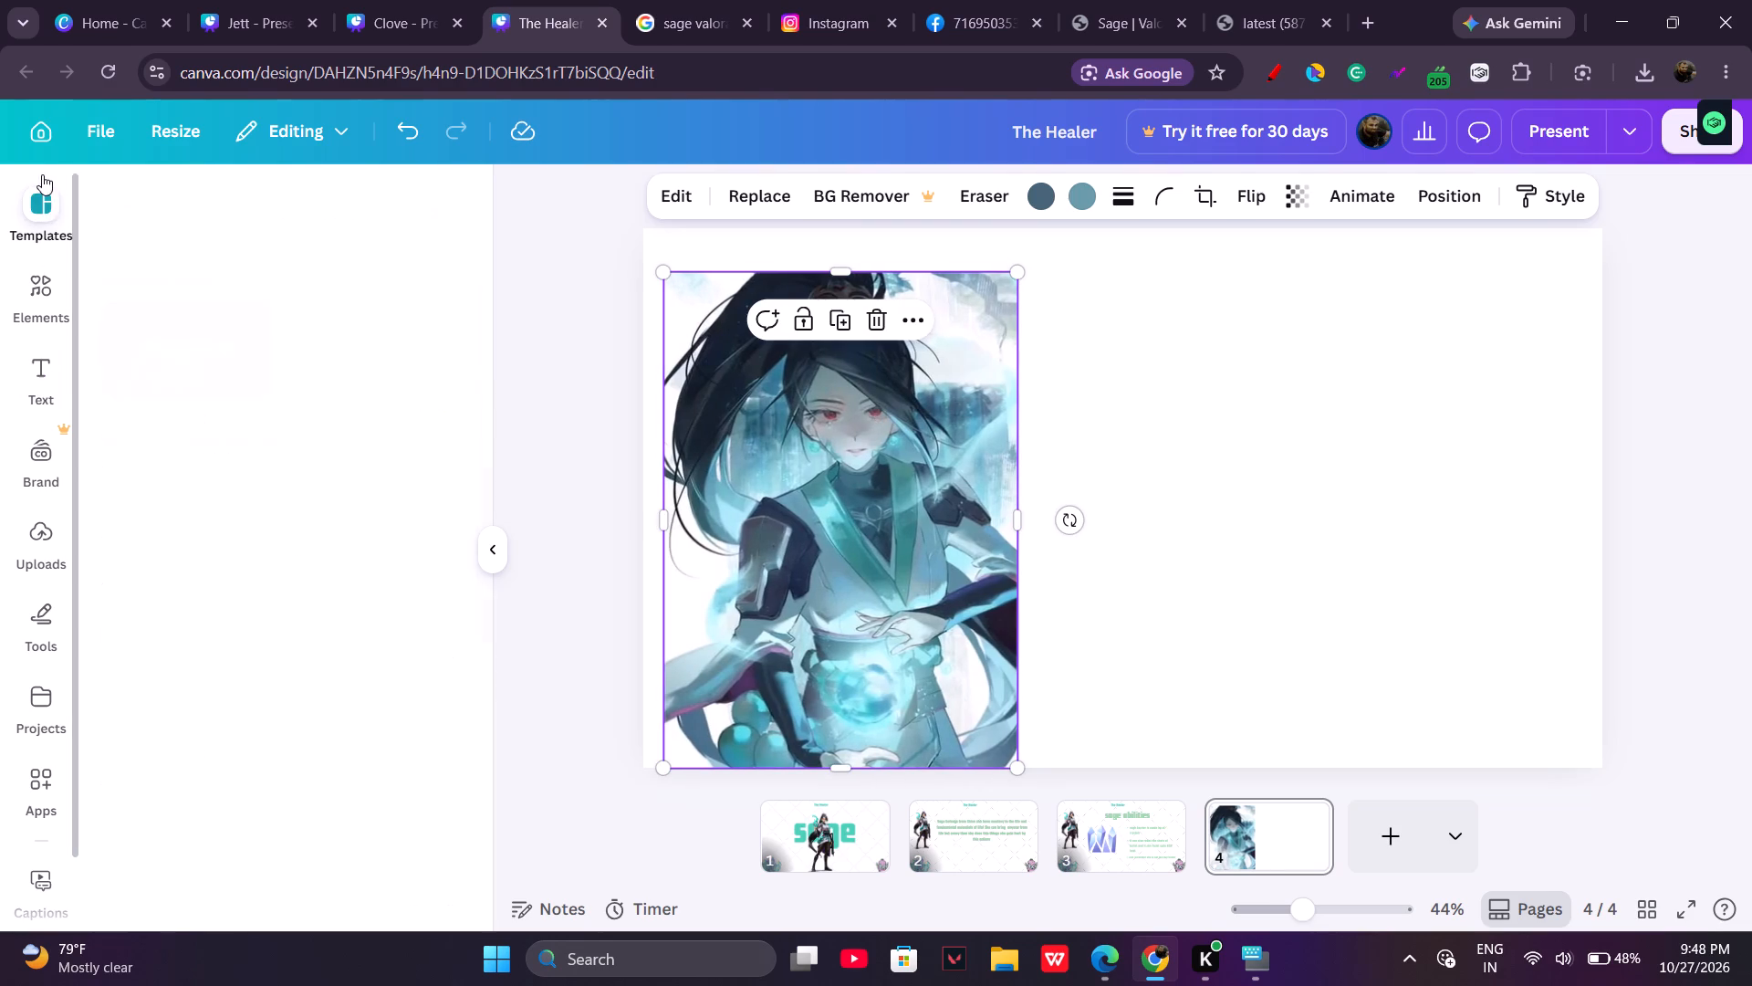
pyautogui.click(48, 267)
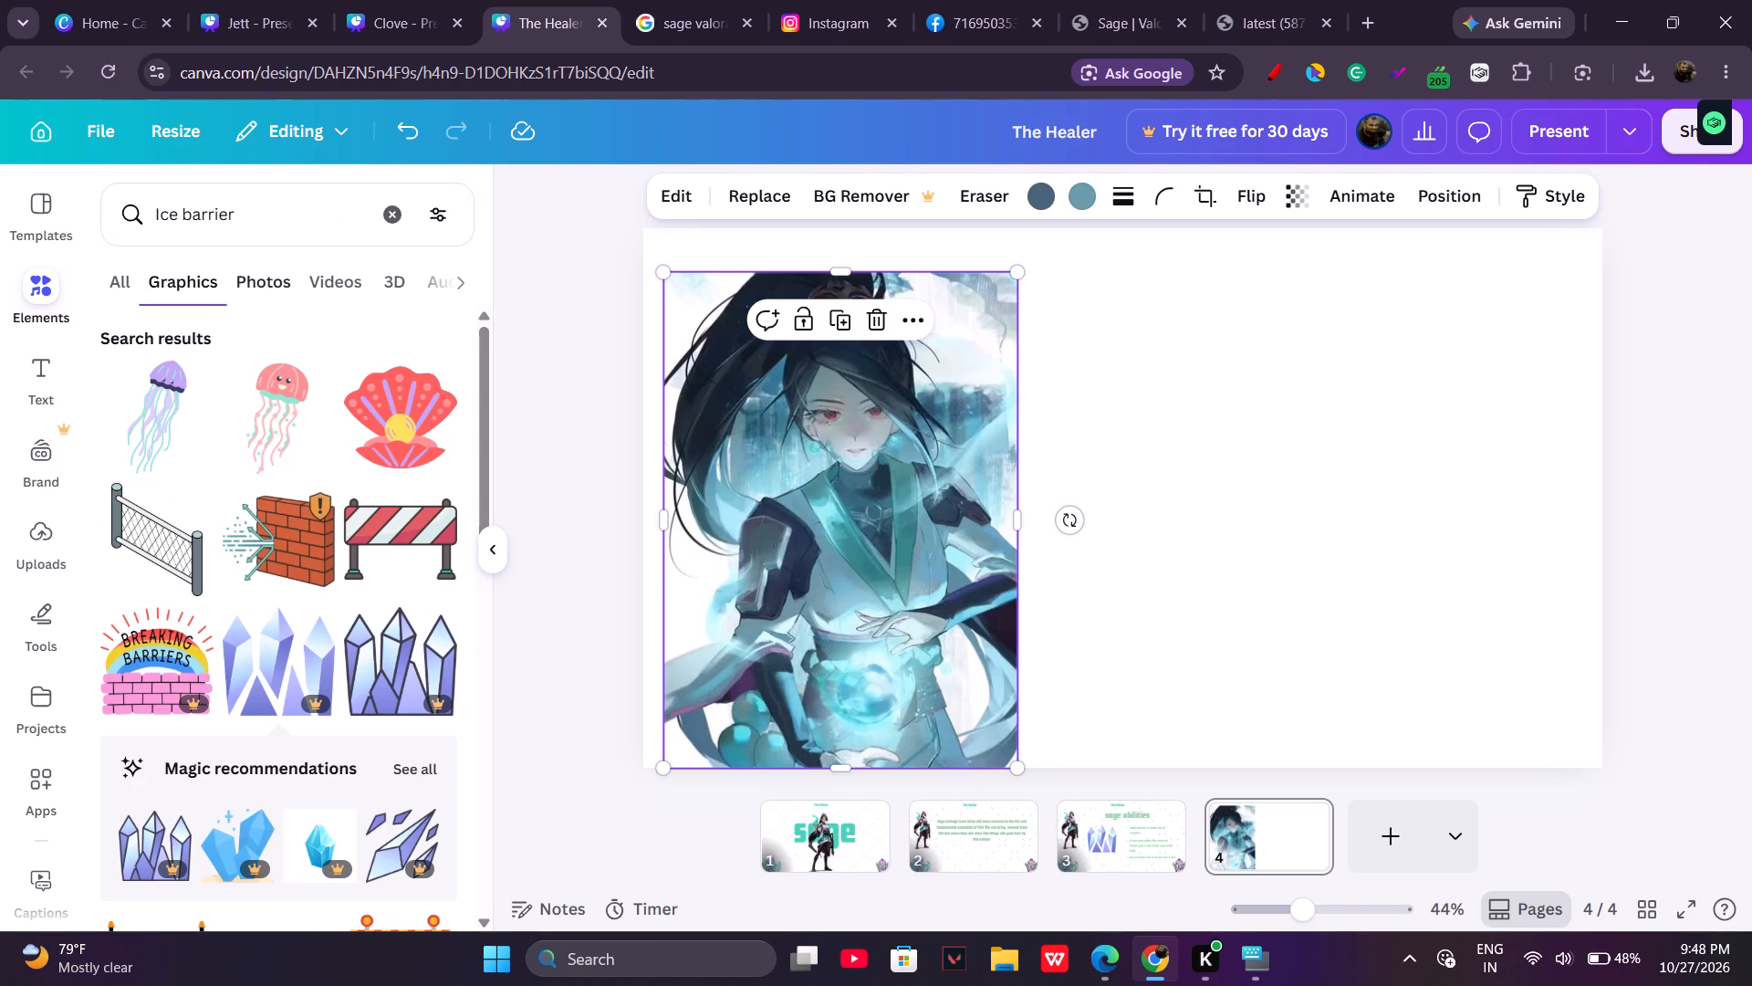
pyautogui.click(379, 216)
pyautogui.click(306, 221)
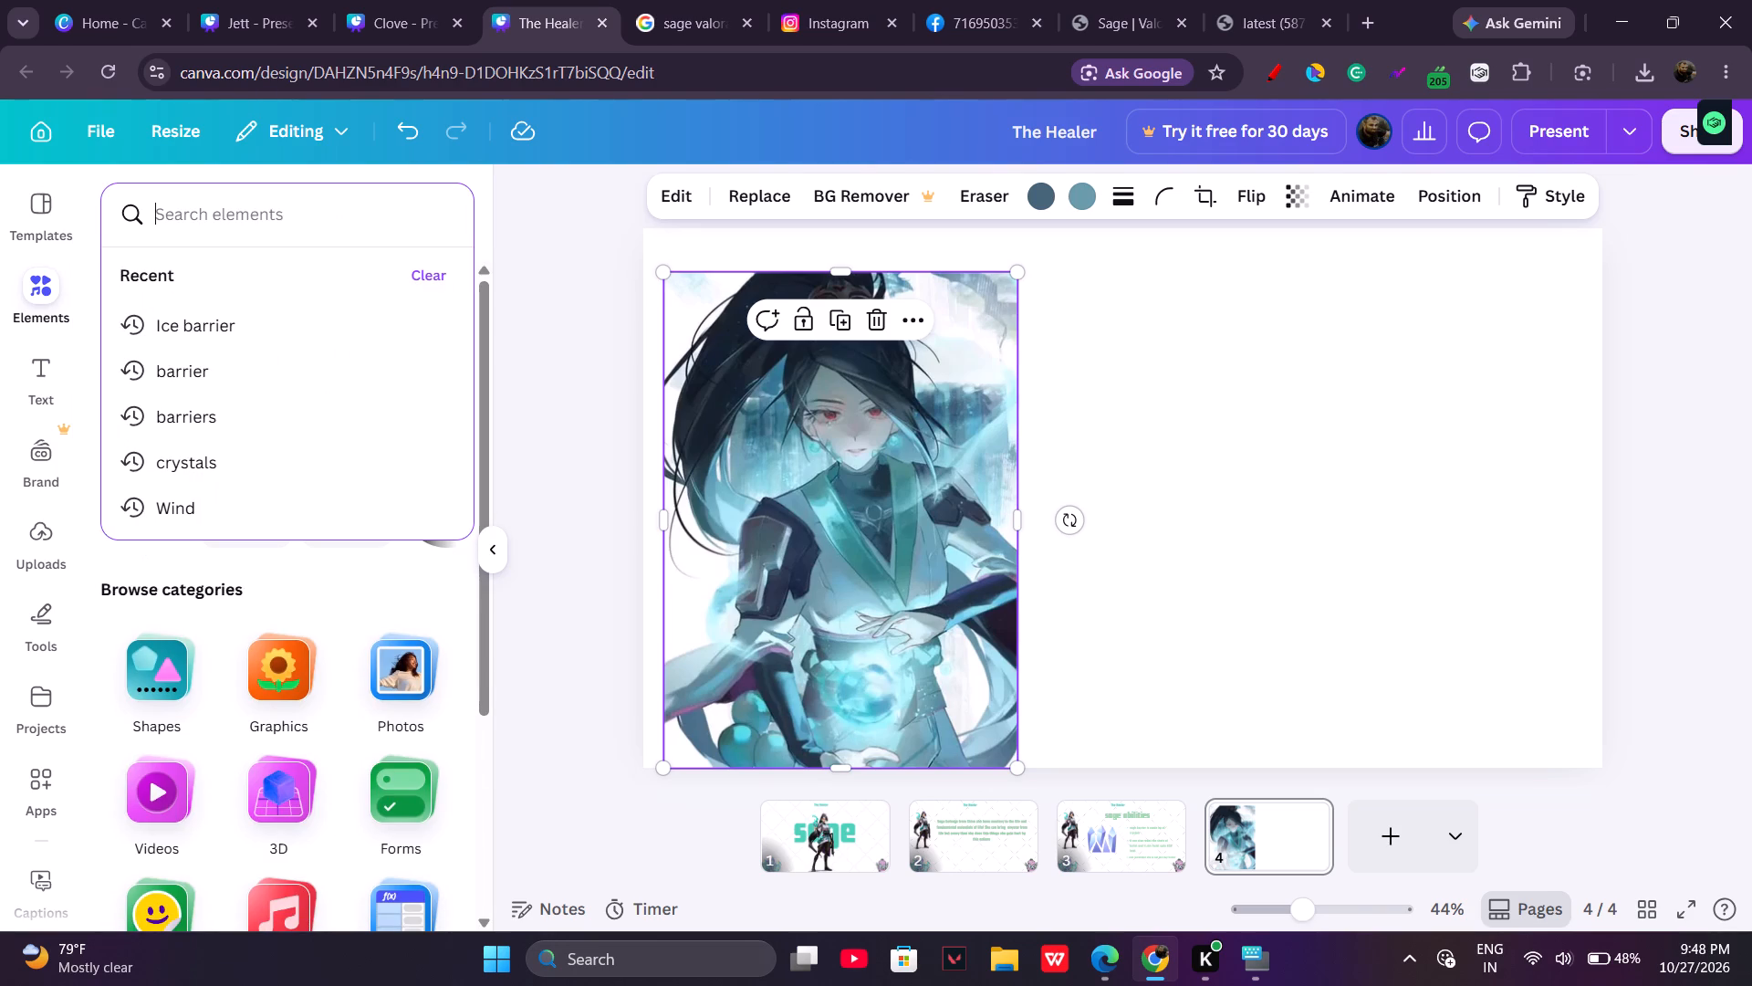
pyautogui.write('OR')
pyautogui.press('Return')
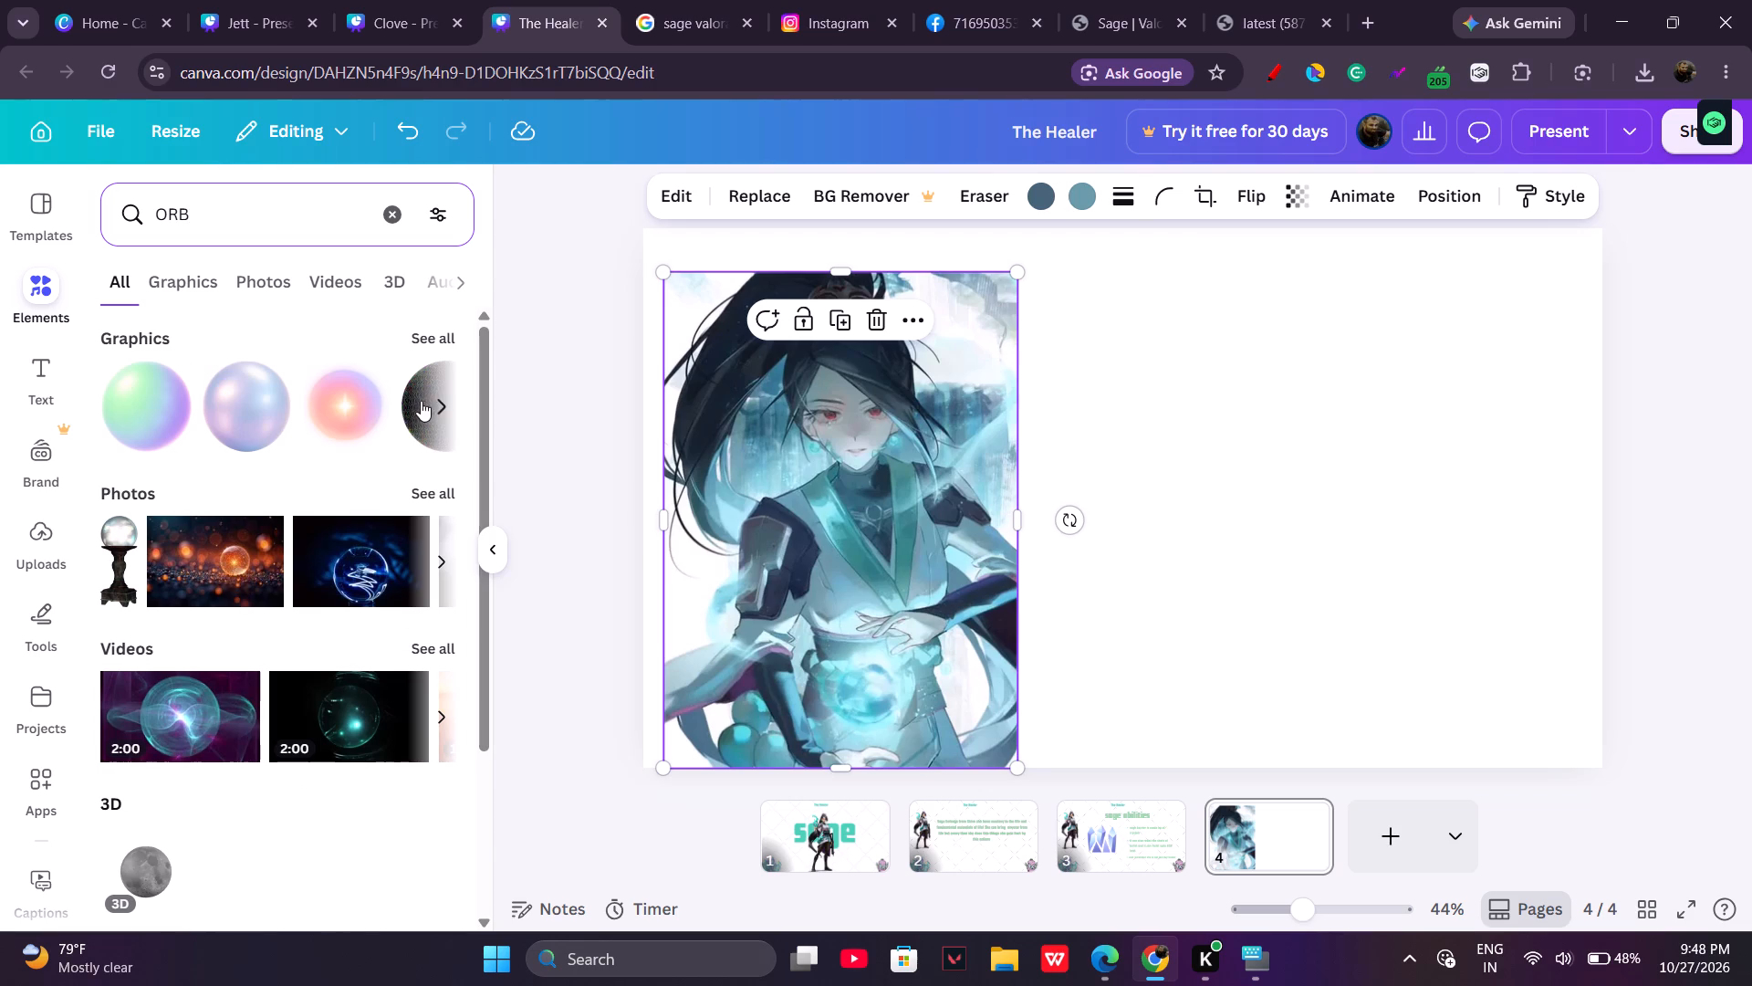
pyautogui.click(429, 393)
pyautogui.click(434, 394)
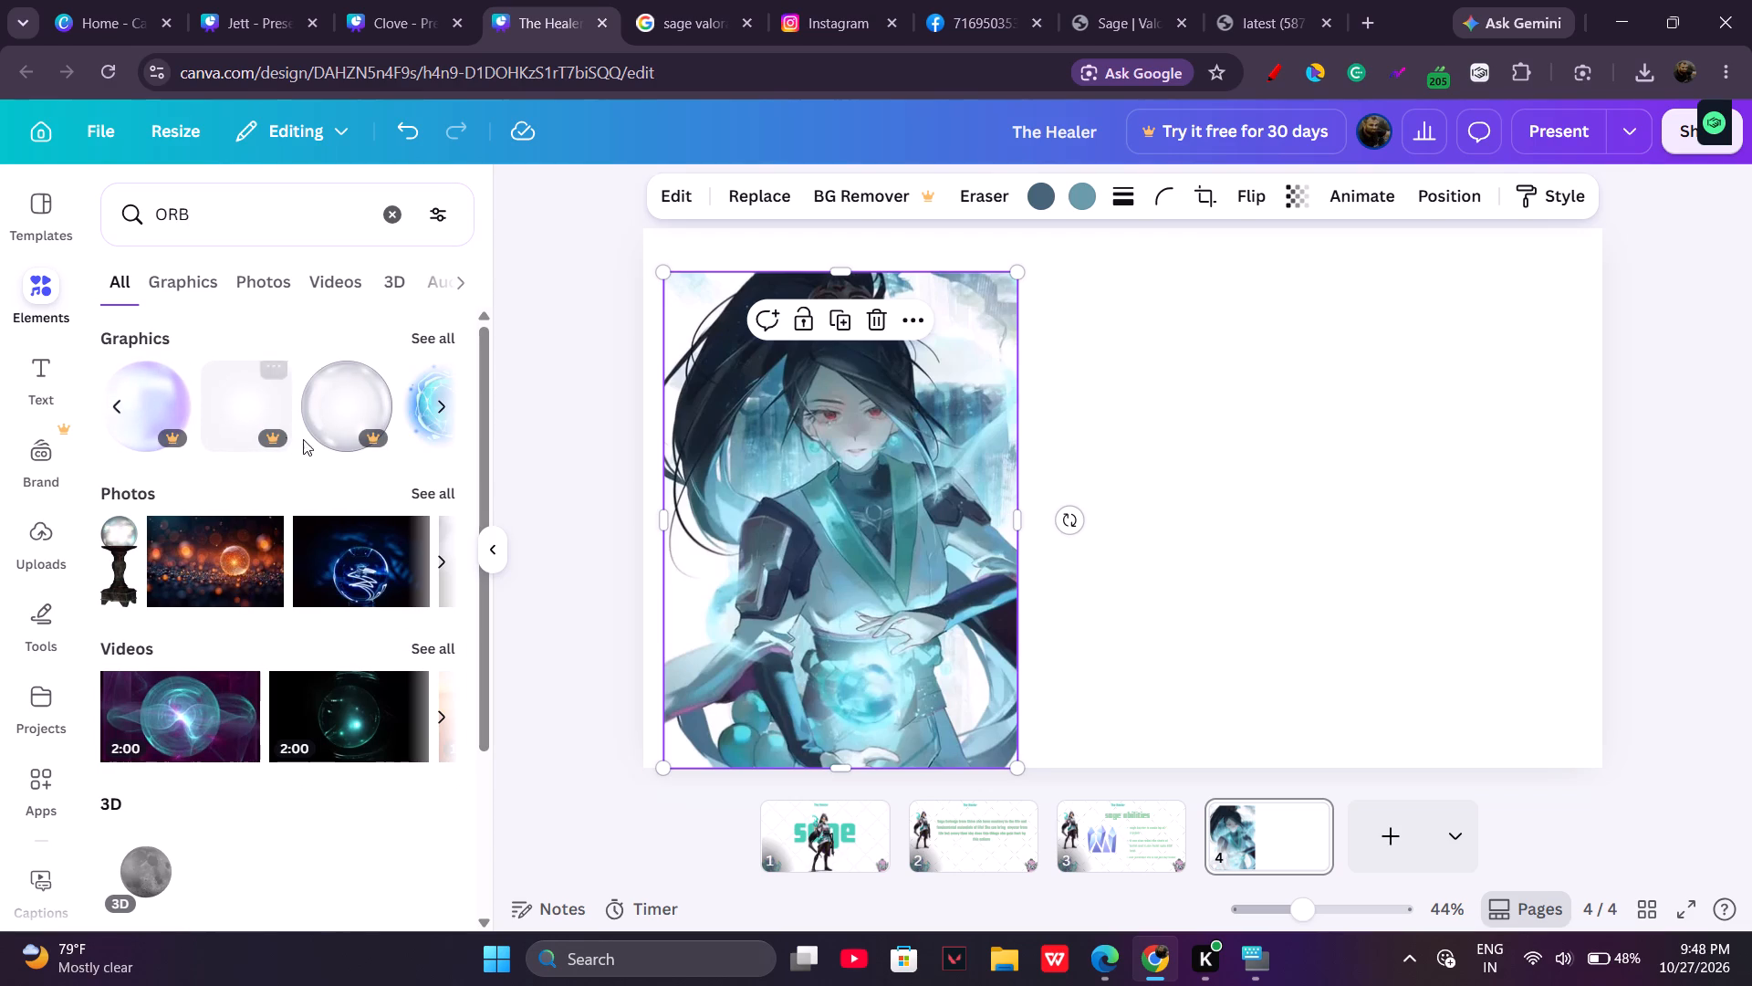
pyautogui.click(339, 434)
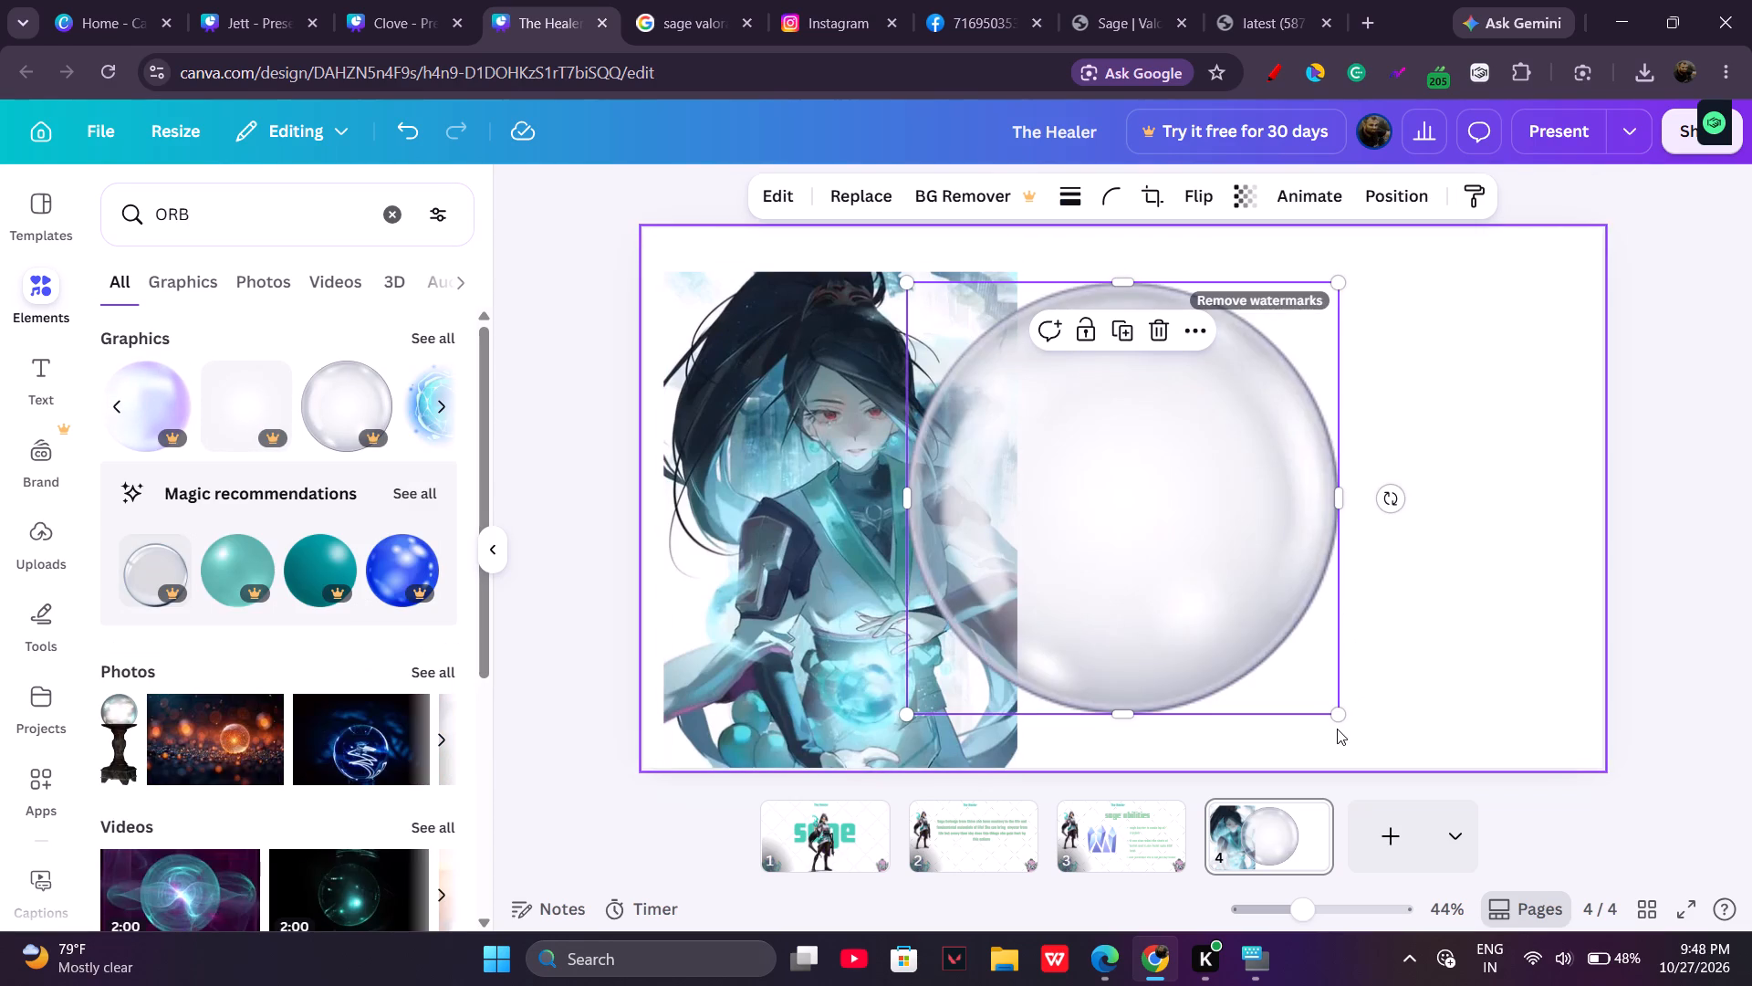
pyautogui.moveTo(1338, 727); pyautogui.dragTo(1279, 677)
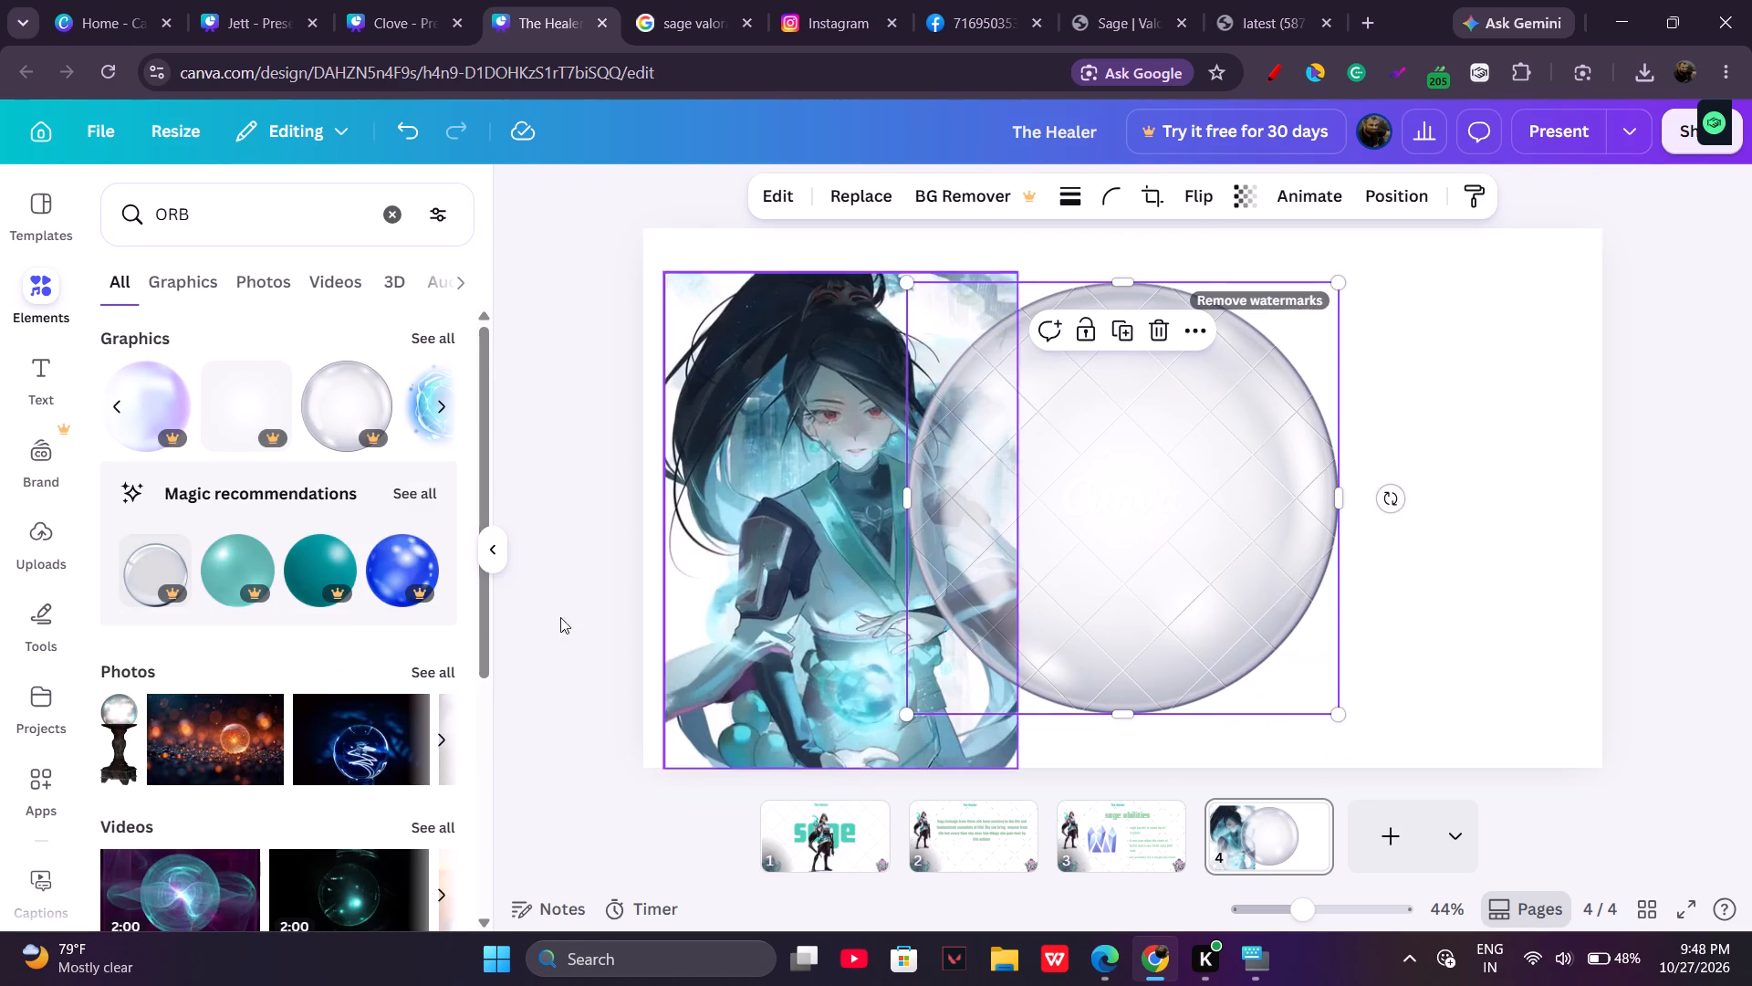
# Add the light teal orb from the recommended graphics to page 4 and delete the transparent glass orb.
pyautogui.click(241, 582)
pyautogui.moveTo(1268, 586); pyautogui.dragTo(1601, 566)
pyautogui.click(1204, 536)
pyautogui.press('Delete')
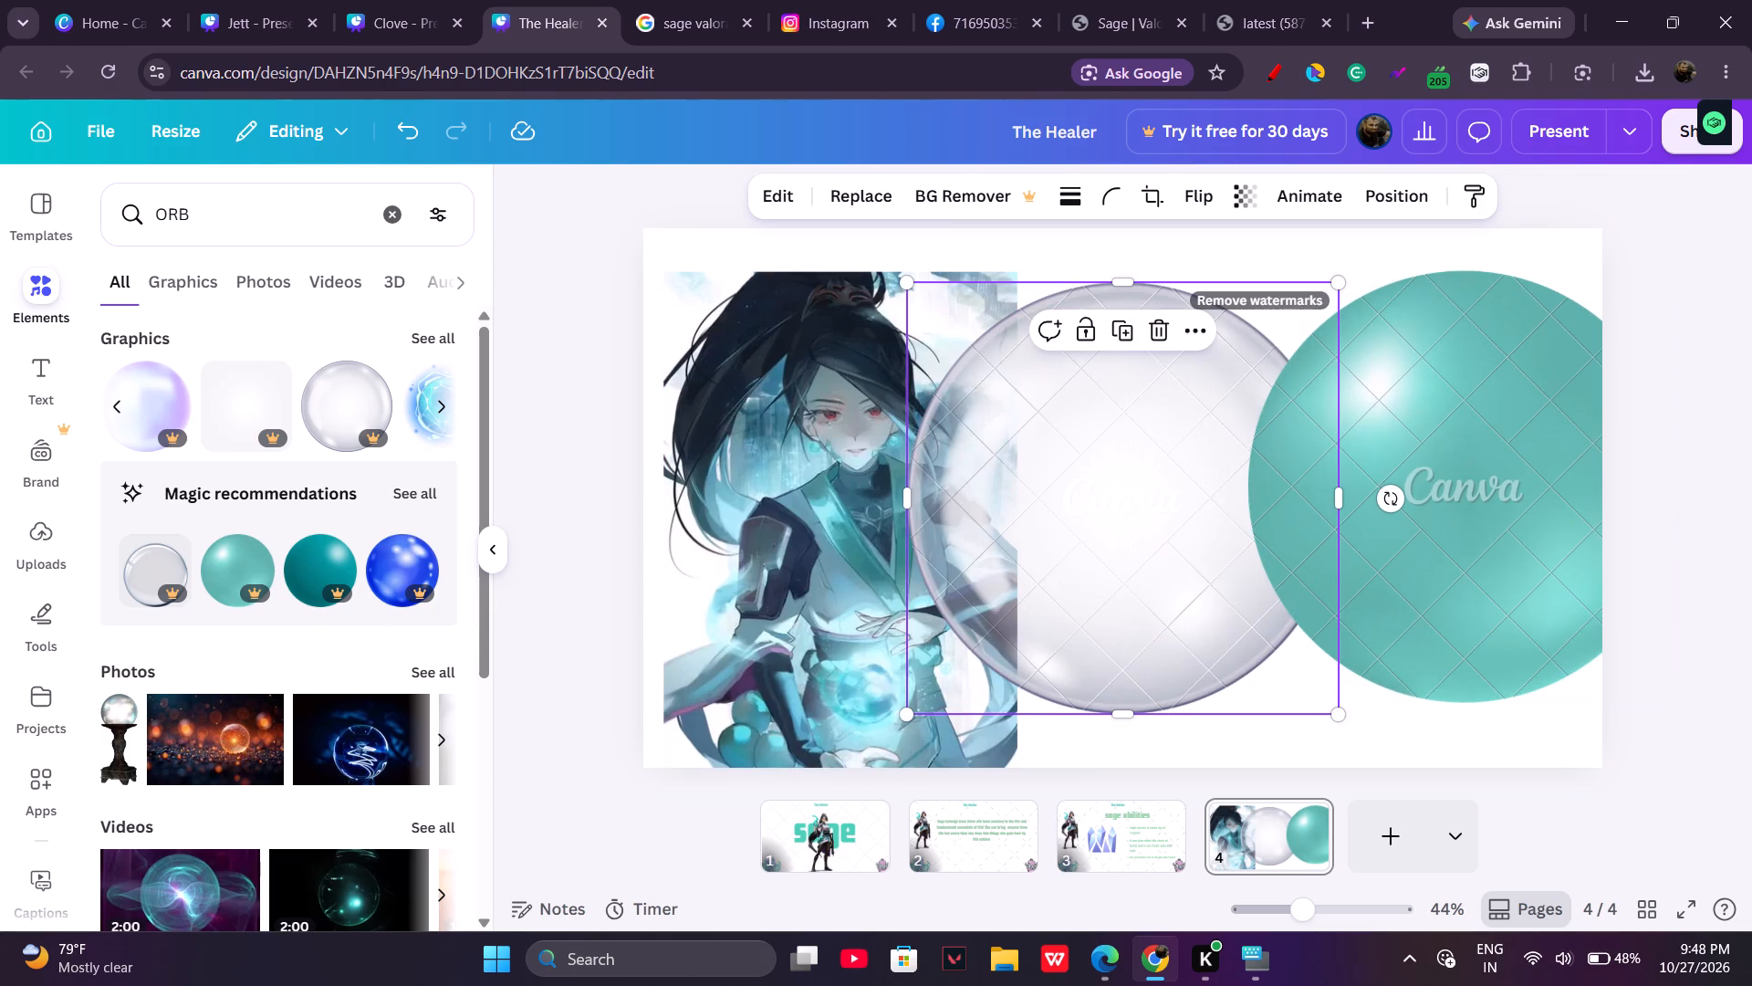
# Shrink the teal orb to a small sphere and place it beside the upper part of the Sage artwork.
pyautogui.moveTo(1392, 490); pyautogui.dragTo(1383, 491)
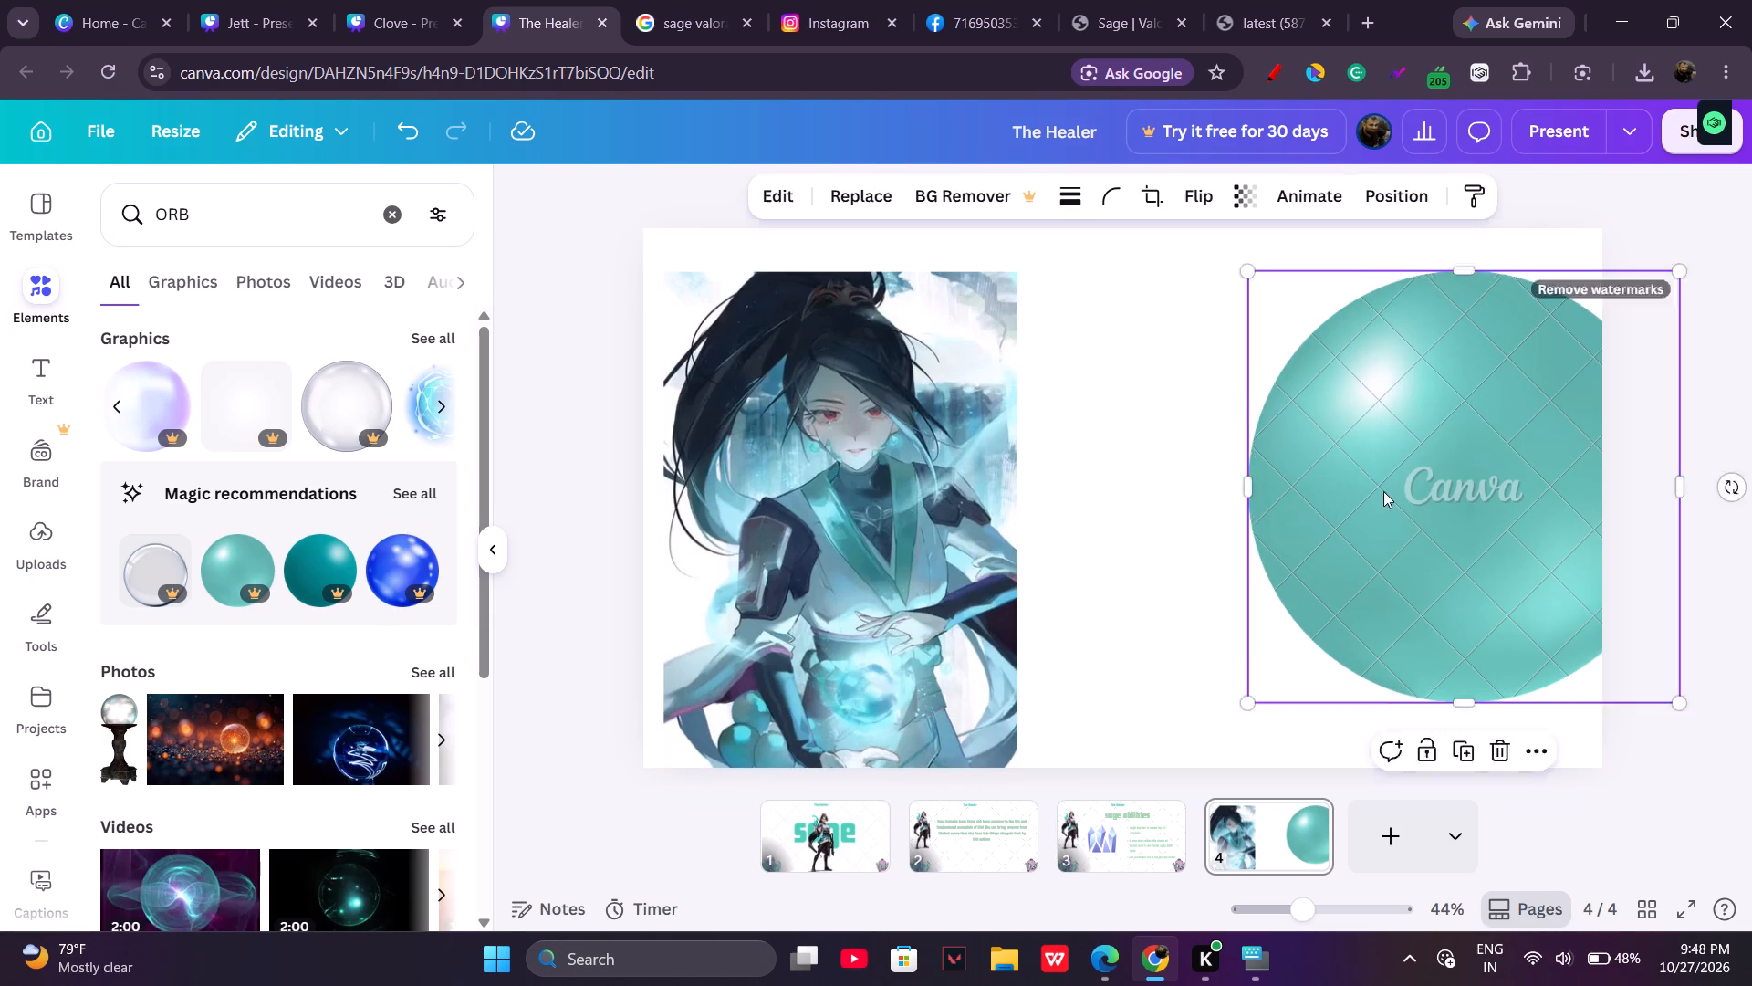
pyautogui.moveTo(1383, 491); pyautogui.dragTo(1190, 497)
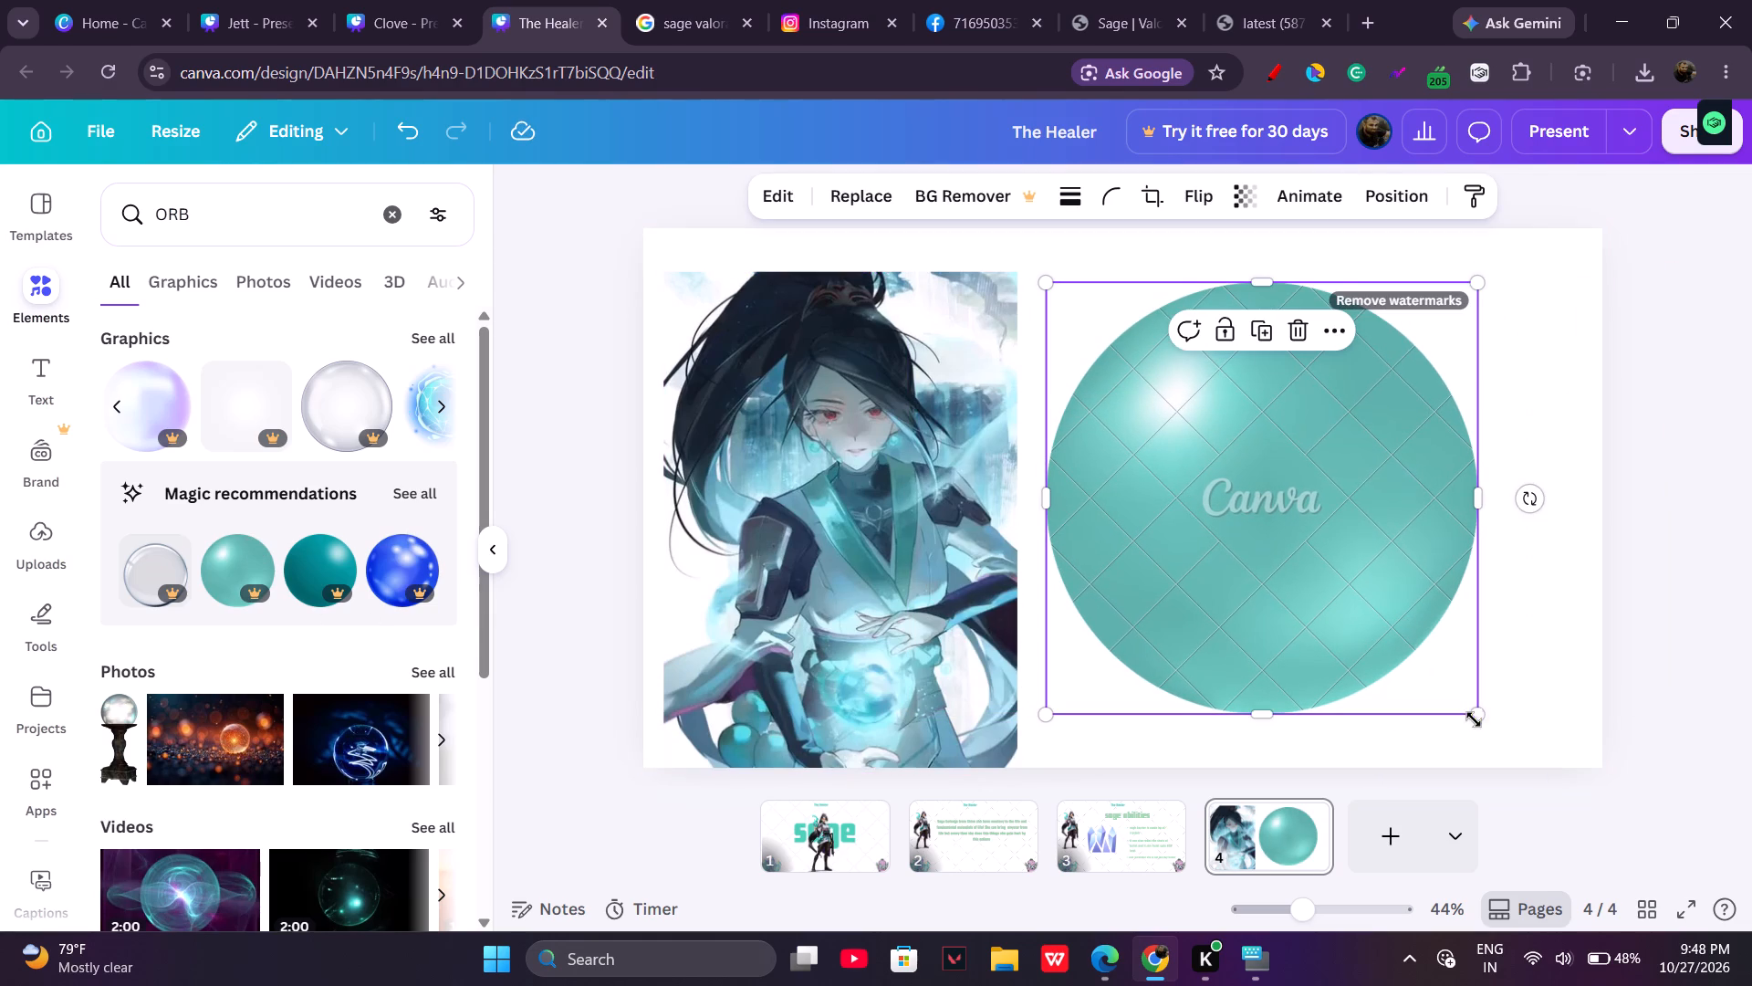
pyautogui.moveTo(1471, 714); pyautogui.dragTo(1202, 438)
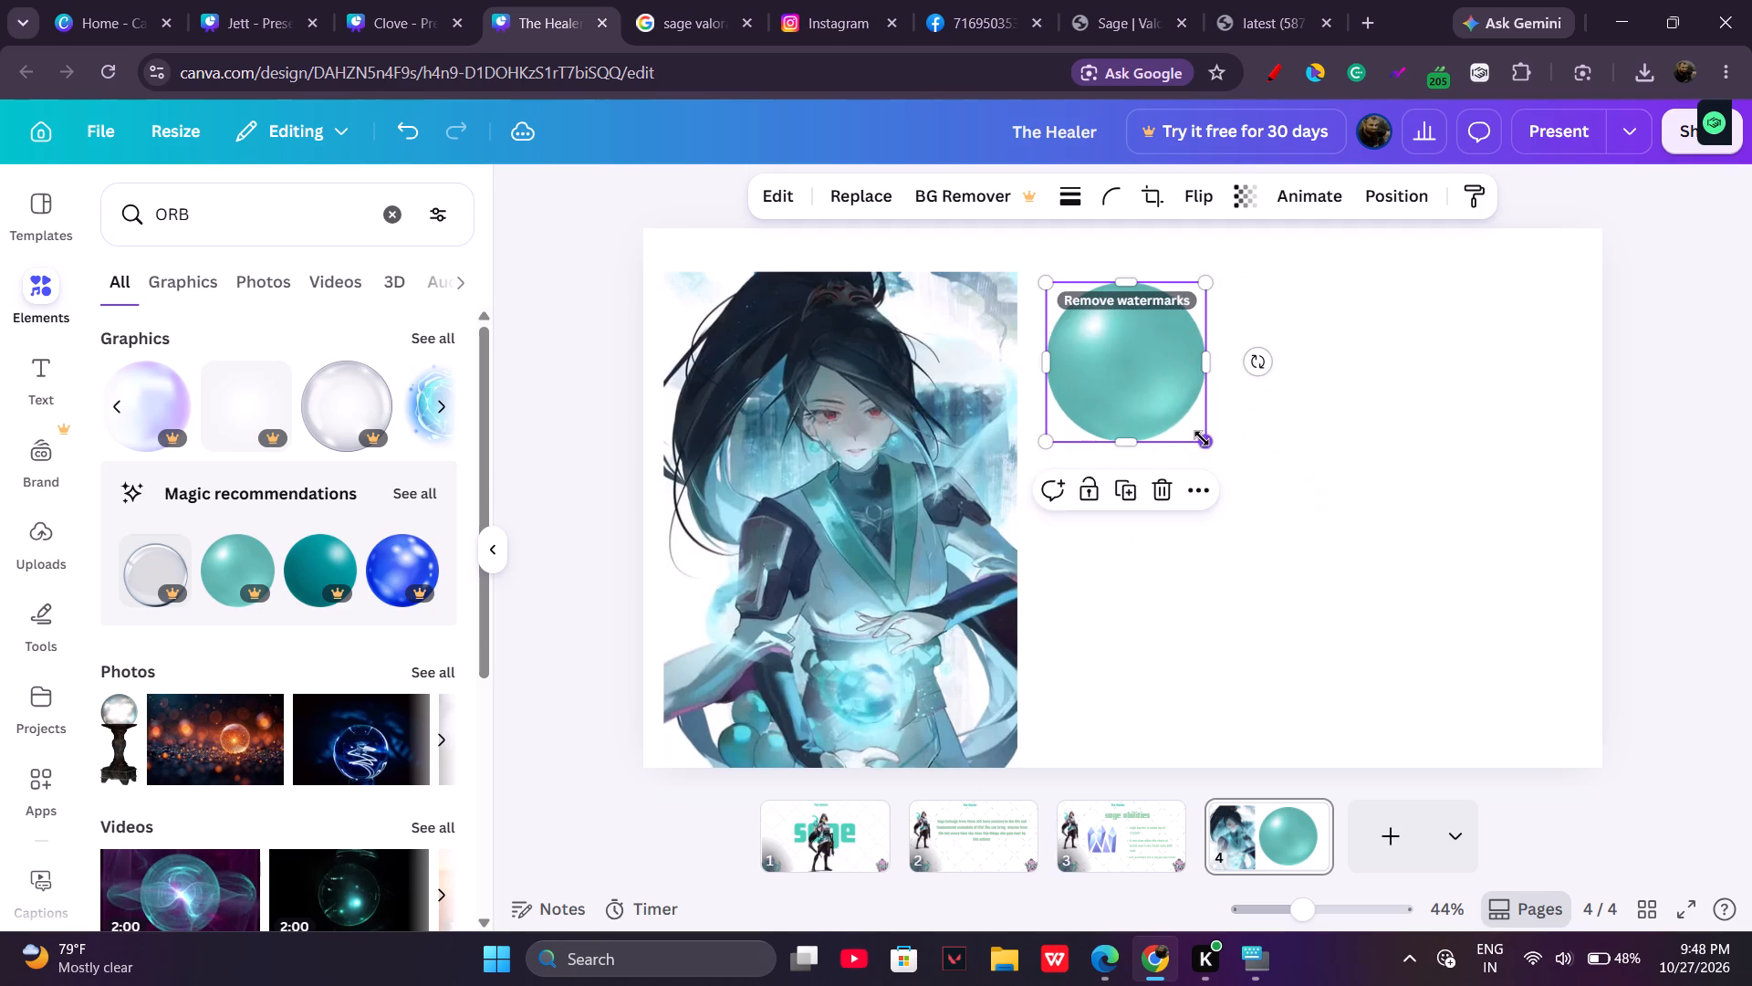
pyautogui.moveTo(1152, 376); pyautogui.dragTo(1183, 408)
pyautogui.click(1183, 408)
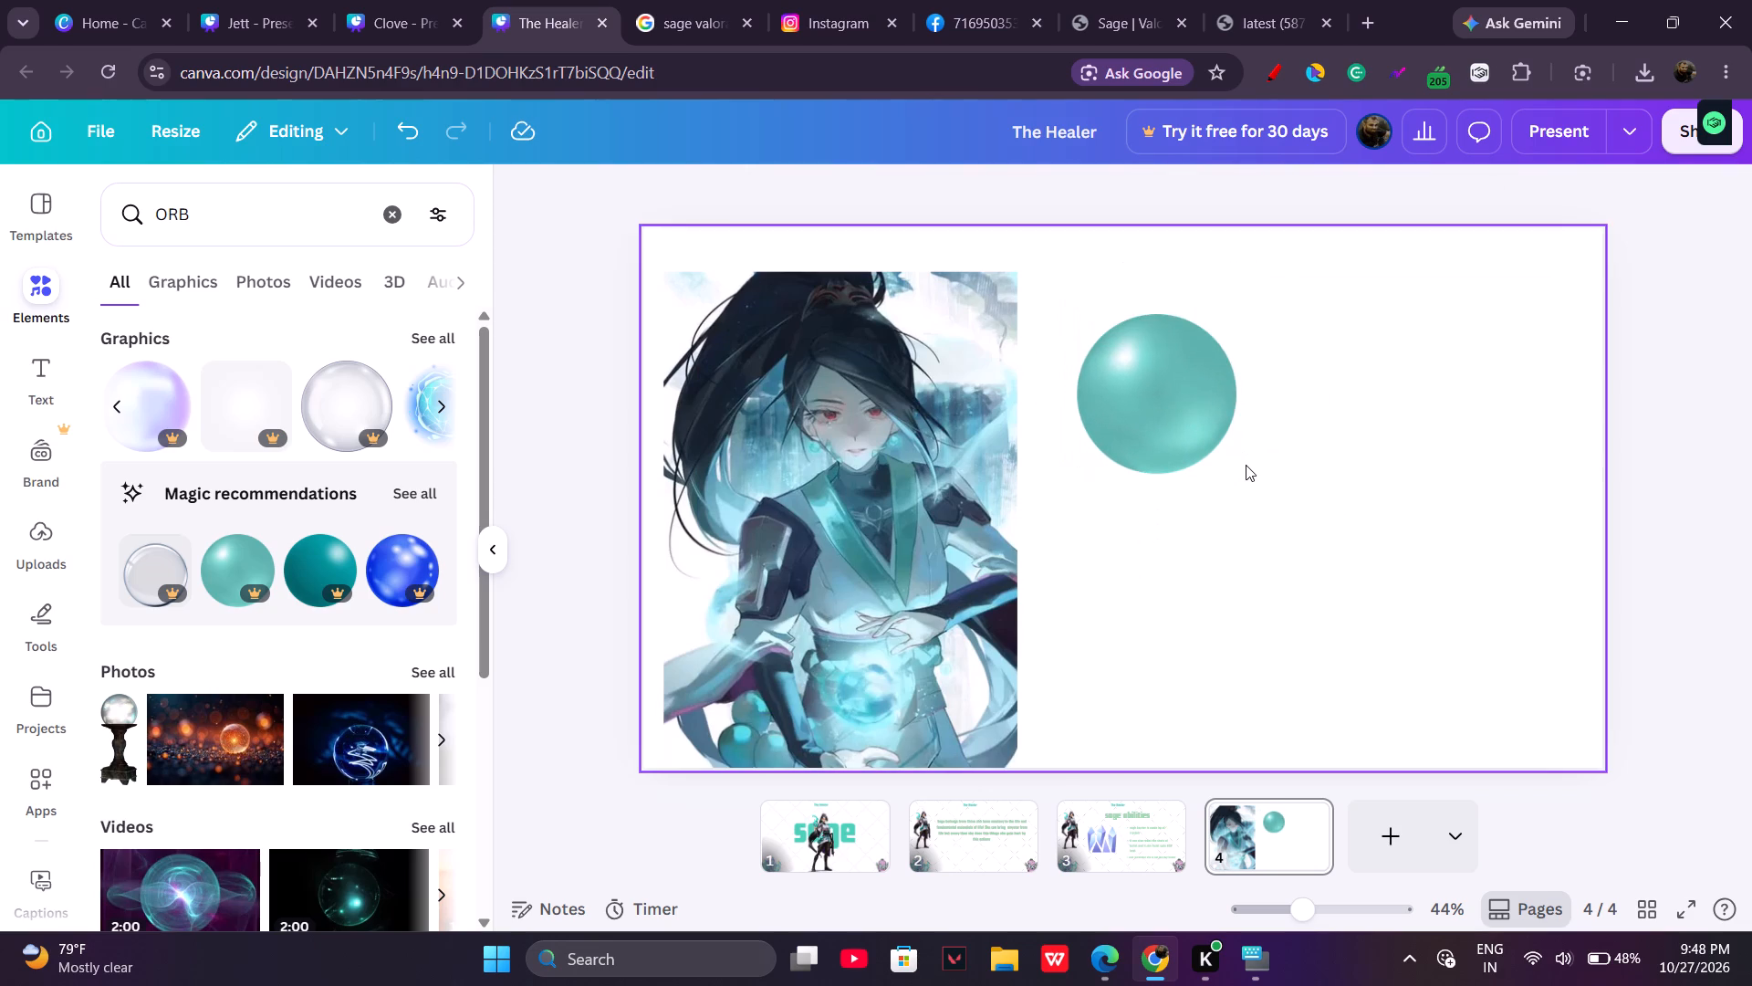
pyautogui.click(1193, 437)
pyautogui.moveTo(1230, 481); pyautogui.dragTo(1461, 798)
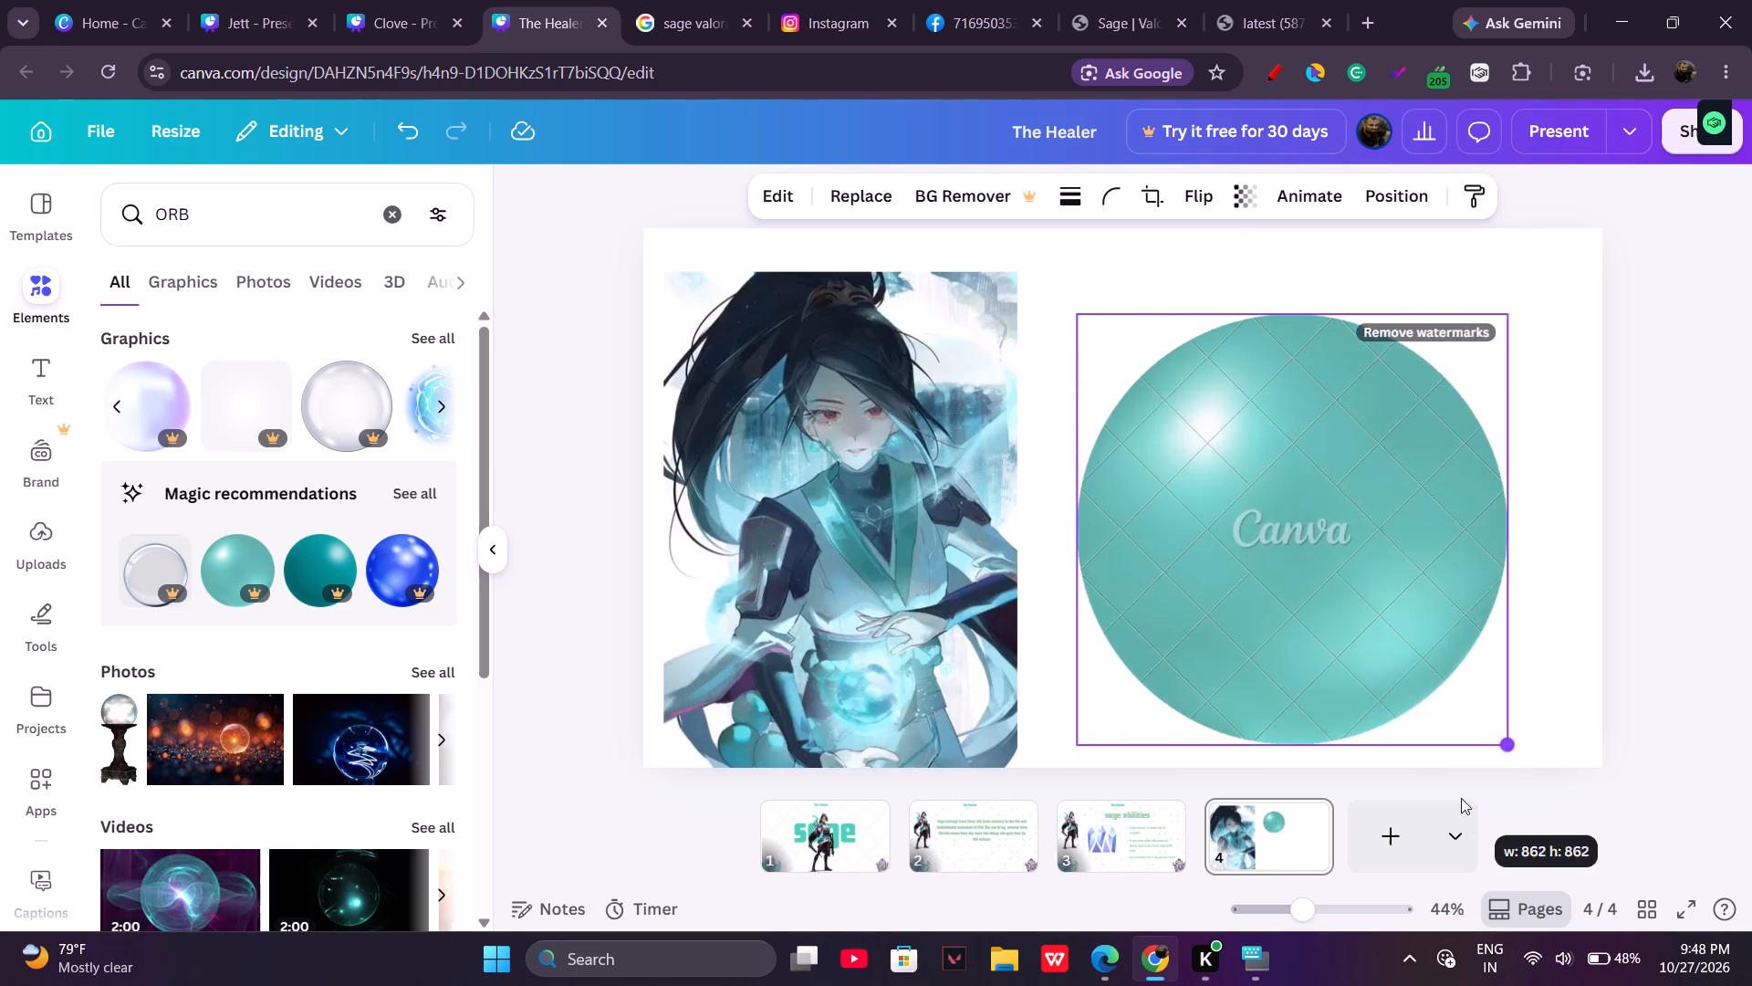
pyautogui.moveTo(1461, 798); pyautogui.dragTo(1177, 452)
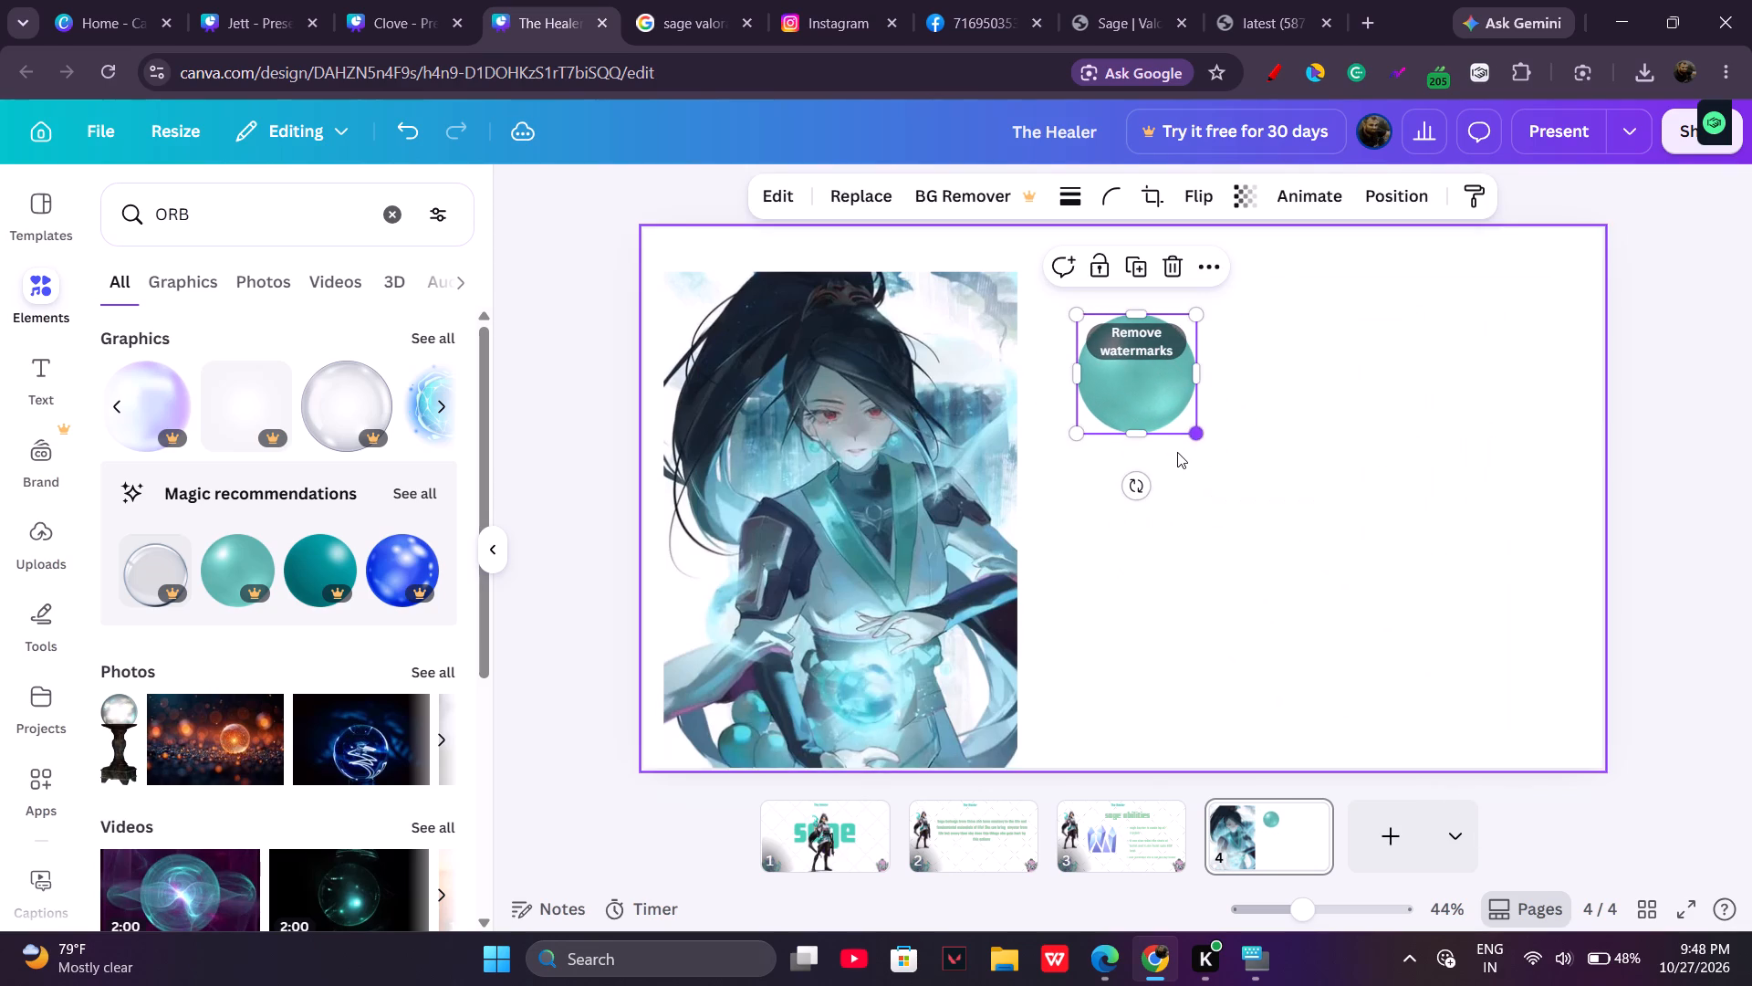
pyautogui.moveTo(1143, 374); pyautogui.dragTo(1139, 369)
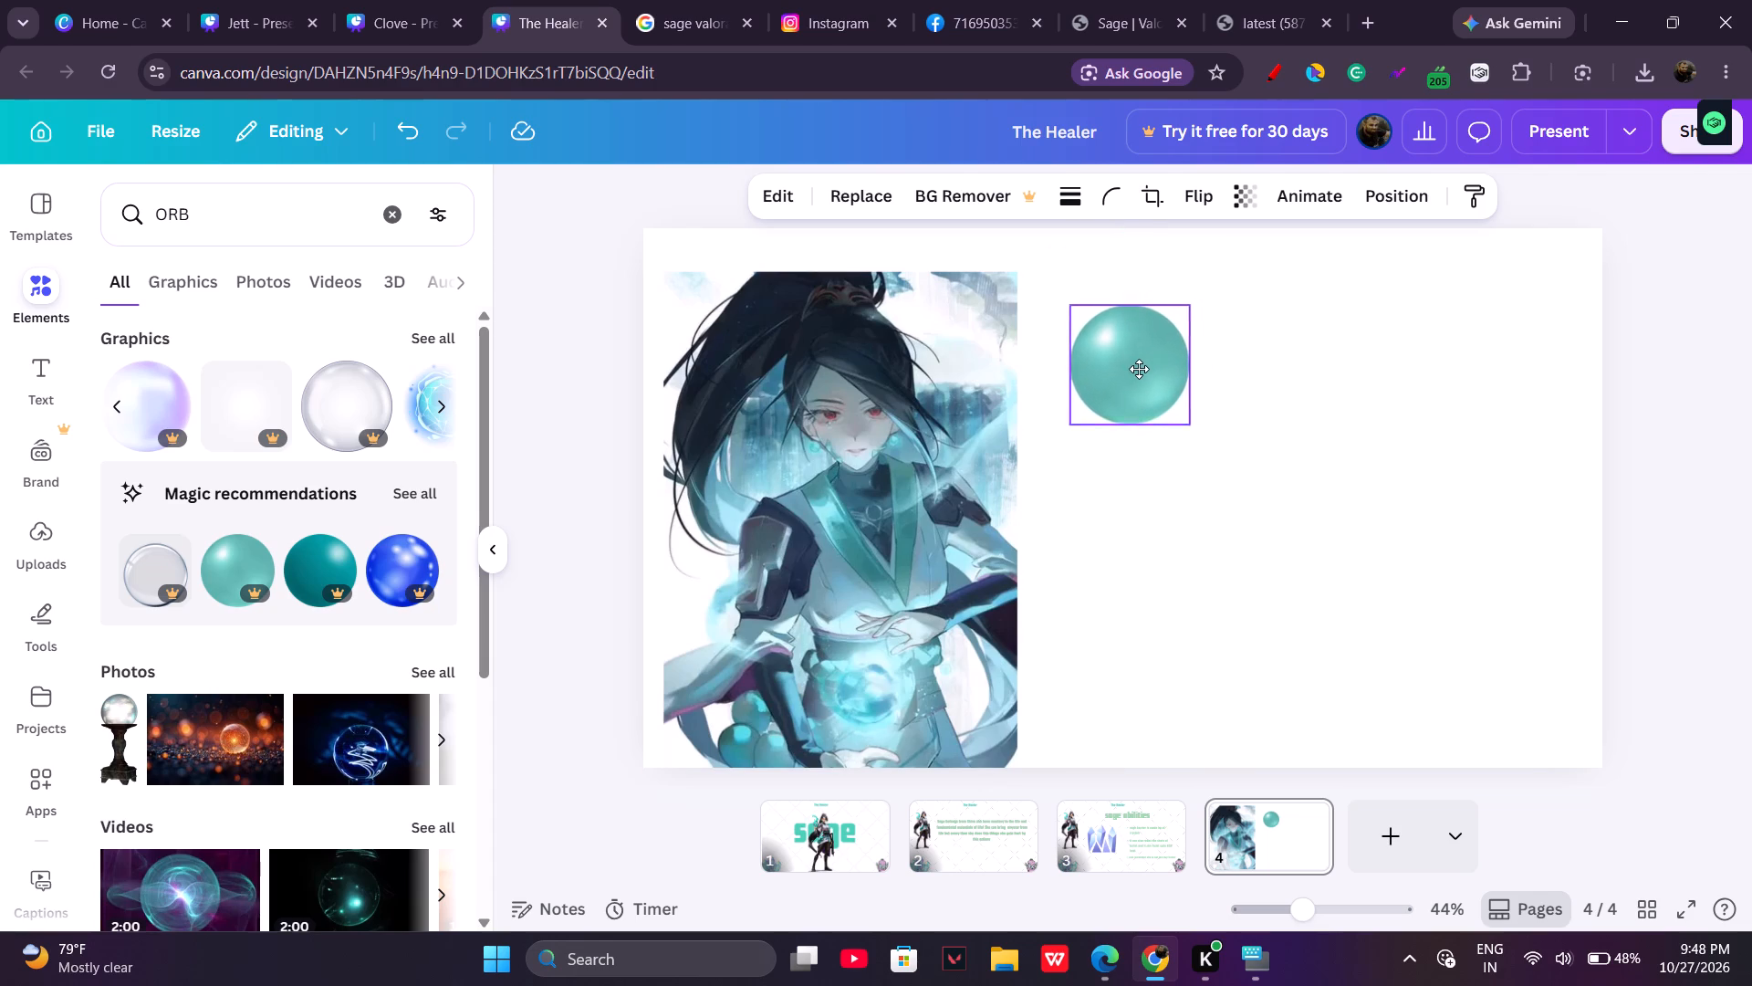
pyautogui.moveTo(1139, 369); pyautogui.dragTo(1135, 363)
pyautogui.click(1138, 367)
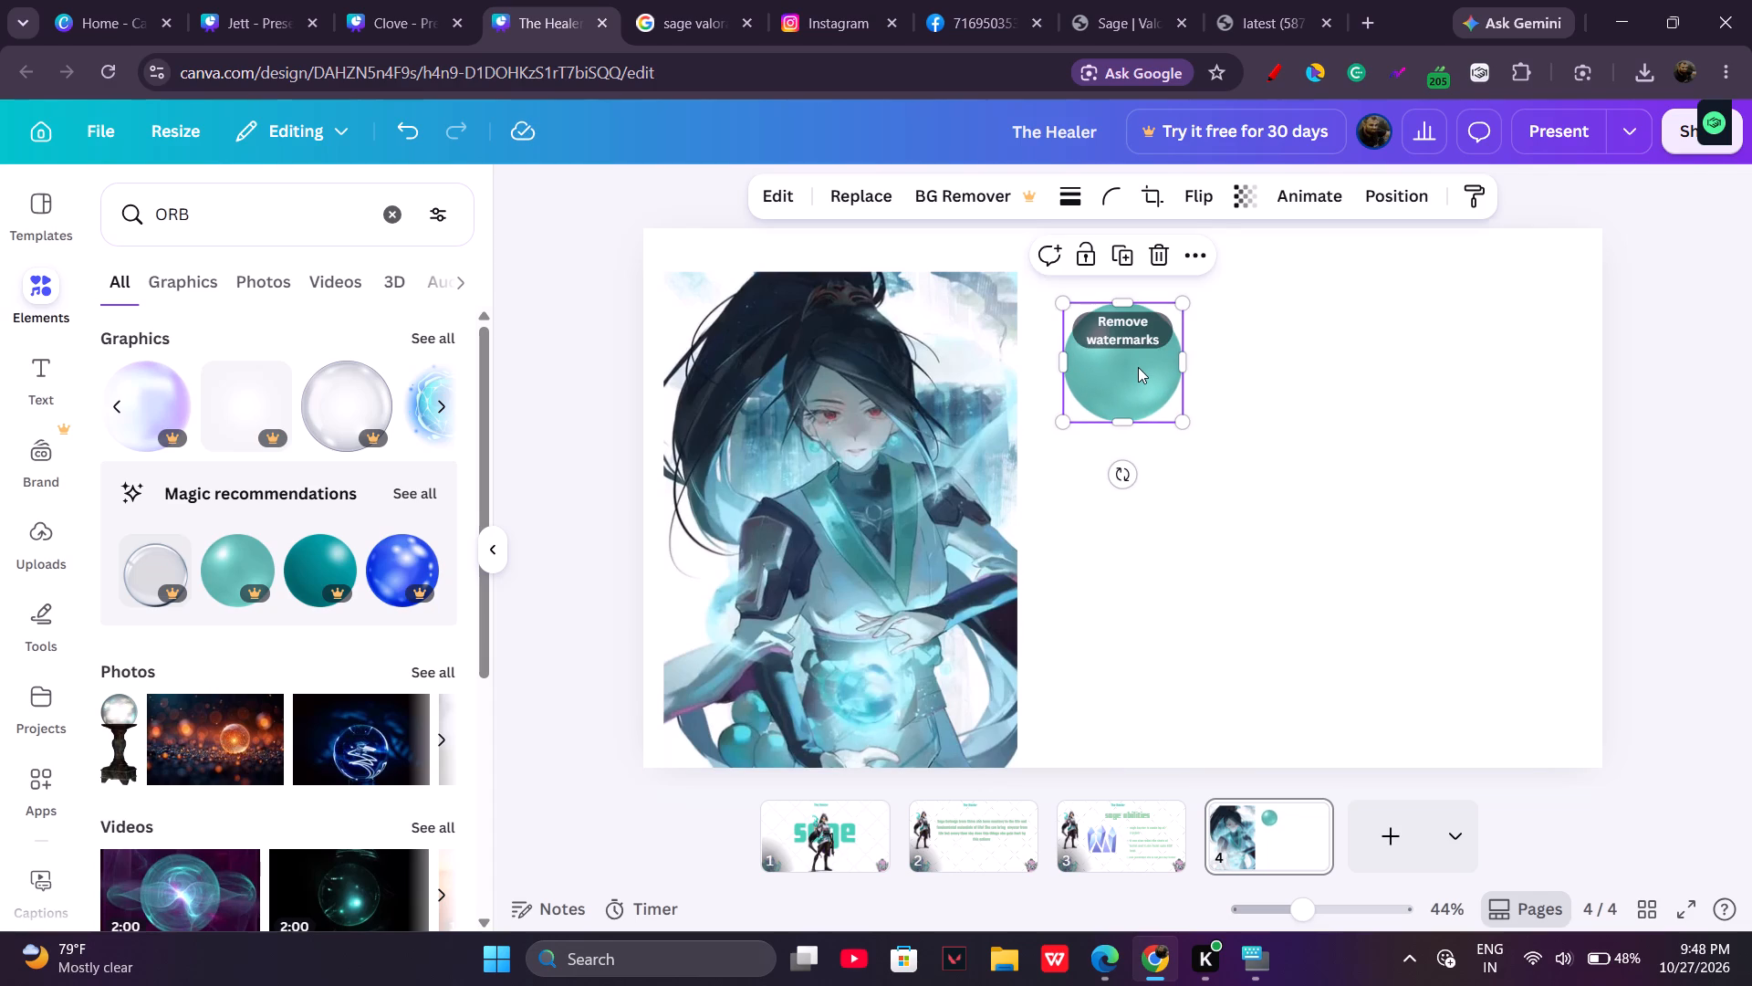
pyautogui.click(1237, 634)
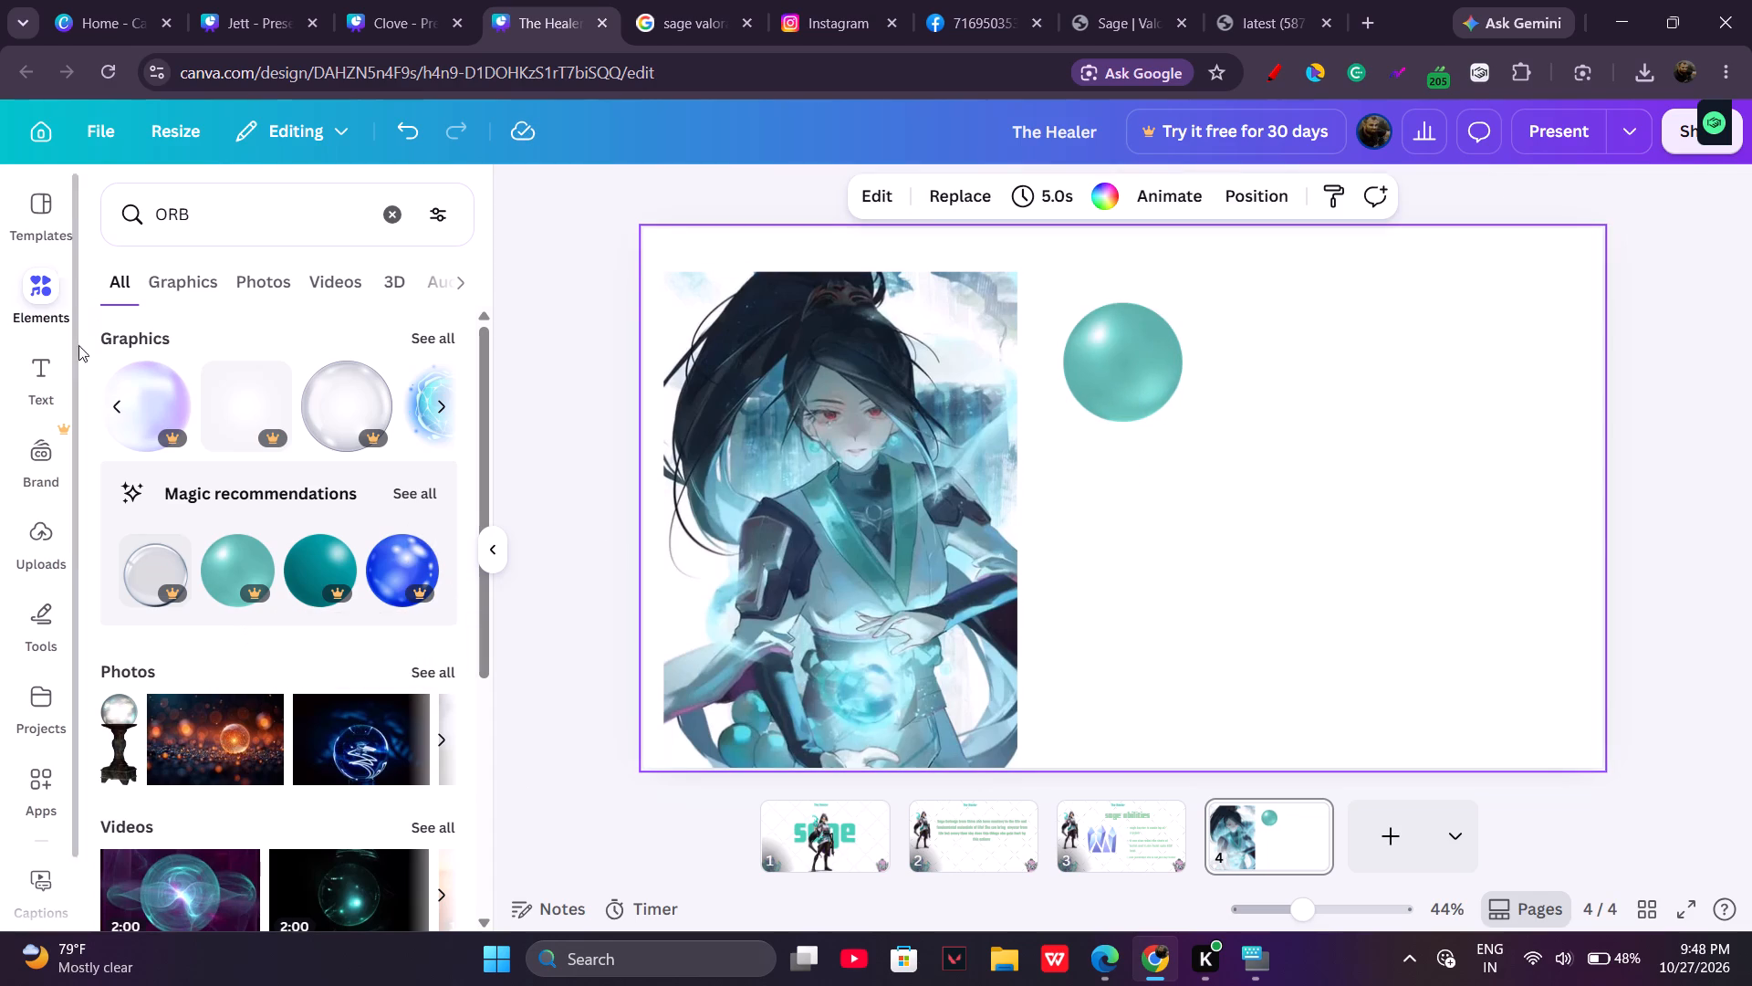
# Add a text box to page 4 reading "Each ORB gives you 1 point closer to your Ulitmate".
pyautogui.click(53, 376)
pyautogui.click(259, 288)
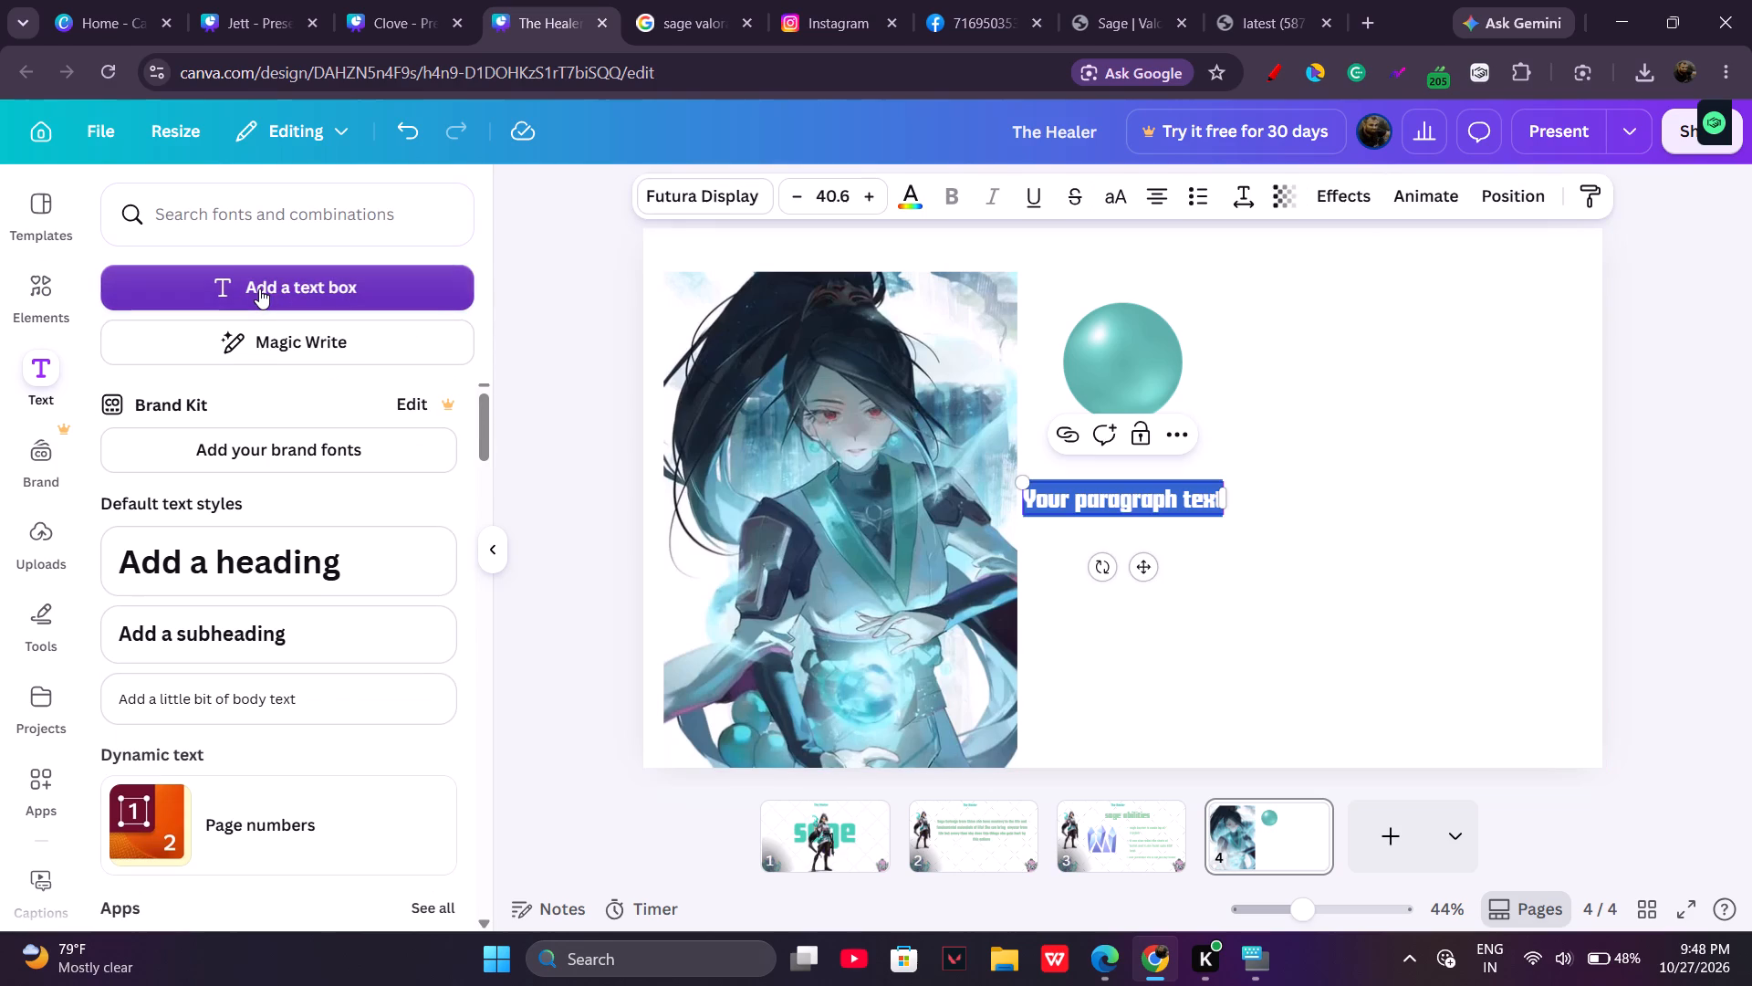
pyautogui.press('BackSpace')
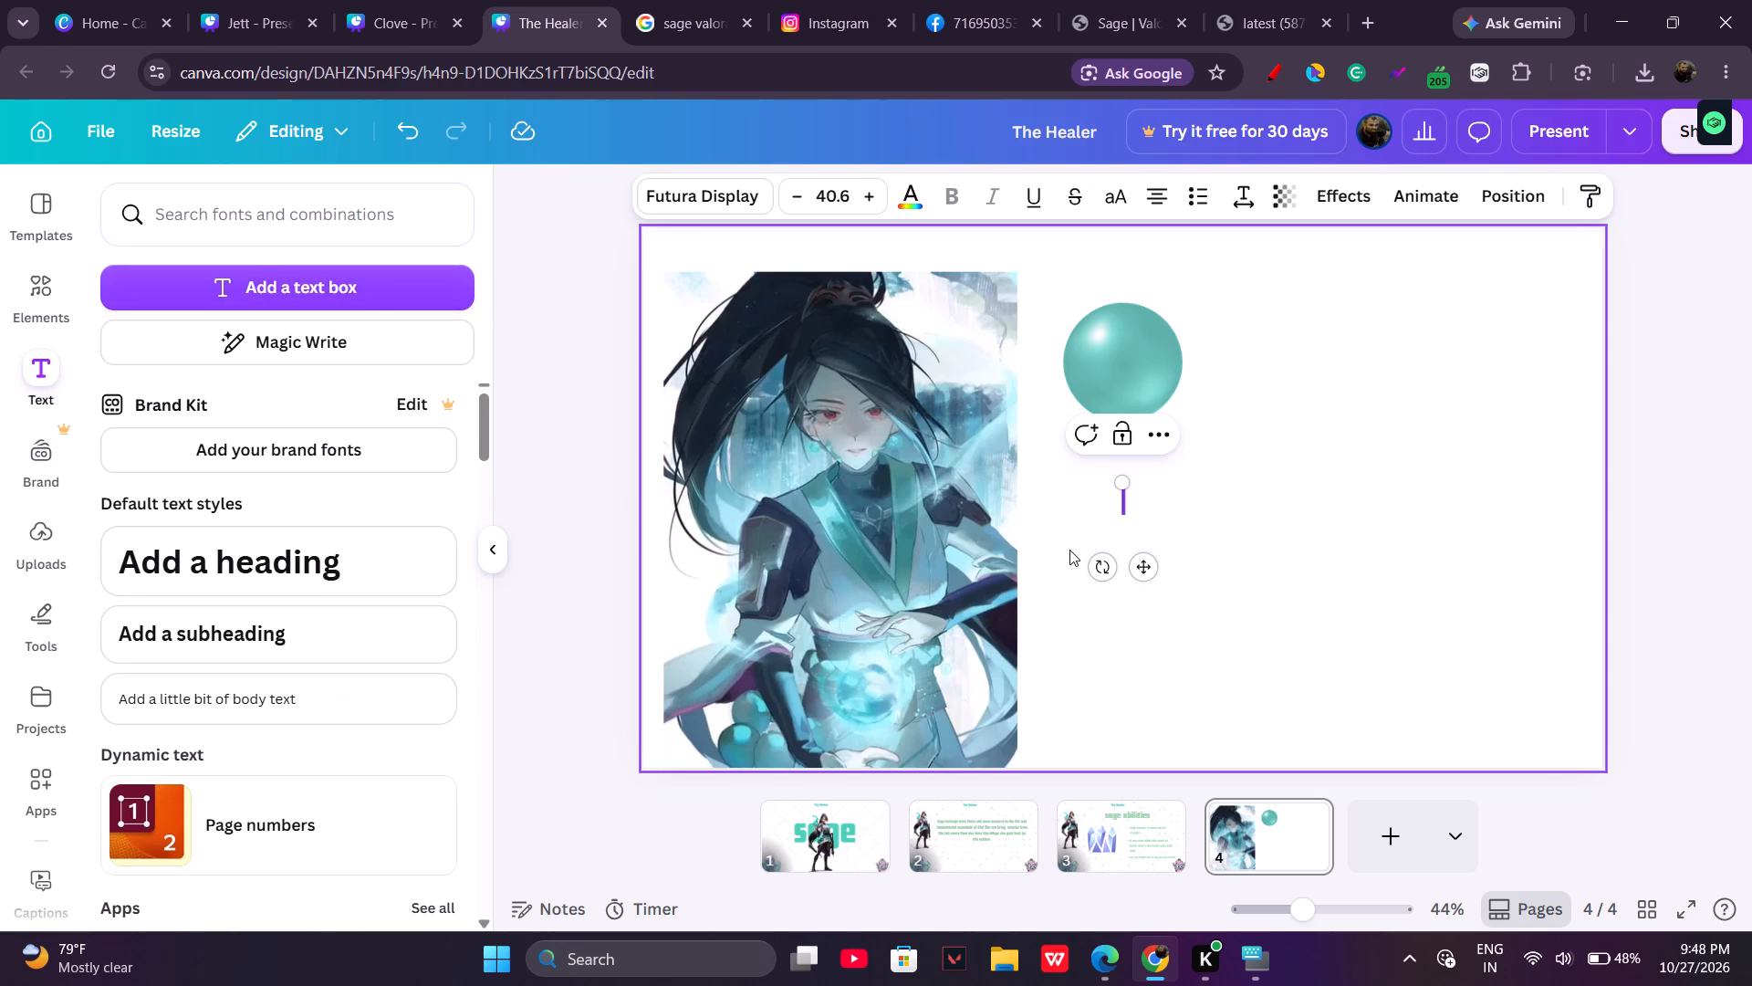
pyautogui.press('BackSpace')
pyautogui.press('BackSpace')
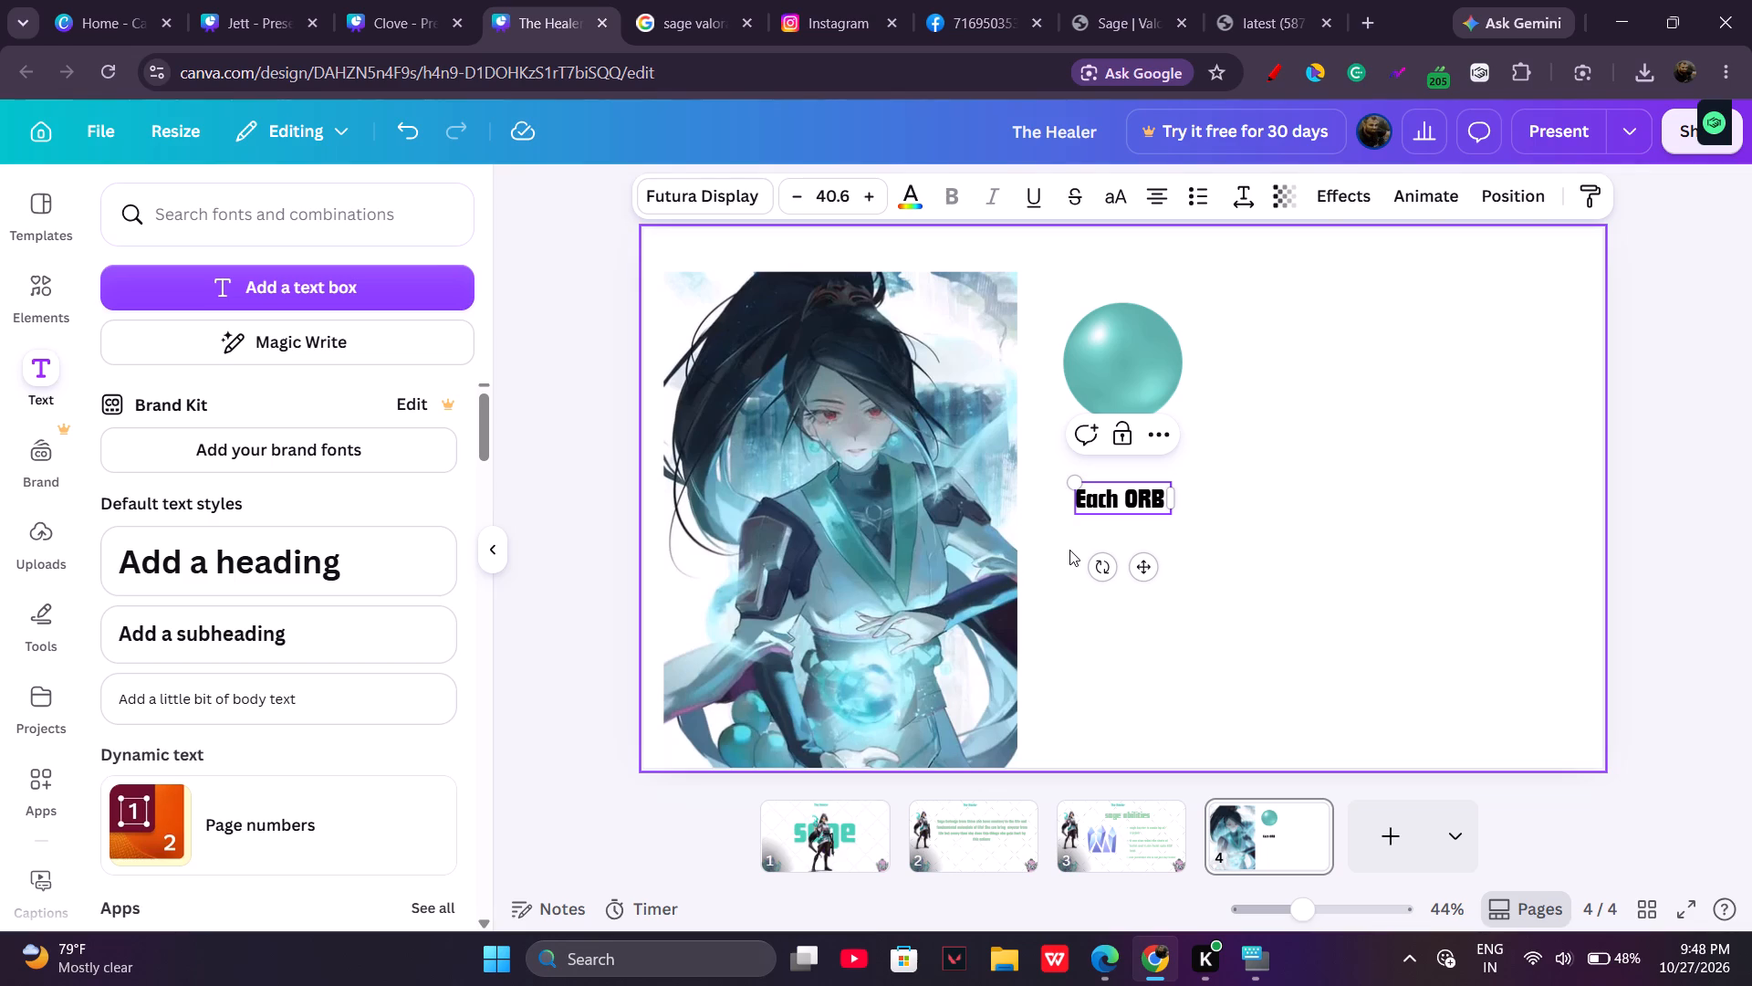
pyautogui.press('space')
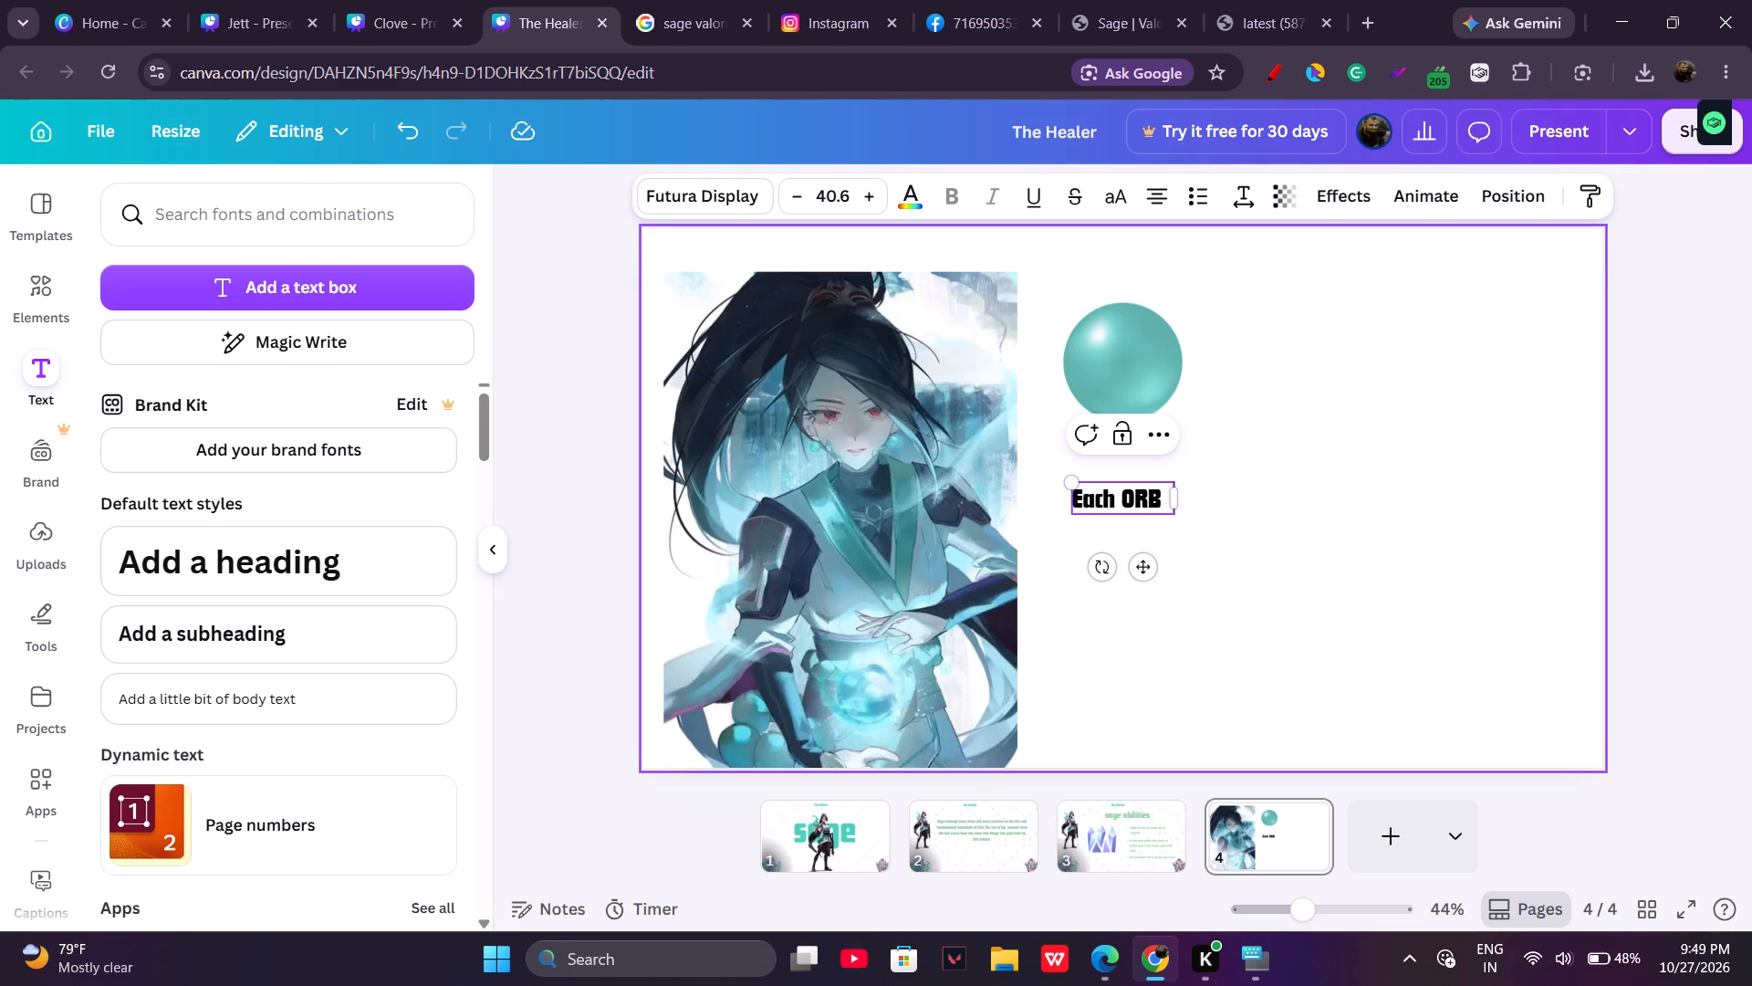
pyautogui.press('BackSpace')
pyautogui.write('gives you 1 point to')
pyautogui.press('space')
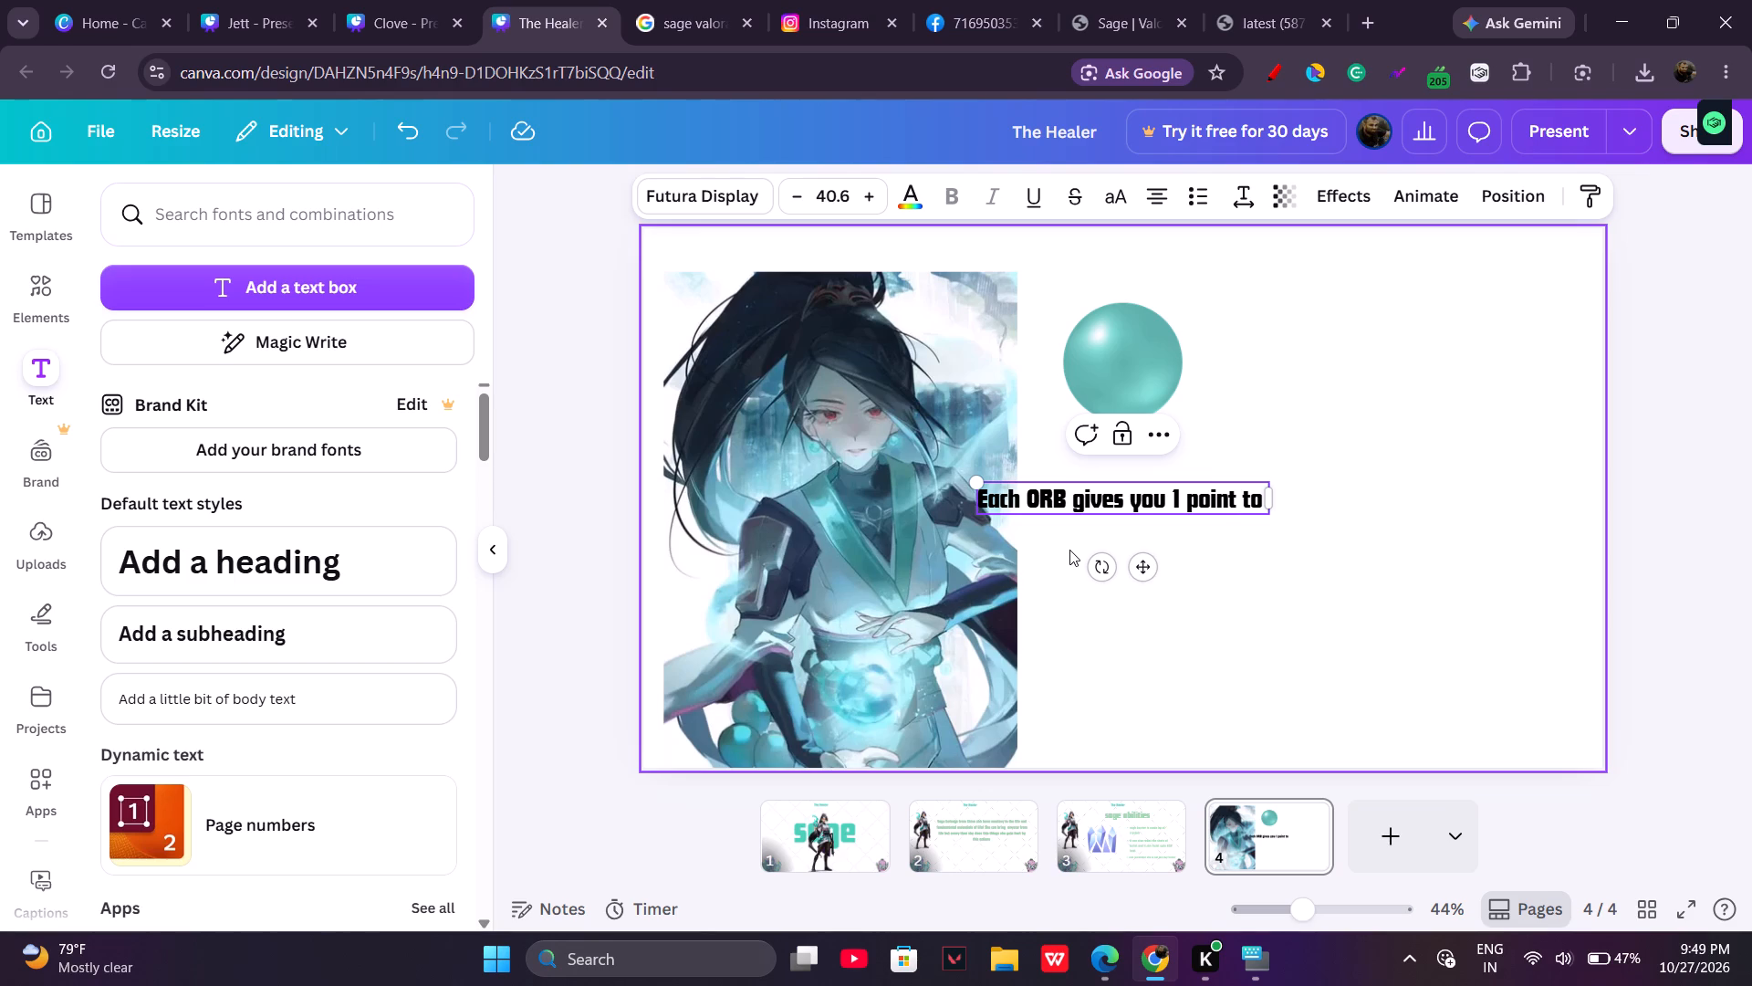
pyautogui.hotkey('ctrl', 'BackSpace')
pyautogui.write('closer to your')
pyautogui.press('space')
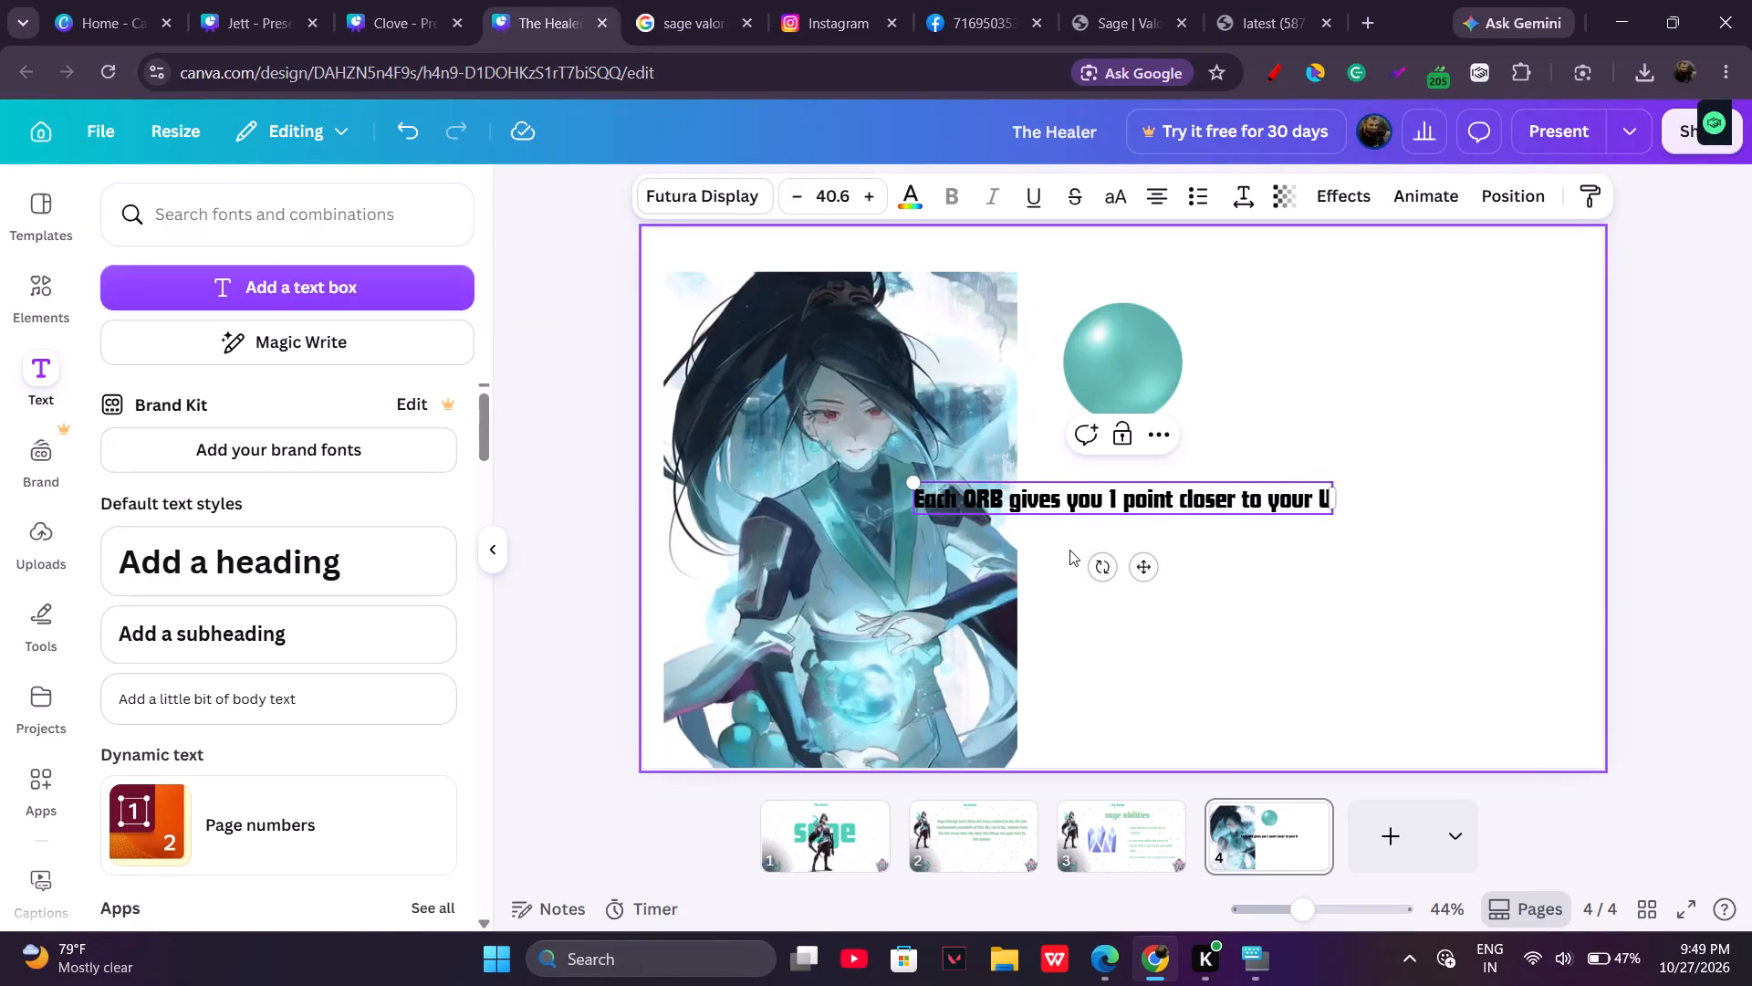
pyautogui.press('BackSpace')
pyautogui.write('litmate')
pyautogui.press('space')
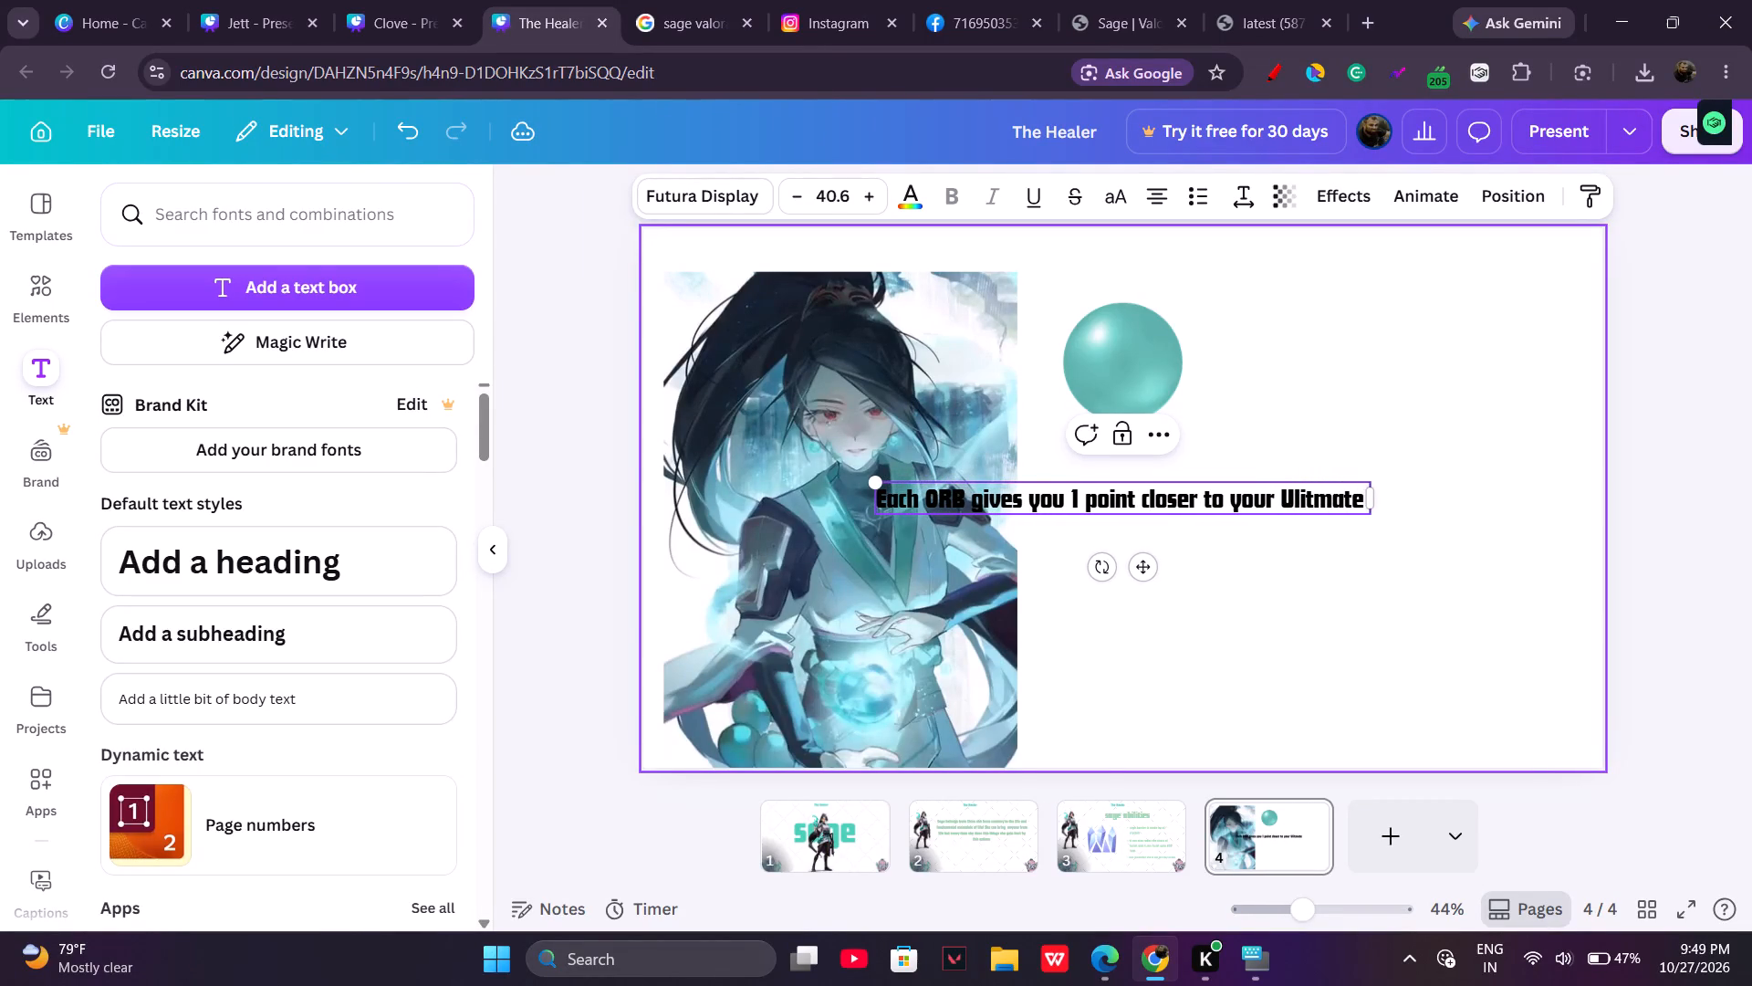
# Move the ORB sentence clear of the Sage artwork, placing it beside the artwork and below the teal orb.
pyautogui.moveTo(1137, 571); pyautogui.dragTo(1286, 579)
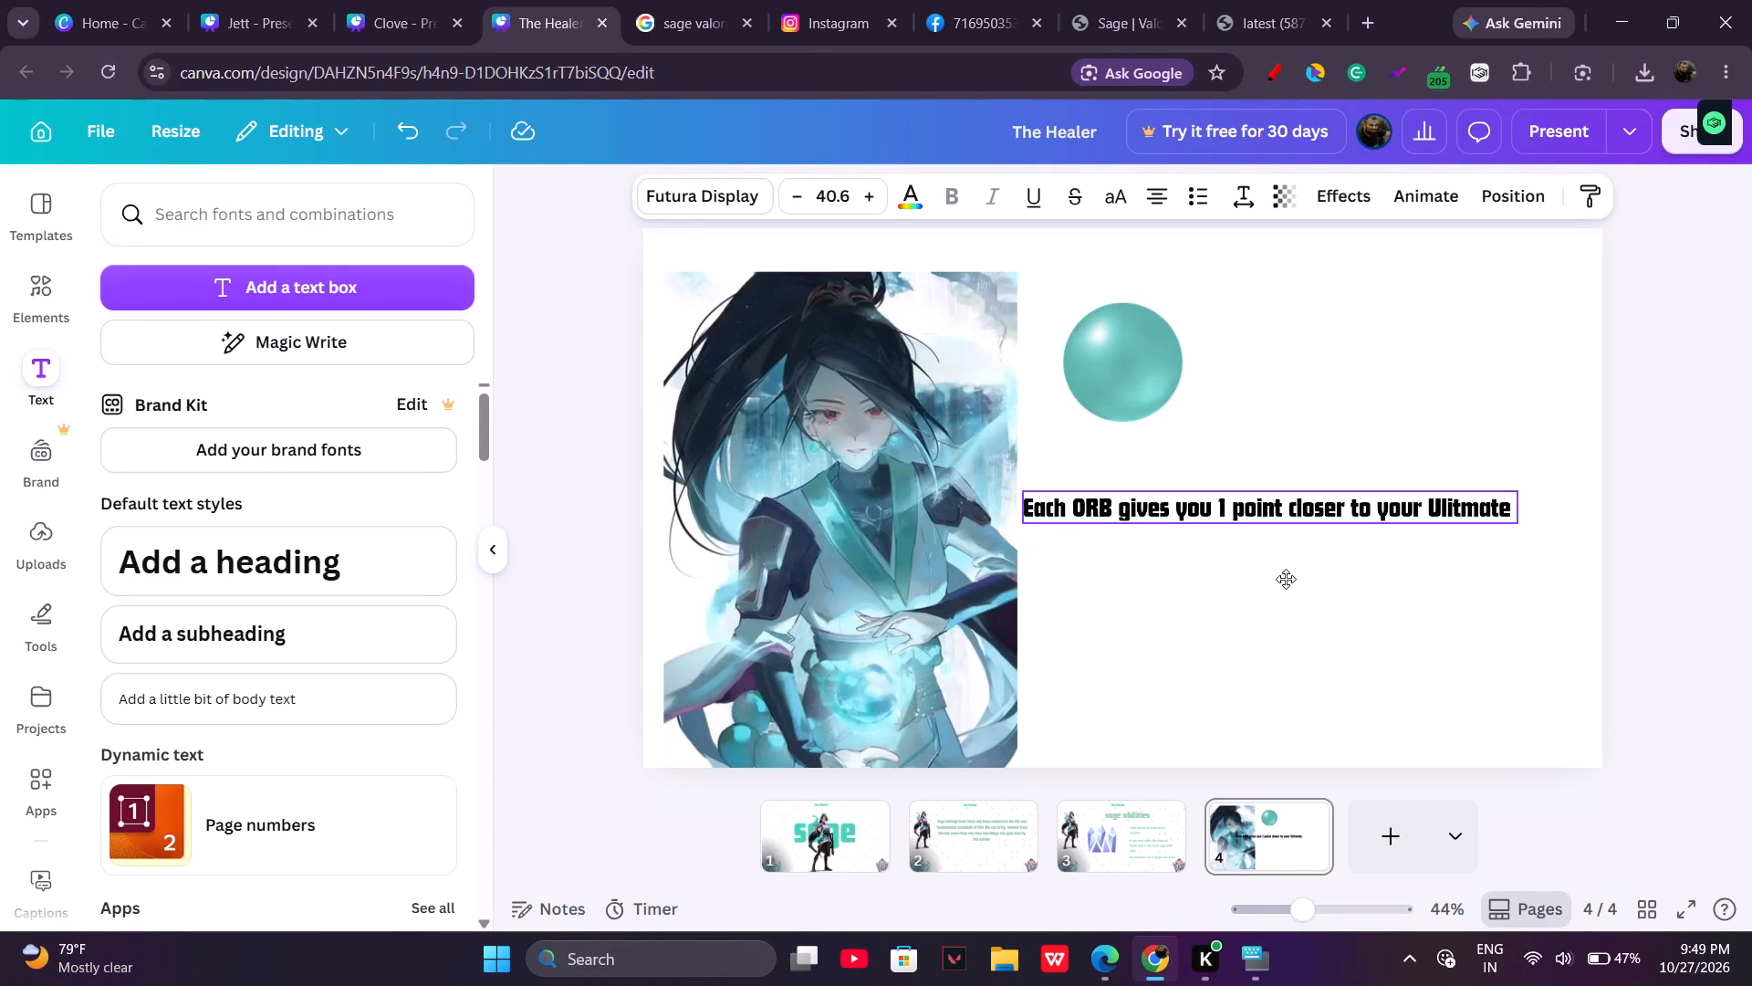
pyautogui.moveTo(1286, 579); pyautogui.dragTo(1305, 573)
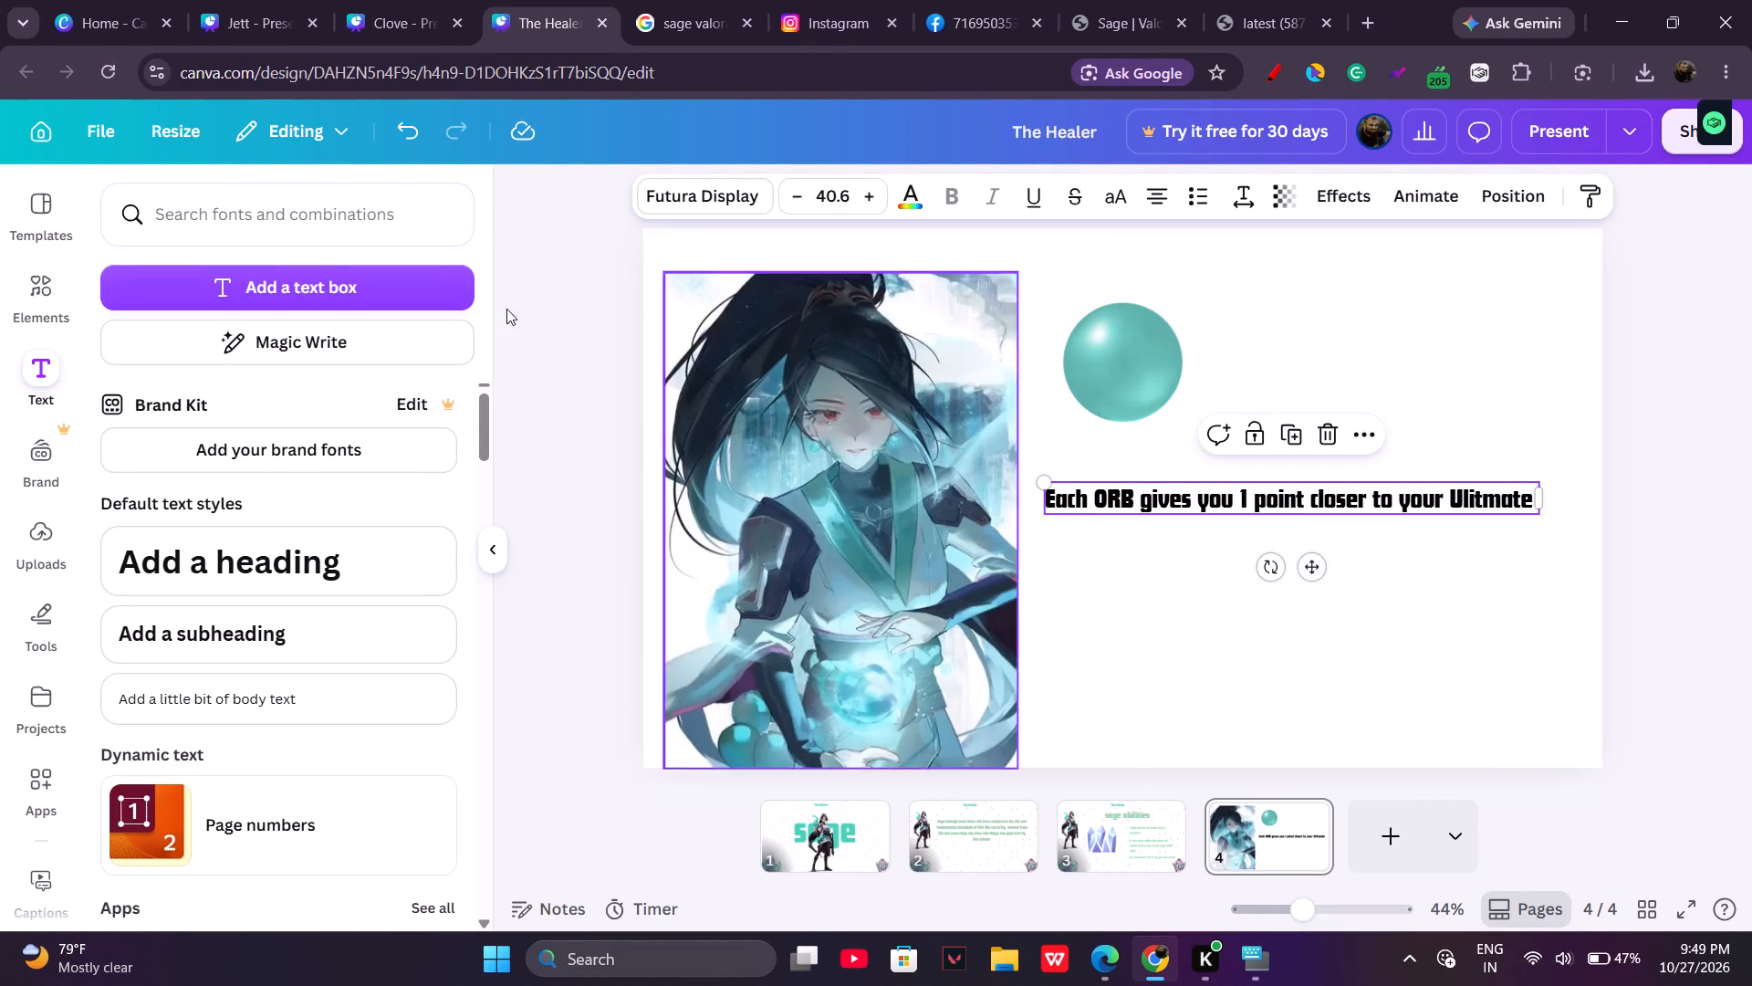
# Recolor the whole ORB sentence on page 4 to the design's teal.
pyautogui.doubleClick(1326, 509)
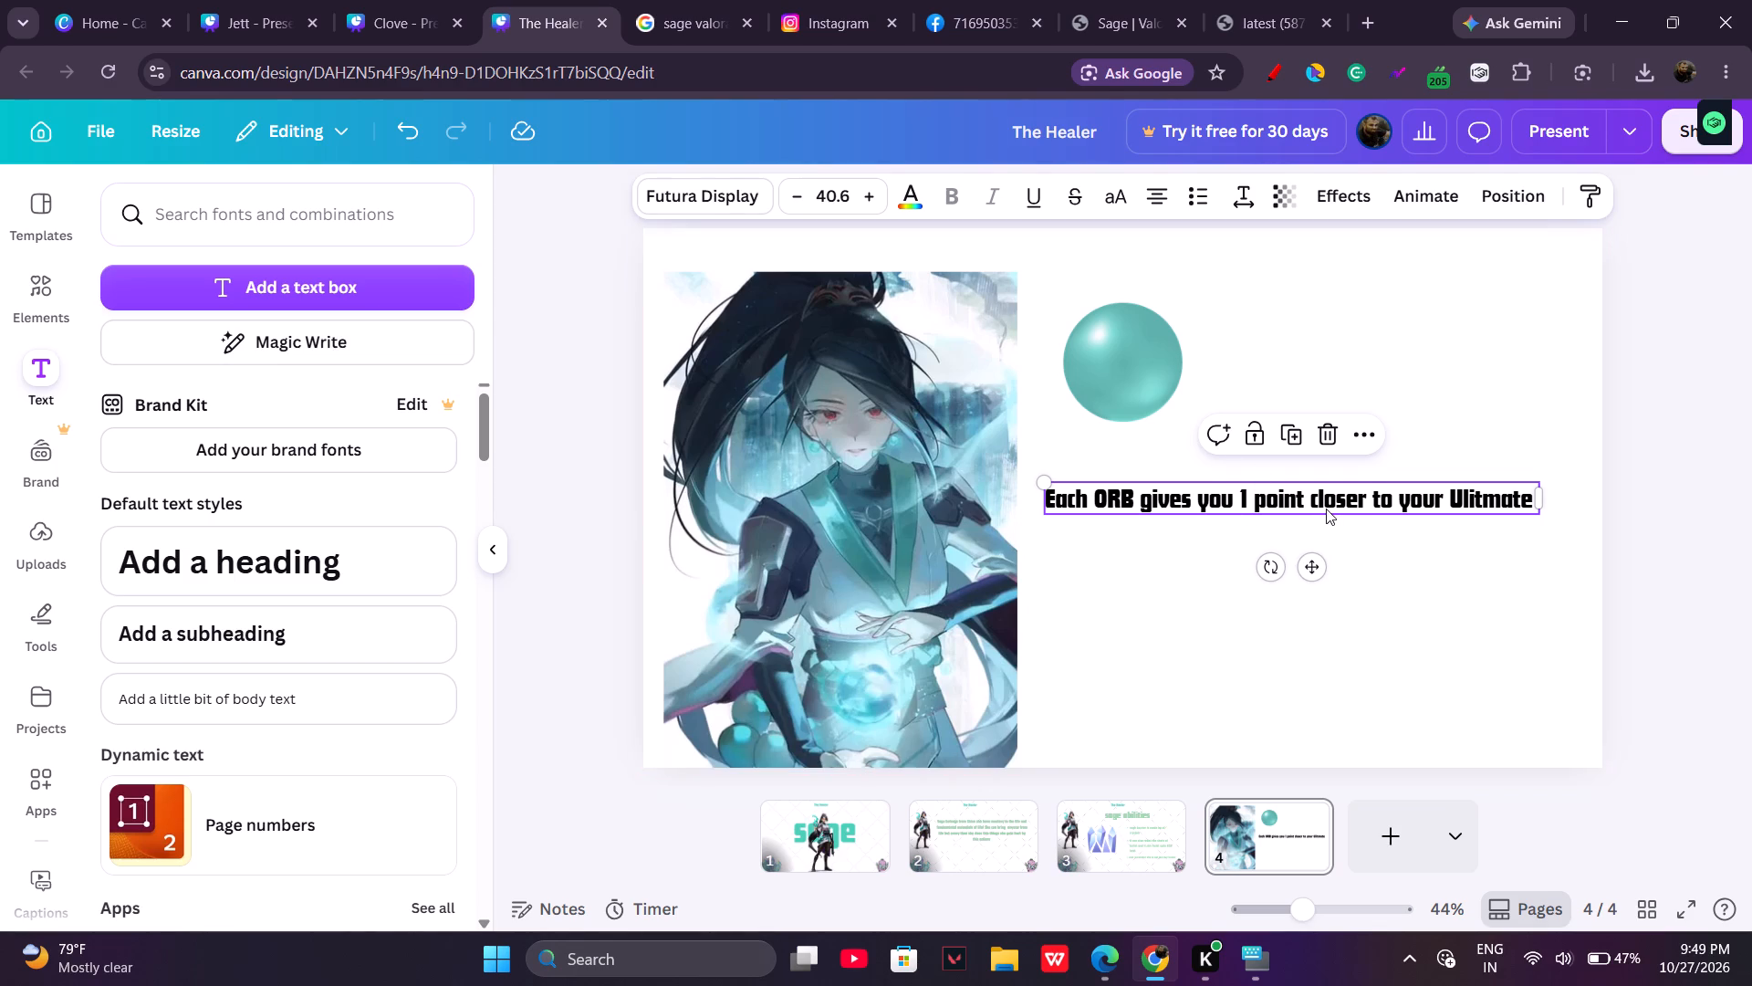
pyautogui.tripleClick(1299, 509)
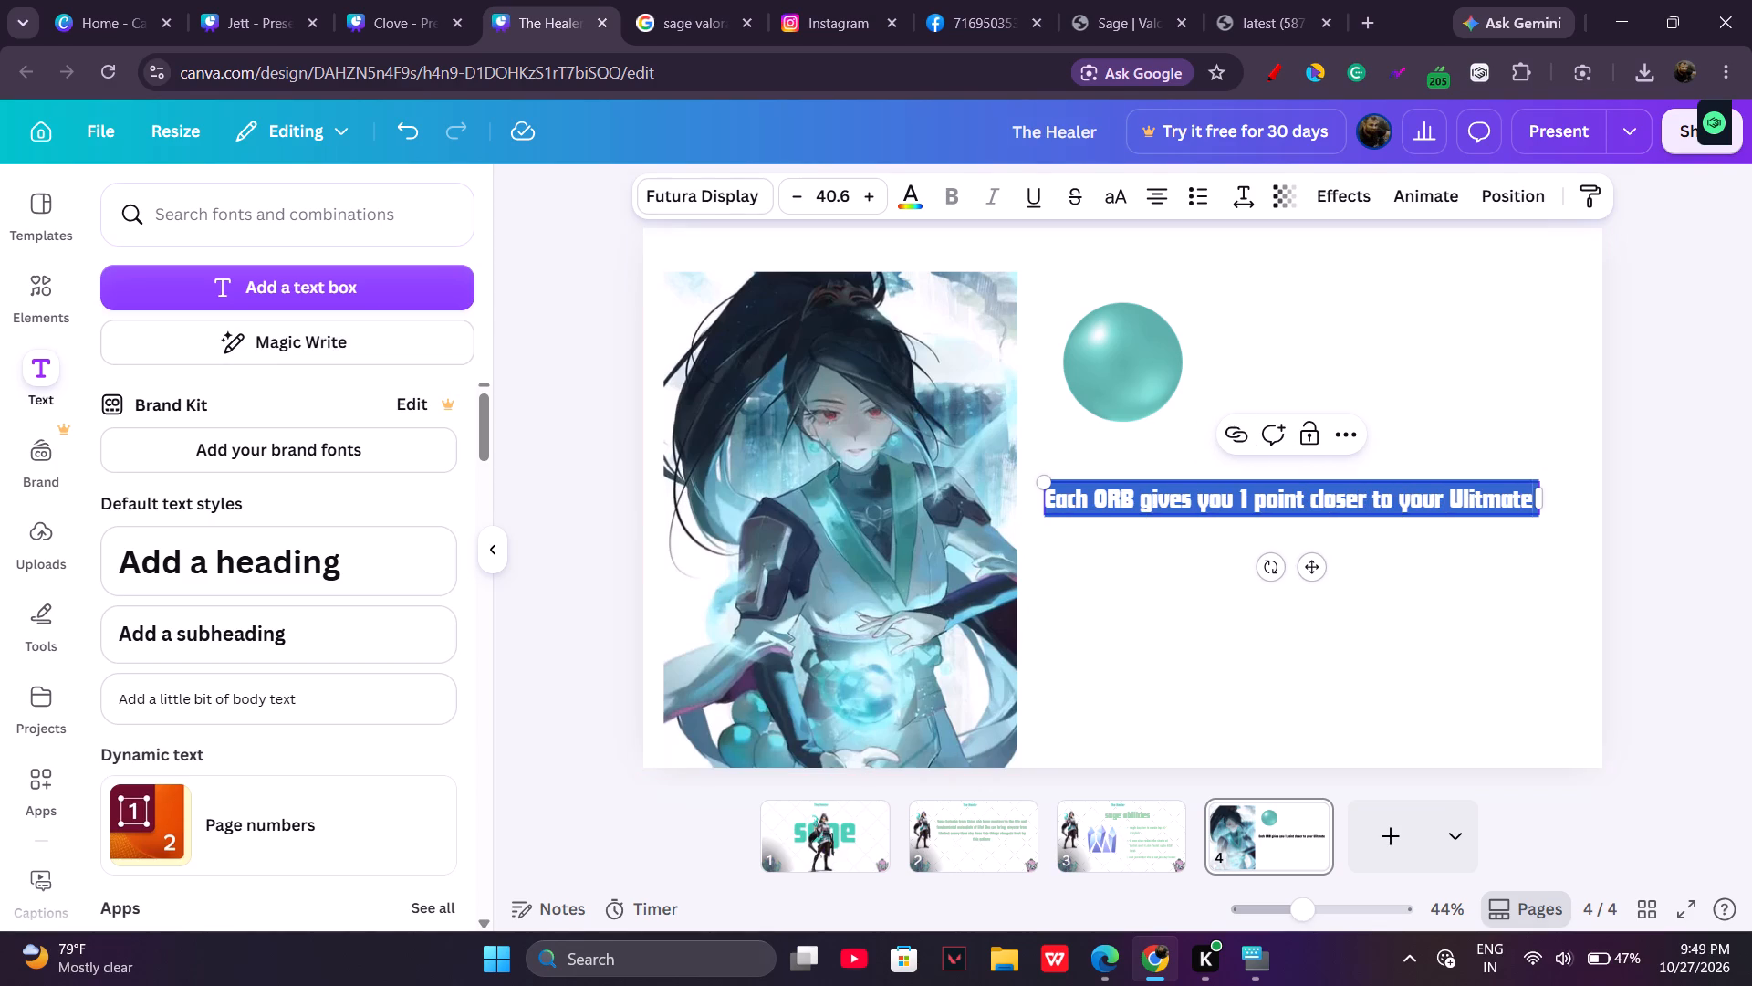
pyautogui.click(915, 187)
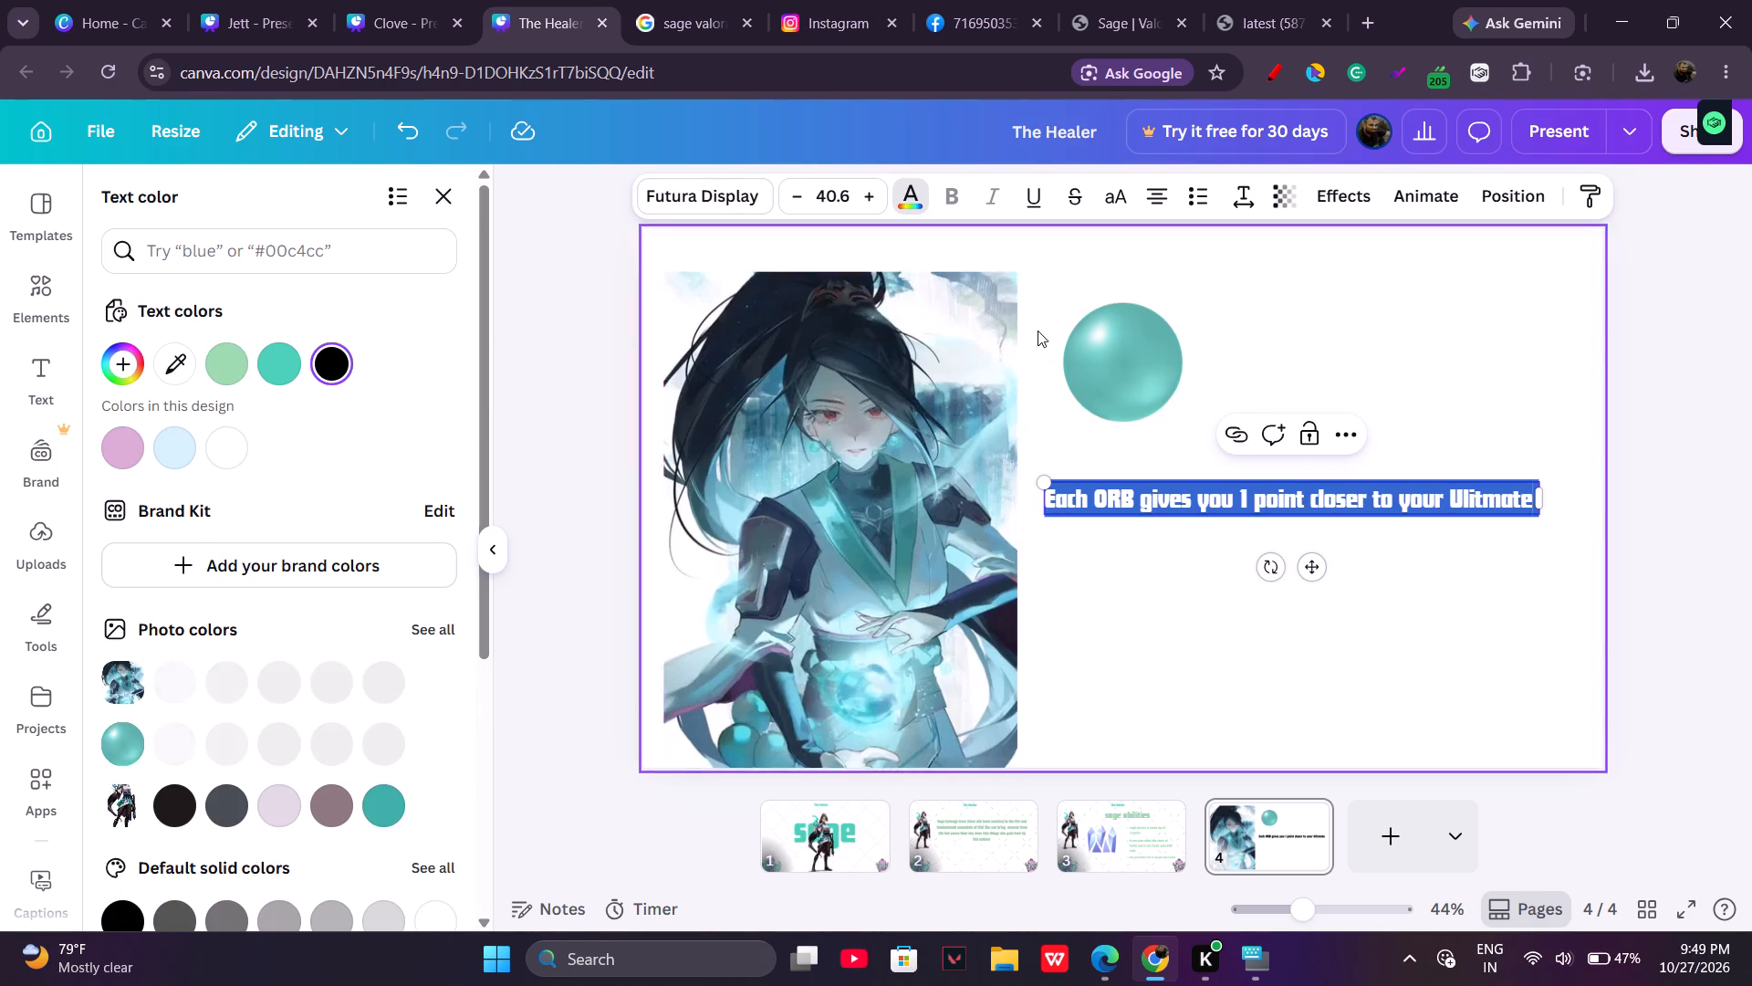
pyautogui.click(281, 372)
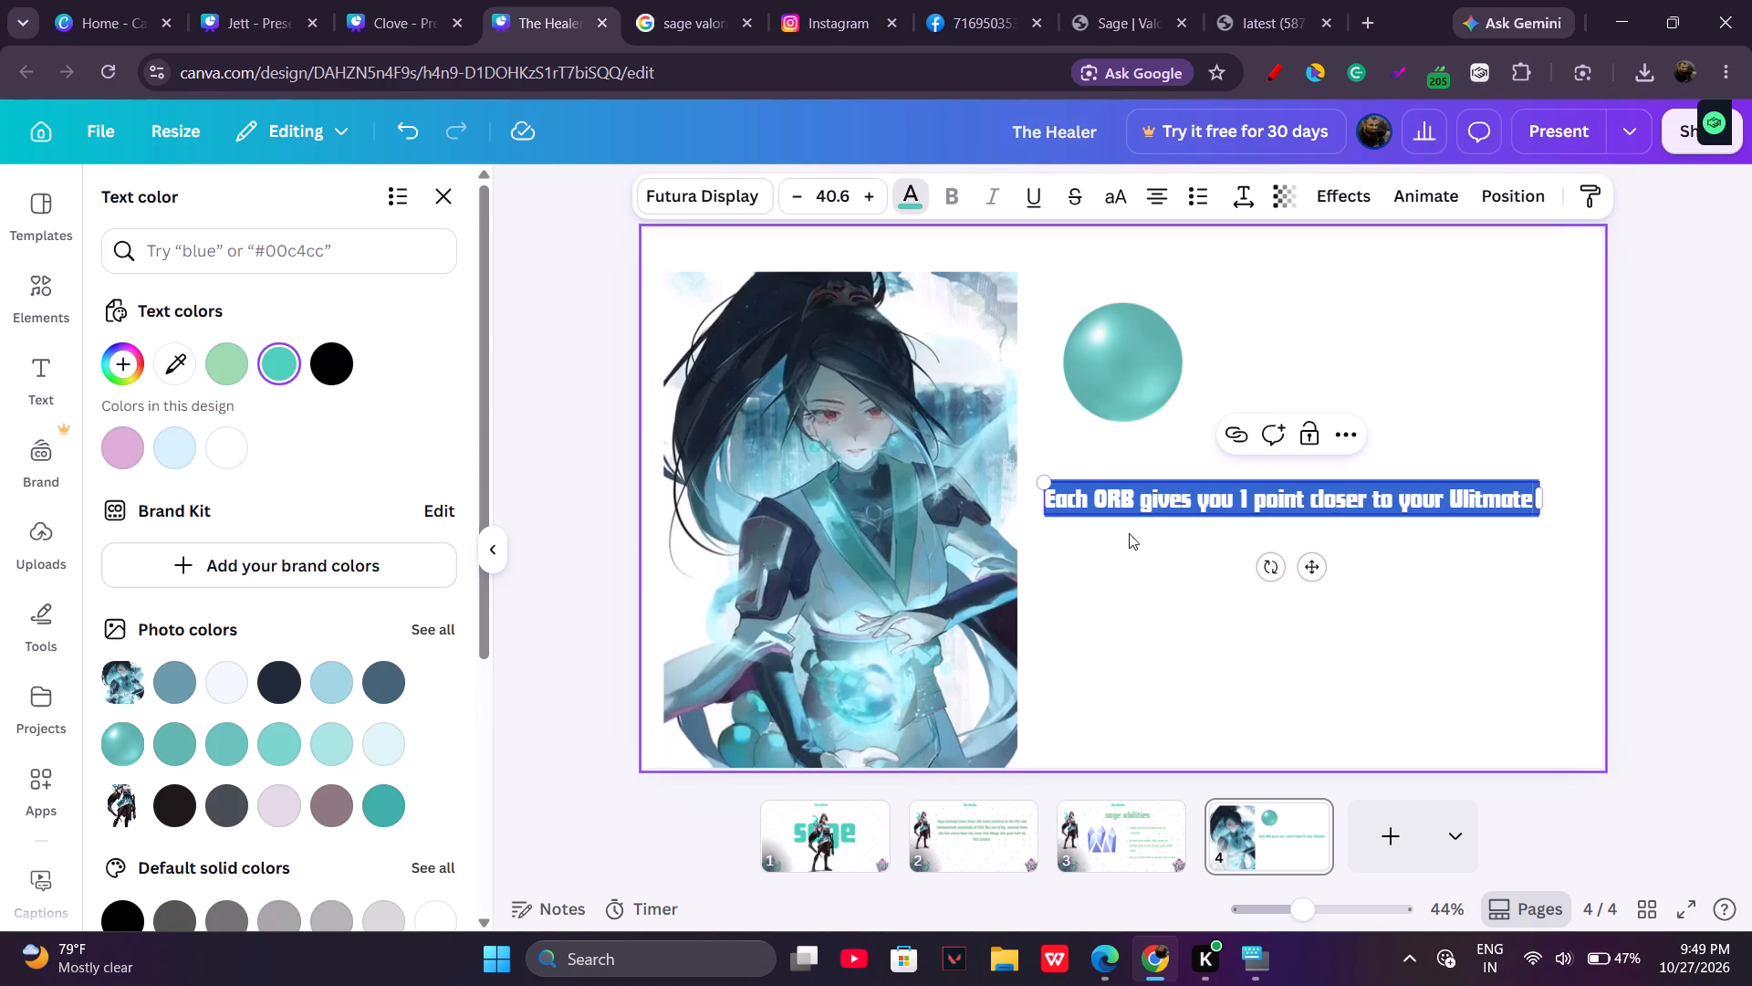
pyautogui.click(1161, 571)
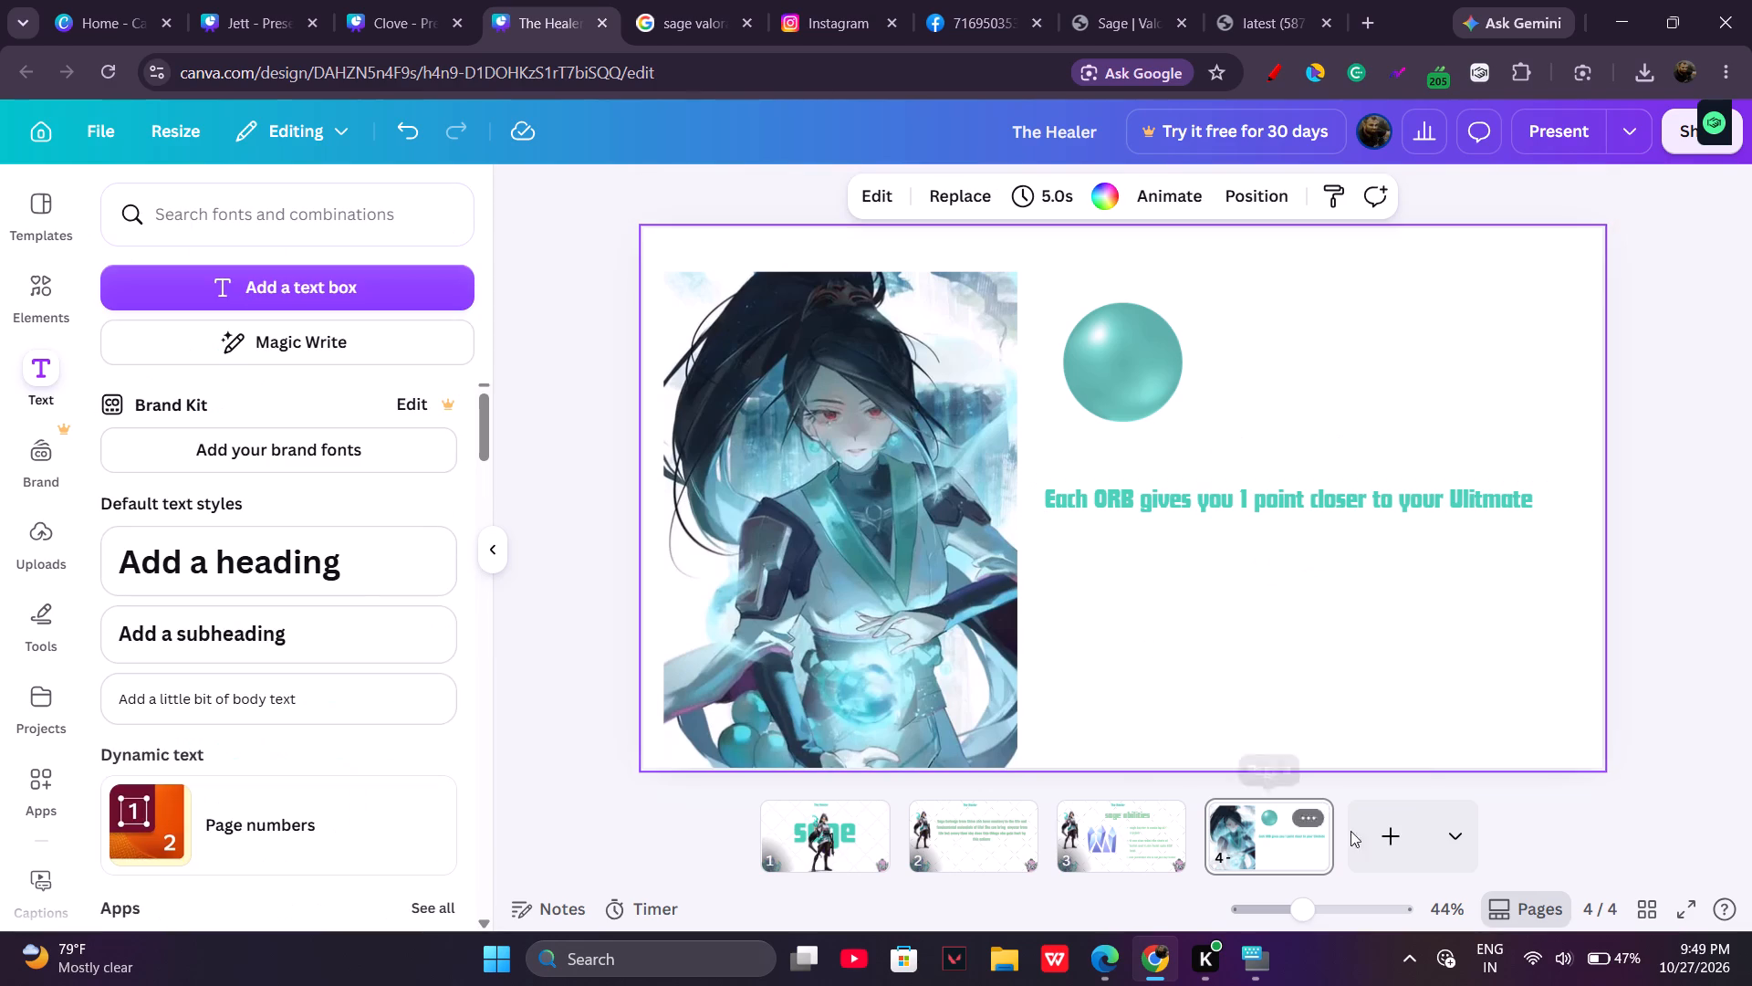
# Add a blank page 5 and apply the recently used white background with the dotted diamond pattern.
pyautogui.click(1390, 822)
pyautogui.click(957, 207)
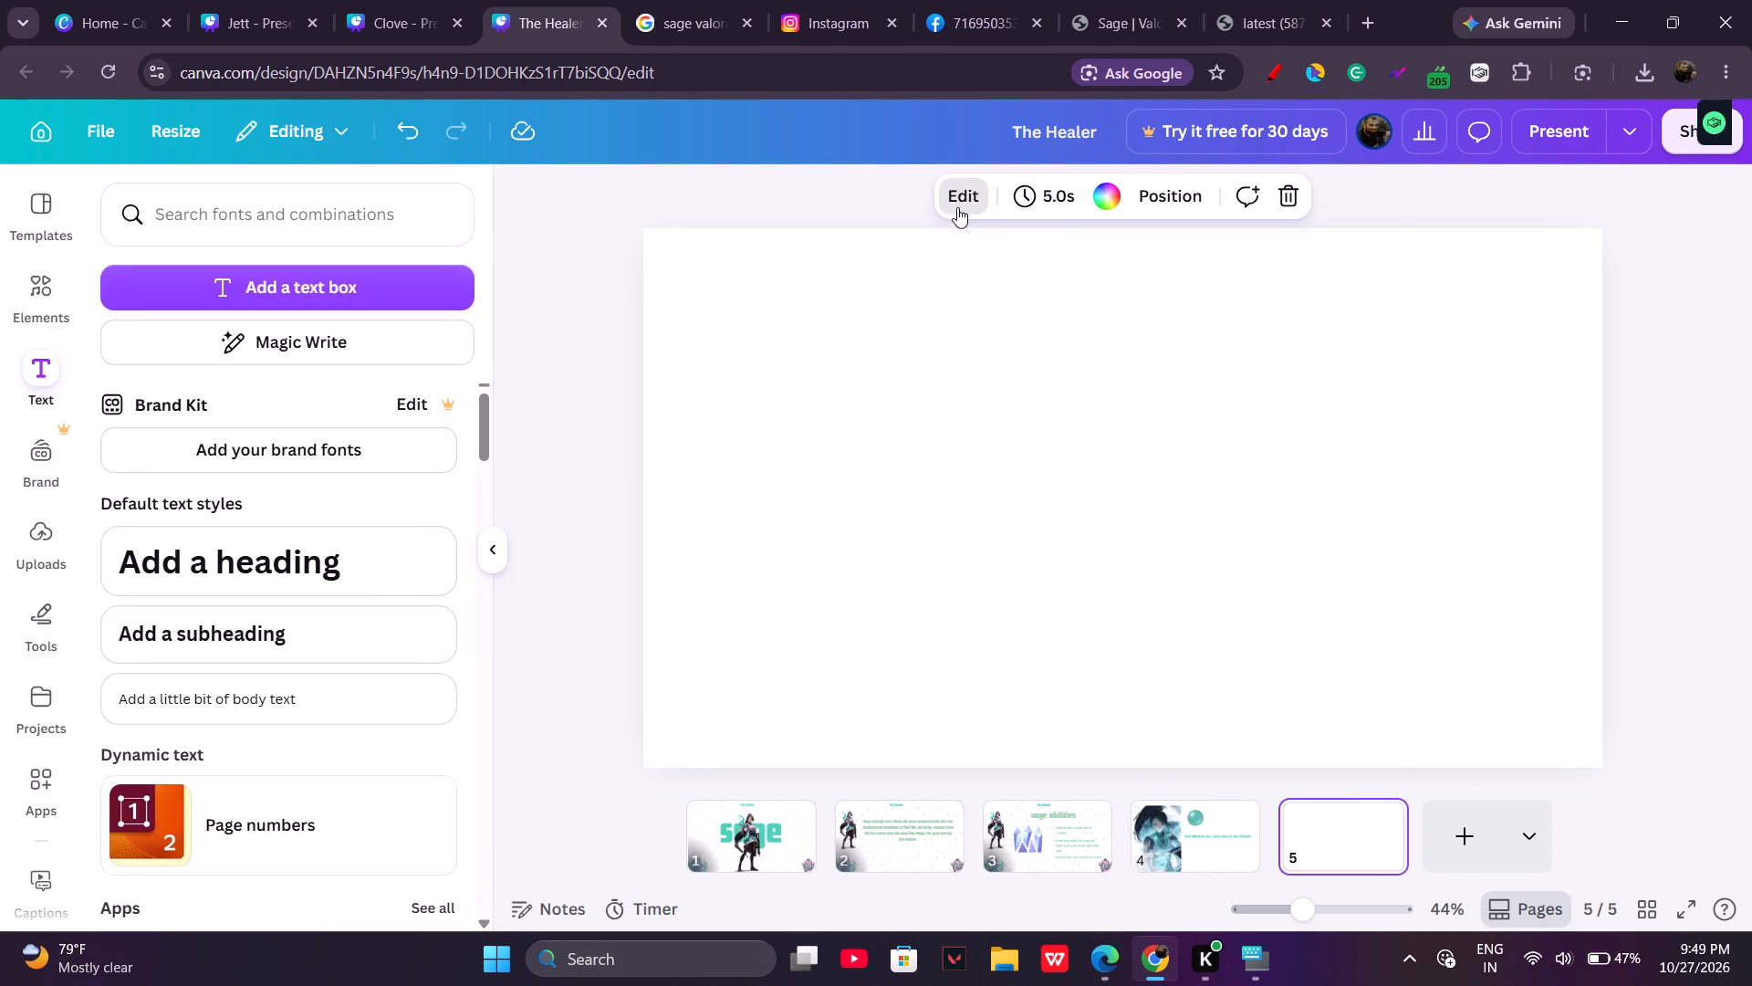
pyautogui.rightClick(948, 373)
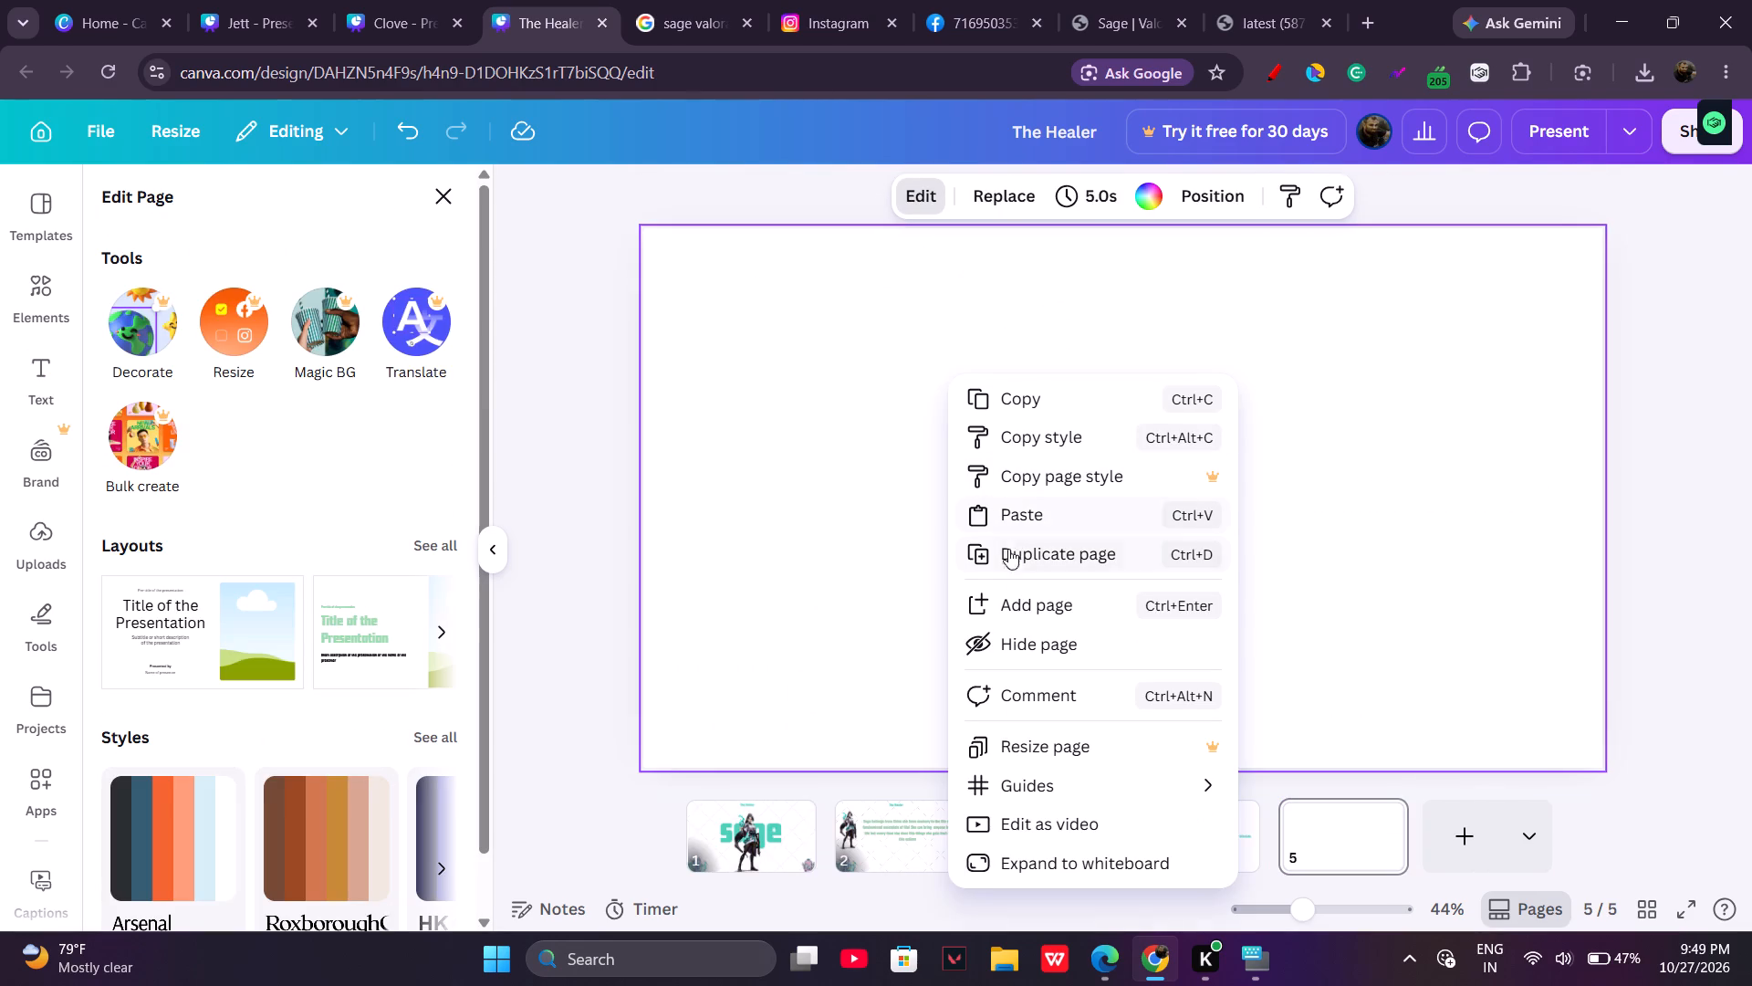
pyautogui.click(1018, 206)
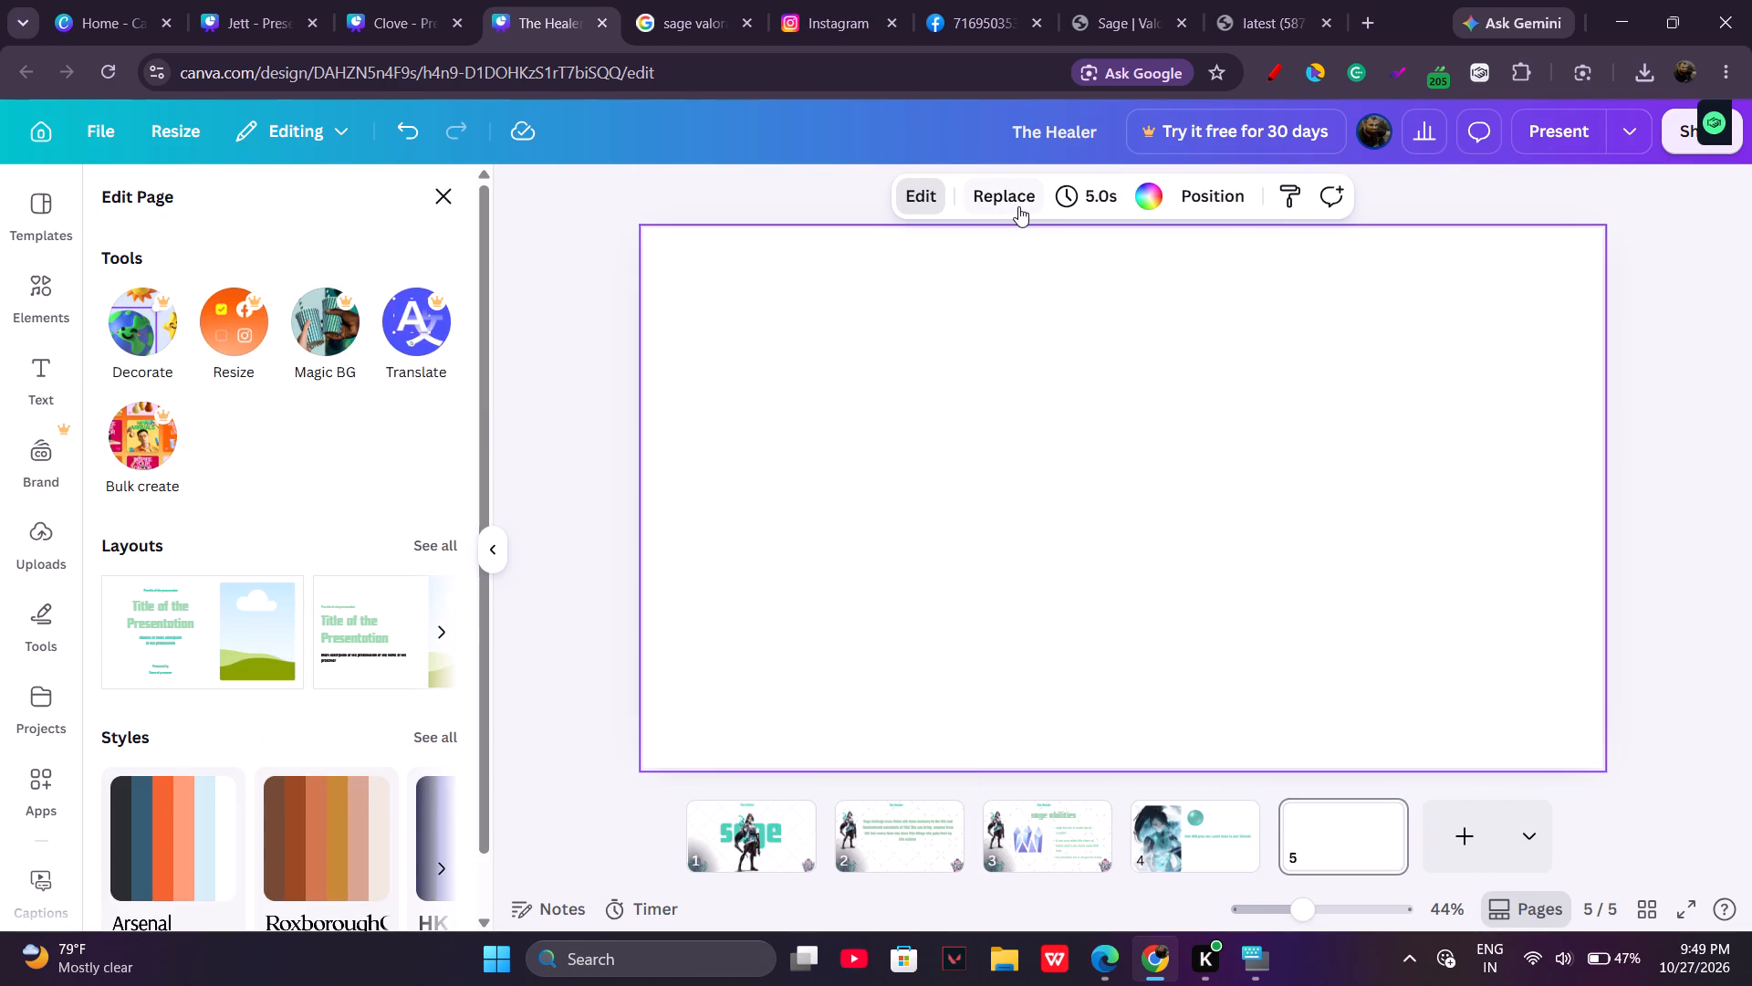
pyautogui.click(1018, 206)
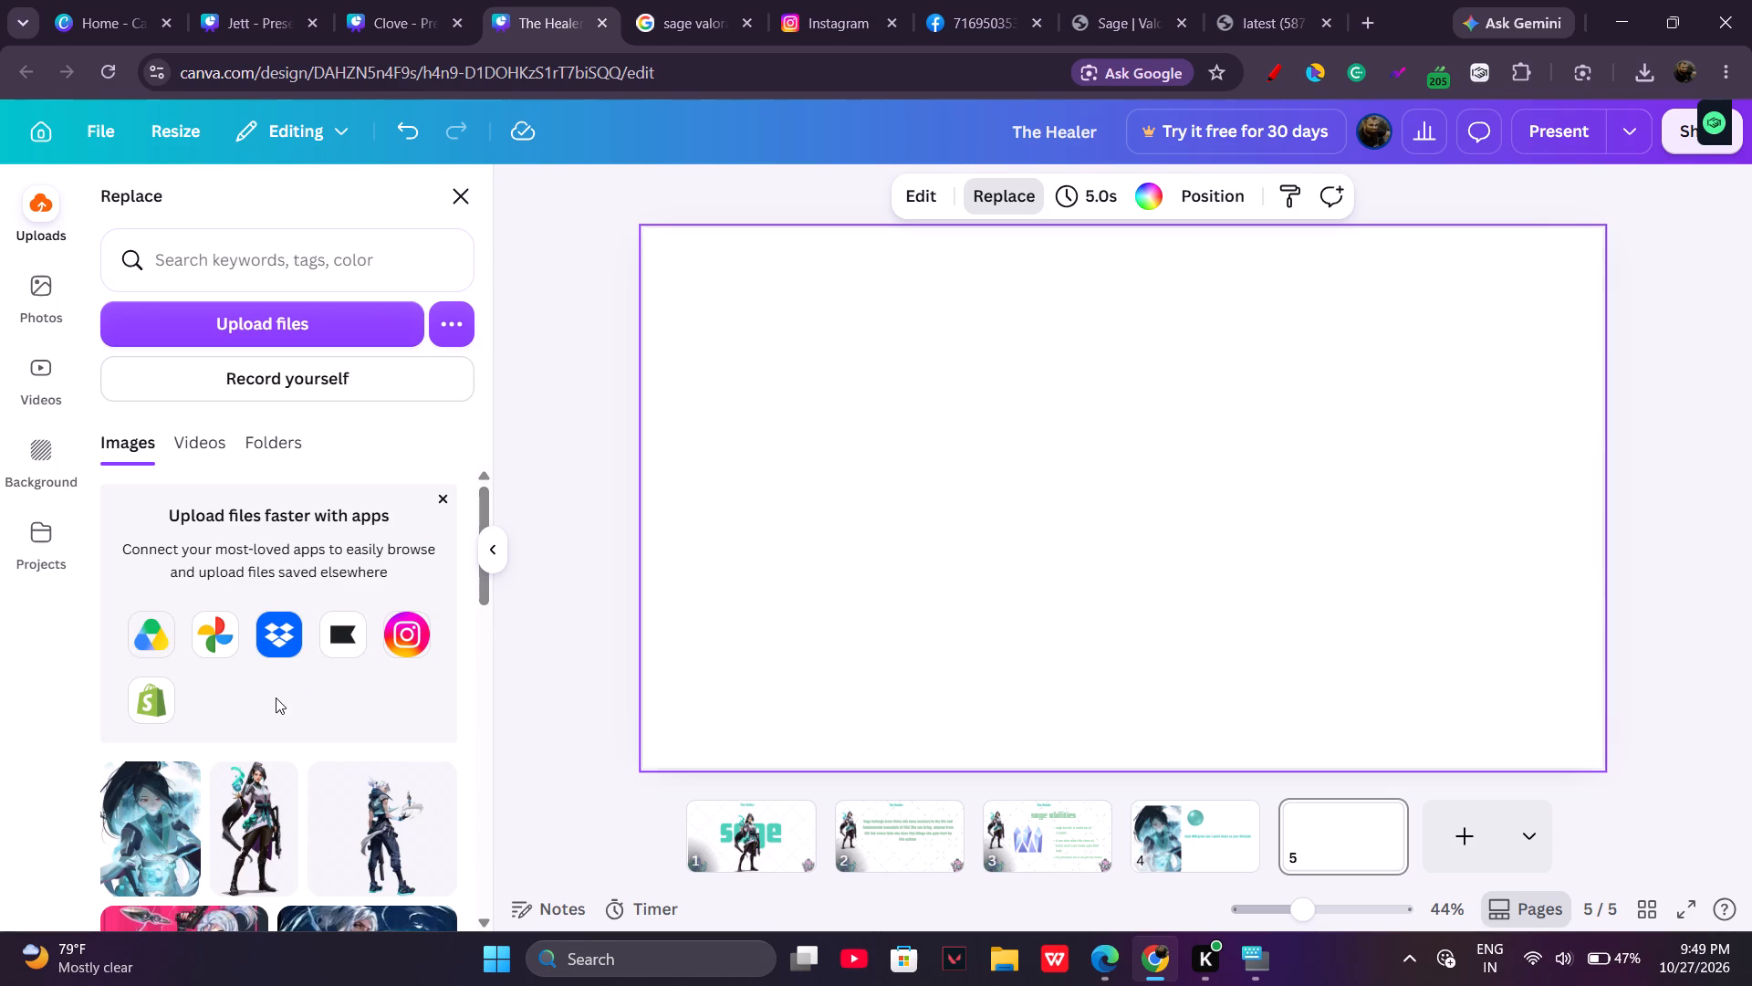
pyautogui.scroll(-1, 276, 698)
pyautogui.click(23, 464)
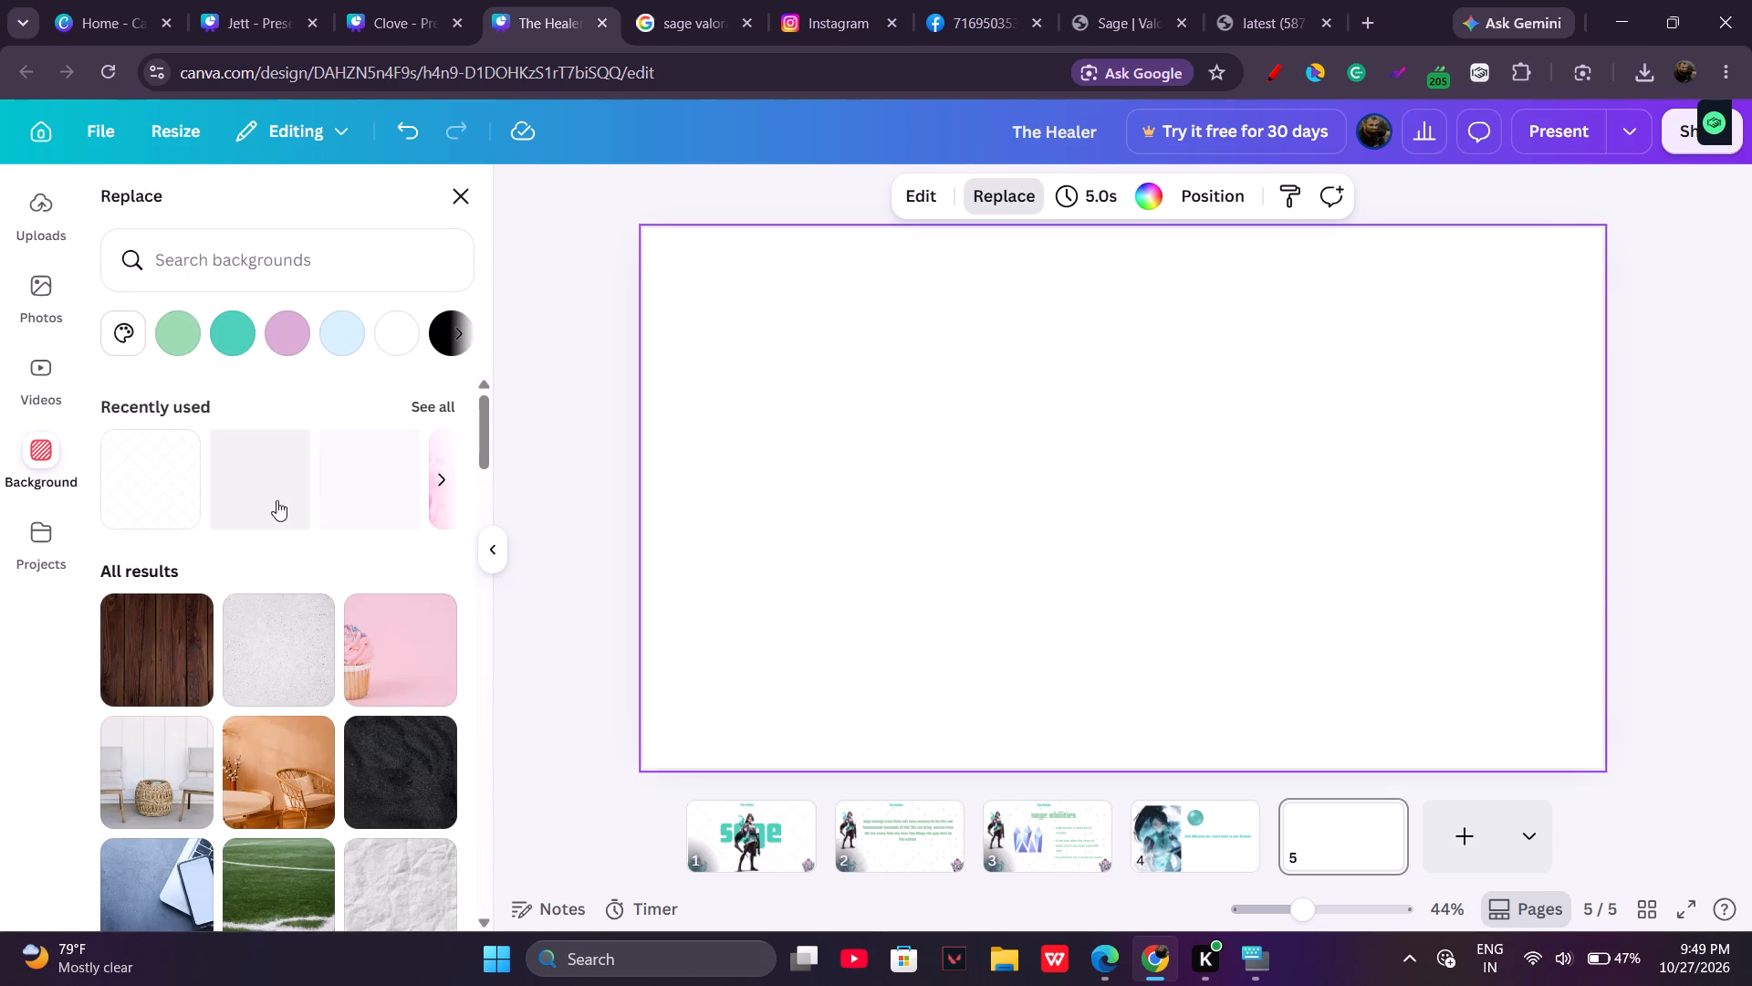
pyautogui.click(128, 465)
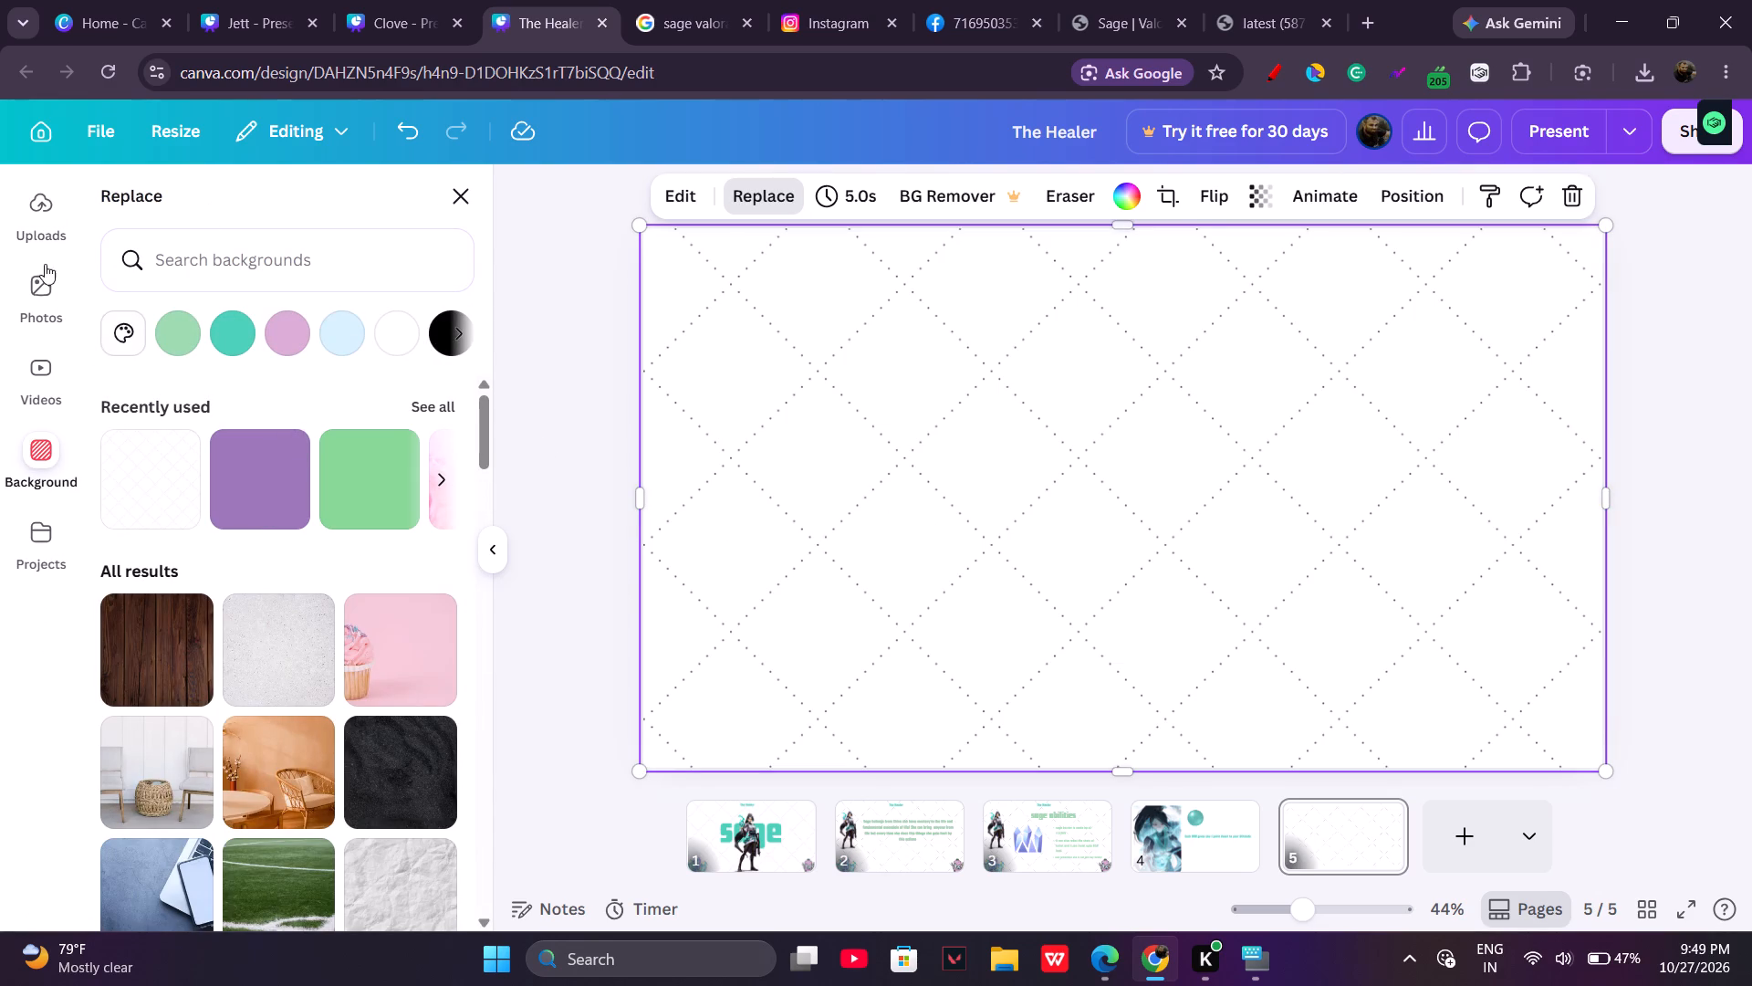
pyautogui.click(40, 202)
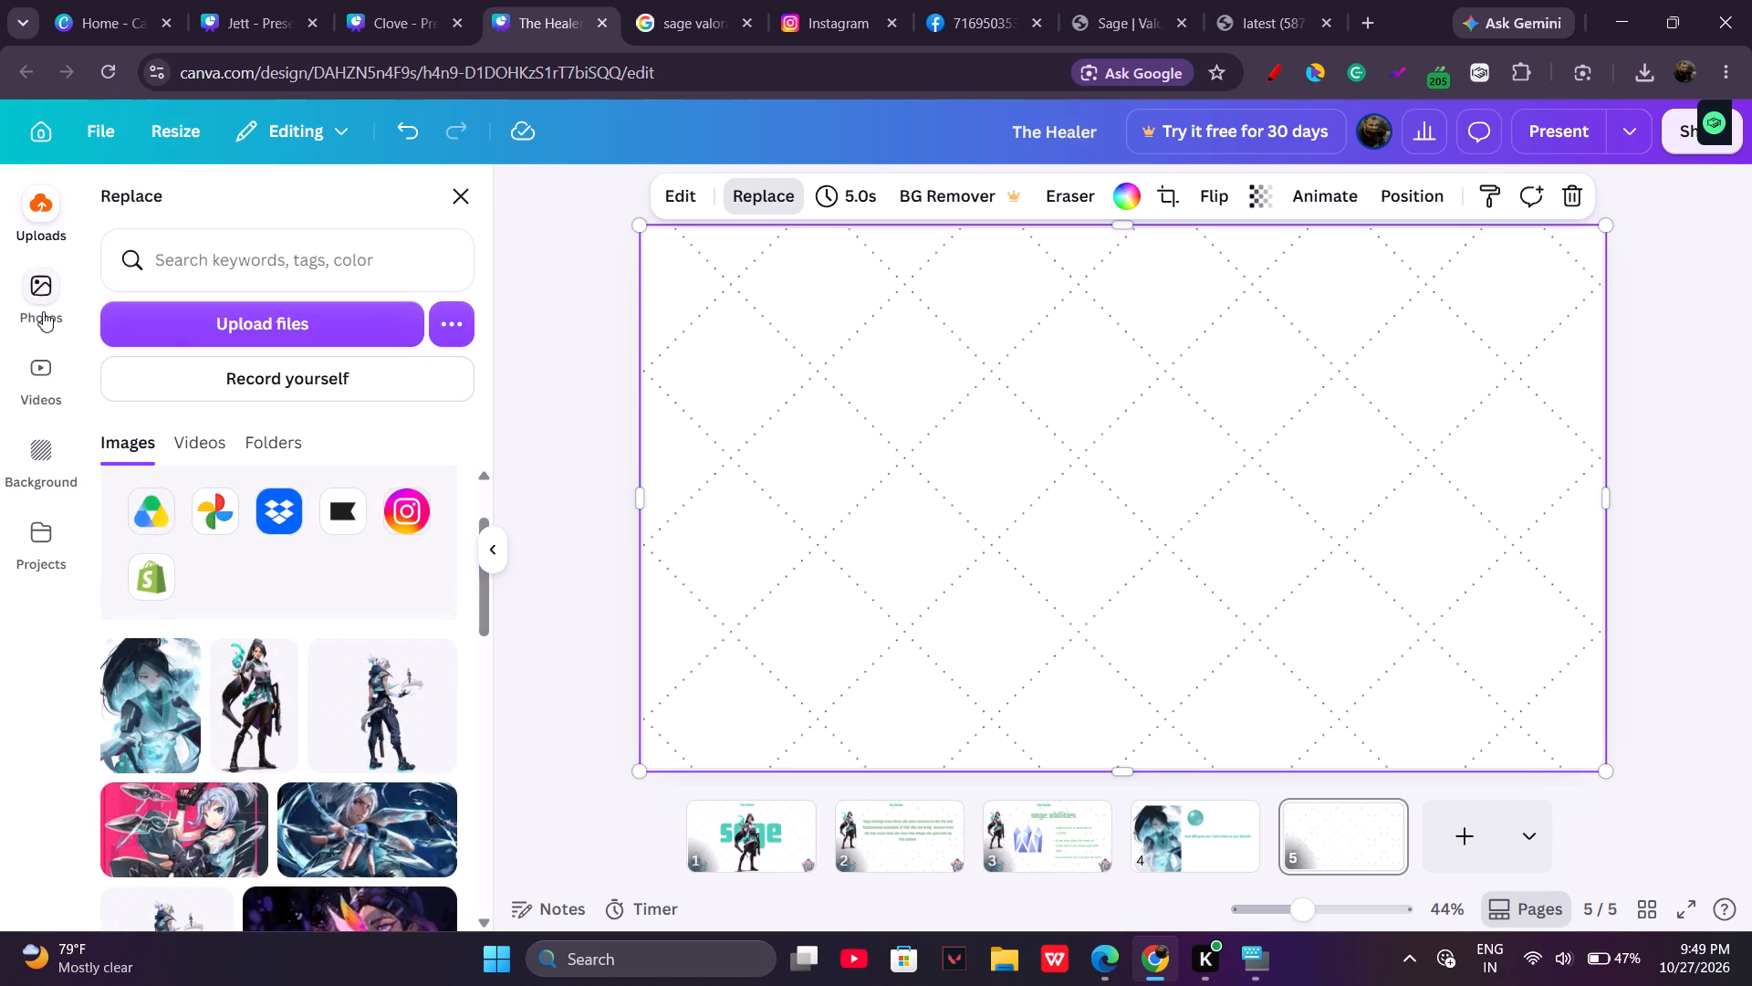
pyautogui.click(787, 299)
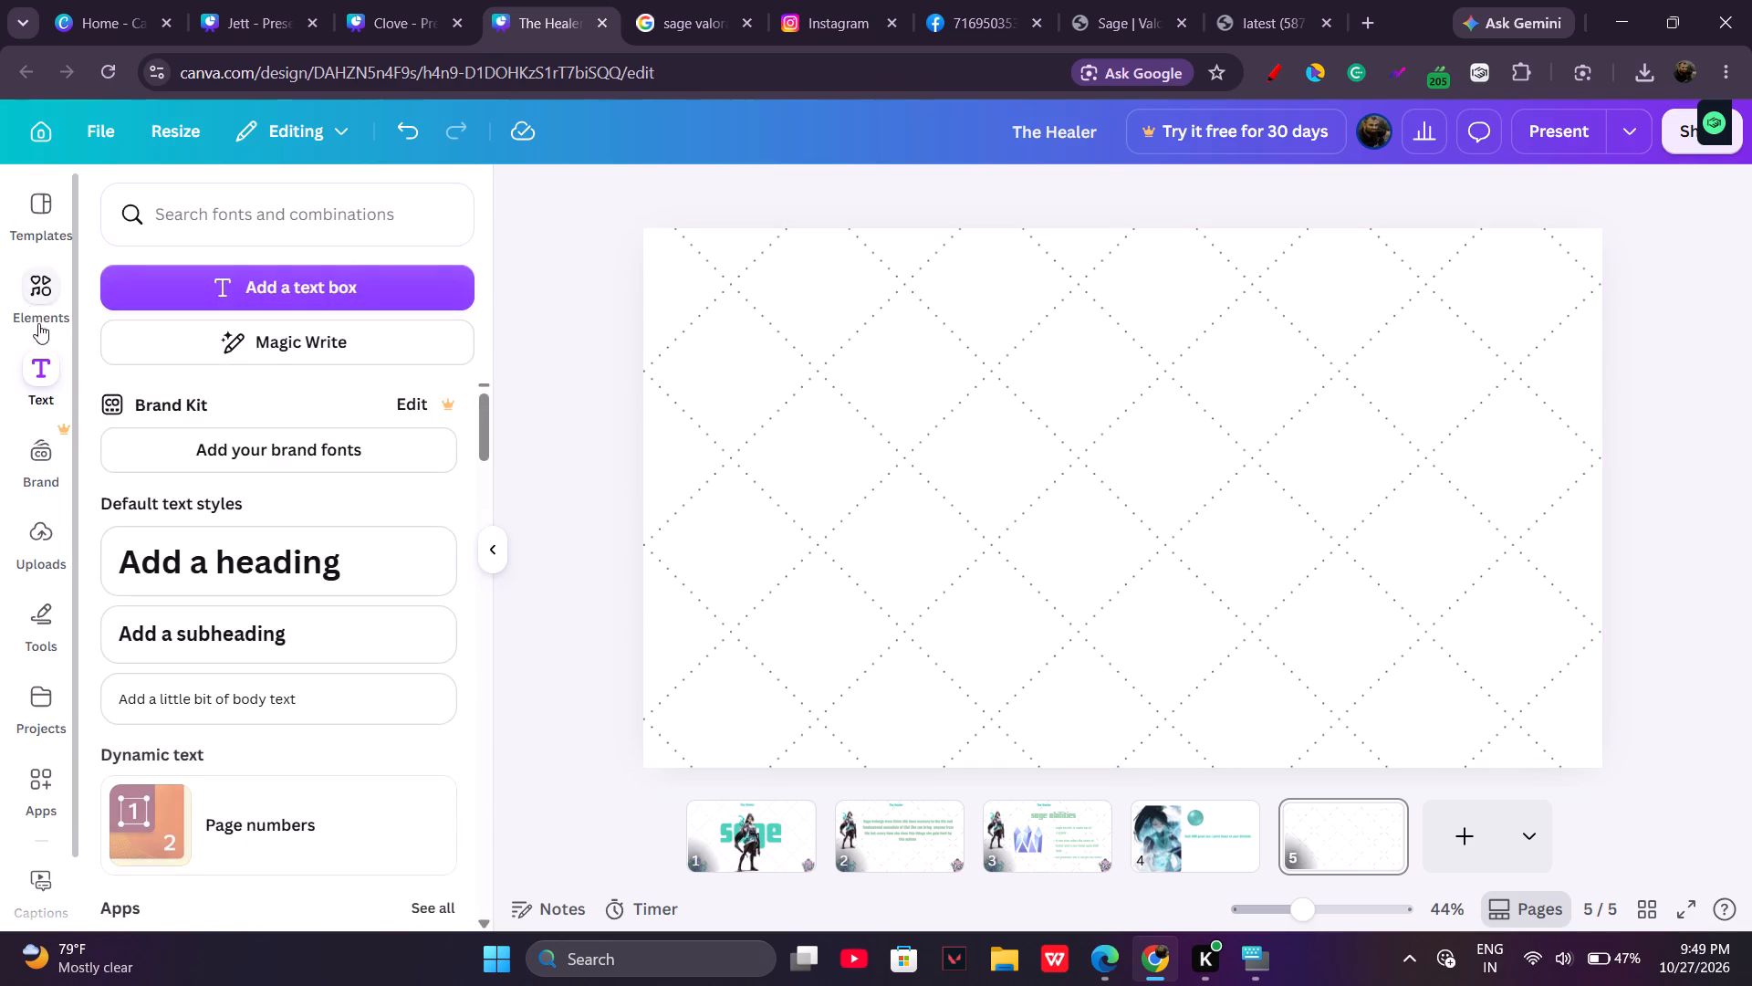
# Add a text box to page 5 reading "Rise Of Sage" at font size 142.
pyautogui.click(392, 289)
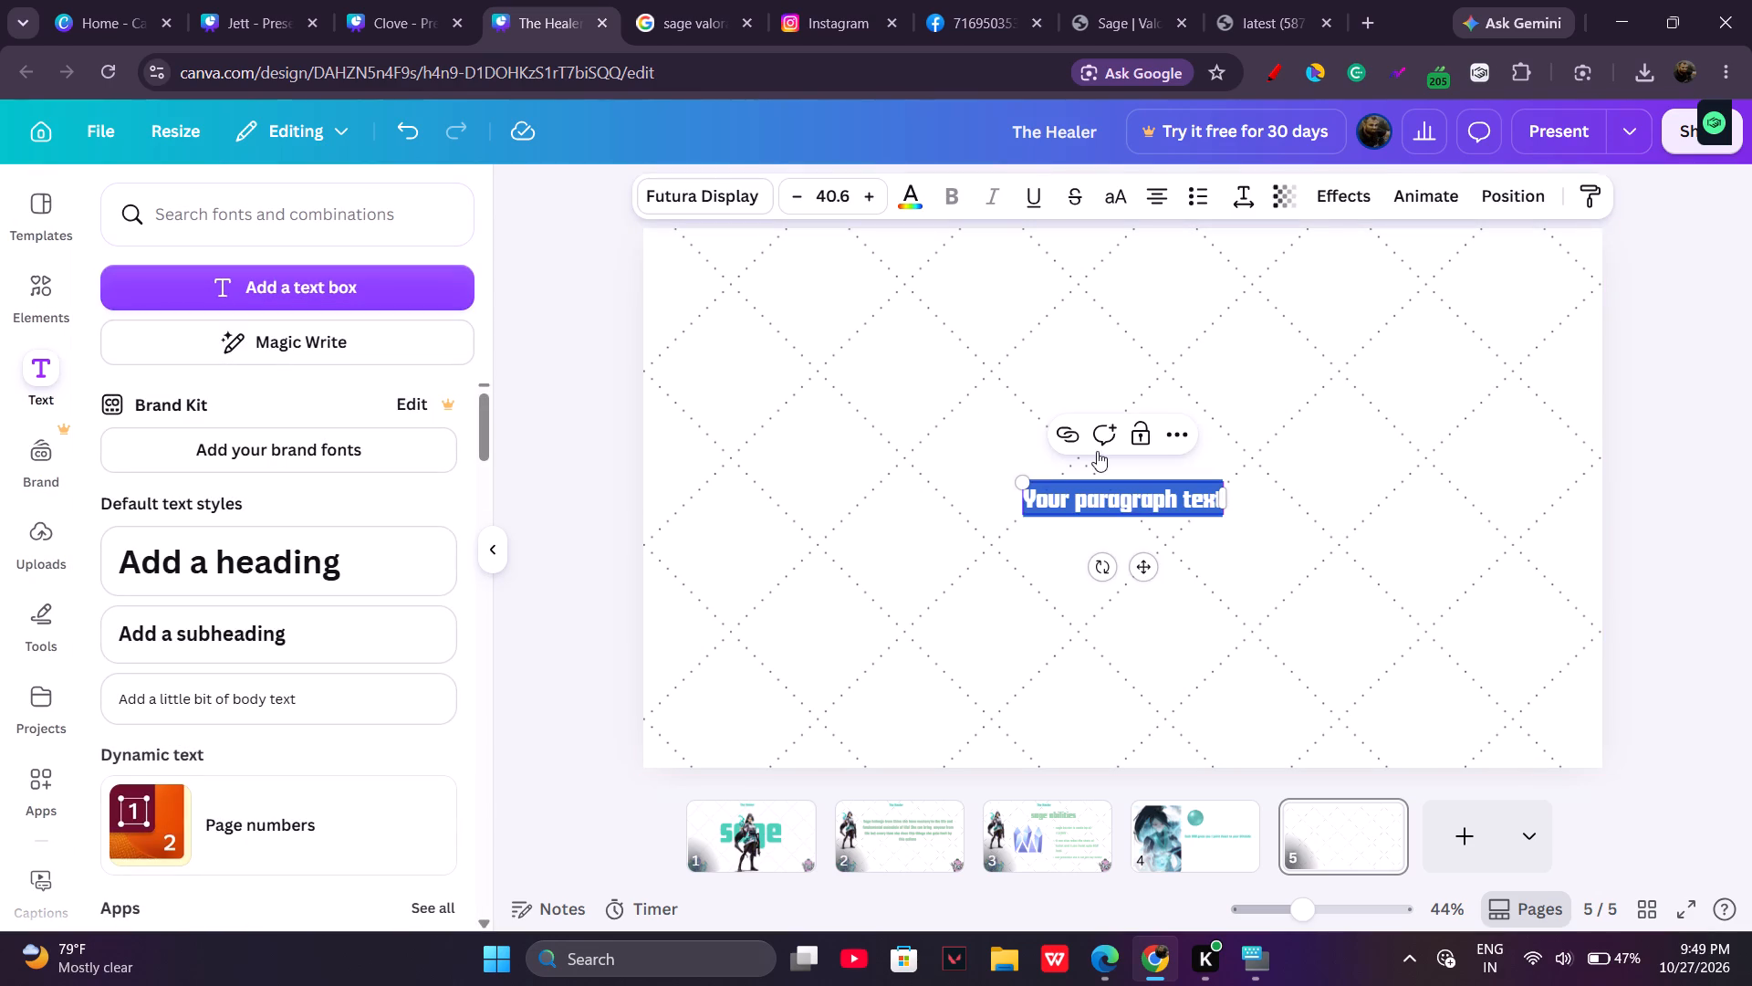
pyautogui.click(881, 192)
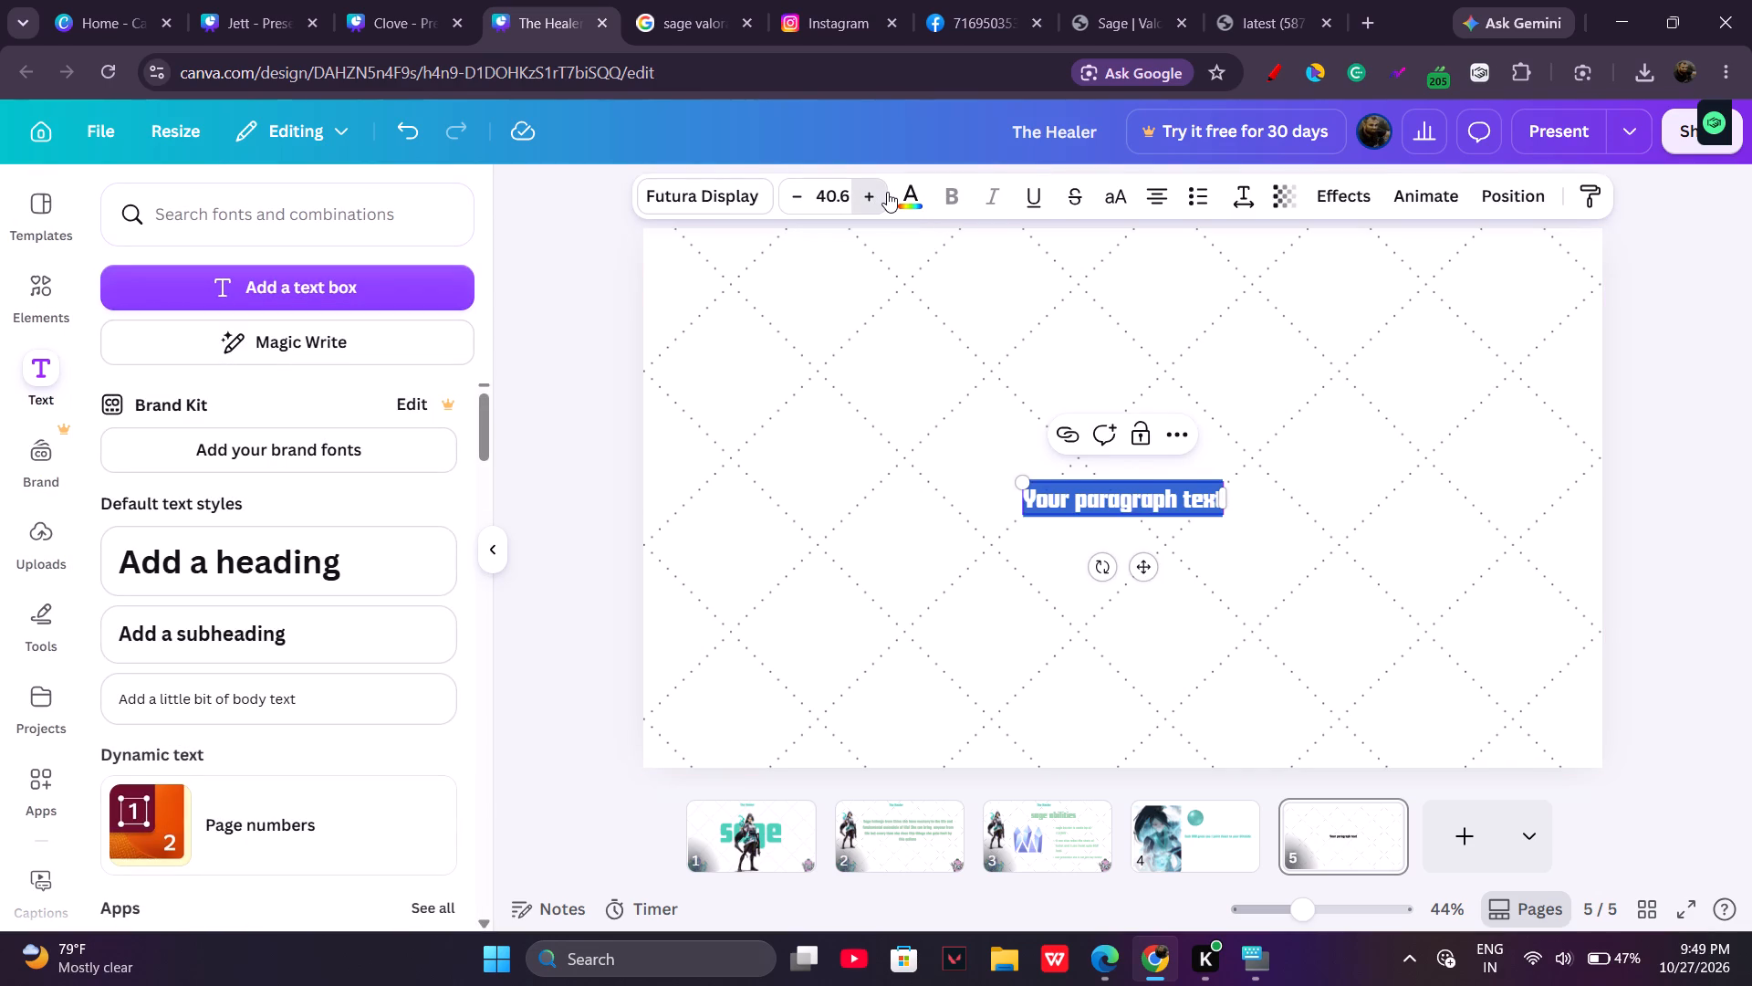
pyautogui.tripleClick(886, 193)
pyautogui.click(884, 194)
pyautogui.doubleClick(884, 194)
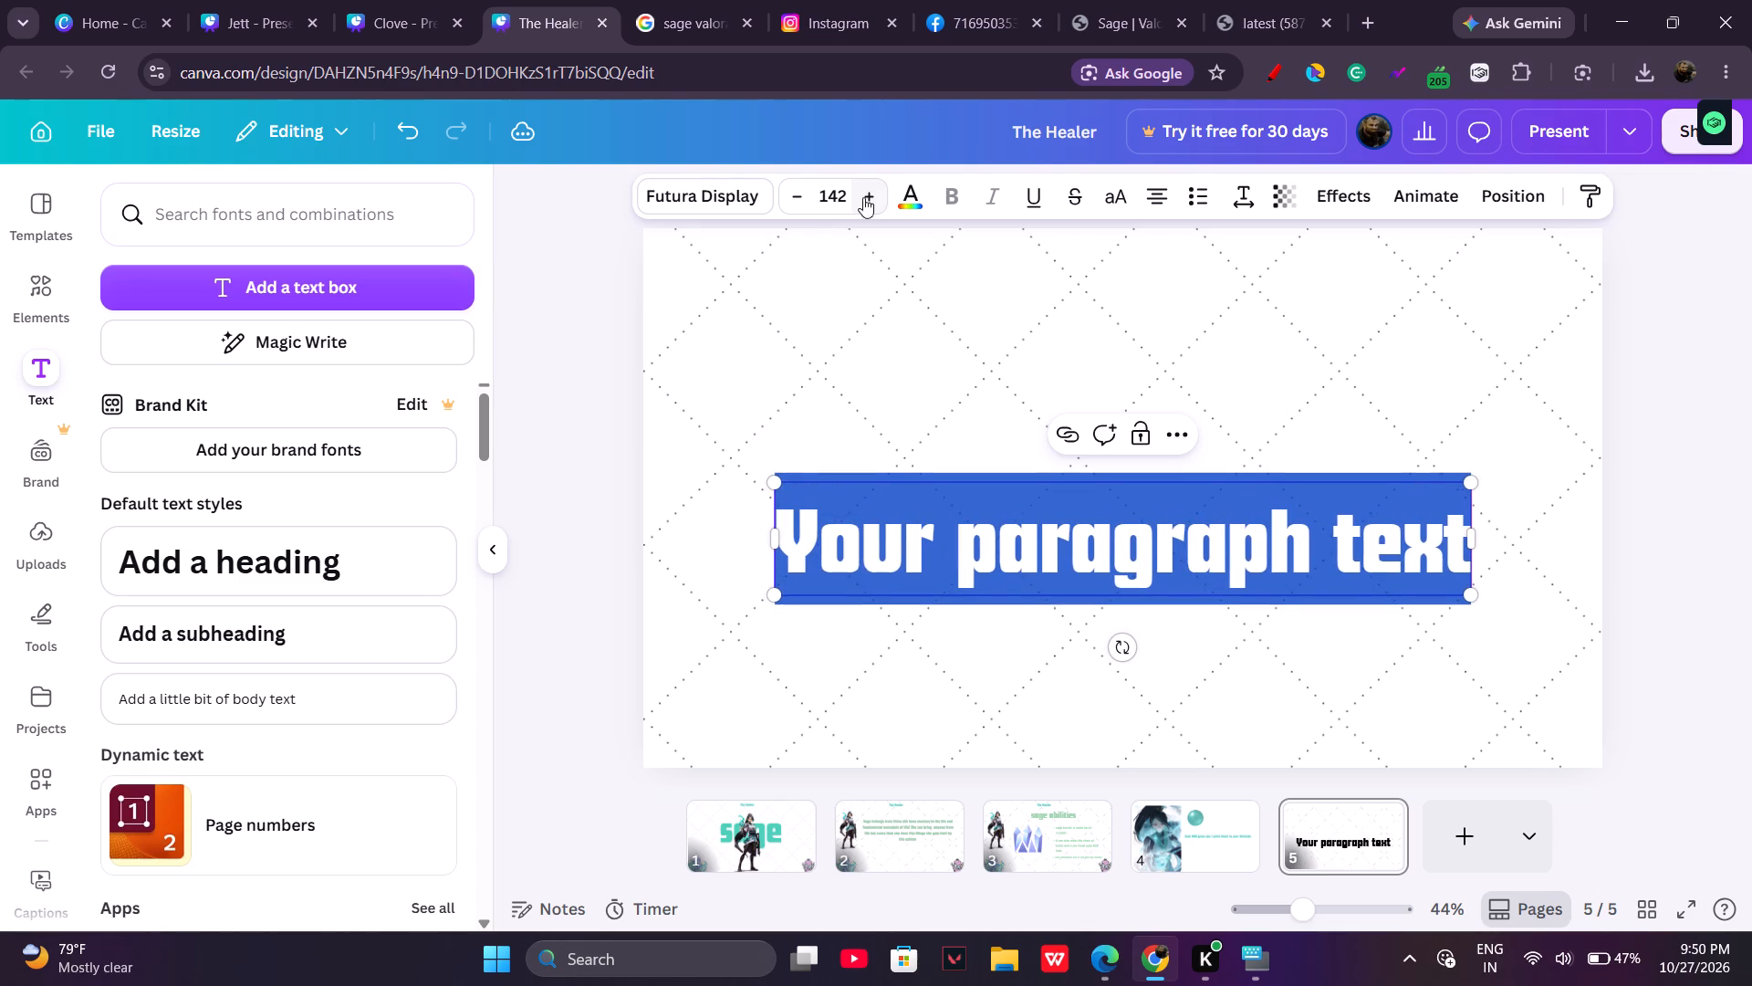
pyautogui.press('BackSpace')
pyautogui.write('sa')
pyautogui.hotkey('ctrl', 'BackSpace')
pyautogui.write('rise')
pyautogui.press('space')
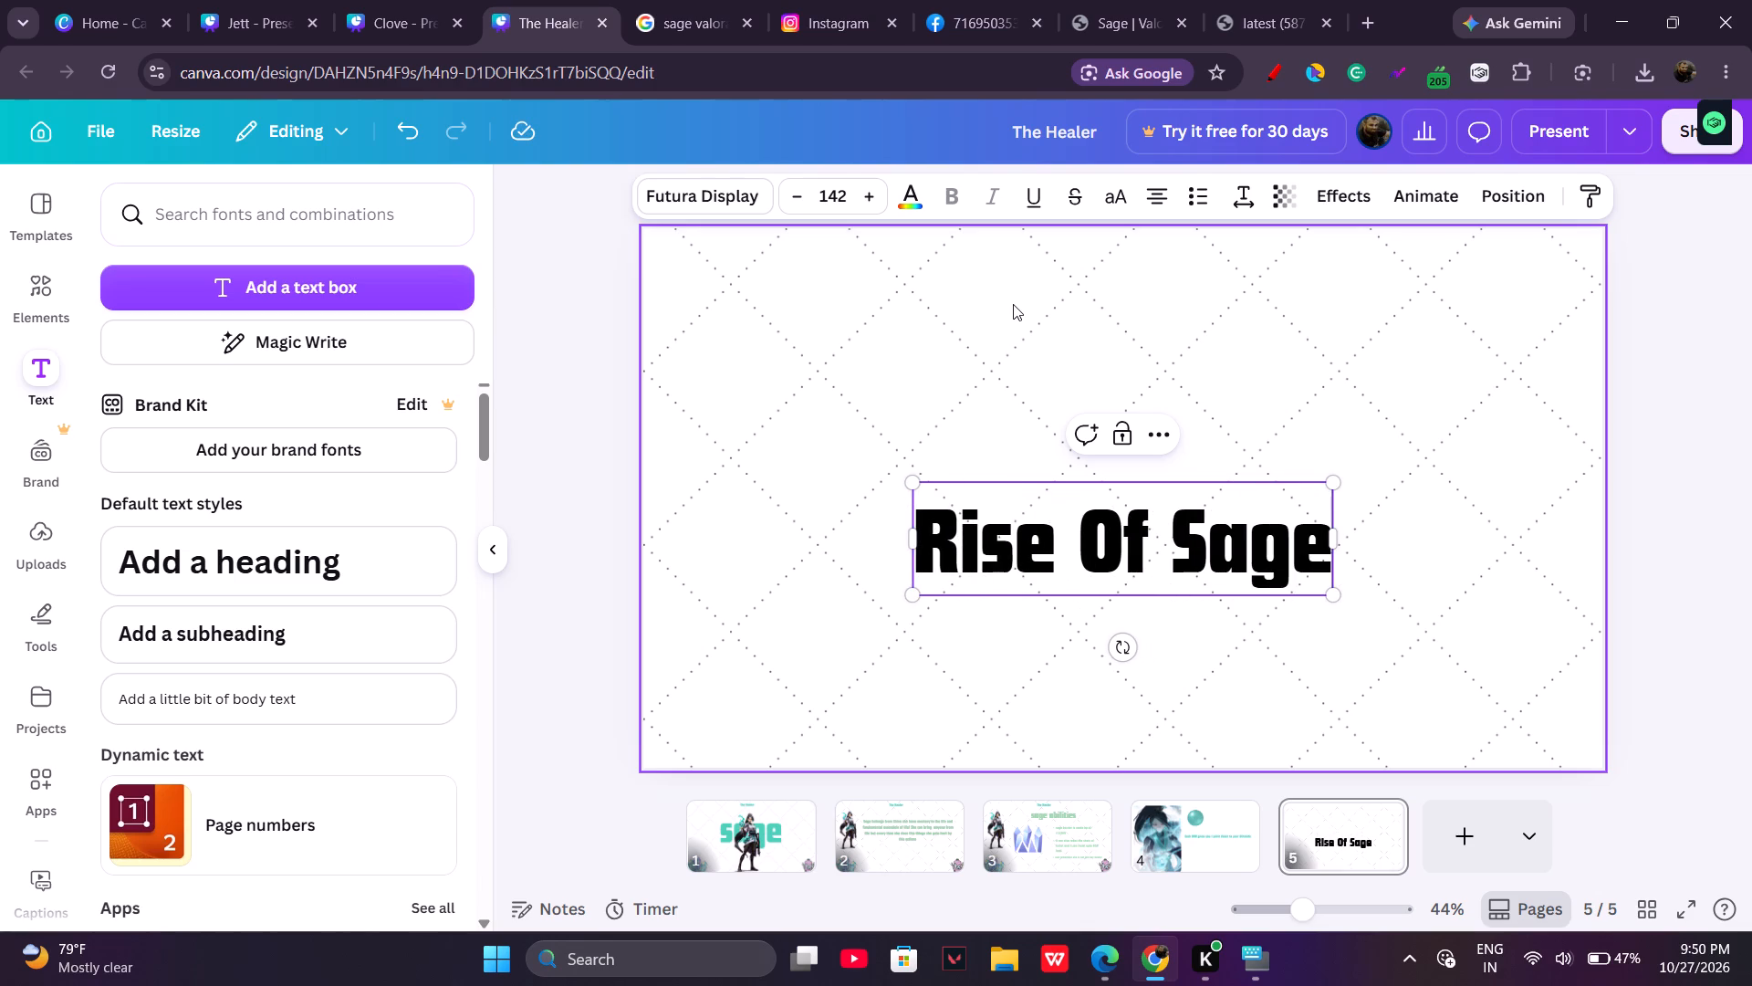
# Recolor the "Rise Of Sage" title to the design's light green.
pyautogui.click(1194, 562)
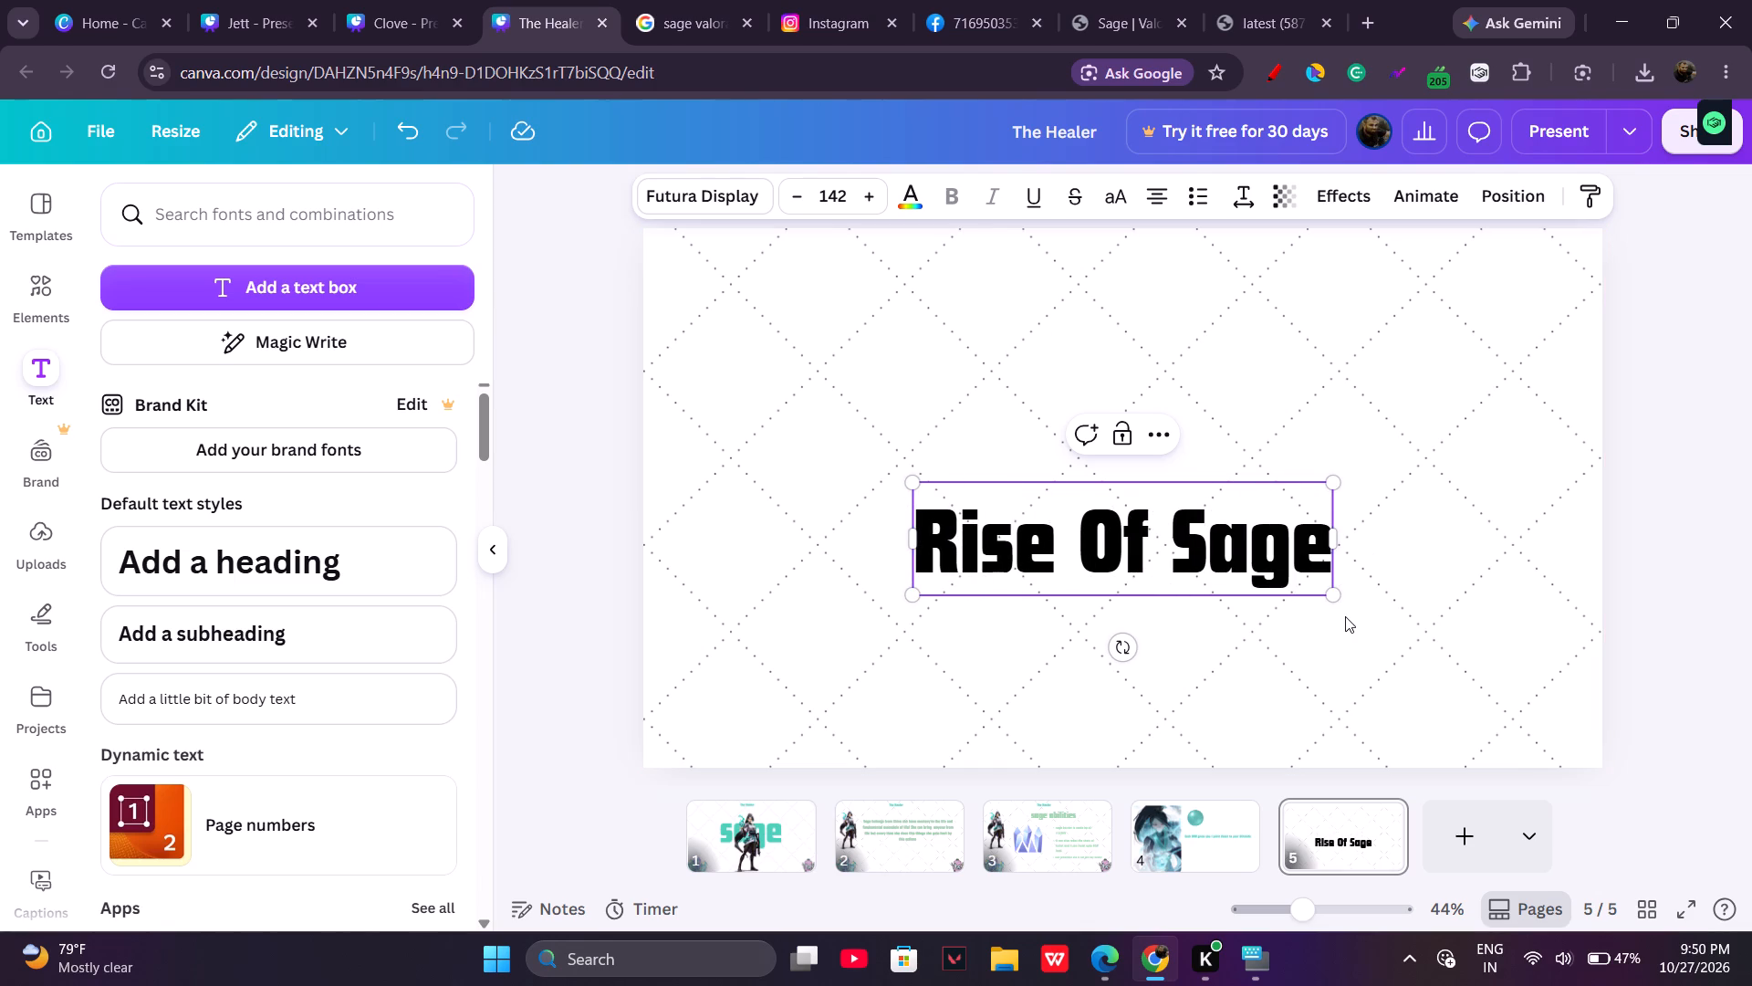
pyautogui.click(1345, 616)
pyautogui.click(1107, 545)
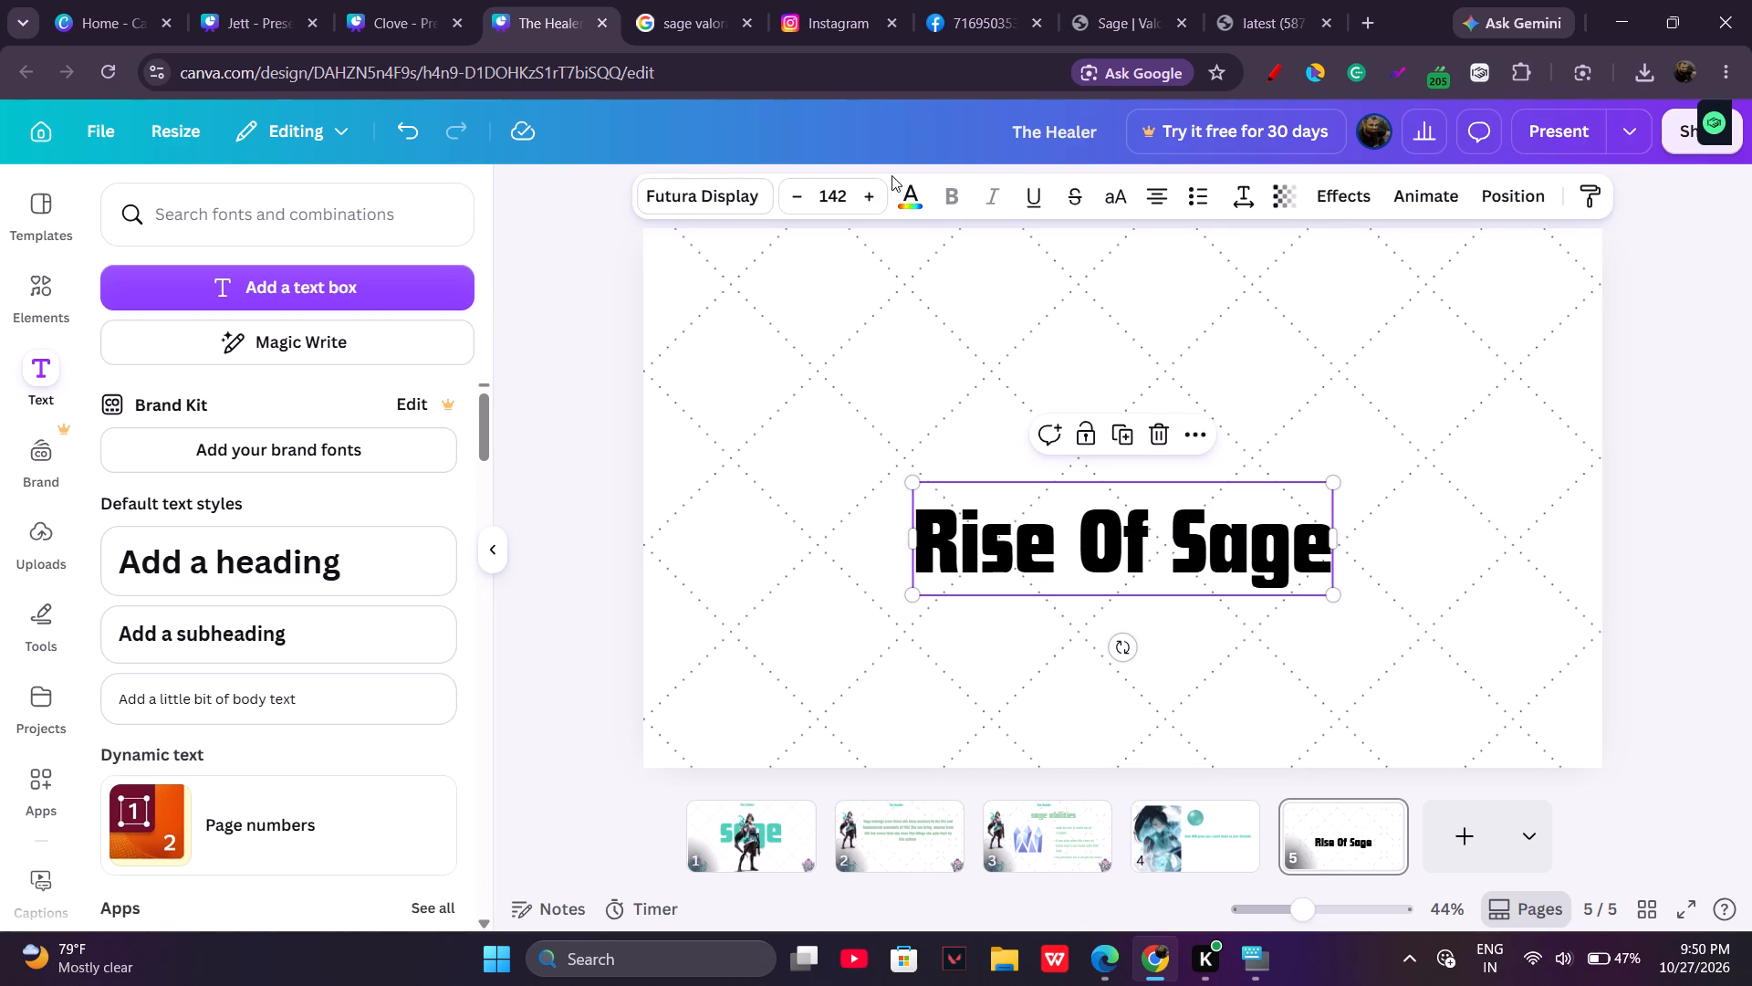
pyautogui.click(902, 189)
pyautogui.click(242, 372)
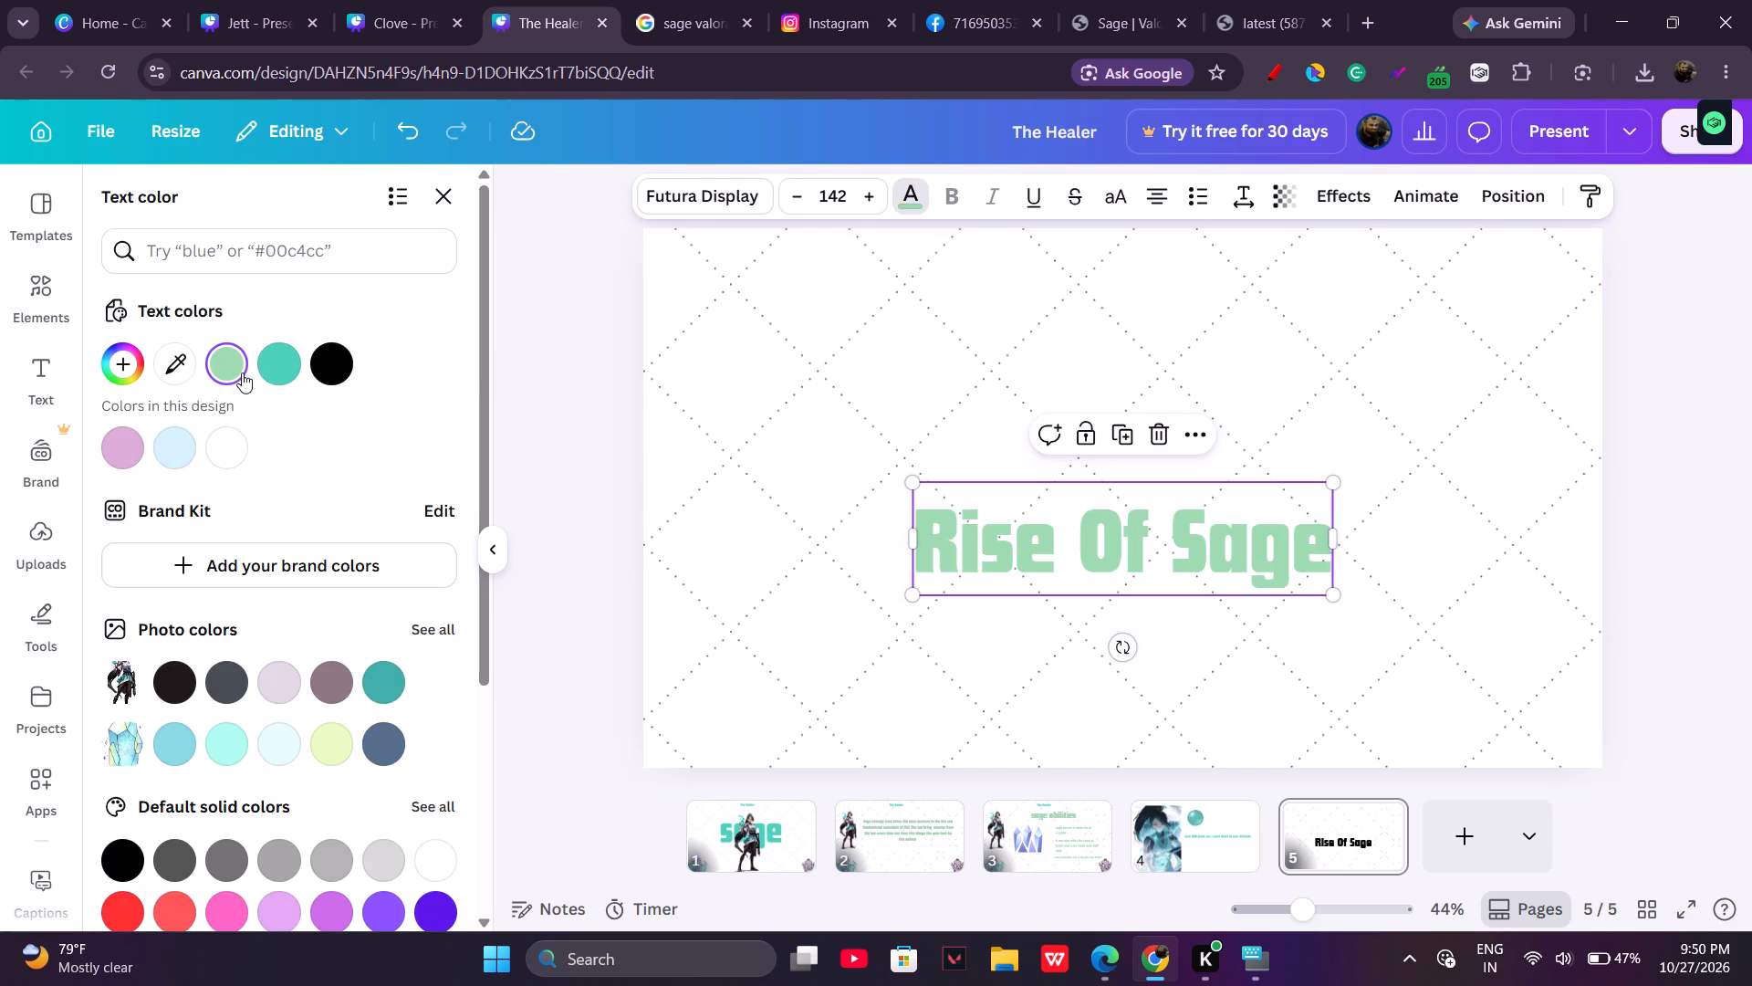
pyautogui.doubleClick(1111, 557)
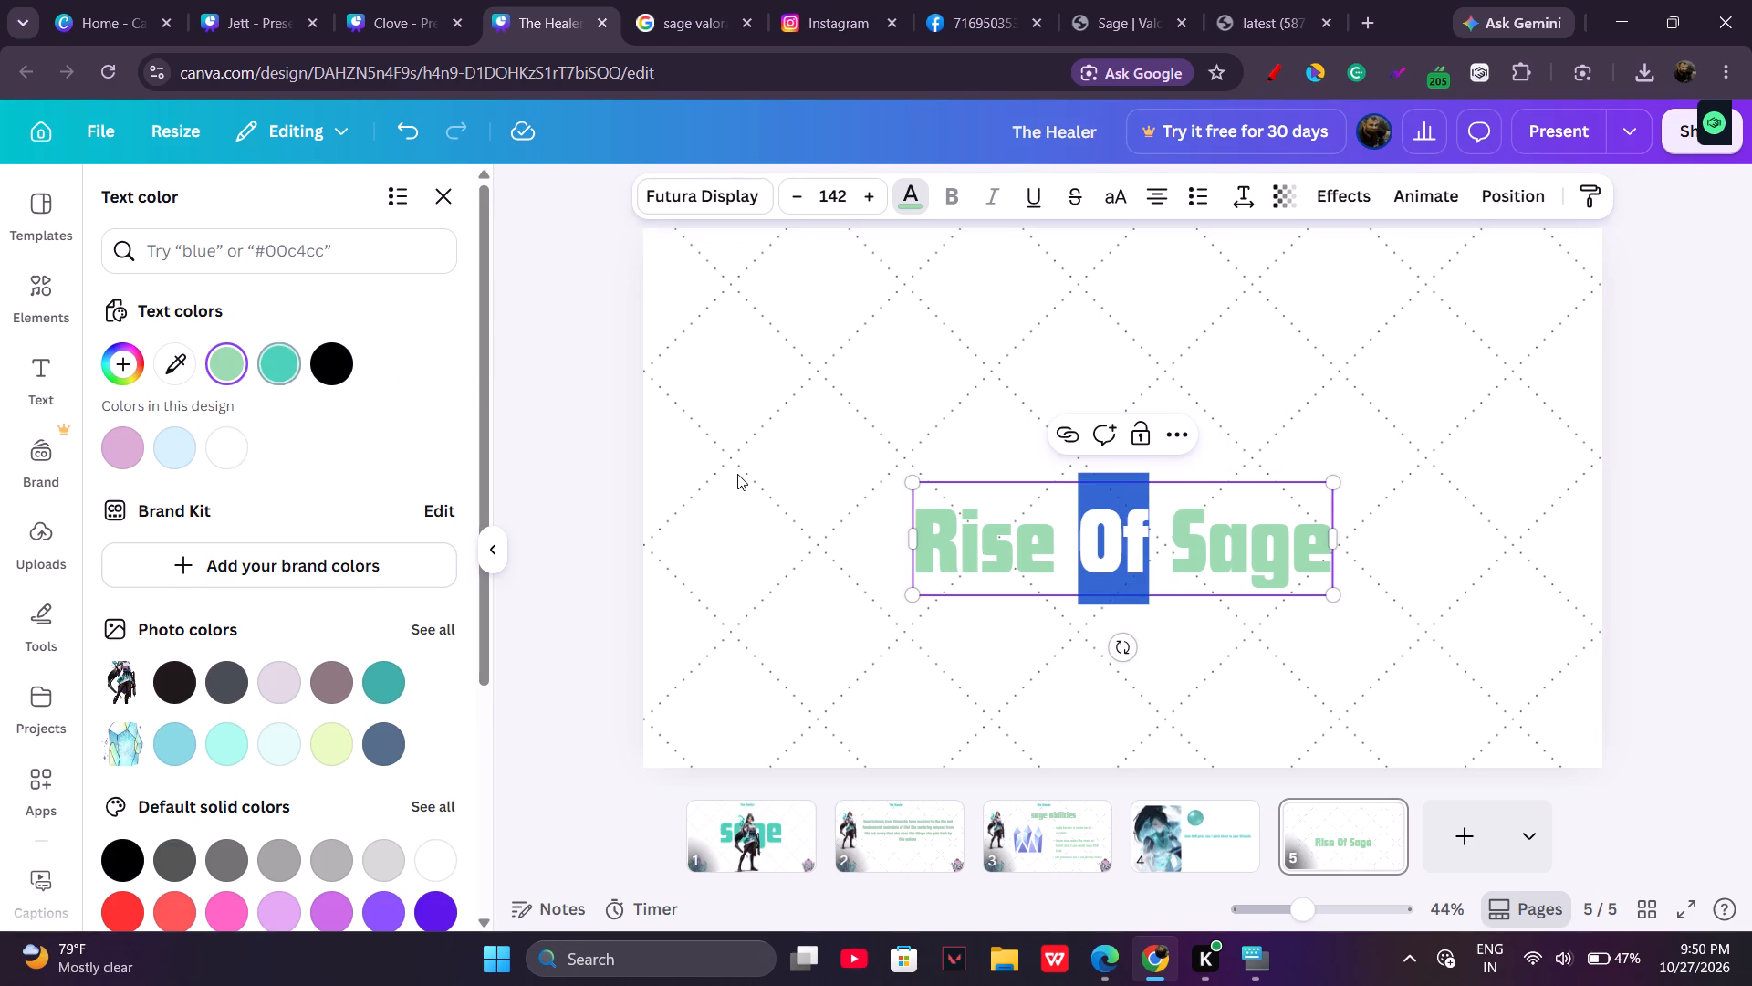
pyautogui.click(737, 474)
# Set the "Rise Of Sage" title's text color to the design's teal.
pyautogui.click(992, 513)
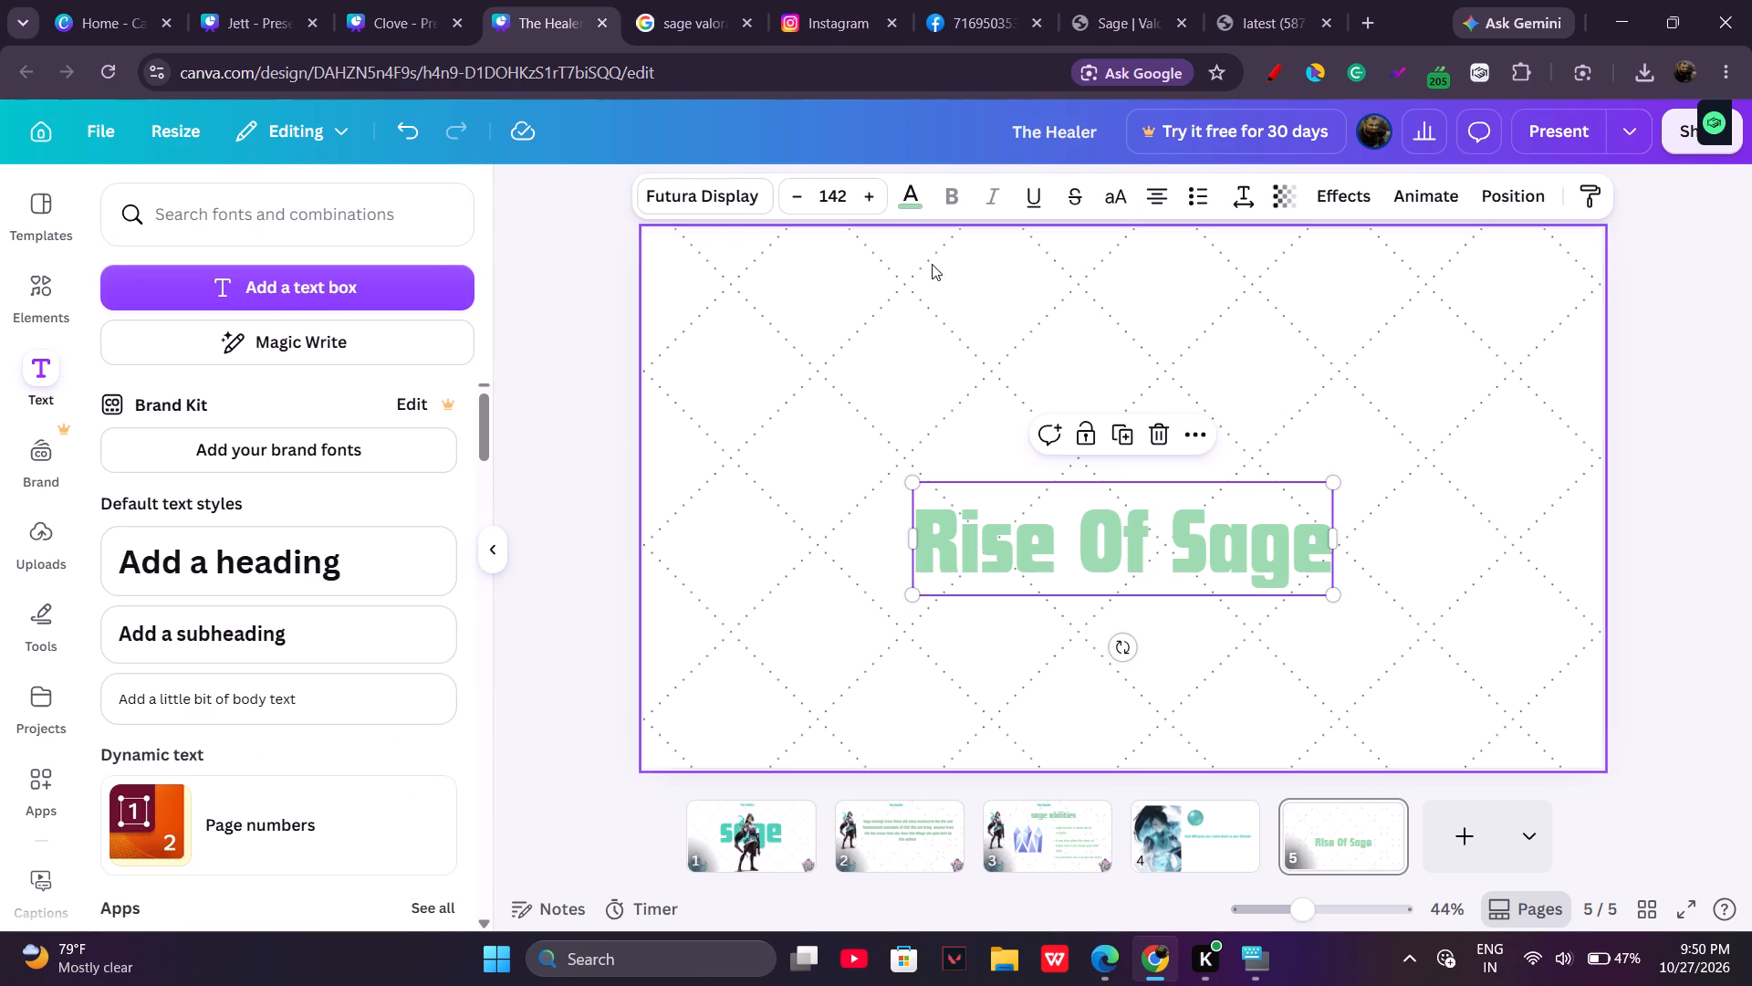
pyautogui.click(922, 199)
pyautogui.click(275, 364)
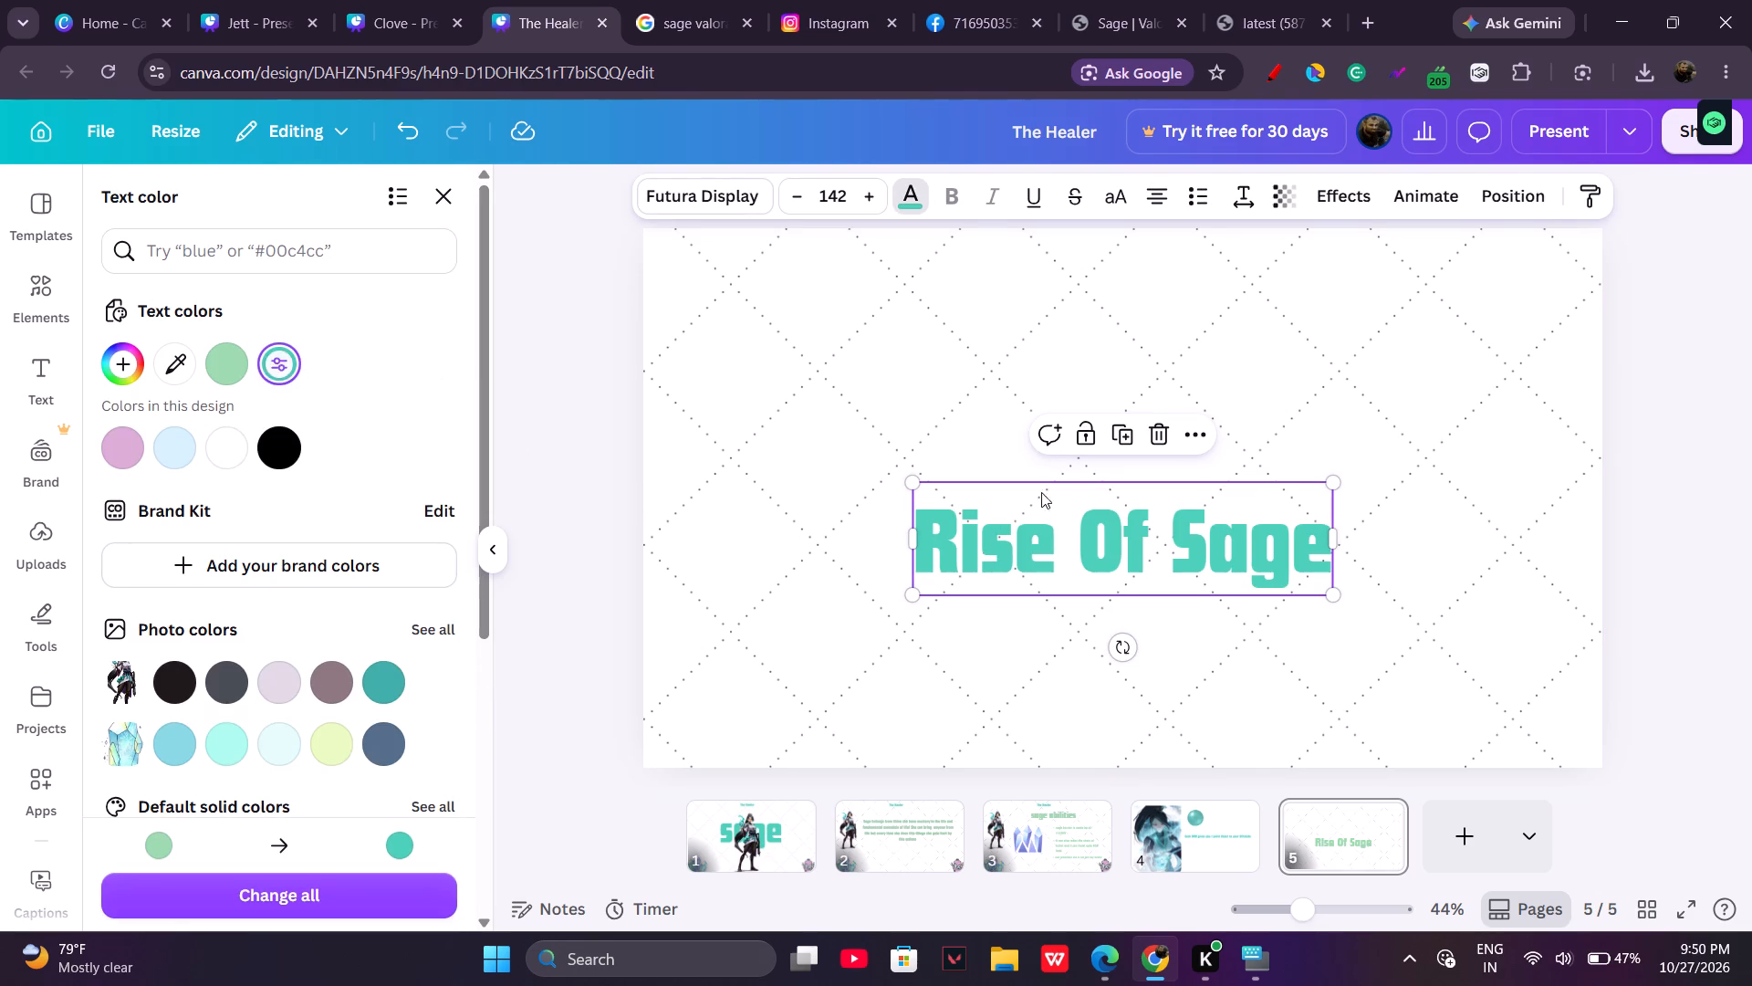
# Move the "Rise Of Sage" title to the top of page 5, centered horizontally.
pyautogui.moveTo(1154, 504); pyautogui.dragTo(1180, 272)
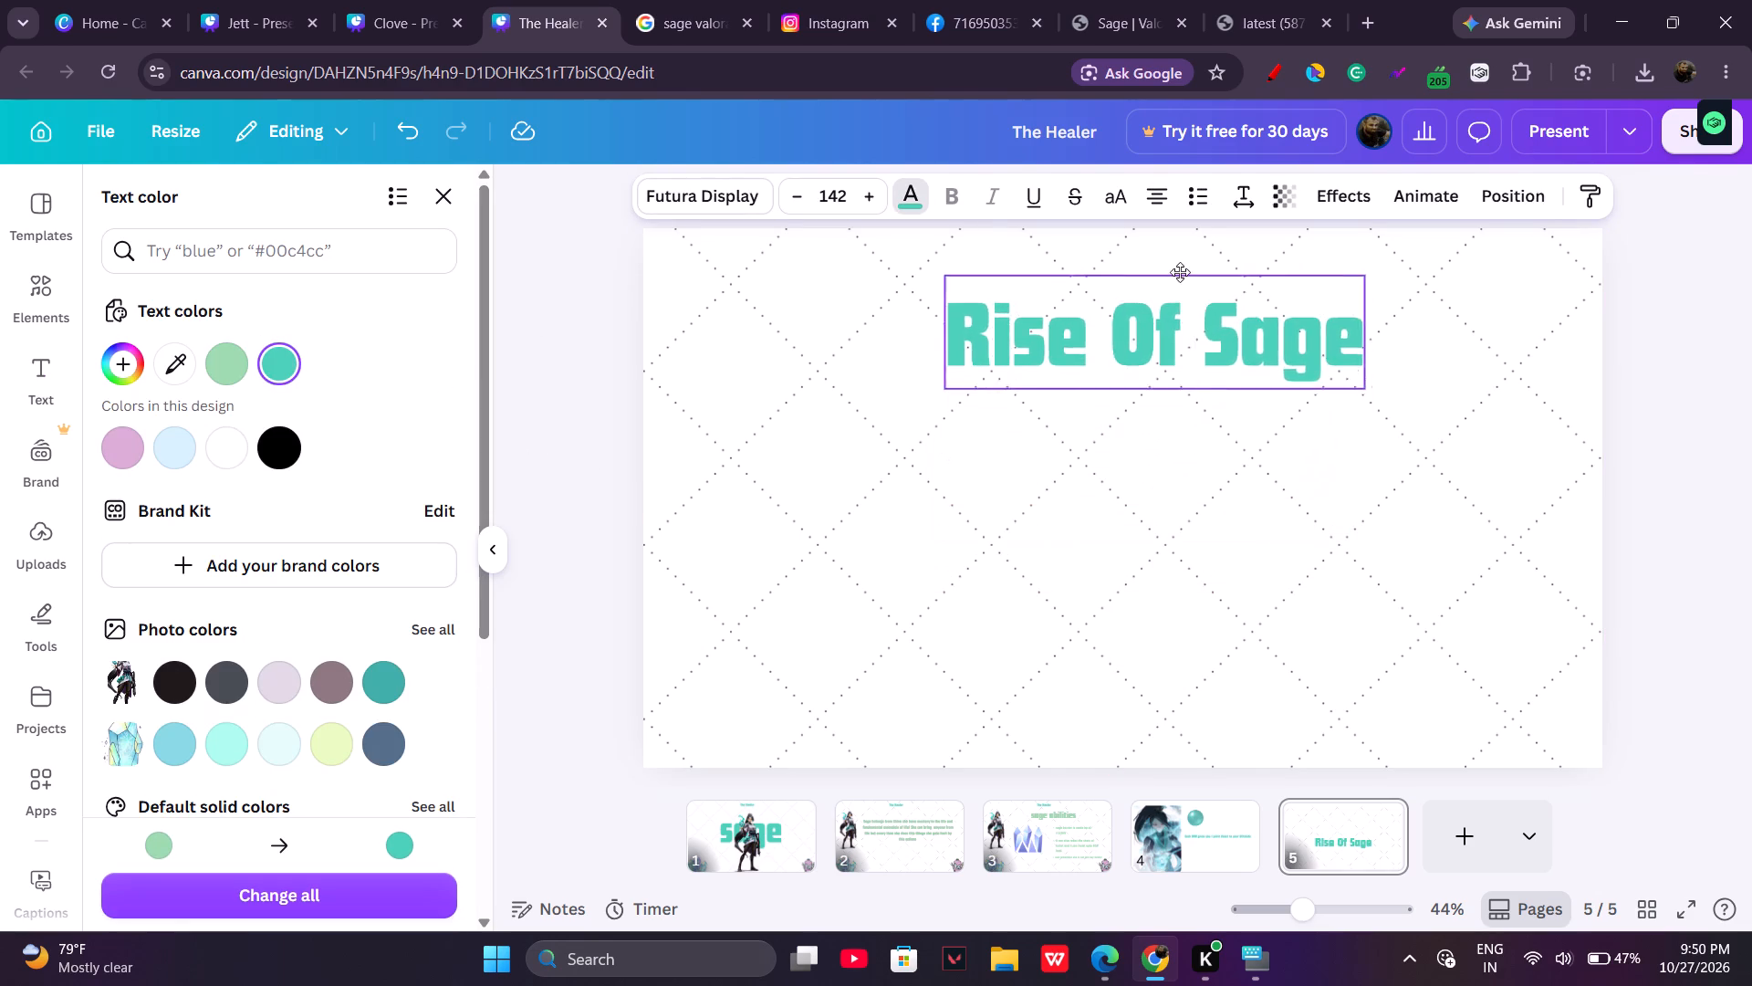
pyautogui.moveTo(1180, 272); pyautogui.dragTo(1152, 259)
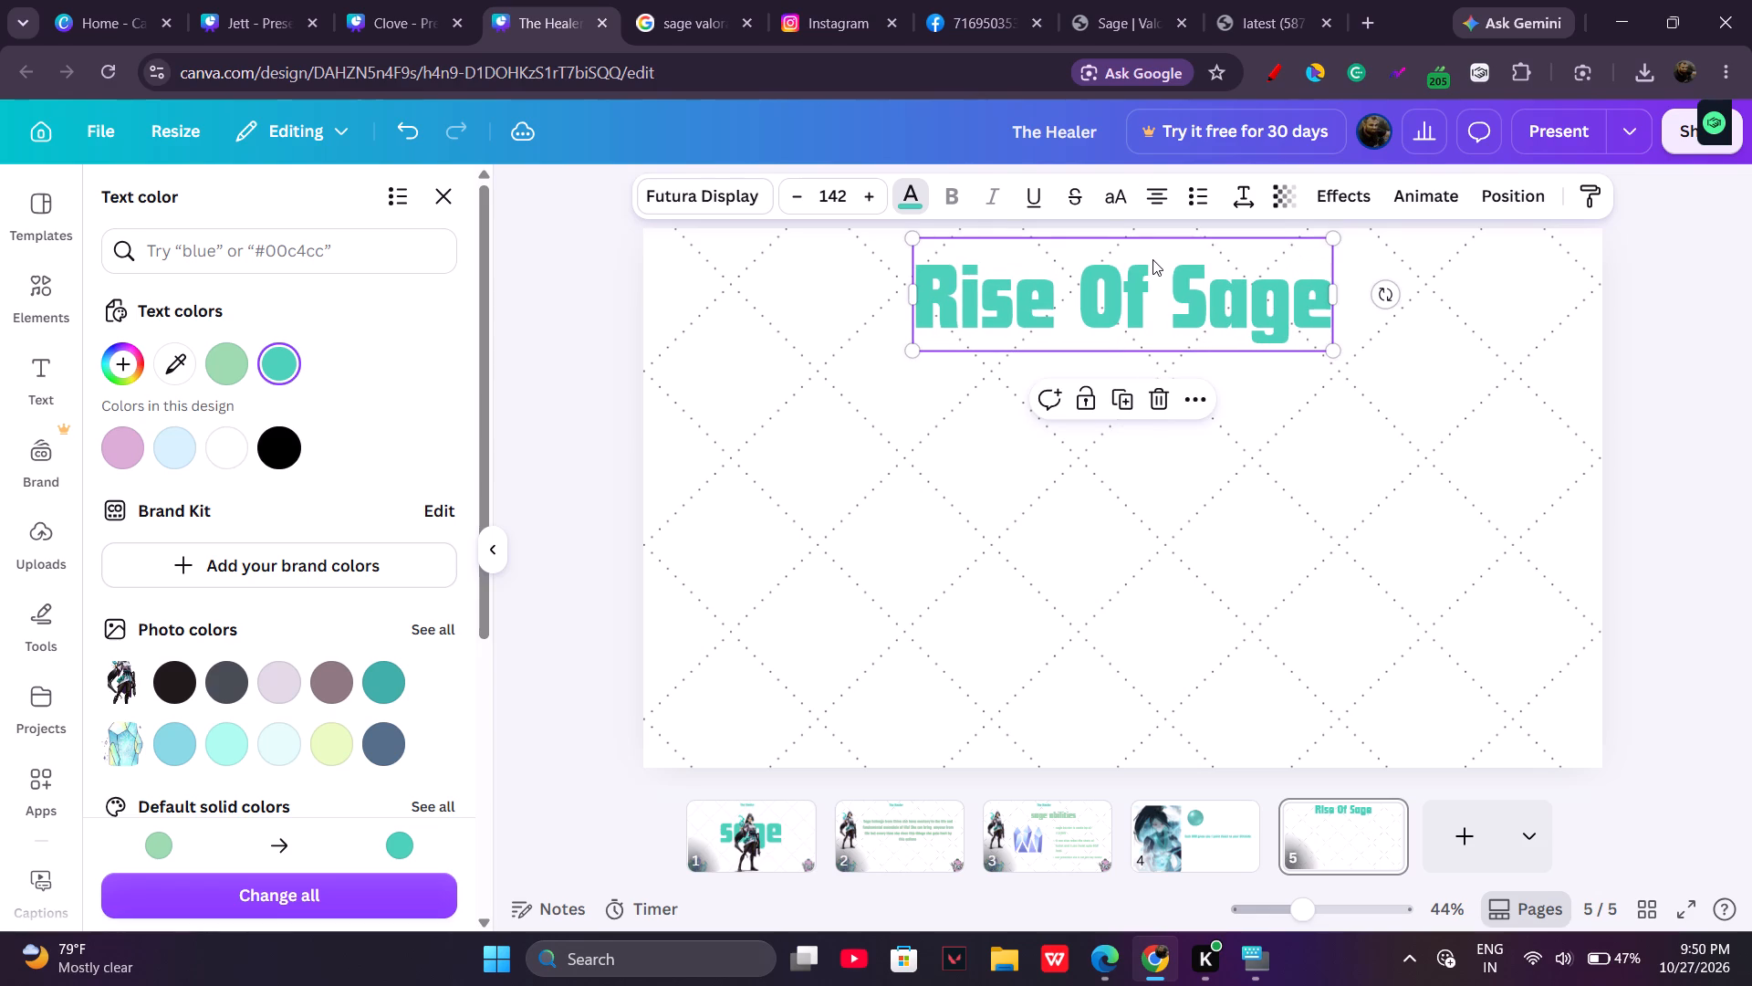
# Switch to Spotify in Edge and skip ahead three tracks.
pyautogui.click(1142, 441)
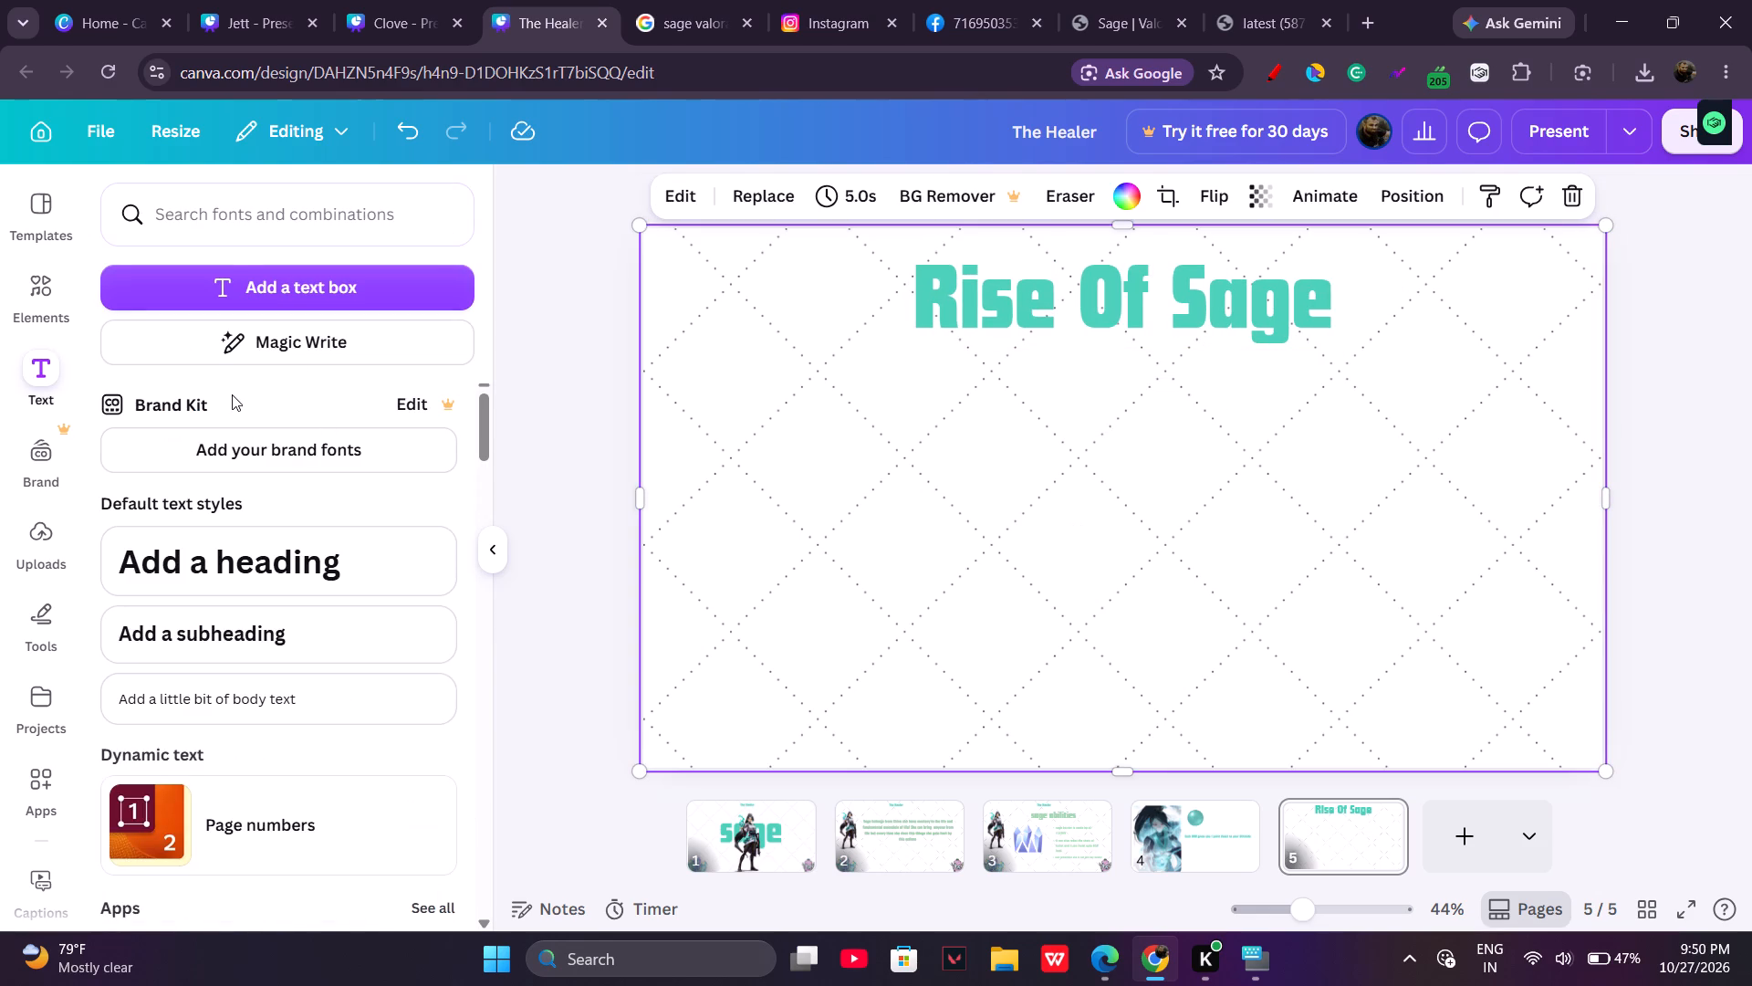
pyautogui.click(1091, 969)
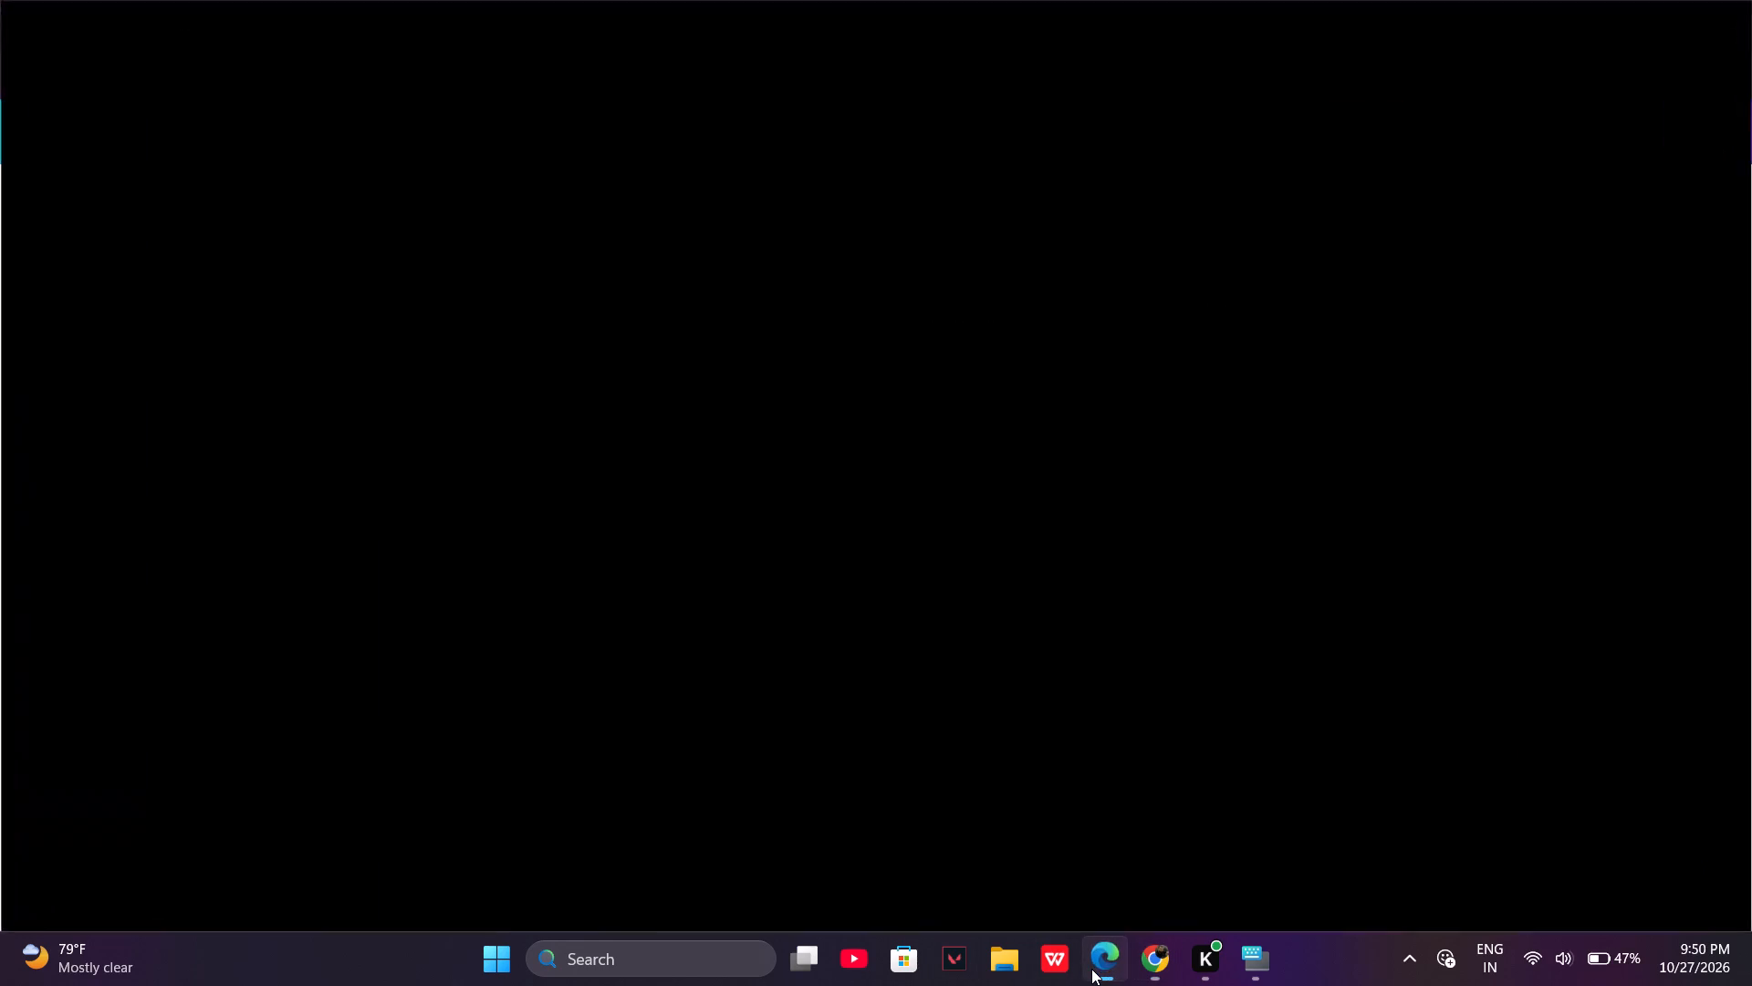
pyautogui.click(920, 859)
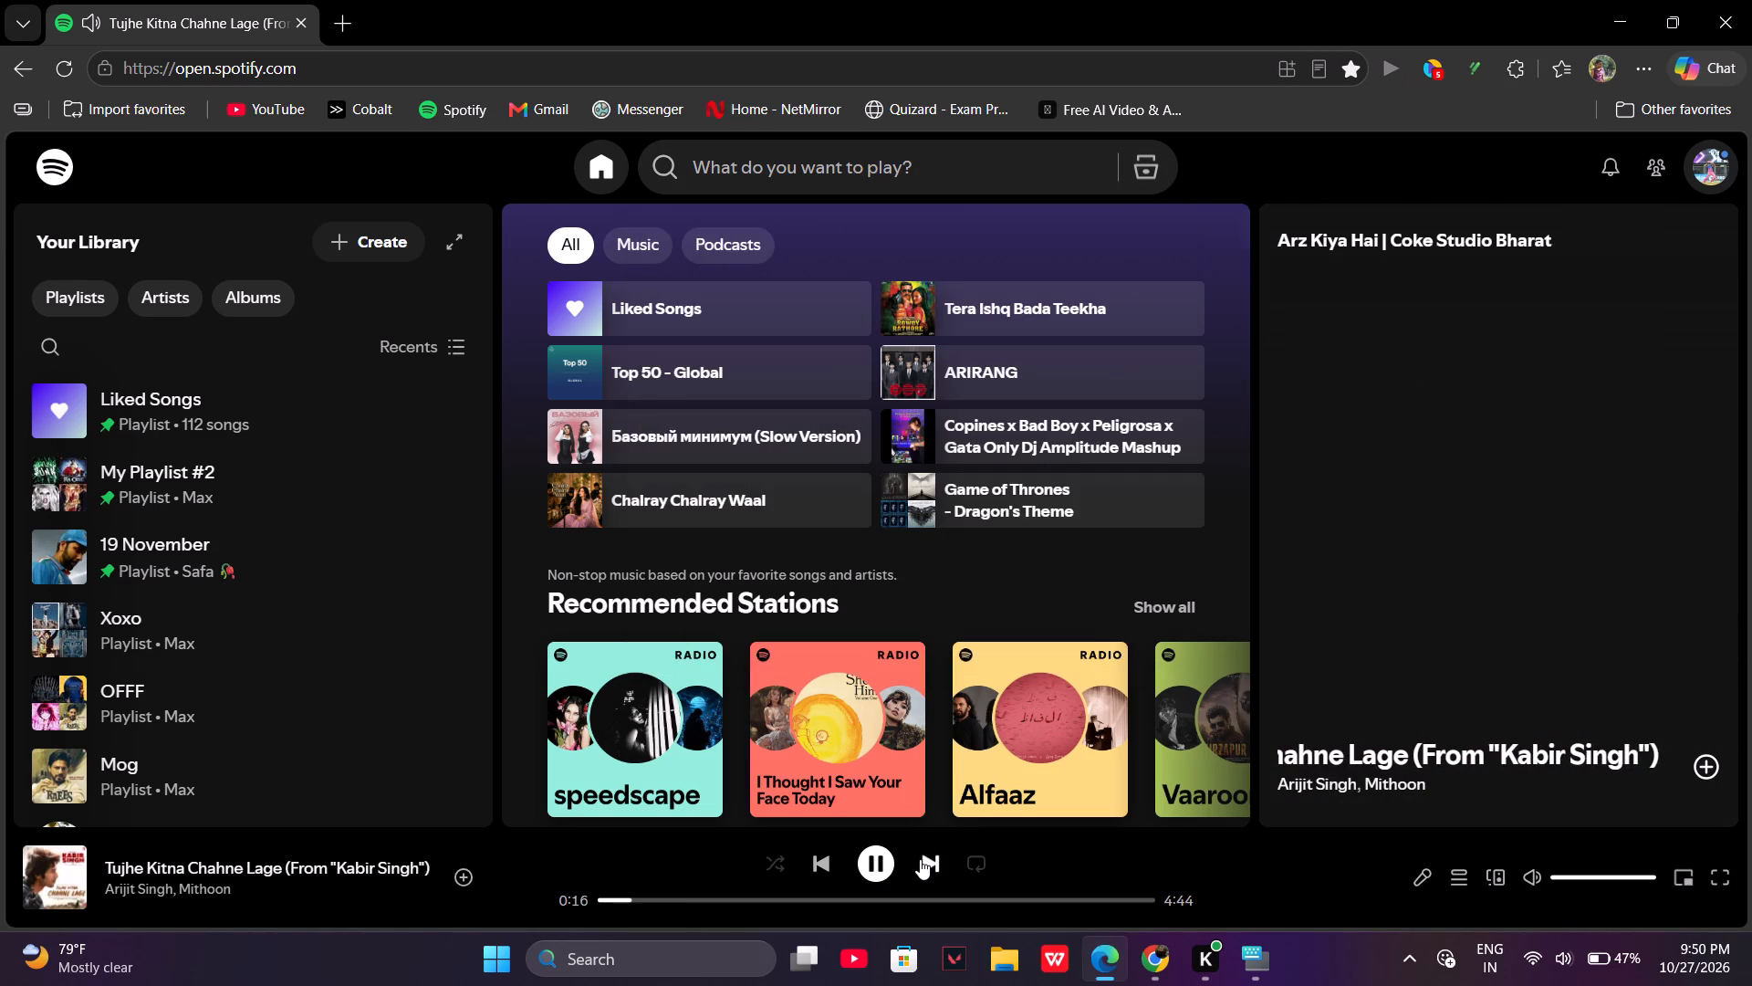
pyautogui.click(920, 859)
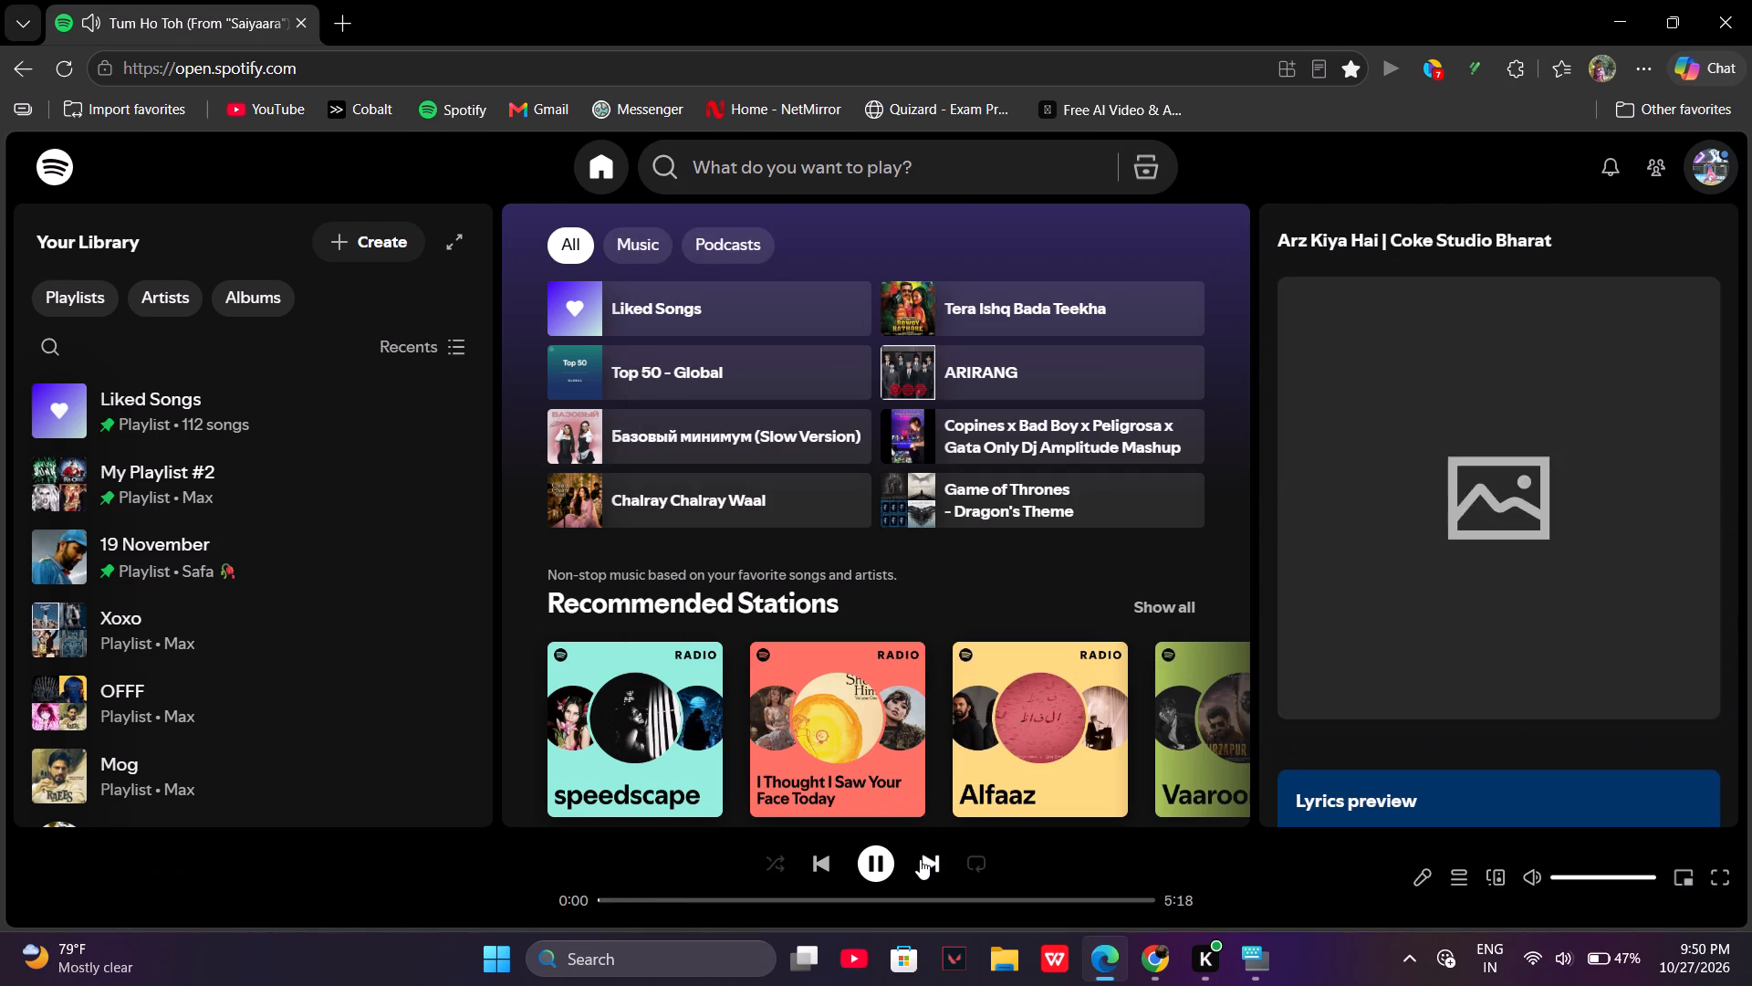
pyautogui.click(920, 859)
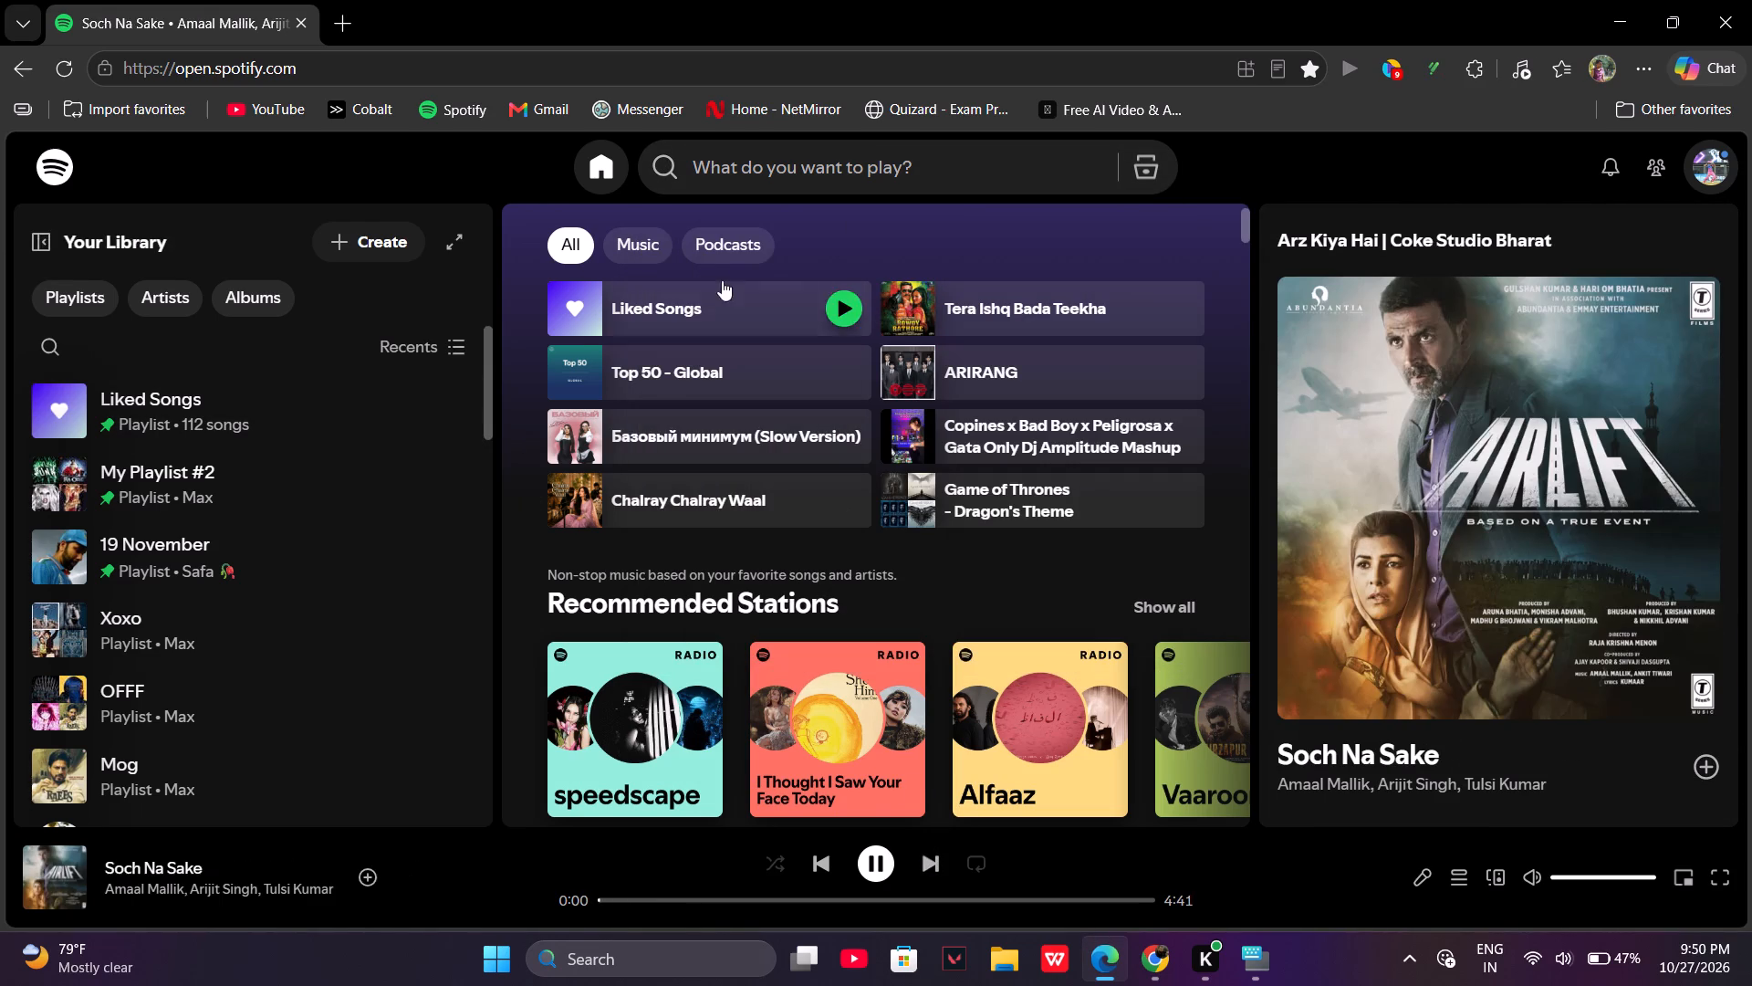
# Play "Mr. Saxobeat - Radio Edit" from Spotify's recent searches and return to the Canva presentation.
pyautogui.click(792, 166)
pyautogui.scroll(-1, 679, 483)
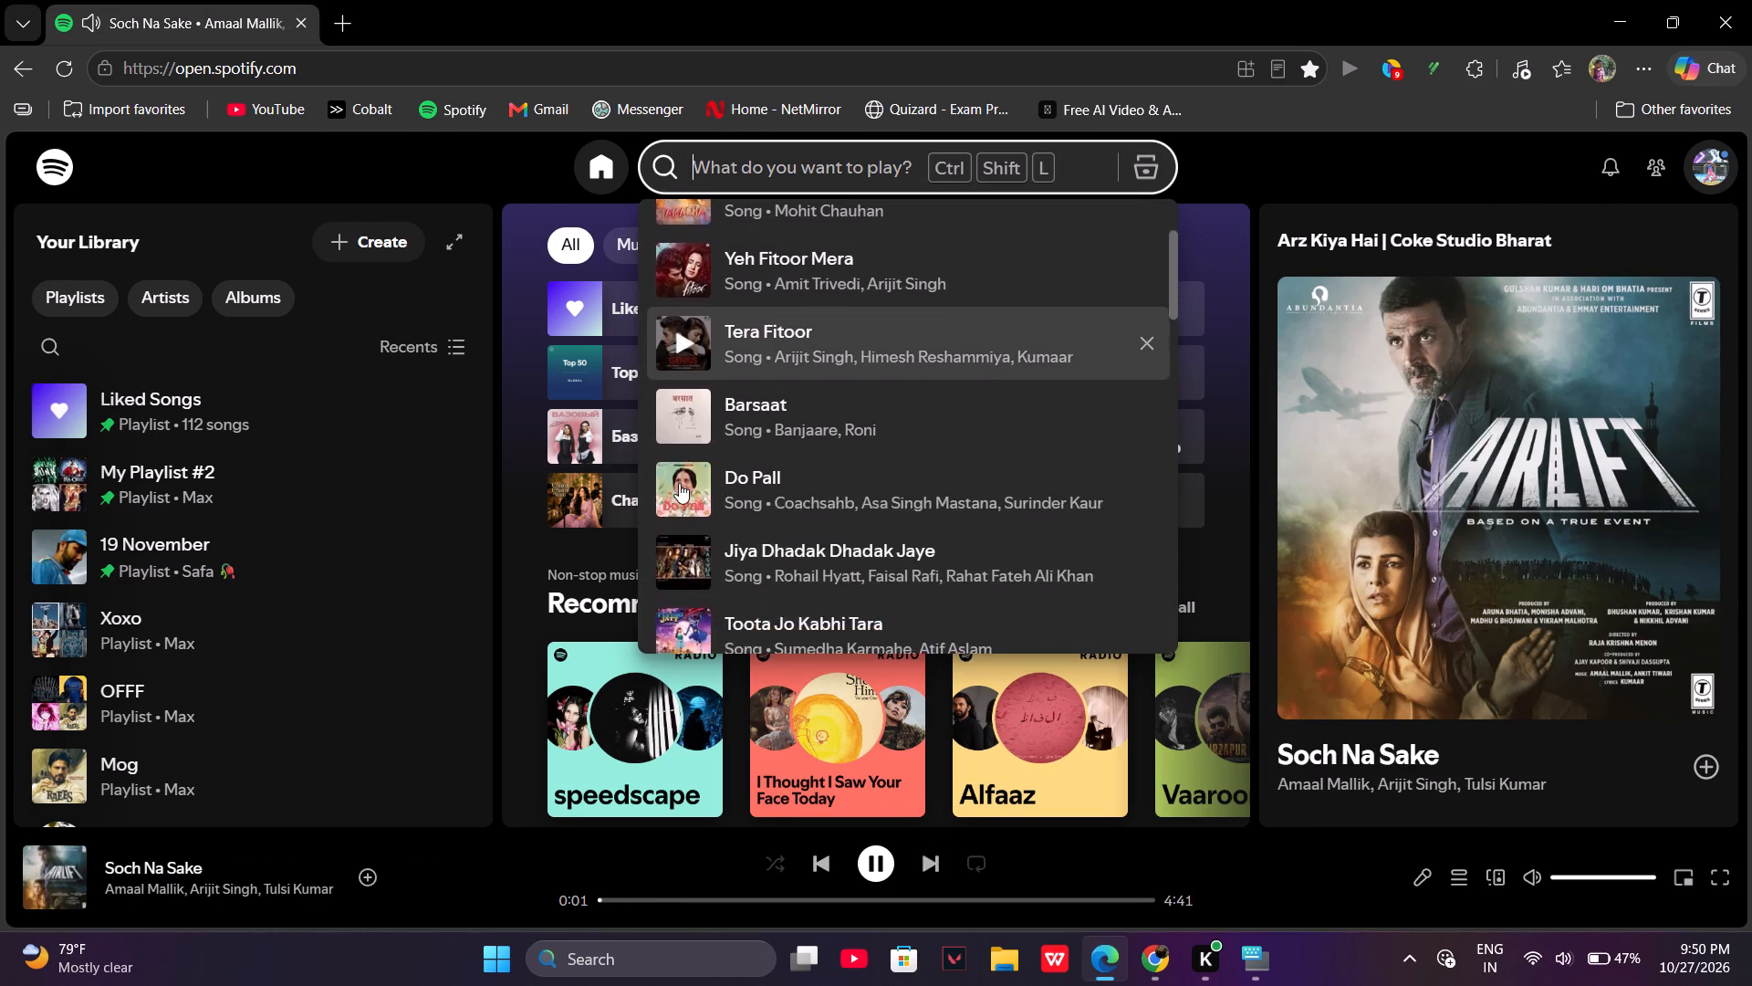
pyautogui.scroll(-3, 679, 483)
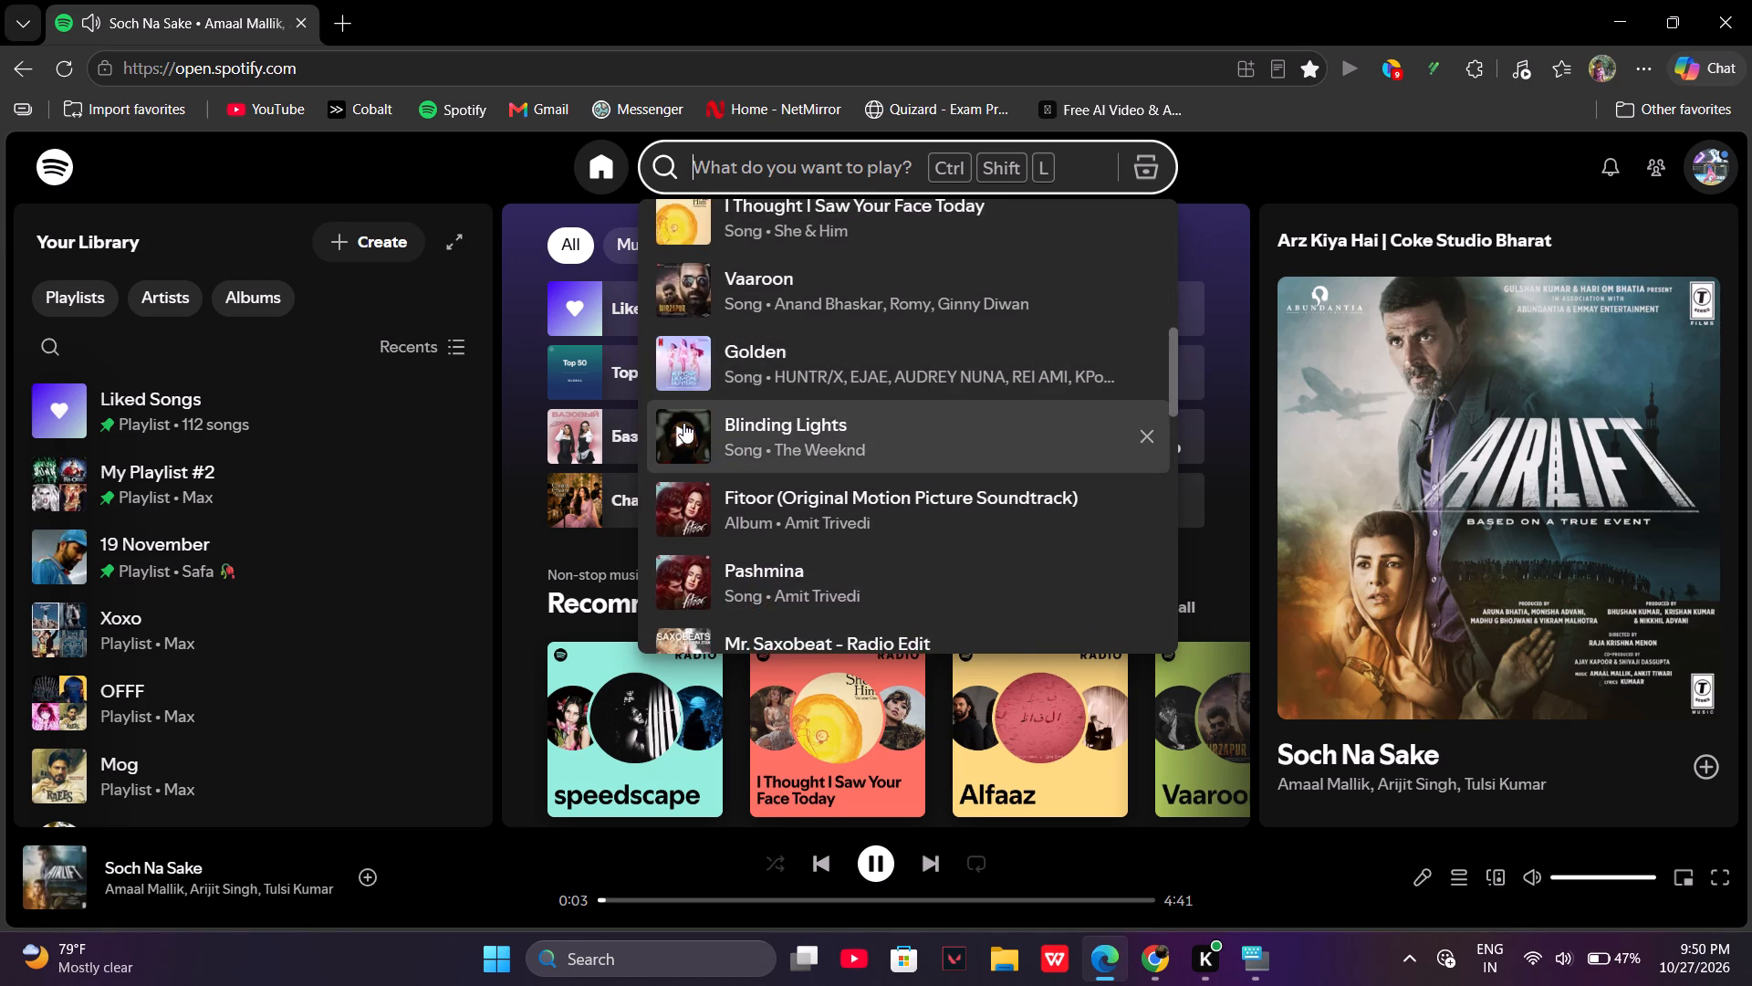
pyautogui.scroll(-1, 683, 423)
pyautogui.click(675, 477)
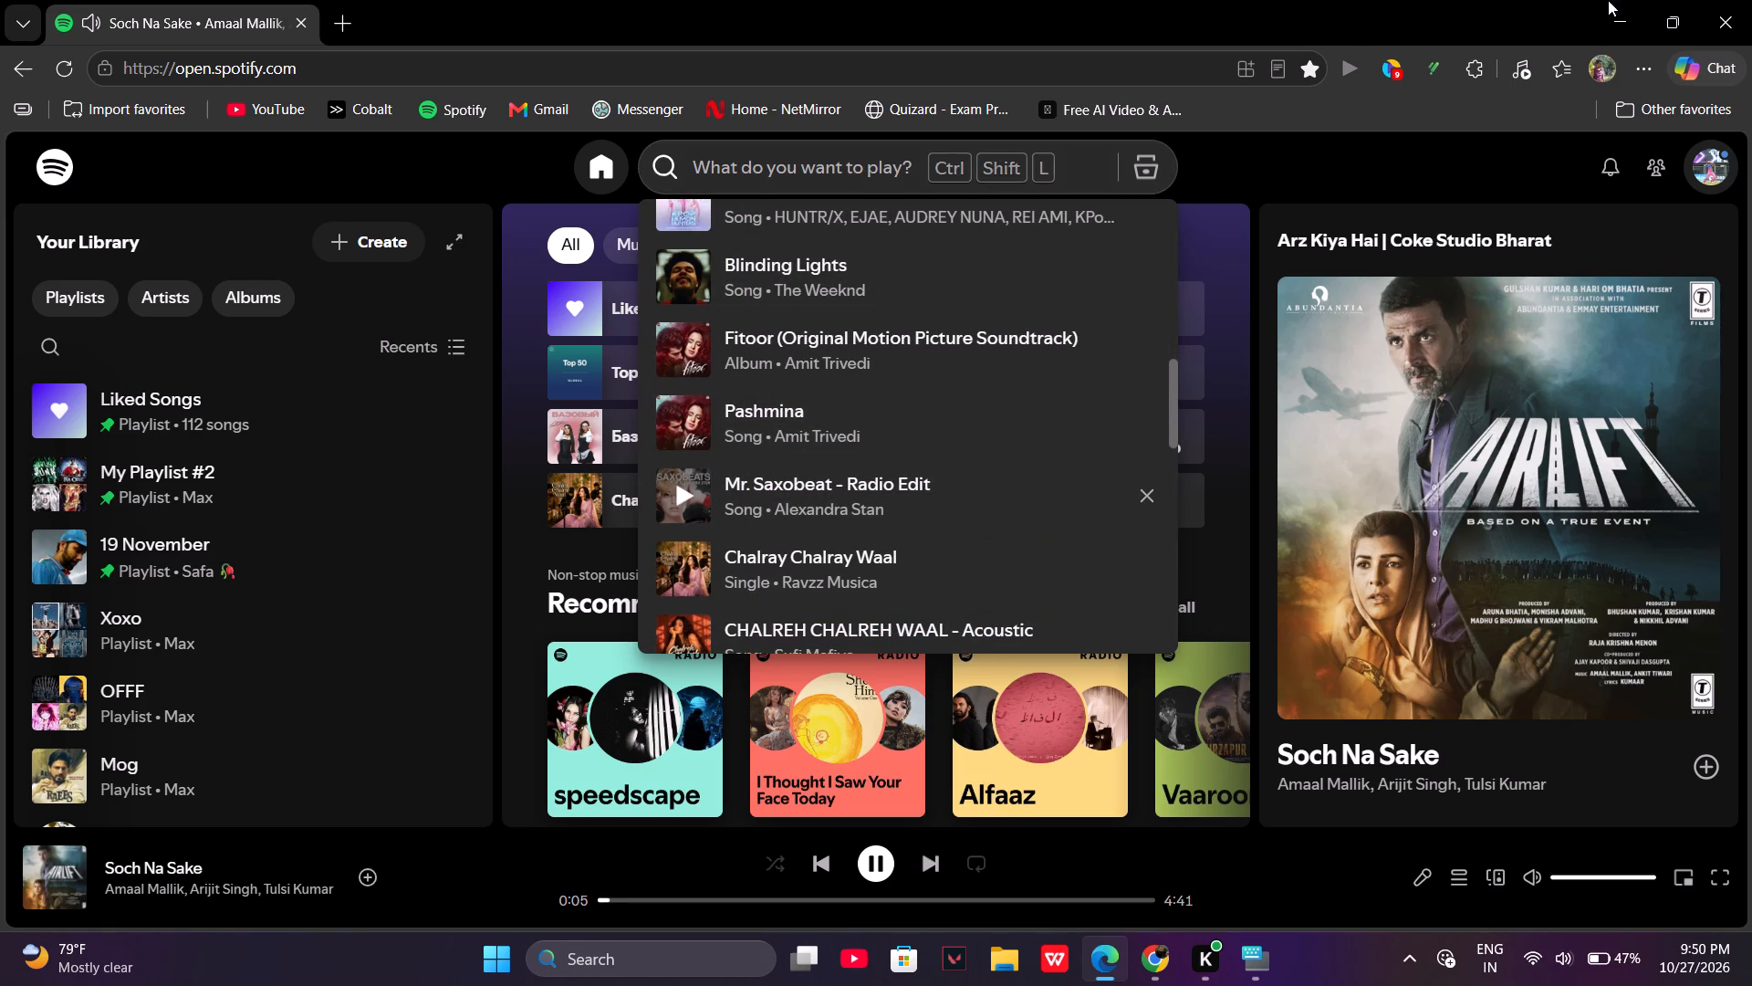
pyautogui.click(1636, 0)
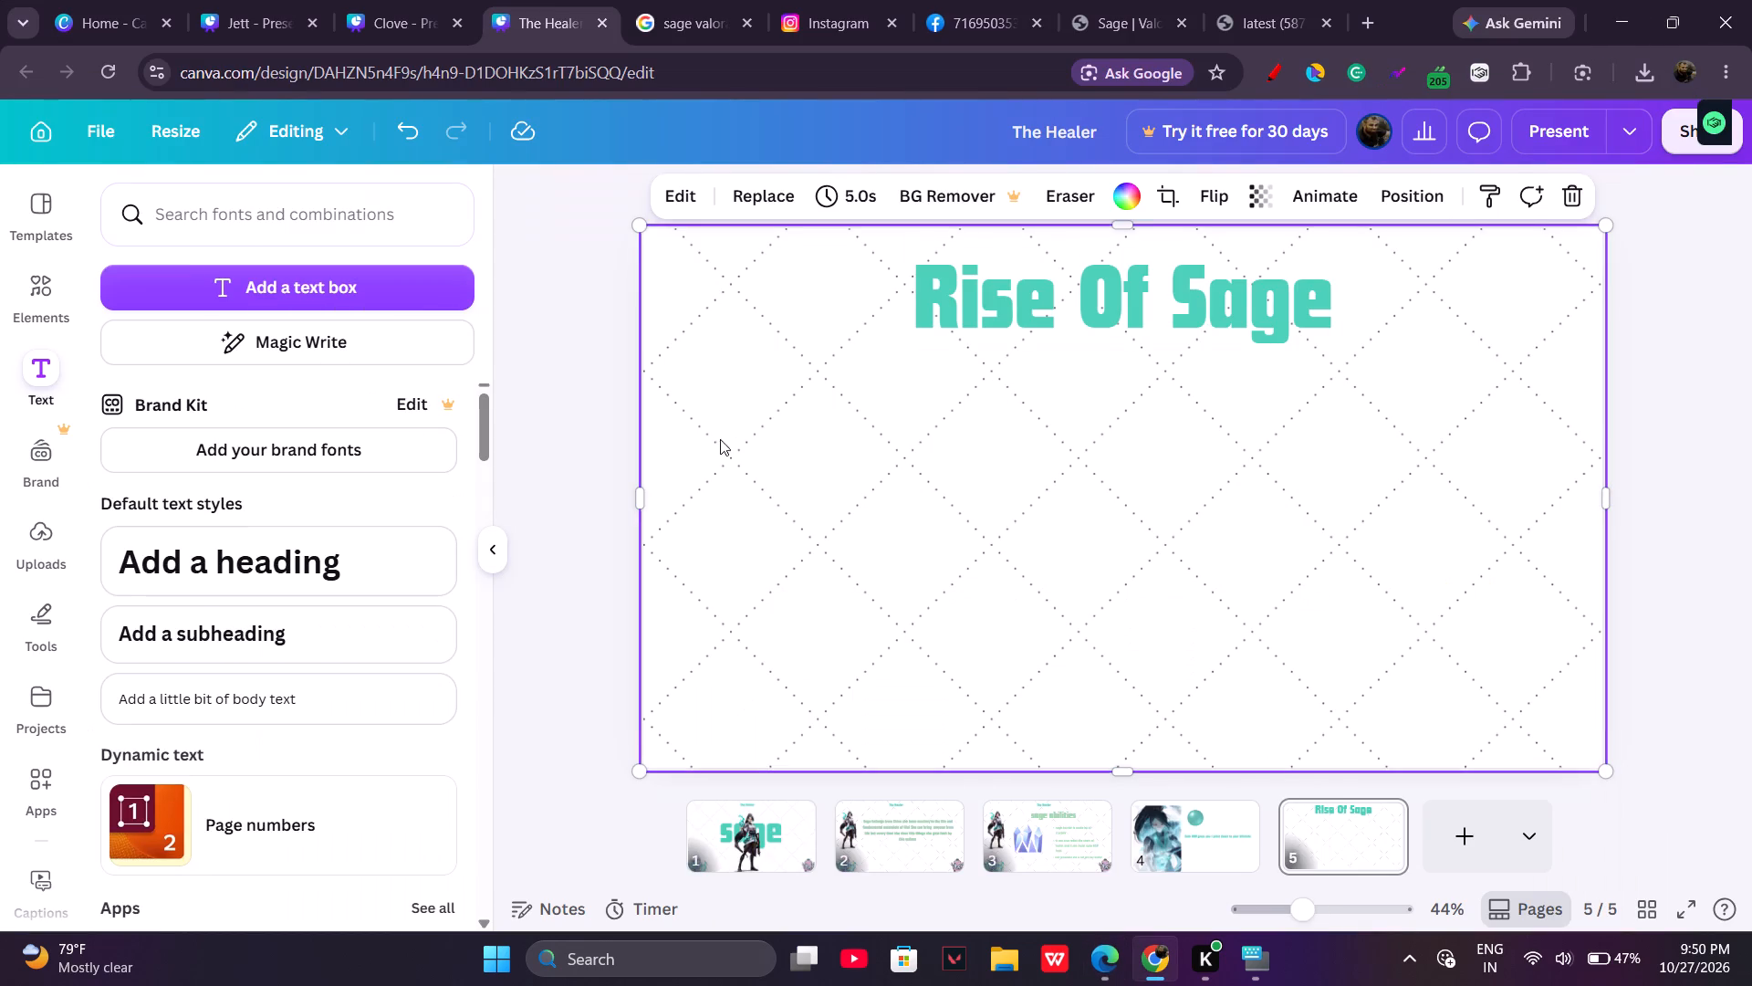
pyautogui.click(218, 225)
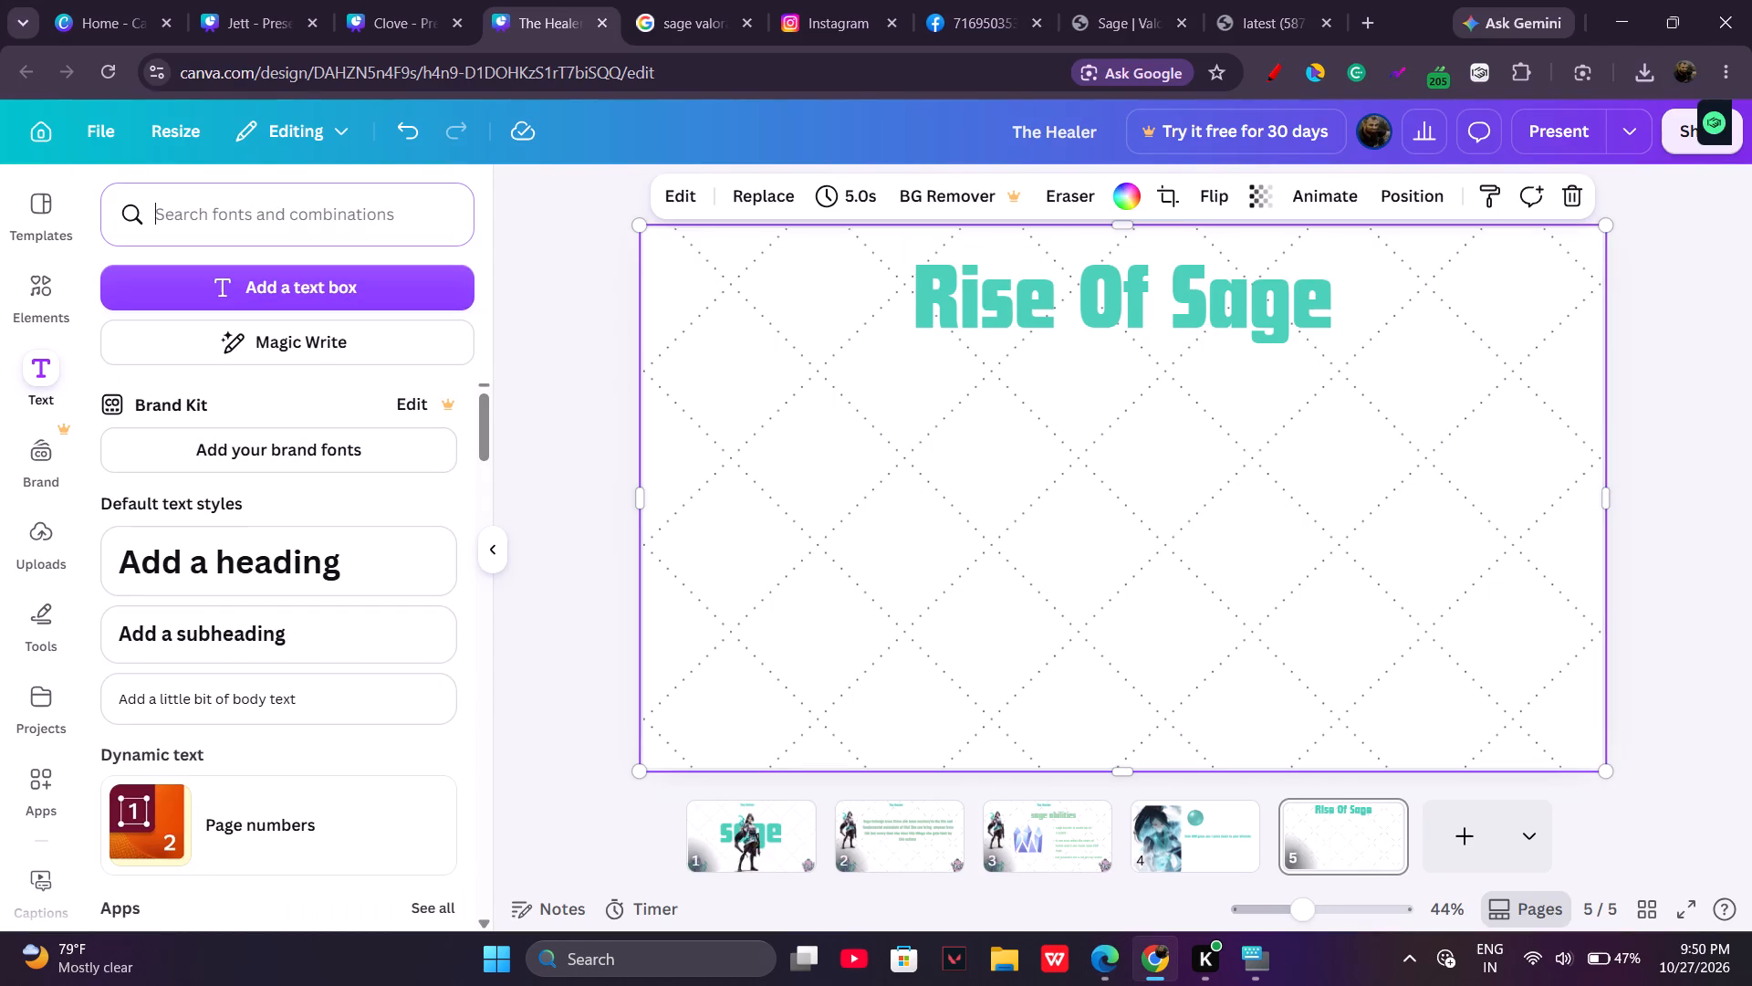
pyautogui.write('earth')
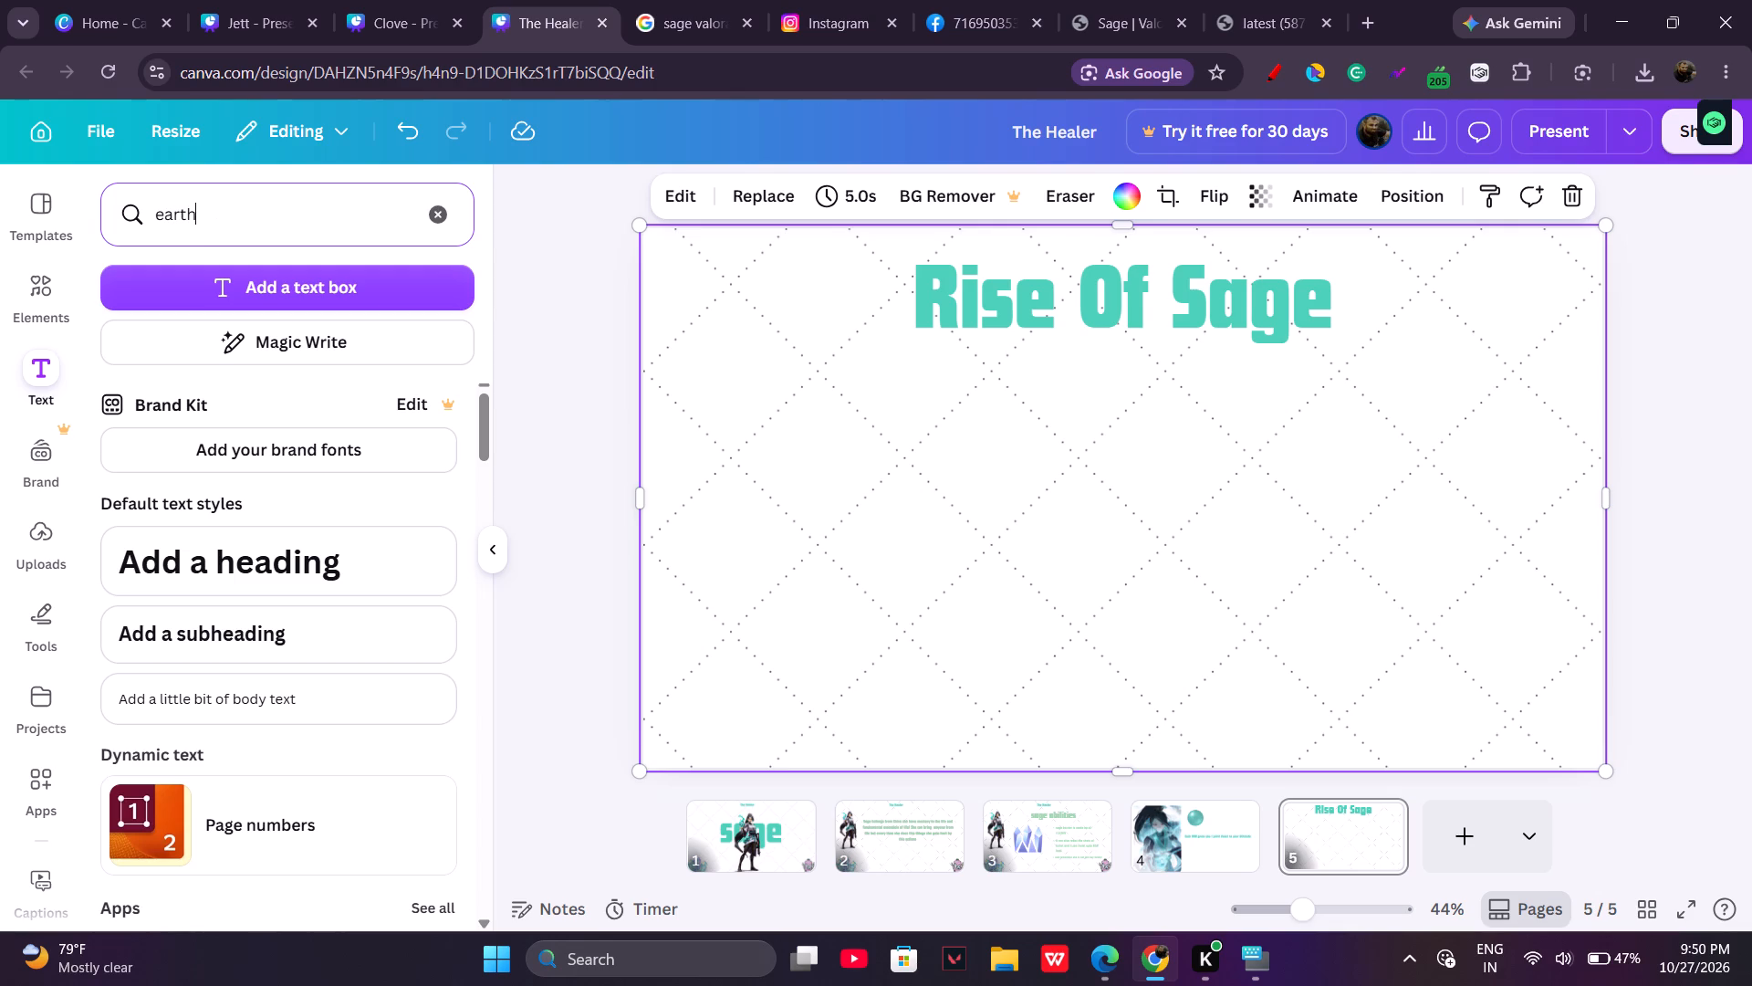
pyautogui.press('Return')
# Search the elements for "Earth" and add the realistic globe graphic showing Asia and Australia to page 5.
pyautogui.click(54, 330)
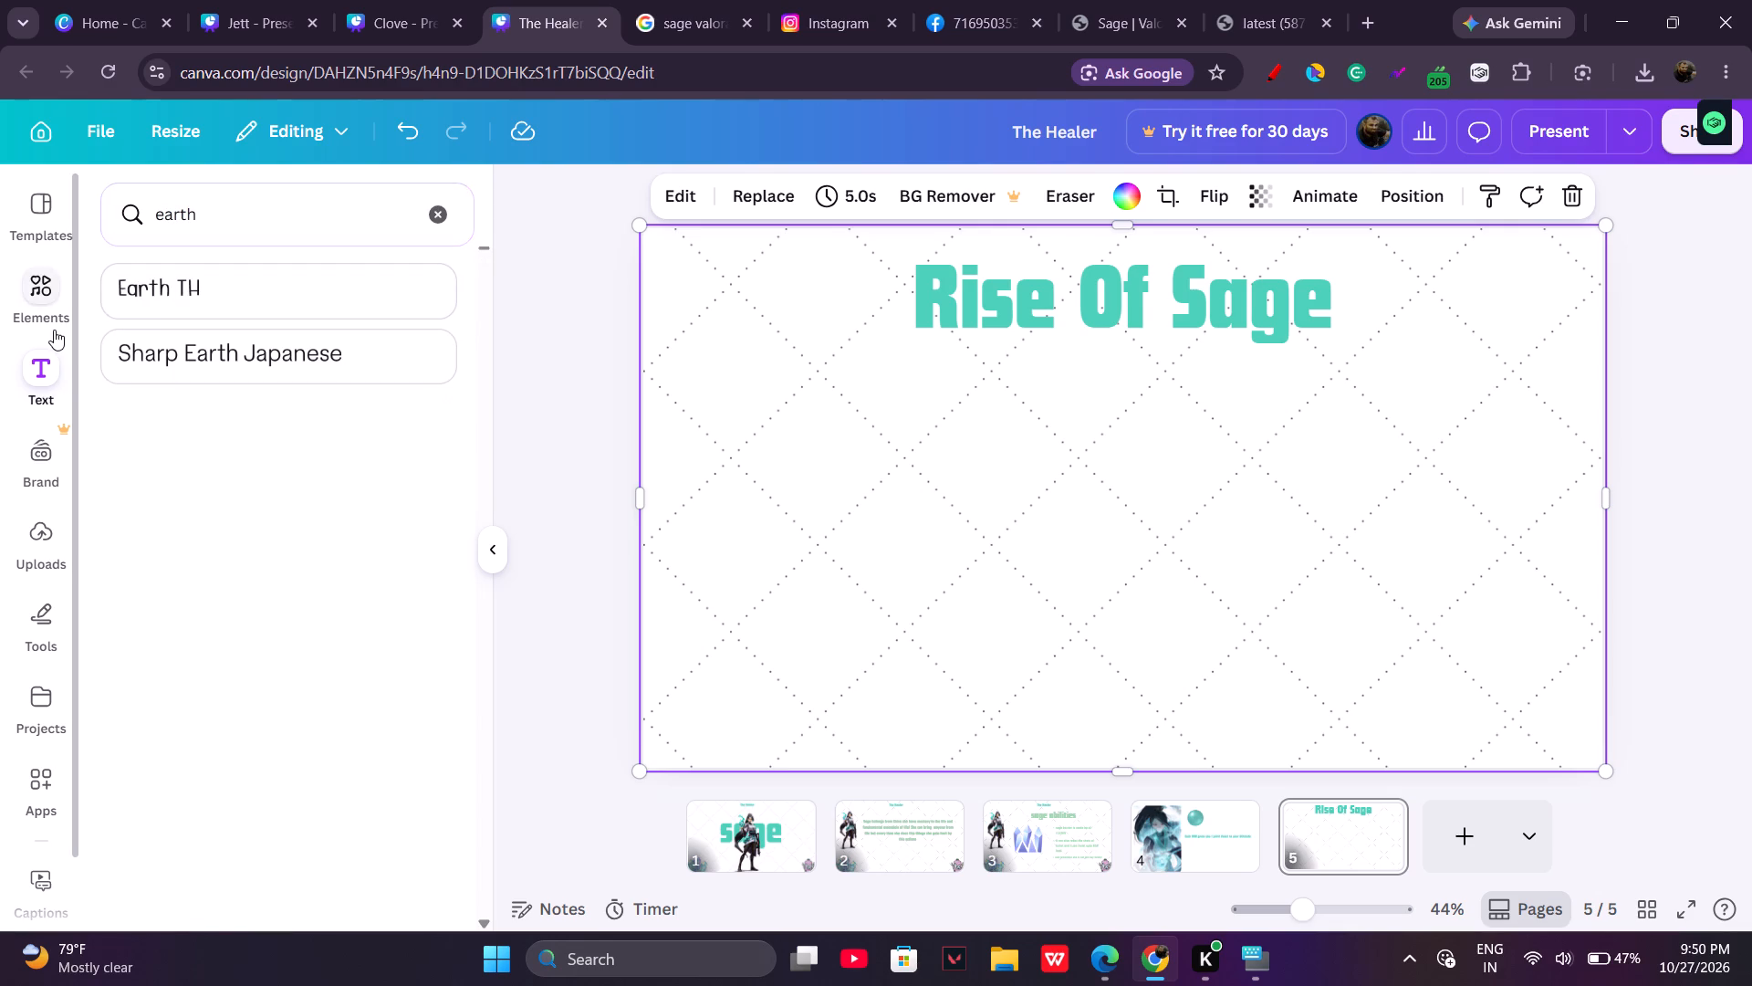
pyautogui.click(54, 330)
pyautogui.click(47, 310)
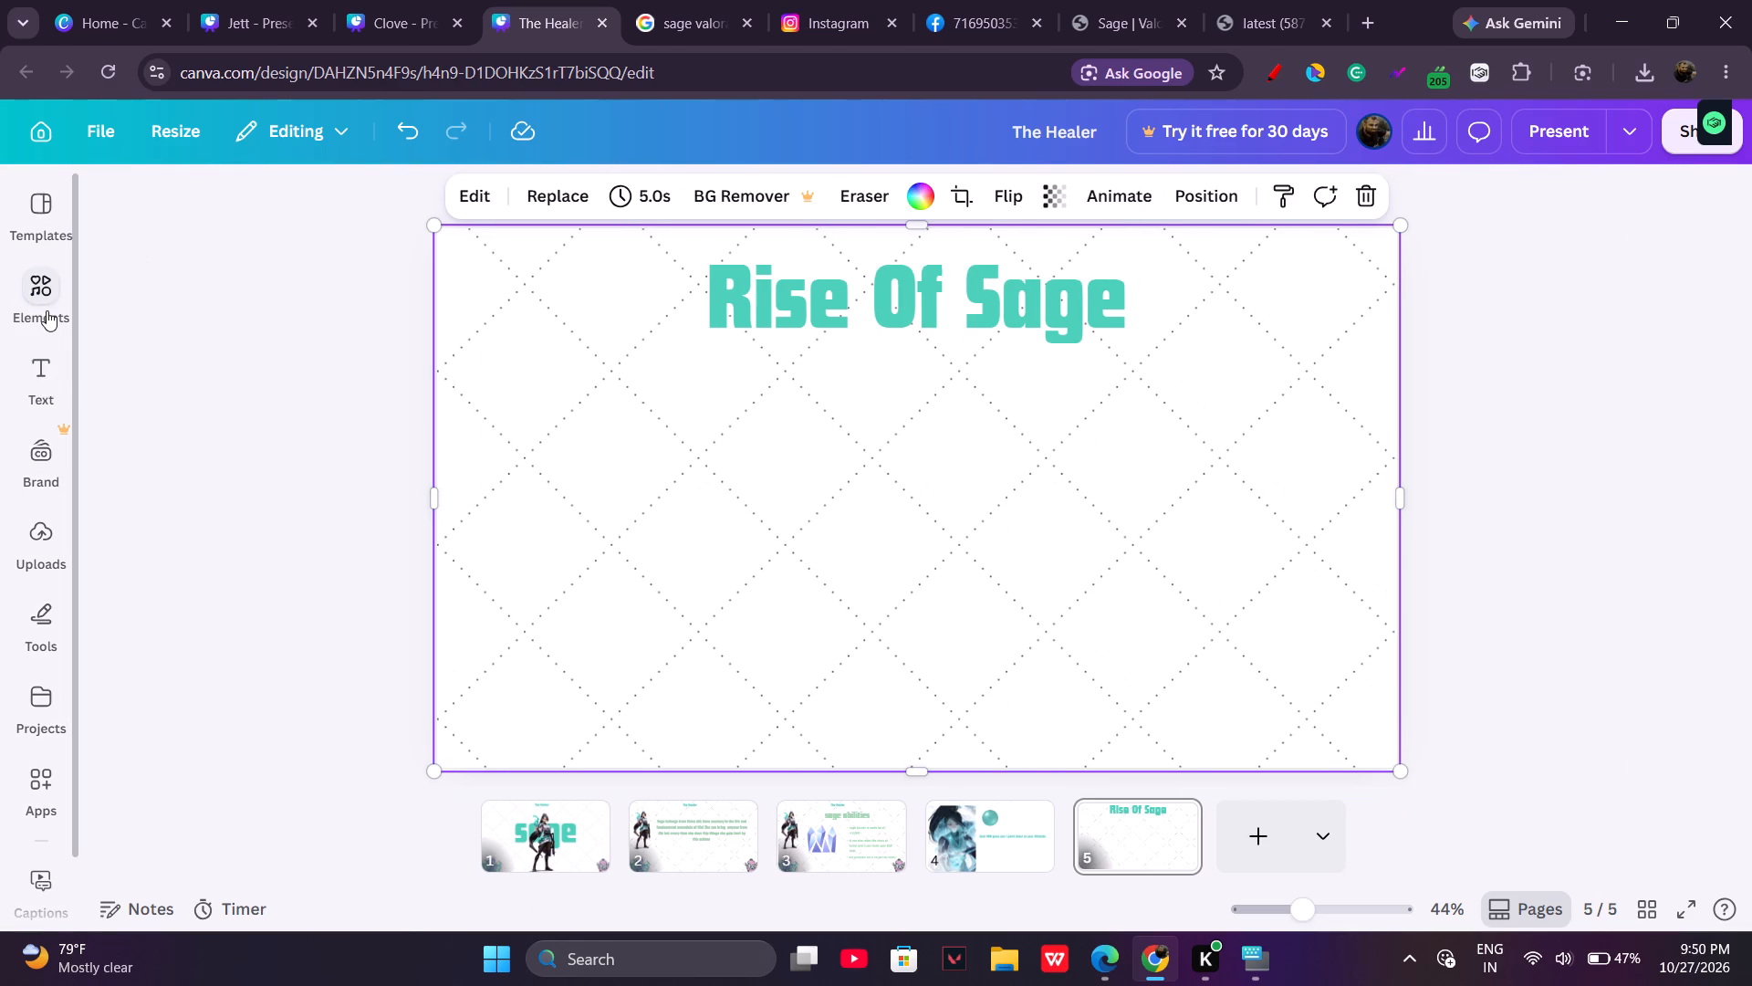
pyautogui.click(228, 214)
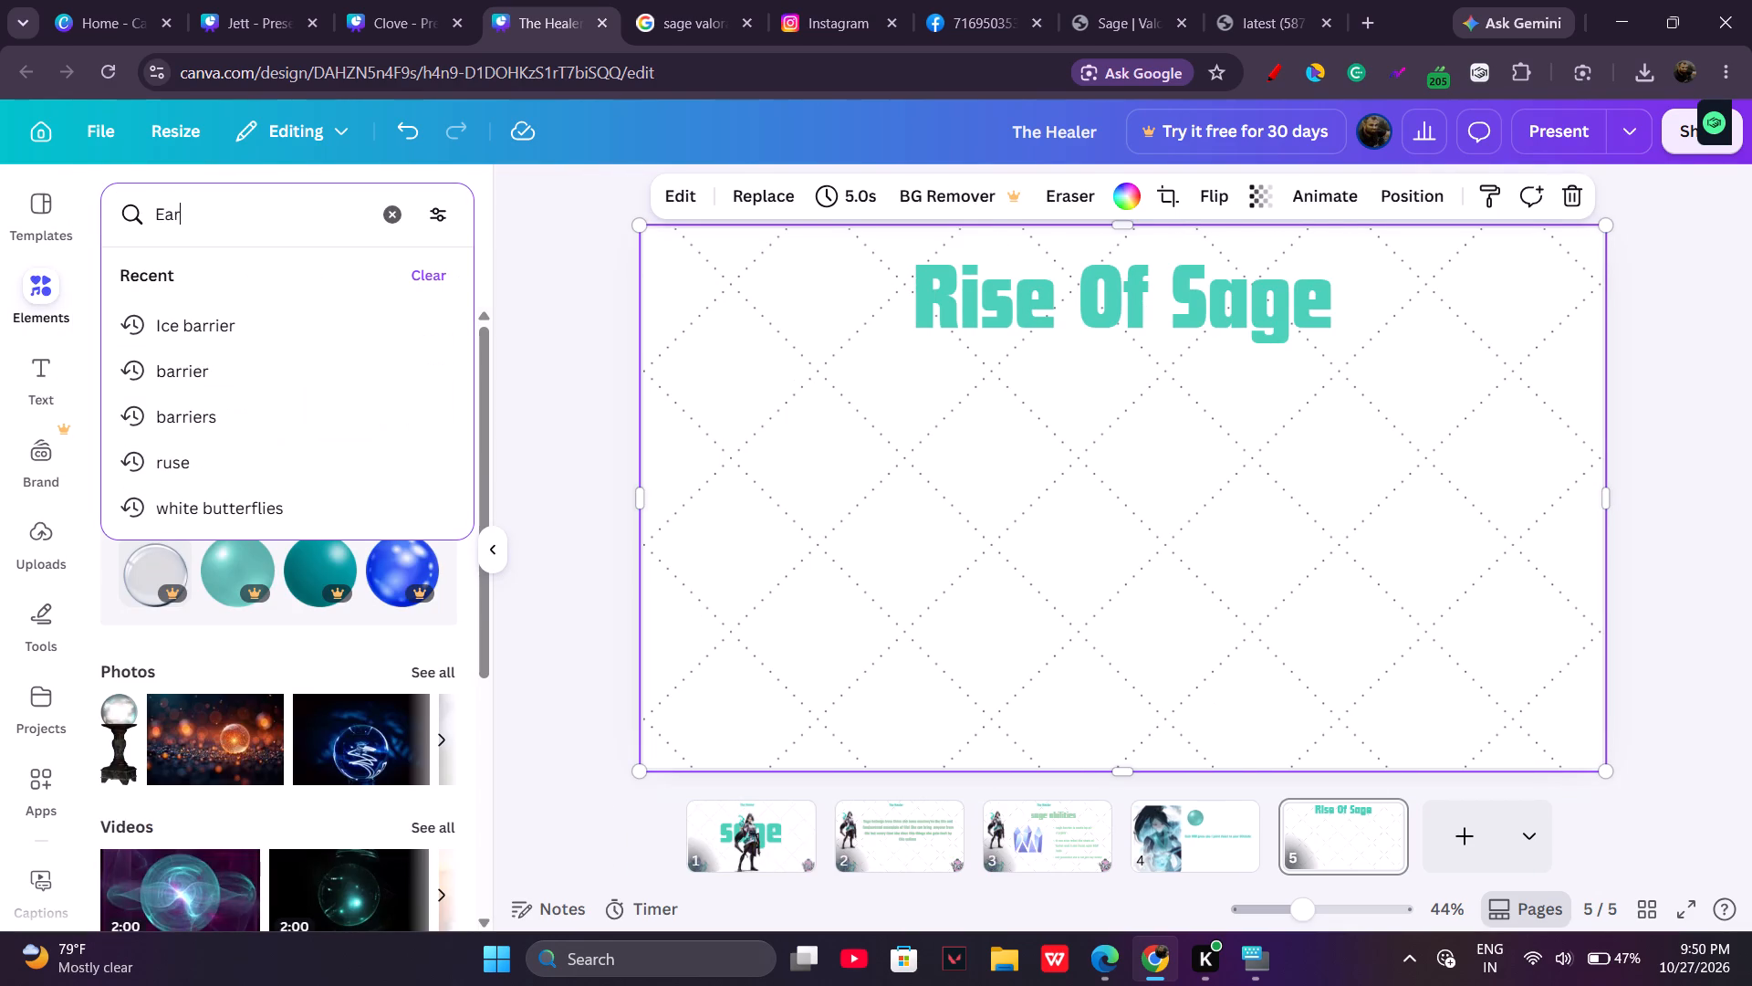
pyautogui.press('Return')
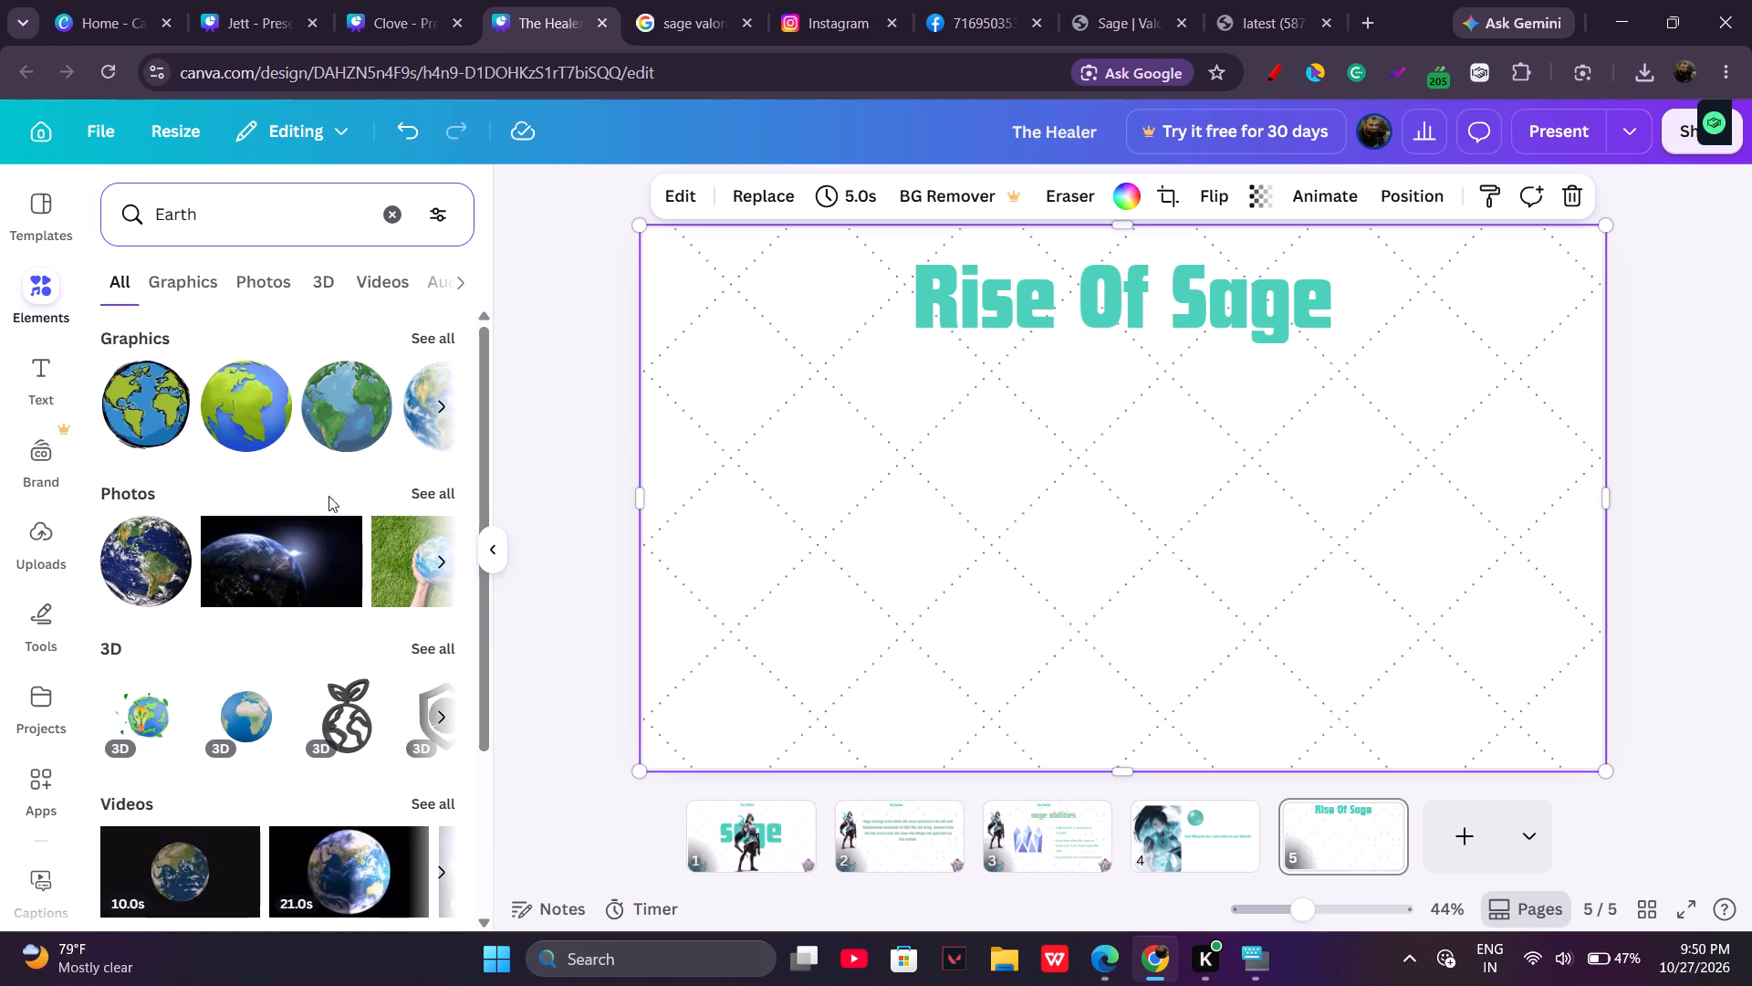
pyautogui.click(443, 414)
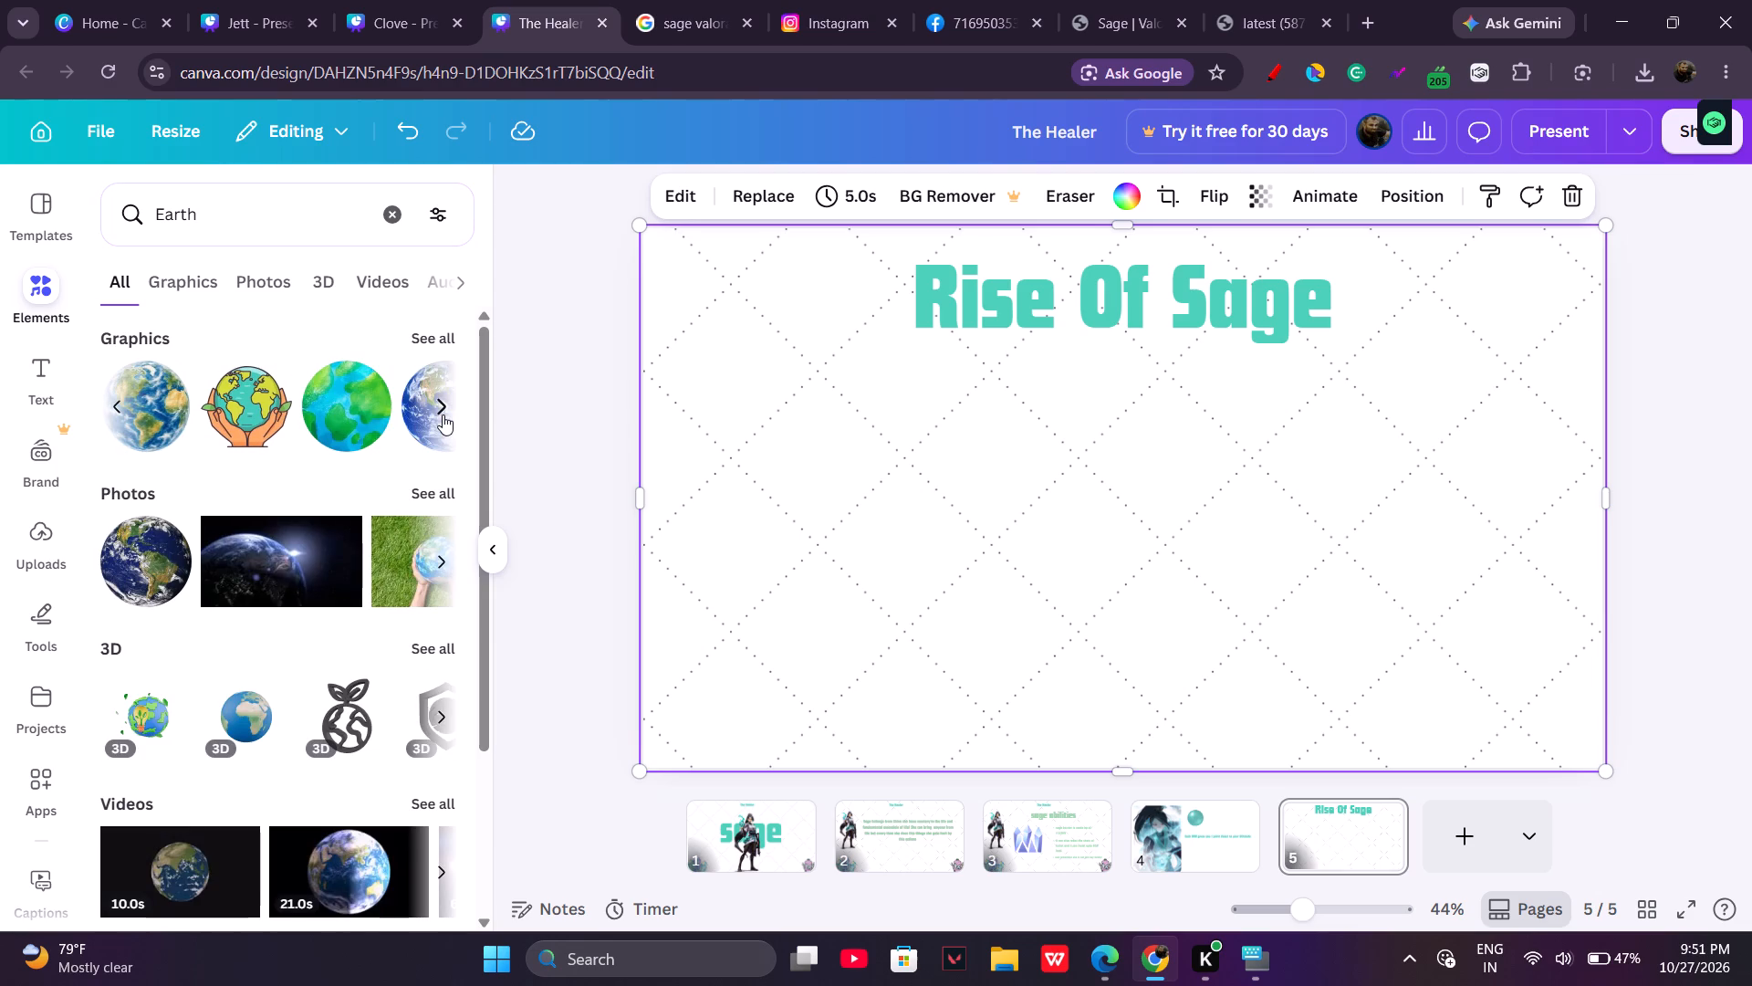
pyautogui.click(443, 414)
pyautogui.click(443, 414)
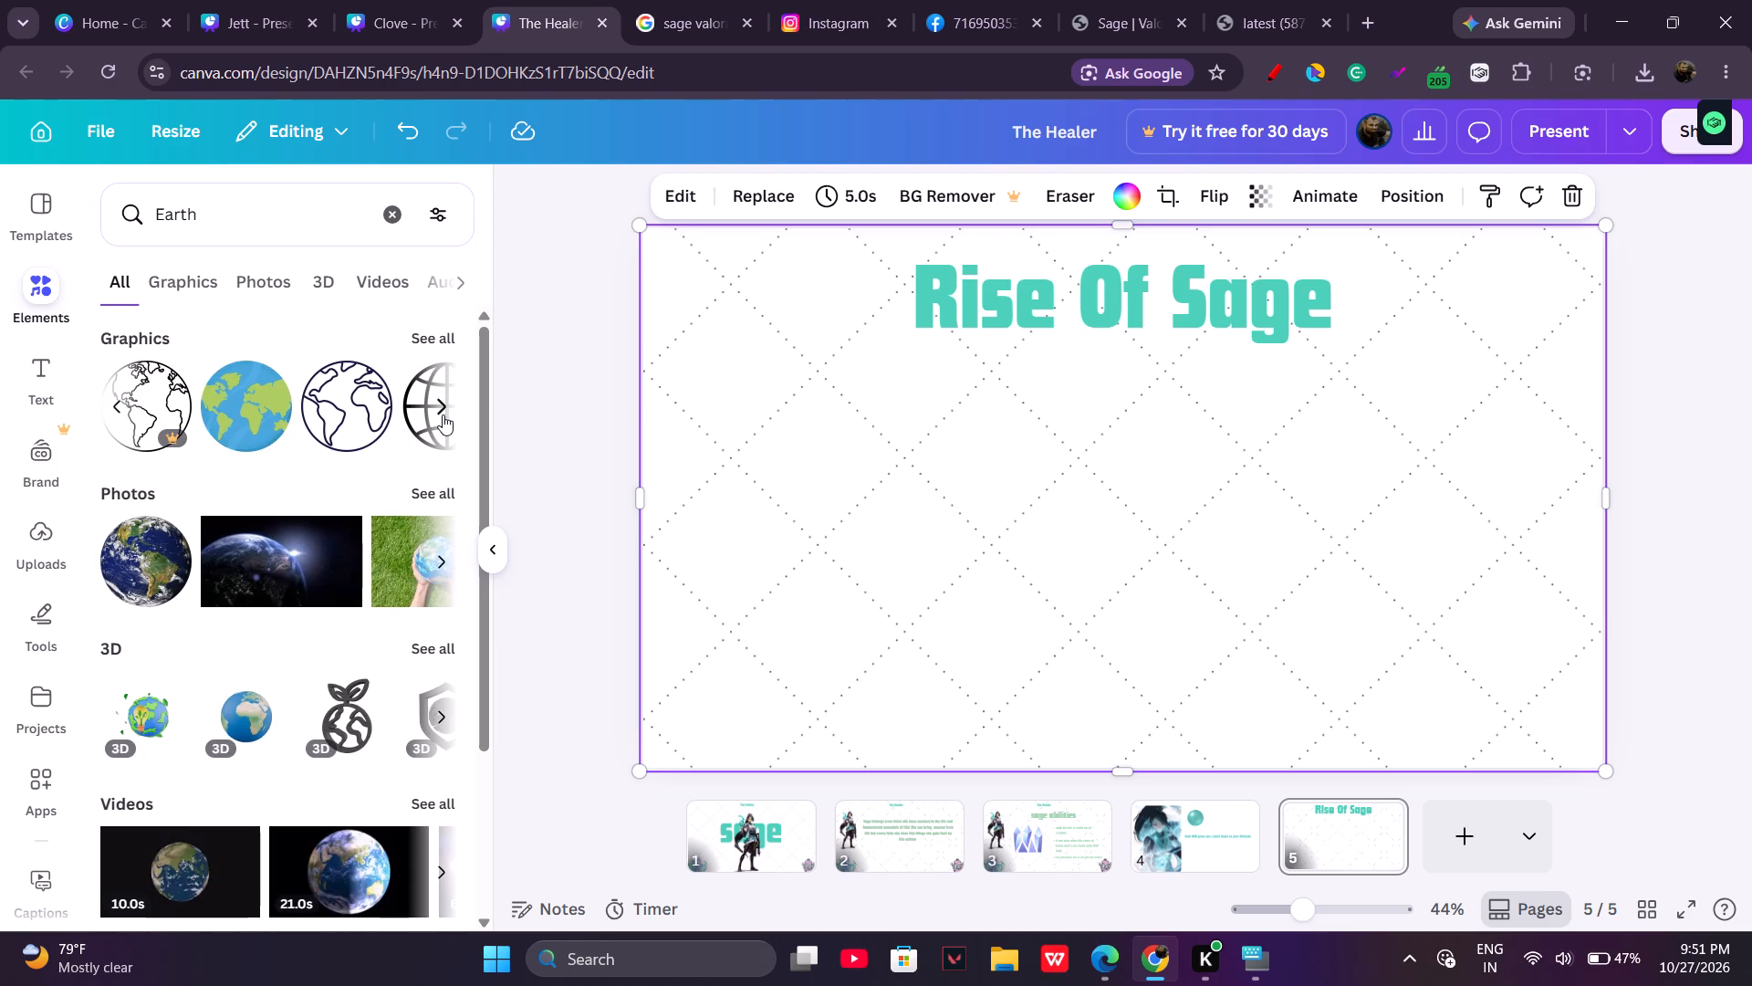
pyautogui.click(118, 414)
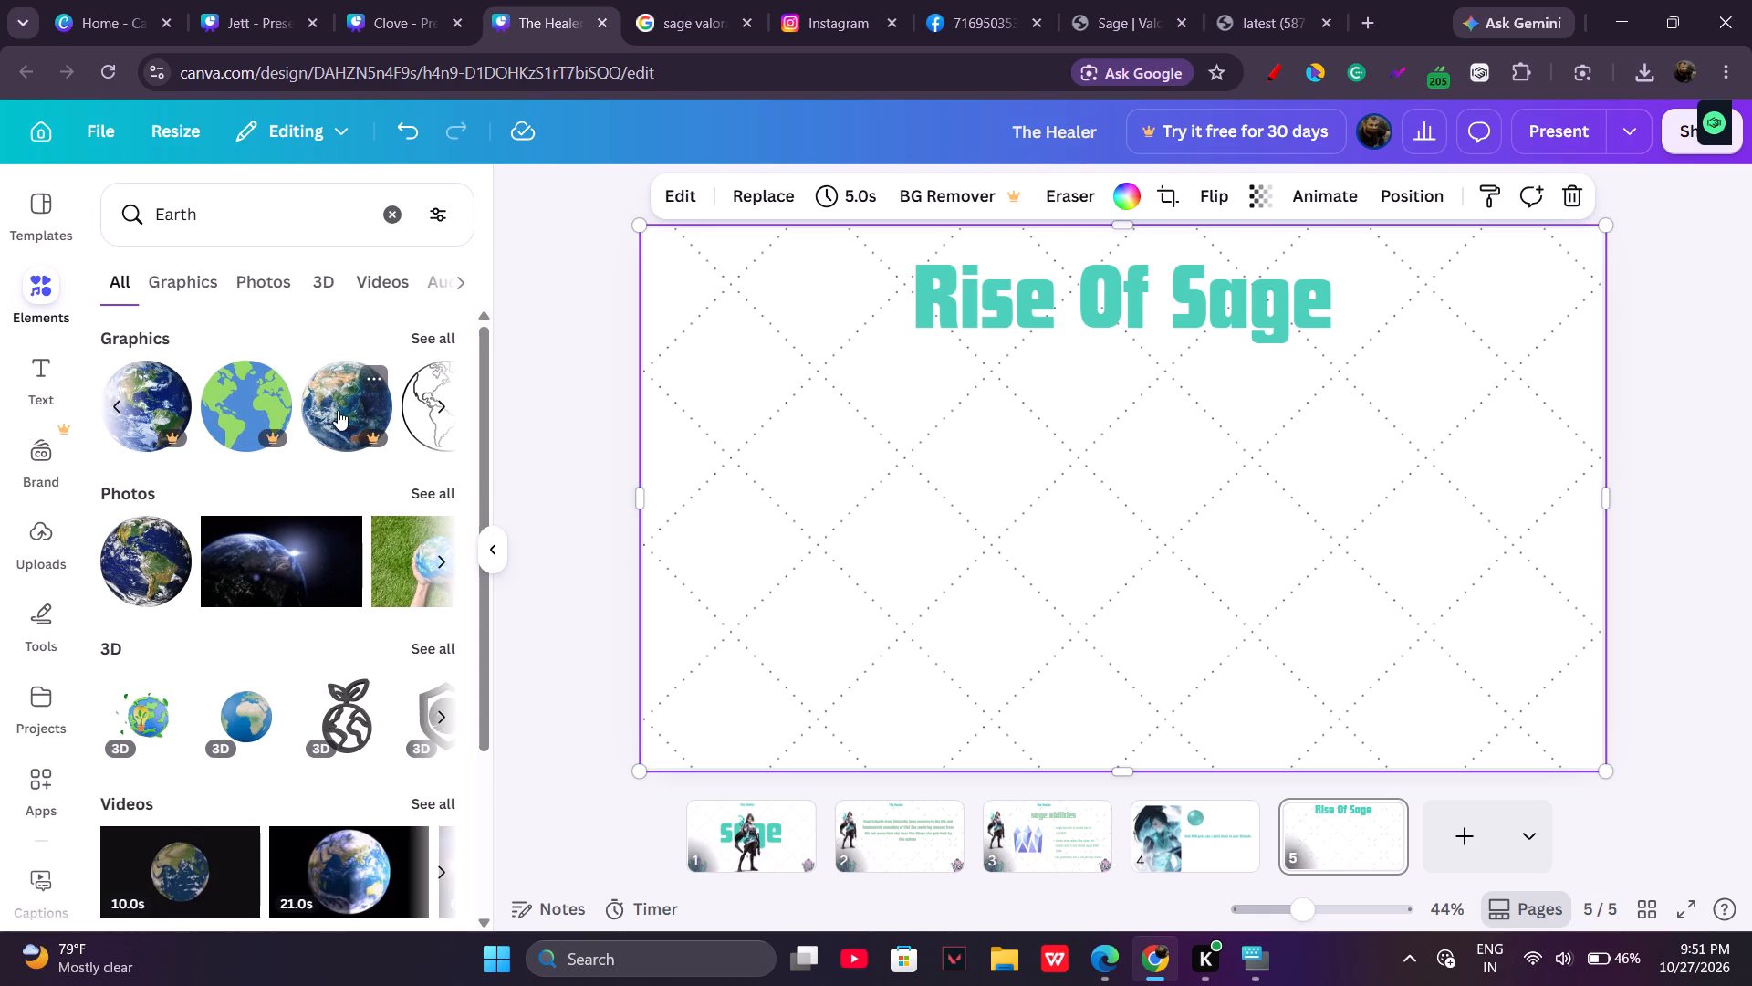
pyautogui.click(338, 410)
# Shrink the Asia-facing globe to about 391 × 391 and place it on the page's left side, below the title.
pyautogui.moveTo(985, 496); pyautogui.dragTo(797, 525)
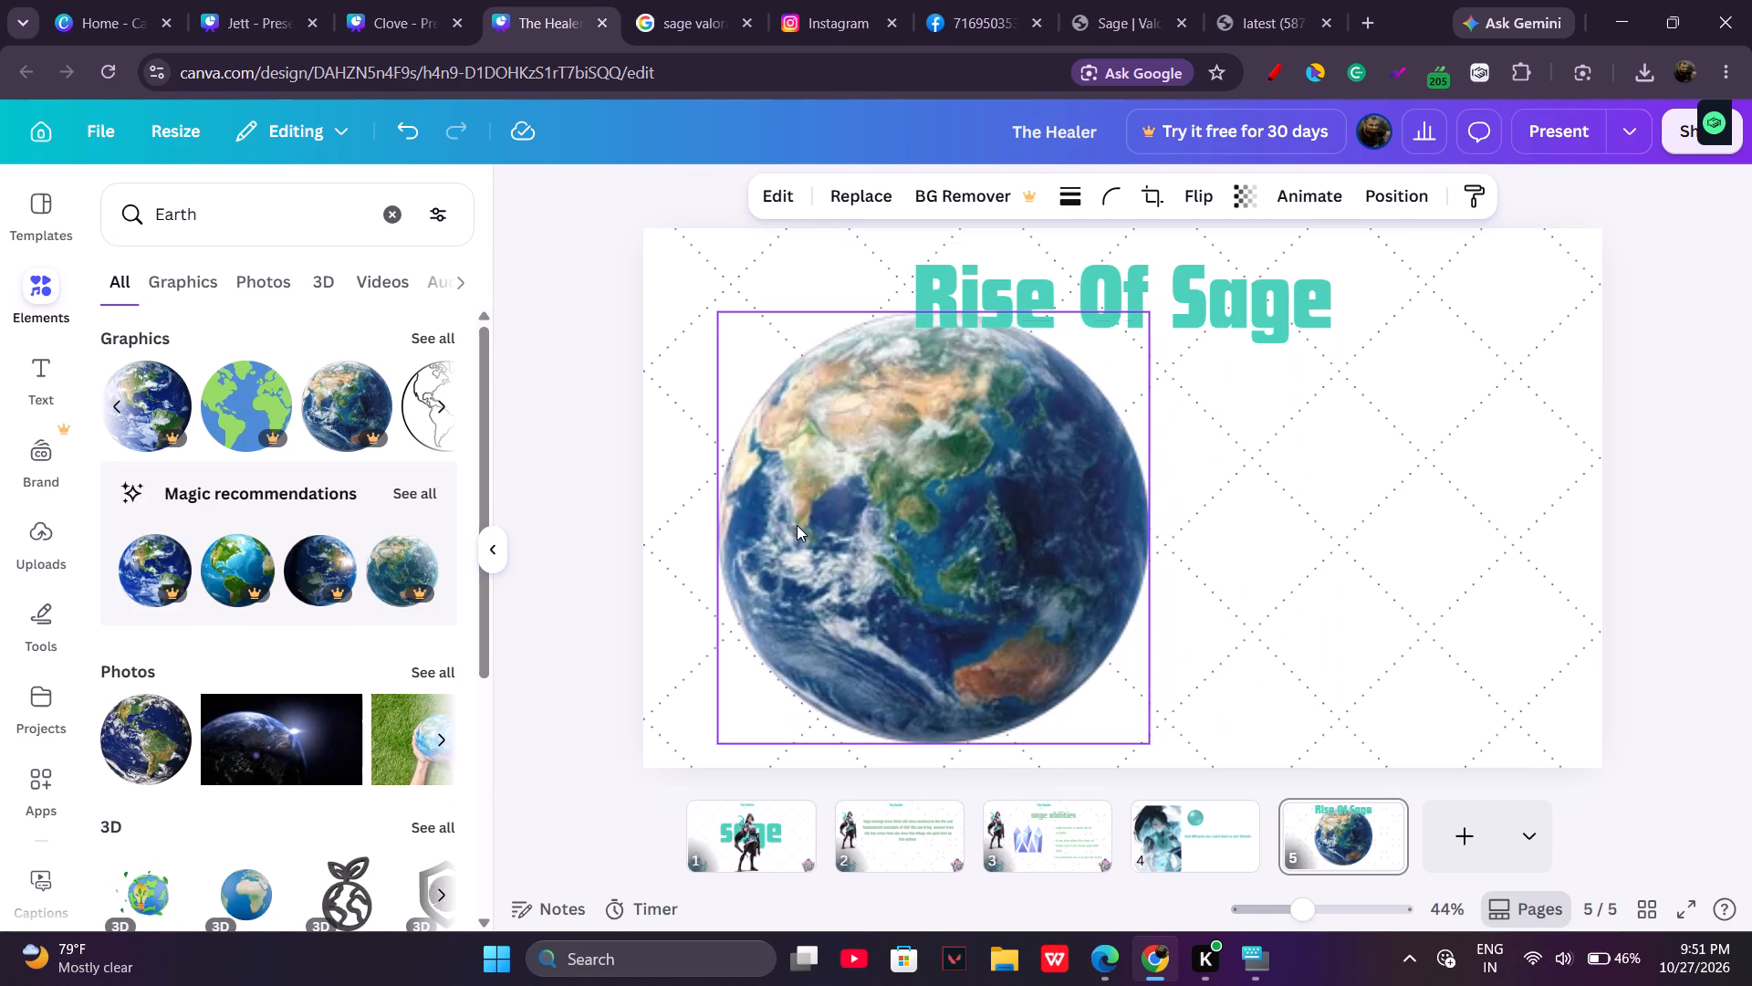
pyautogui.moveTo(1142, 750); pyautogui.dragTo(1121, 745)
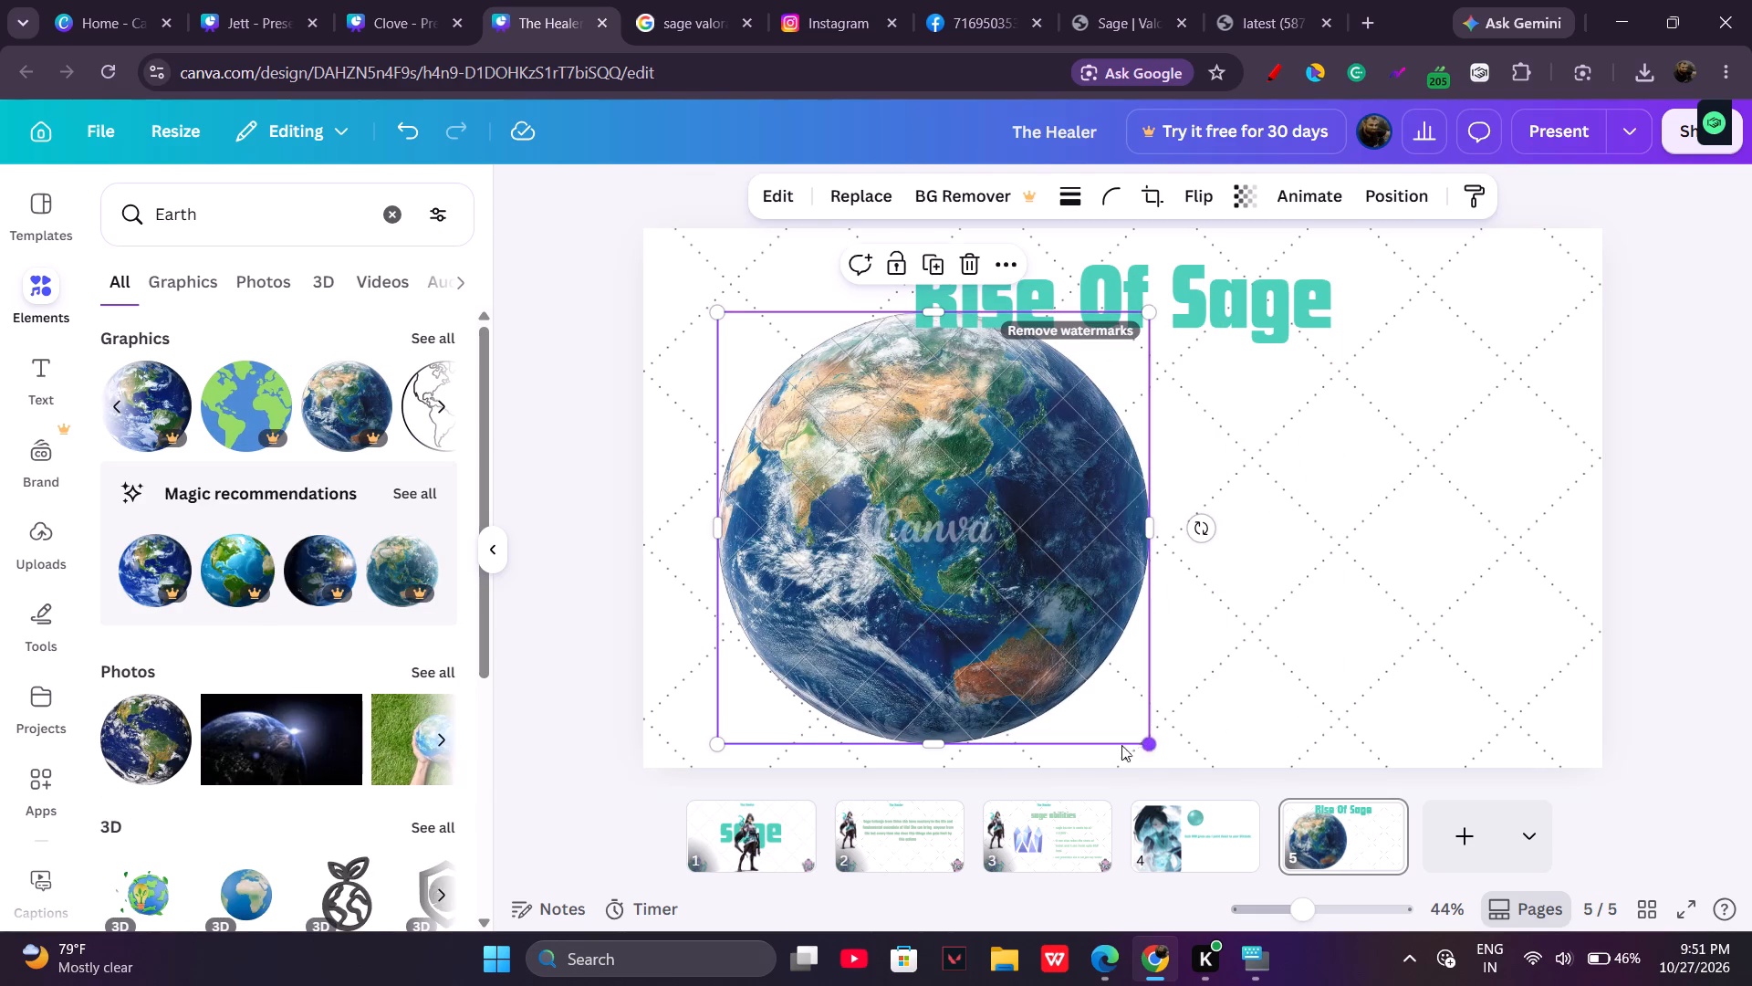
pyautogui.moveTo(1121, 745); pyautogui.dragTo(984, 435)
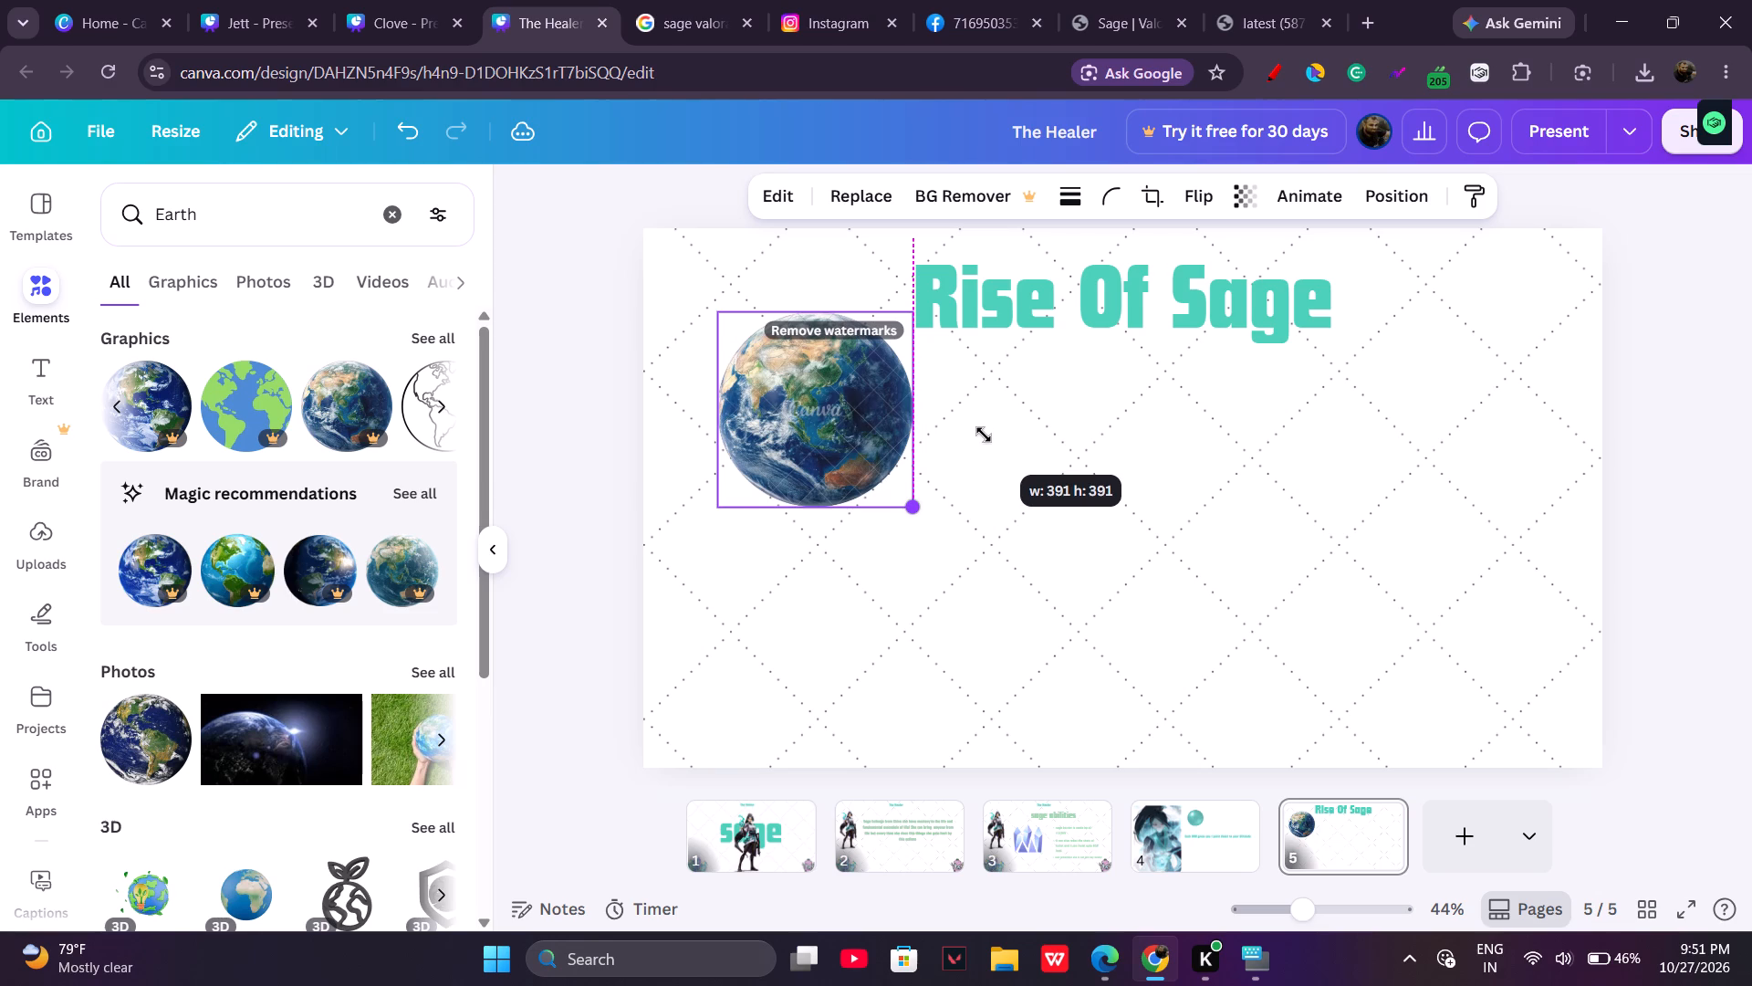
pyautogui.moveTo(984, 435); pyautogui.dragTo(980, 434)
pyautogui.moveTo(848, 414); pyautogui.dragTo(845, 466)
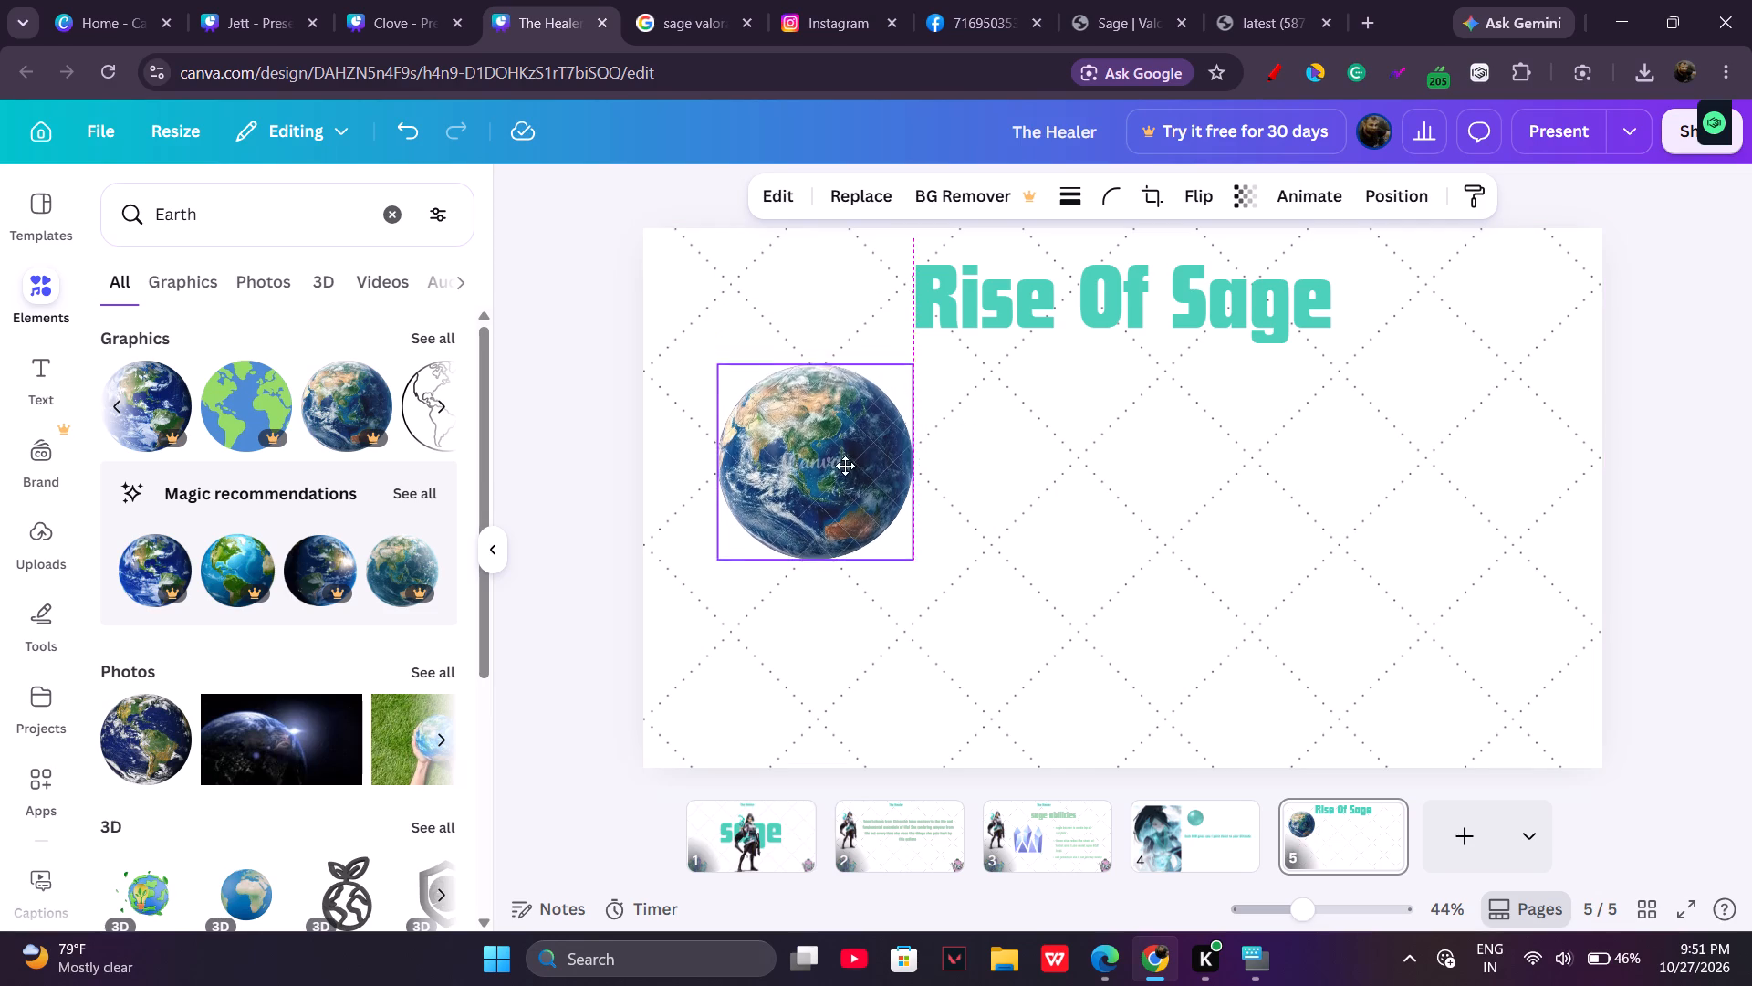
pyautogui.moveTo(845, 466); pyautogui.dragTo(845, 465)
# Add the realistic globe graphic showing the Americas, shrunk and placed on the page's right side opposite the first globe.
pyautogui.click(159, 409)
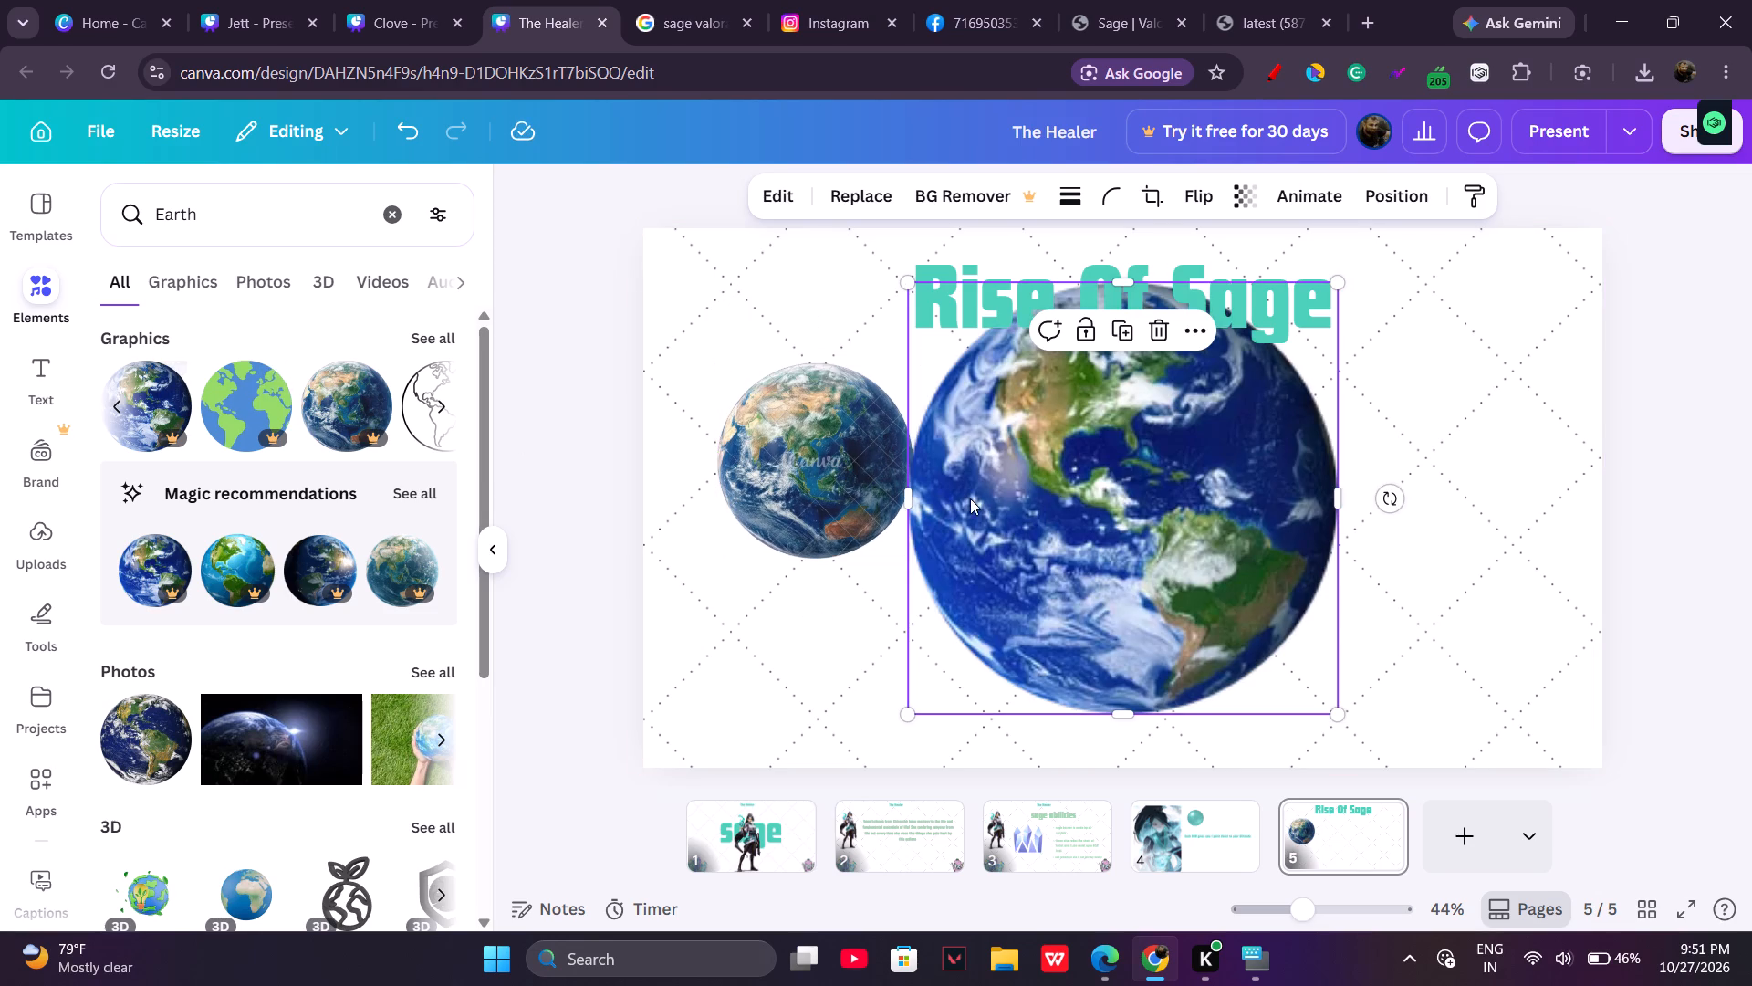
pyautogui.moveTo(1336, 708); pyautogui.dragTo(1048, 387)
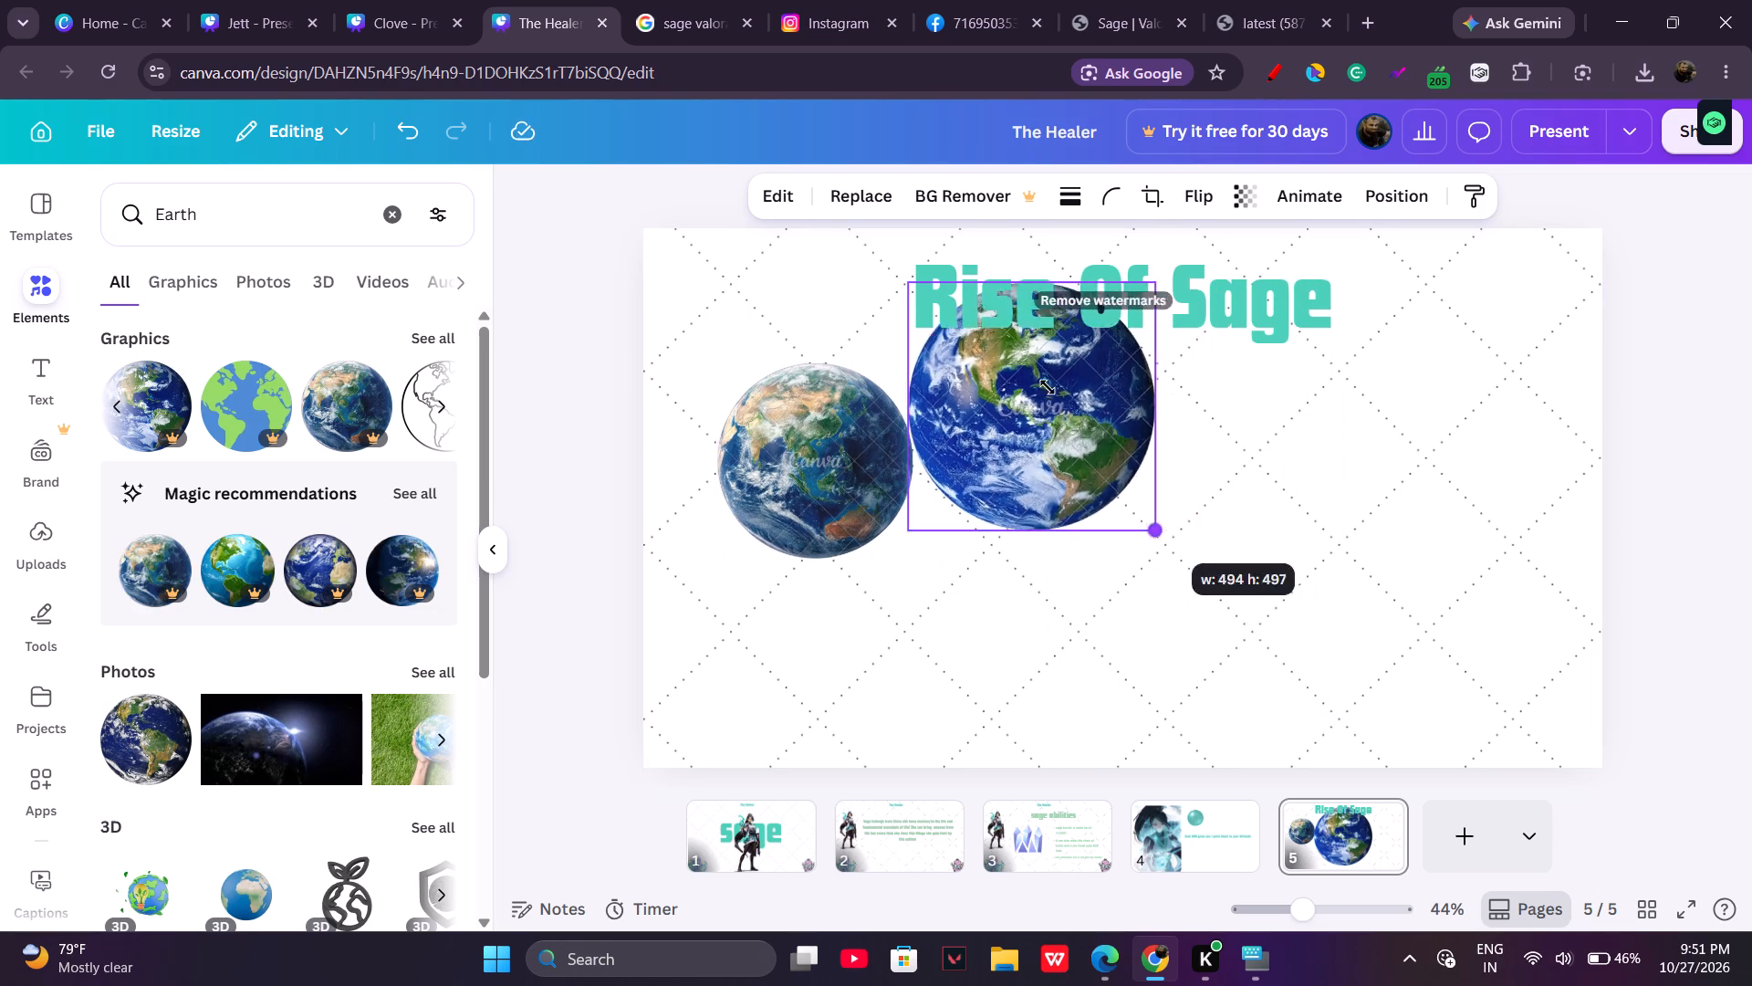
pyautogui.moveTo(1048, 387); pyautogui.dragTo(1161, 470)
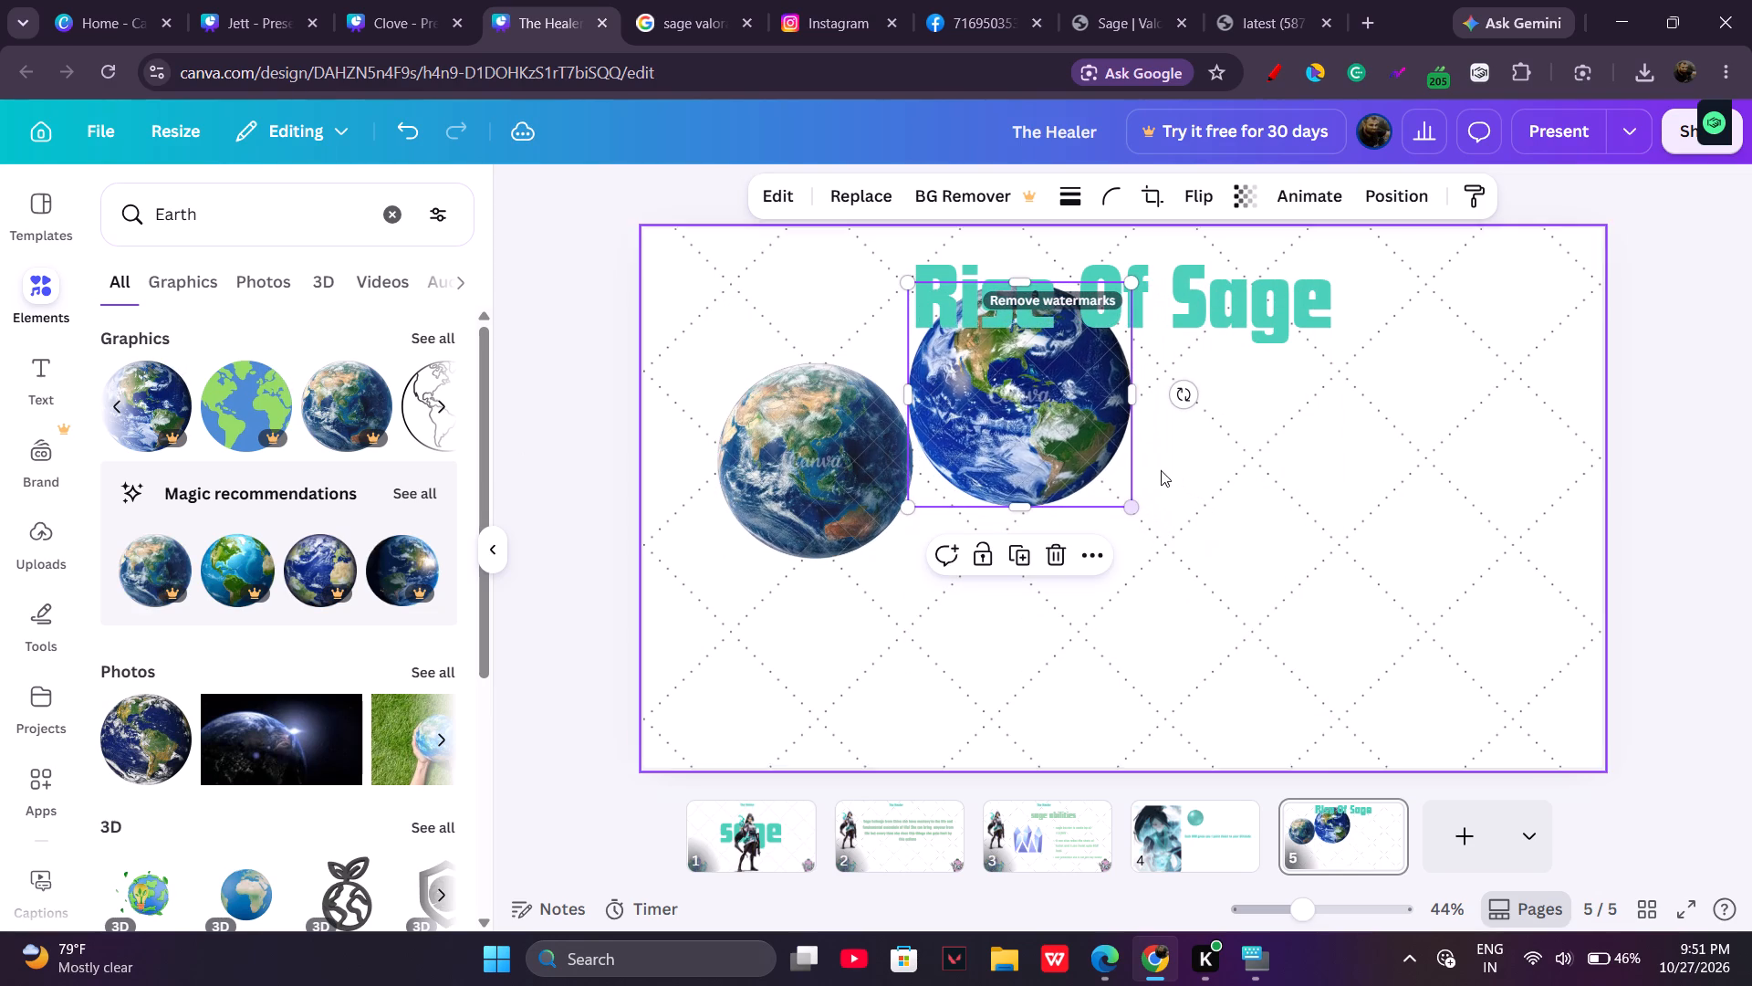
pyautogui.click(1039, 442)
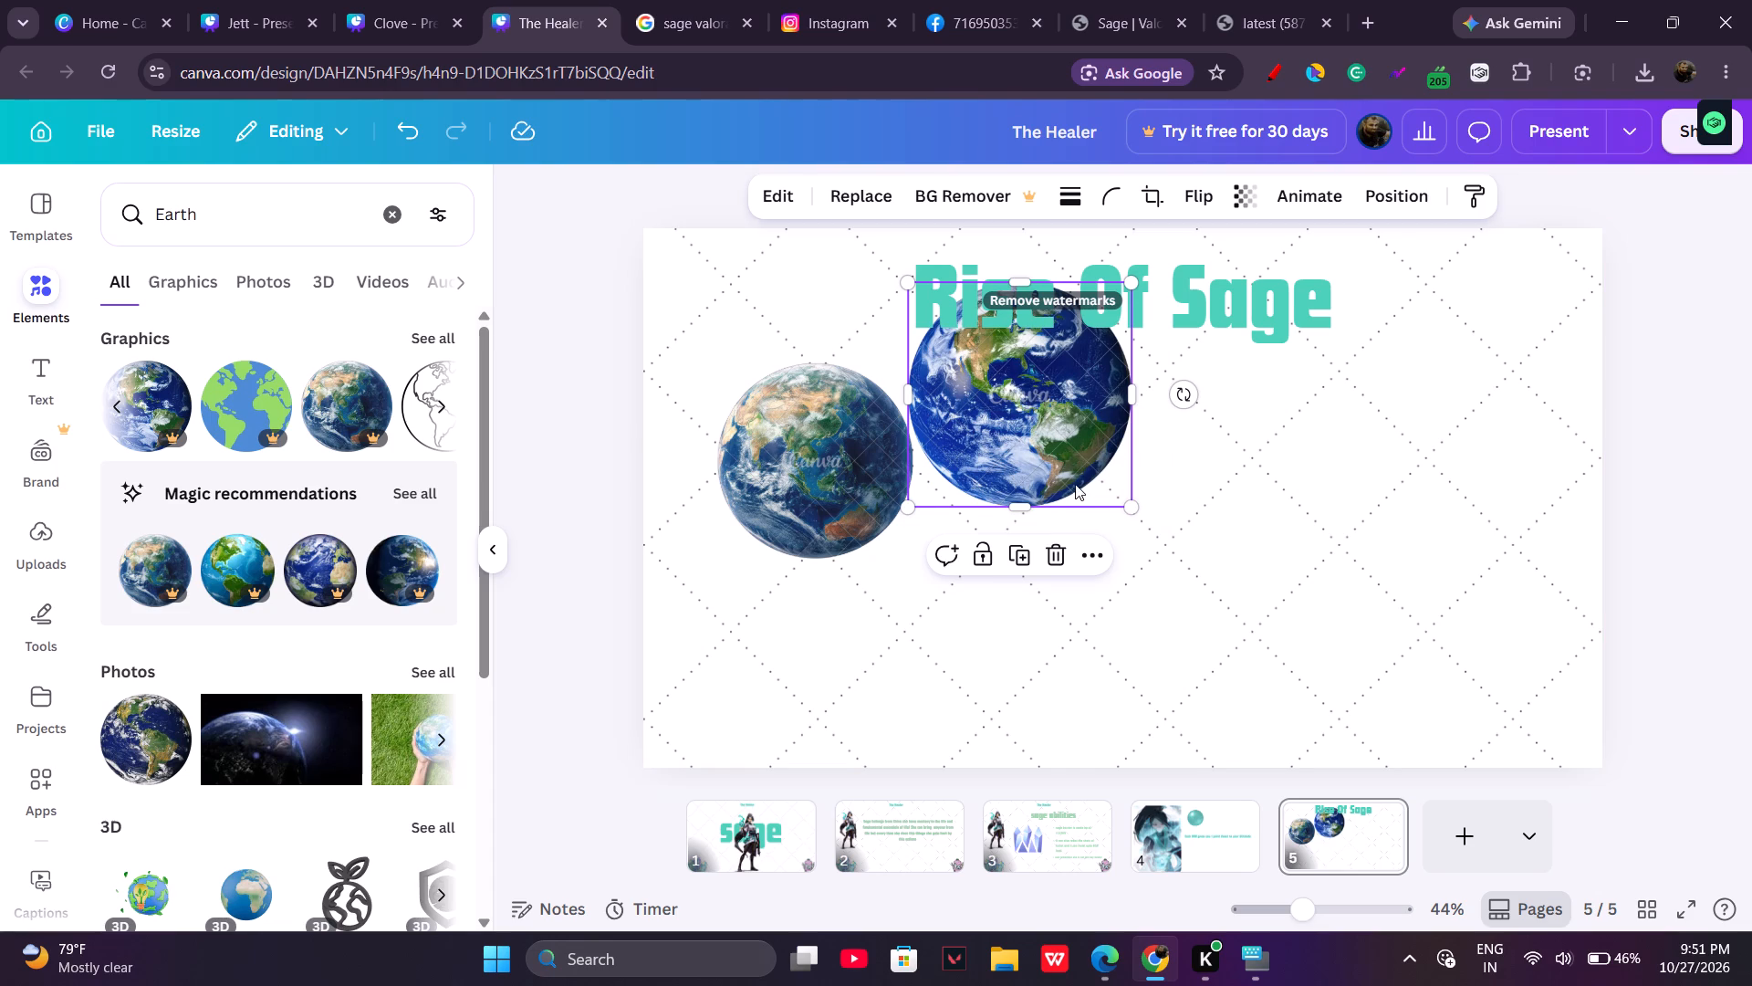
pyautogui.click(1038, 416)
pyautogui.moveTo(1038, 416); pyautogui.dragTo(1111, 491)
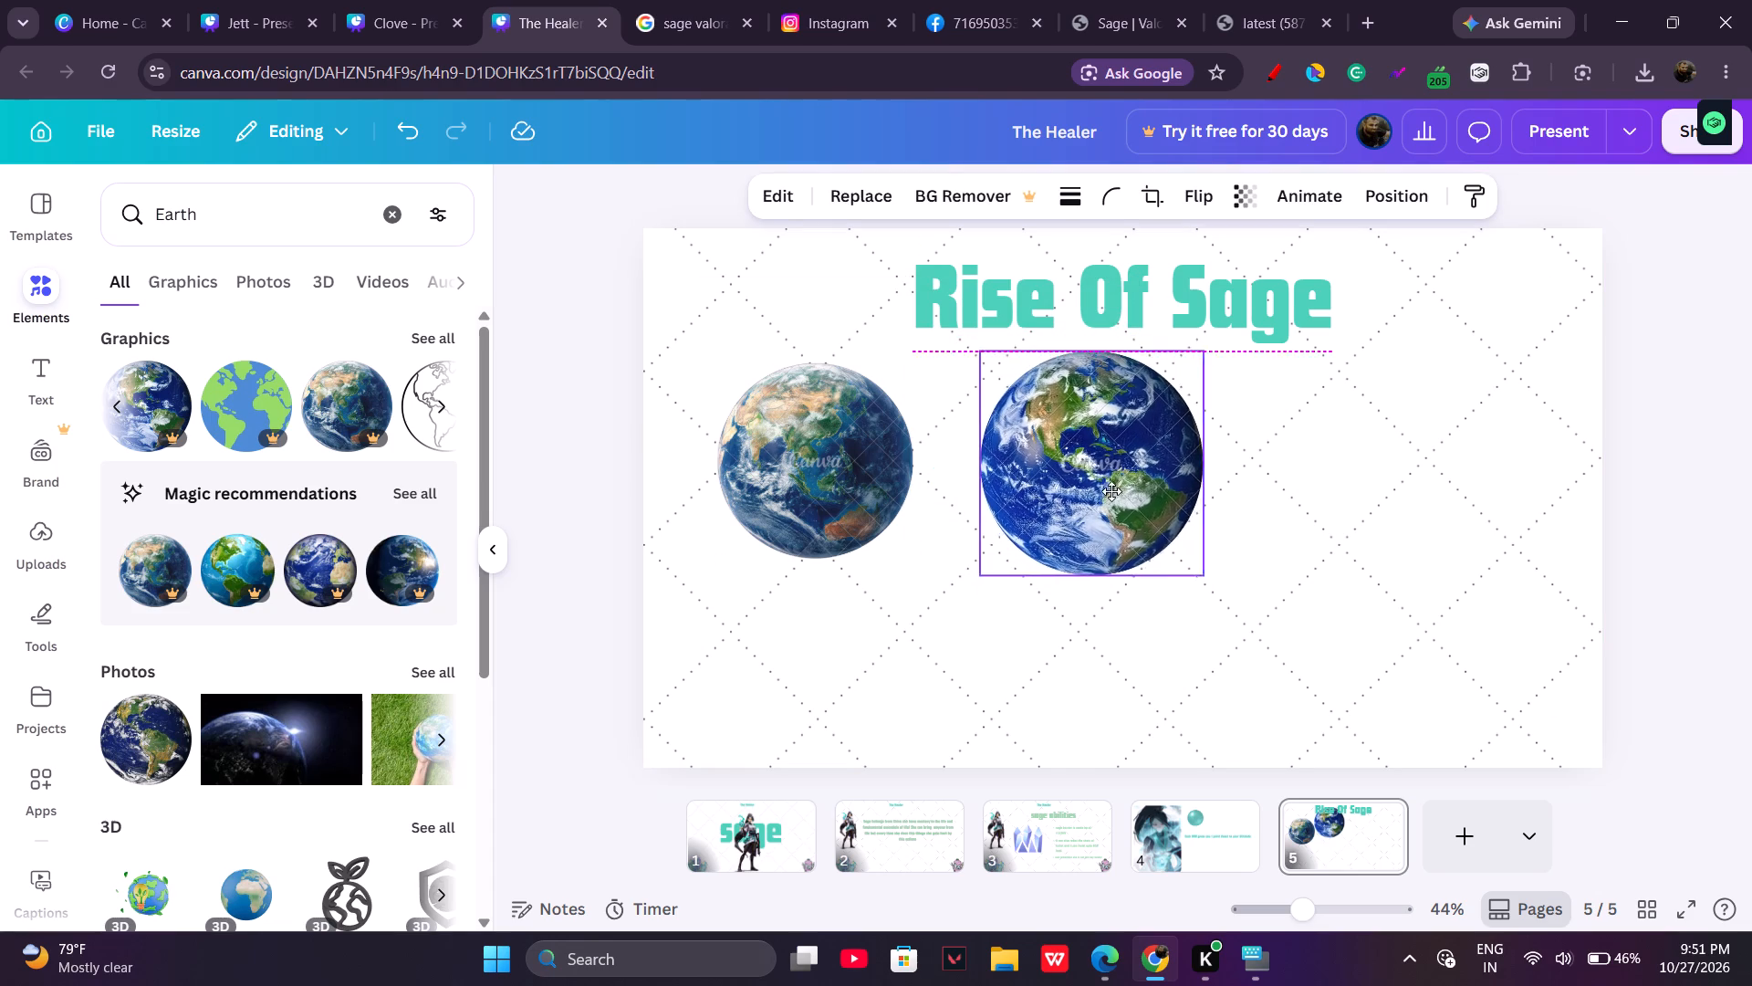
pyautogui.moveTo(1111, 491); pyautogui.dragTo(1419, 477)
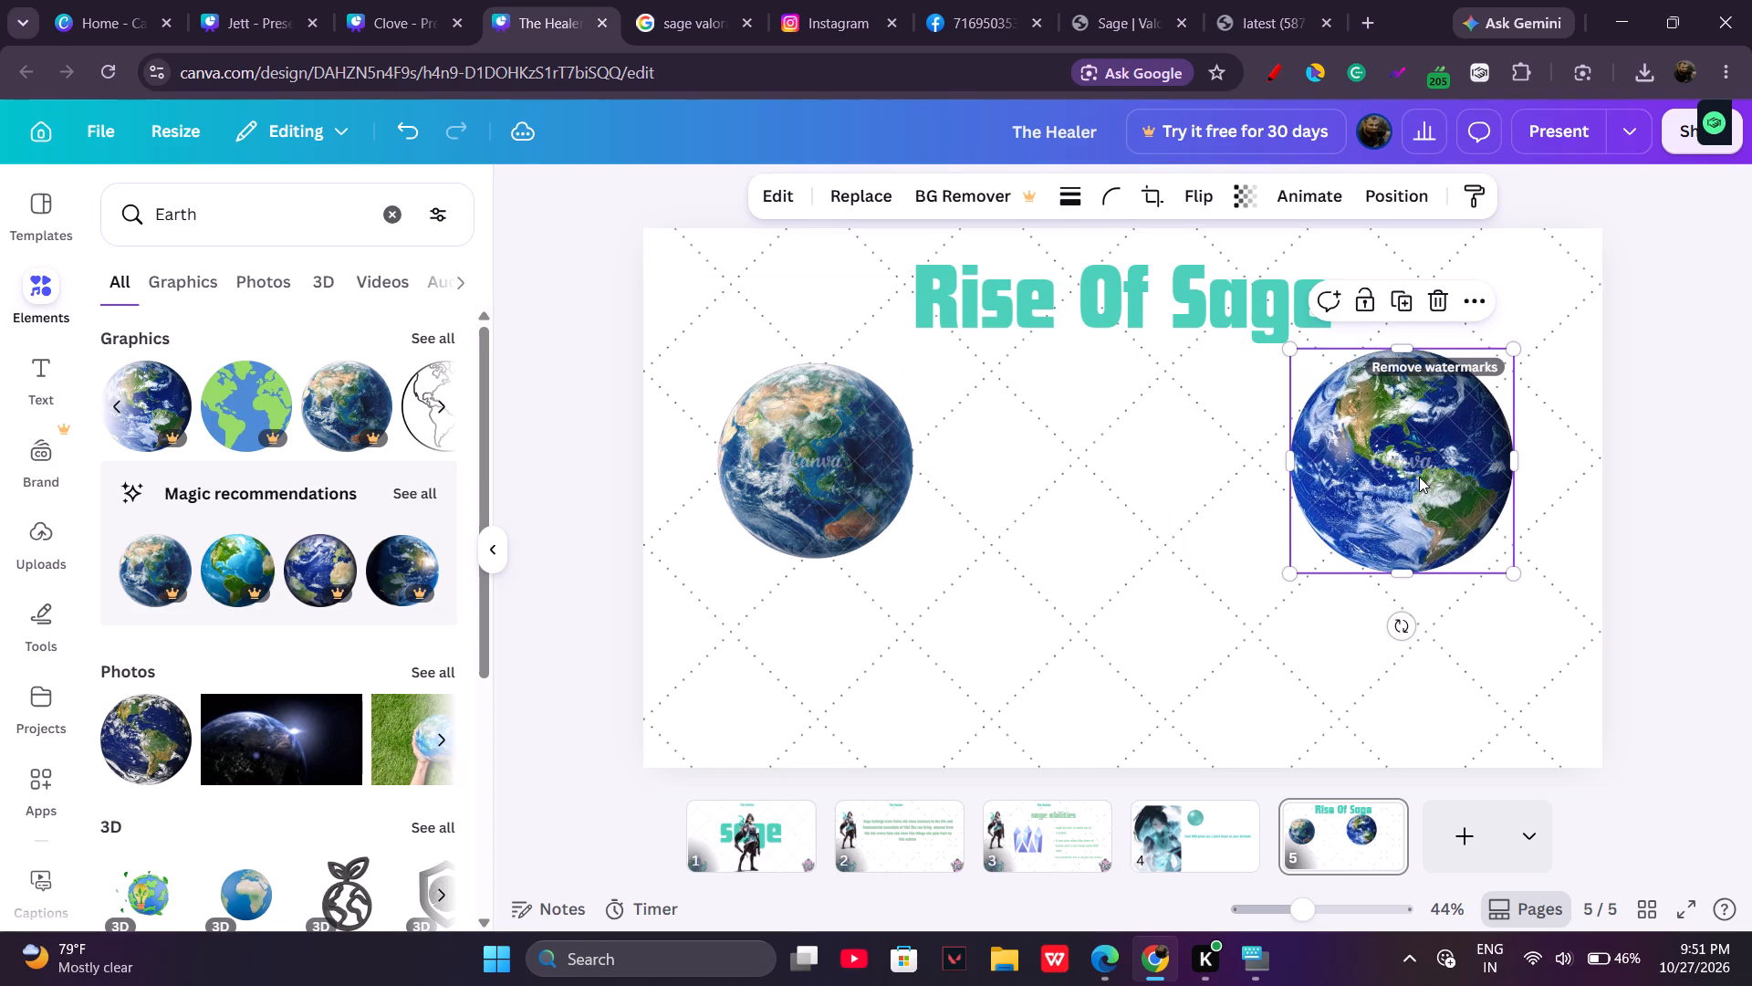
# Shrink the Americas globe slightly toward the first globe's size and nudge it toward the page's right edge.
pyautogui.moveTo(1513, 566); pyautogui.dragTo(1490, 549)
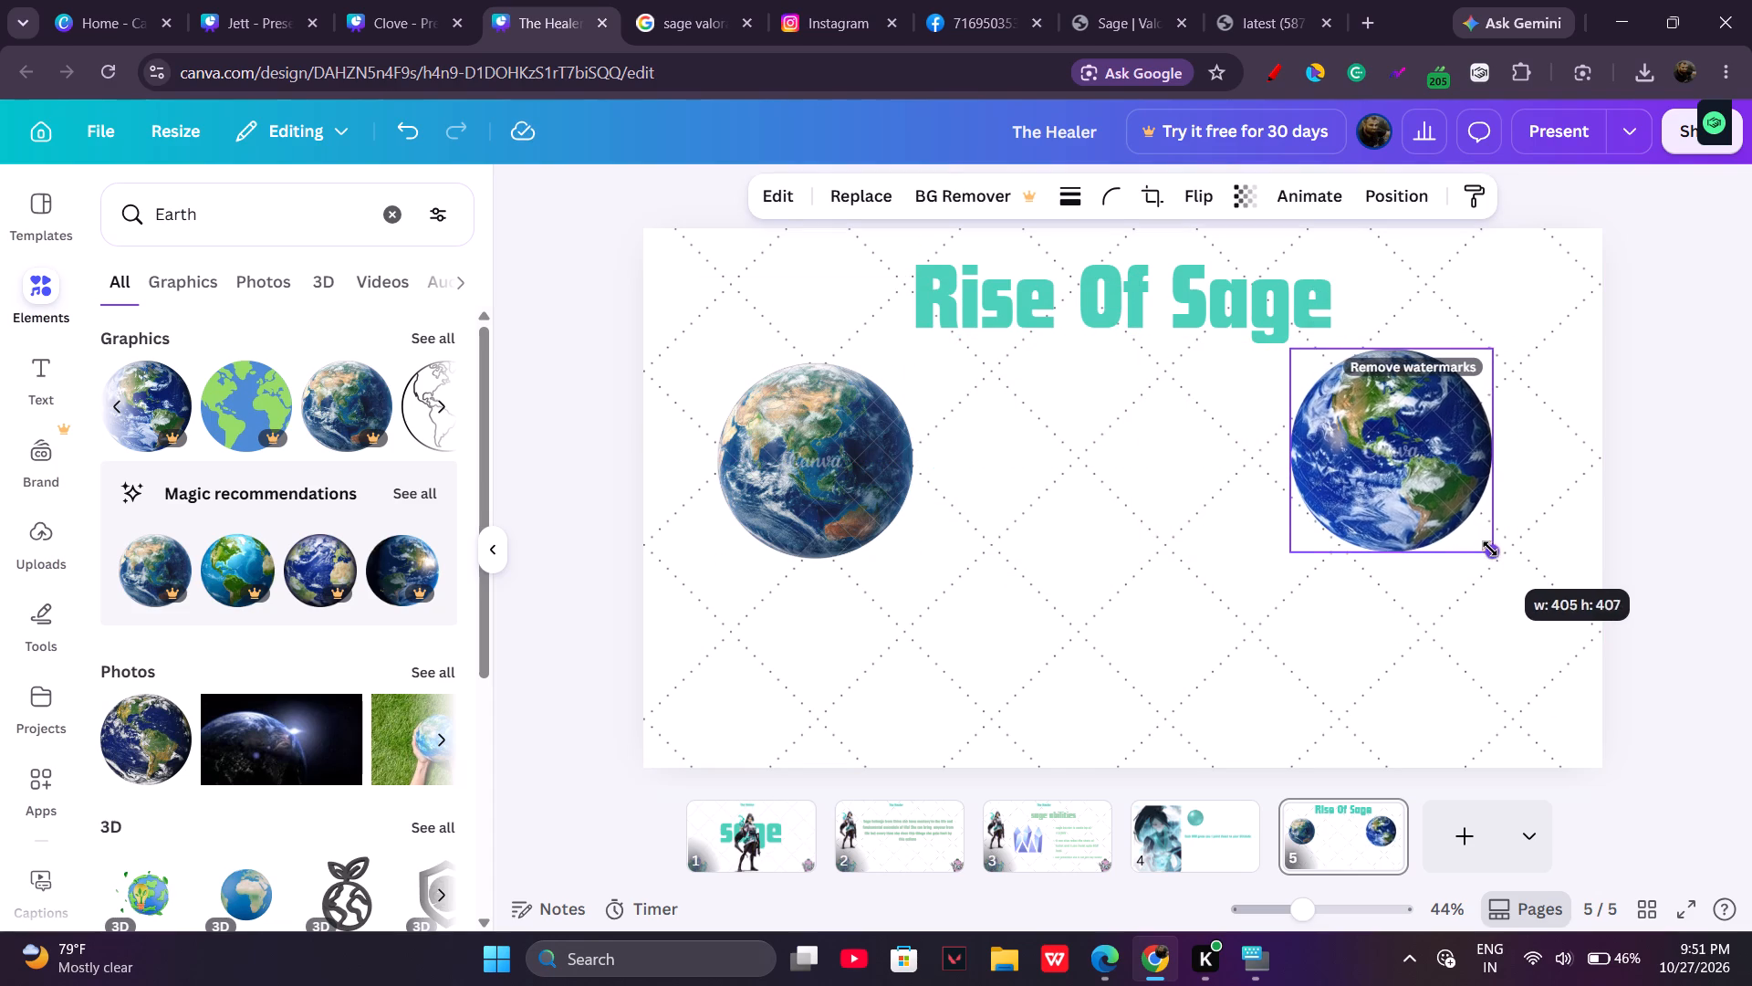
pyautogui.moveTo(1490, 549); pyautogui.dragTo(1494, 551)
pyautogui.moveTo(1388, 463); pyautogui.dragTo(1399, 460)
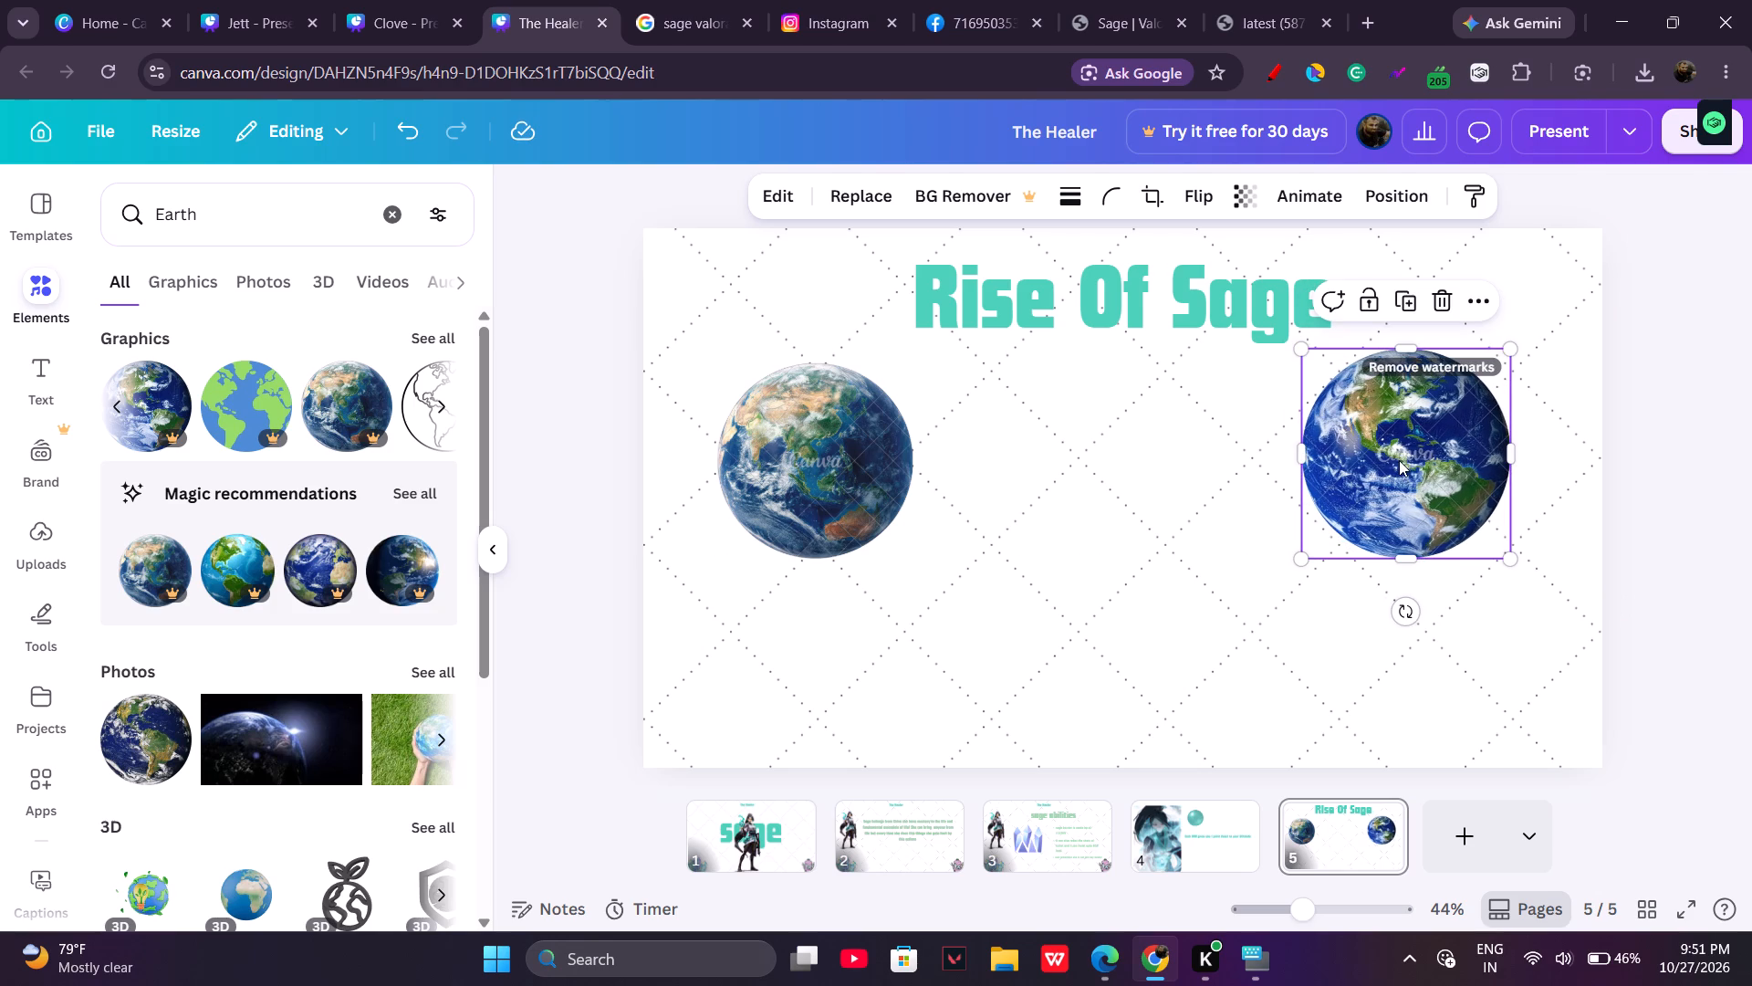
# Add a text box reading "Omega Earth" directly beneath the Americas globe.
pyautogui.doubleClick(404, 209)
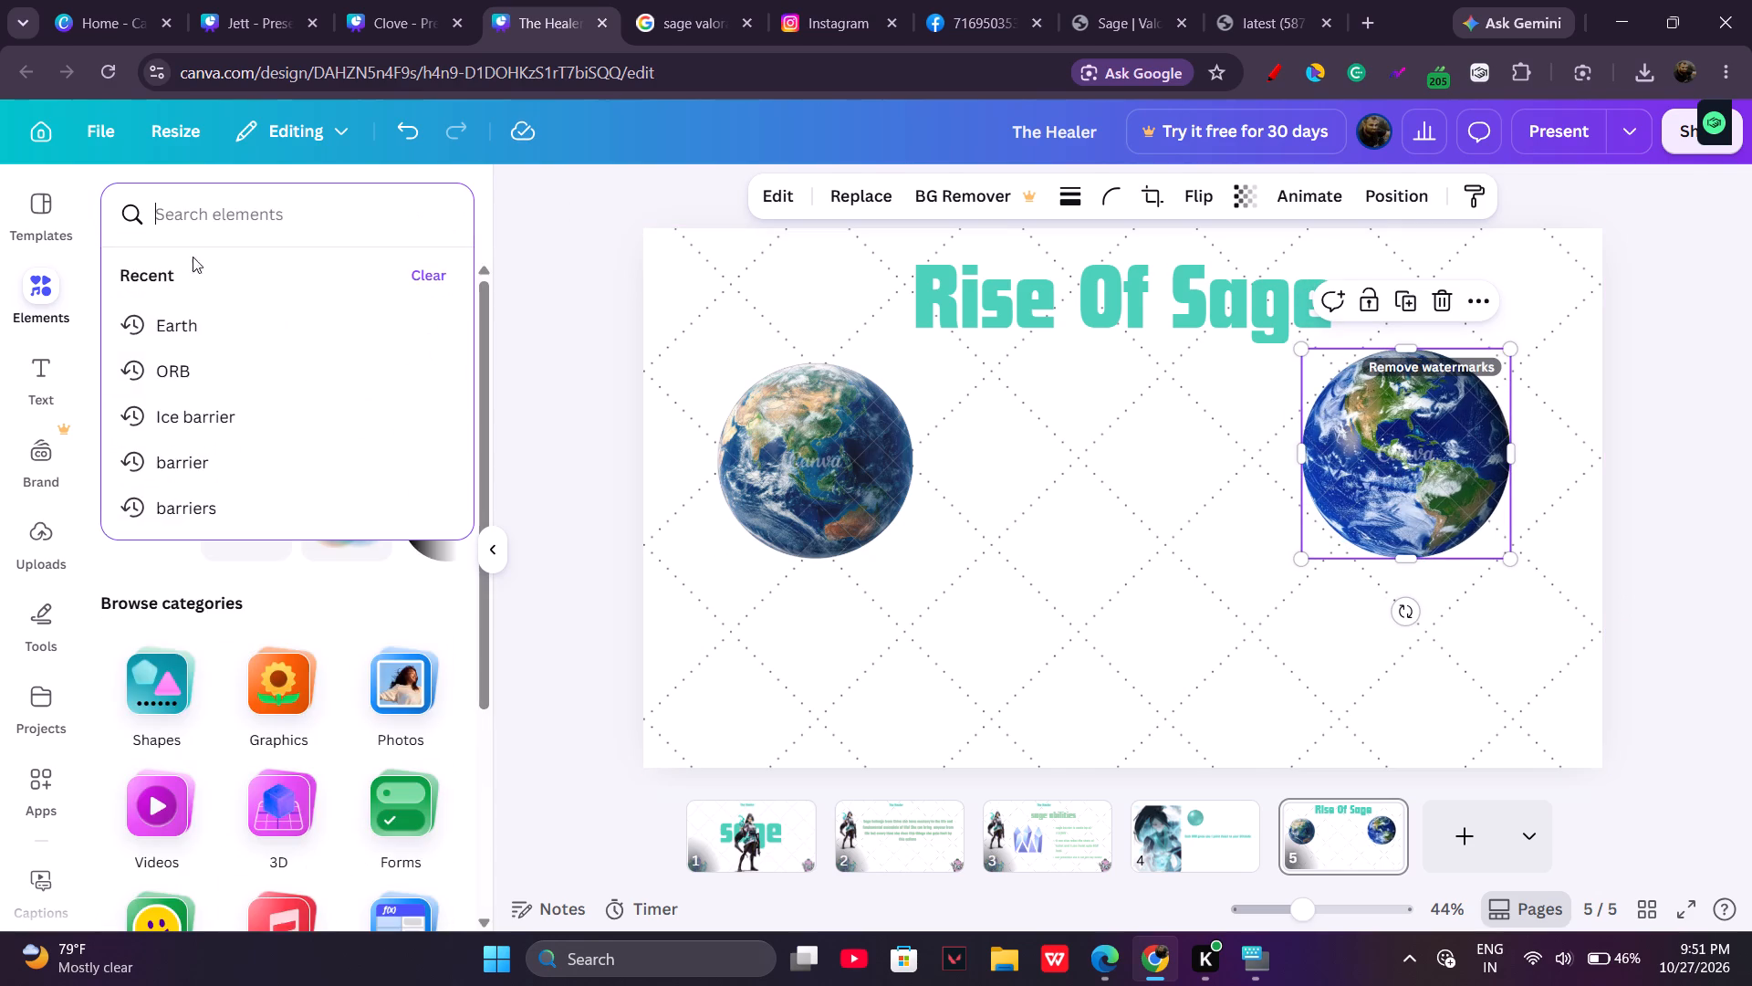
pyautogui.click(44, 371)
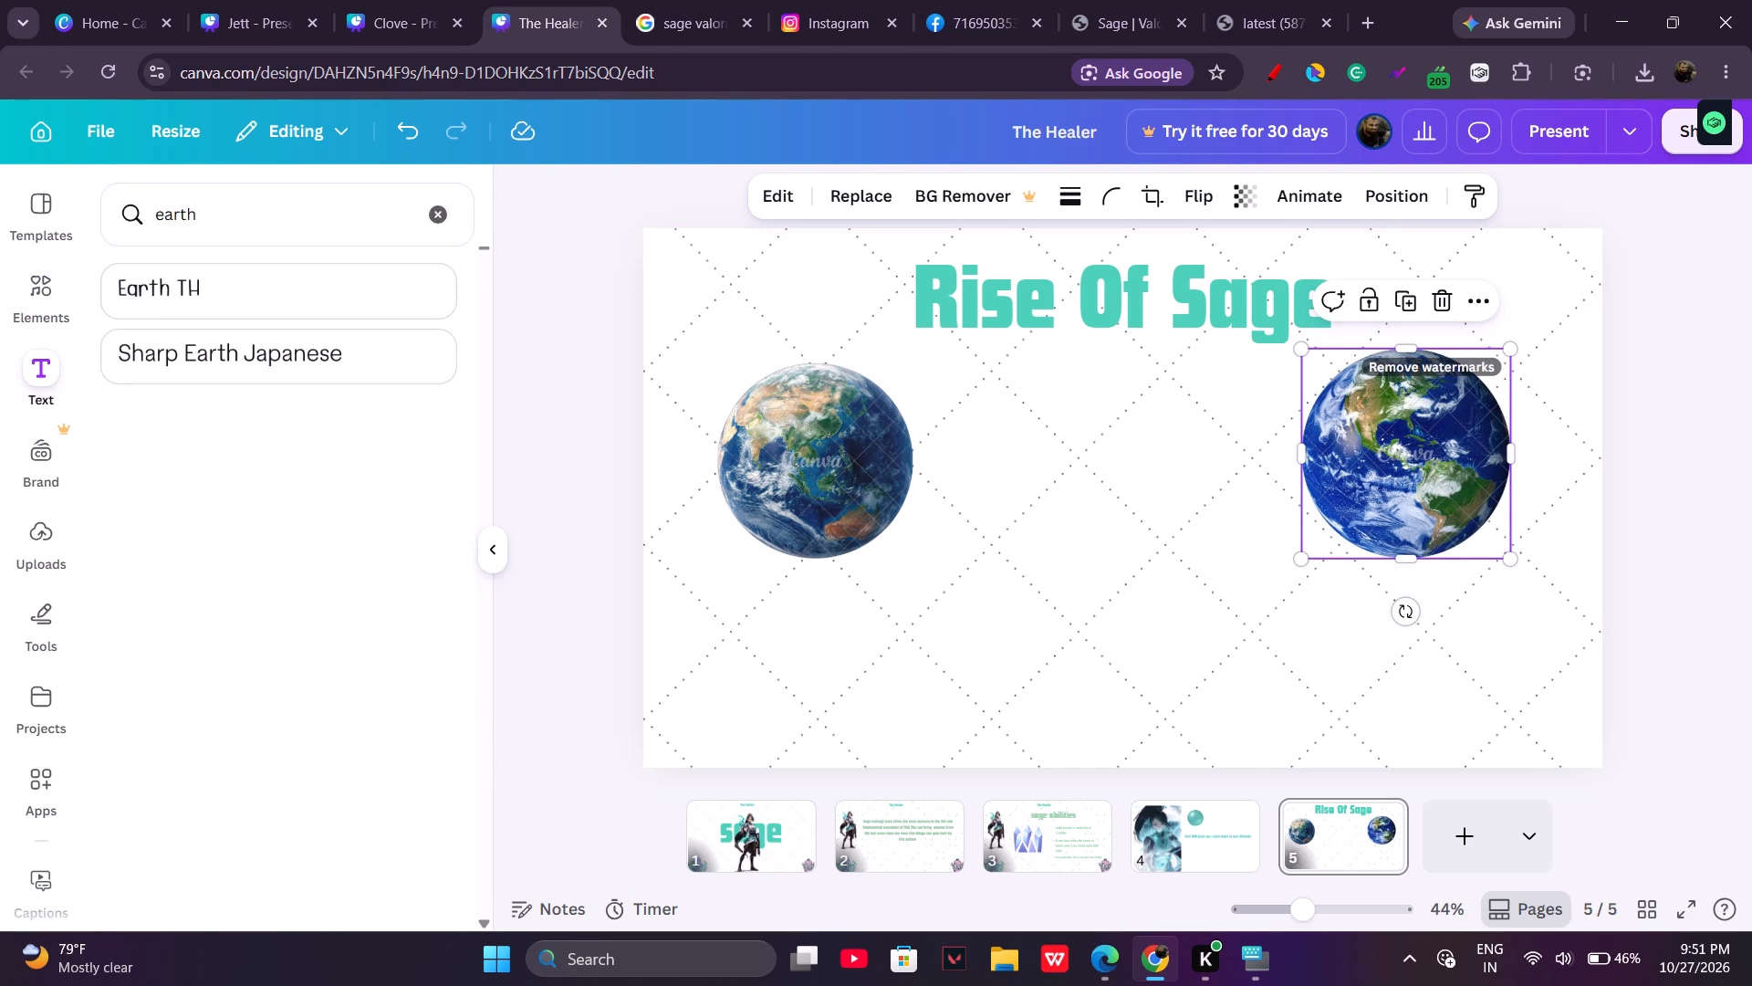
pyautogui.click(421, 214)
pyautogui.click(249, 288)
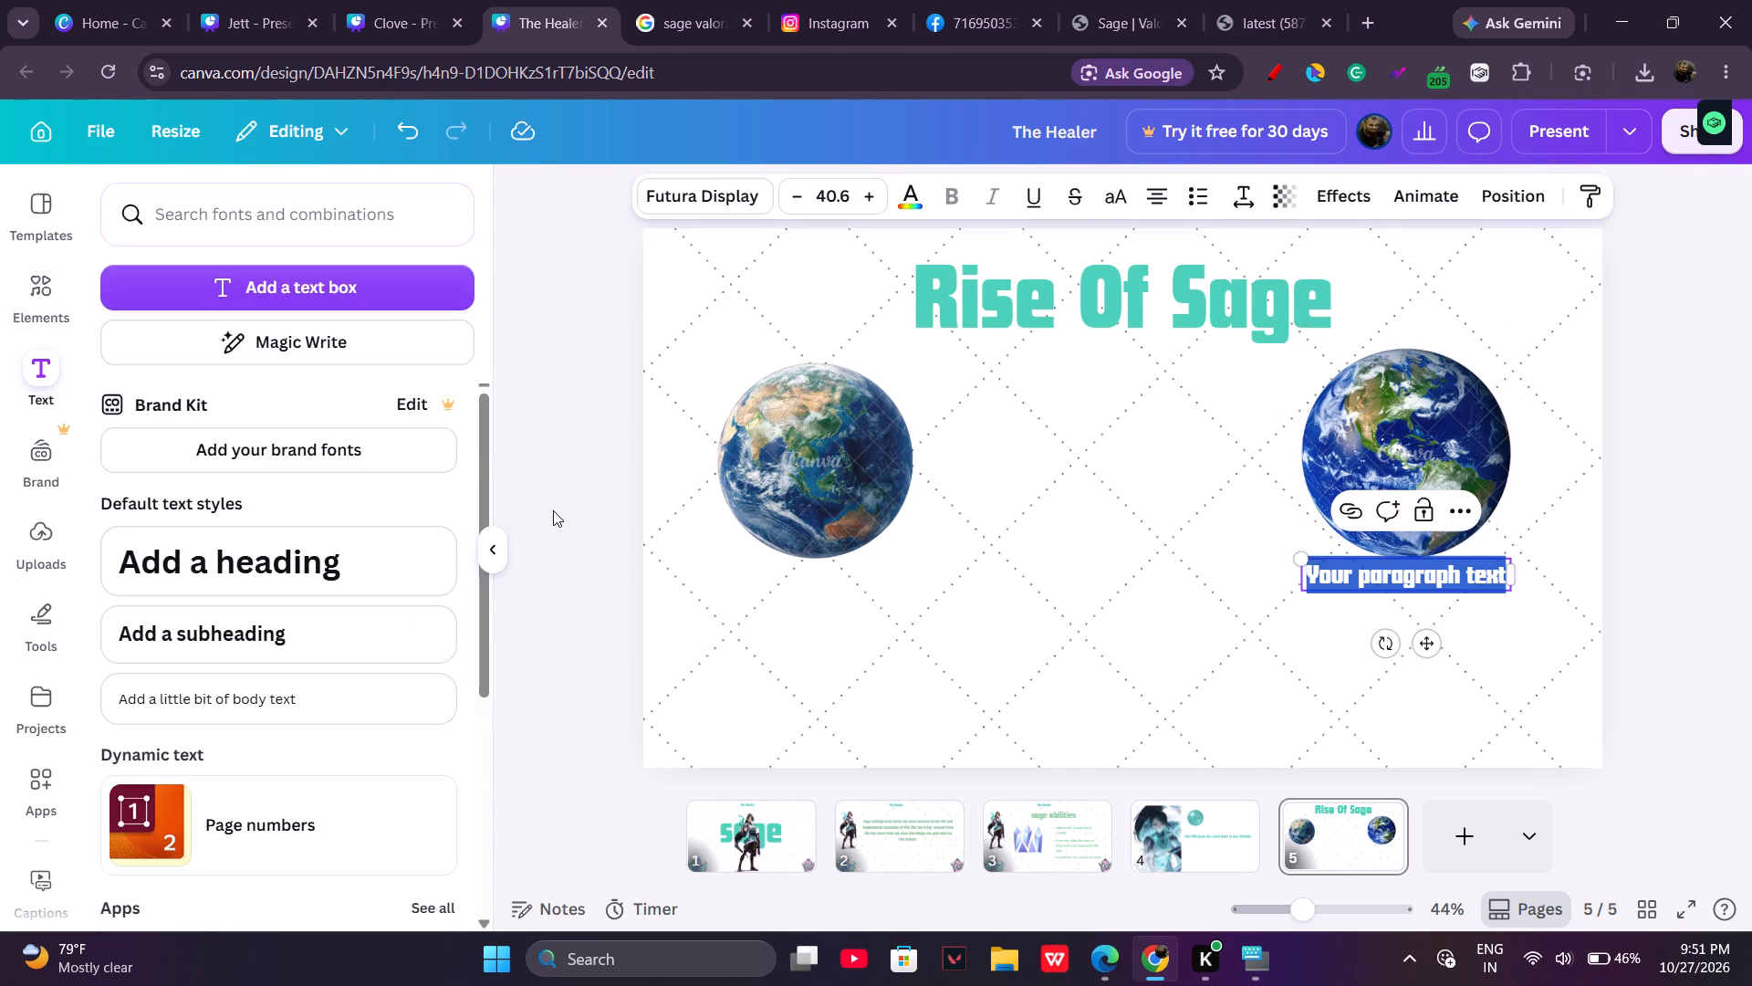
pyautogui.press('BackSpace')
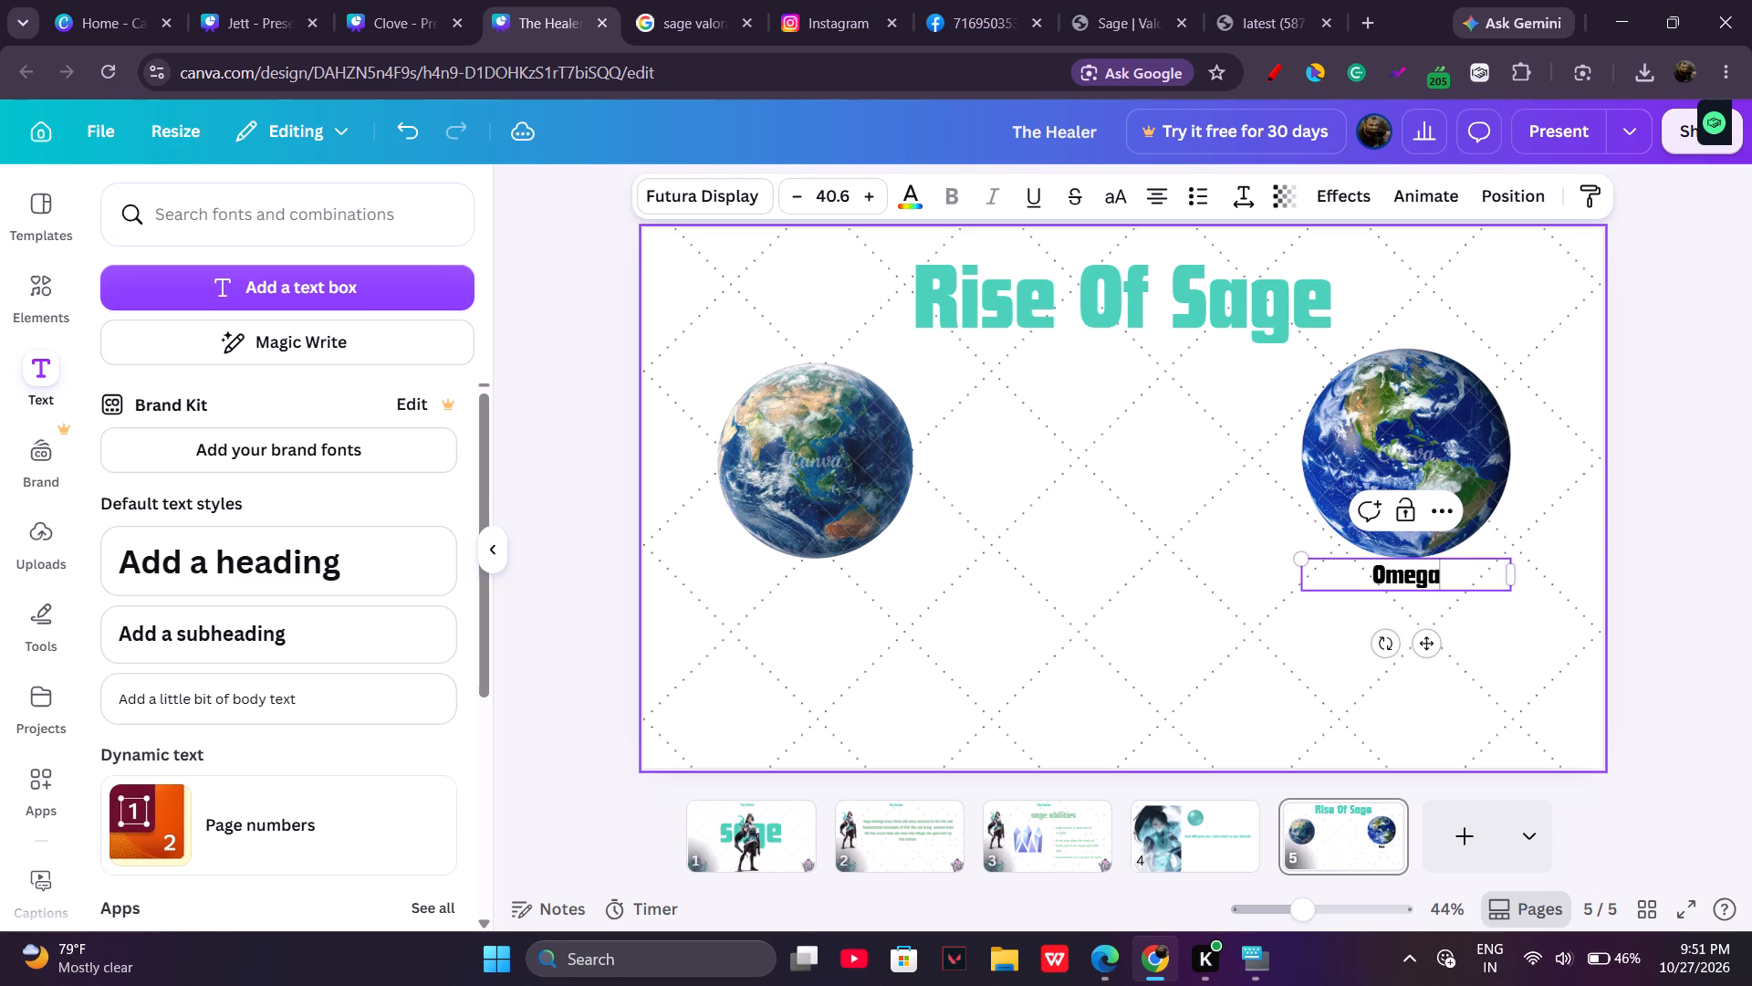
pyautogui.press('Return')
pyautogui.press('BackSpace')
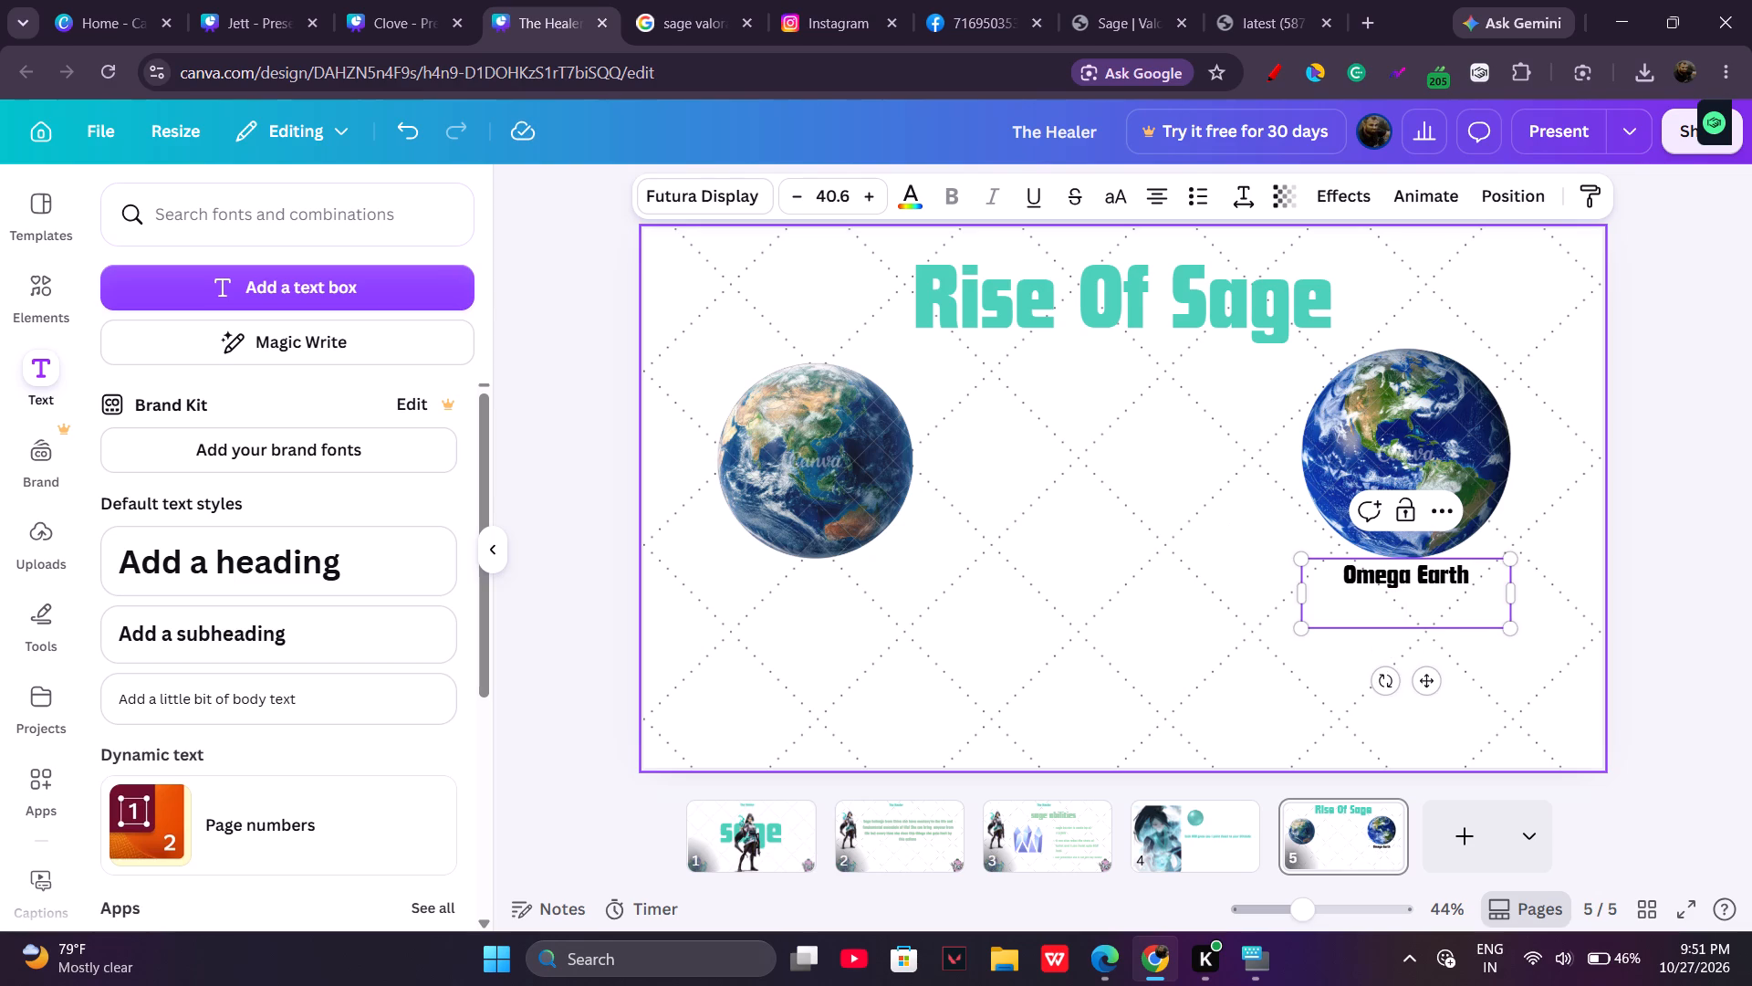
# Move the Omega Earth label slightly lower, leaving a small gap beneath the Americas globe.
pyautogui.moveTo(1431, 653); pyautogui.dragTo(1429, 677)
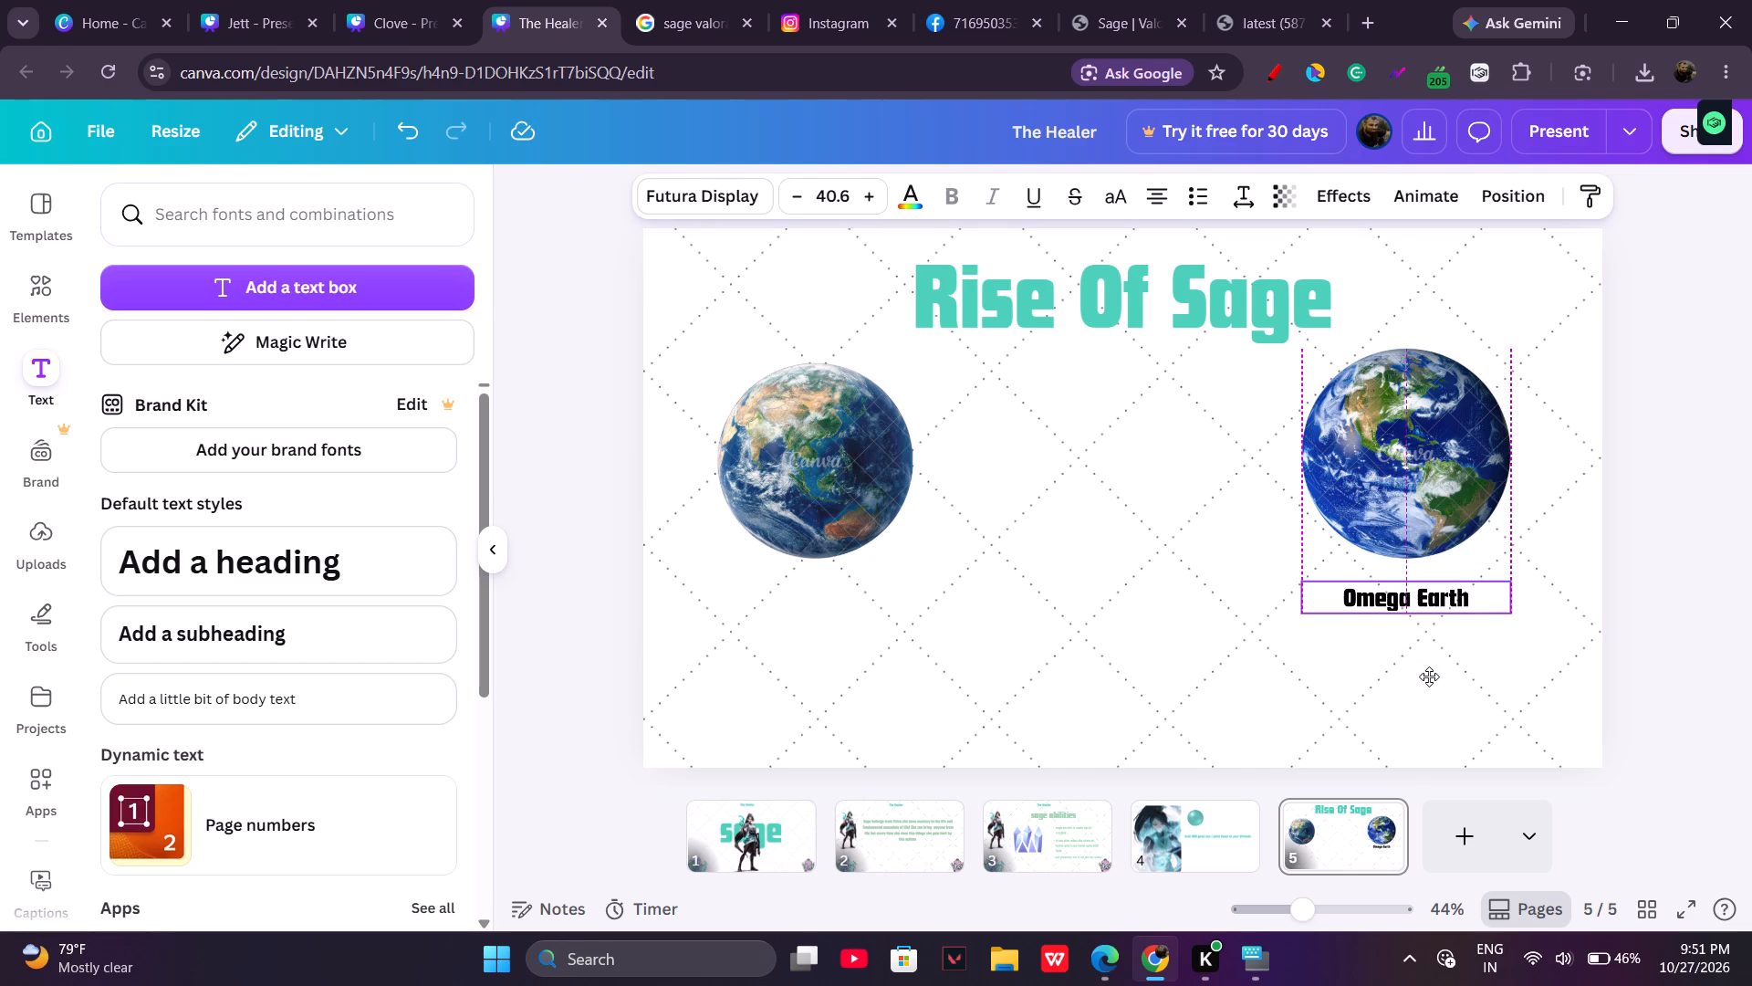
pyautogui.moveTo(1429, 677); pyautogui.dragTo(1429, 673)
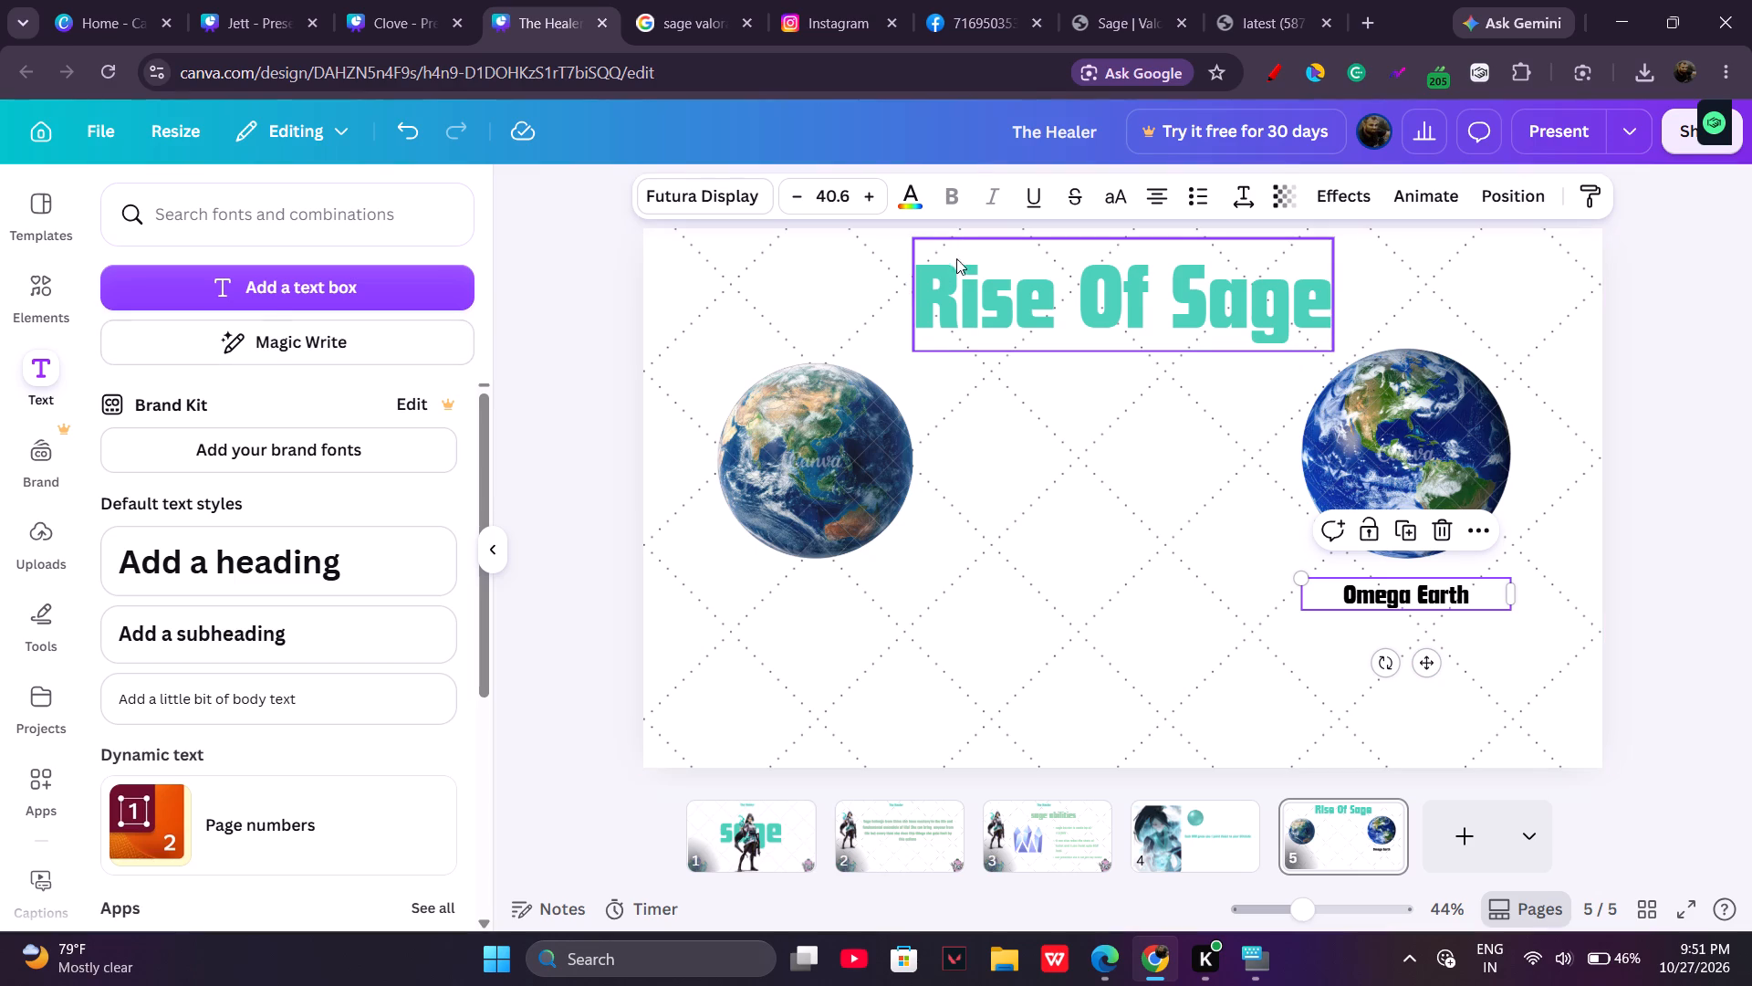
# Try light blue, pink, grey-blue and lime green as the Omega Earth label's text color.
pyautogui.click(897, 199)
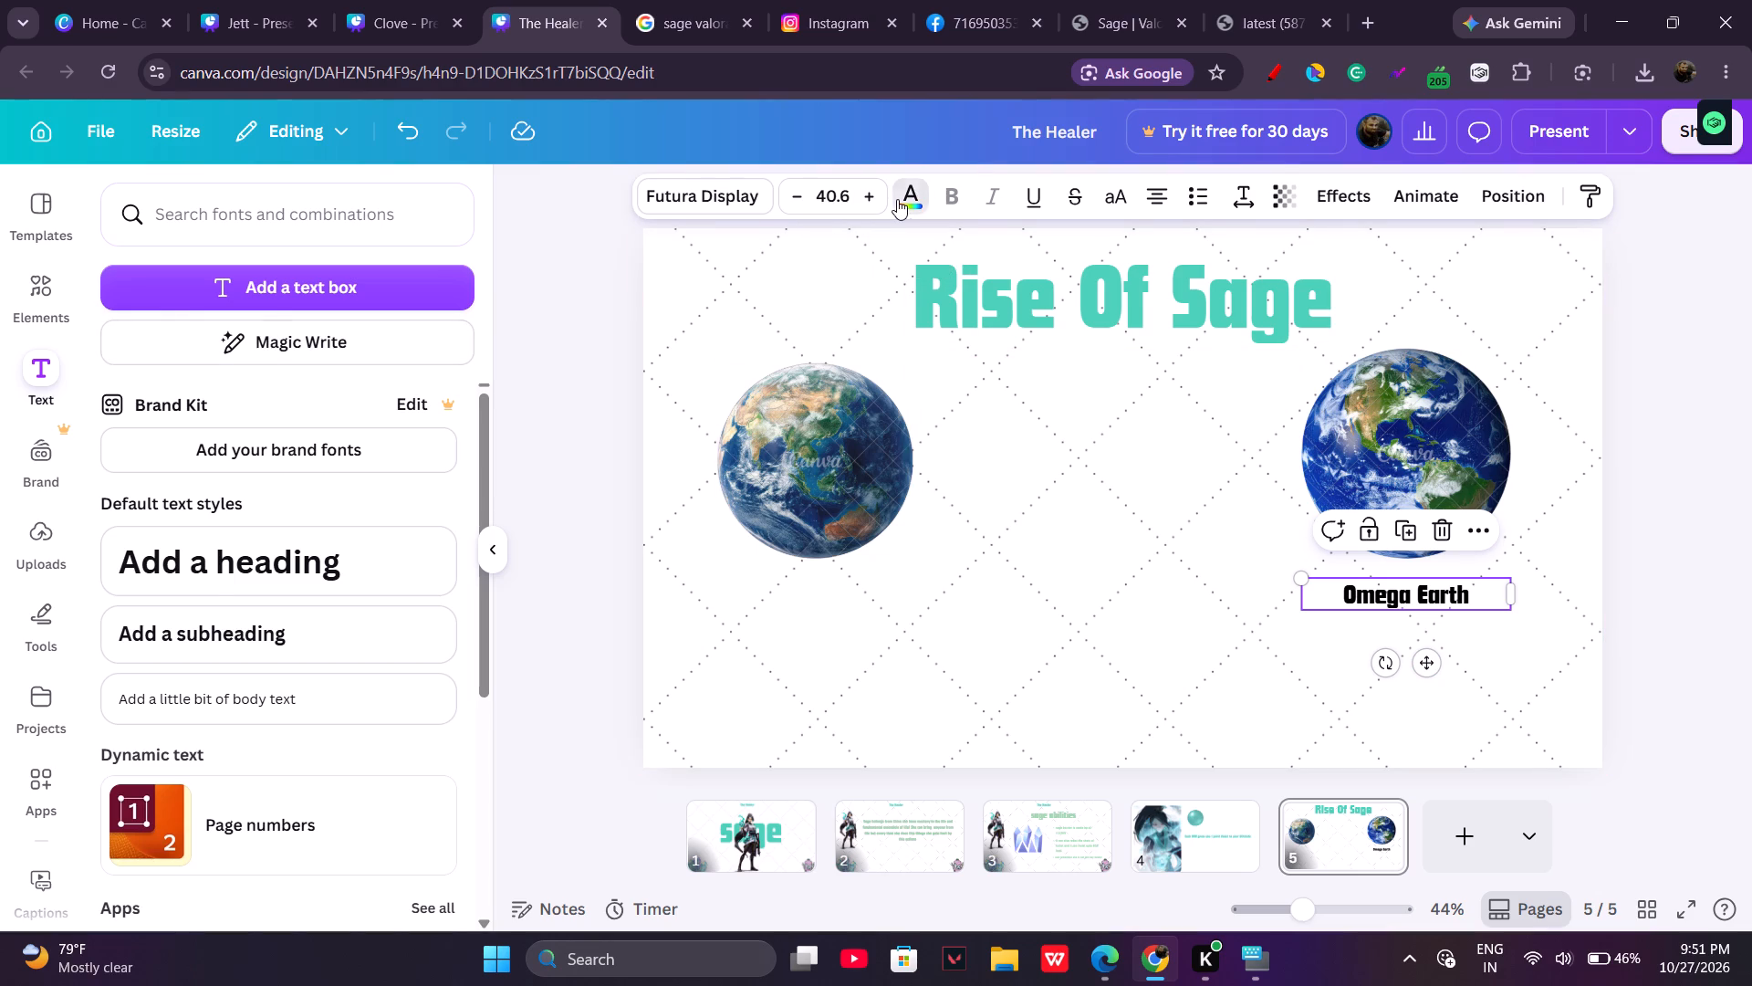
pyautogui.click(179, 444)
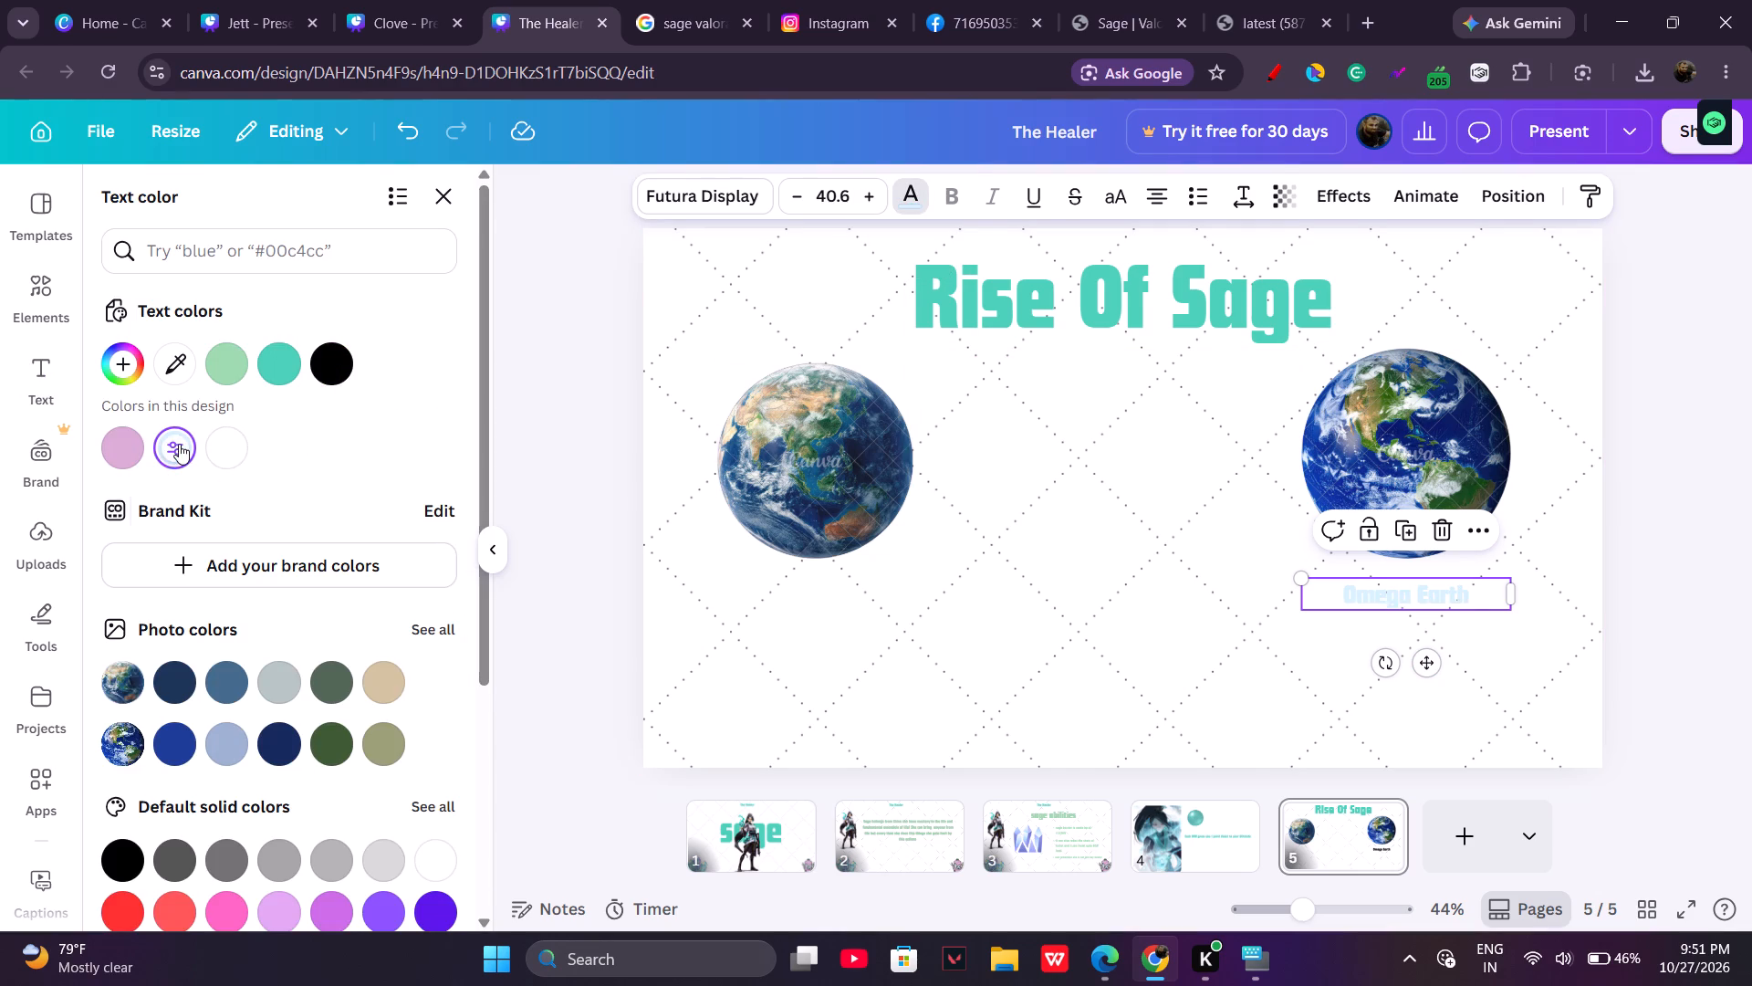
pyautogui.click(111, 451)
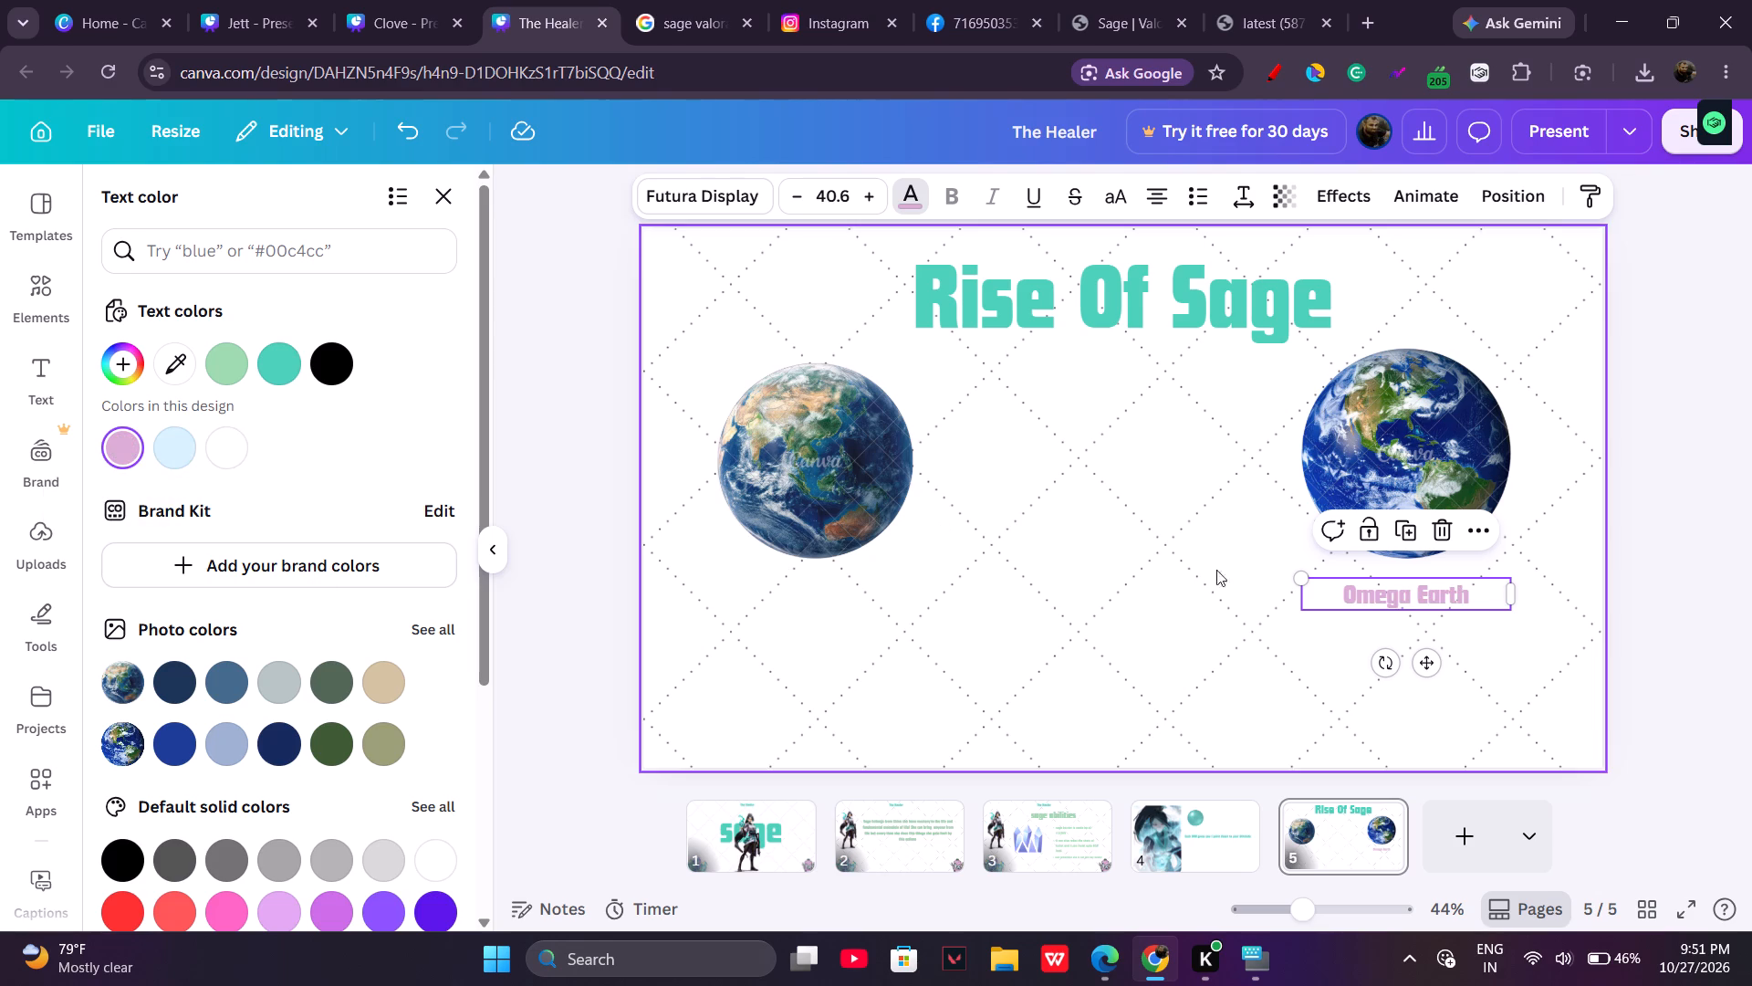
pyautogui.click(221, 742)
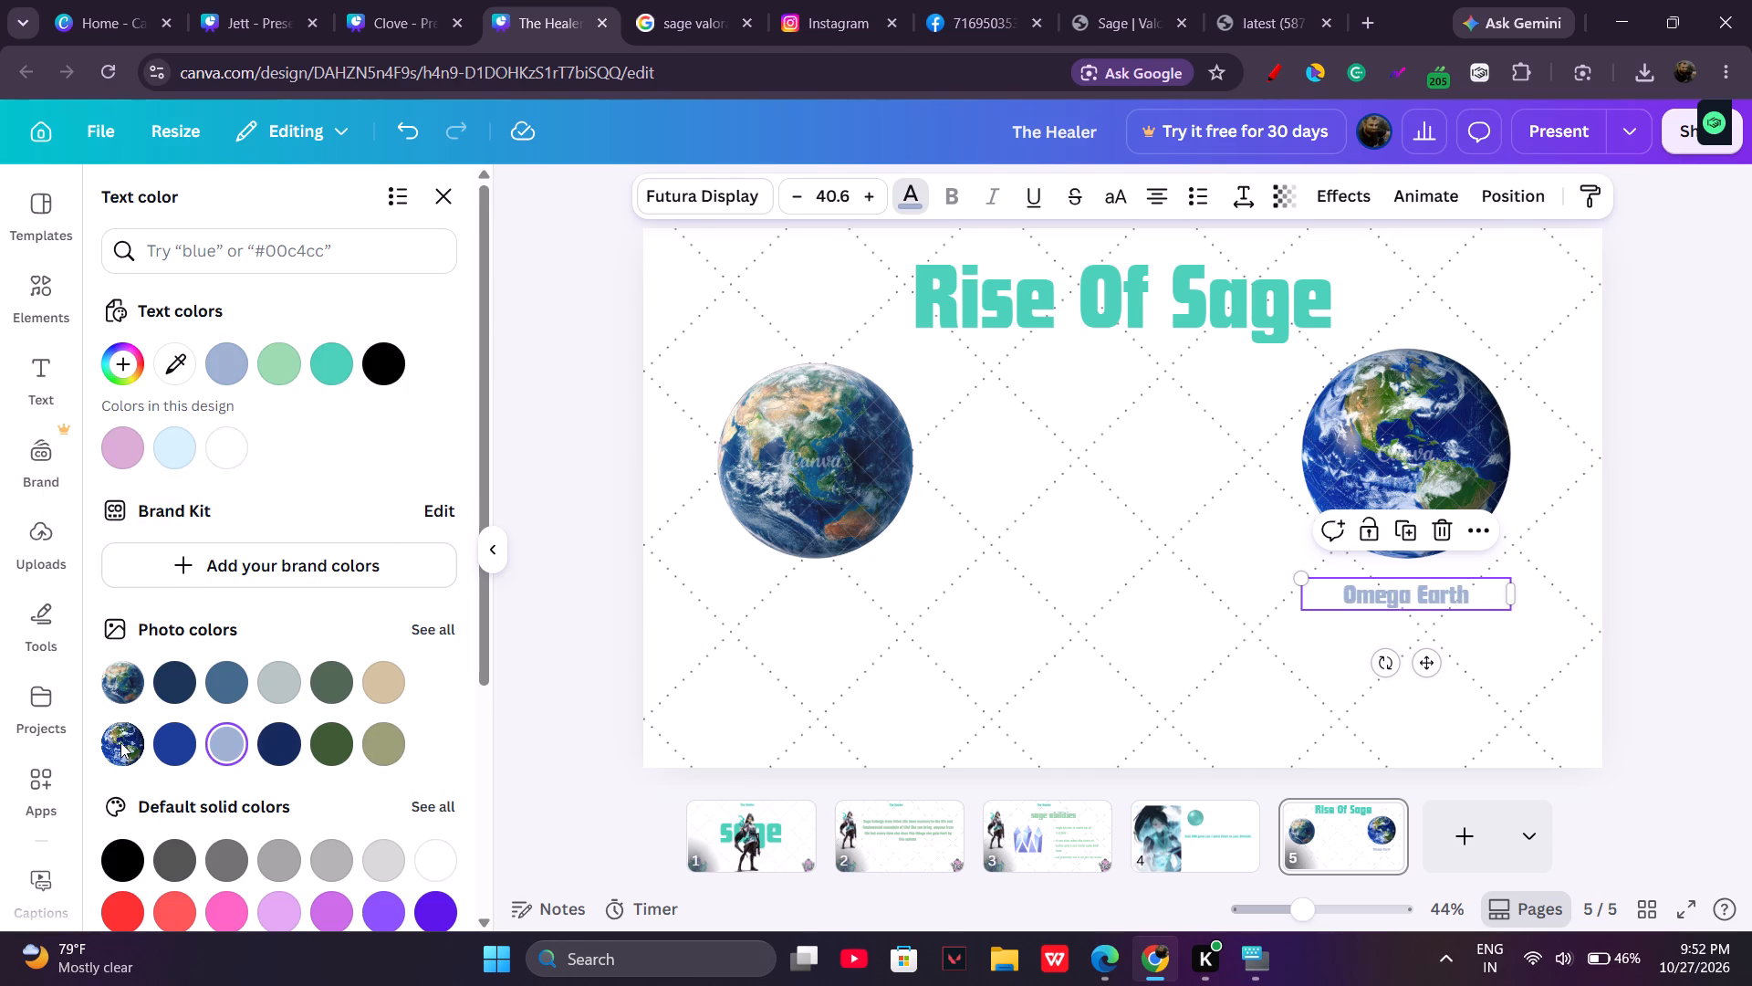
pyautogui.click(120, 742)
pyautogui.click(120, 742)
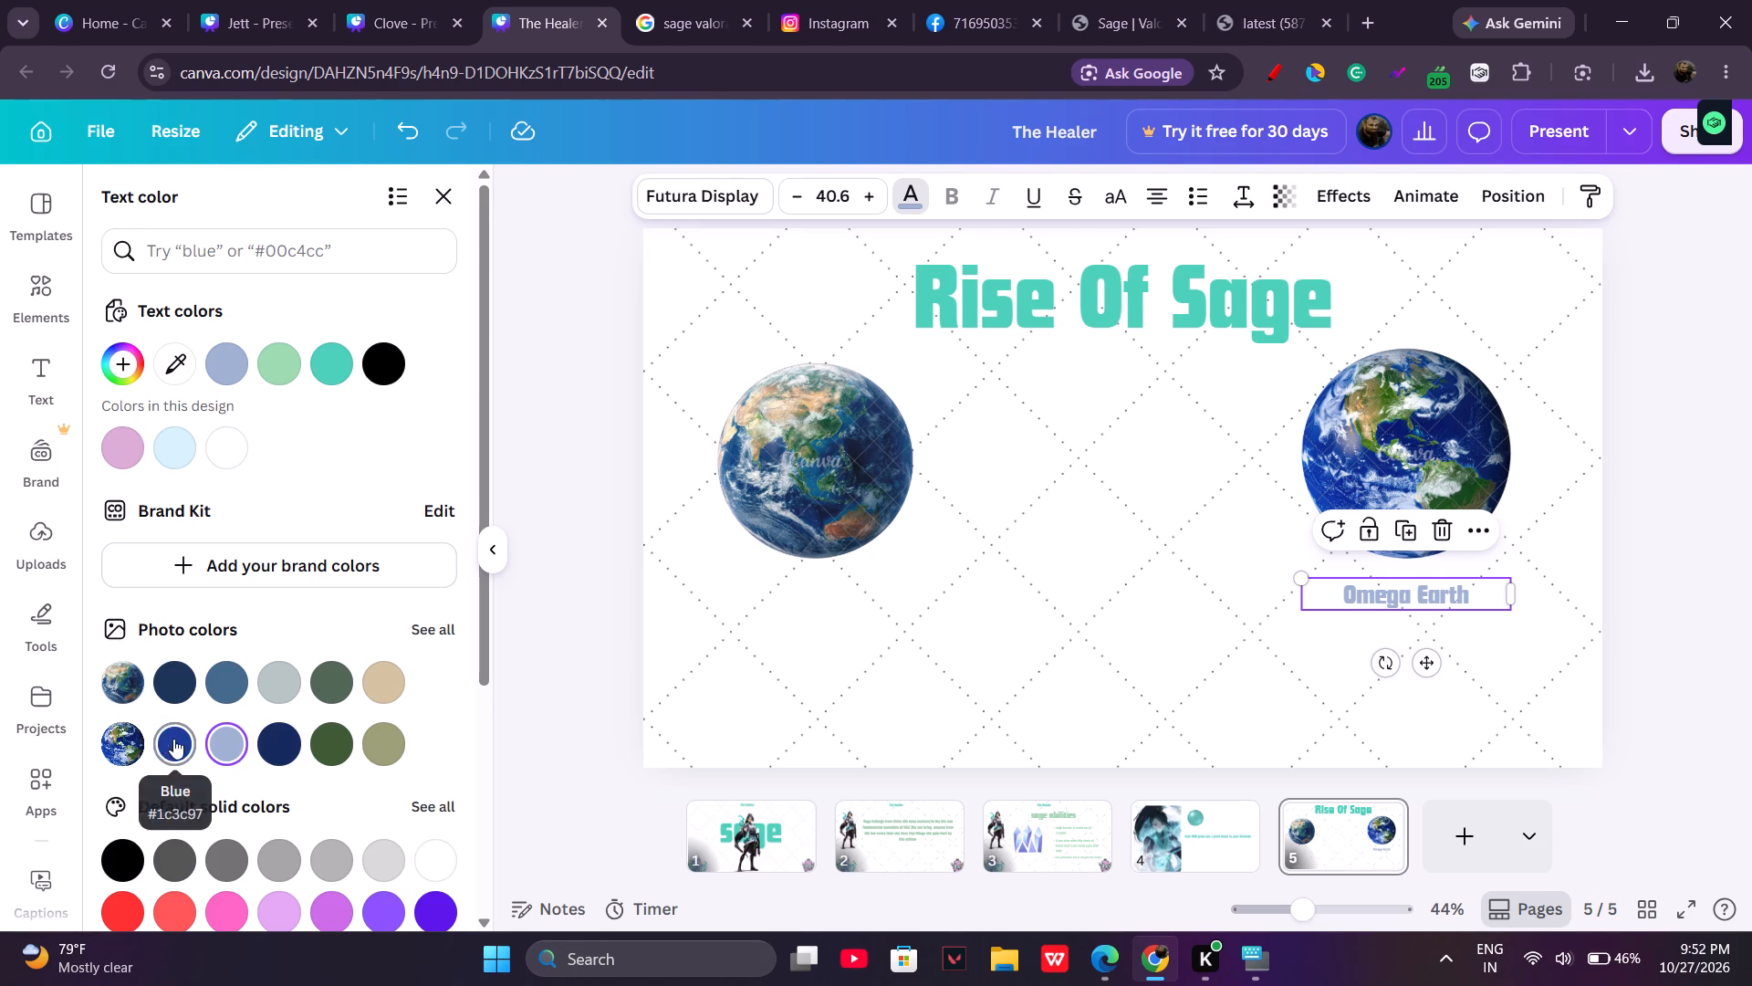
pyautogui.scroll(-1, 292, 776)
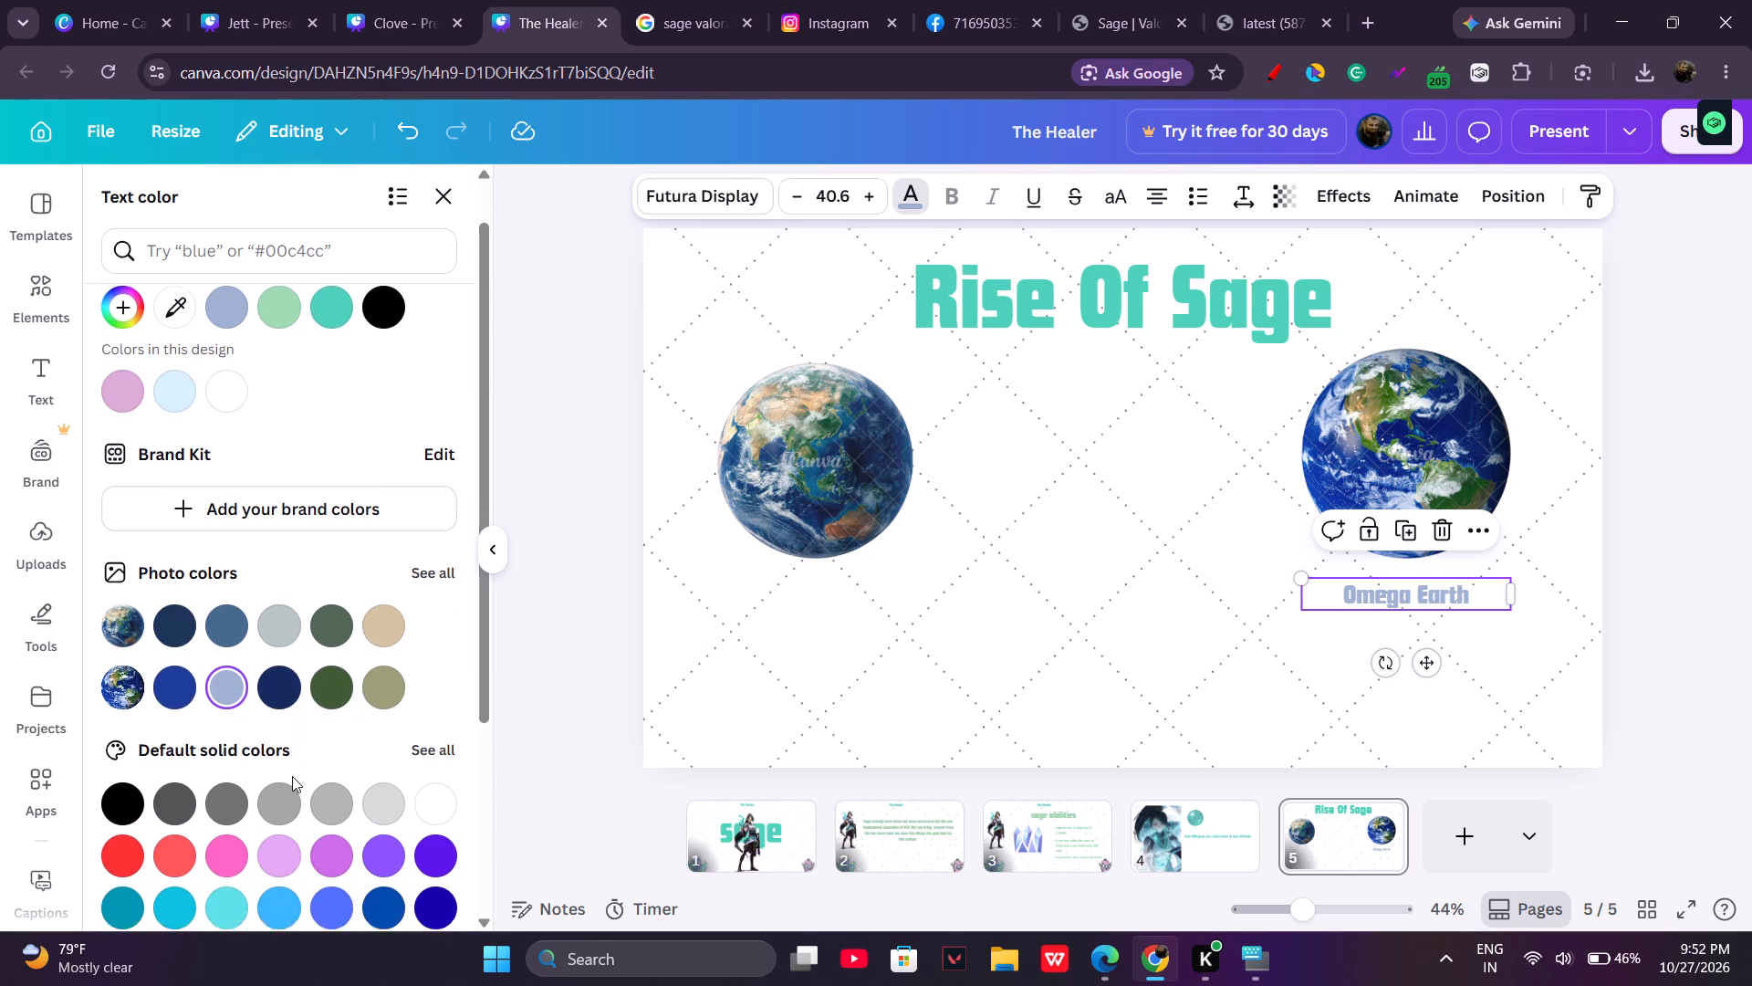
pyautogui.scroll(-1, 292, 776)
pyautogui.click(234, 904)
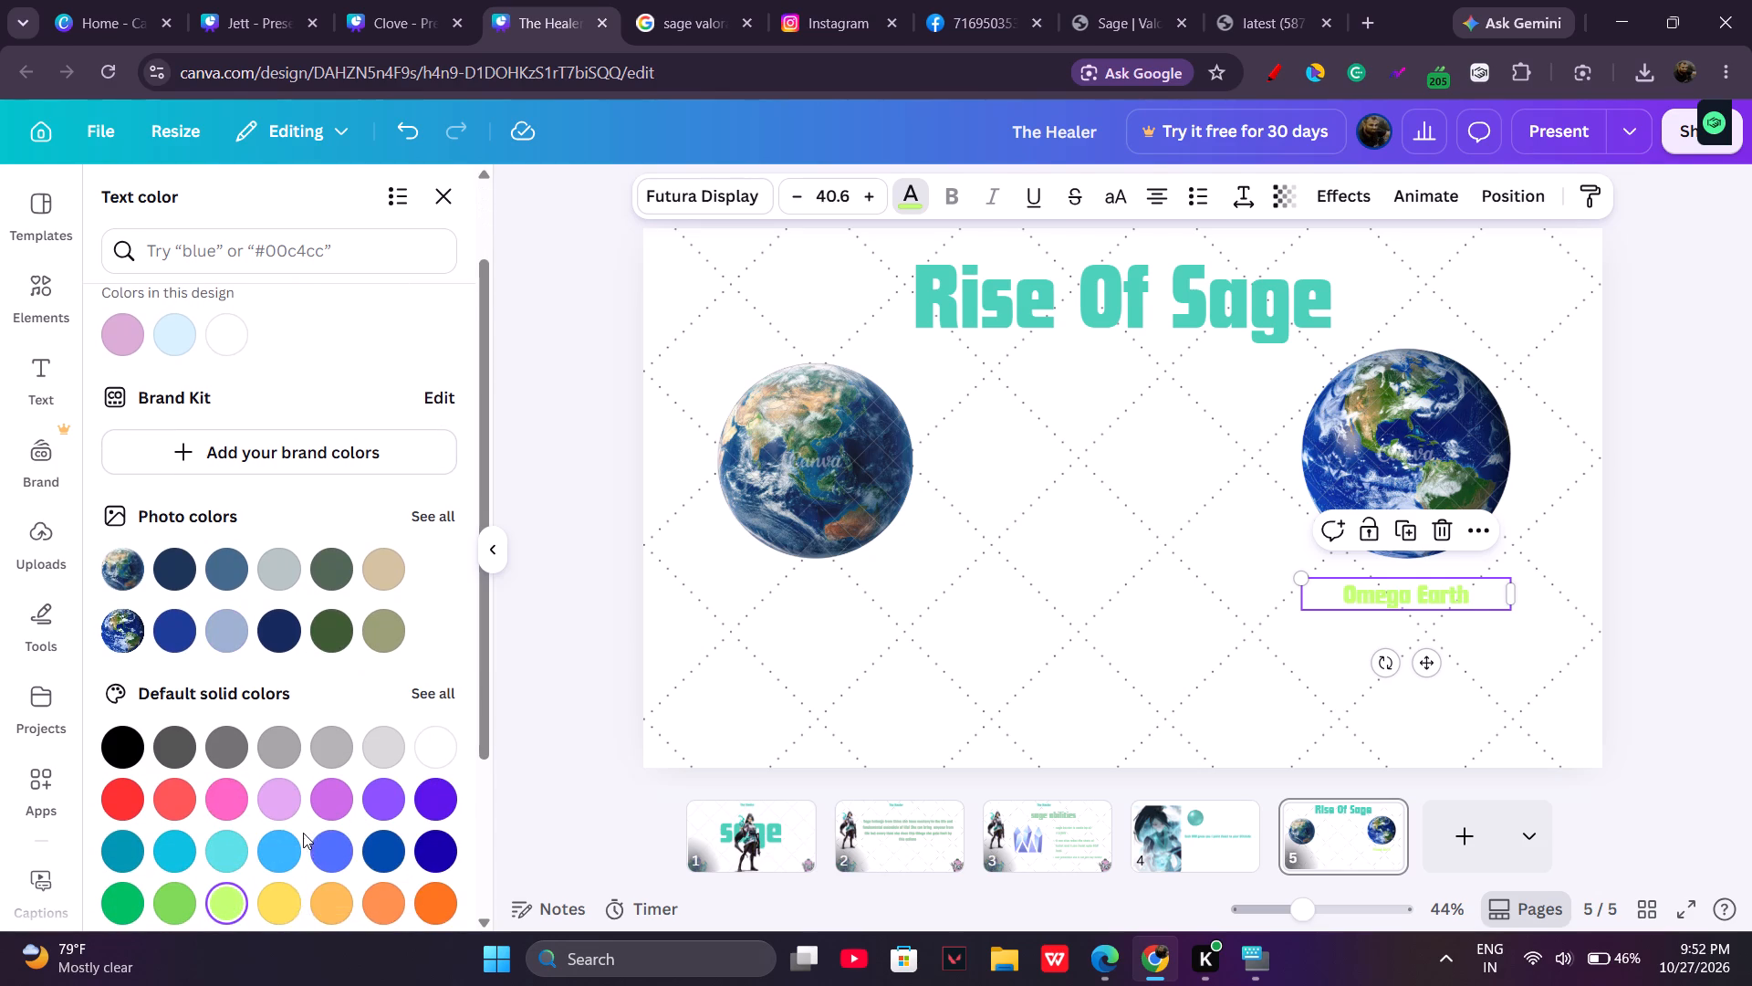
# Color the Omega Earth label with the default blue-to-purple gradient.
pyautogui.scroll(-2, 303, 833)
pyautogui.click(343, 842)
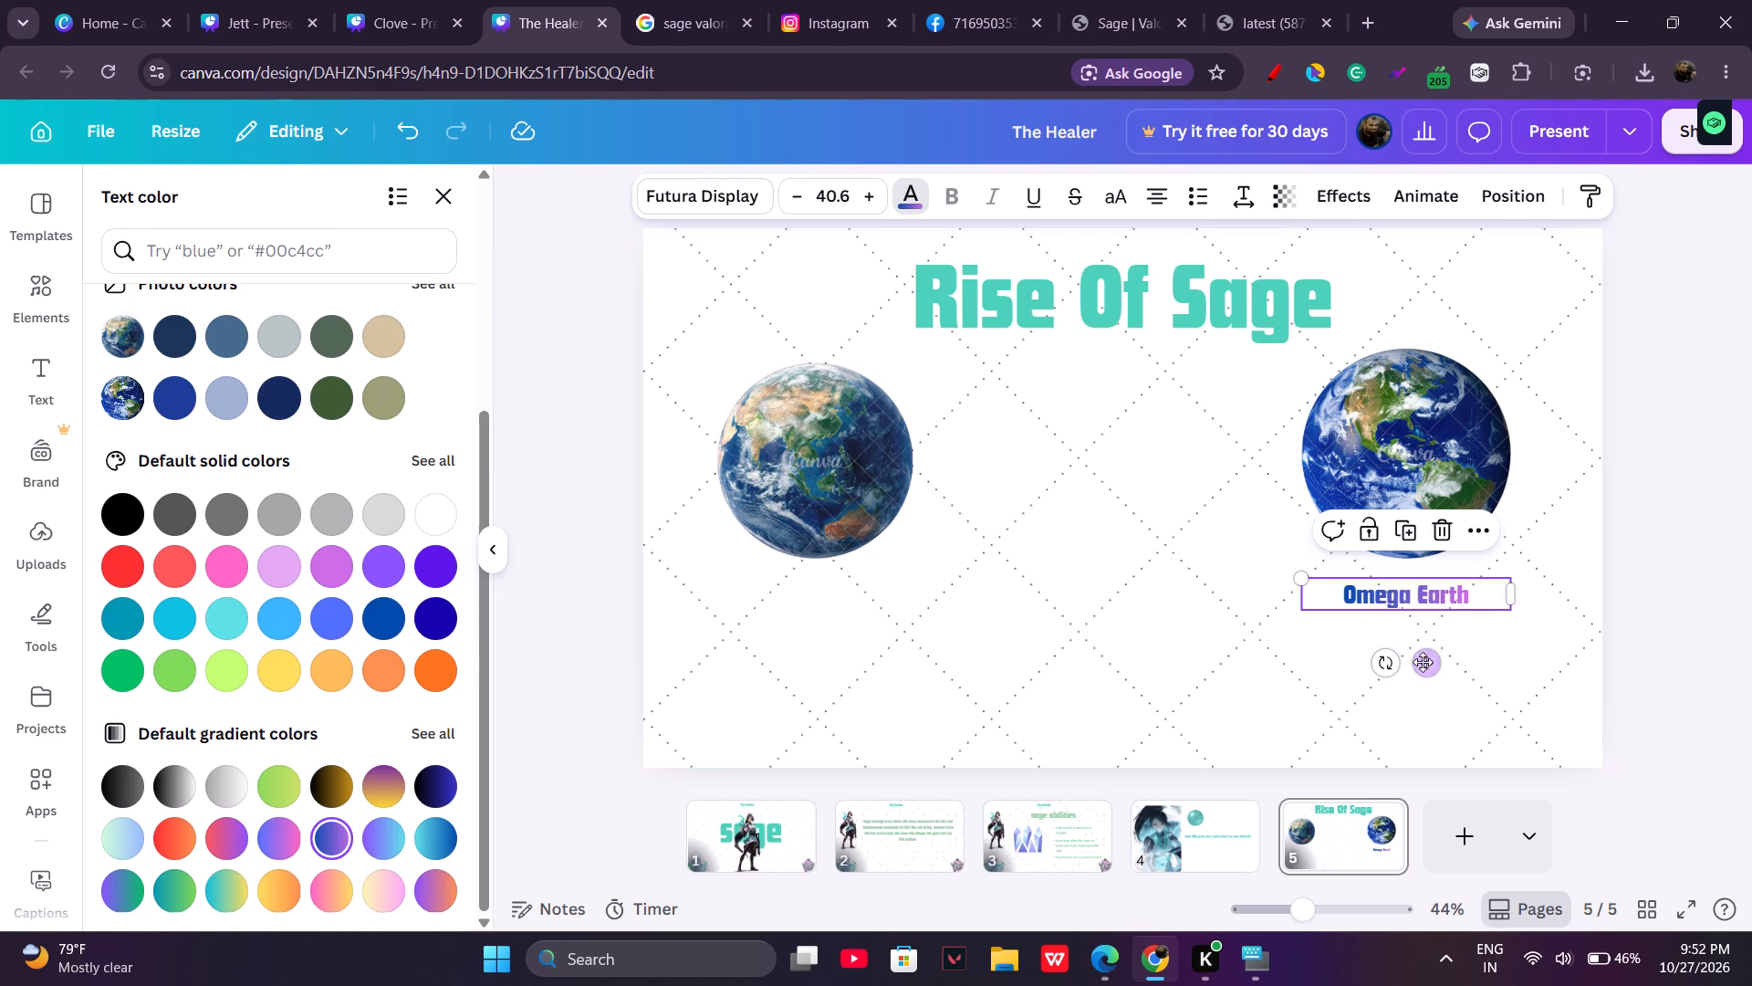
# Increase the Omega Earth label's font size to 56.6.
pyautogui.click(1498, 595)
pyautogui.tripleClick(856, 199)
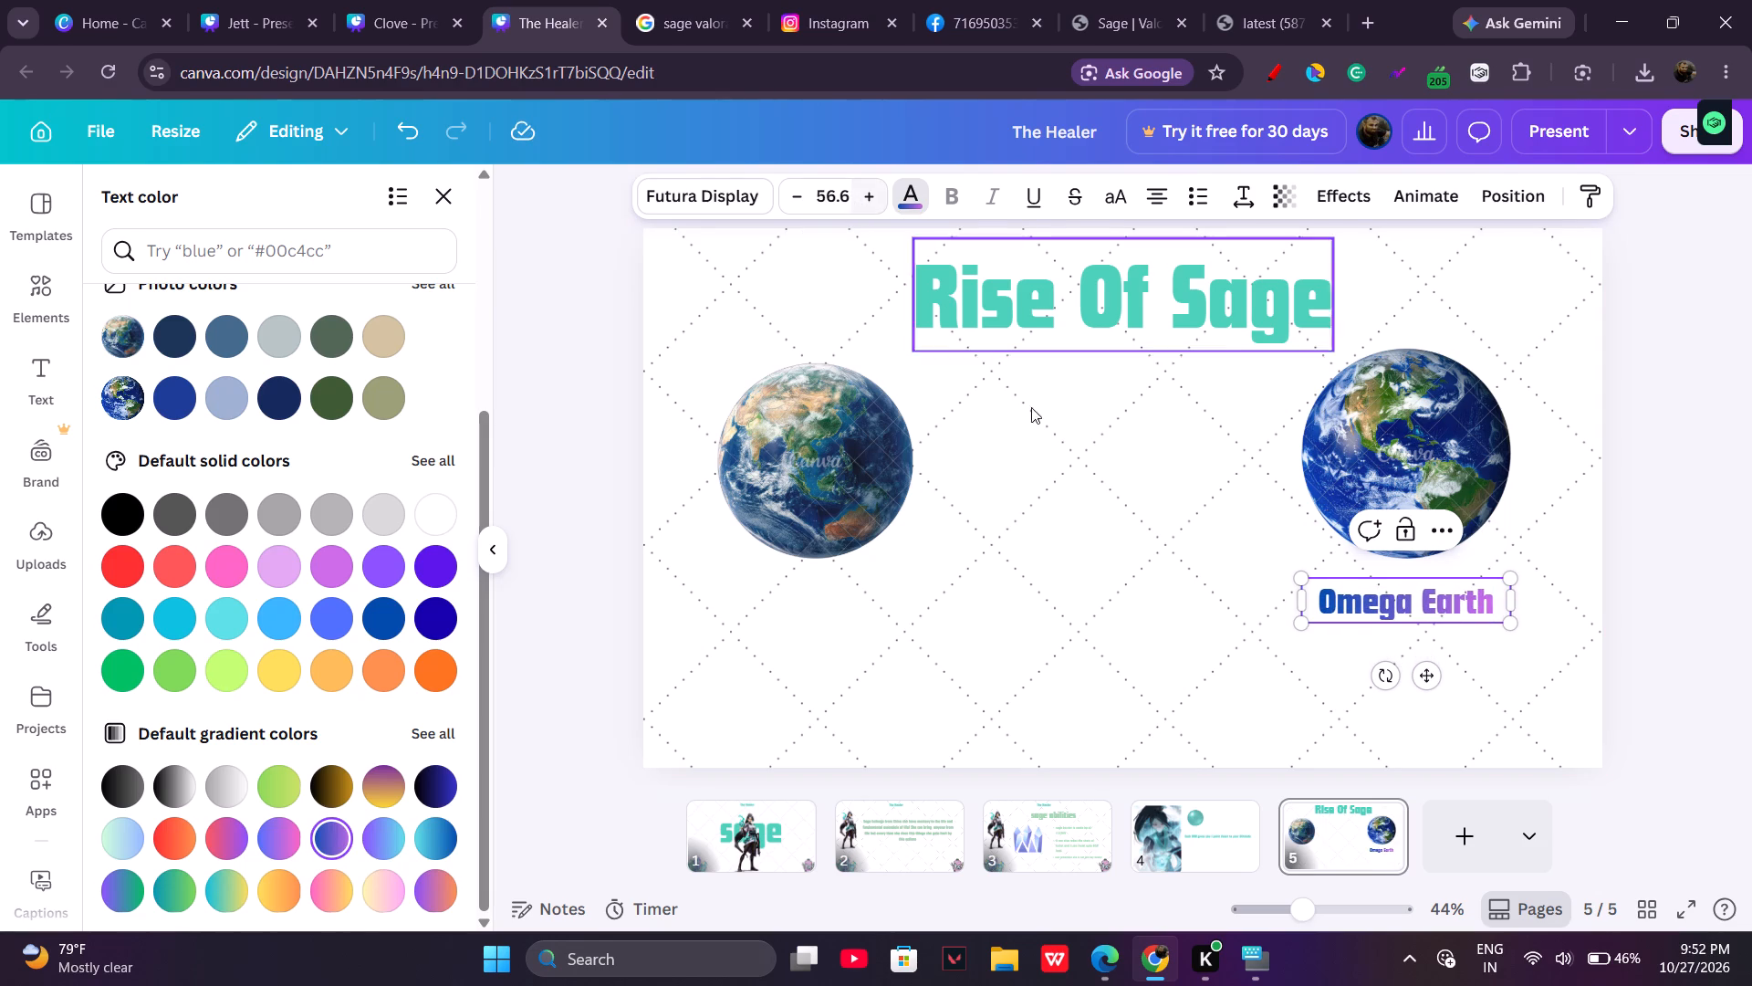
pyautogui.click(1132, 590)
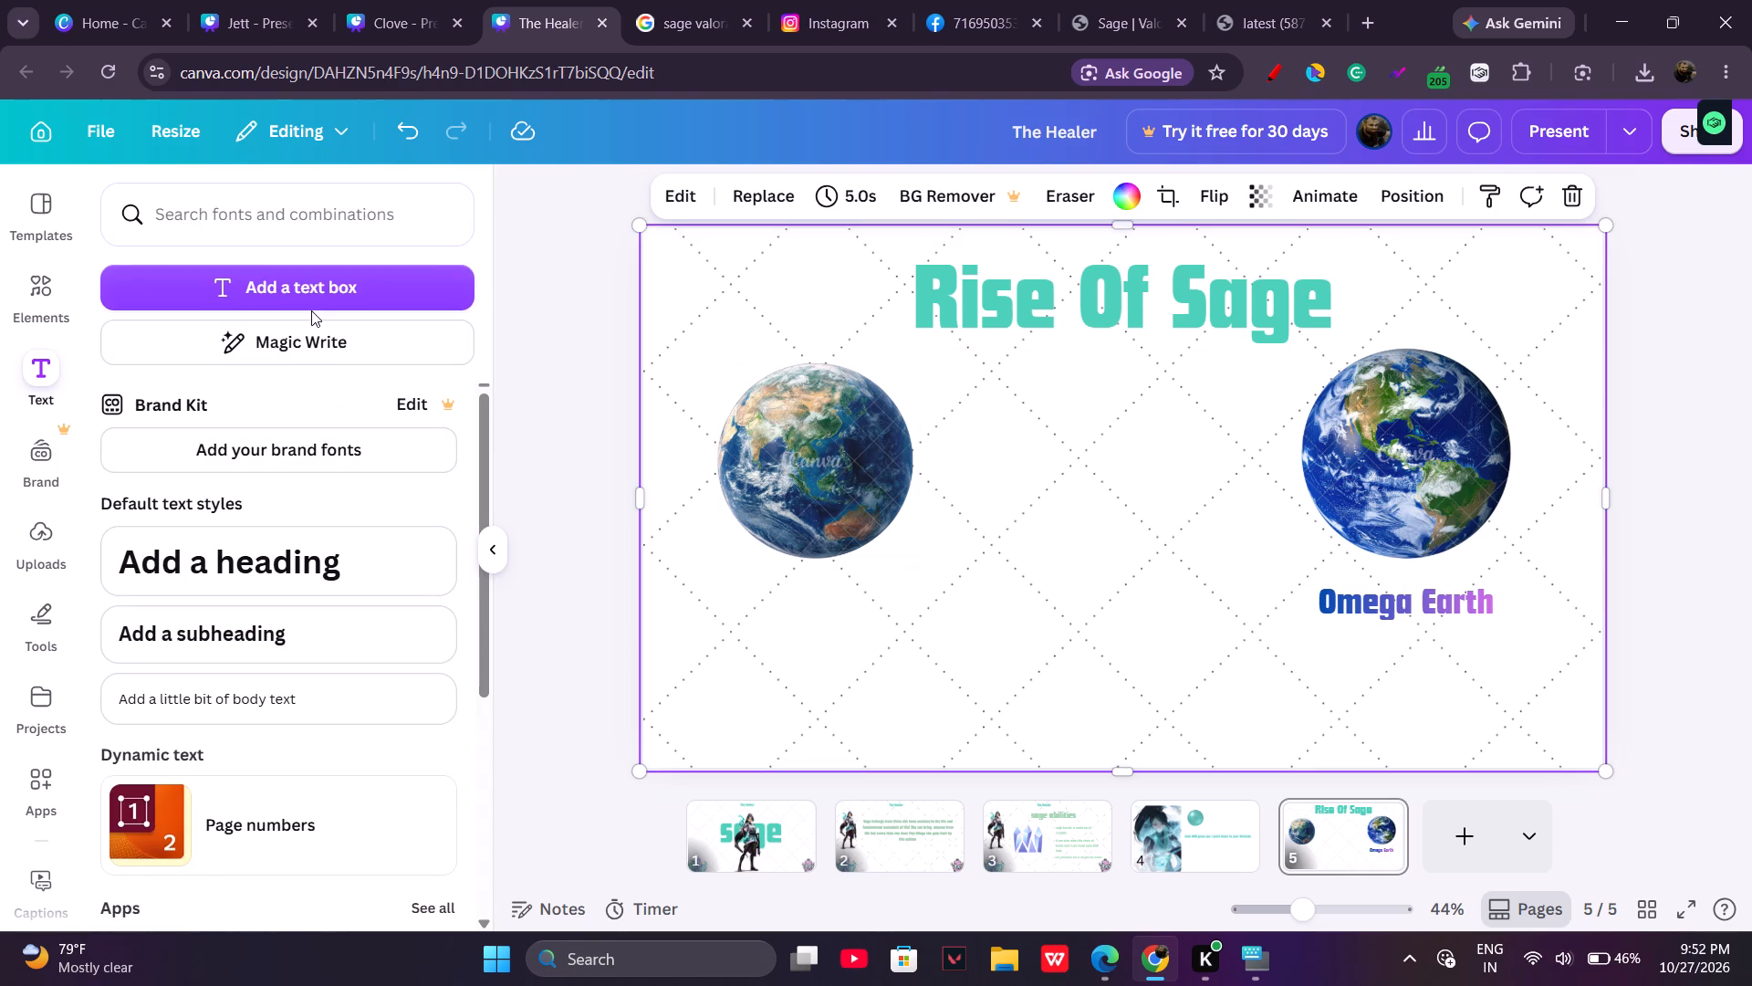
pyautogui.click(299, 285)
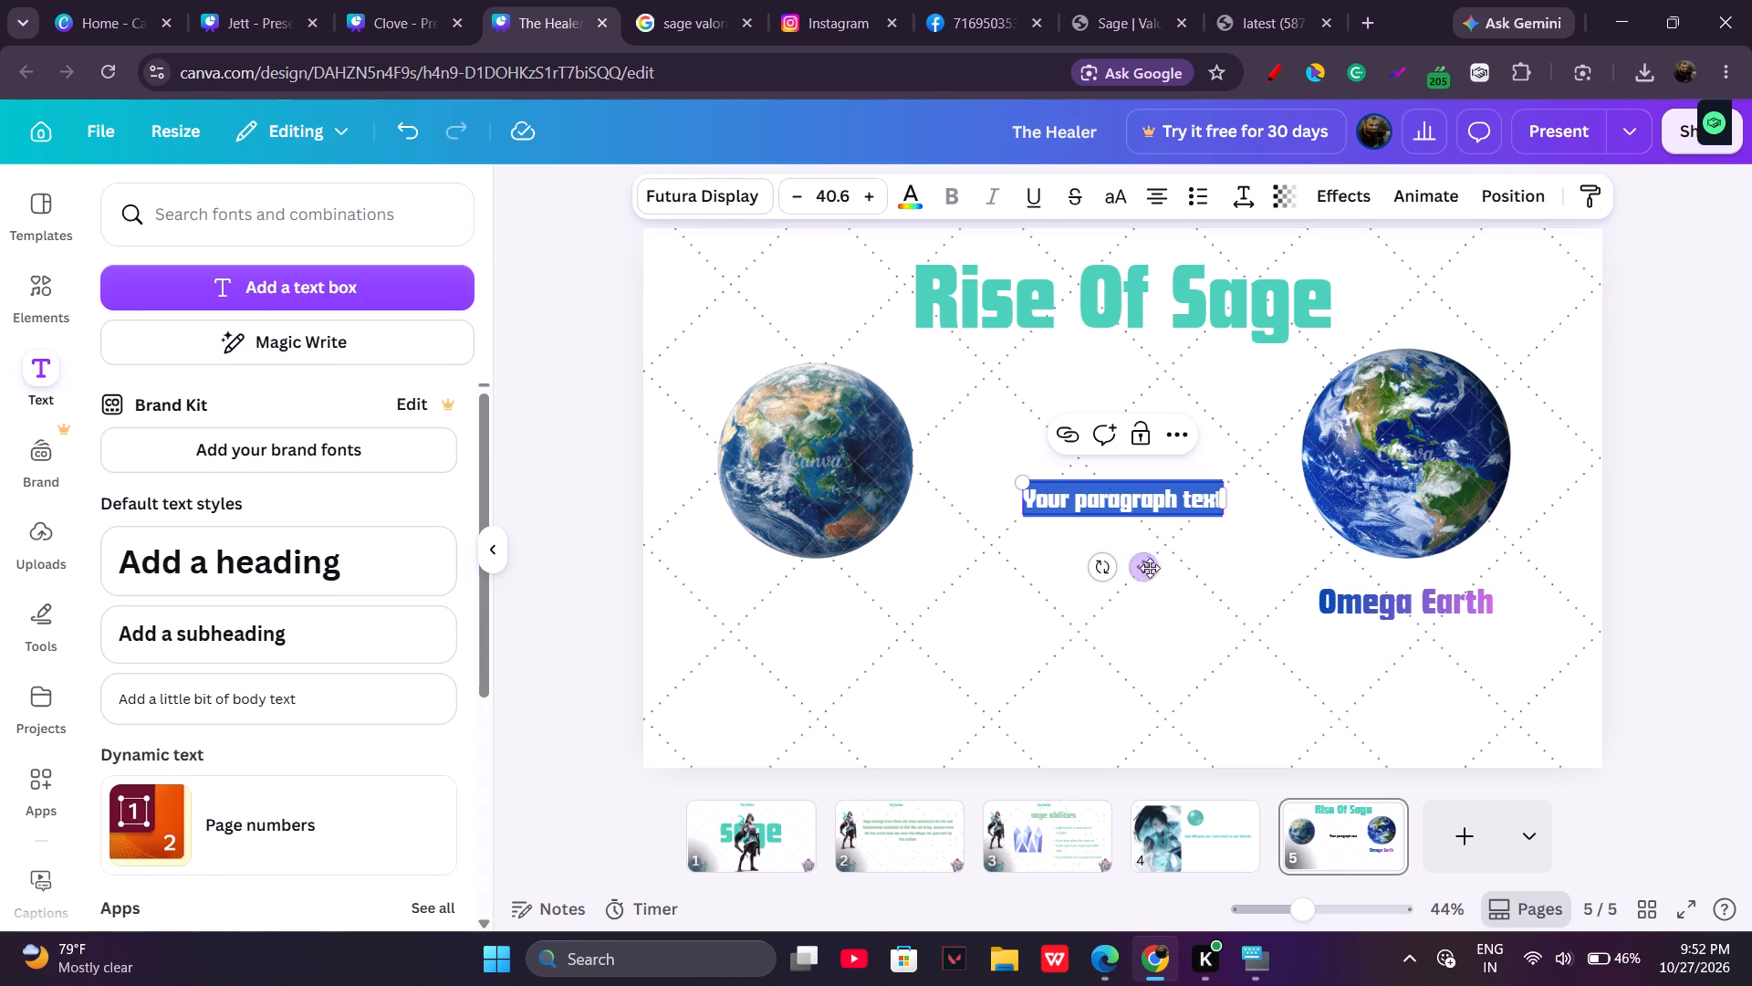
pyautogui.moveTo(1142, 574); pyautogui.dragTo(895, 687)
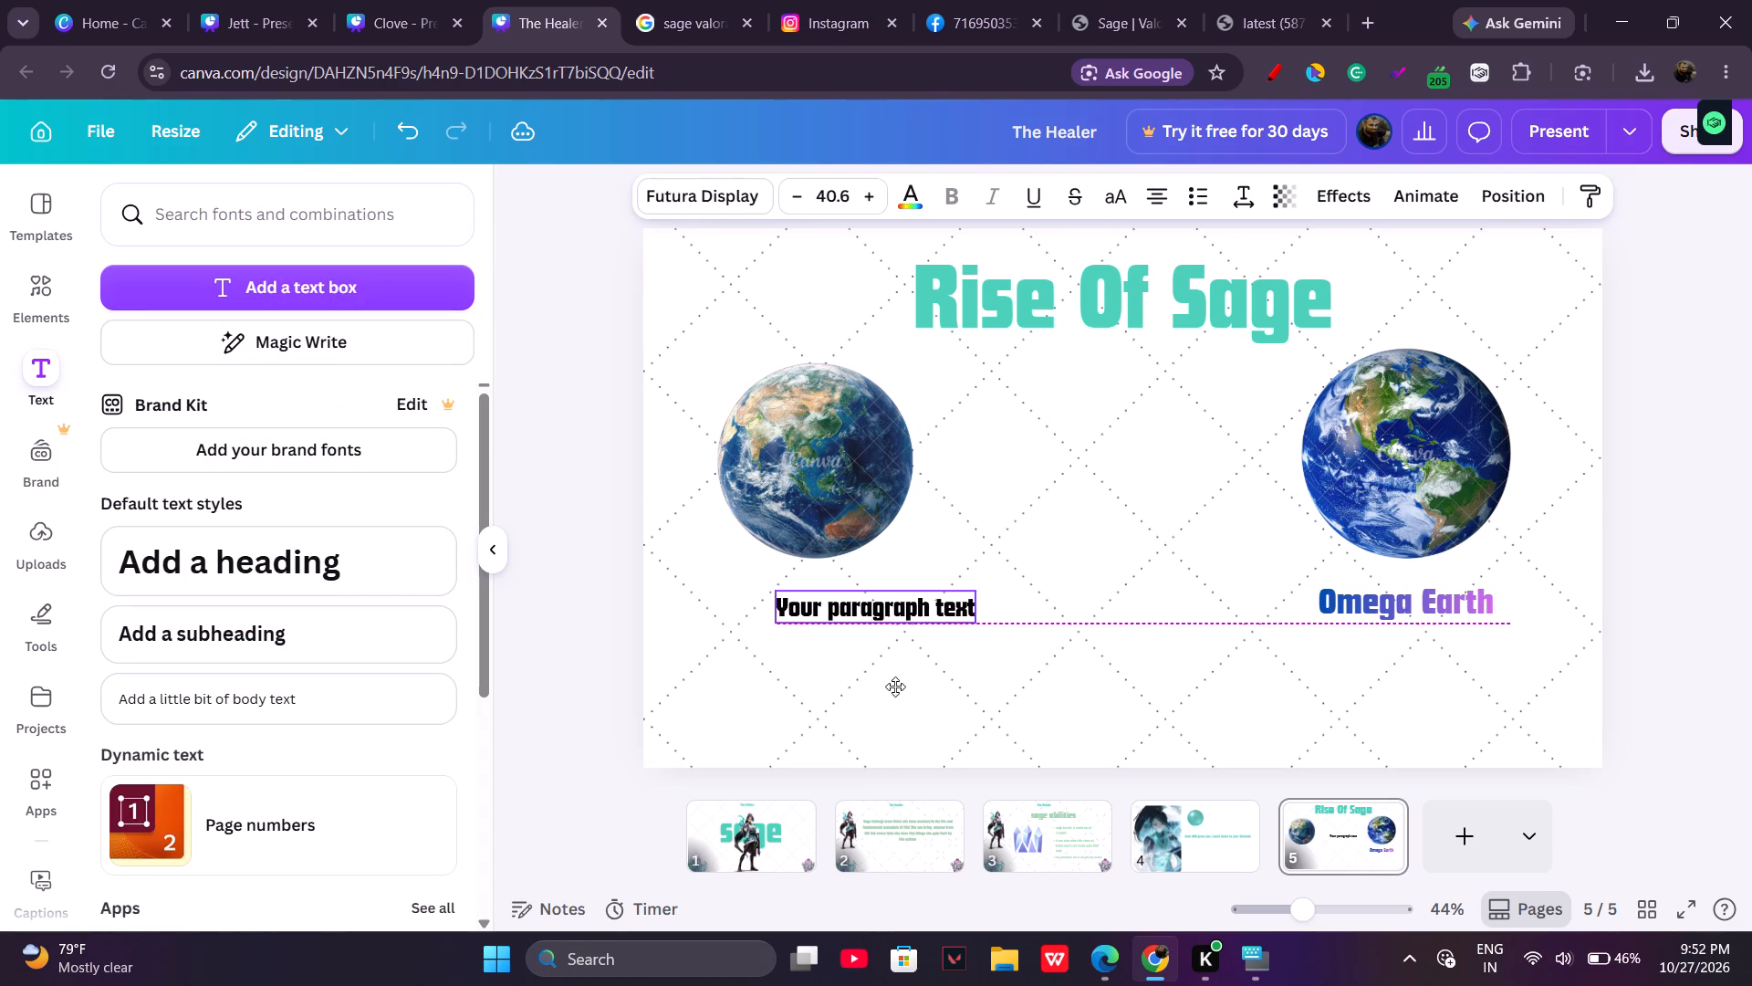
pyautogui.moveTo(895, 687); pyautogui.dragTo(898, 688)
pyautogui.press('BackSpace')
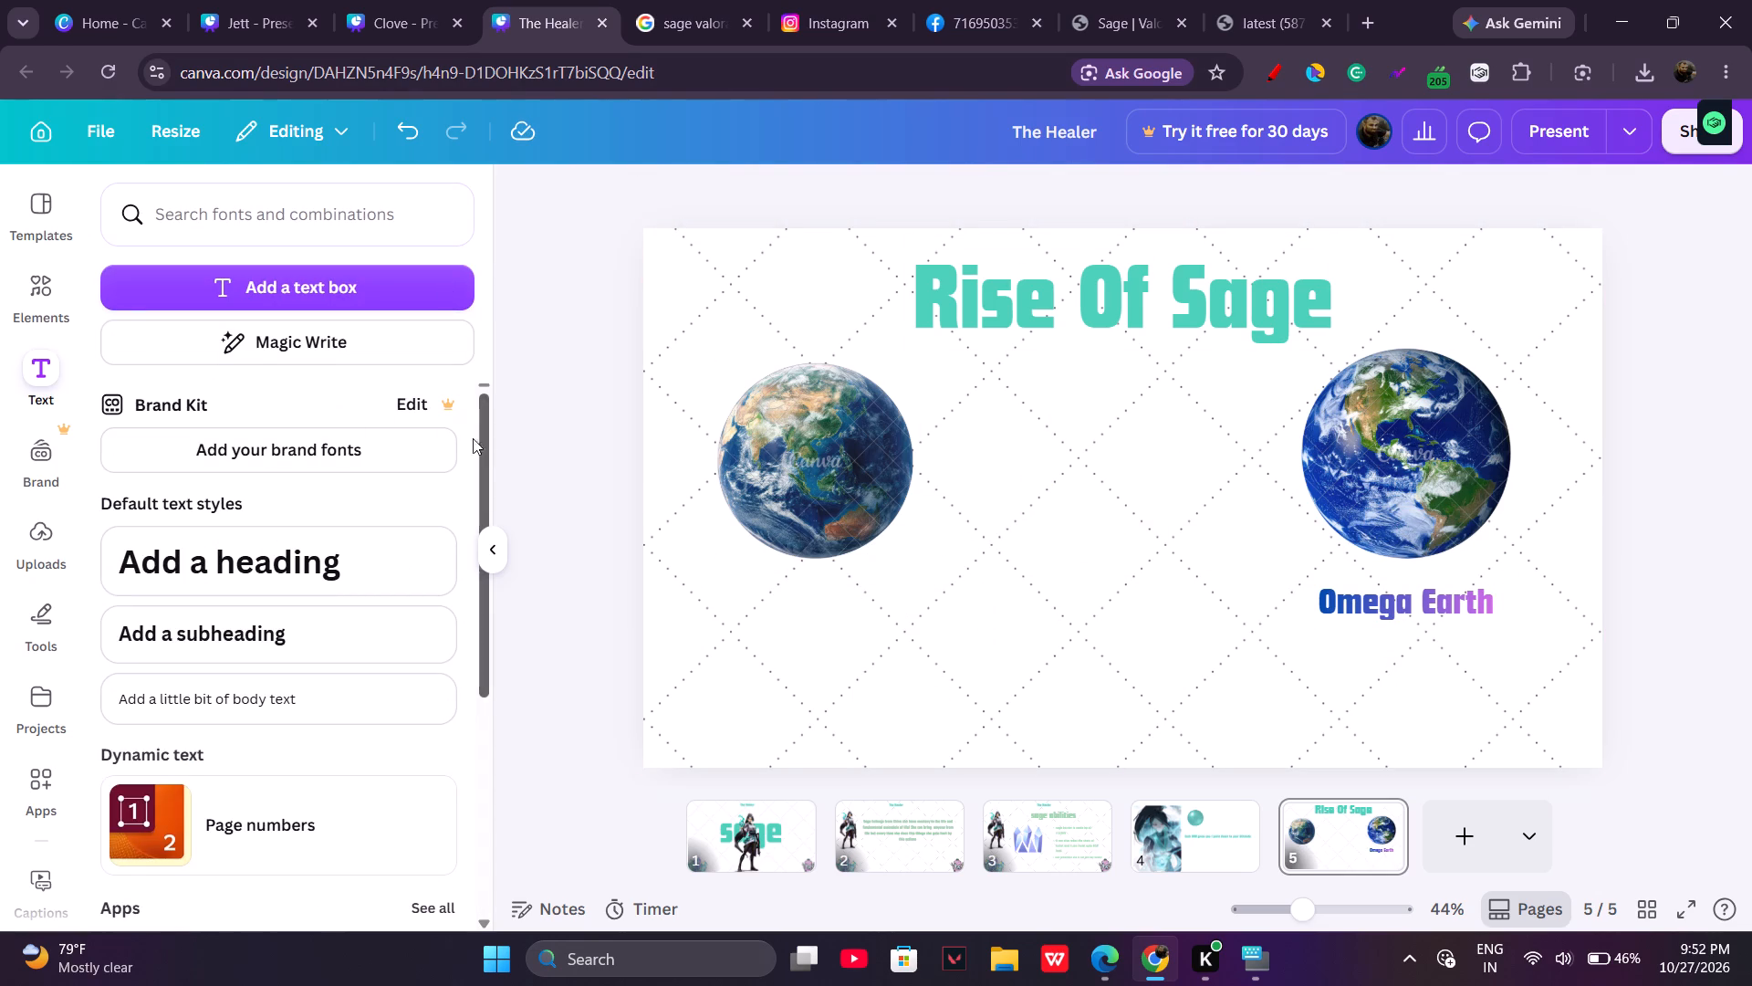
# Add a text box reading "Alpha Earth" centered beneath the Asia-facing globe.
pyautogui.click(279, 267)
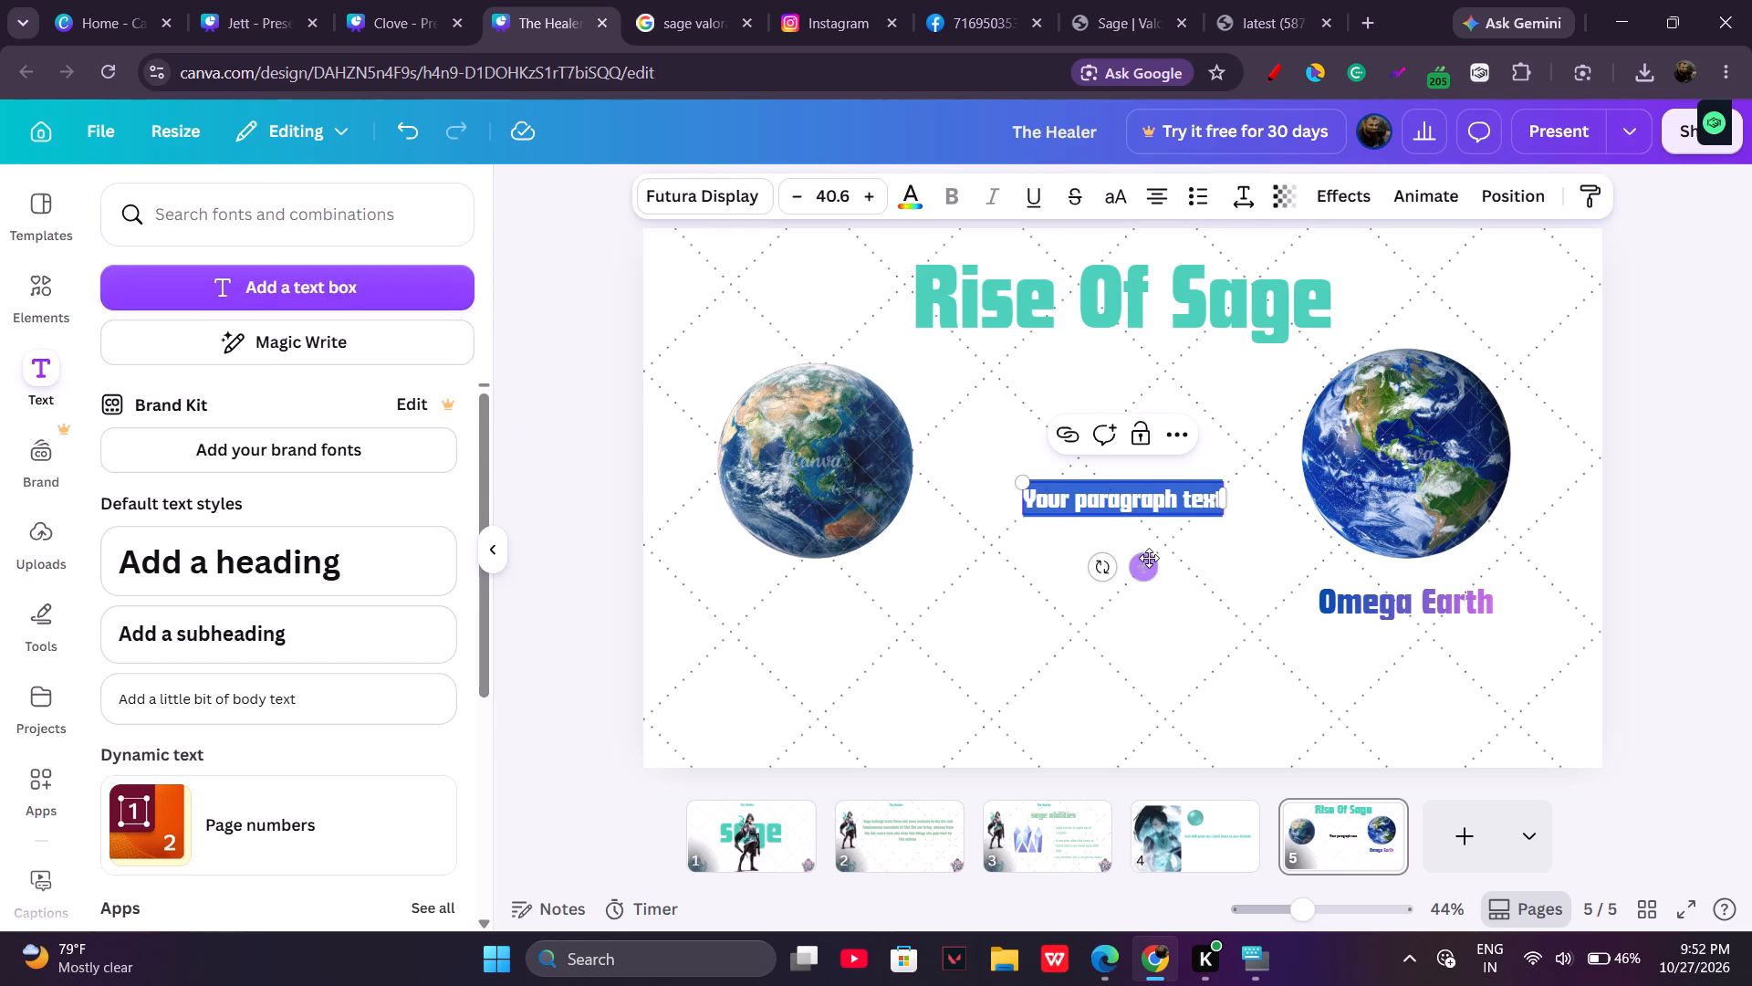
pyautogui.moveTo(1145, 564); pyautogui.dragTo(842, 690)
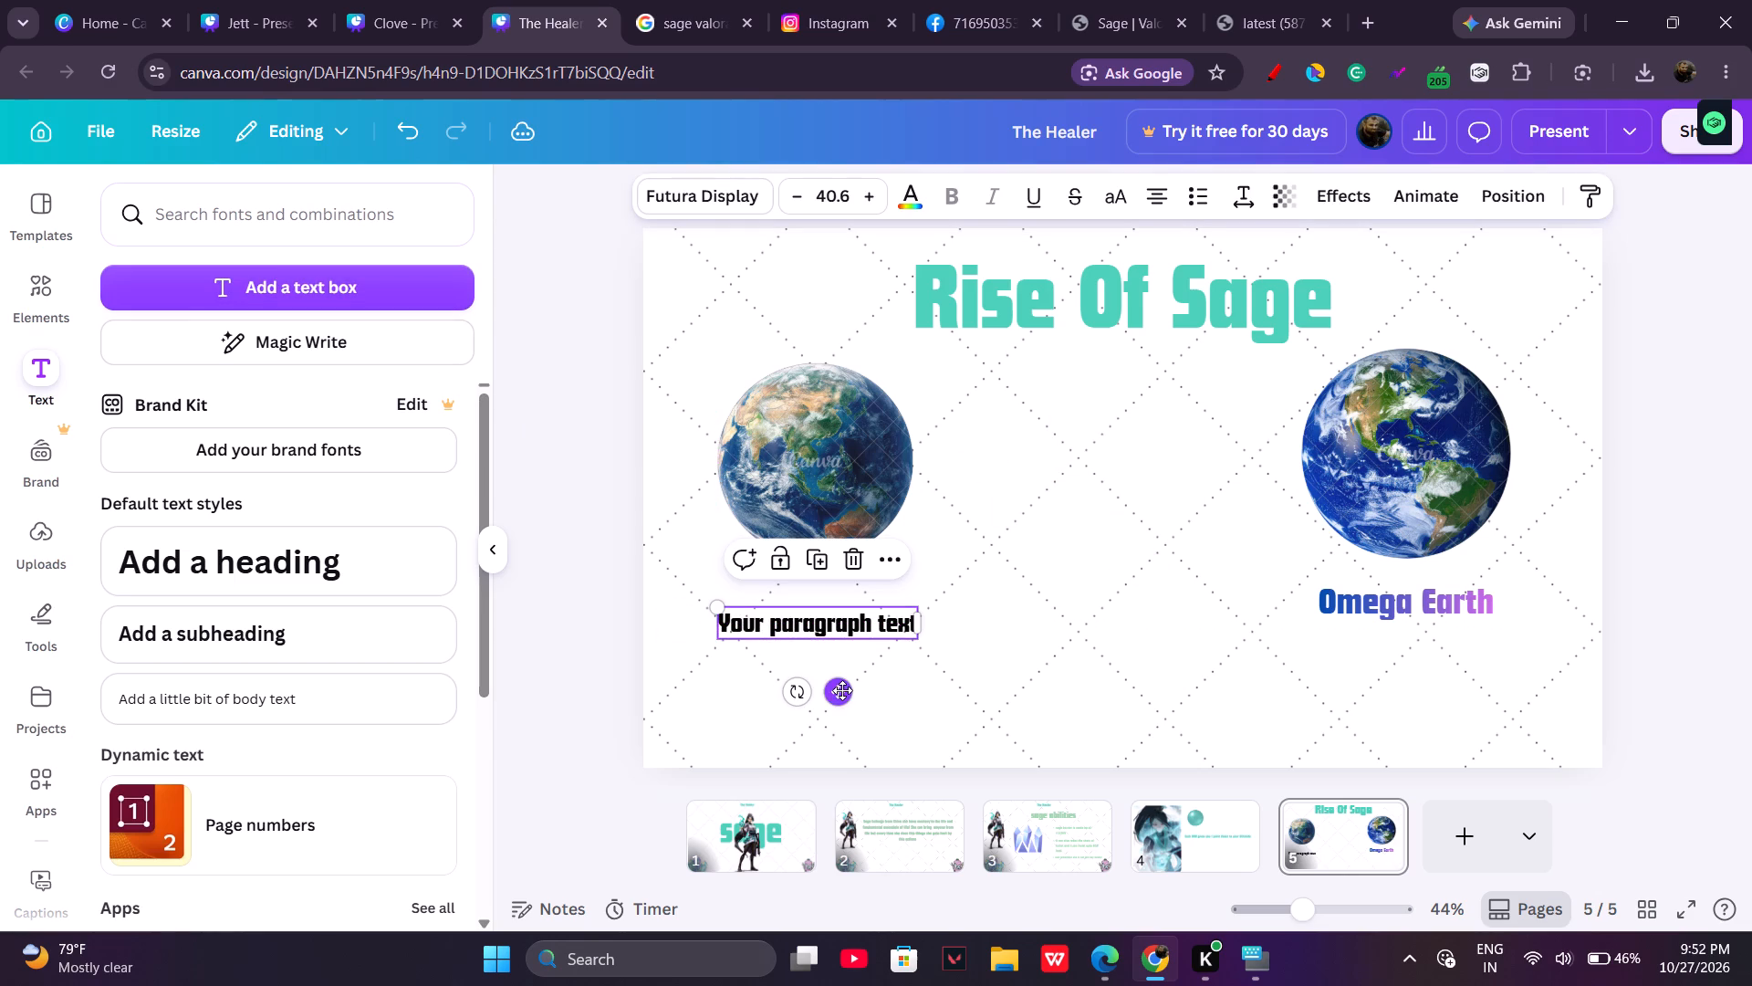
pyautogui.click(902, 628)
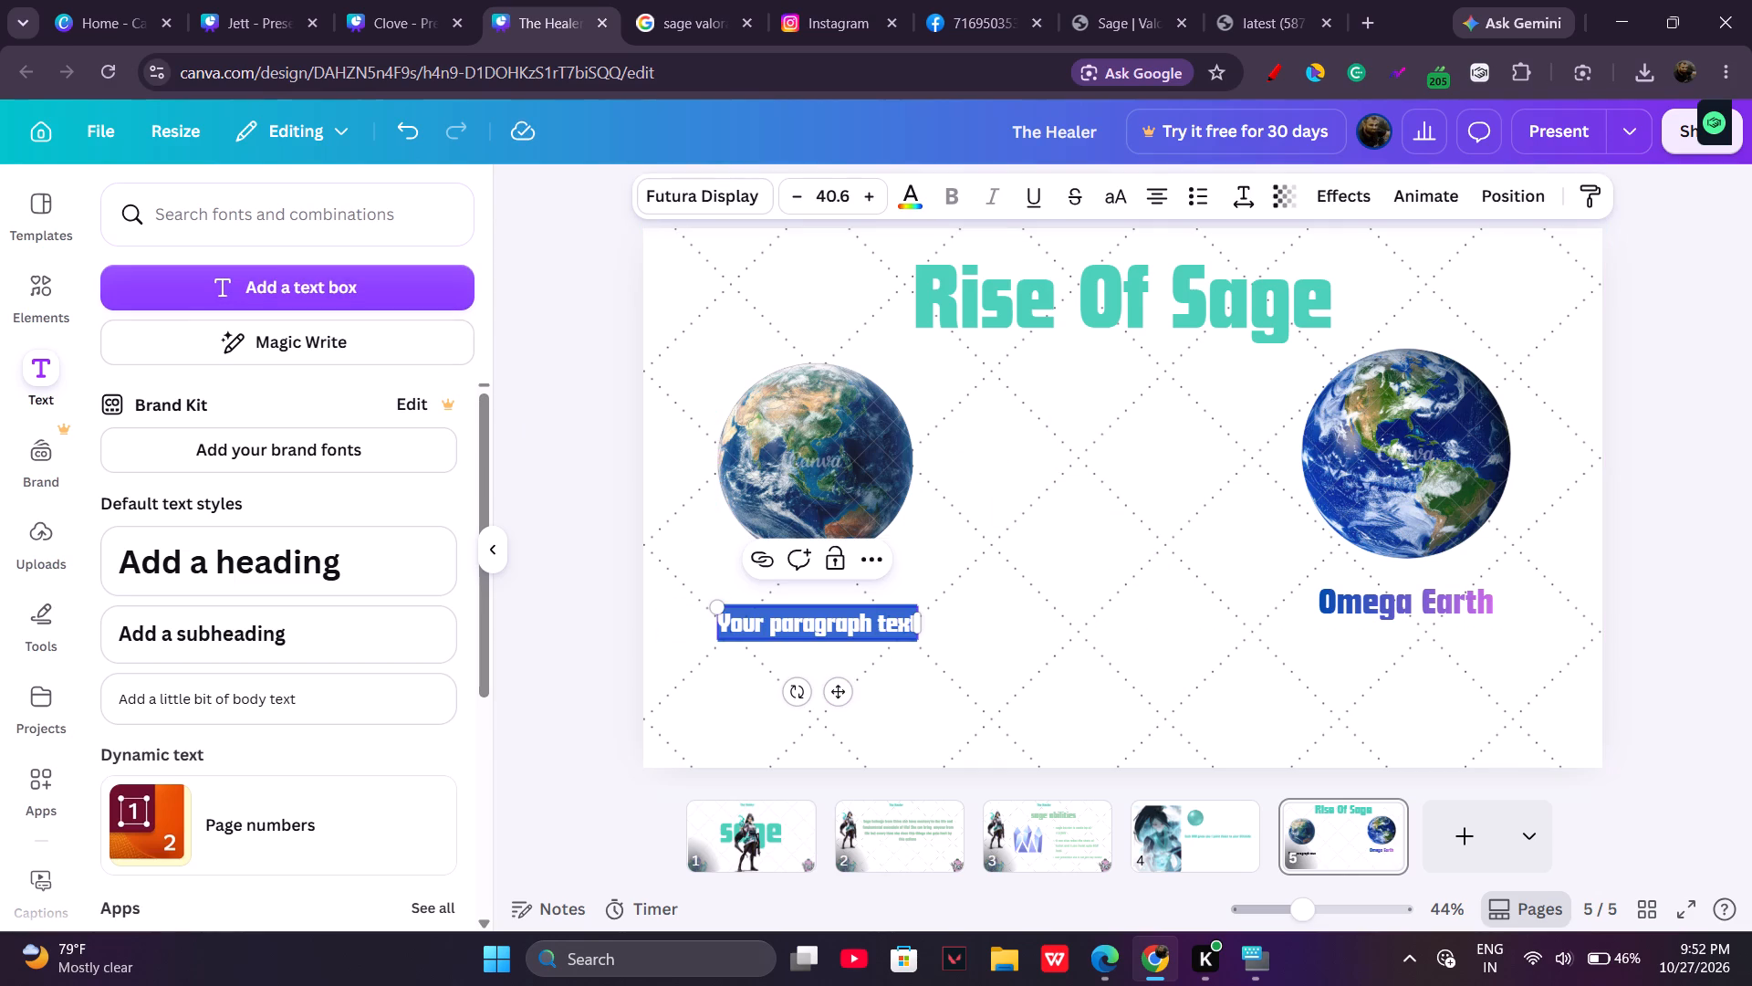
pyautogui.press('BackSpace')
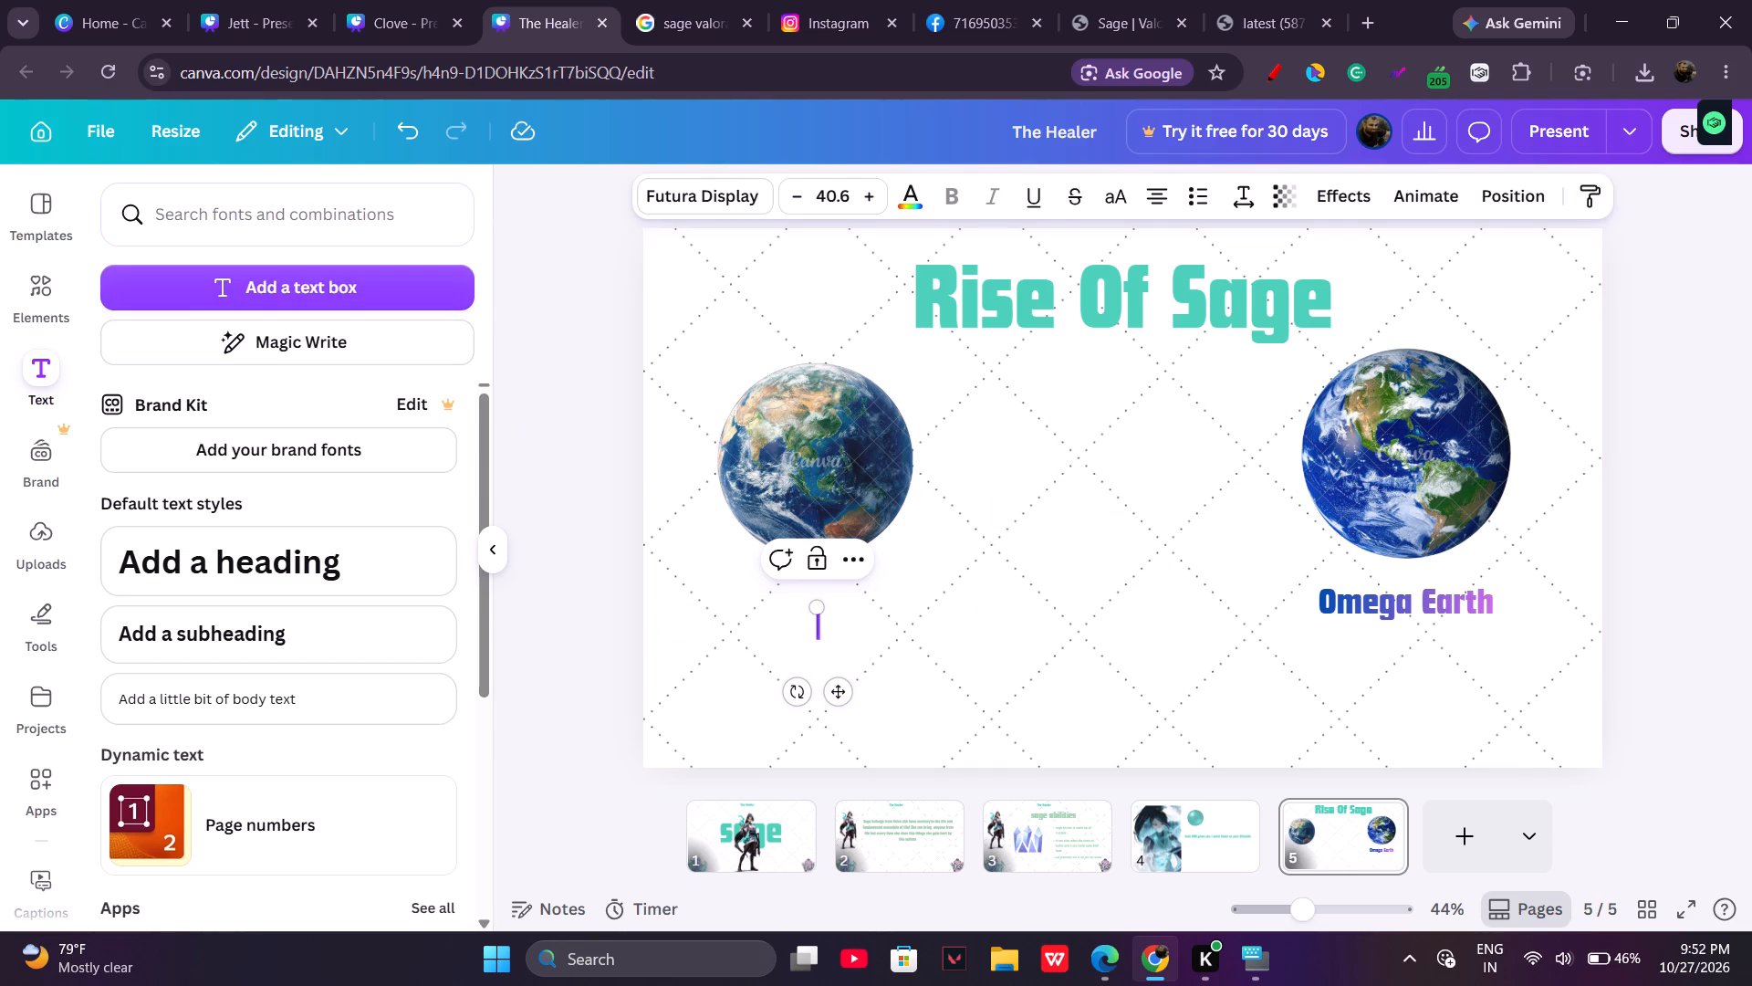
pyautogui.write('lpha')
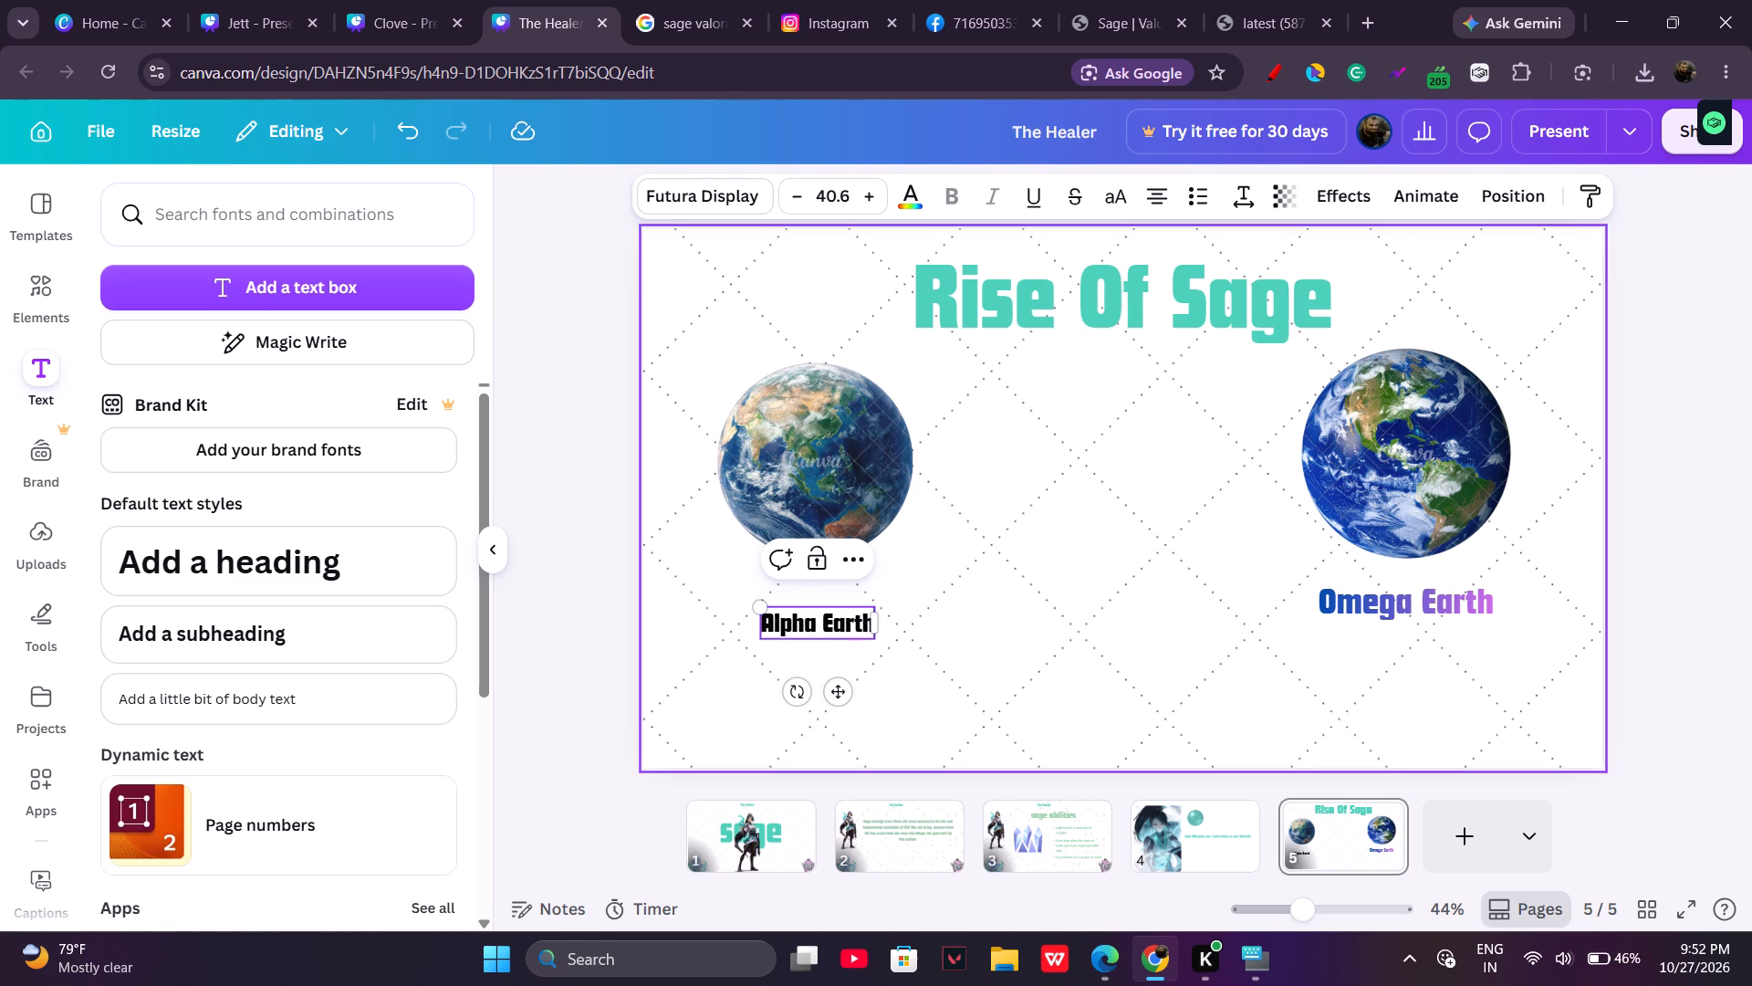
# Color the Alpha Earth label with the 90° linear gradient #8c52ff to #5ce1e6, replacing all black text on the page.
pyautogui.click(893, 194)
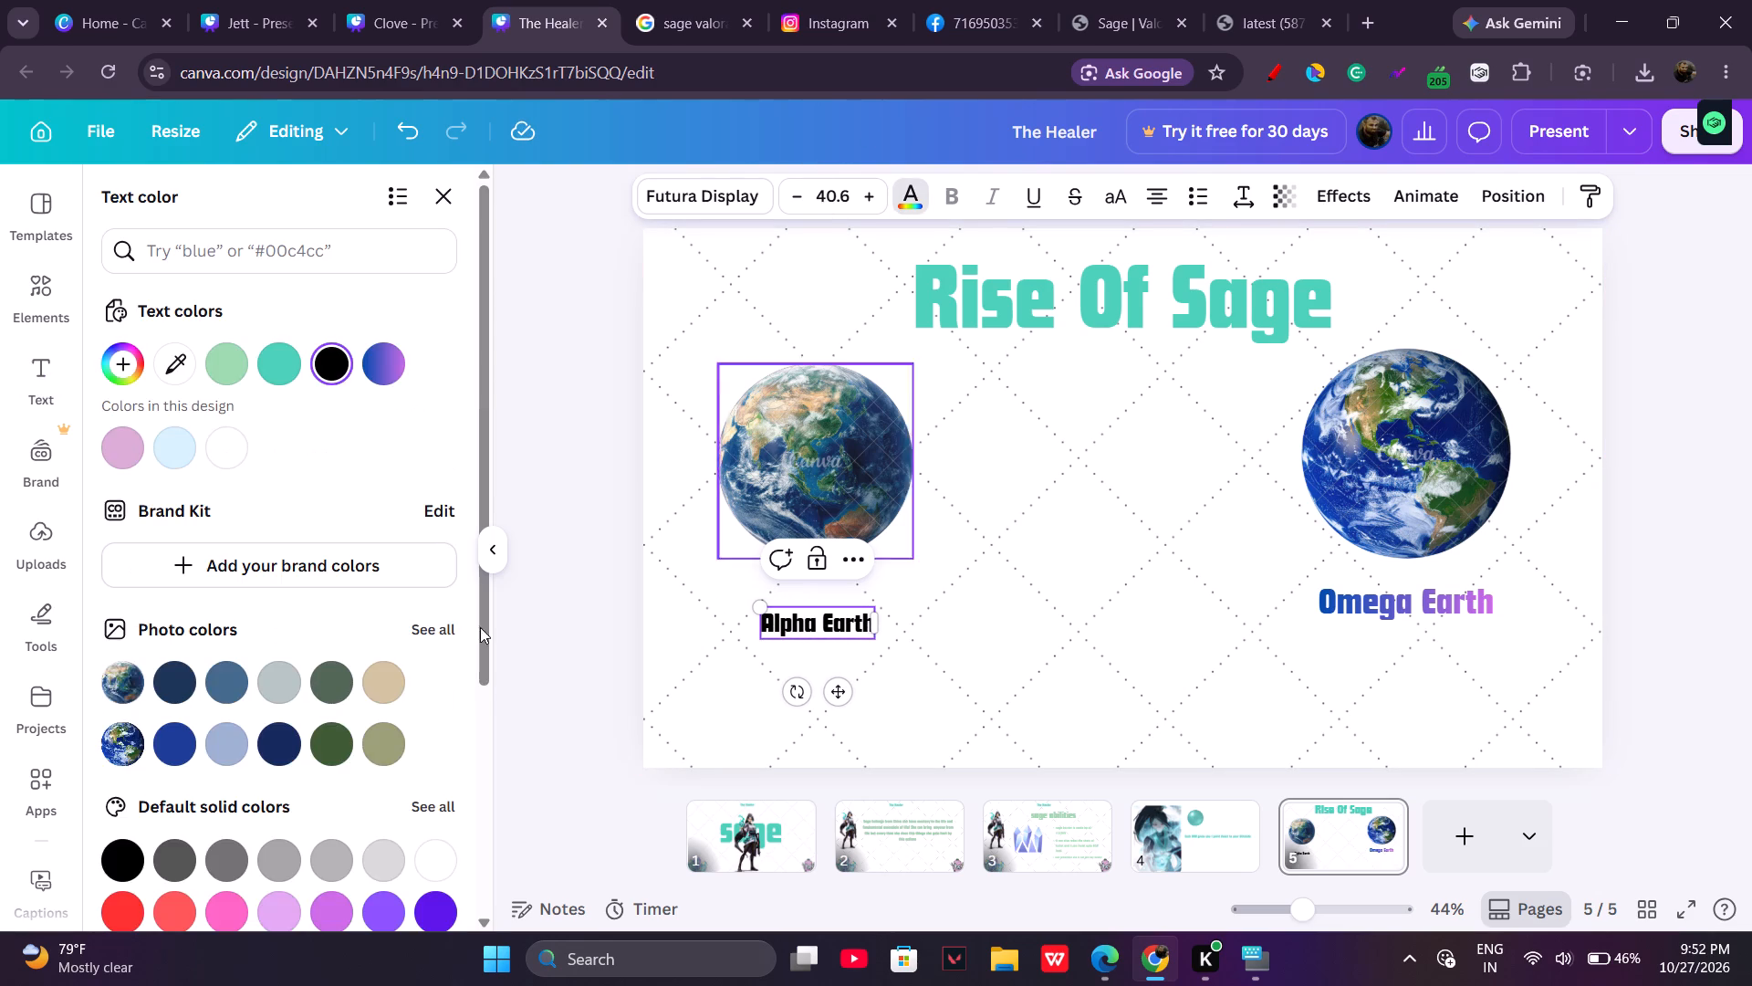
pyautogui.scroll(-3, 391, 738)
pyautogui.moveTo(360, 830); pyautogui.dragTo(381, 836)
pyautogui.click(381, 836)
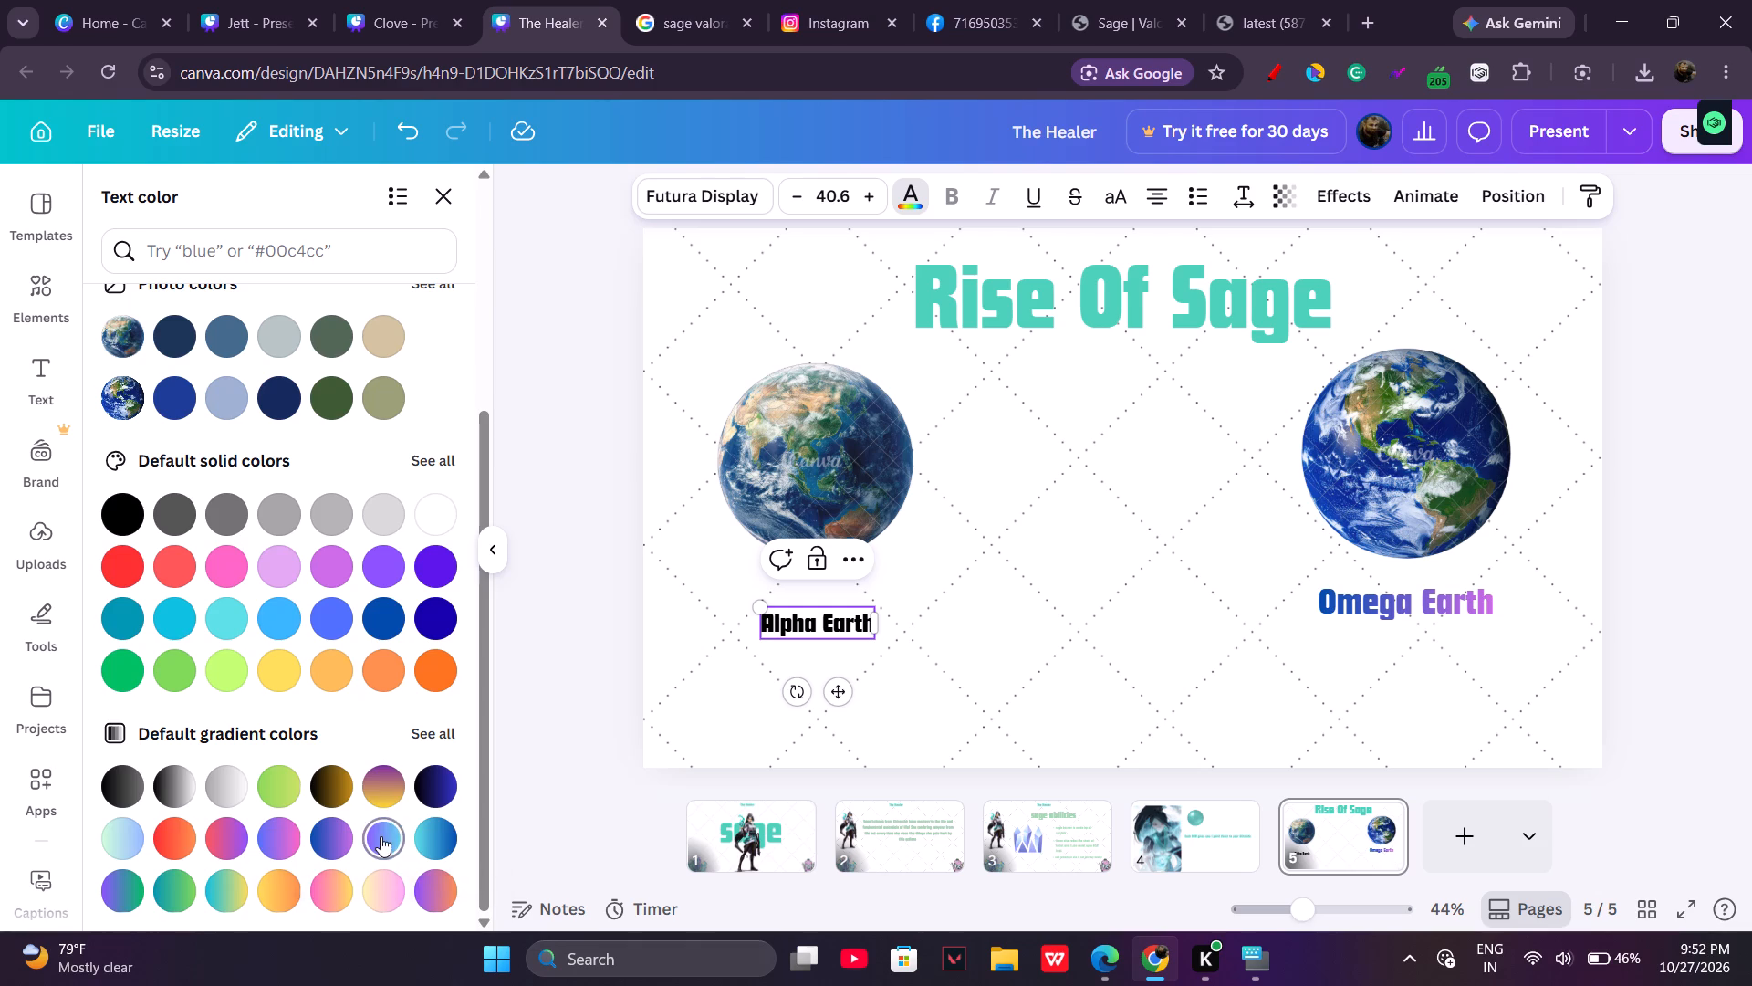
pyautogui.scroll(-1, 365, 688)
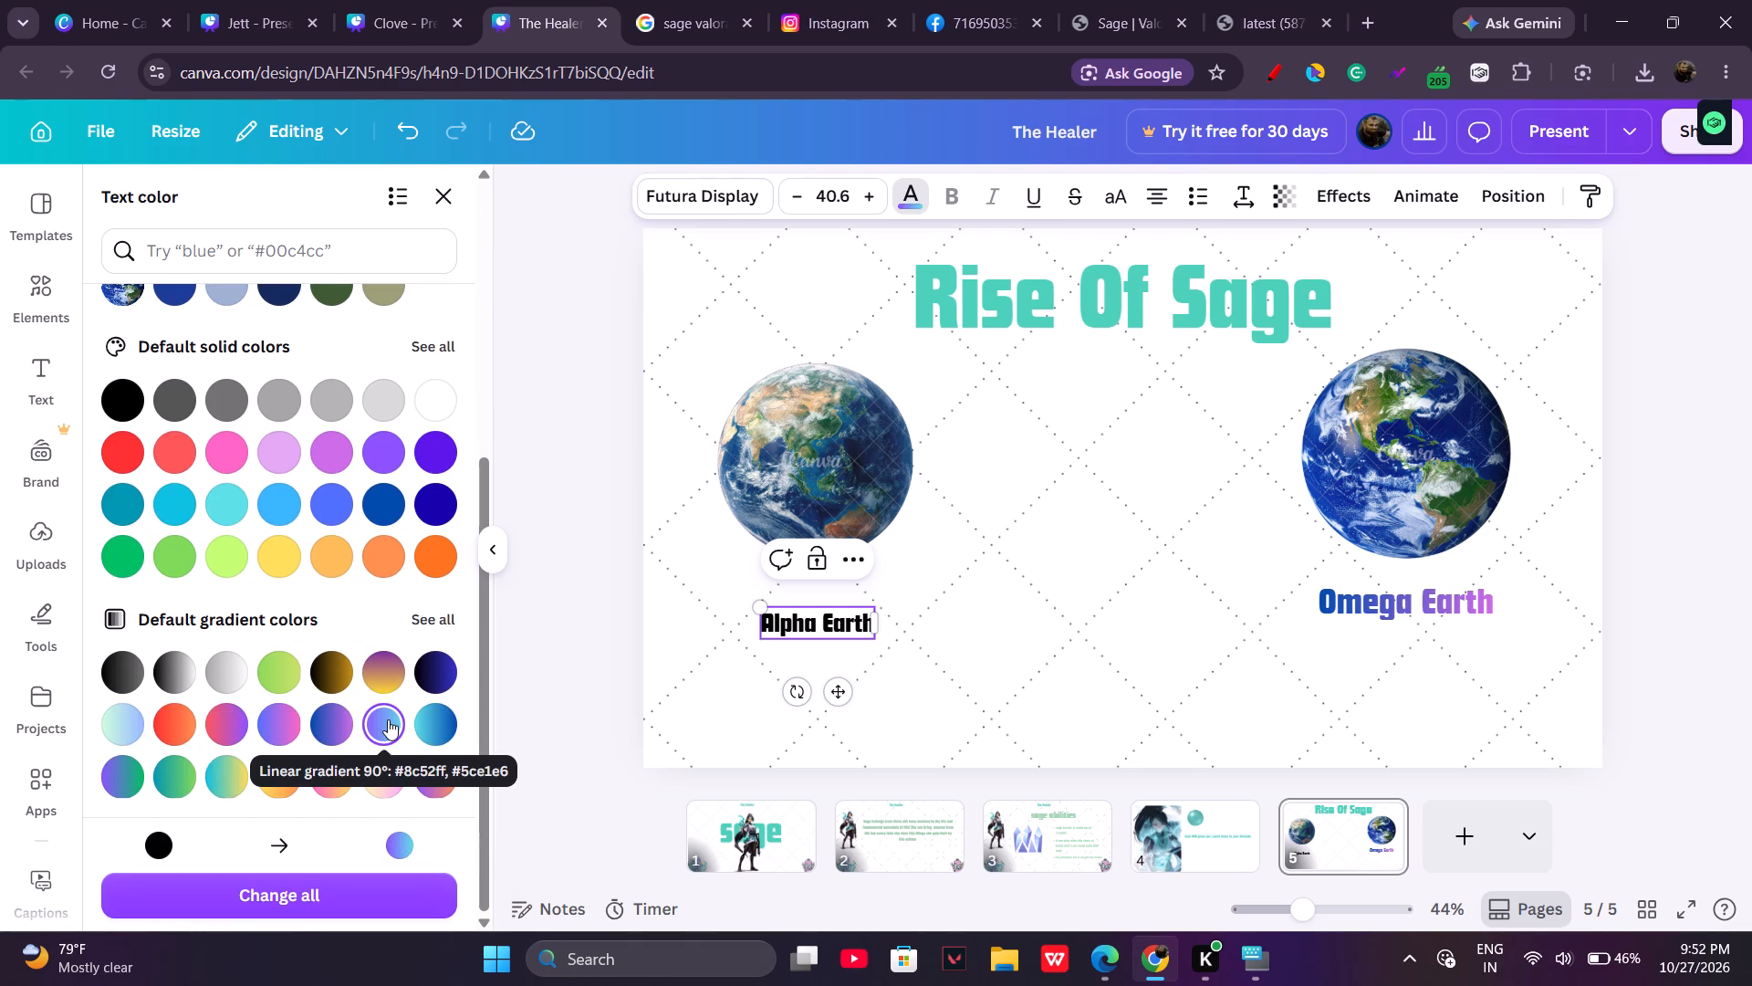
pyautogui.click(388, 719)
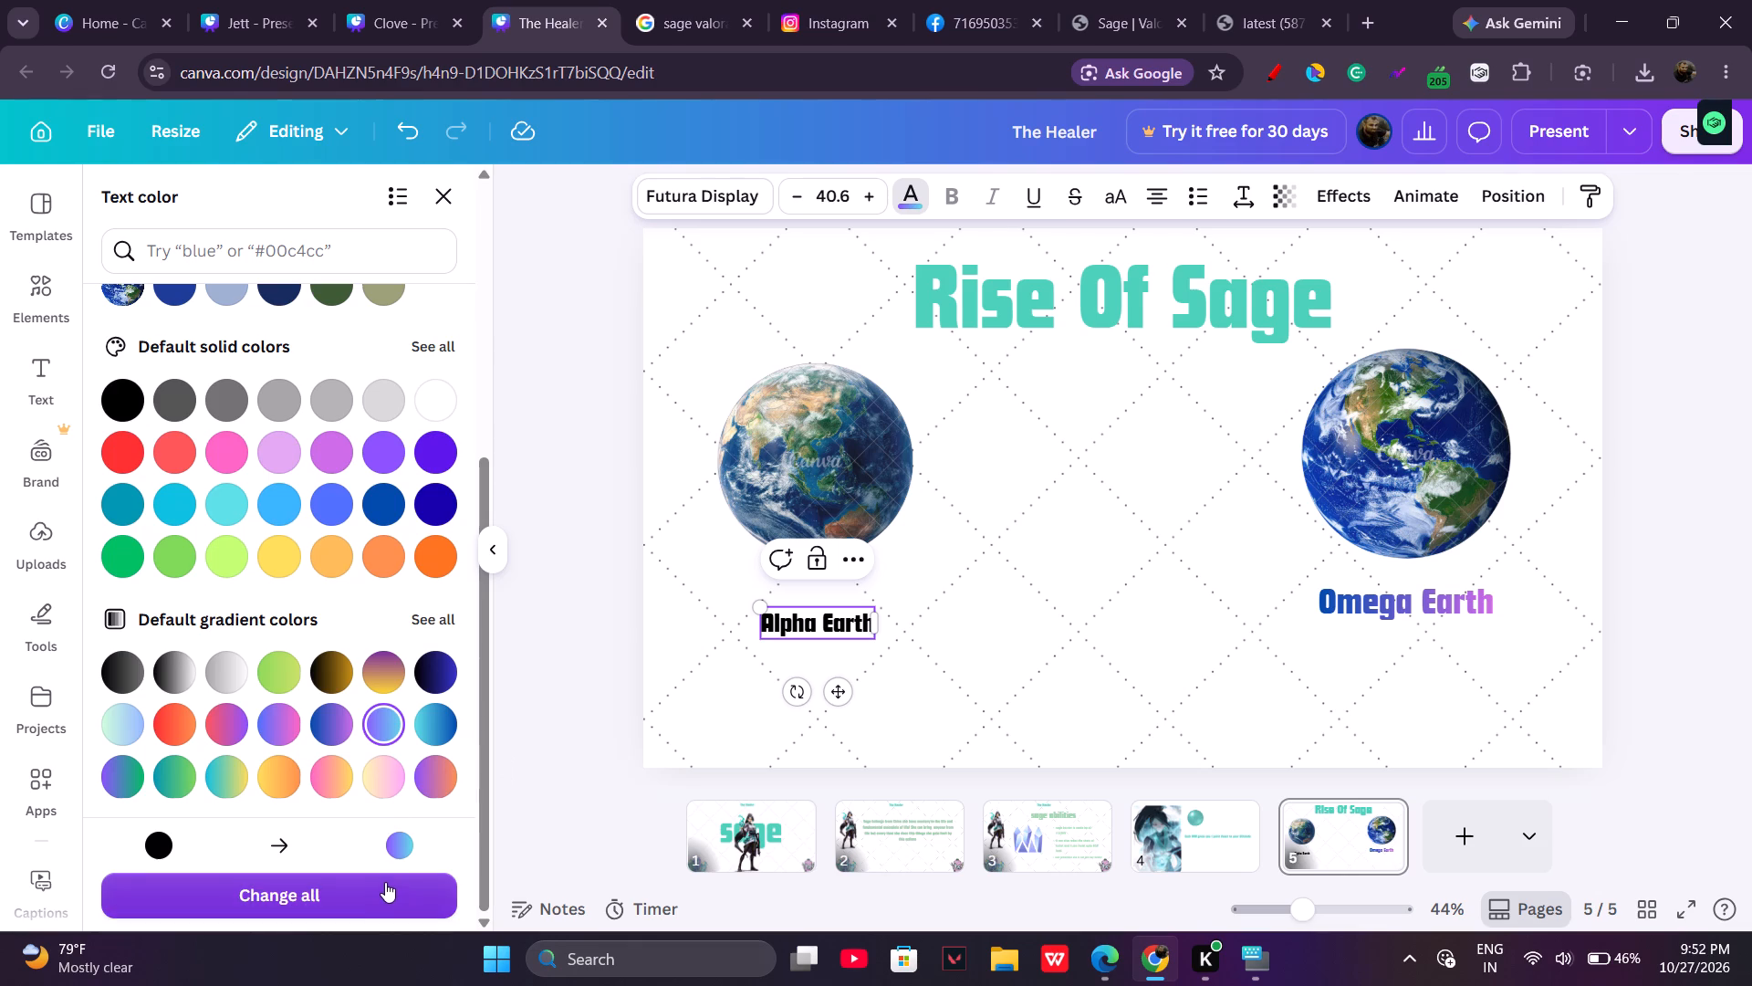
pyautogui.click(387, 879)
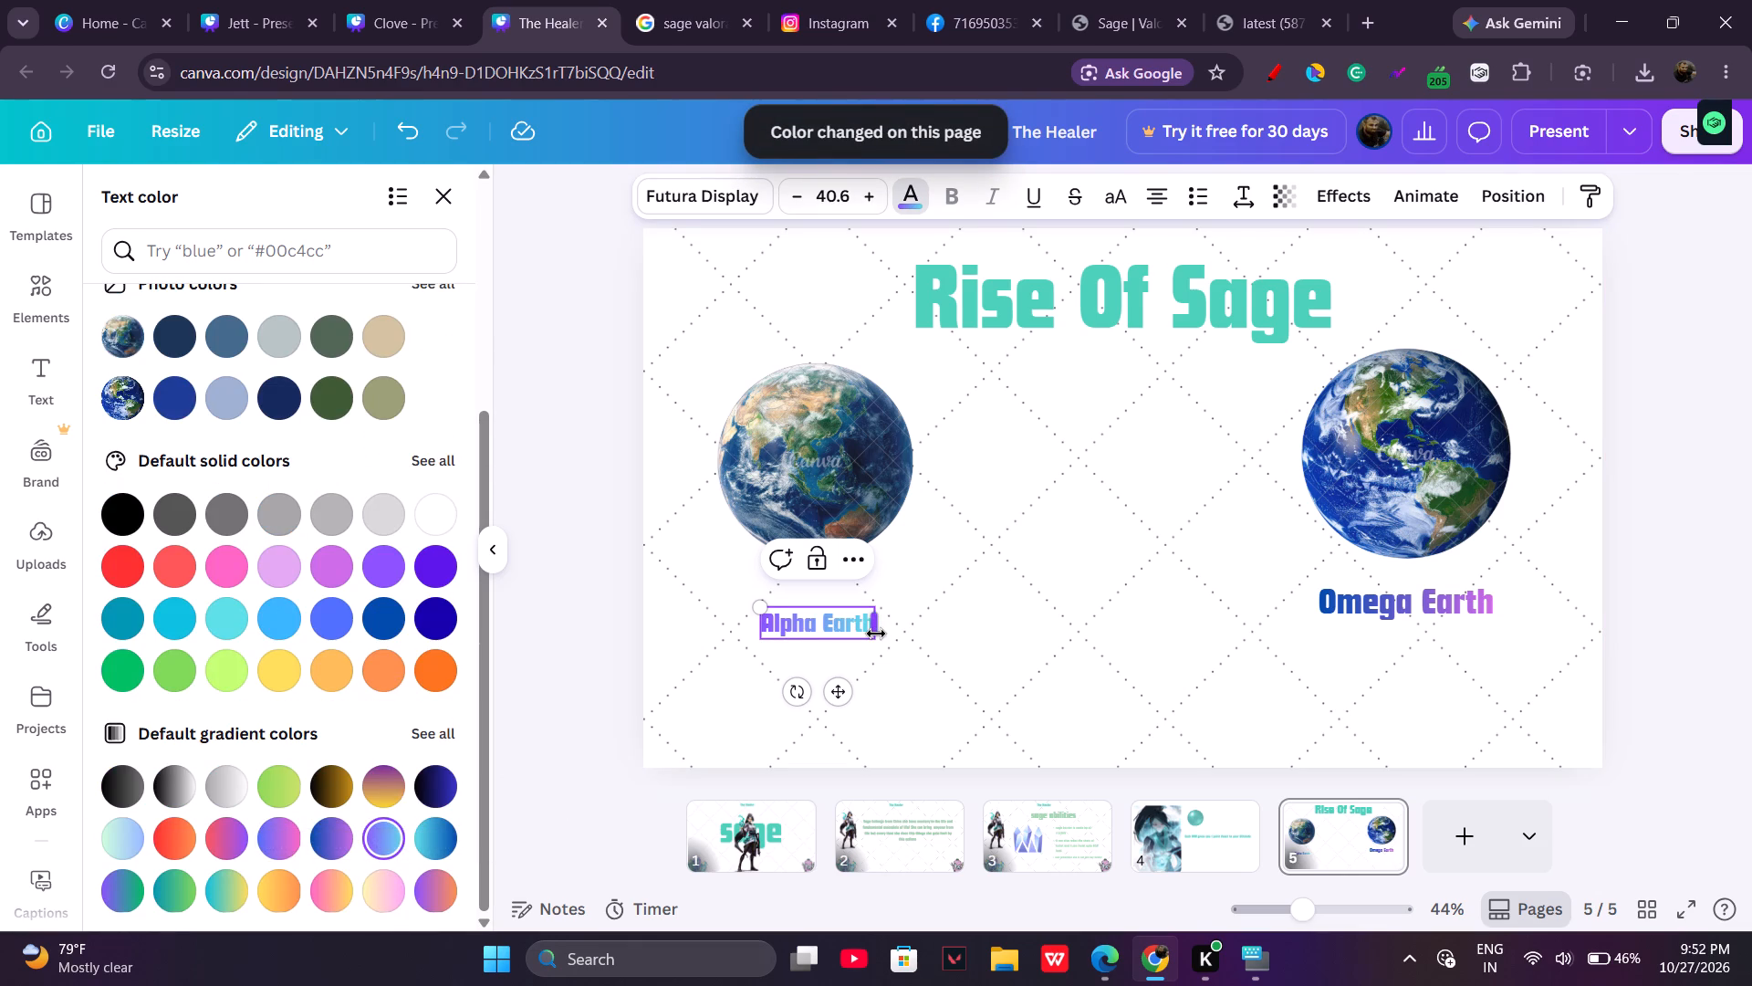
# Enlarge the Alpha Earth text to 52.6 and widen its box to about 408 so it fits on one line.
pyautogui.moveTo(876, 634); pyautogui.dragTo(901, 639)
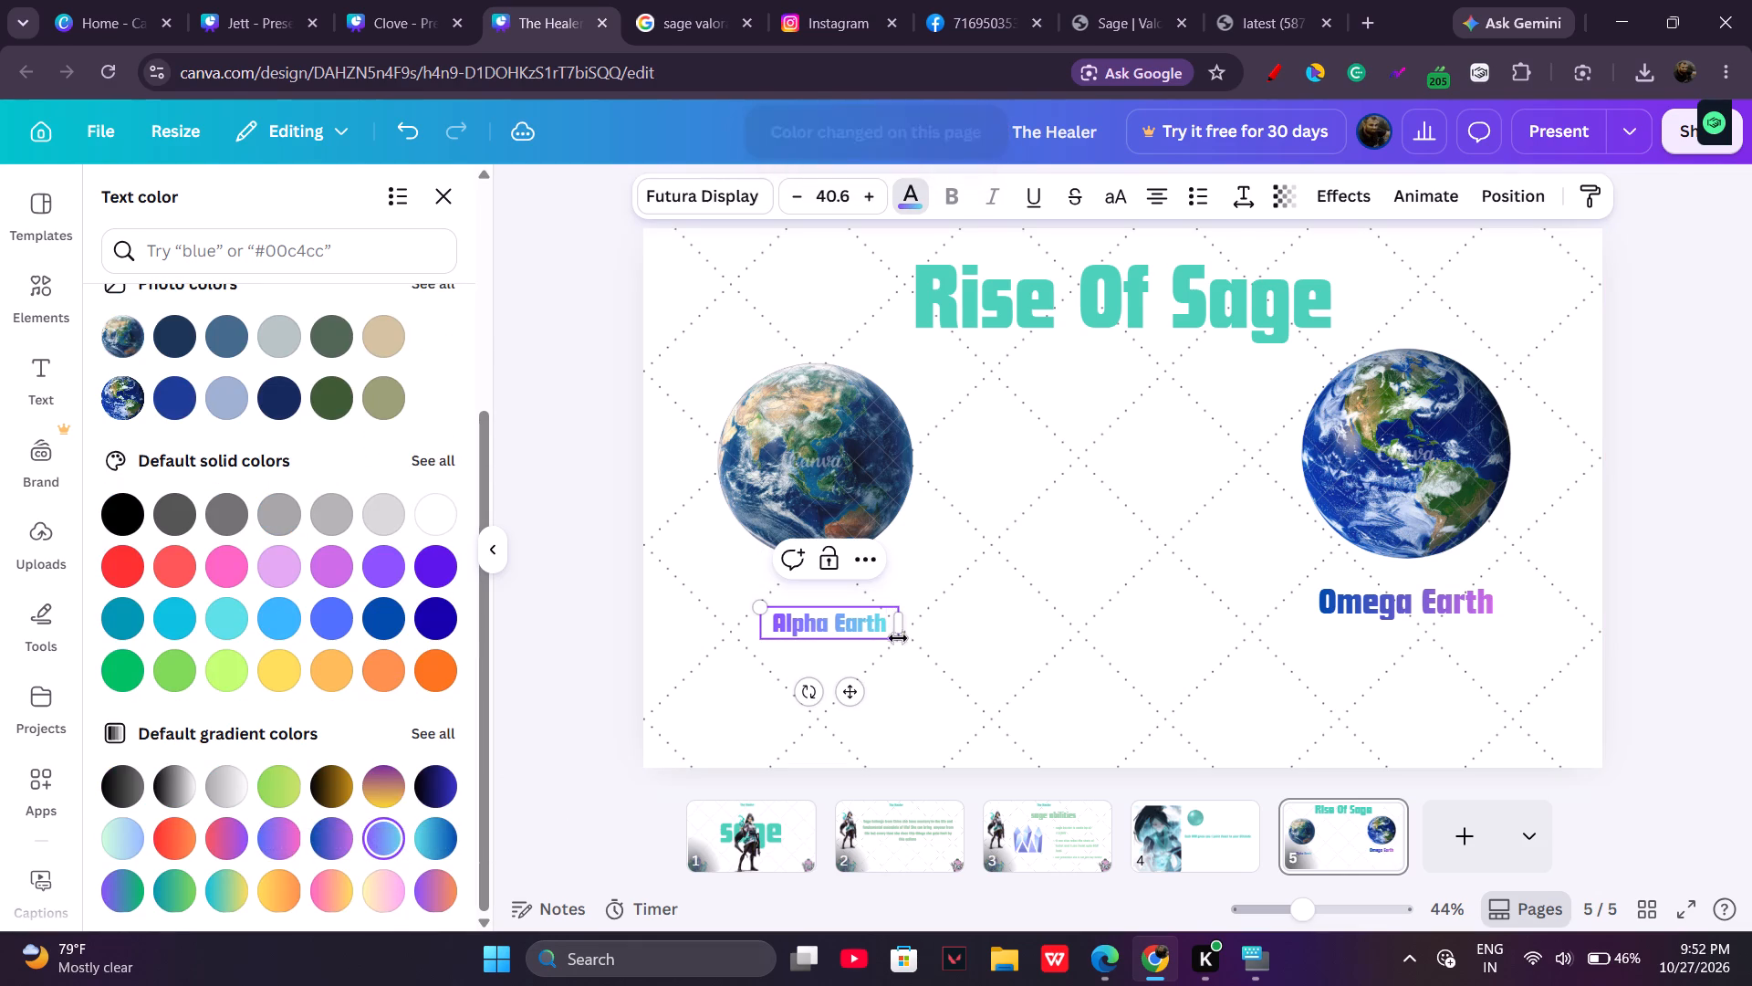
pyautogui.click(1388, 596)
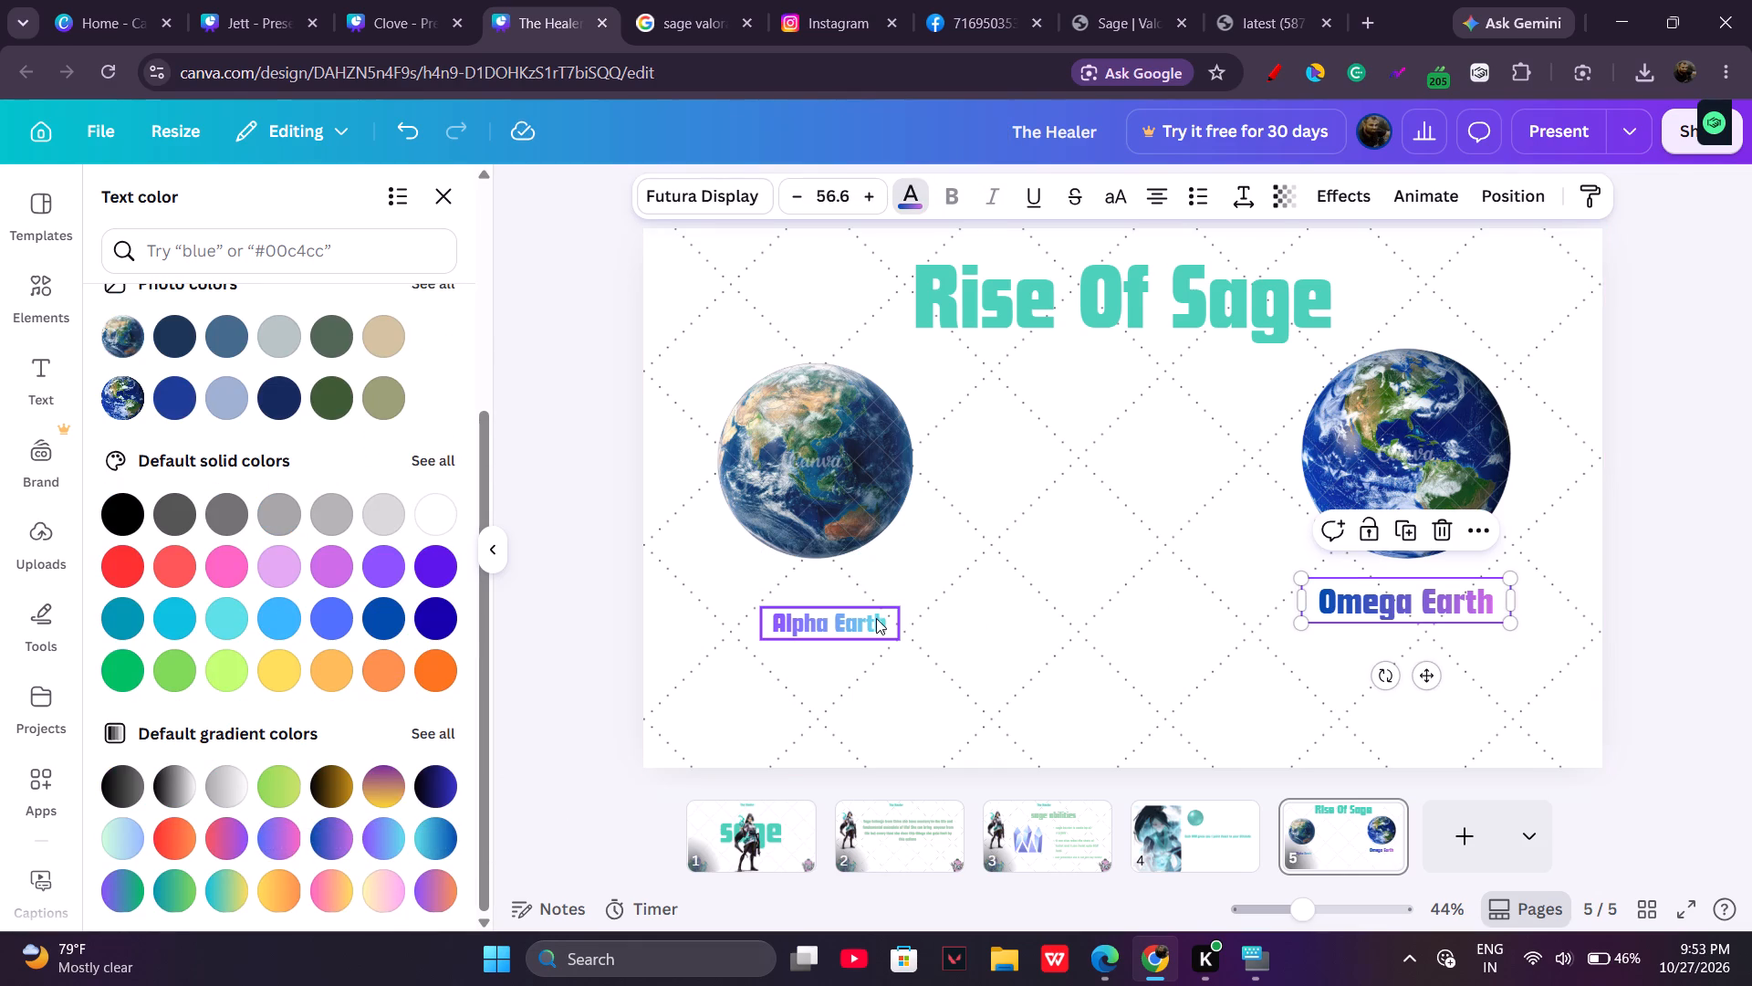
pyautogui.click(876, 618)
pyautogui.tripleClick(862, 209)
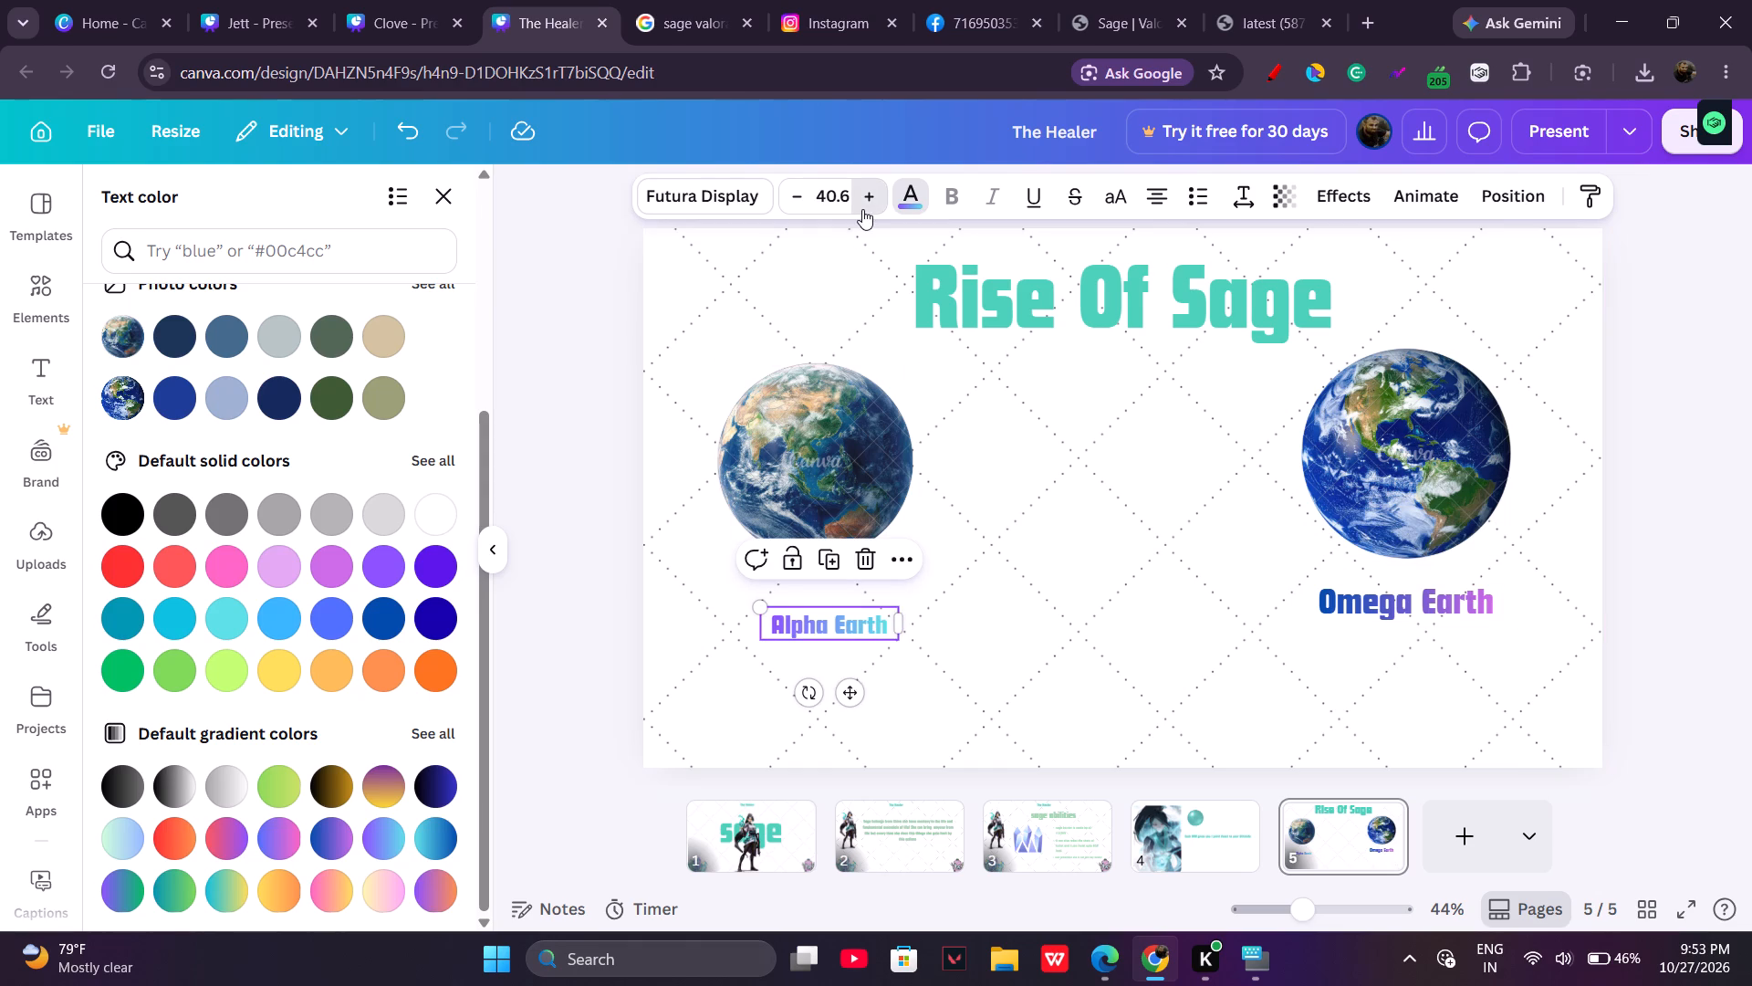
pyautogui.tripleClick(862, 209)
pyautogui.tripleClick(862, 209)
pyautogui.tripleClick(862, 209)
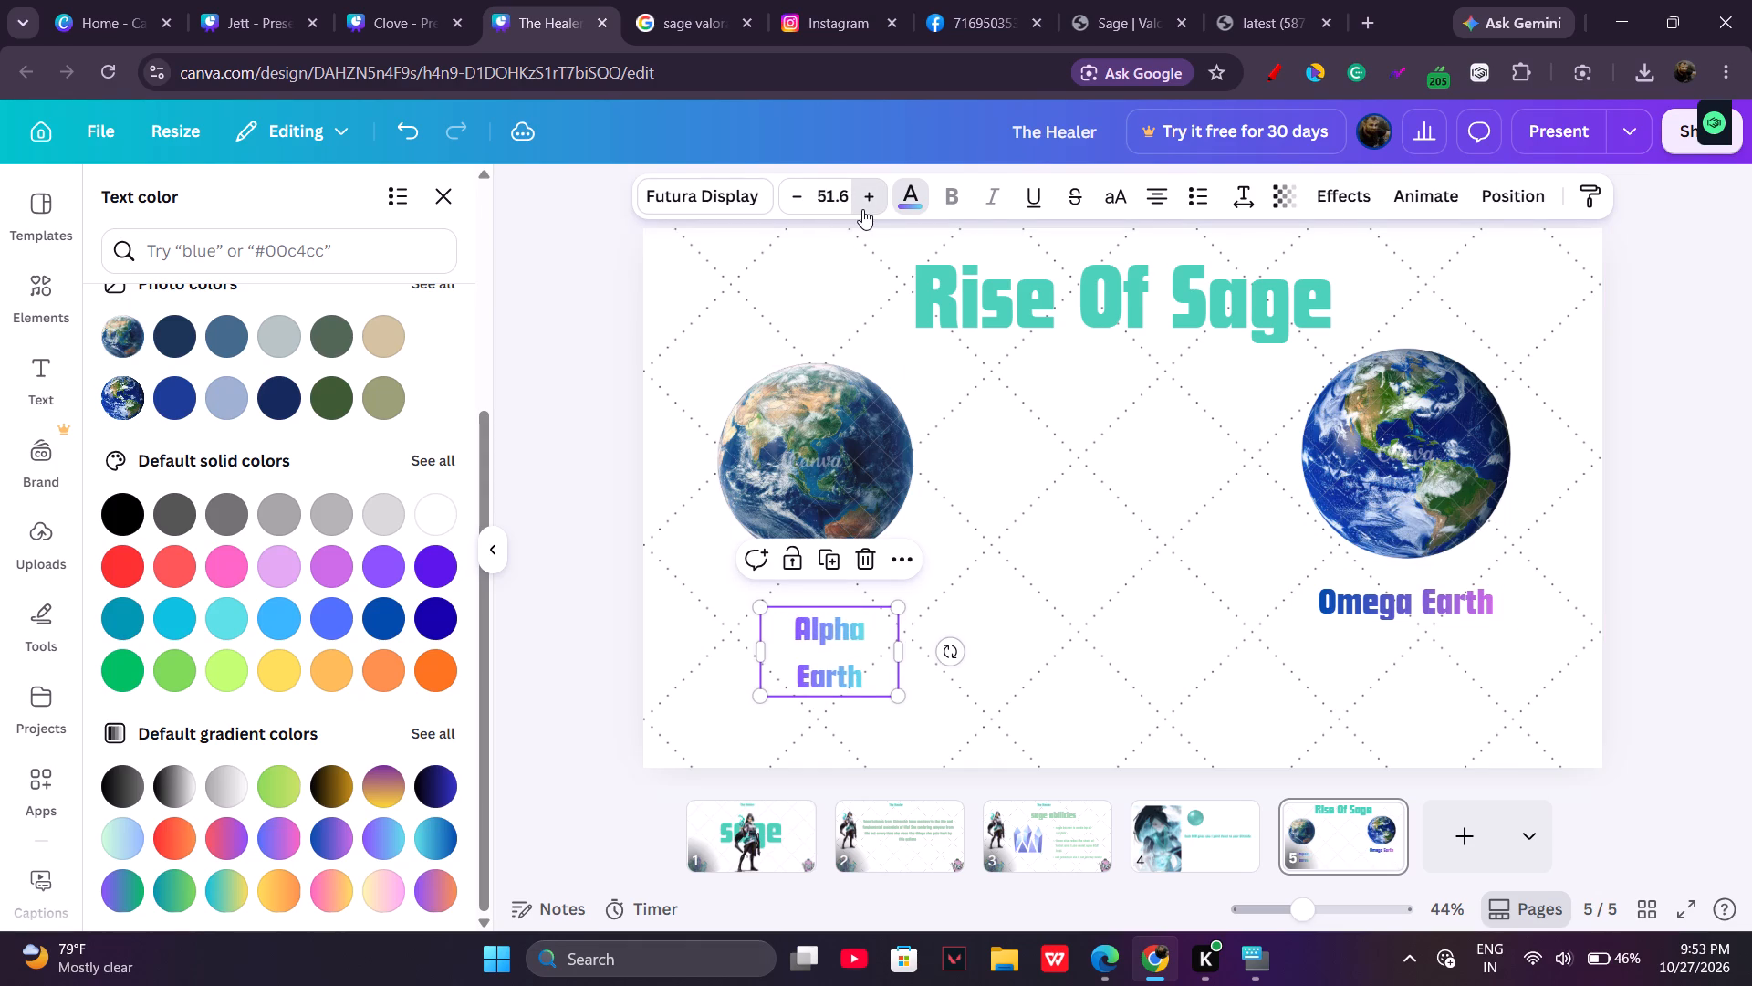
pyautogui.moveTo(896, 637); pyautogui.dragTo(967, 628)
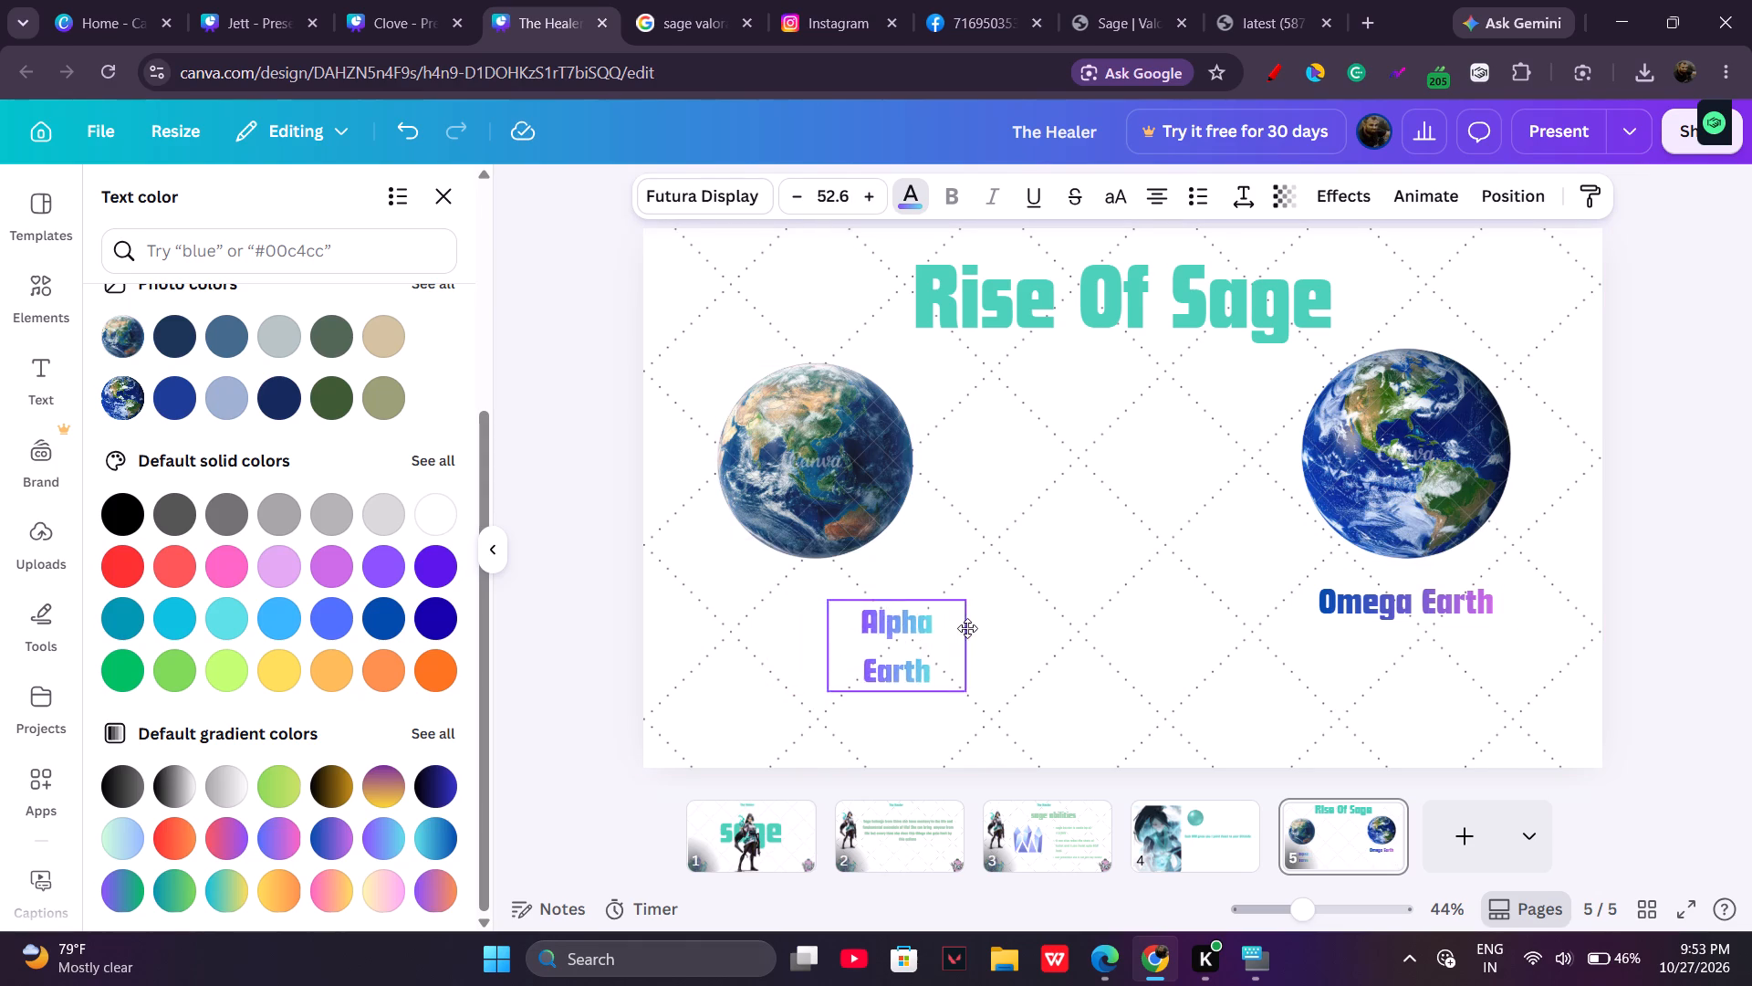
pyautogui.moveTo(967, 628); pyautogui.dragTo(856, 640)
pyautogui.moveTo(862, 652); pyautogui.dragTo(931, 654)
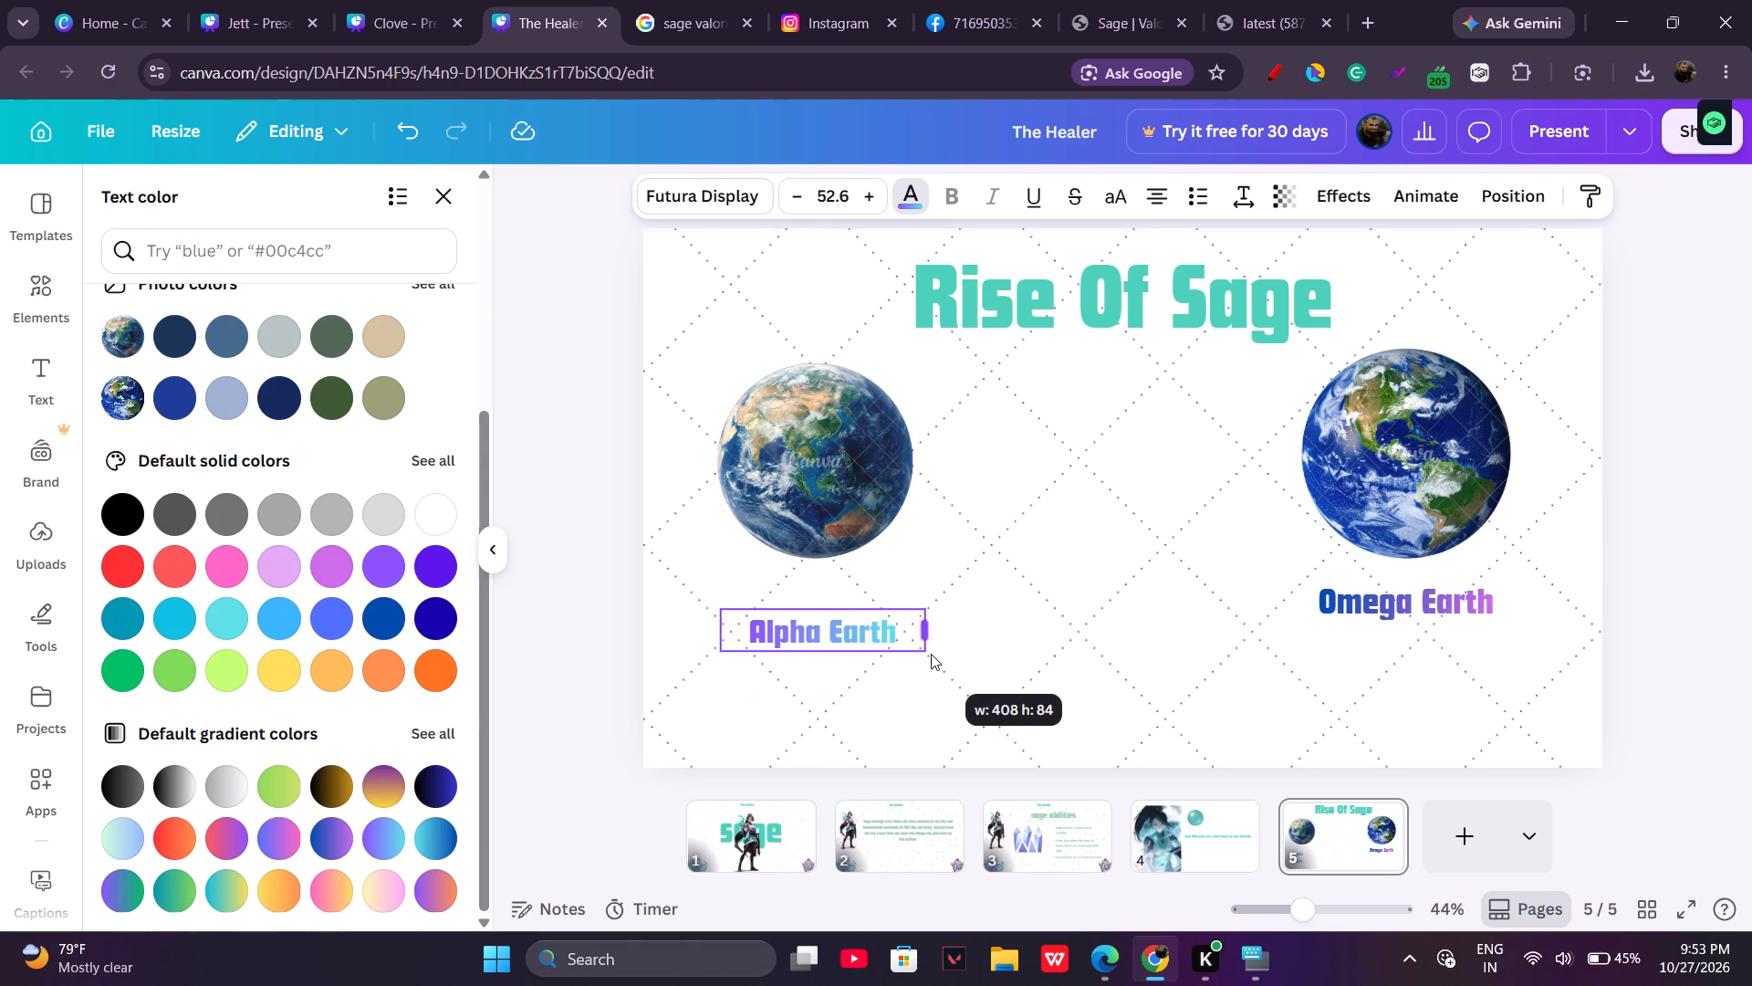
pyautogui.moveTo(931, 654); pyautogui.dragTo(929, 654)
# Set the Alpha Earth label's font size to 56.6 to match the Omega Earth label.
pyautogui.tripleClick(876, 197)
pyautogui.tripleClick(876, 197)
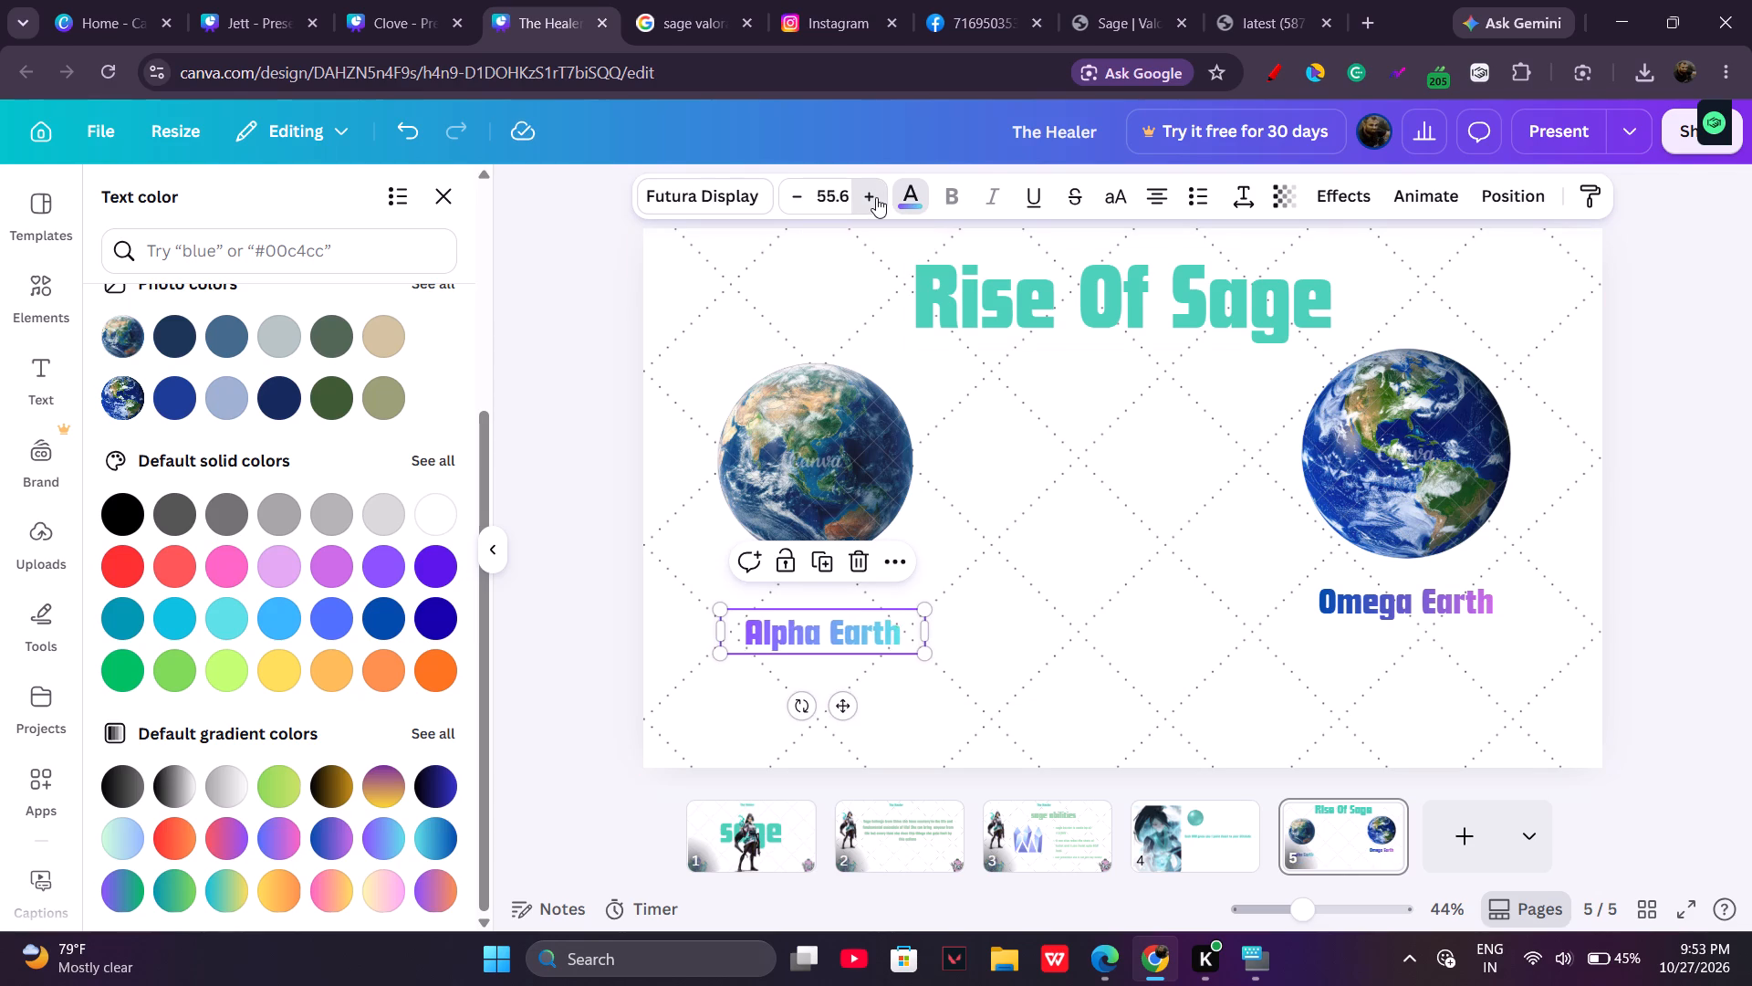
pyautogui.click(876, 197)
pyautogui.moveTo(876, 197); pyautogui.dragTo(796, 196)
pyautogui.doubleClick(796, 196)
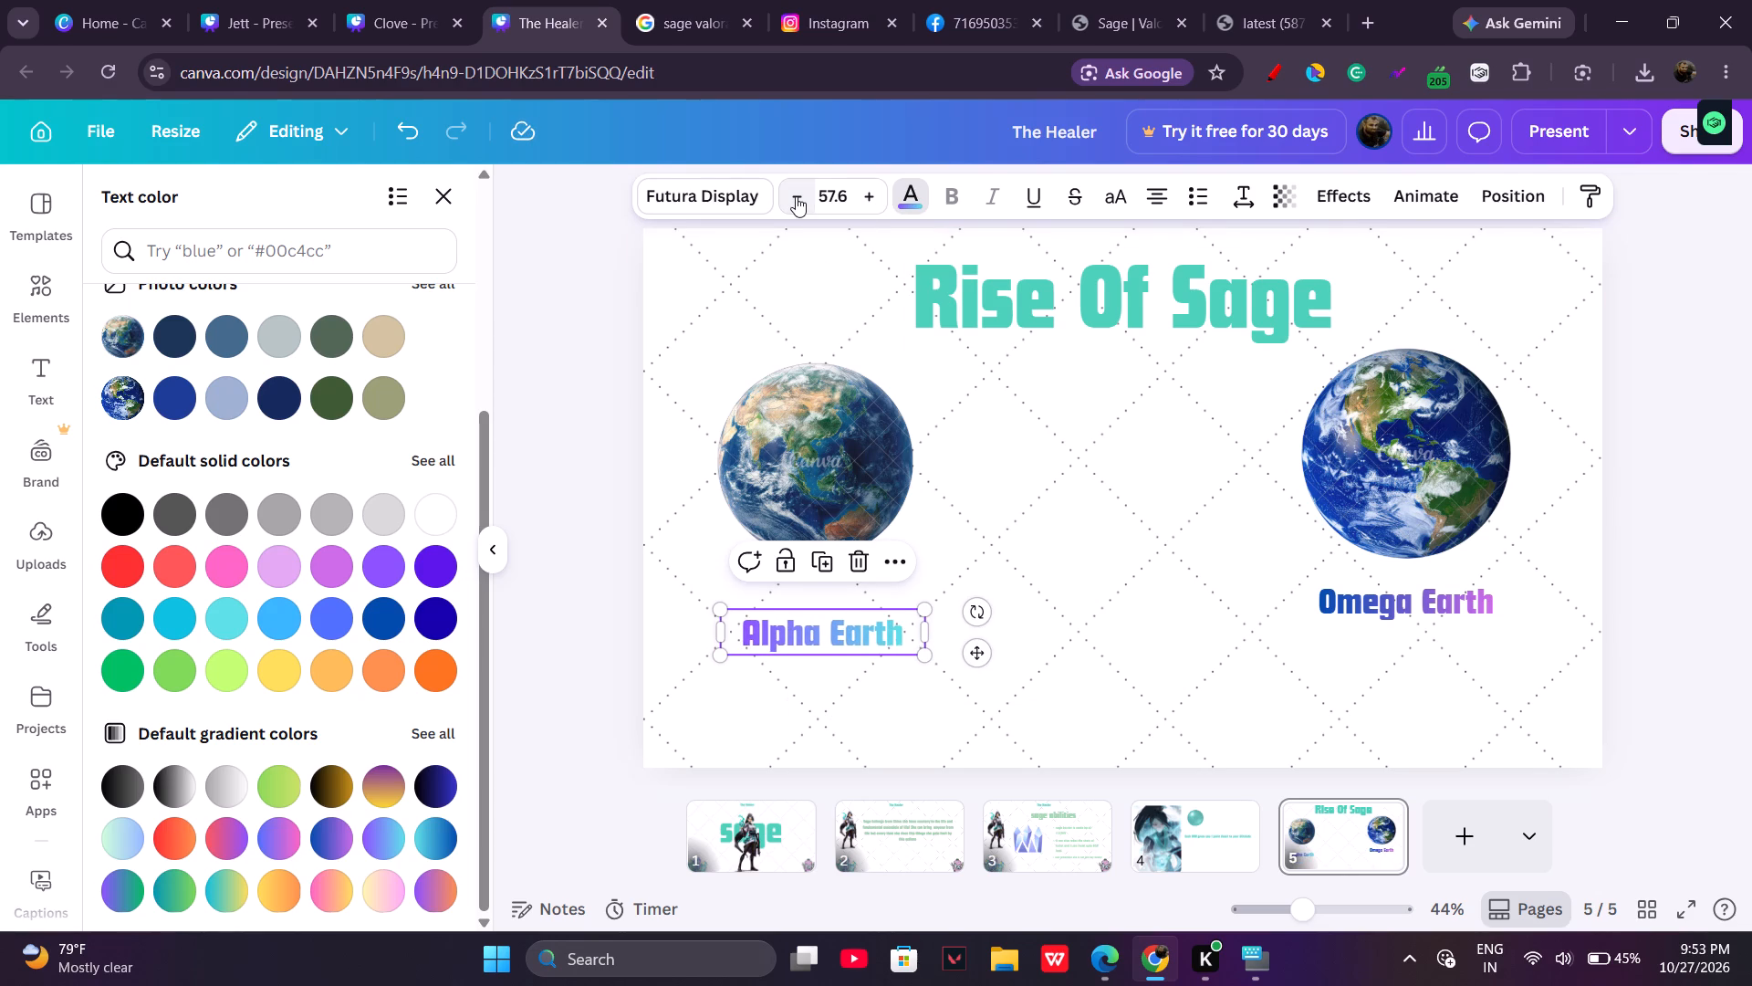
pyautogui.click(796, 196)
# Move the Alpha Earth label up, closer beneath its globe and level with the Omega Earth label.
pyautogui.moveTo(846, 709); pyautogui.dragTo(839, 696)
pyautogui.moveTo(837, 696); pyautogui.dragTo(842, 687)
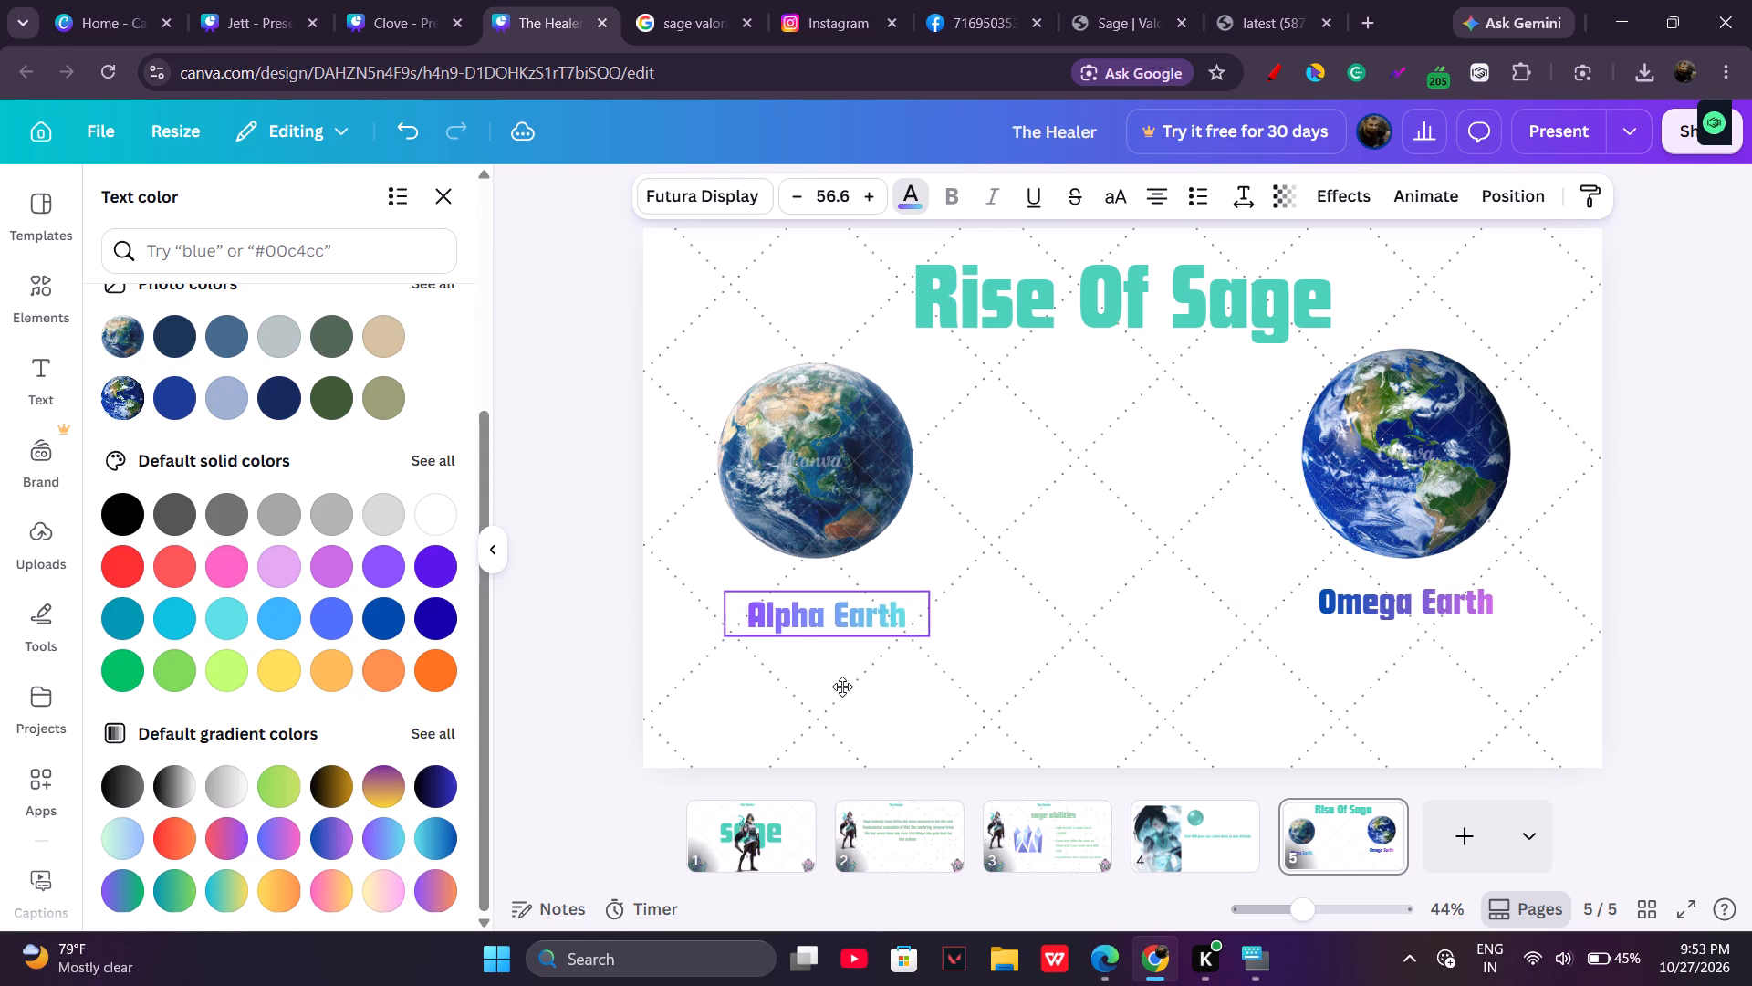
# Centre the Alpha Earth label beneath its globe, level with the Omega Earth label.
pyautogui.moveTo(842, 687); pyautogui.dragTo(836, 683)
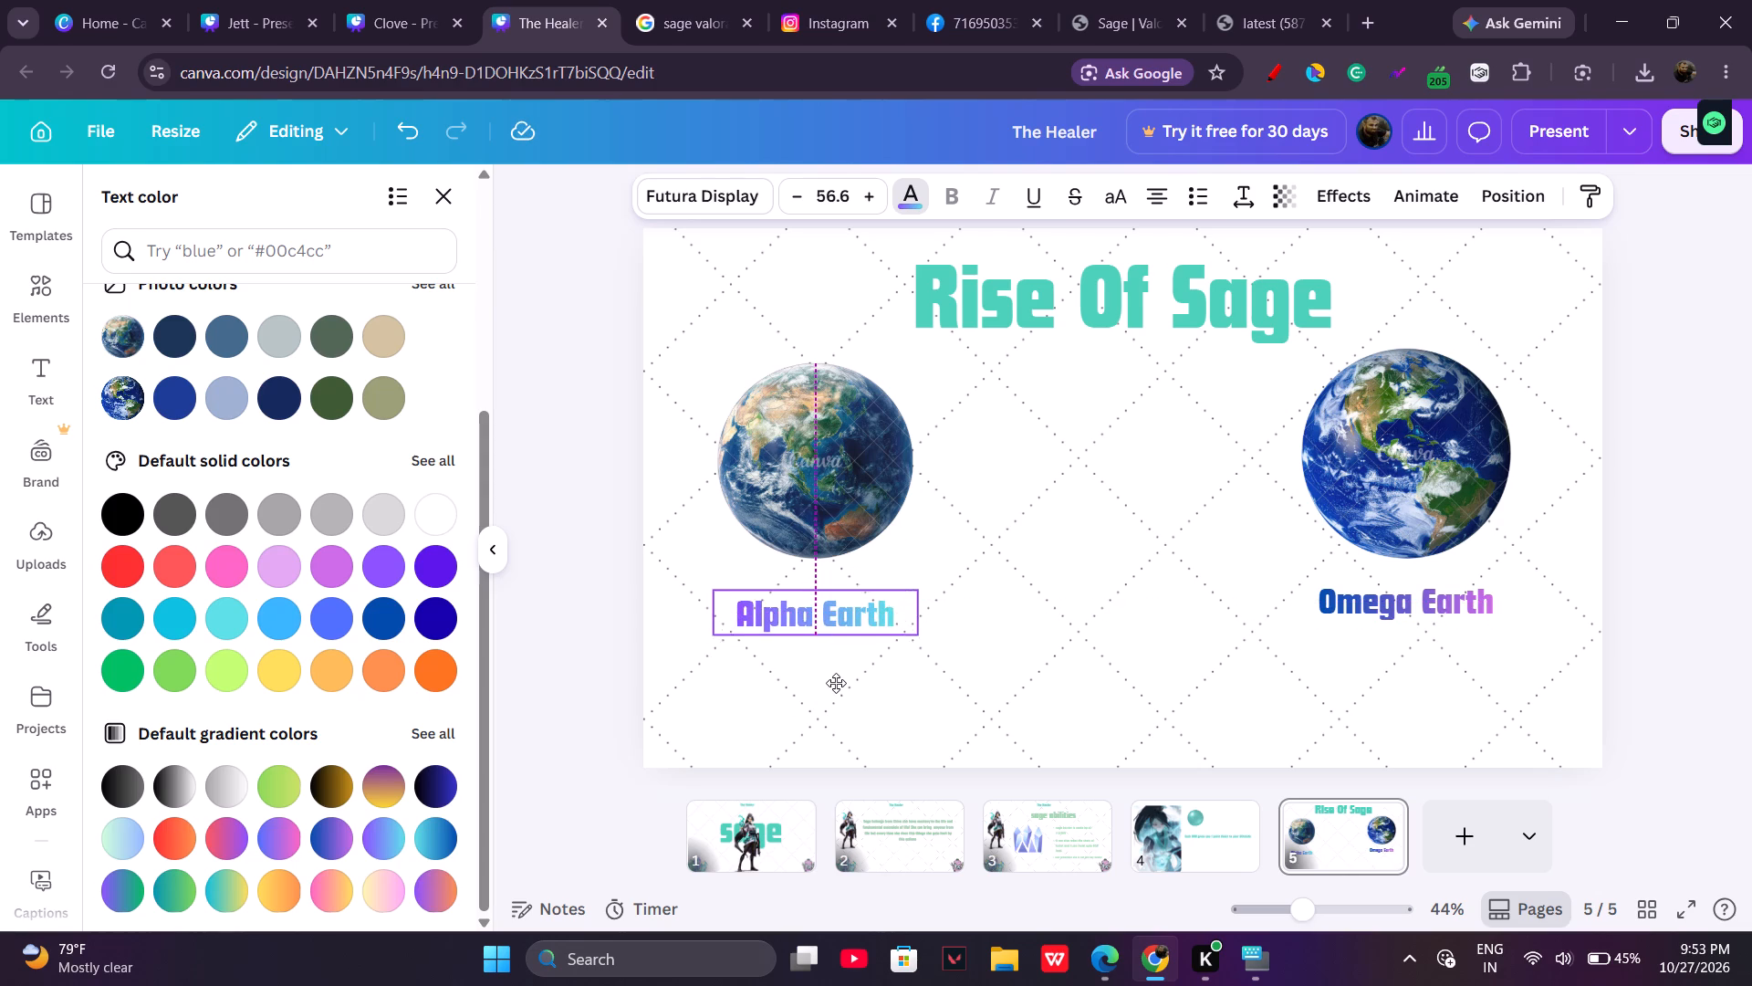
pyautogui.moveTo(836, 683); pyautogui.dragTo(837, 676)
pyautogui.click(968, 698)
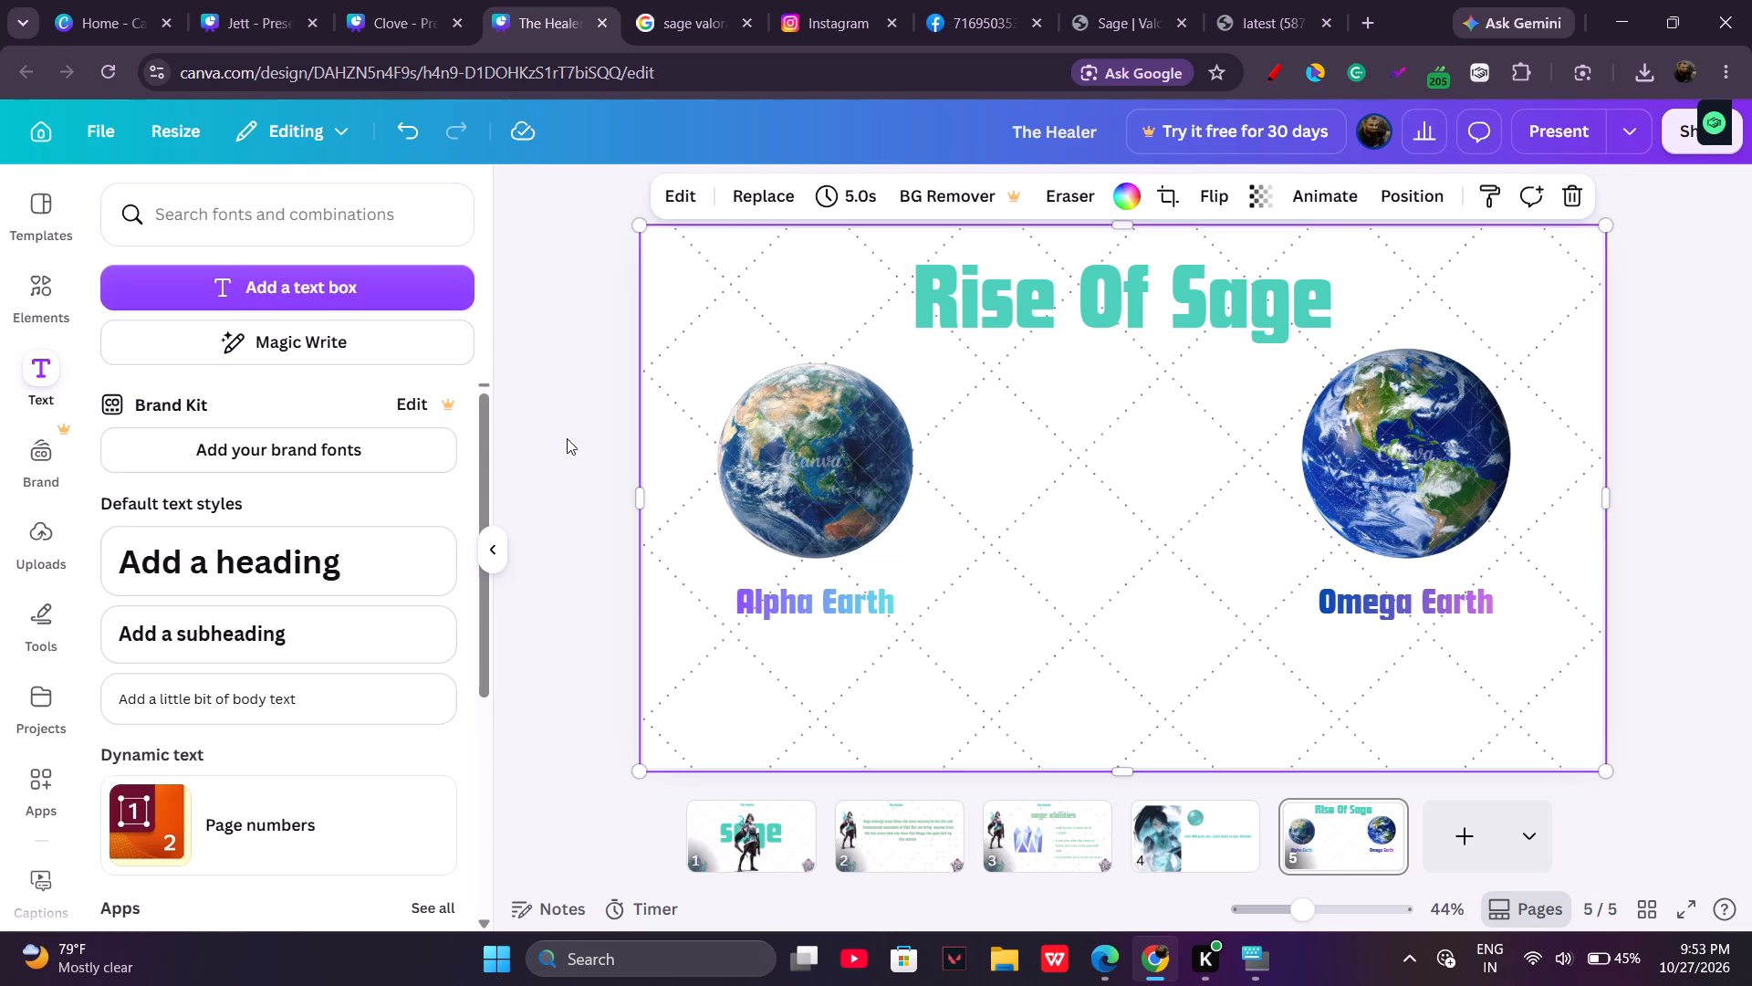
# Search the elements library for "tunnel".
pyautogui.click(213, 226)
pyautogui.click(28, 316)
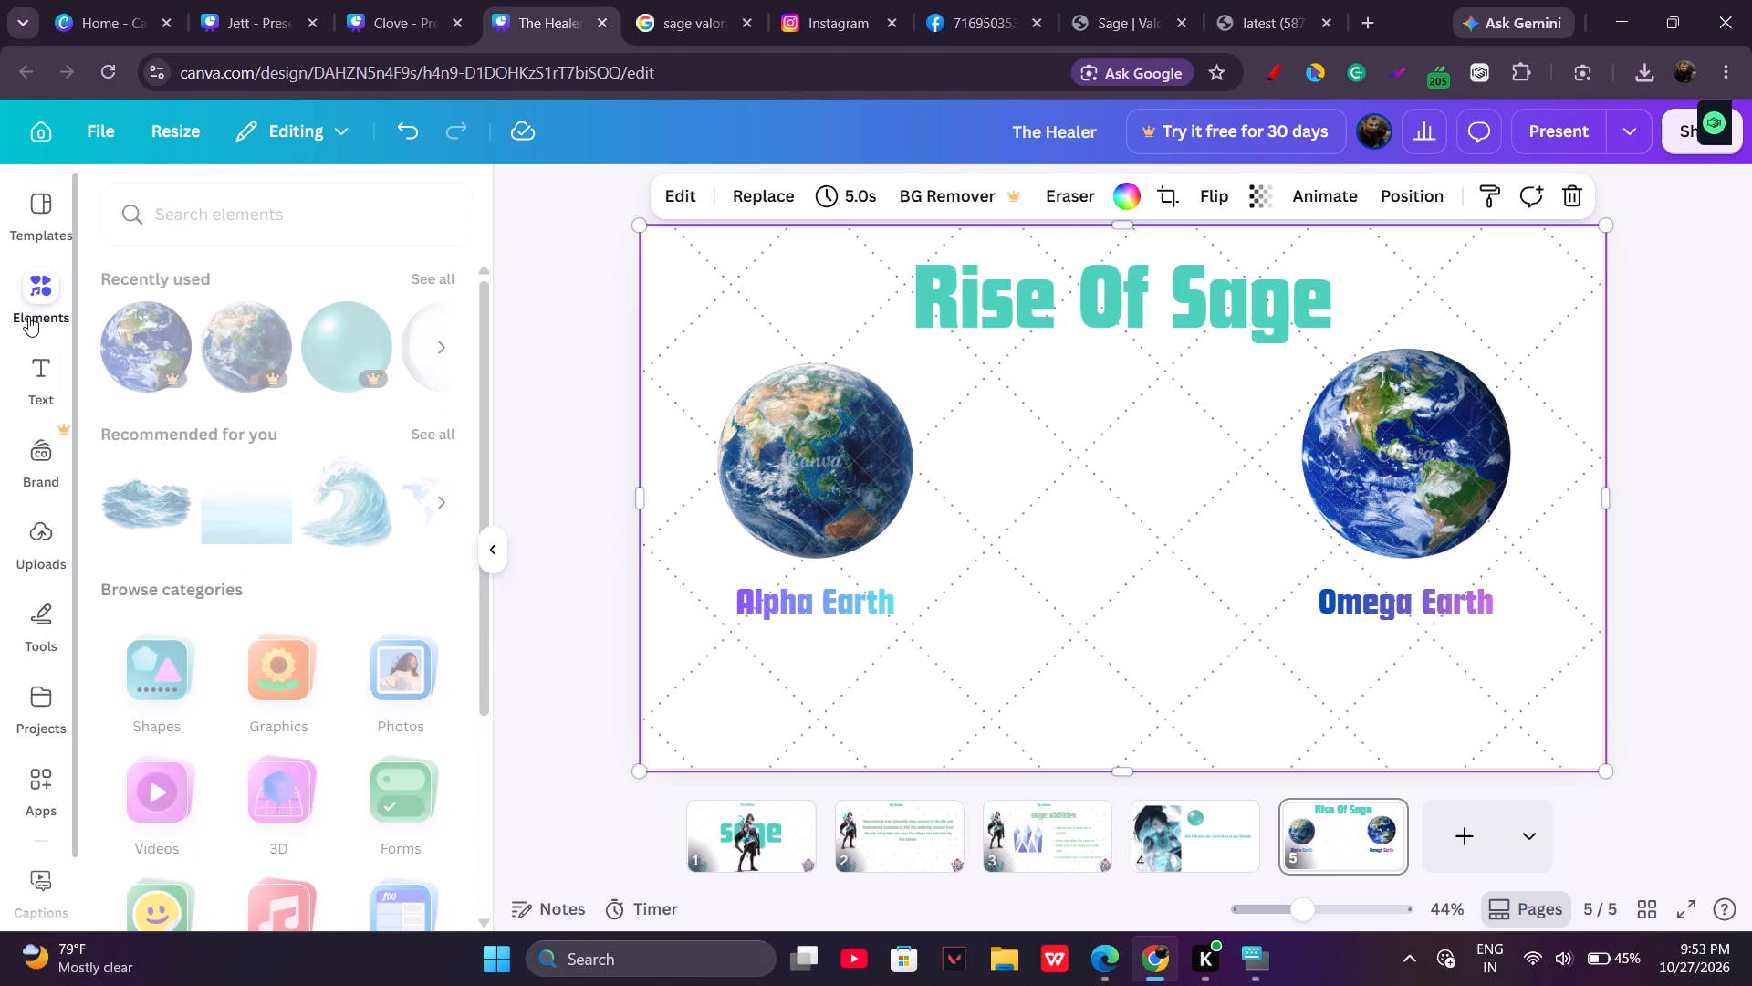
pyautogui.click(193, 214)
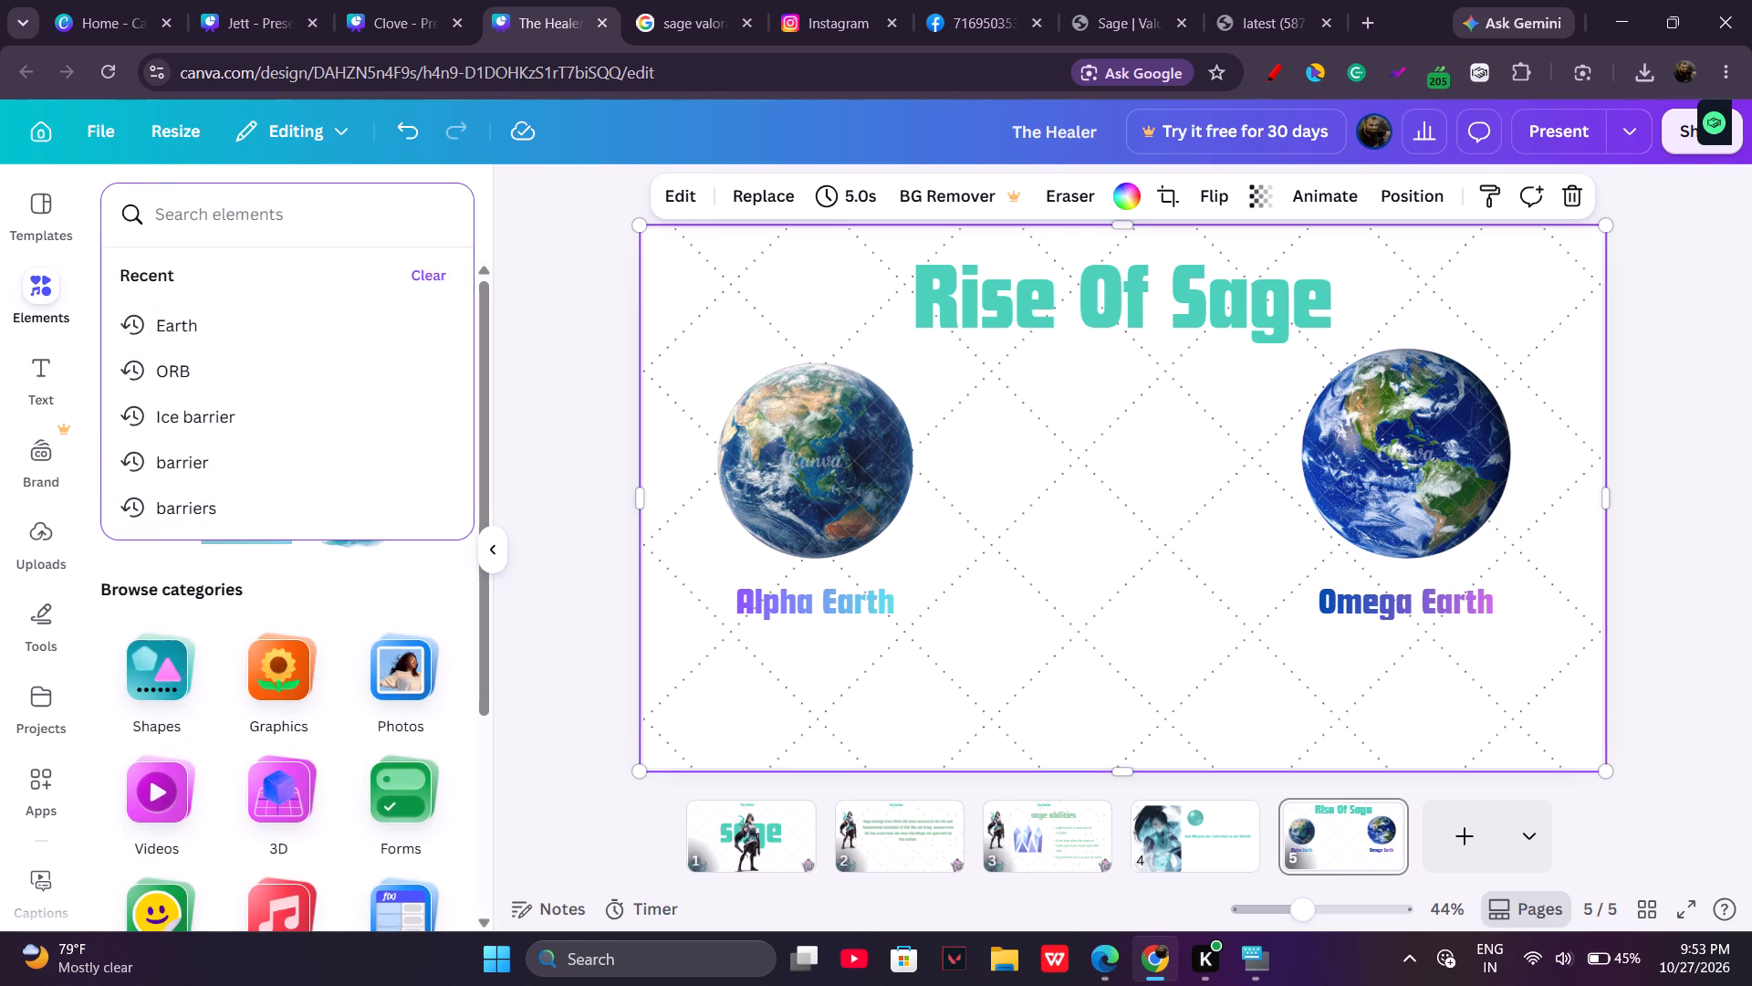
pyautogui.write('ut')
pyautogui.press('BackSpace')
pyautogui.press('BackSpace')
pyautogui.write('tunnel')
pyautogui.press('Return')
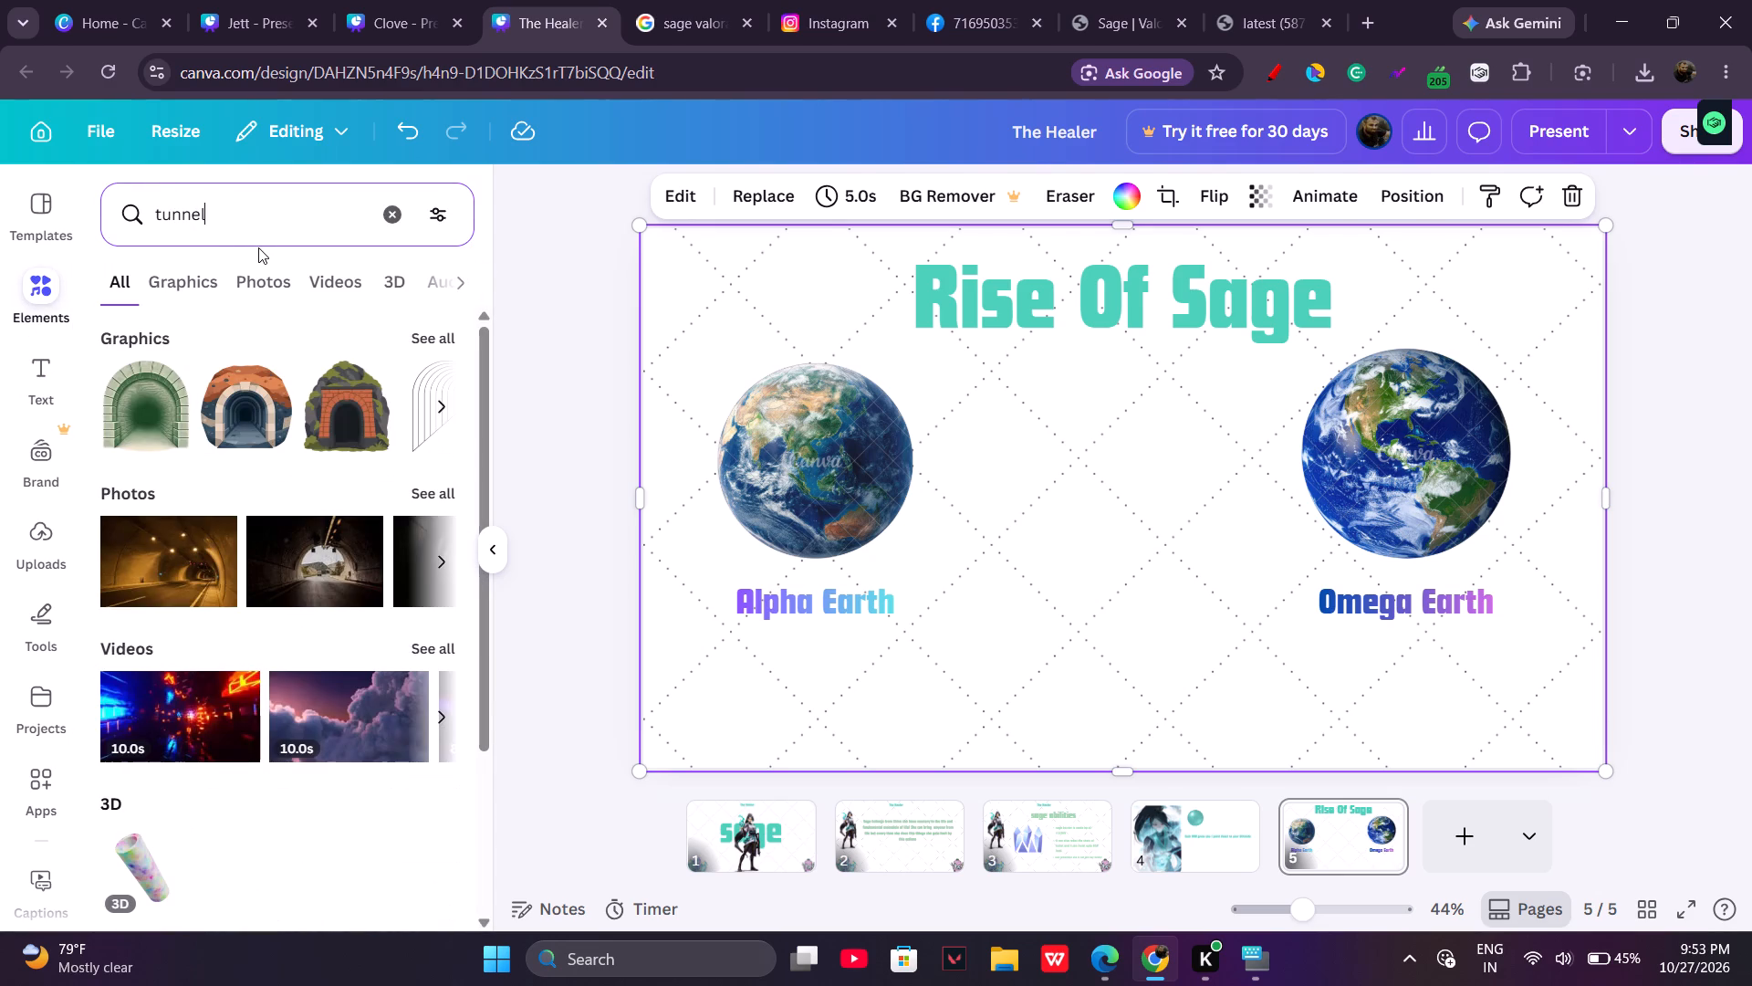
# Delete the dotted diagonal grid background image from page 5.
pyautogui.click(258, 247)
pyautogui.hotkey('ctrl', 'BackSpace')
pyautogui.press('BackSpace')
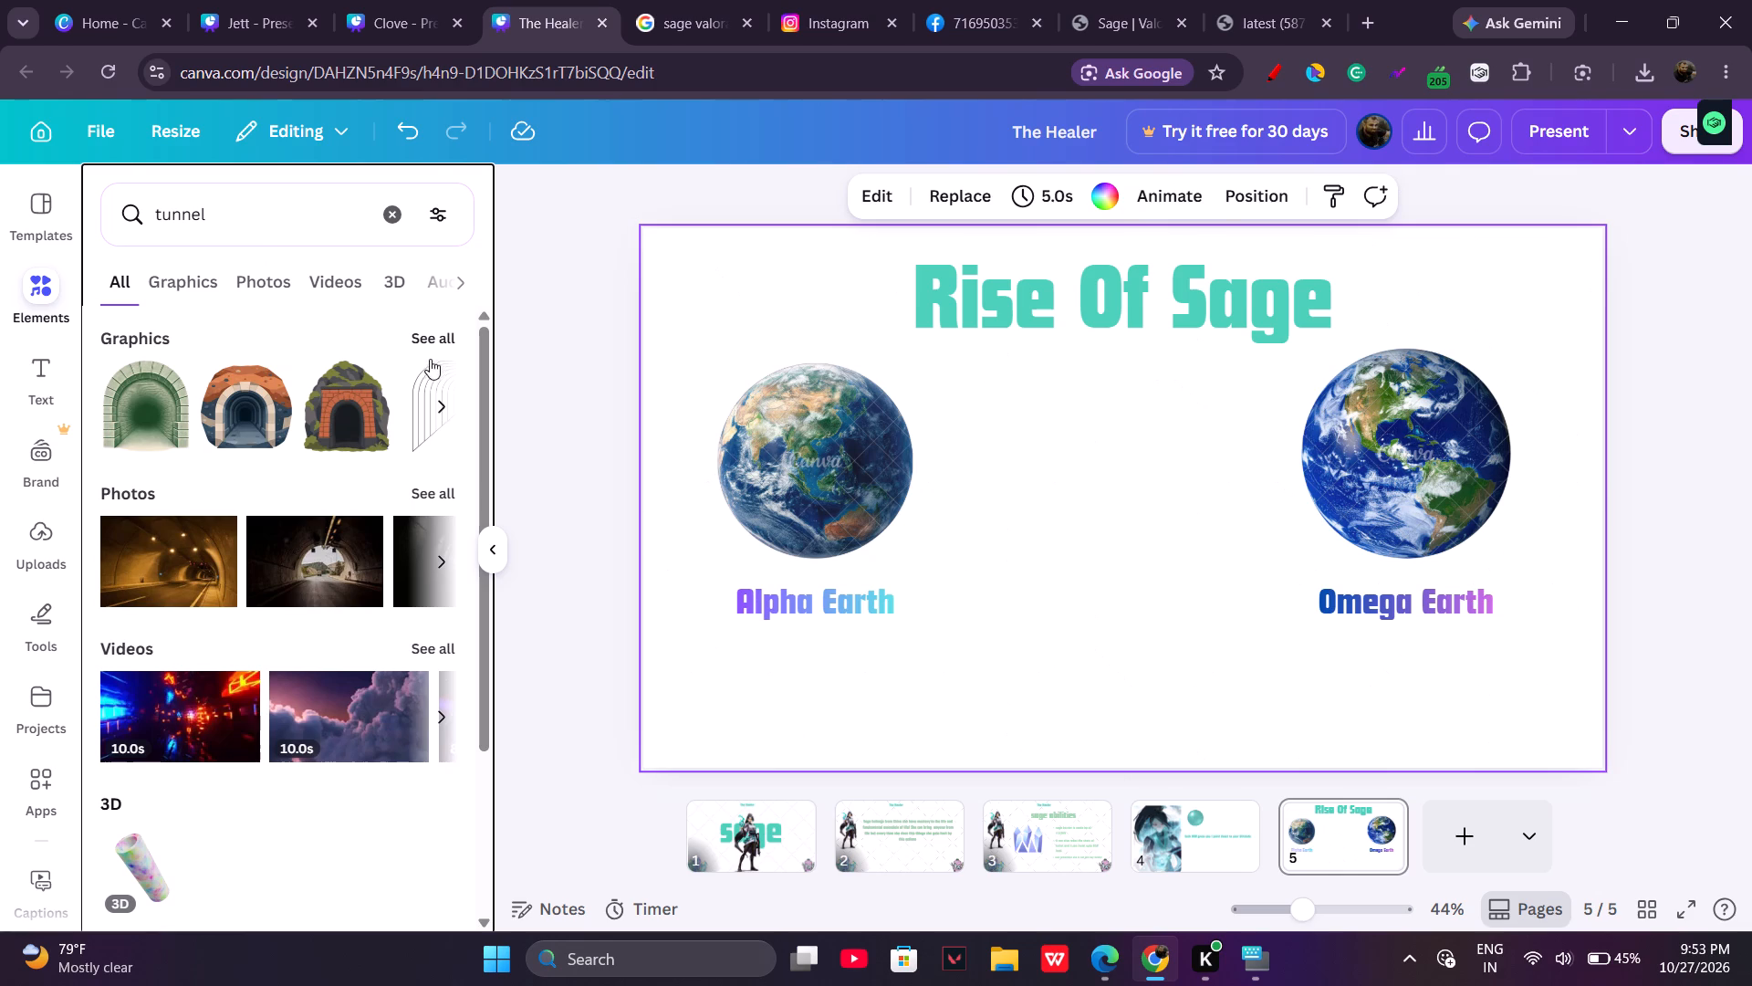
# Show all the tunnel graphics and browse them for one that could suit the space between the two globes.
pyautogui.moveTo(444, 353); pyautogui.dragTo(439, 342)
pyautogui.click(439, 342)
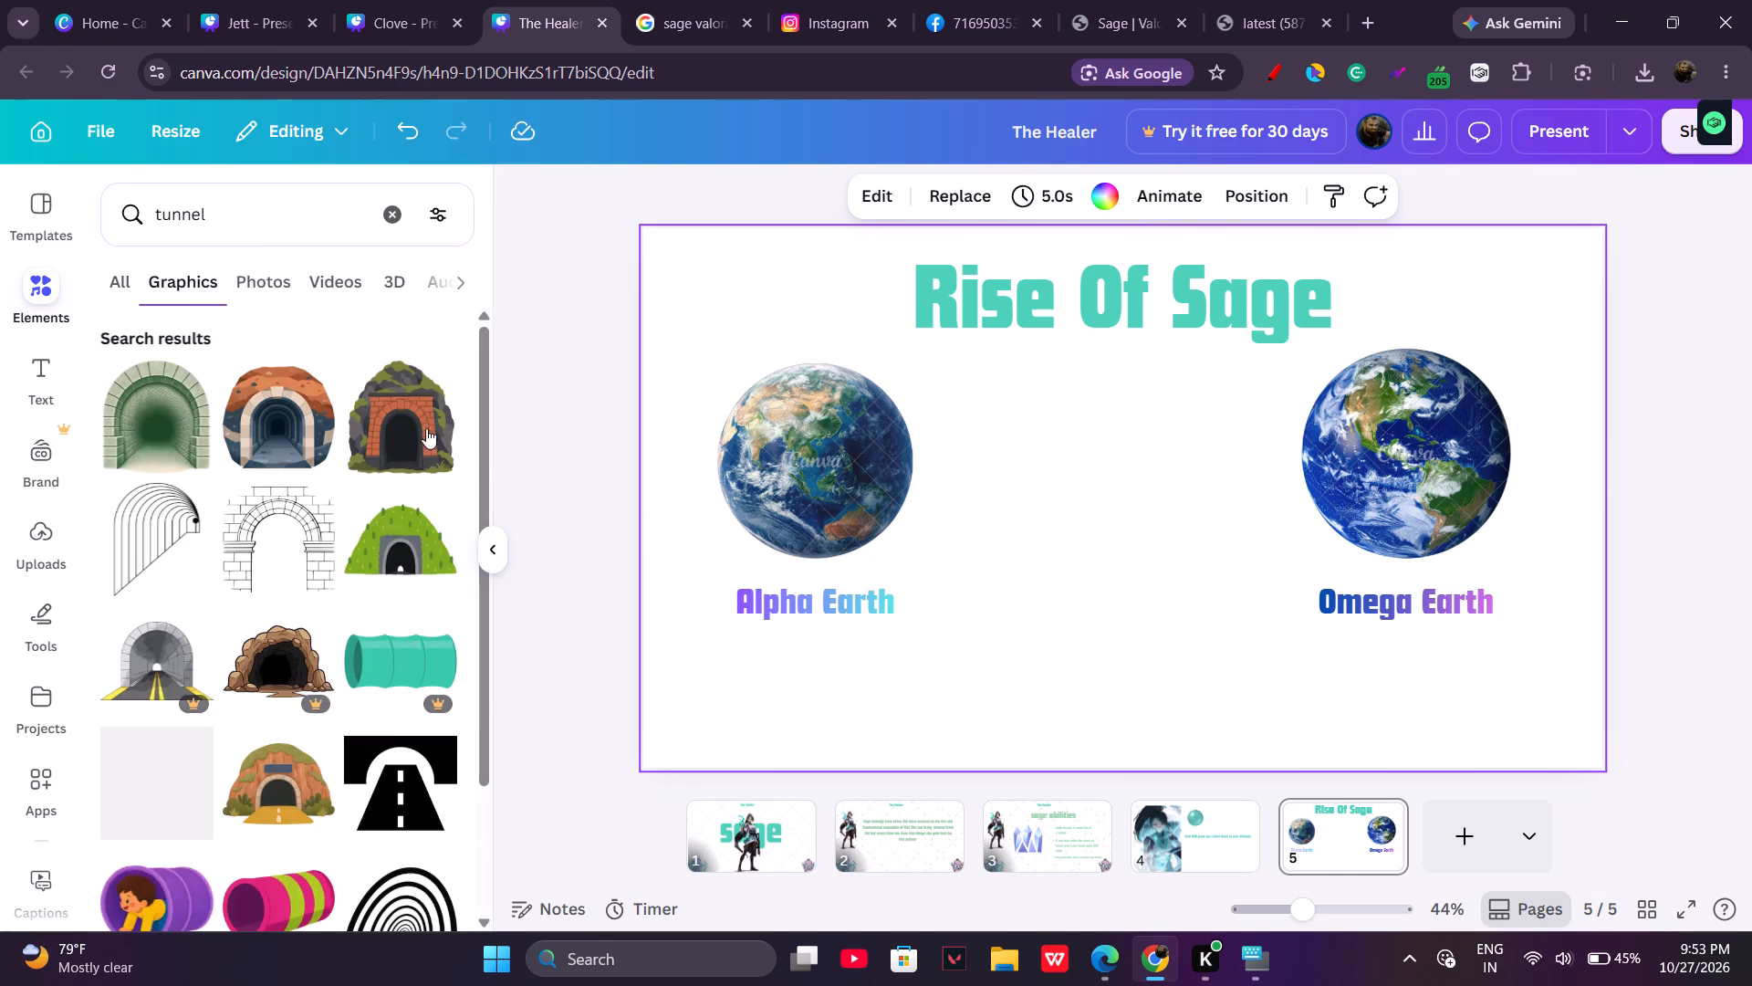
pyautogui.scroll(-3, 392, 527)
pyautogui.scroll(-3, 402, 656)
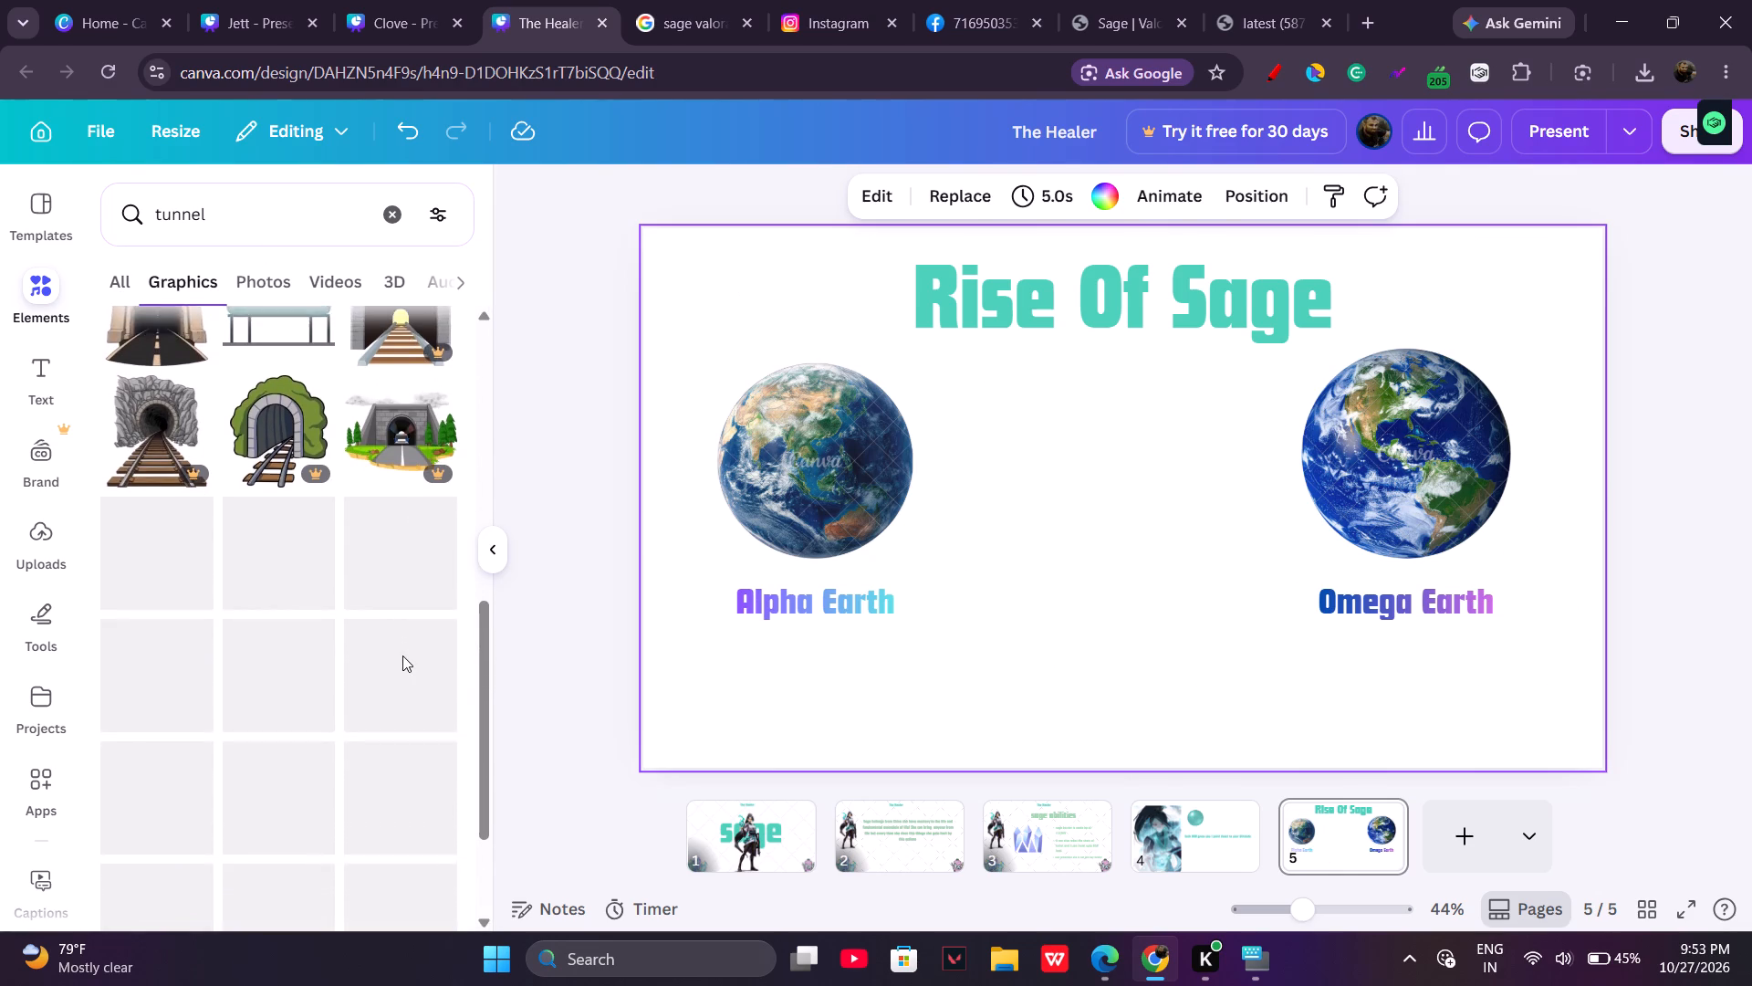
pyautogui.scroll(2, 402, 656)
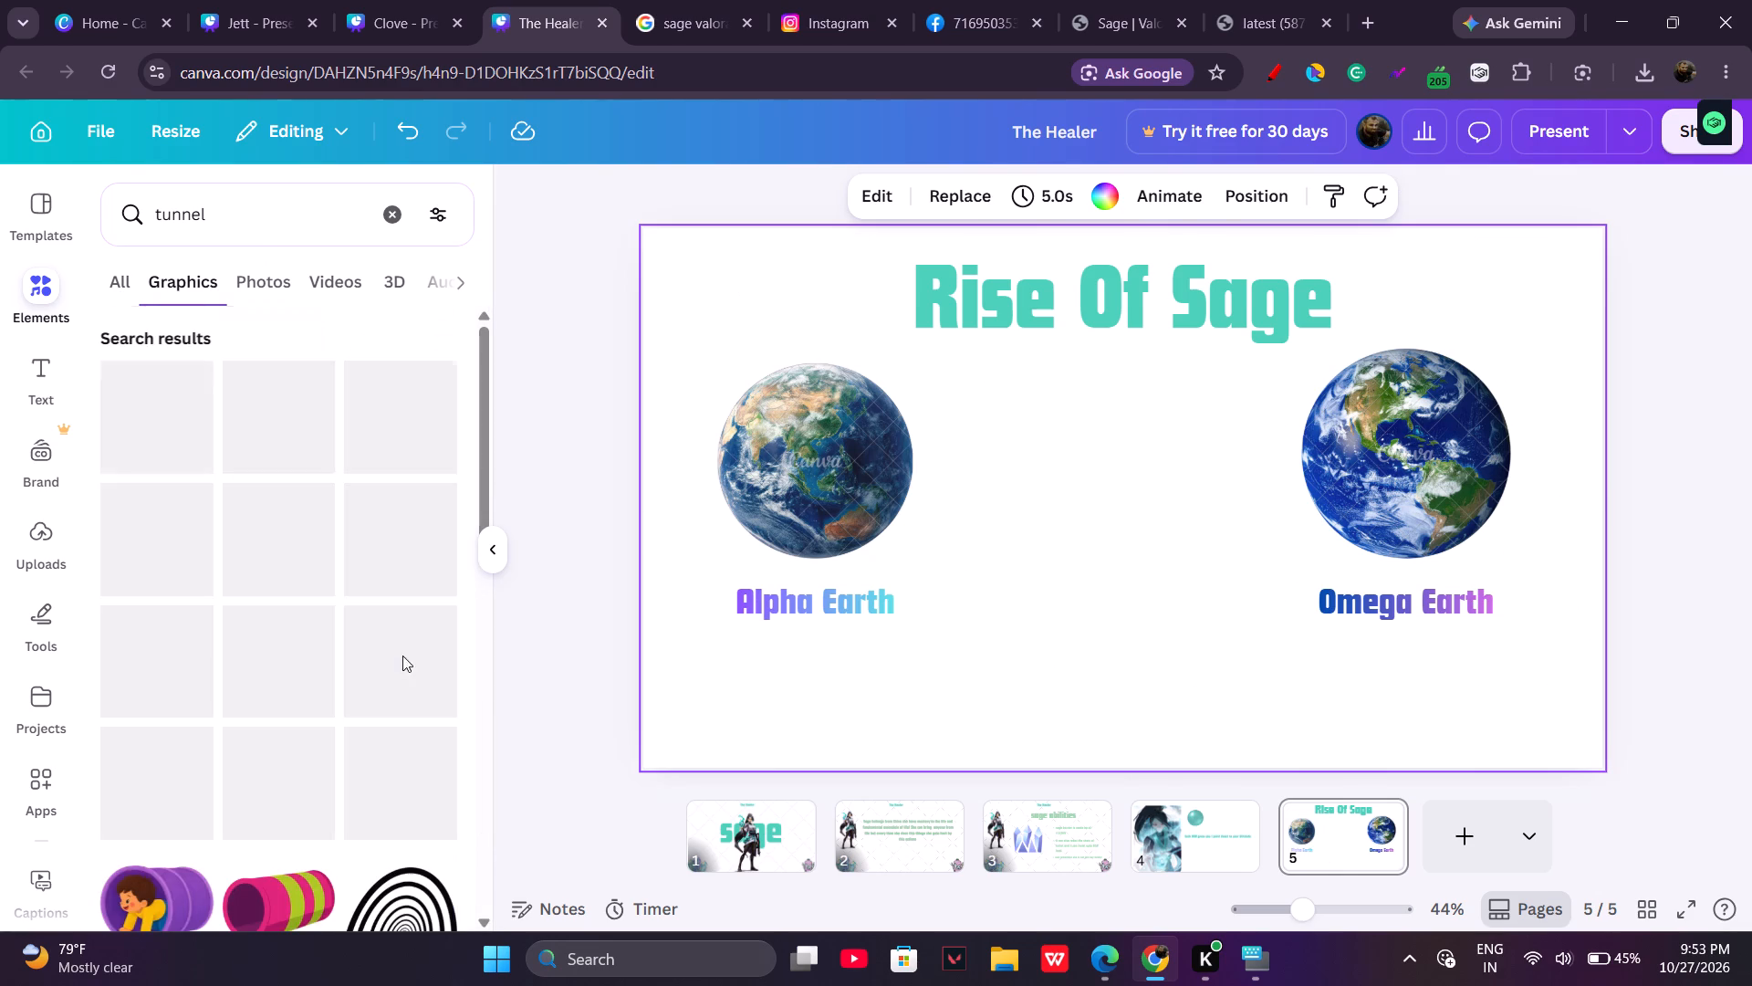
pyautogui.scroll(1, 402, 656)
# Search the graphics for "channel" instead.
pyautogui.click(266, 205)
pyautogui.hotkey('ctrl', 'BackSpace')
pyautogui.write('channel')
pyautogui.press('Return')
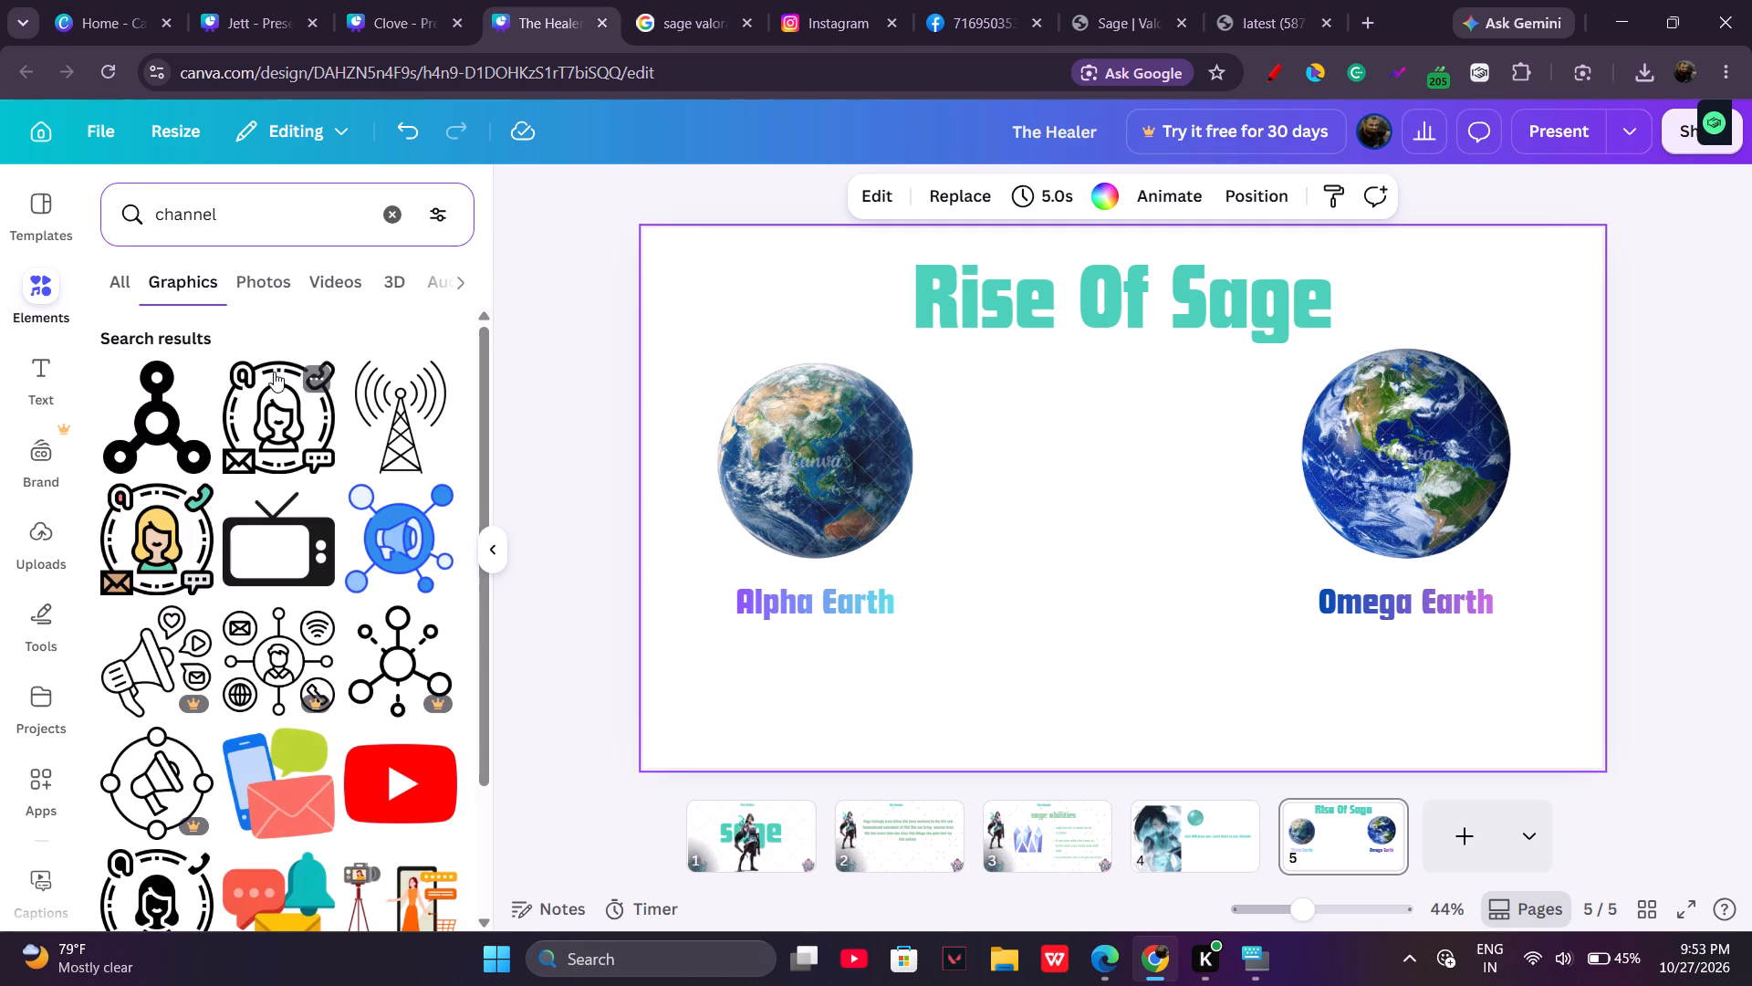
pyautogui.click(44, 221)
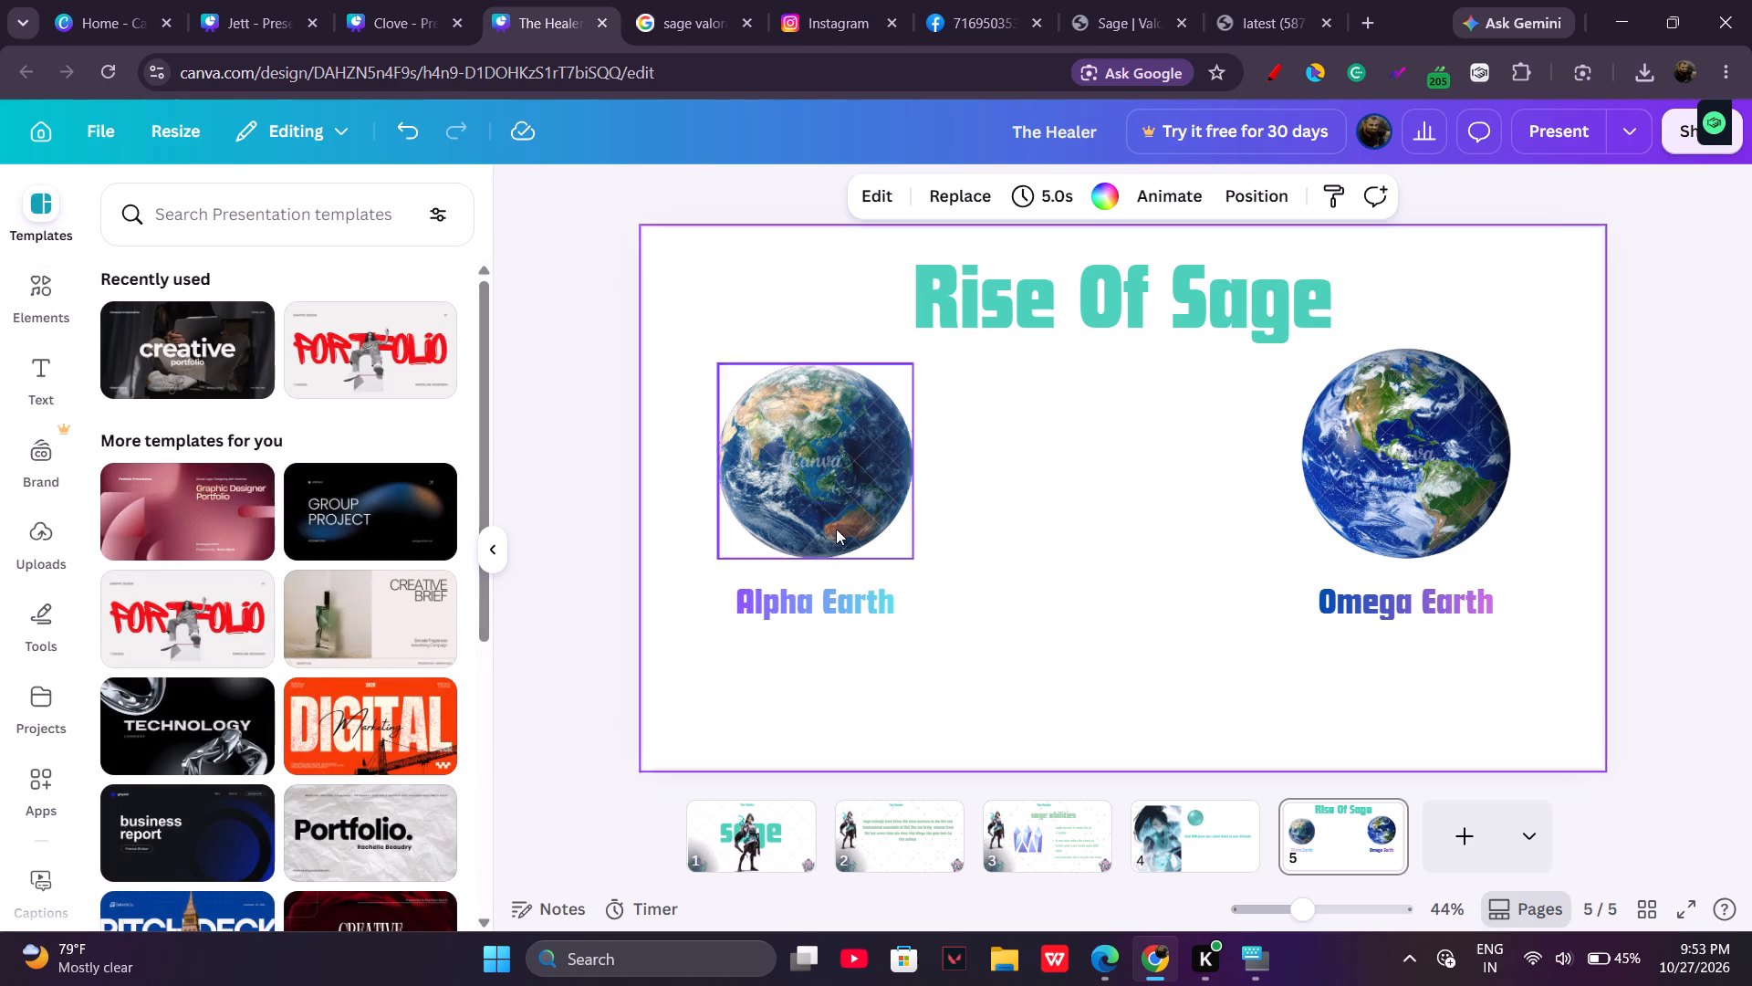
# Add an empty text box between the two globes and set its font to Distillery Display.
pyautogui.click(11, 369)
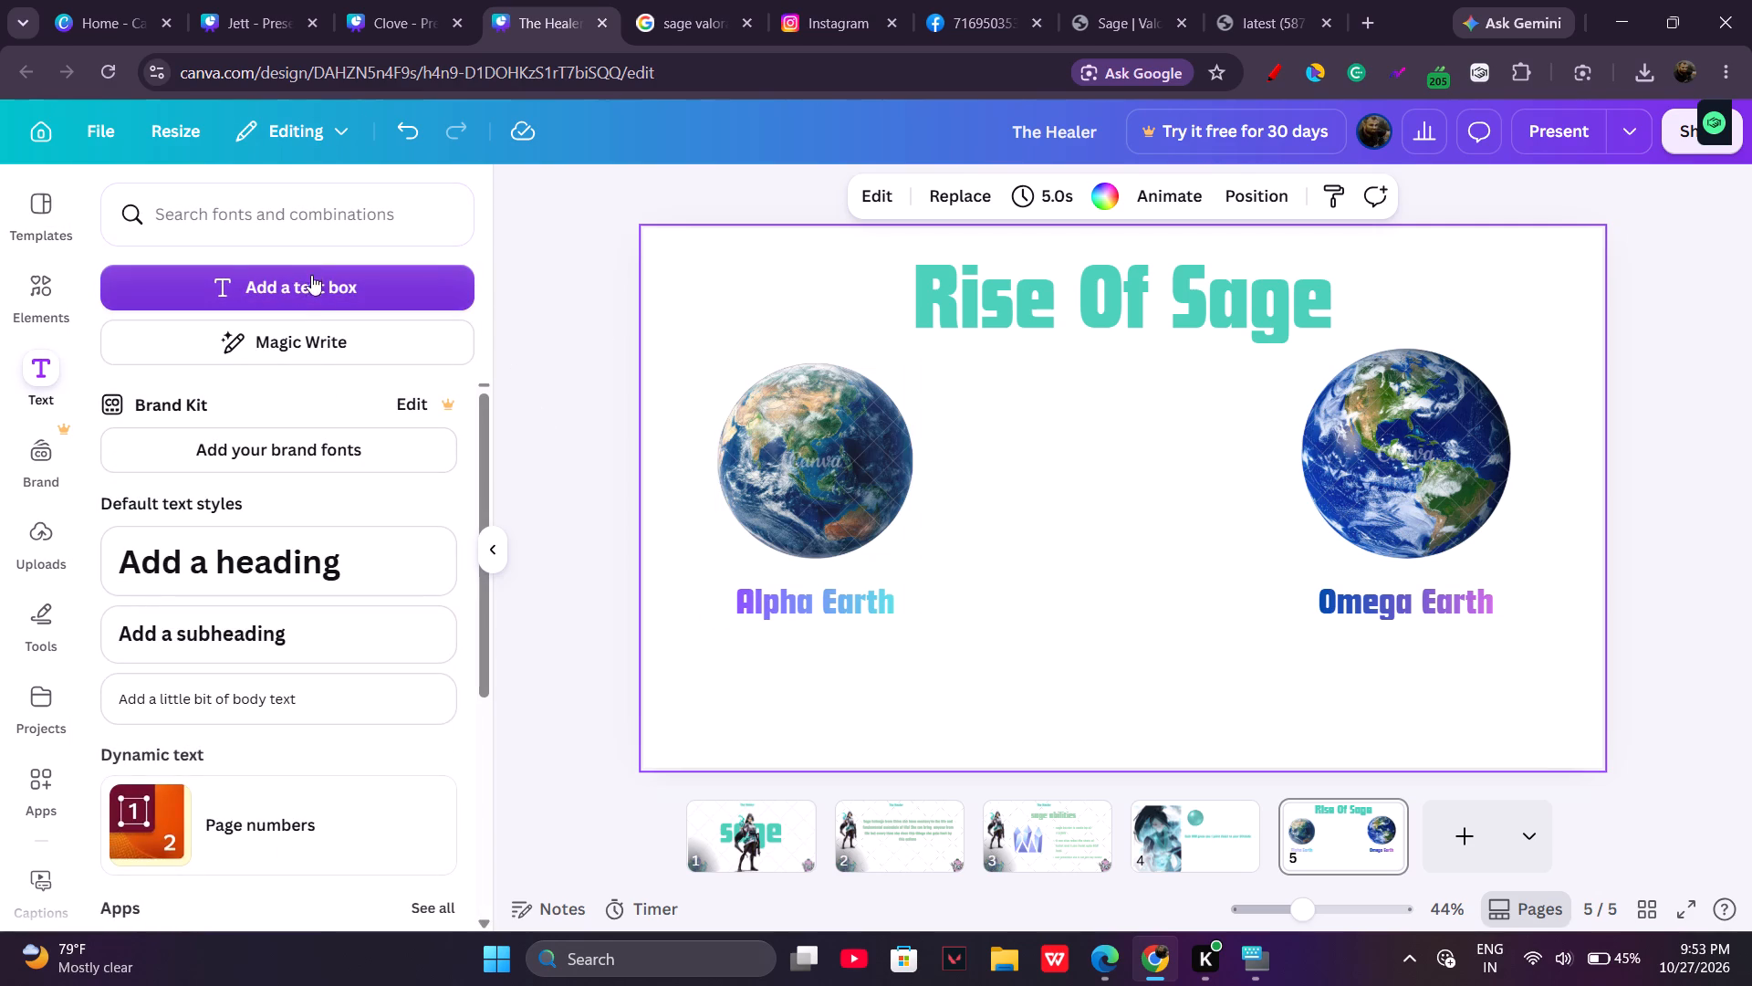
pyautogui.click(265, 306)
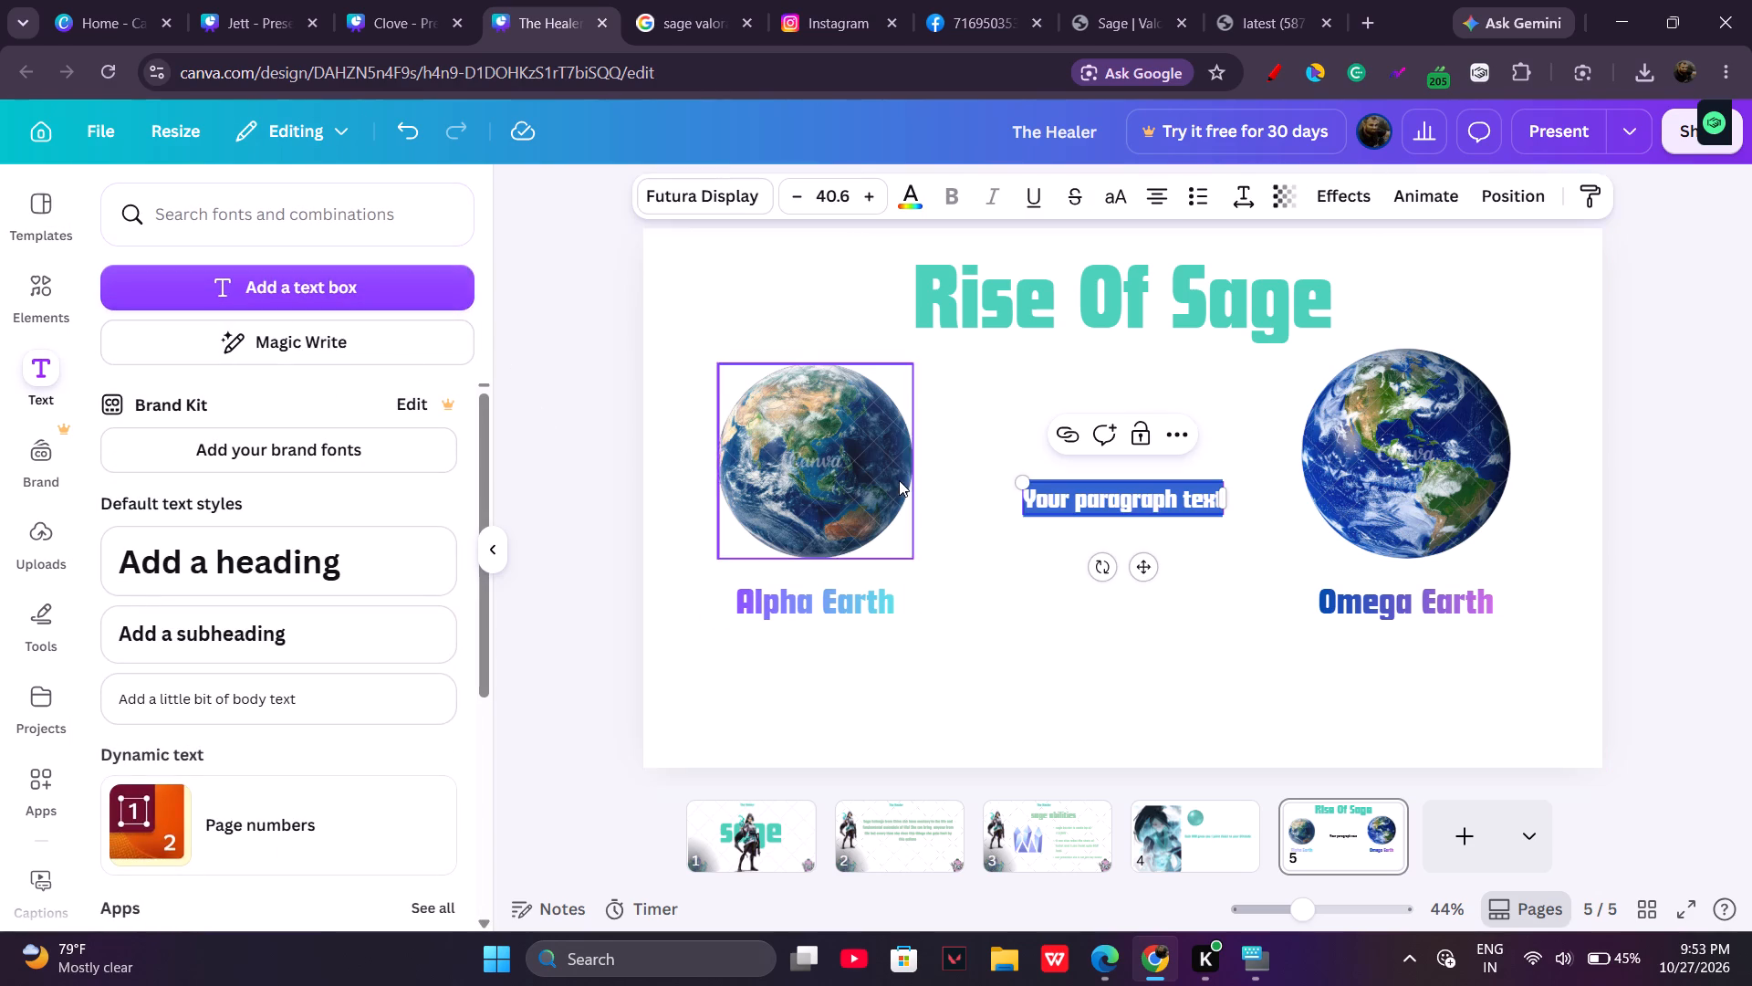
pyautogui.press('BackSpace')
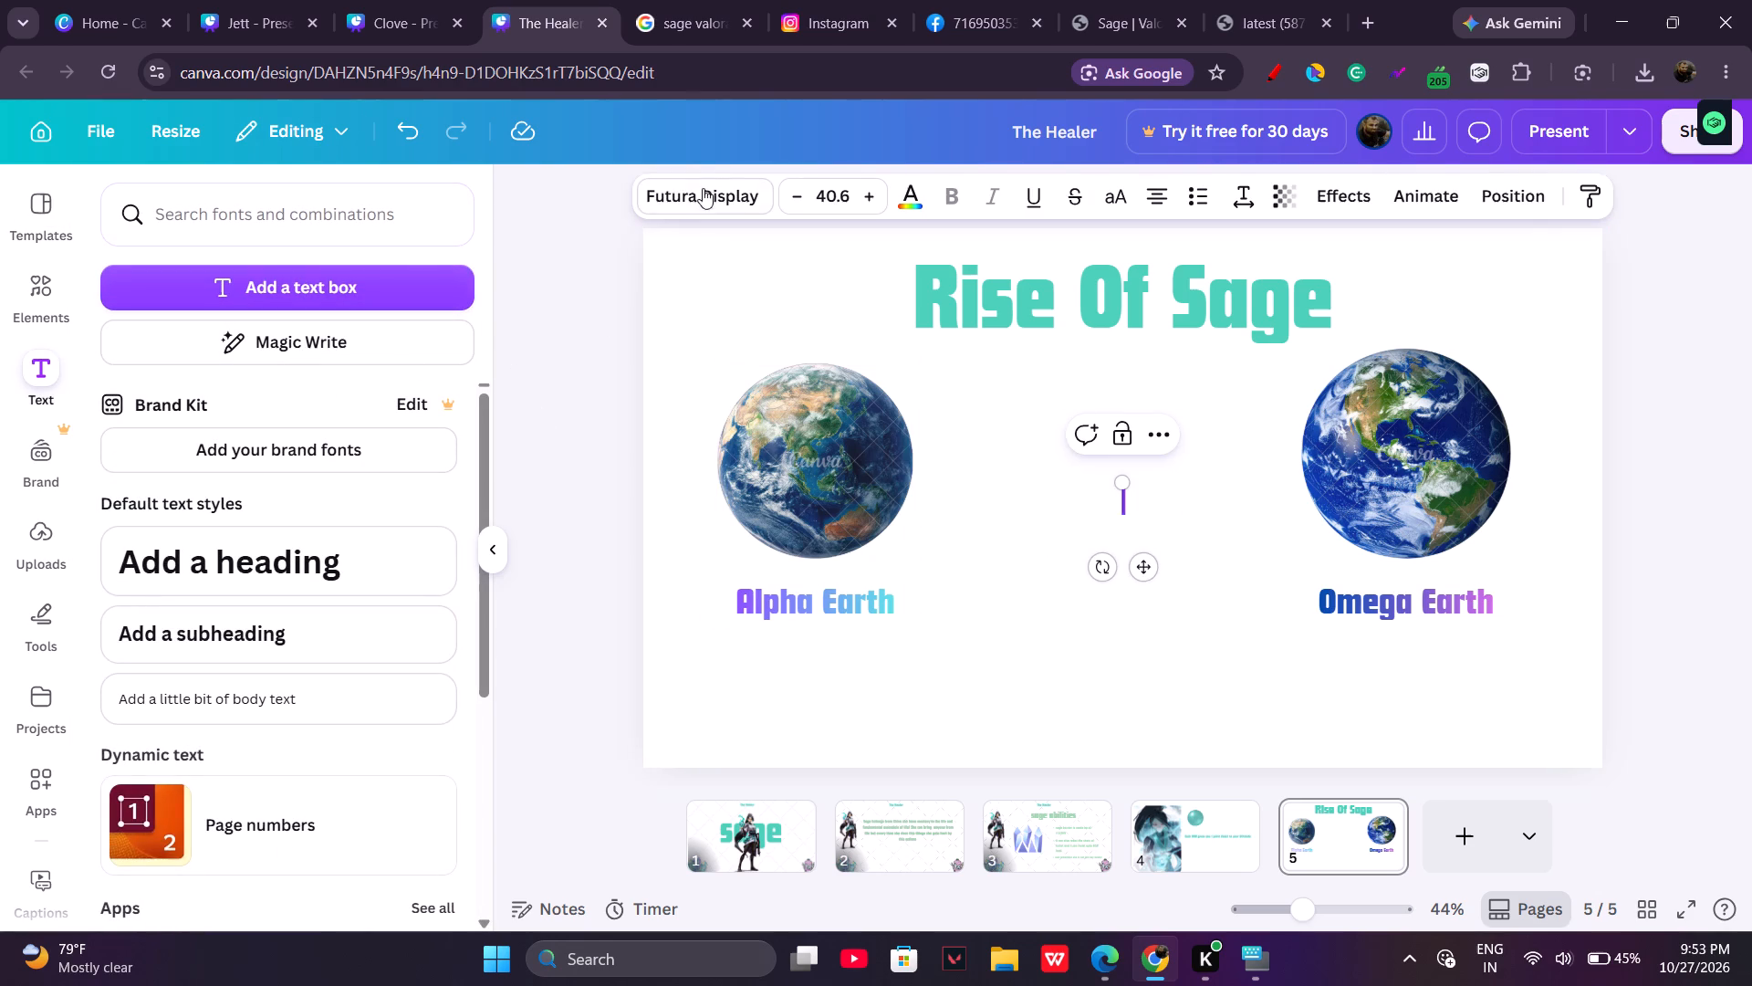
pyautogui.click(718, 199)
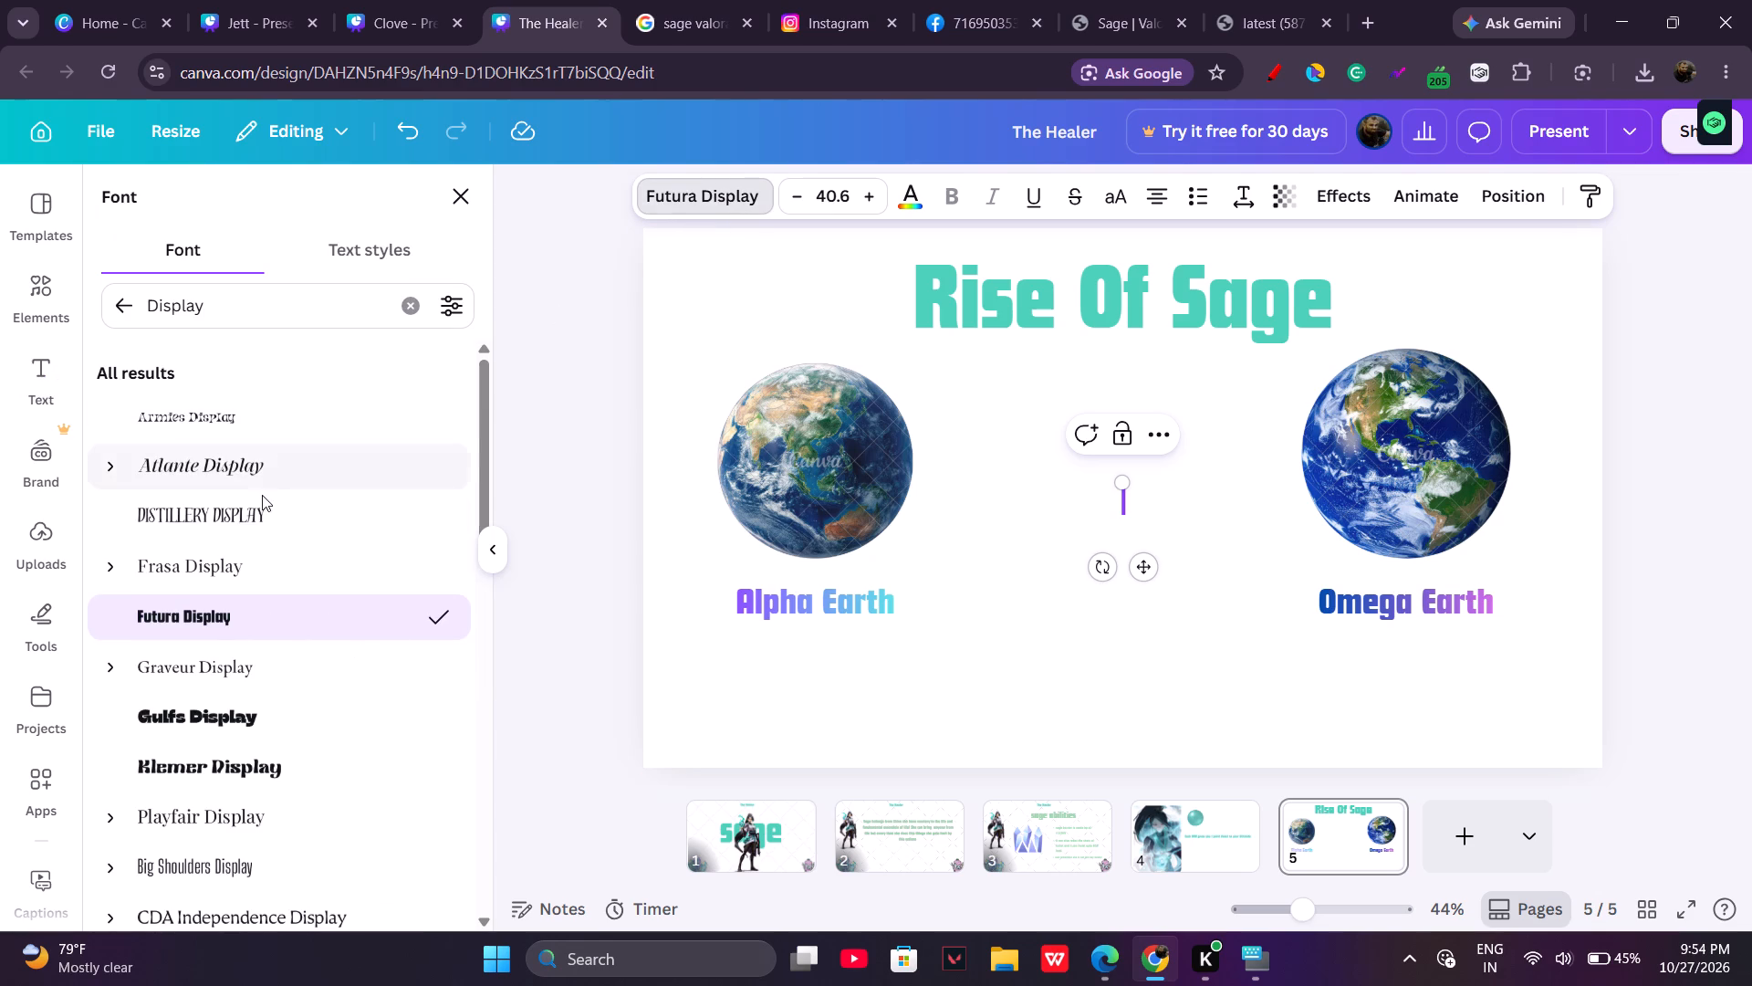
pyautogui.click(263, 510)
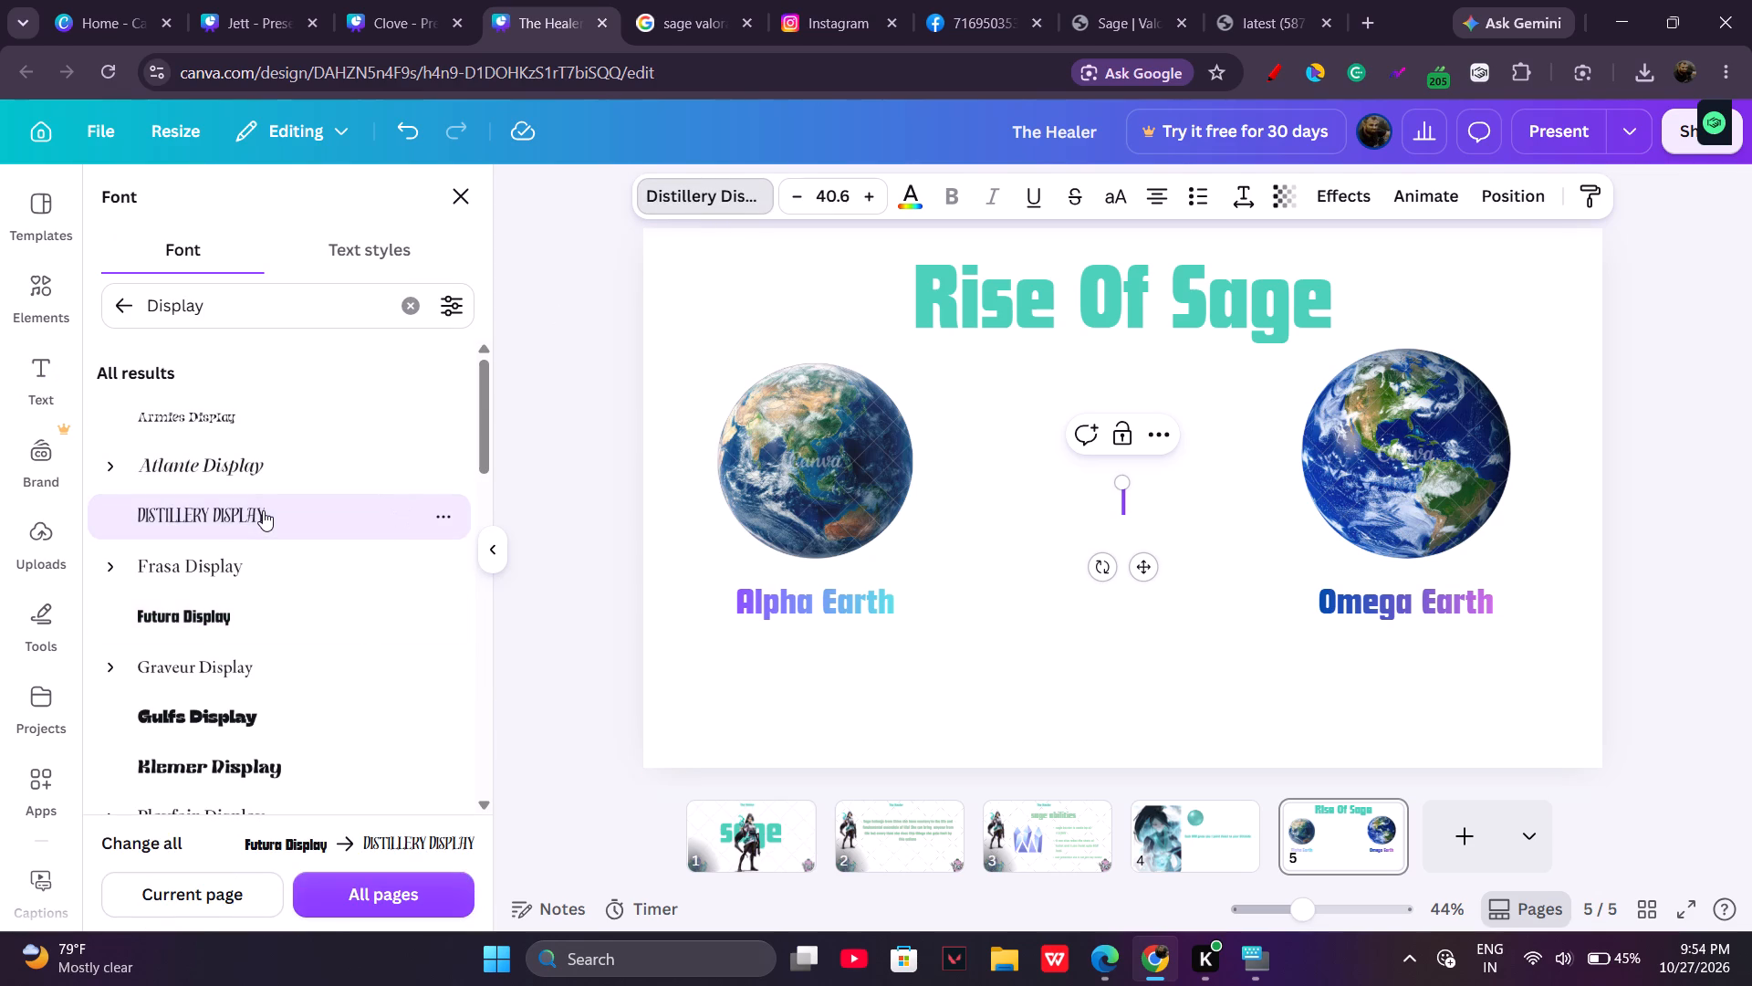
# Enter "agents from omega earth tries to" in the new text box.
pyautogui.write('agents from')
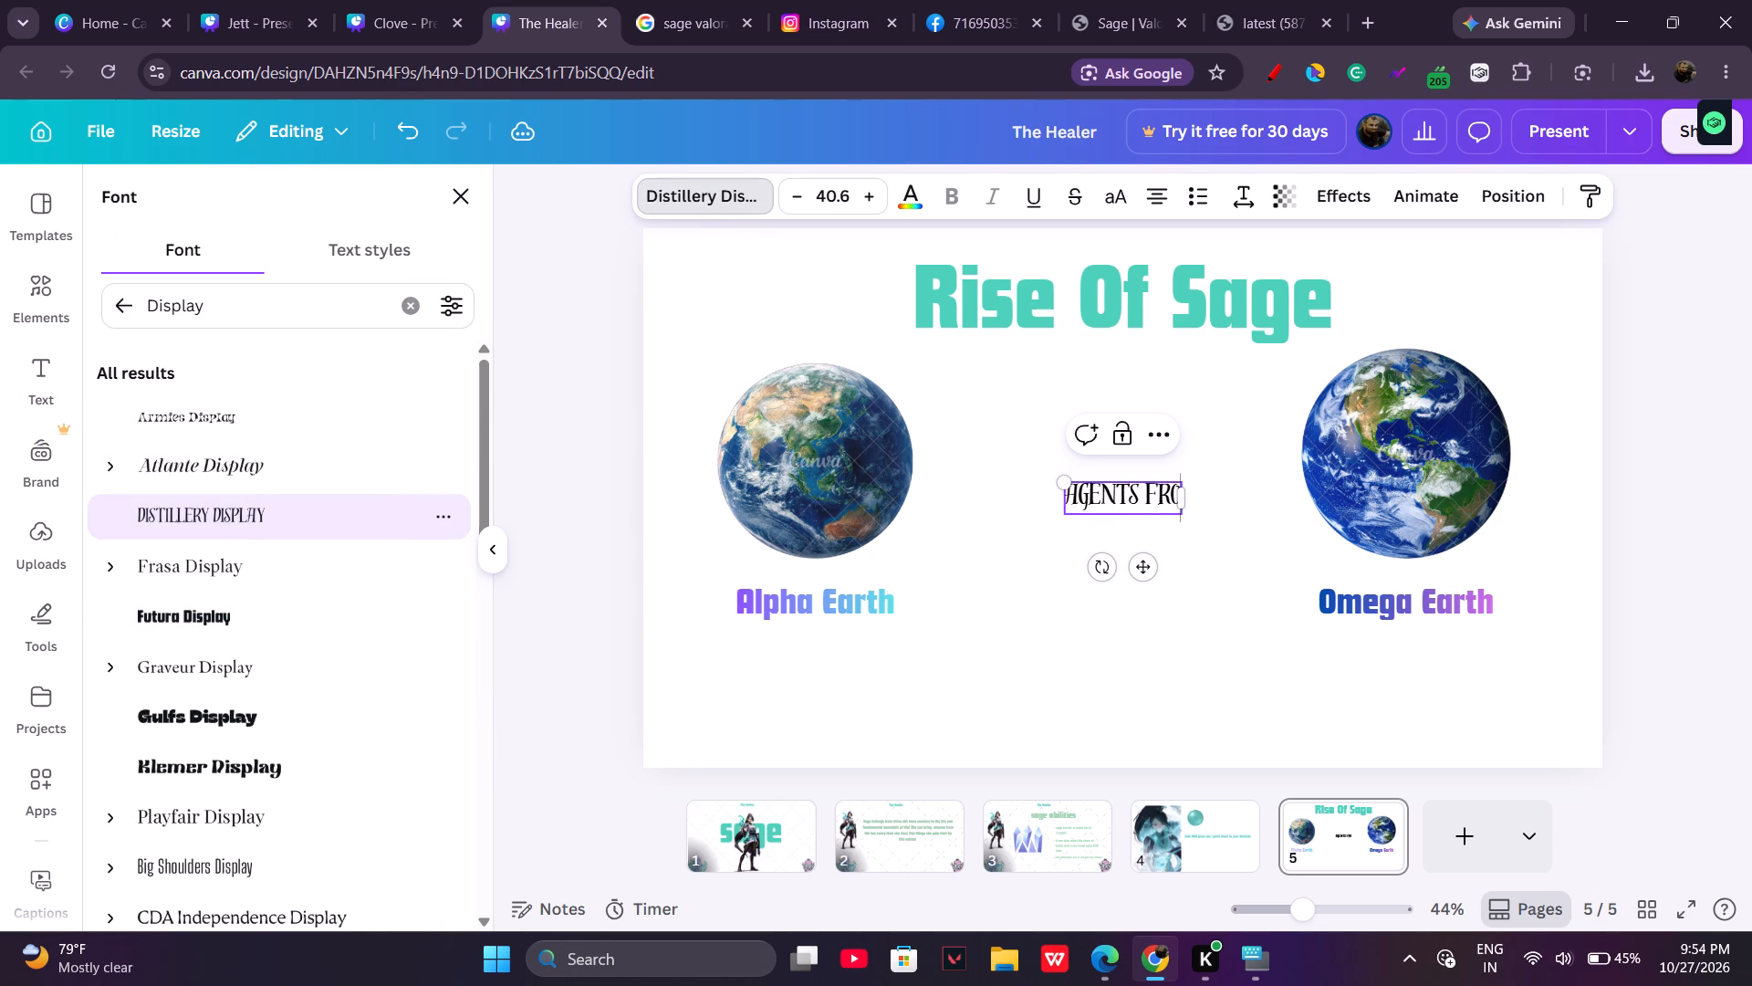
pyautogui.press('space')
pyautogui.press('b')
pyautogui.press('BackSpace')
pyautogui.write('omeng')
pyautogui.press('BackSpace')
pyautogui.press('BackSpace')
pyautogui.write('ag')
pyautogui.press('space')
pyautogui.press('BackSpace')
pyautogui.press('BackSpace')
pyautogui.press('BackSpace')
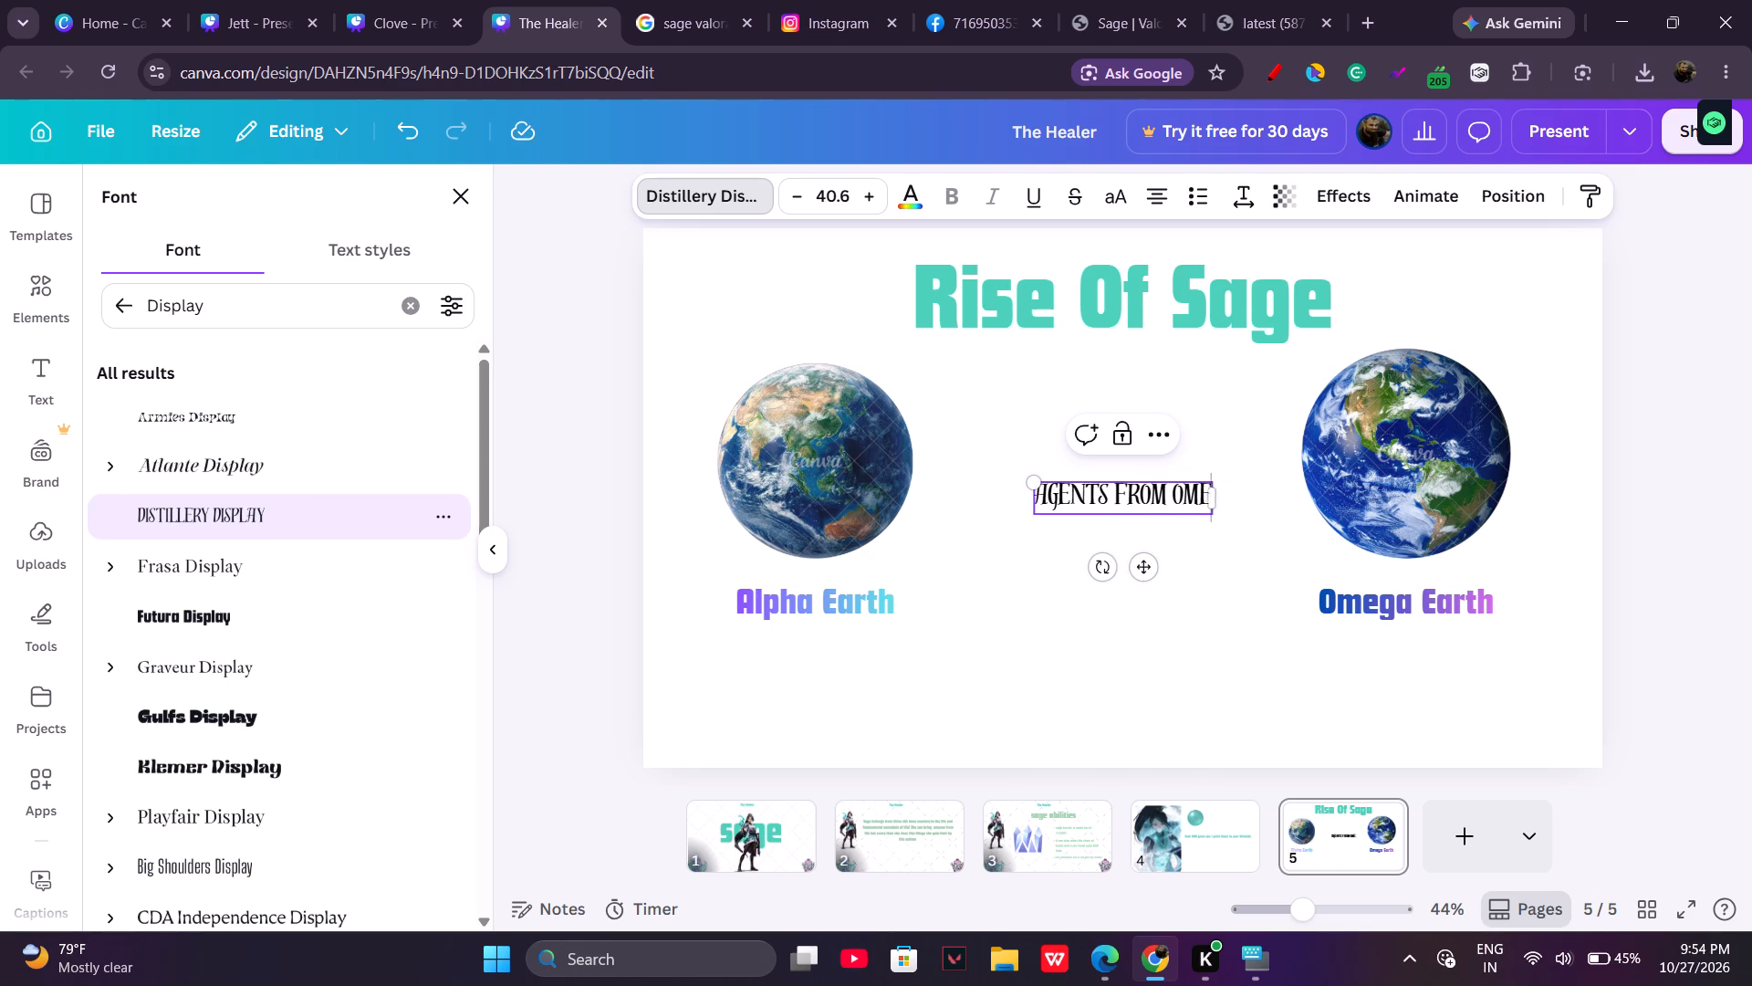
pyautogui.press('BackSpace')
pyautogui.press('g')
pyautogui.press('BackSpace')
pyautogui.write('ega a')
pyautogui.press('BackSpace')
pyautogui.write('eart')
pyautogui.write('h')
pyautogui.press('space')
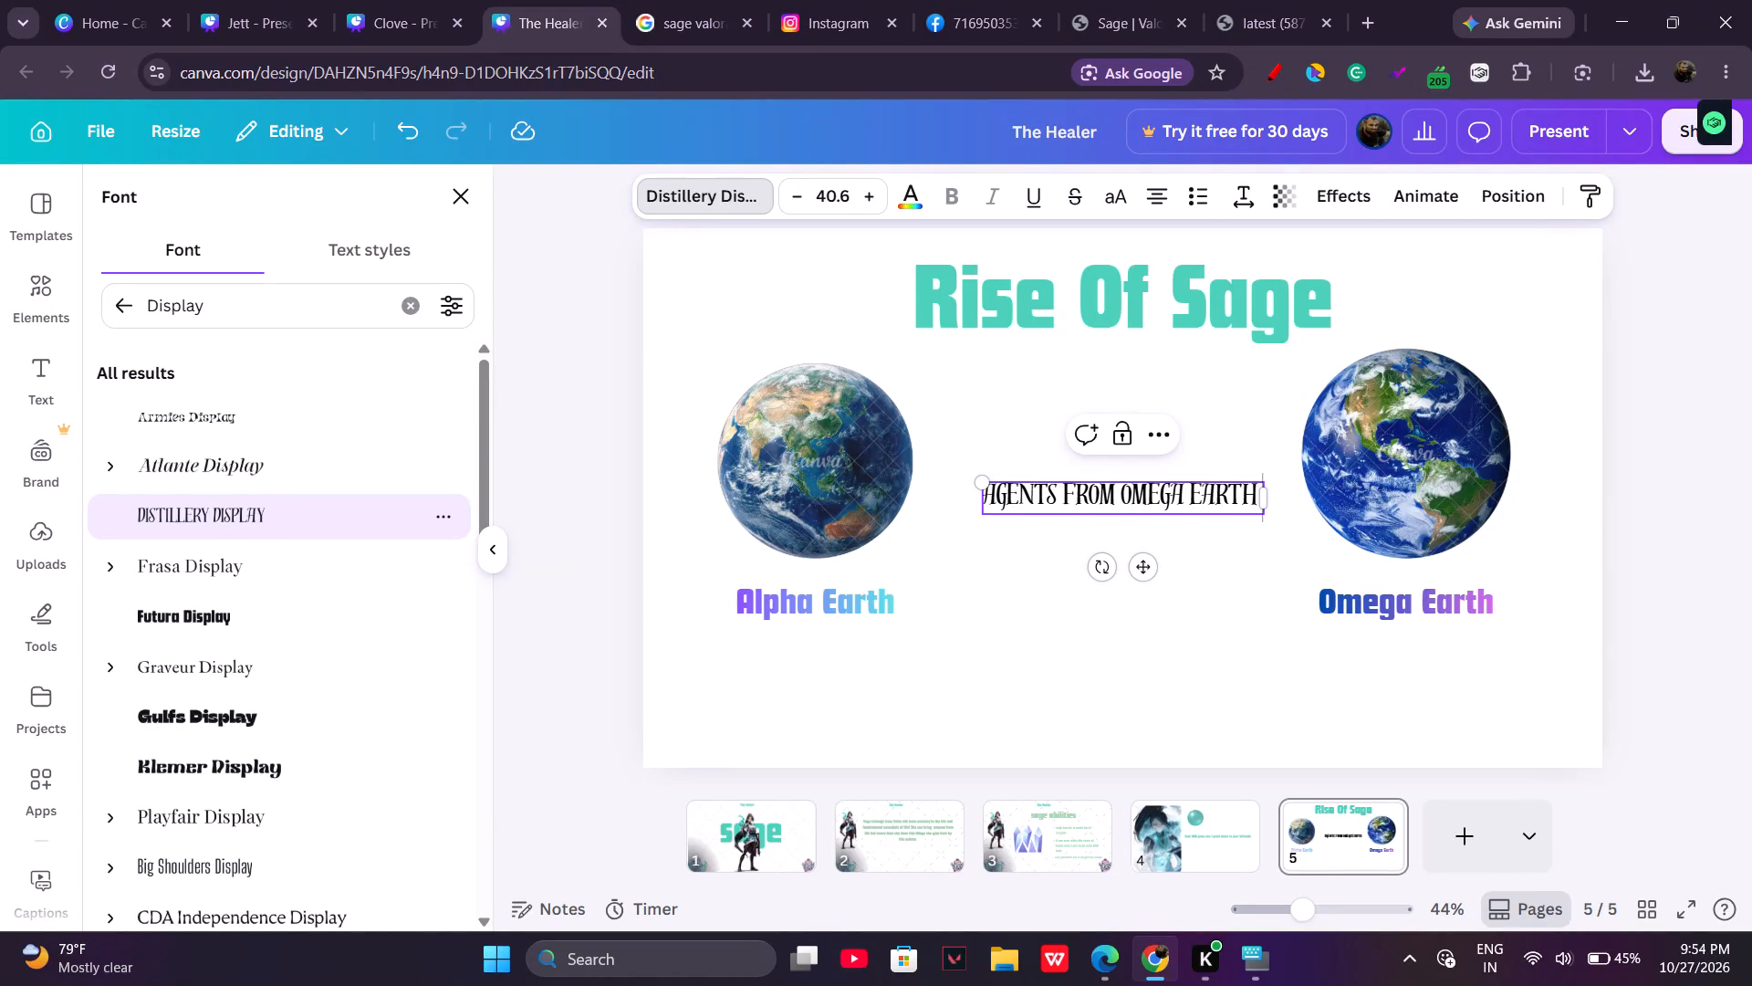
pyautogui.write('tries to')
pyautogui.press('space')
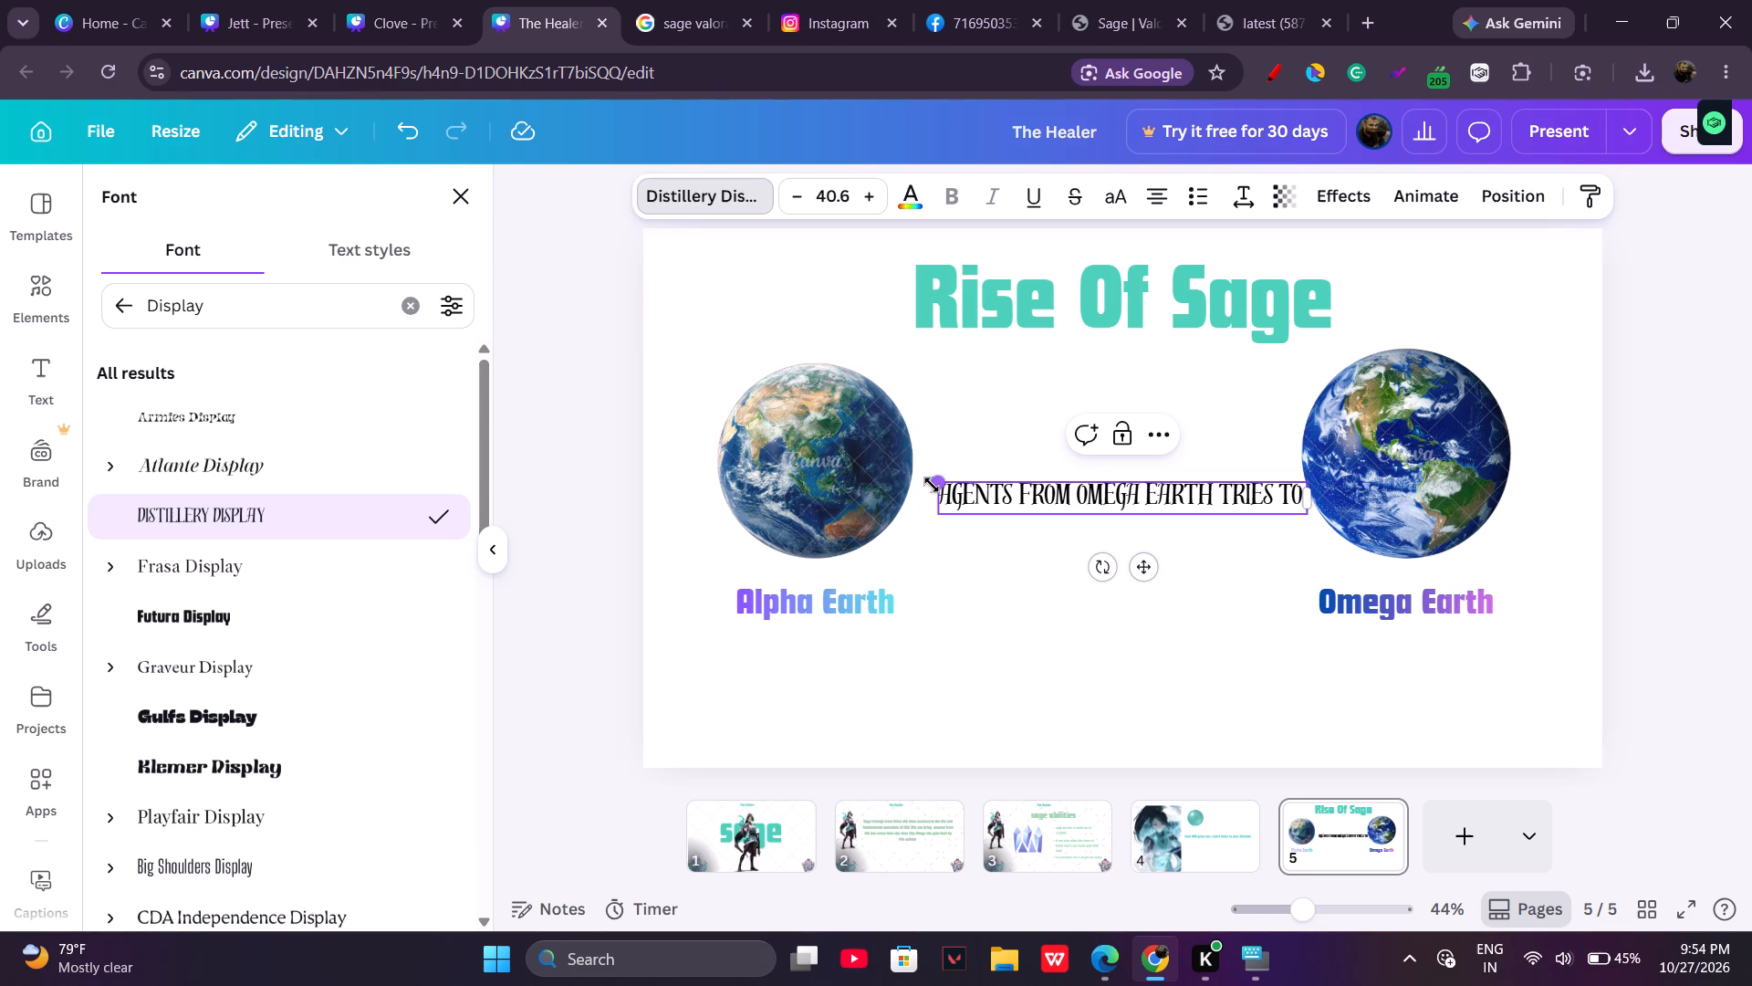
# Enlarge the new text slightly to size 41.3.
pyautogui.moveTo(932, 485); pyautogui.dragTo(929, 436)
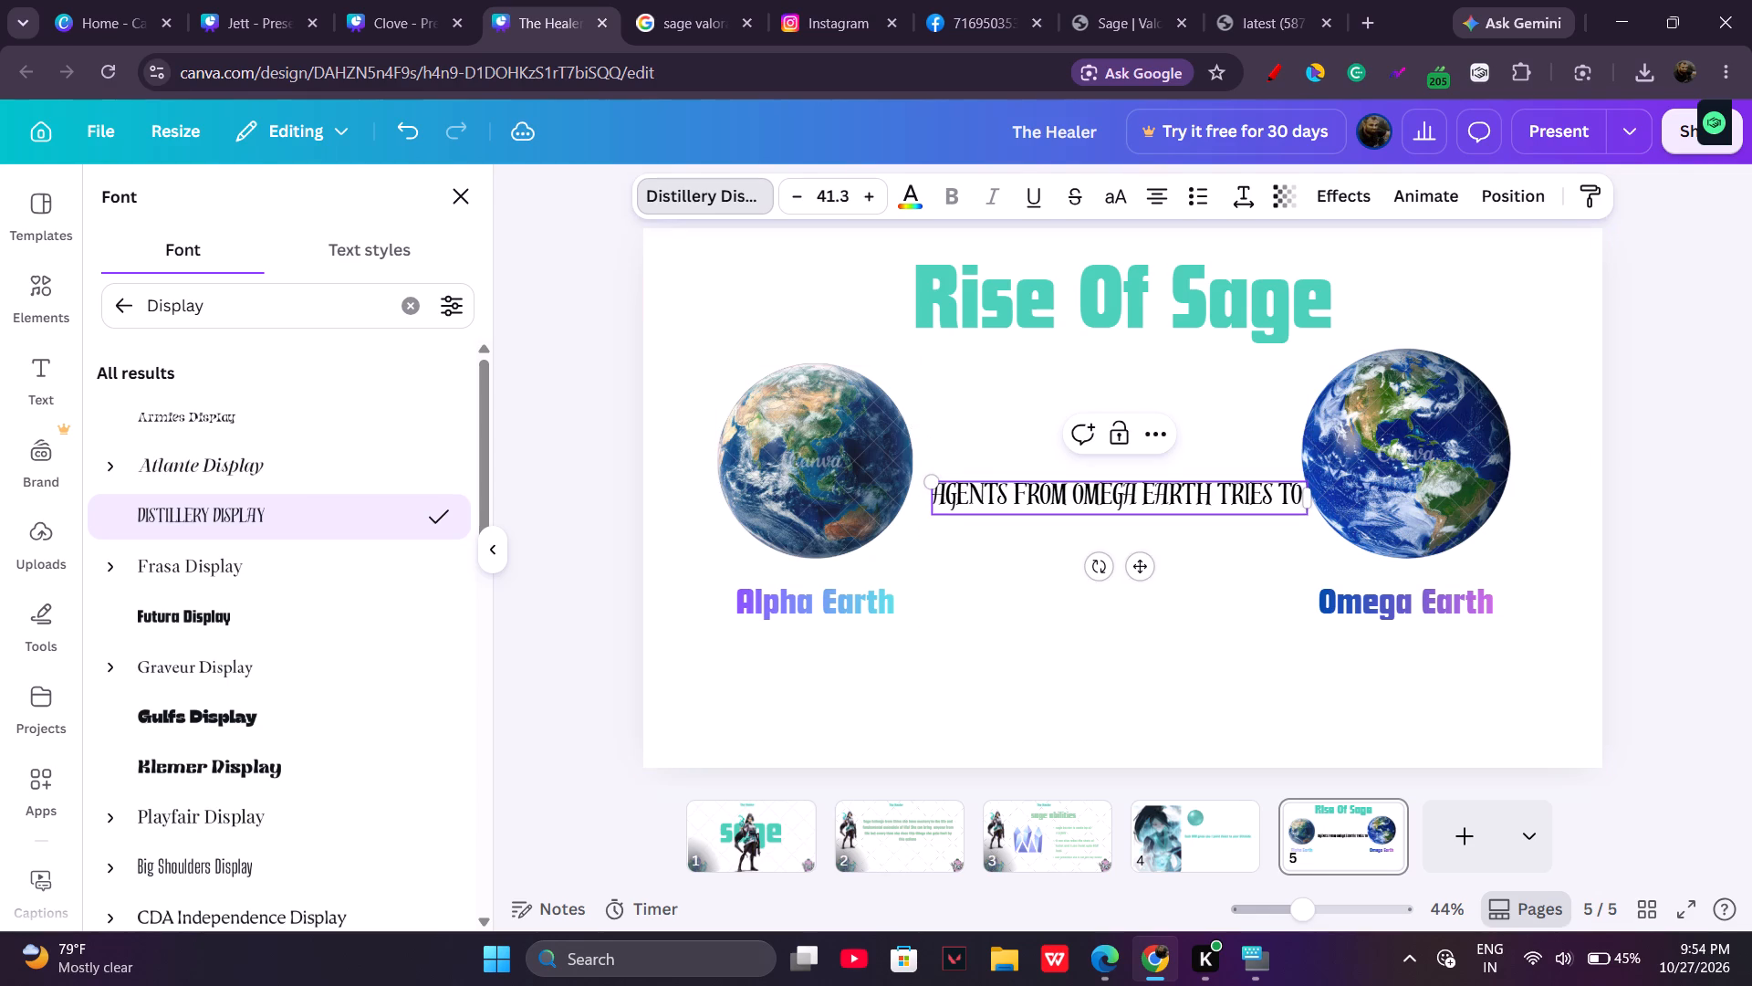
# Continue the first line of the text with "steal the" and start a second line.
pyautogui.press('space')
pyautogui.write('steal the')
pyautogui.hotkey('shift', 'Return')
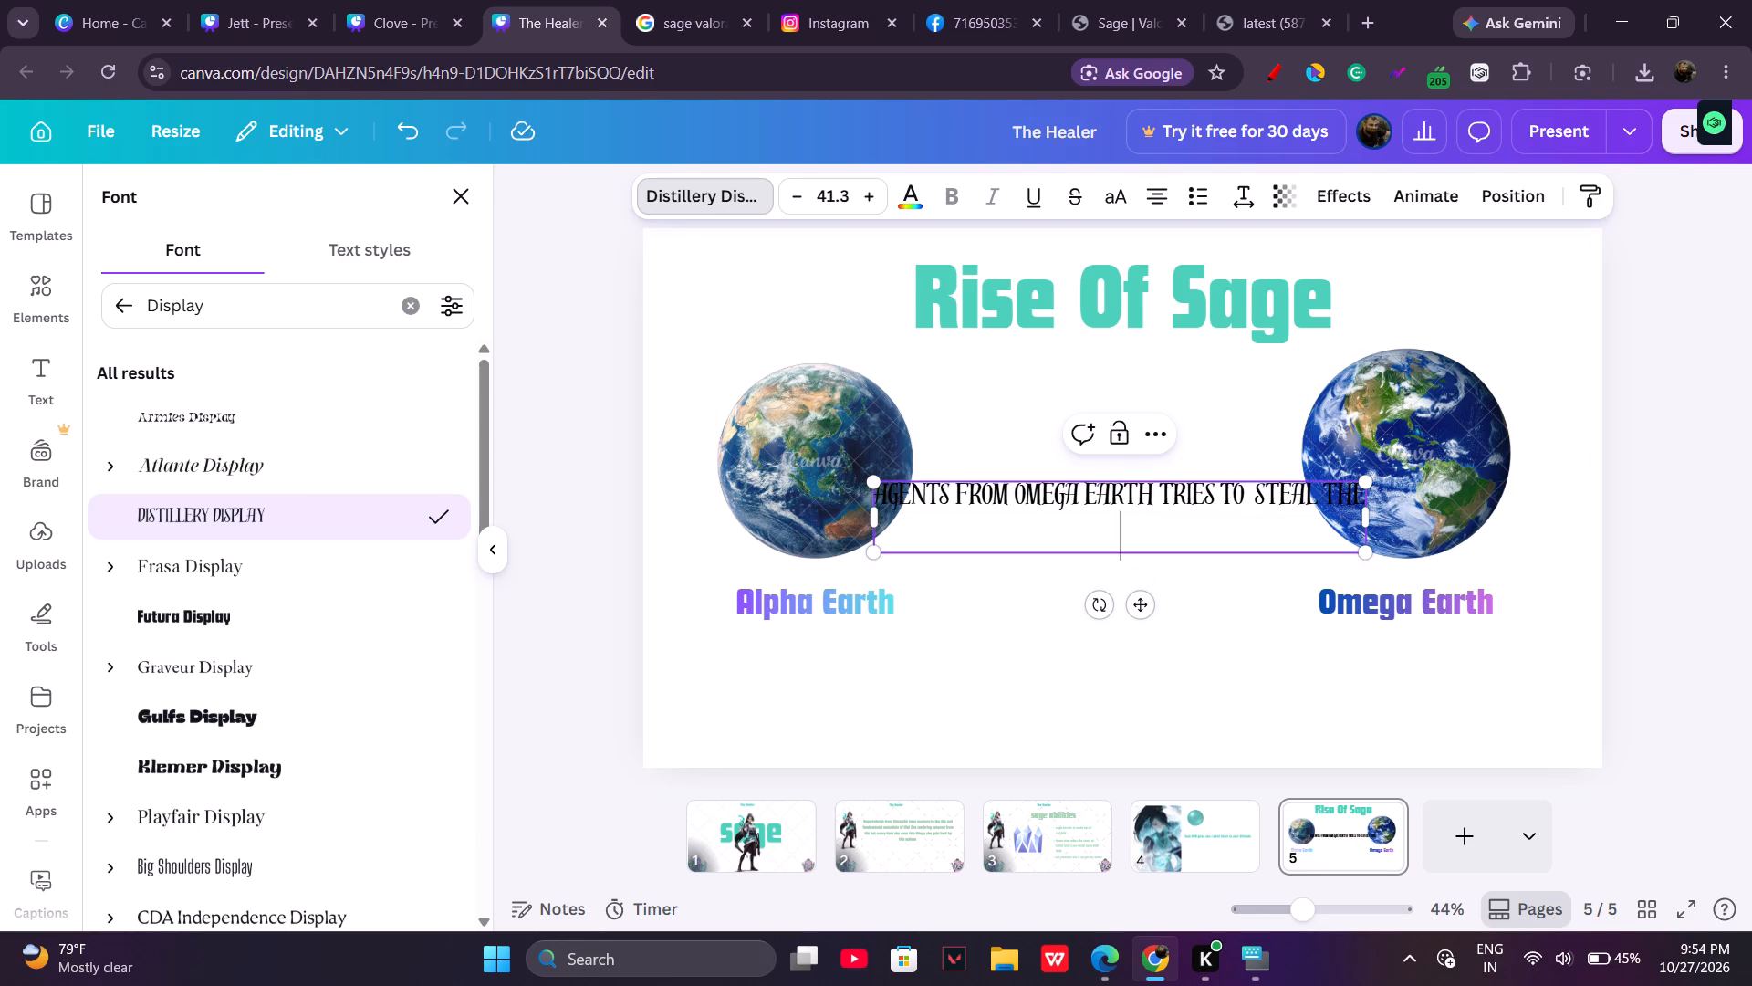
# Begin the second line of the text with "radinite from the".
pyautogui.press('h')
pyautogui.press('BackSpace')
pyautogui.press('r')
pyautogui.press('Up')
pyautogui.press('Down')
pyautogui.write('ad')
pyautogui.press('i')
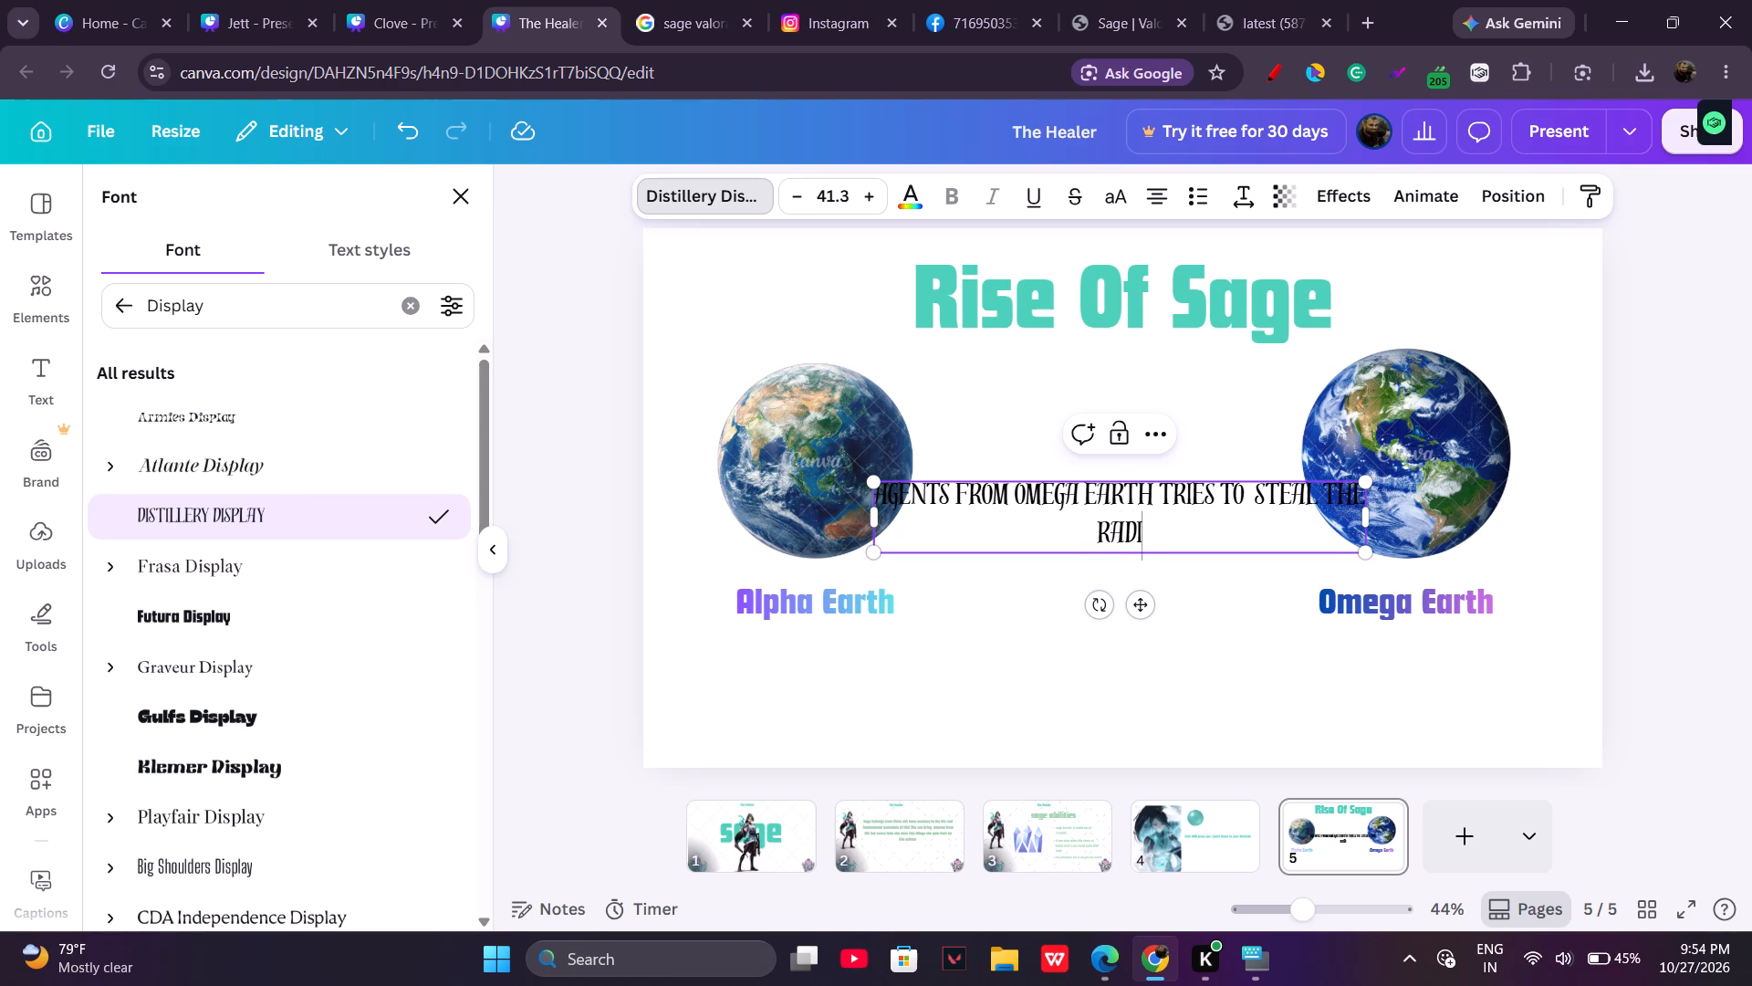
pyautogui.write('ni')
pyautogui.press('BackSpace')
pyautogui.write('te f')
pyautogui.press('BackSpace')
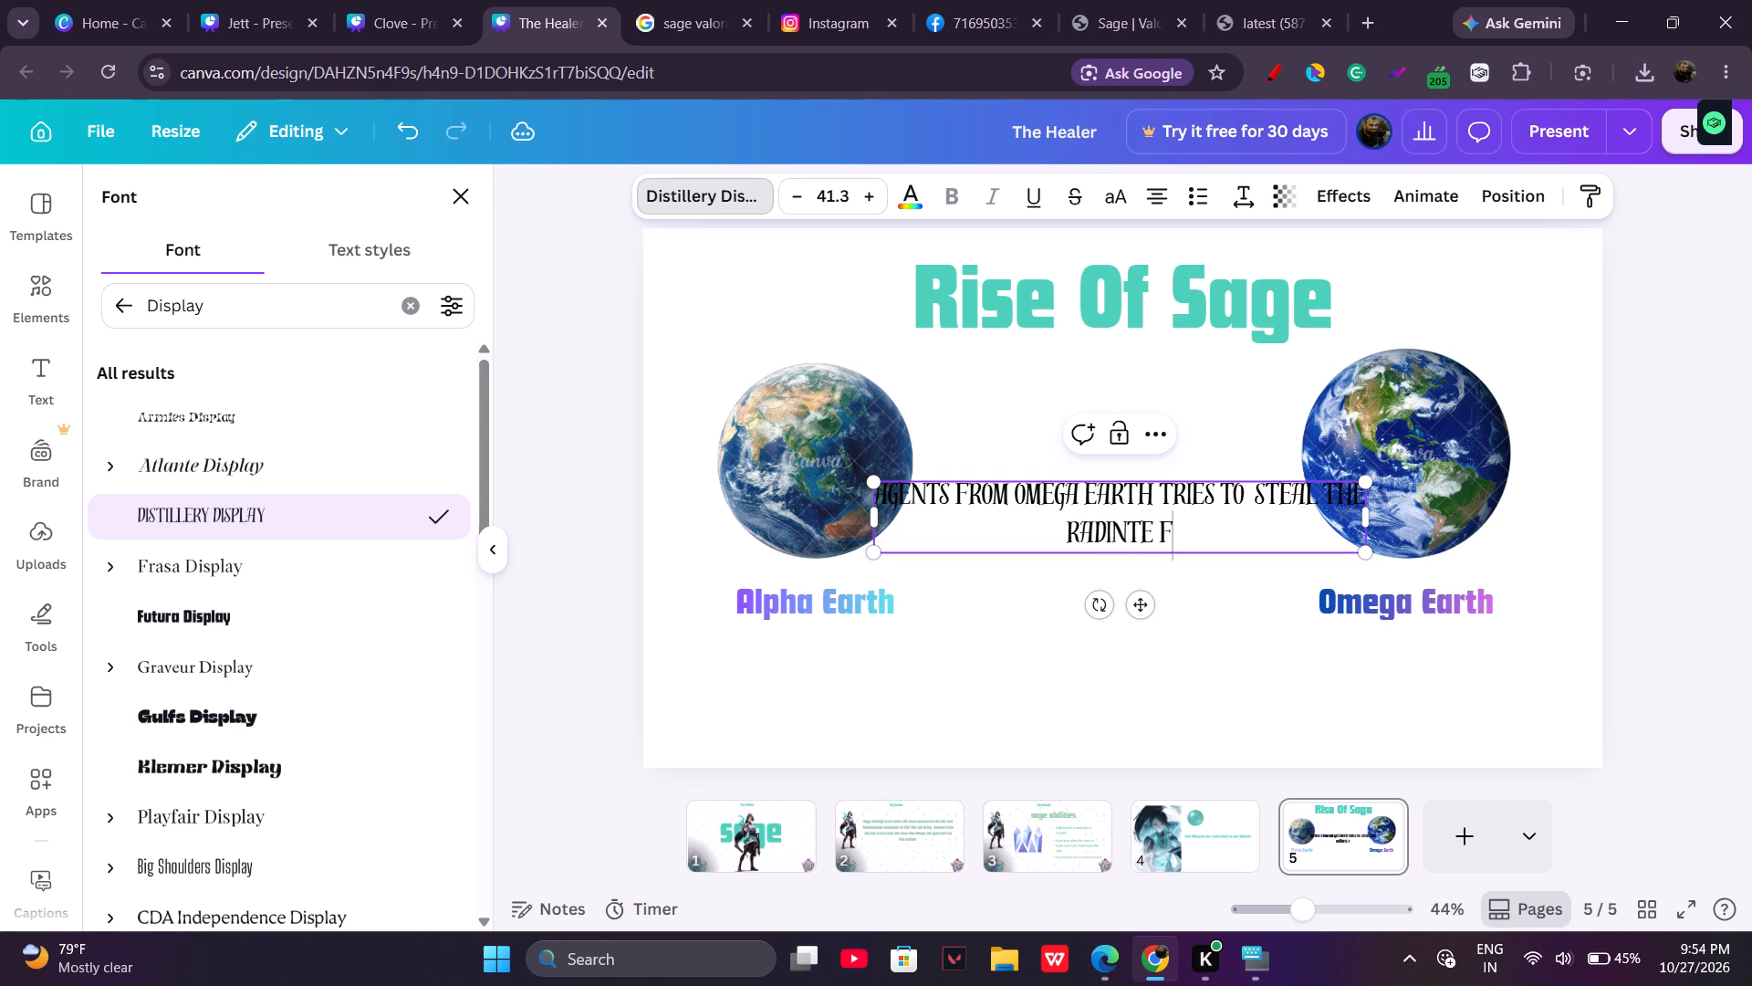
pyautogui.press('BackSpace')
pyautogui.press('BackSpace')
pyautogui.press('BackSpace')
pyautogui.press('BackSpace')
pyautogui.write('nite from the')
pyautogui.press('space')
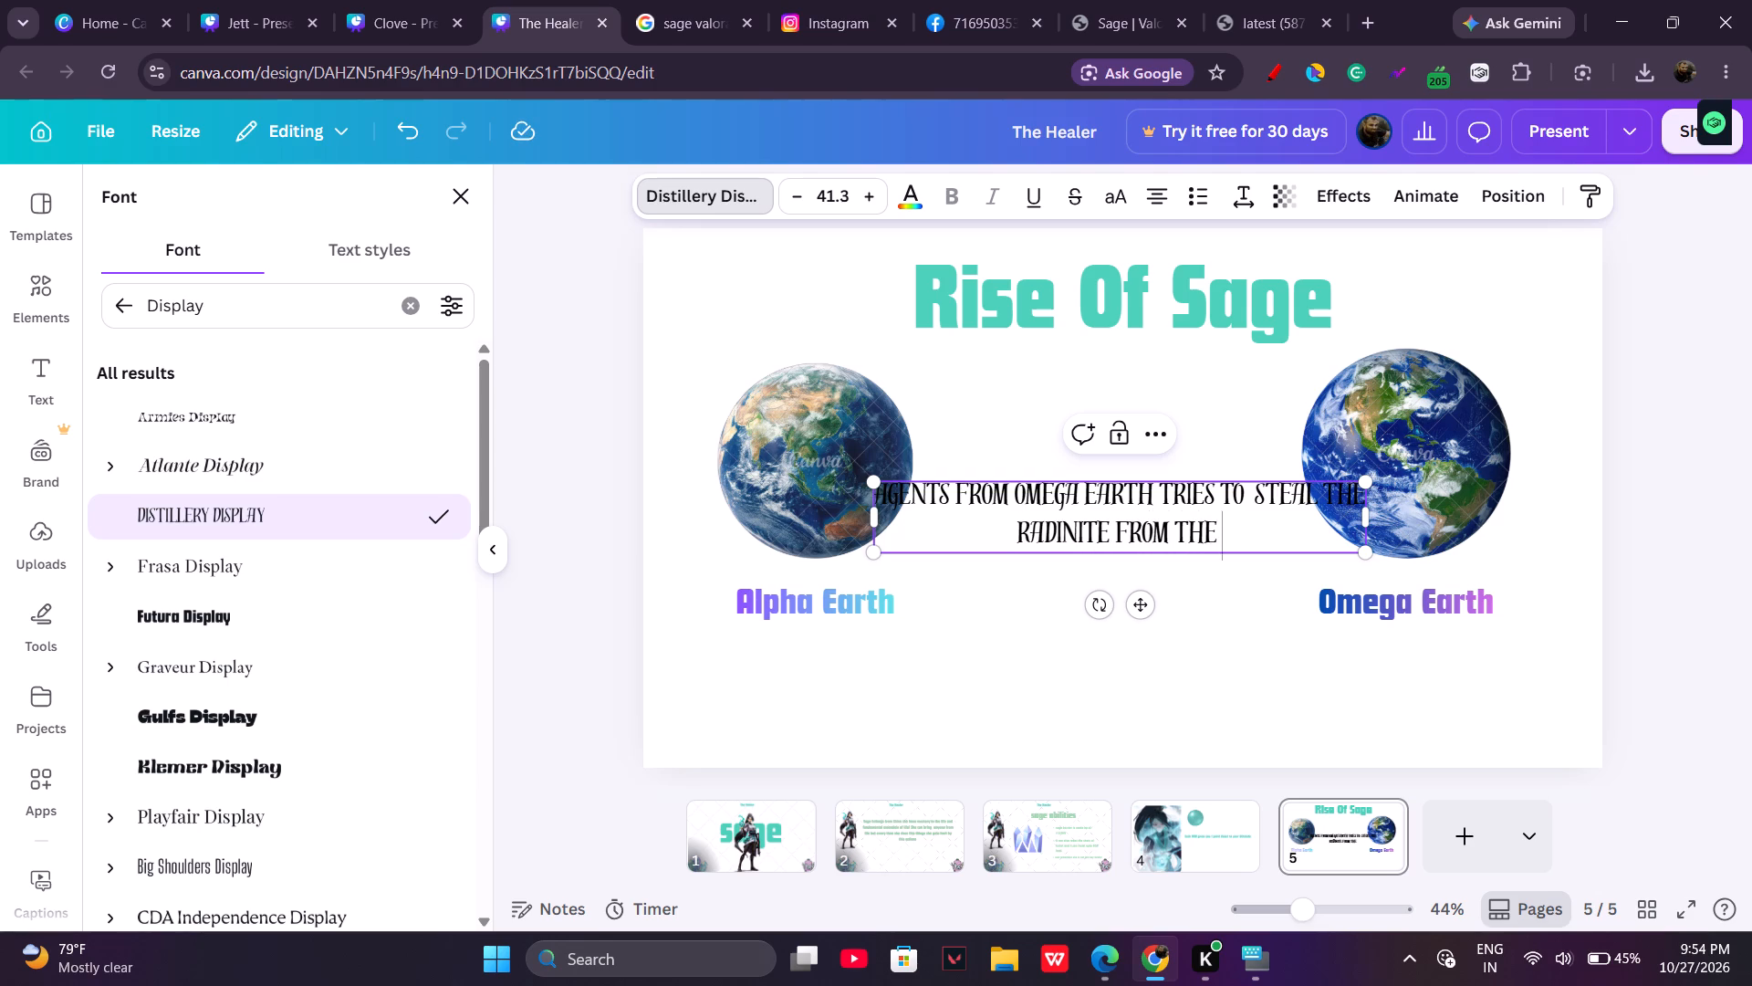
# Complete the second line with "ALPHA EARTH AND THE AGENTS" and start a third line.
pyautogui.press('c')
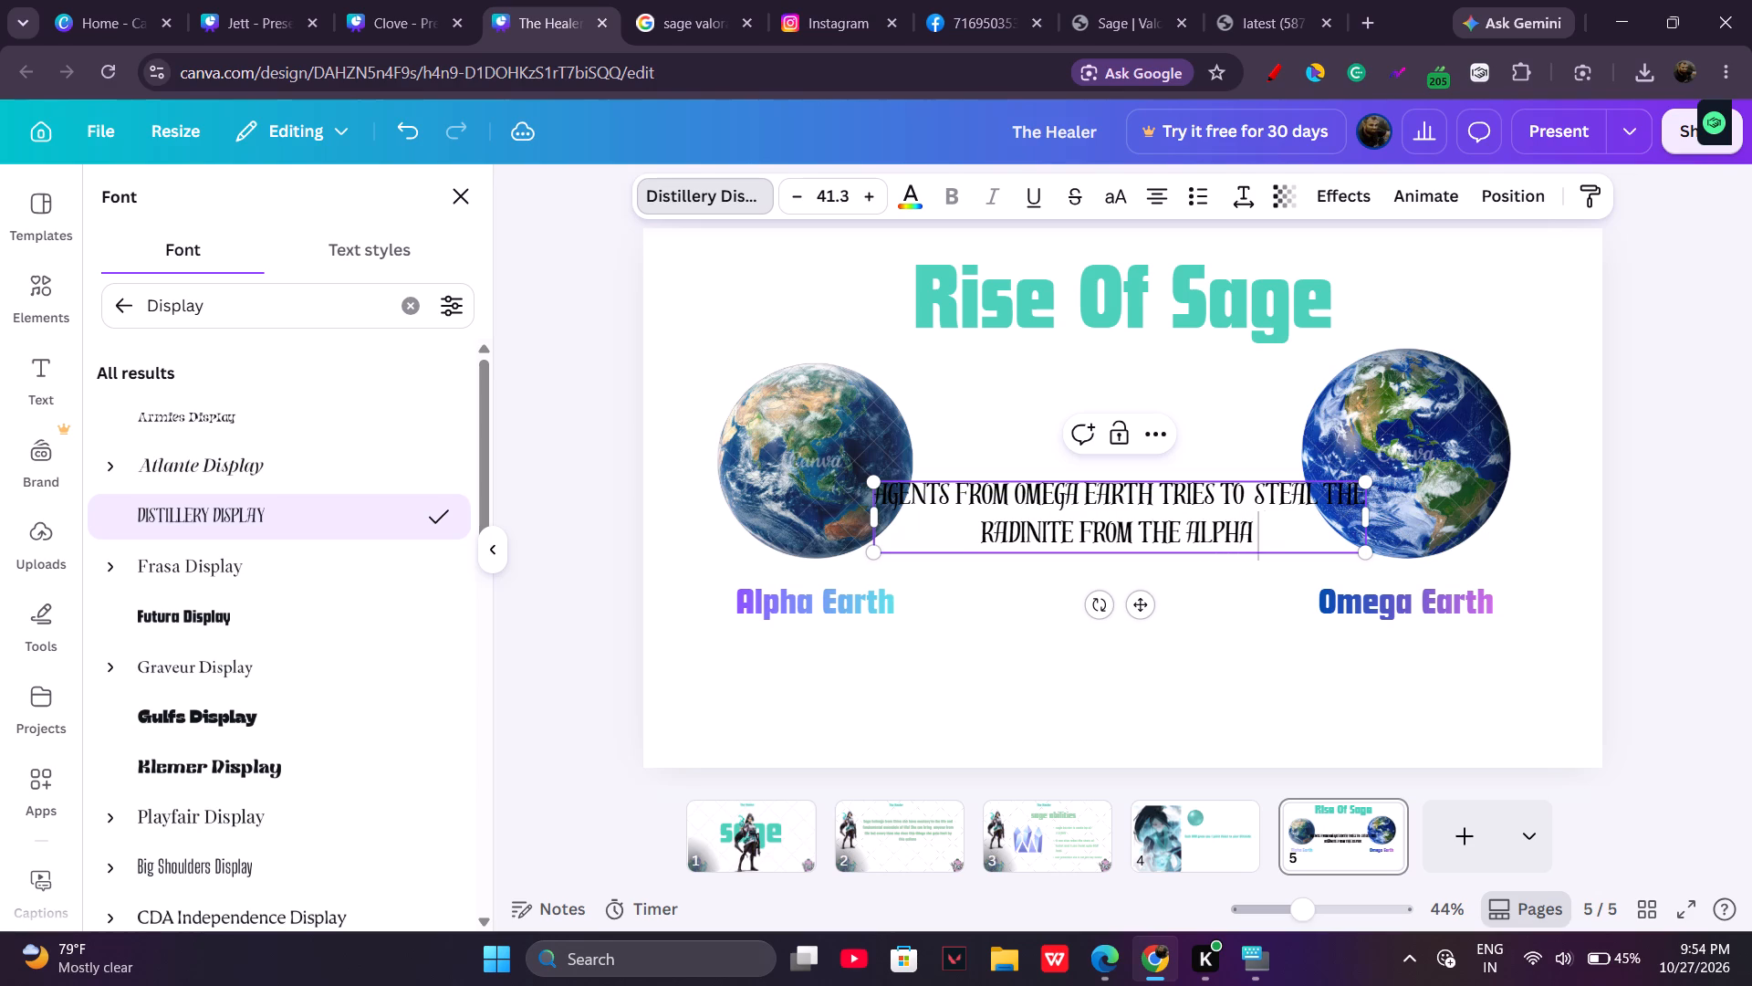
pyautogui.press('Up')
pyautogui.press('Left')
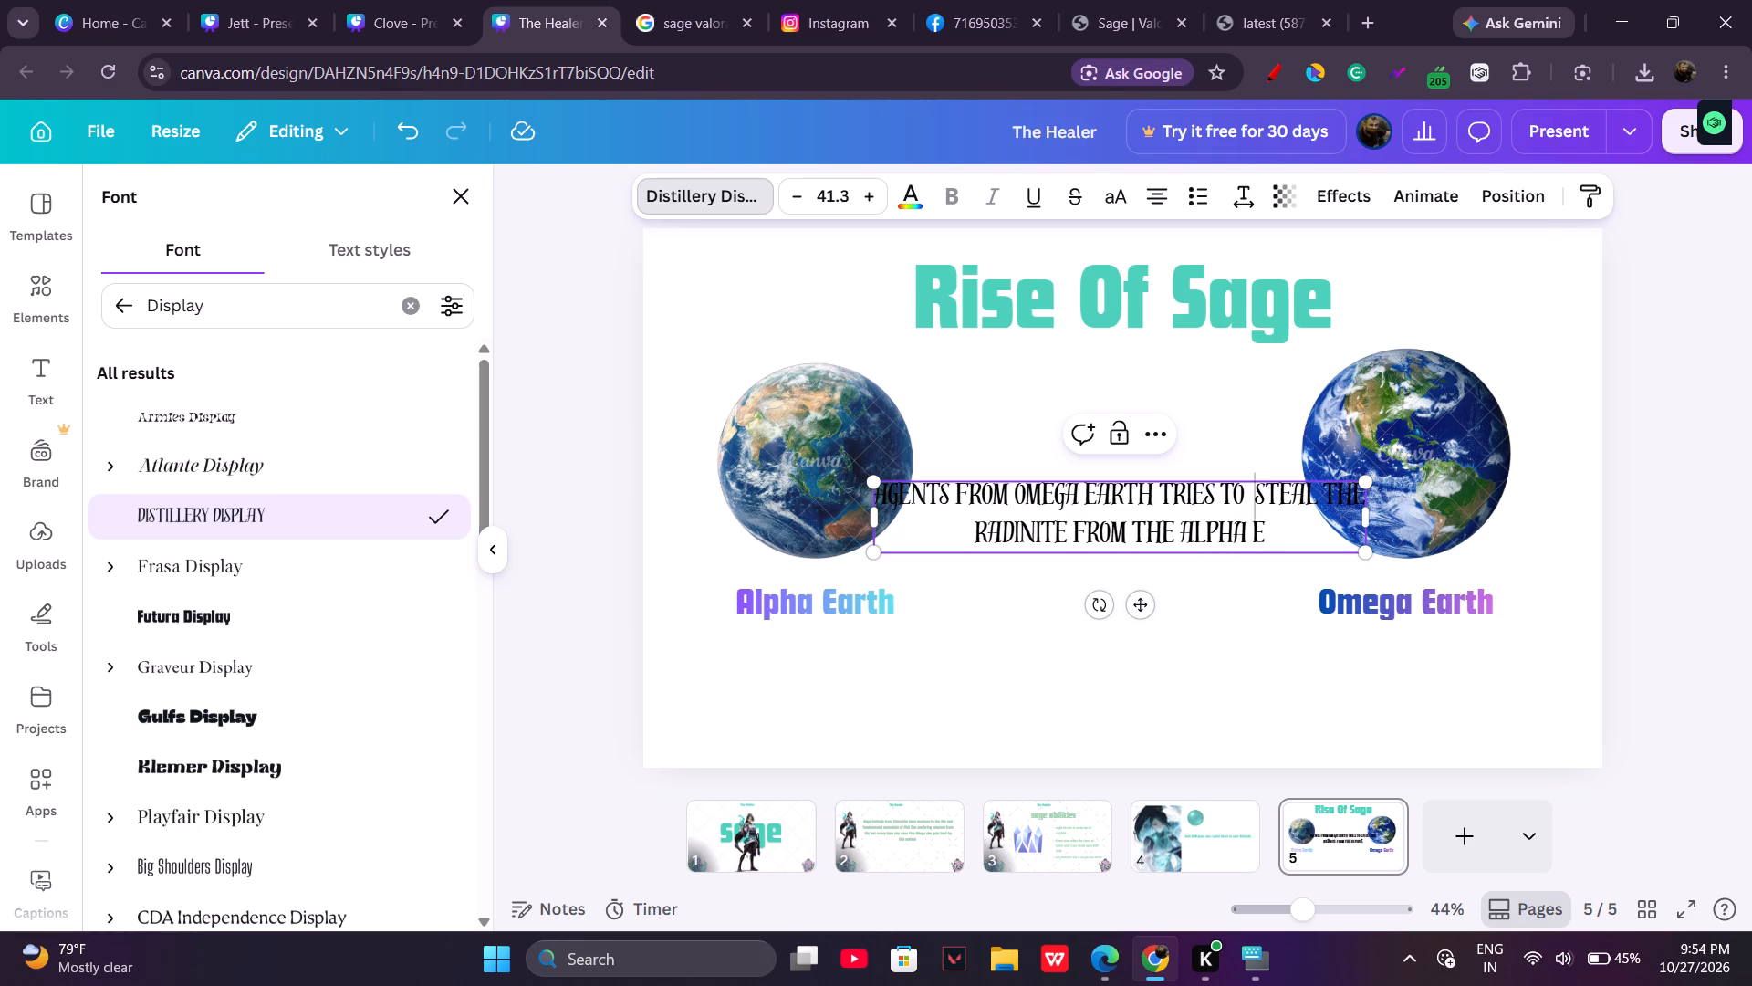
pyautogui.press('Down')
pyautogui.press('Right')
pyautogui.write('ARTH')
pyautogui.press('space')
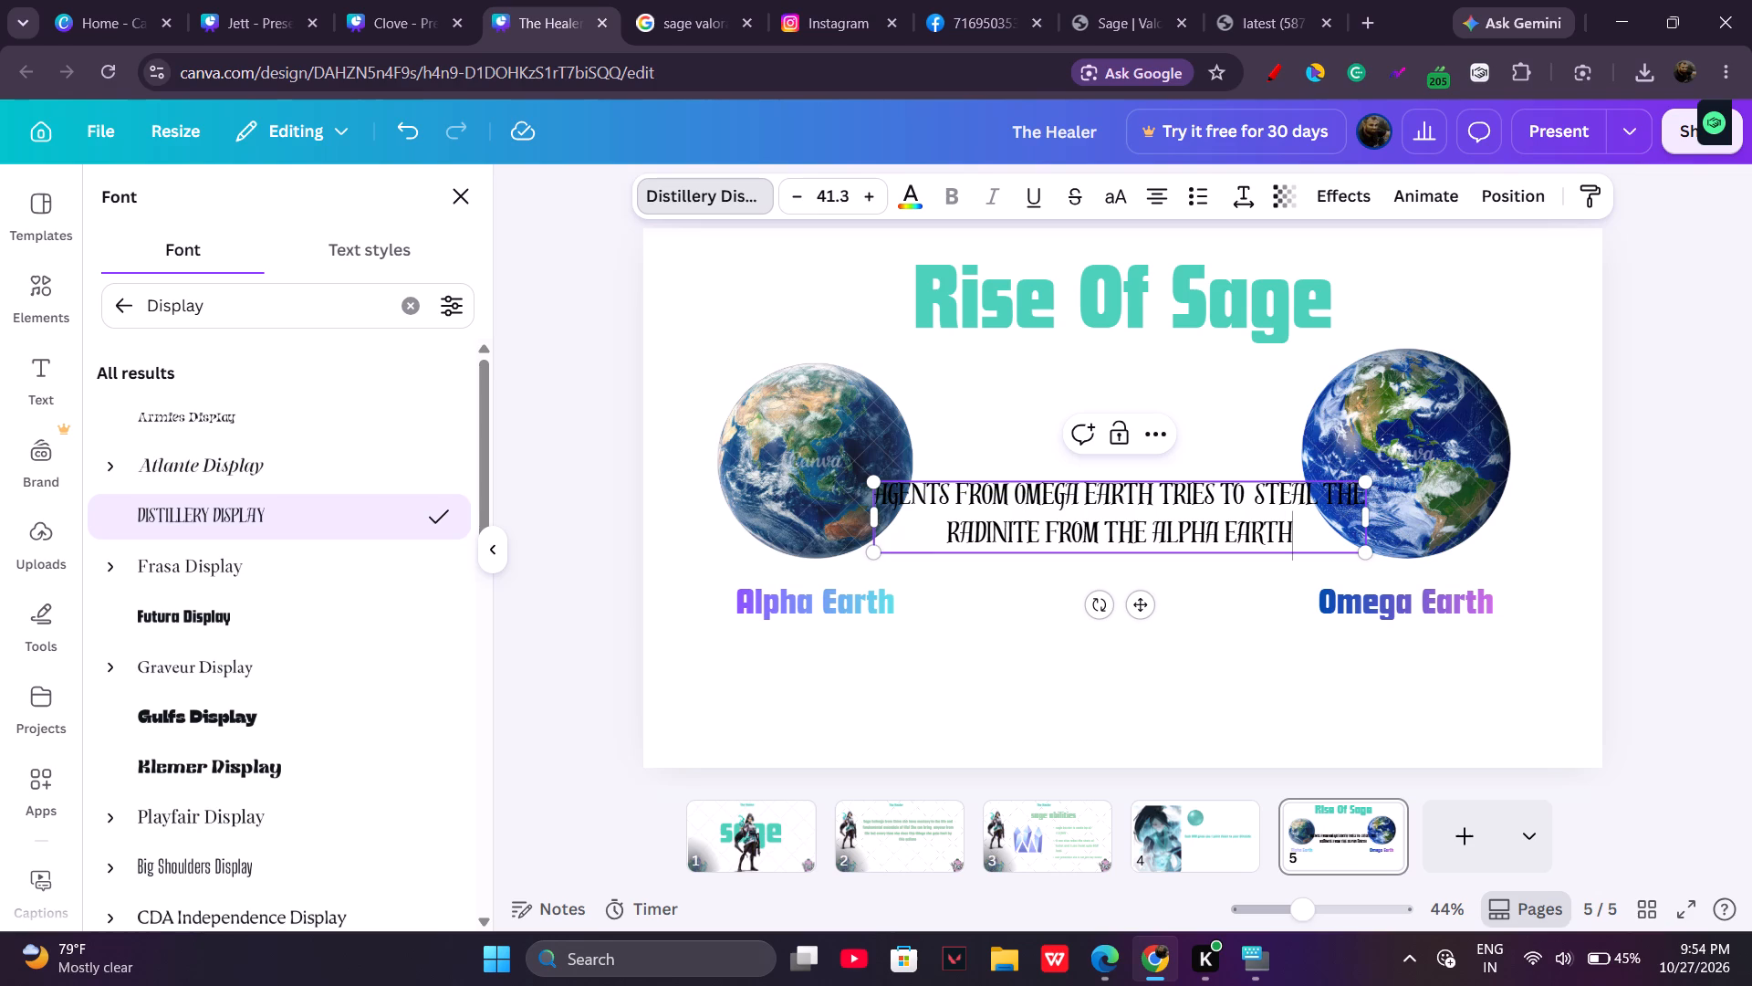
pyautogui.write('AND THE AGENTS')
pyautogui.press('space')
pyautogui.hotkey('shift', 'Return')
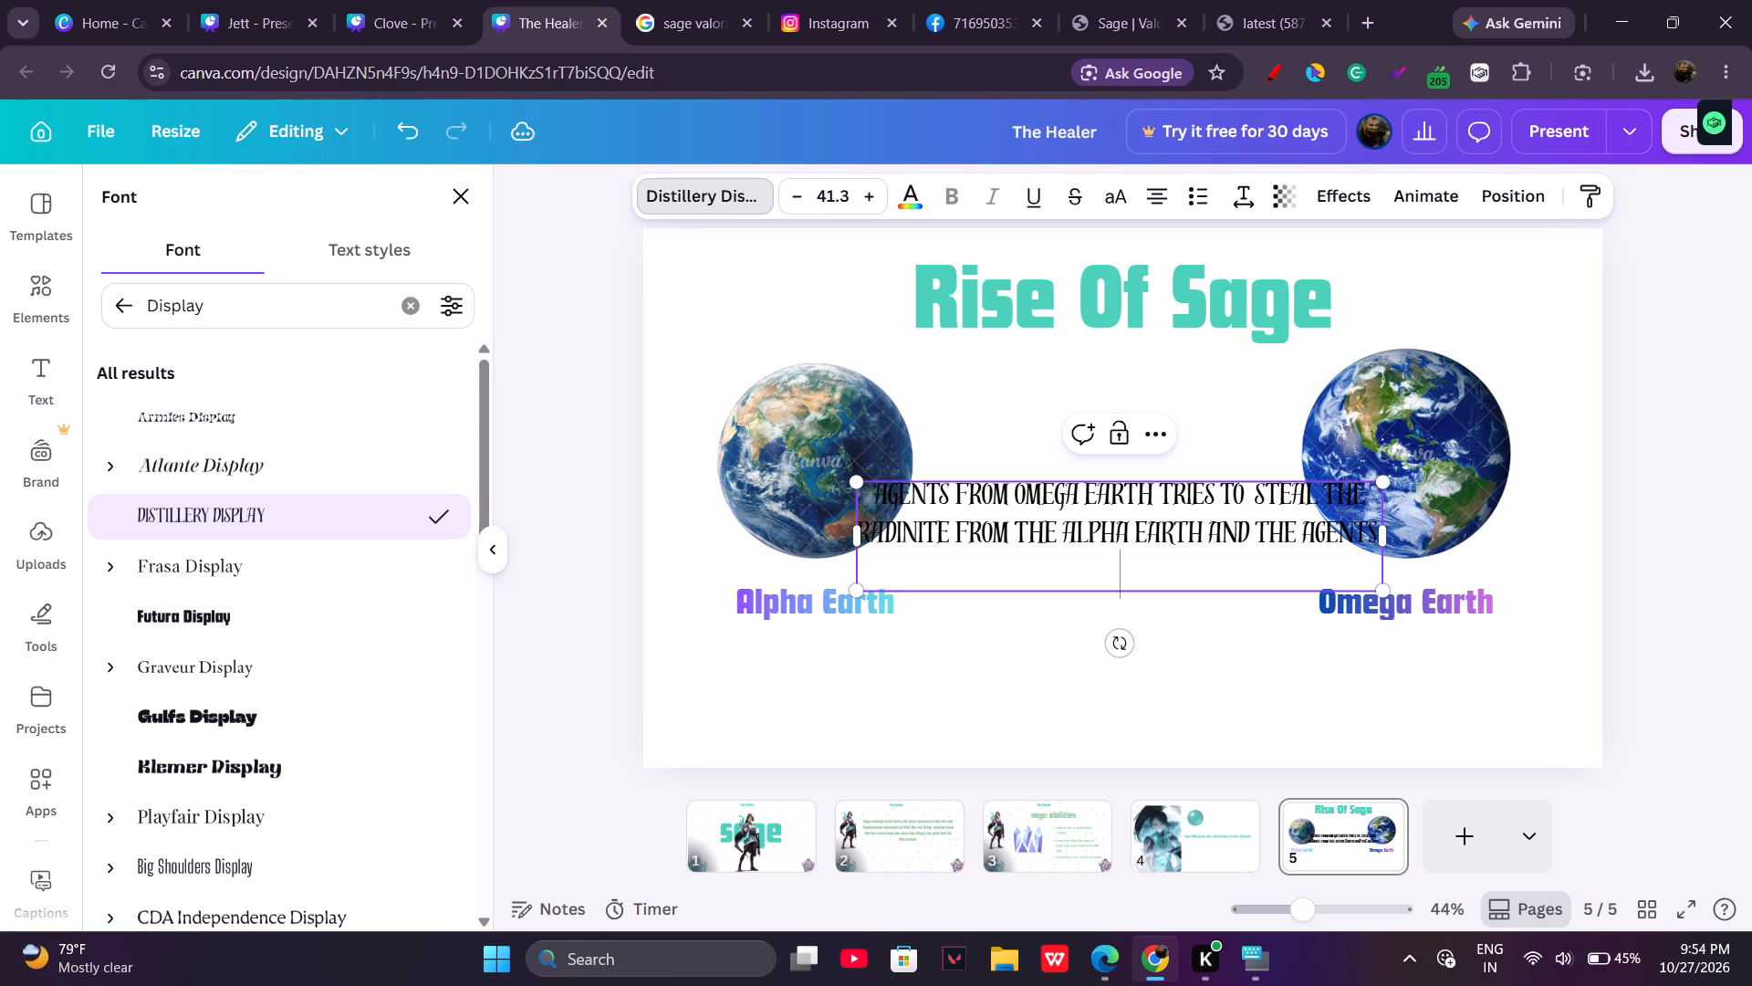
# Enter "FROM THE ALPHA EARTH HAVE TO STOP THE OMEGA EARTHS" as the third line and start another line.
pyautogui.write('FROM THE ALPHA EARHT HAVE')
pyautogui.press('BackSpace')
pyautogui.press('BackSpace')
pyautogui.press('BackSpace')
pyautogui.press('BackSpace')
pyautogui.press('BackSpace')
pyautogui.press('BackSpace')
pyautogui.press('BackSpace')
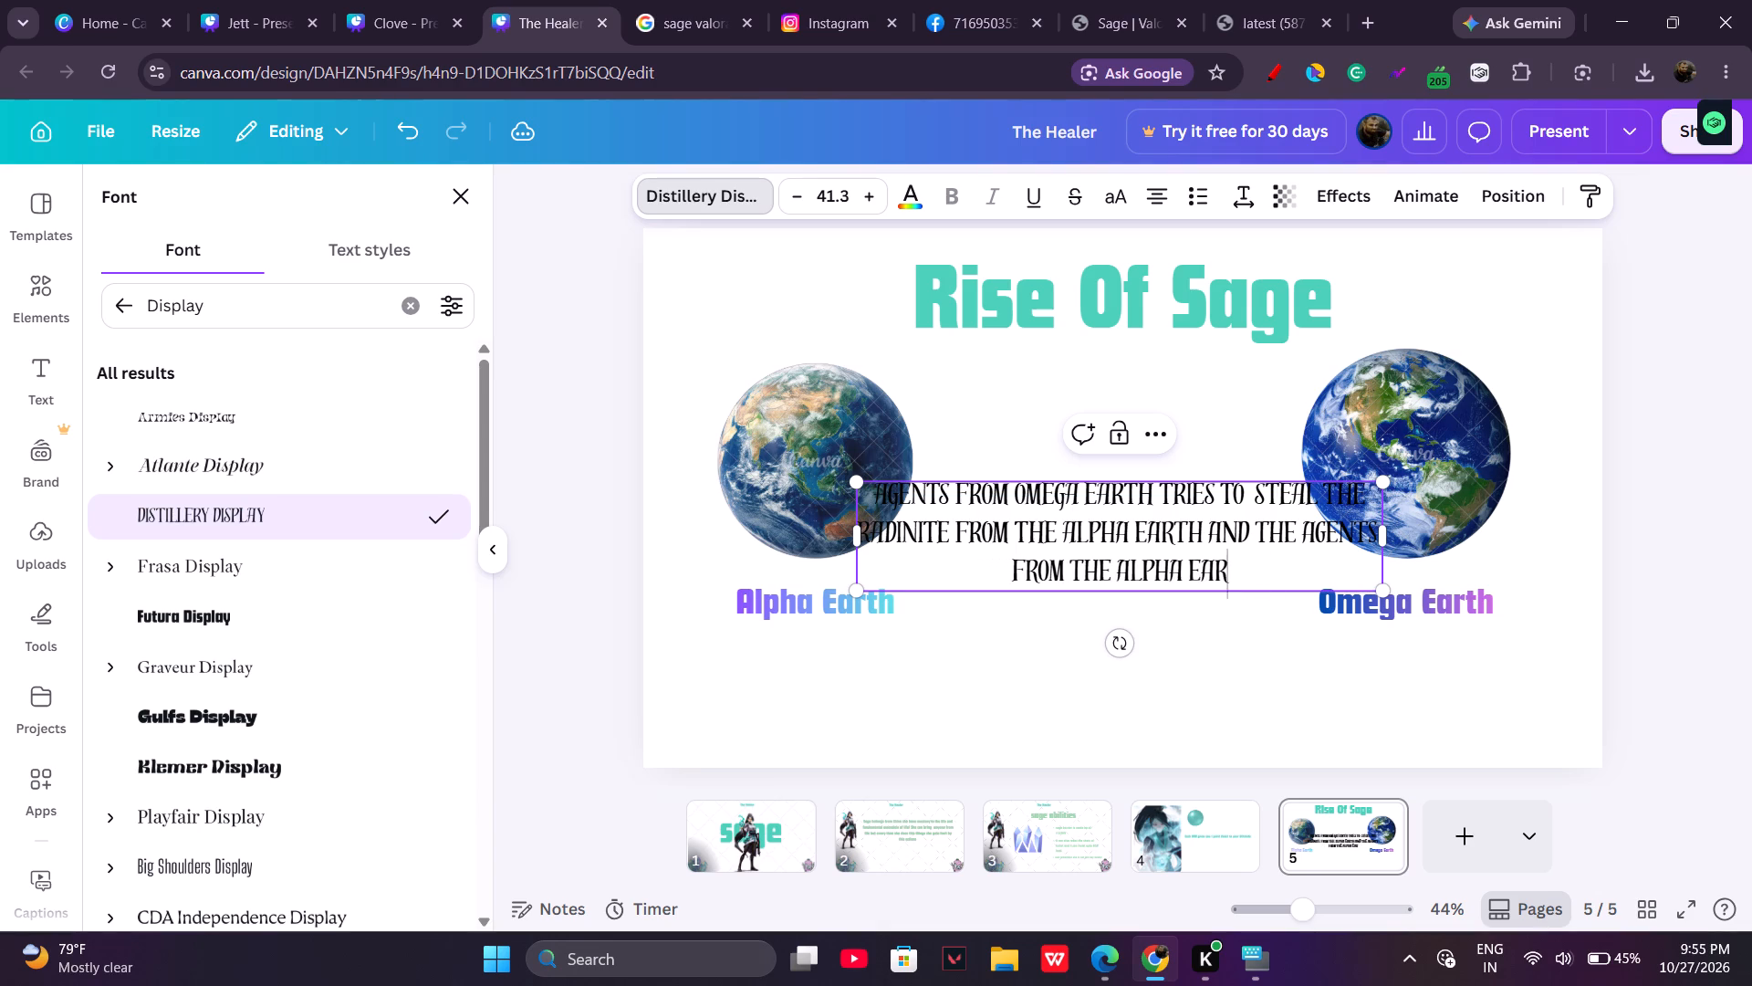
pyautogui.write('TH HAVE TO')
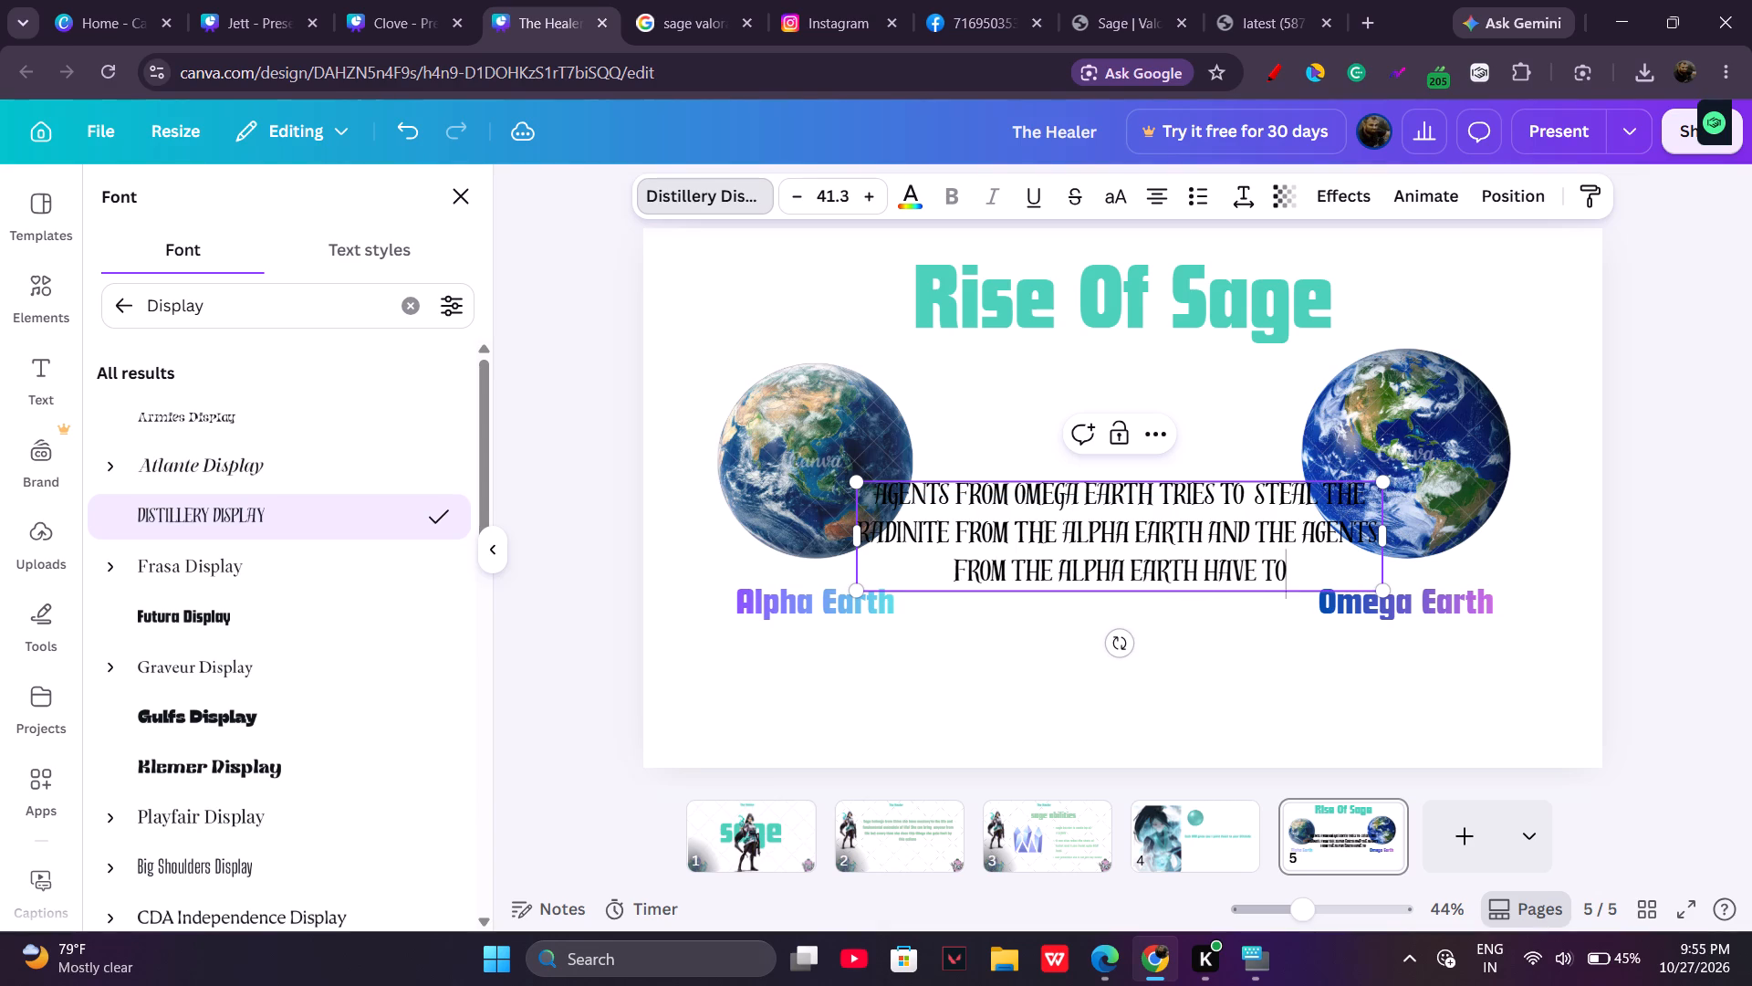
pyautogui.press('space')
pyautogui.write('STOP THE OMEGA EARTHS')
pyautogui.press('space')
pyautogui.hotkey('shift', 'Return')
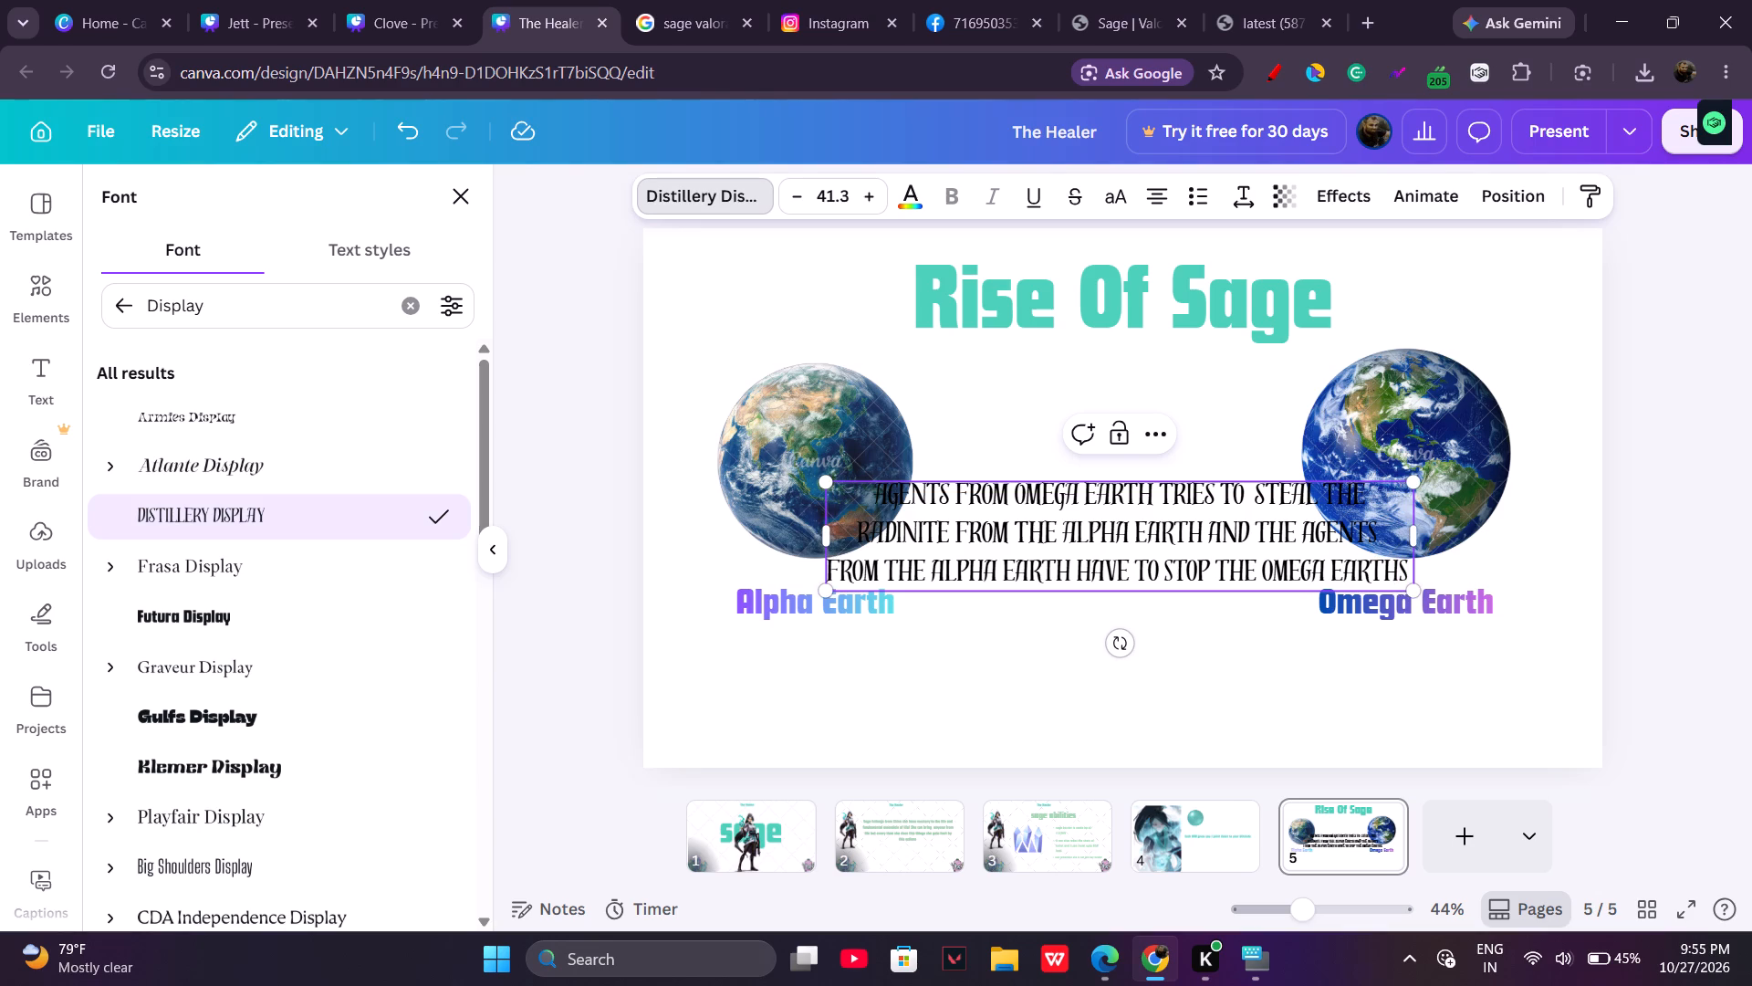
# Enter "AGENT TO STOP STEAL I T" as the fourth line of the story paragraph.
pyautogui.write('AGENT TO STOP STEAL T')
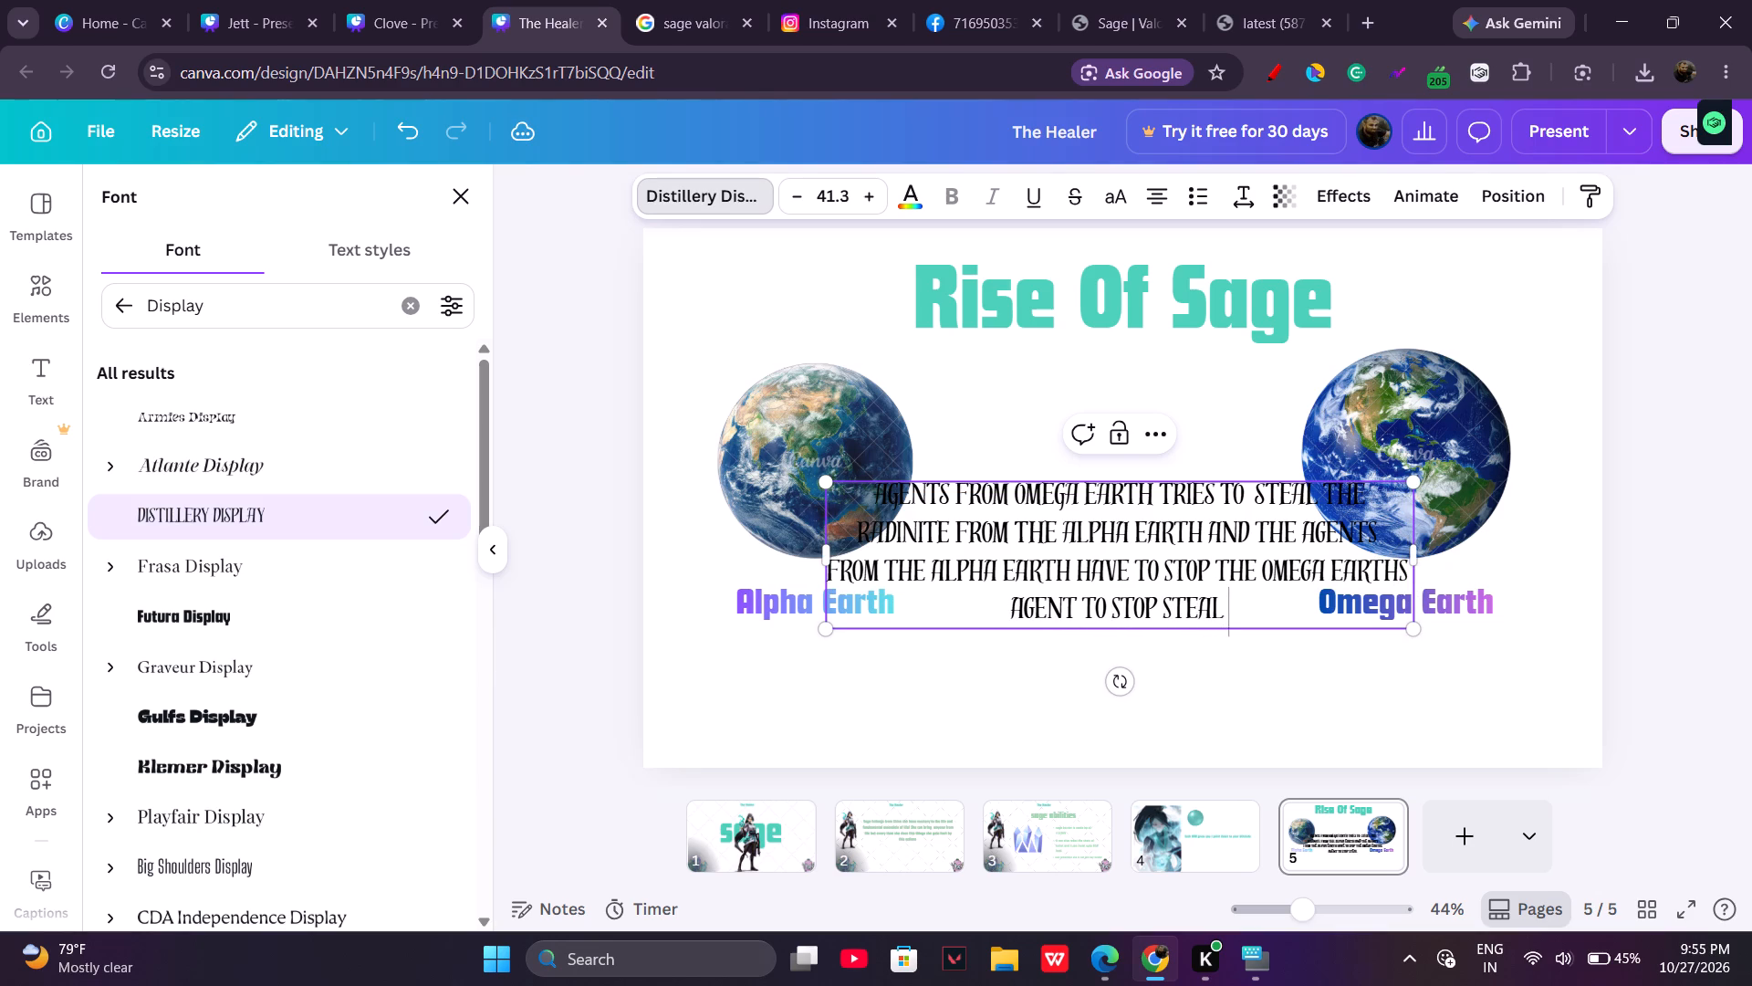
pyautogui.press('BackSpace')
pyautogui.write('I T')
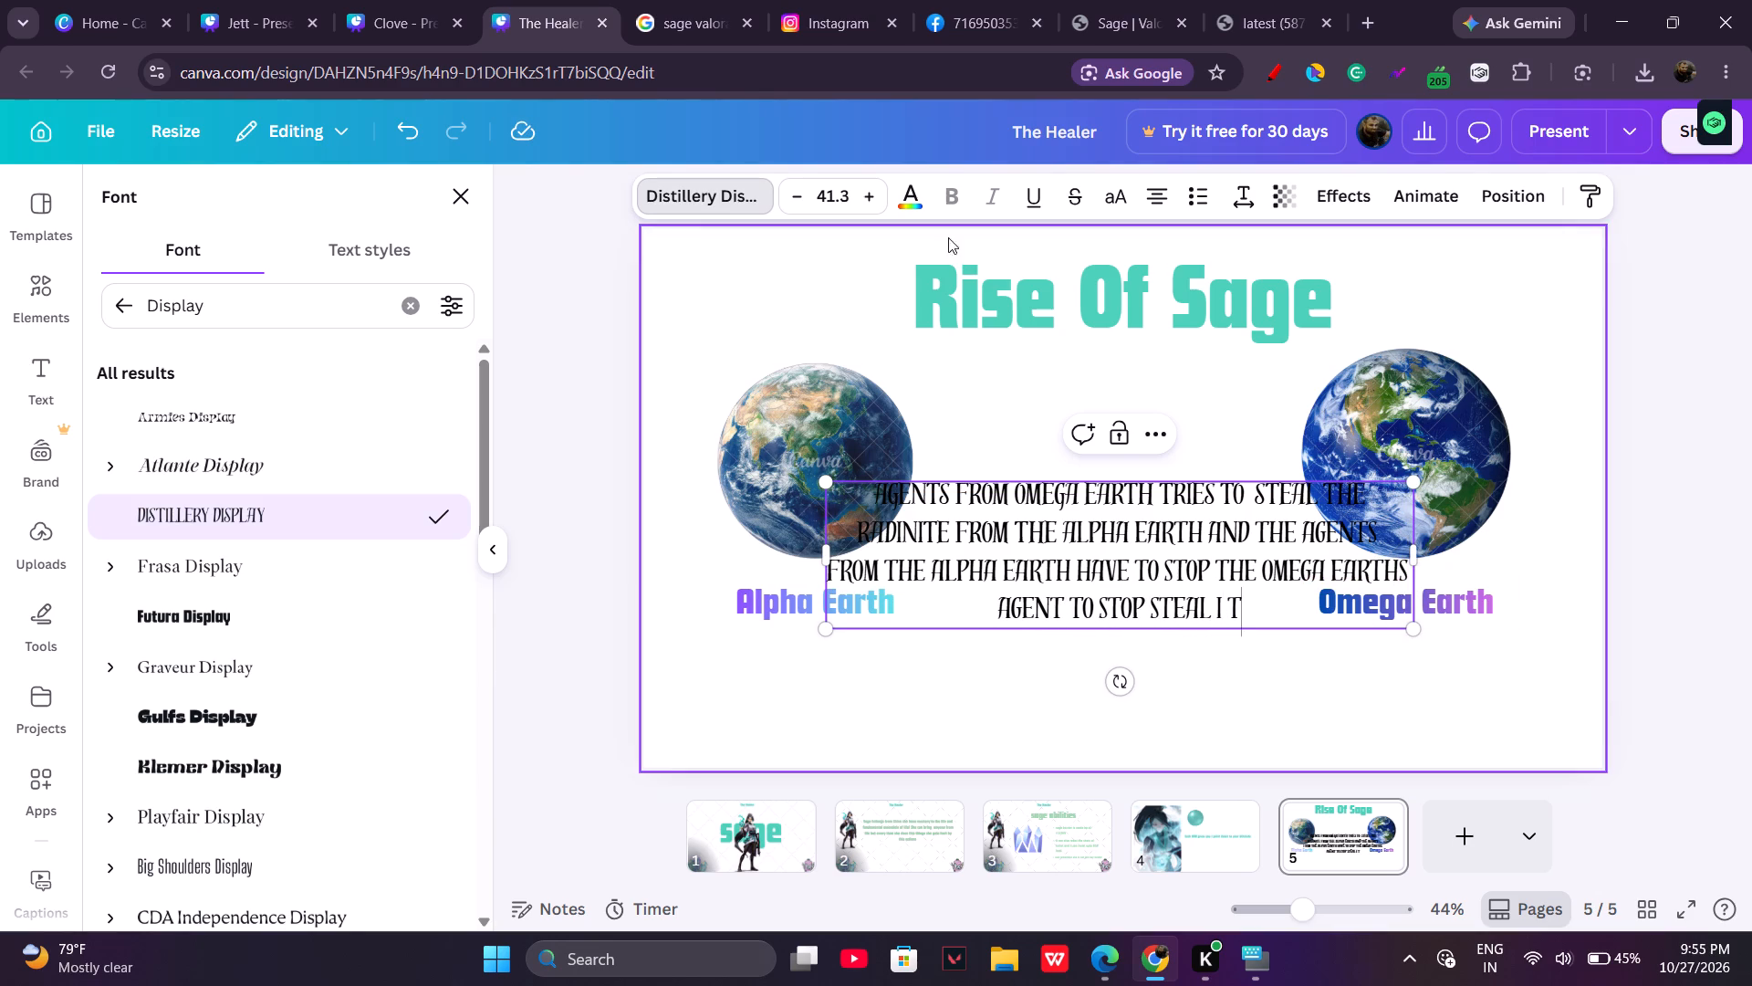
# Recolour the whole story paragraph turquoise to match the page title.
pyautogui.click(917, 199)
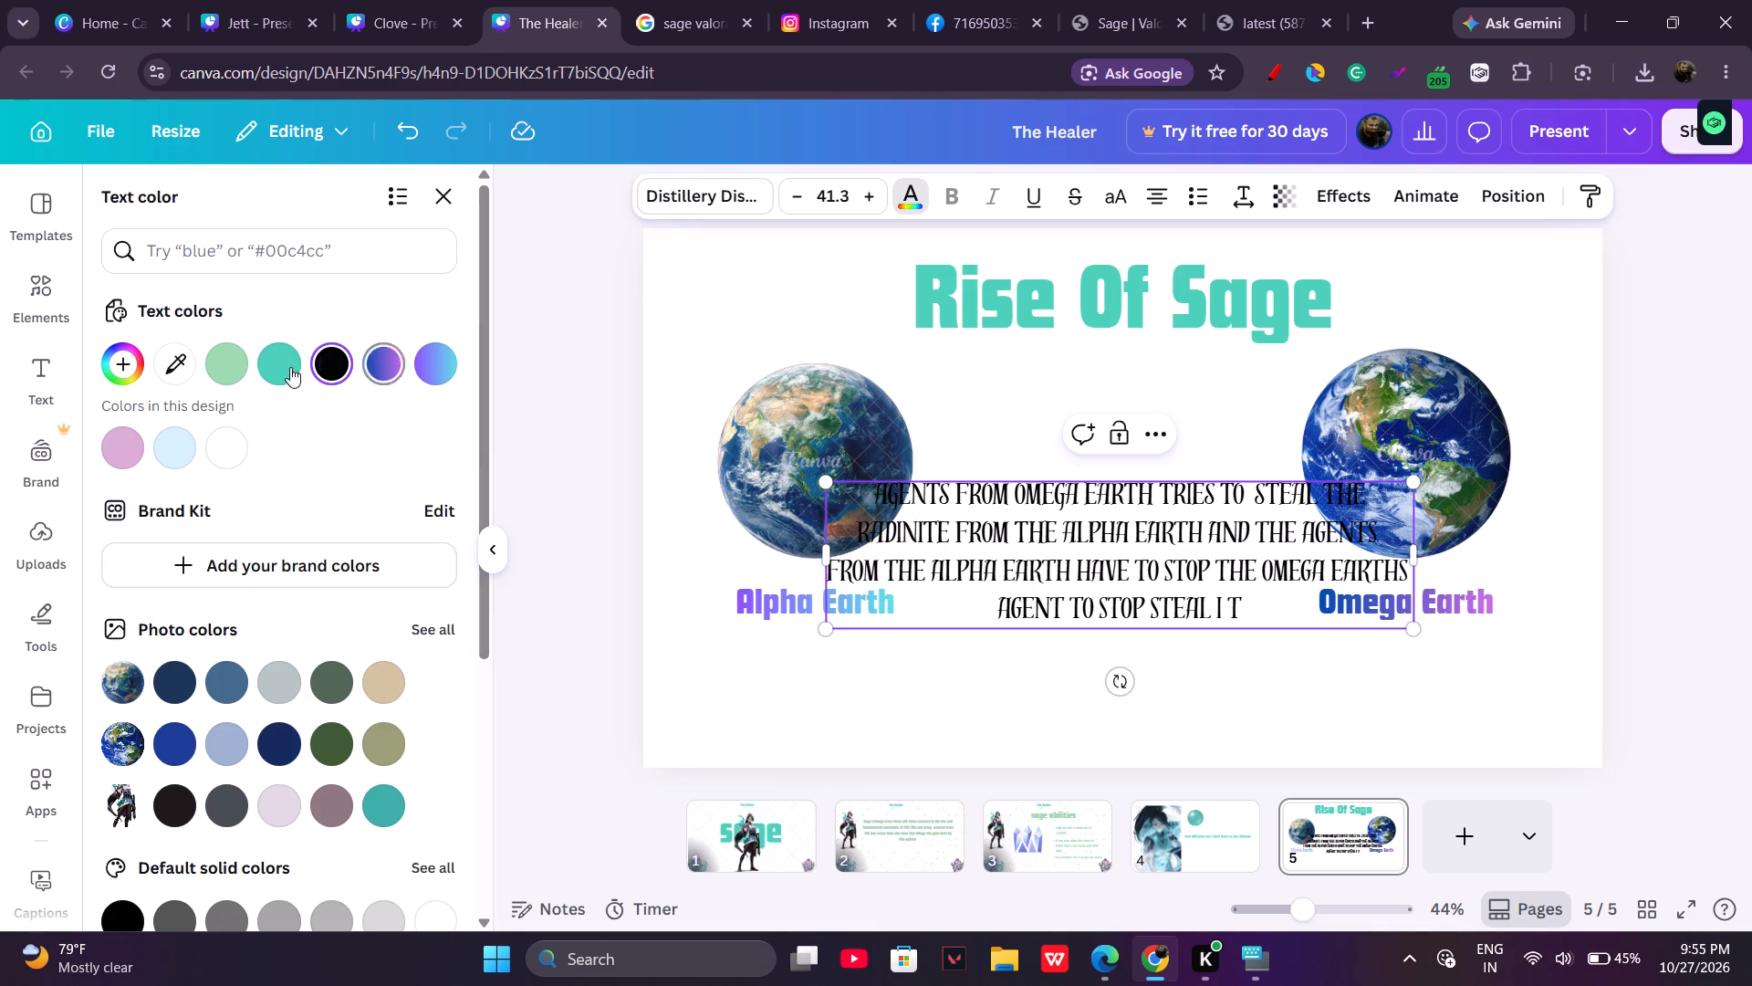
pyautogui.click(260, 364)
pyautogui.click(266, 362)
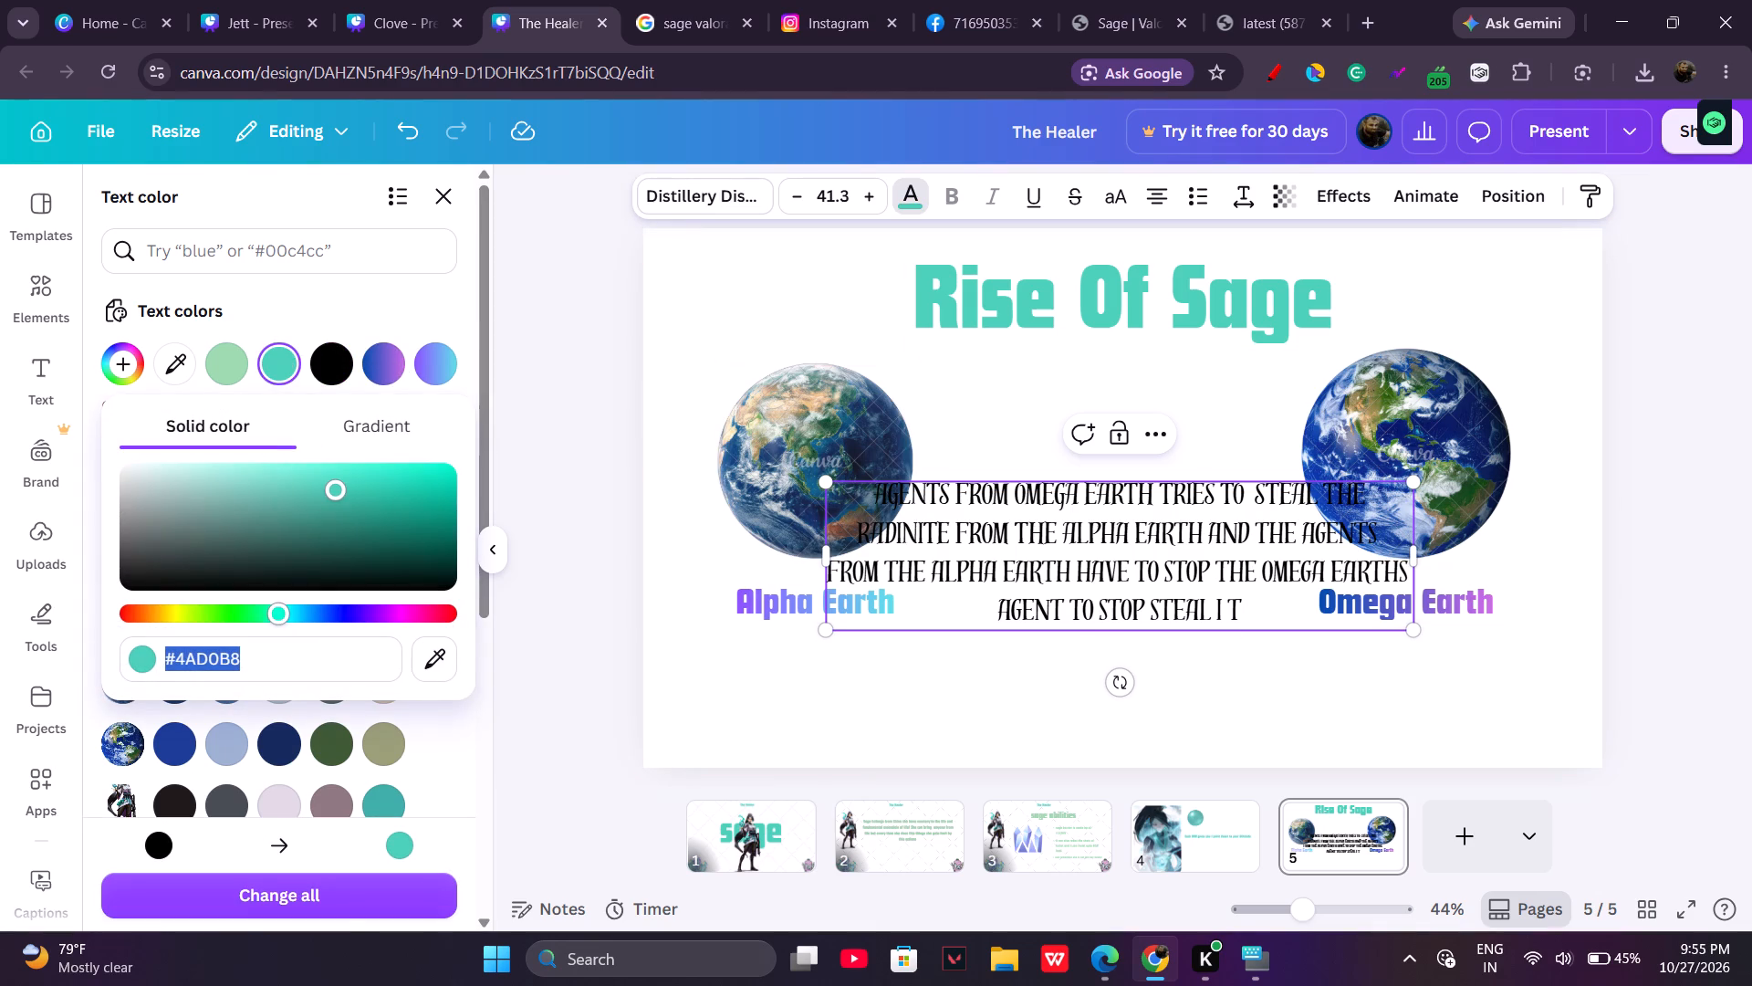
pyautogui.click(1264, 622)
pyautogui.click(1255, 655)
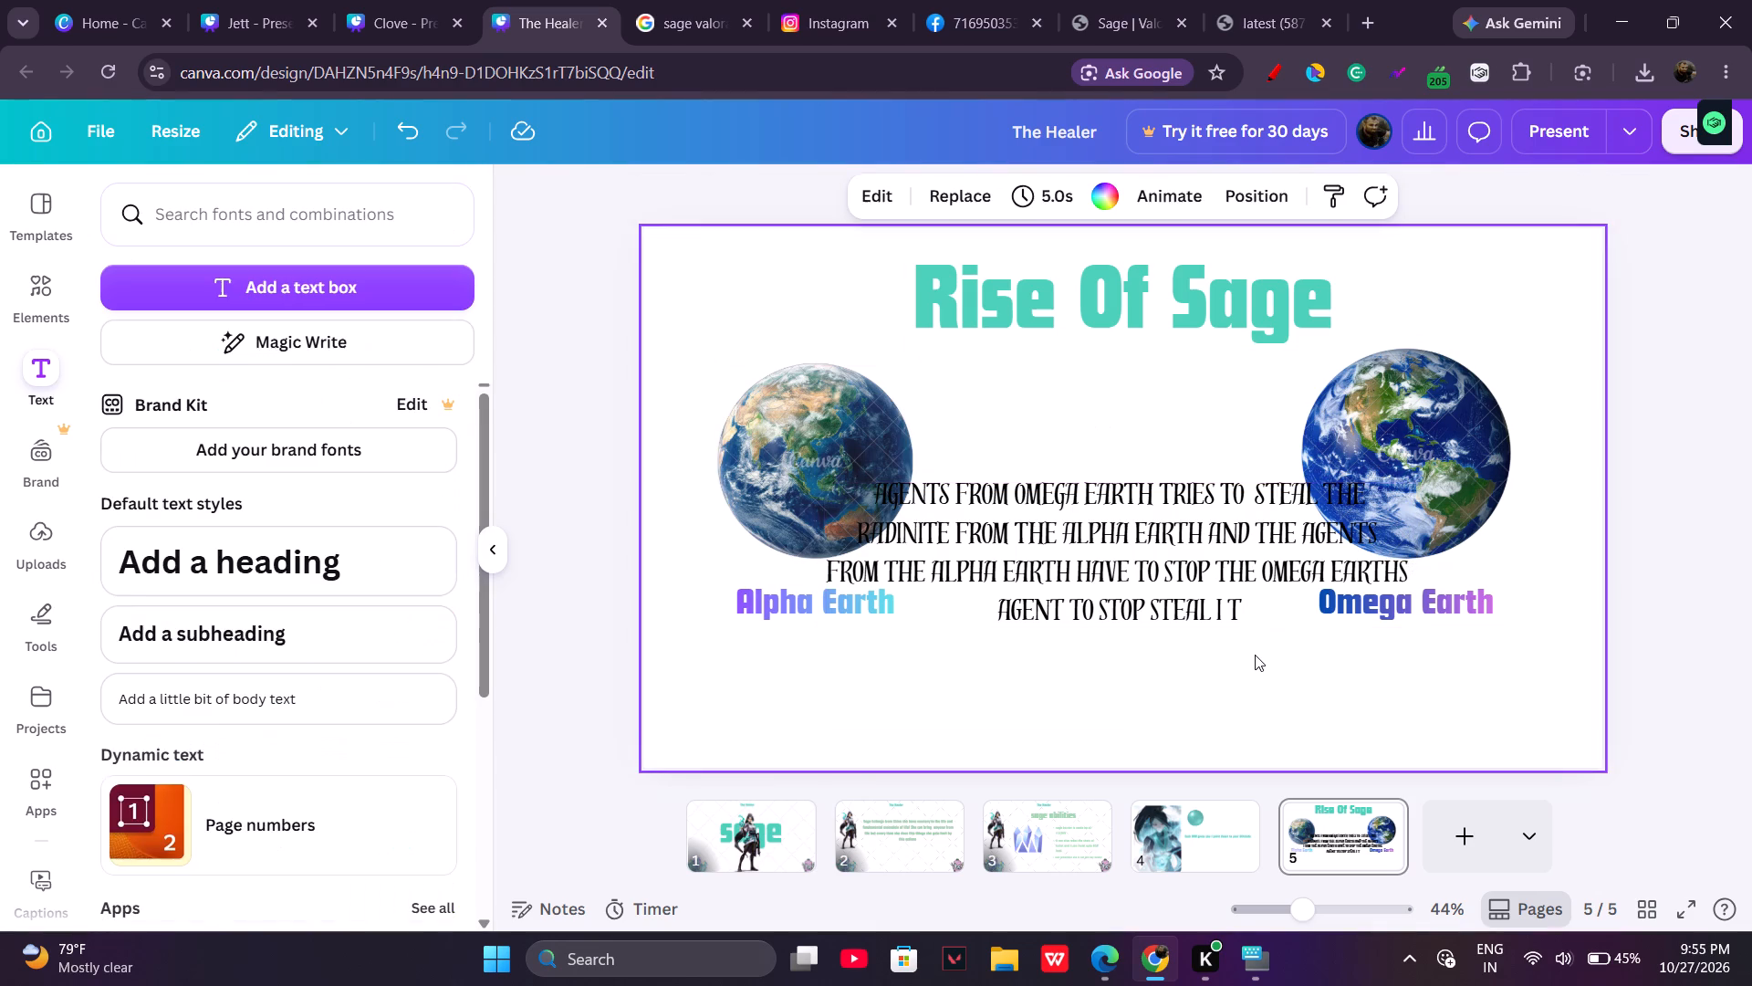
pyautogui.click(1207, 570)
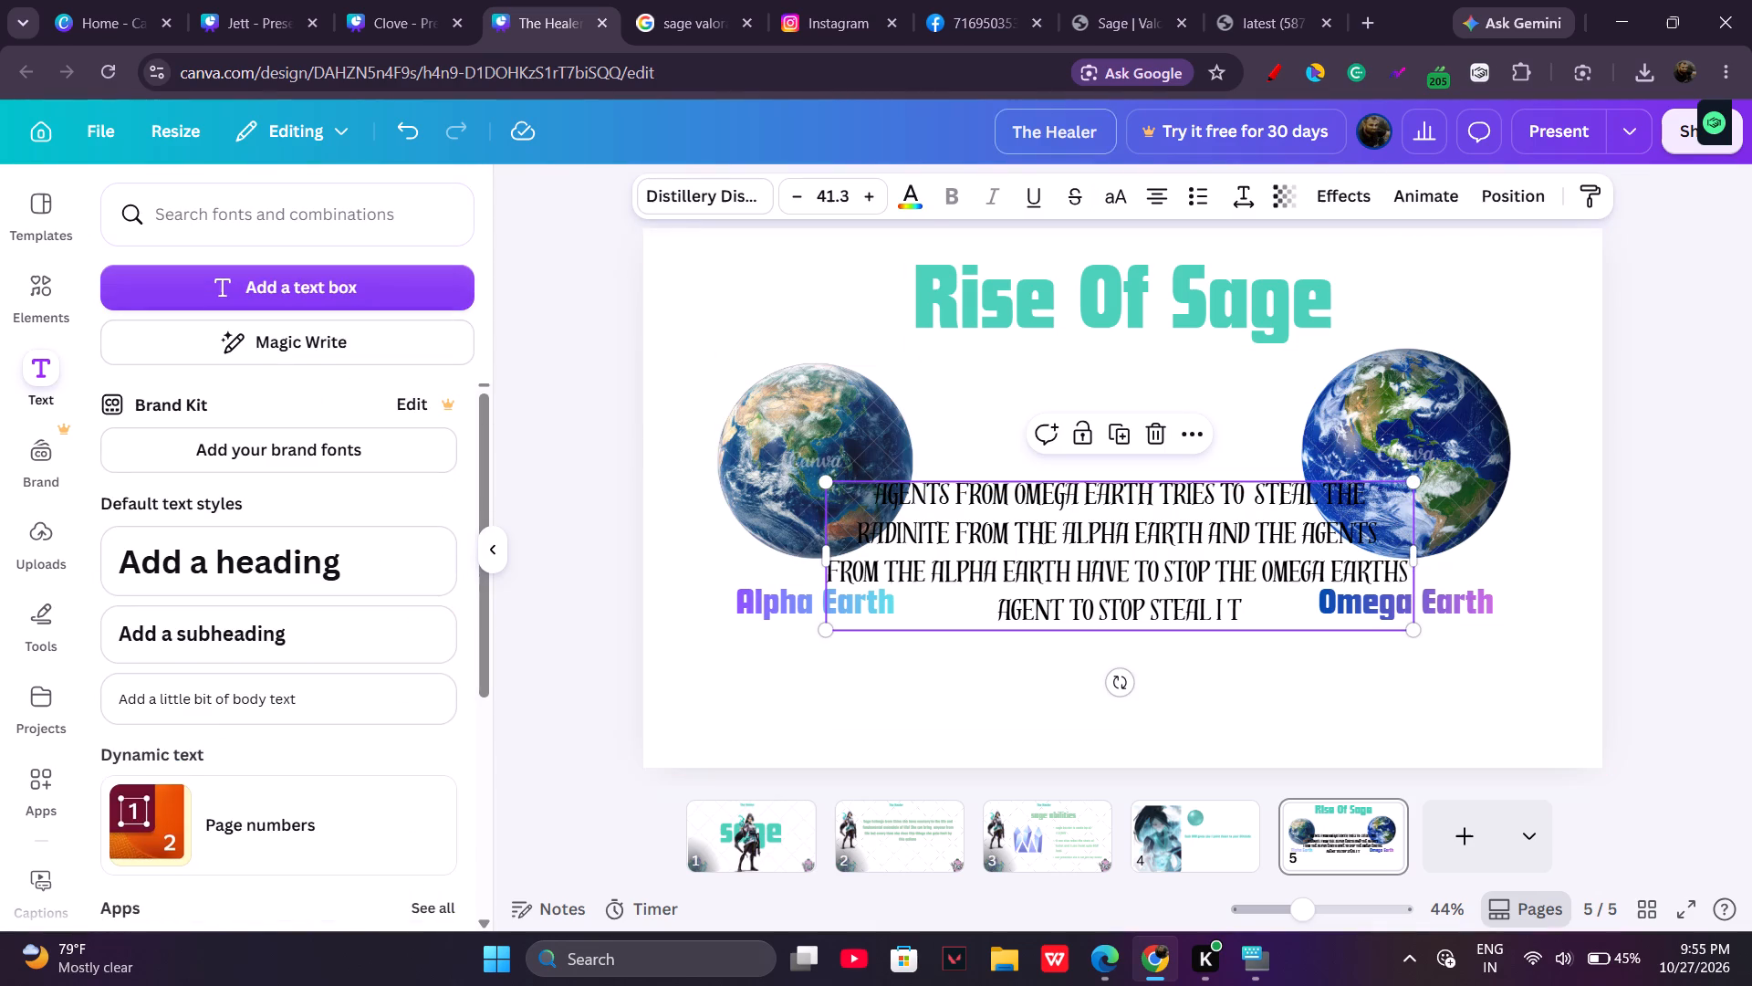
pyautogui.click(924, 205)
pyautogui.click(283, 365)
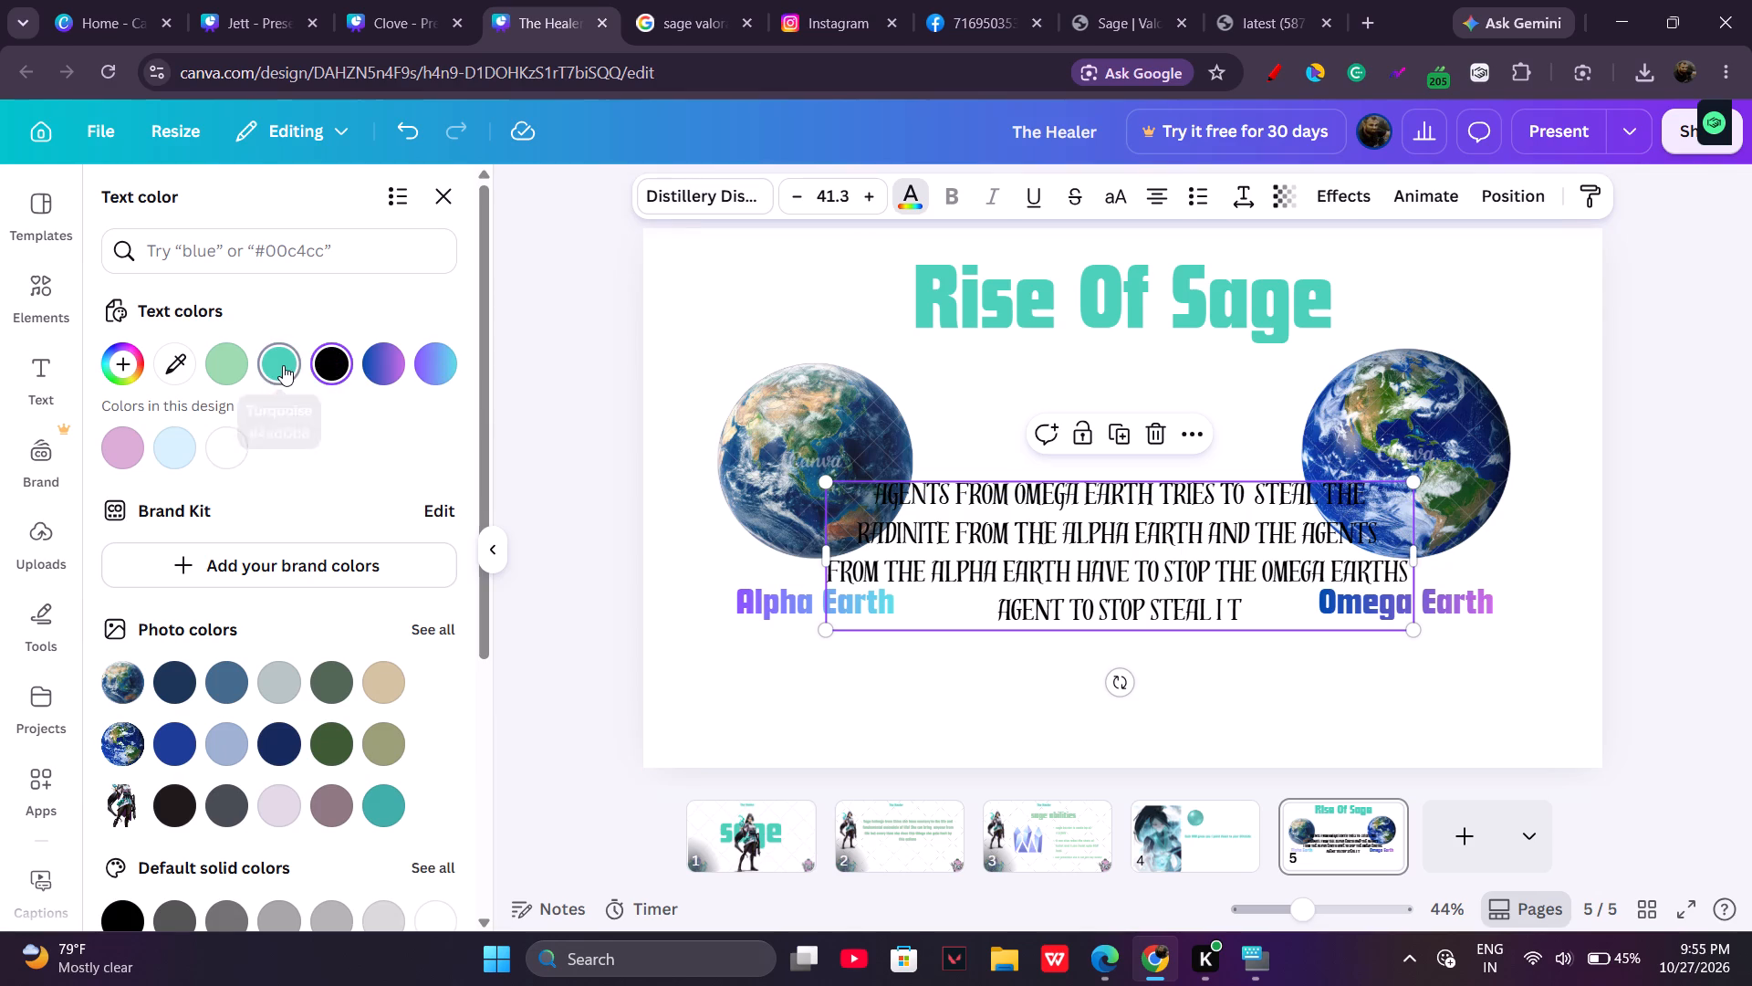
# Shrink the story paragraph to a font size of about 24.8 and place it between the two globes.
pyautogui.moveTo(1413, 631); pyautogui.dragTo(1336, 605)
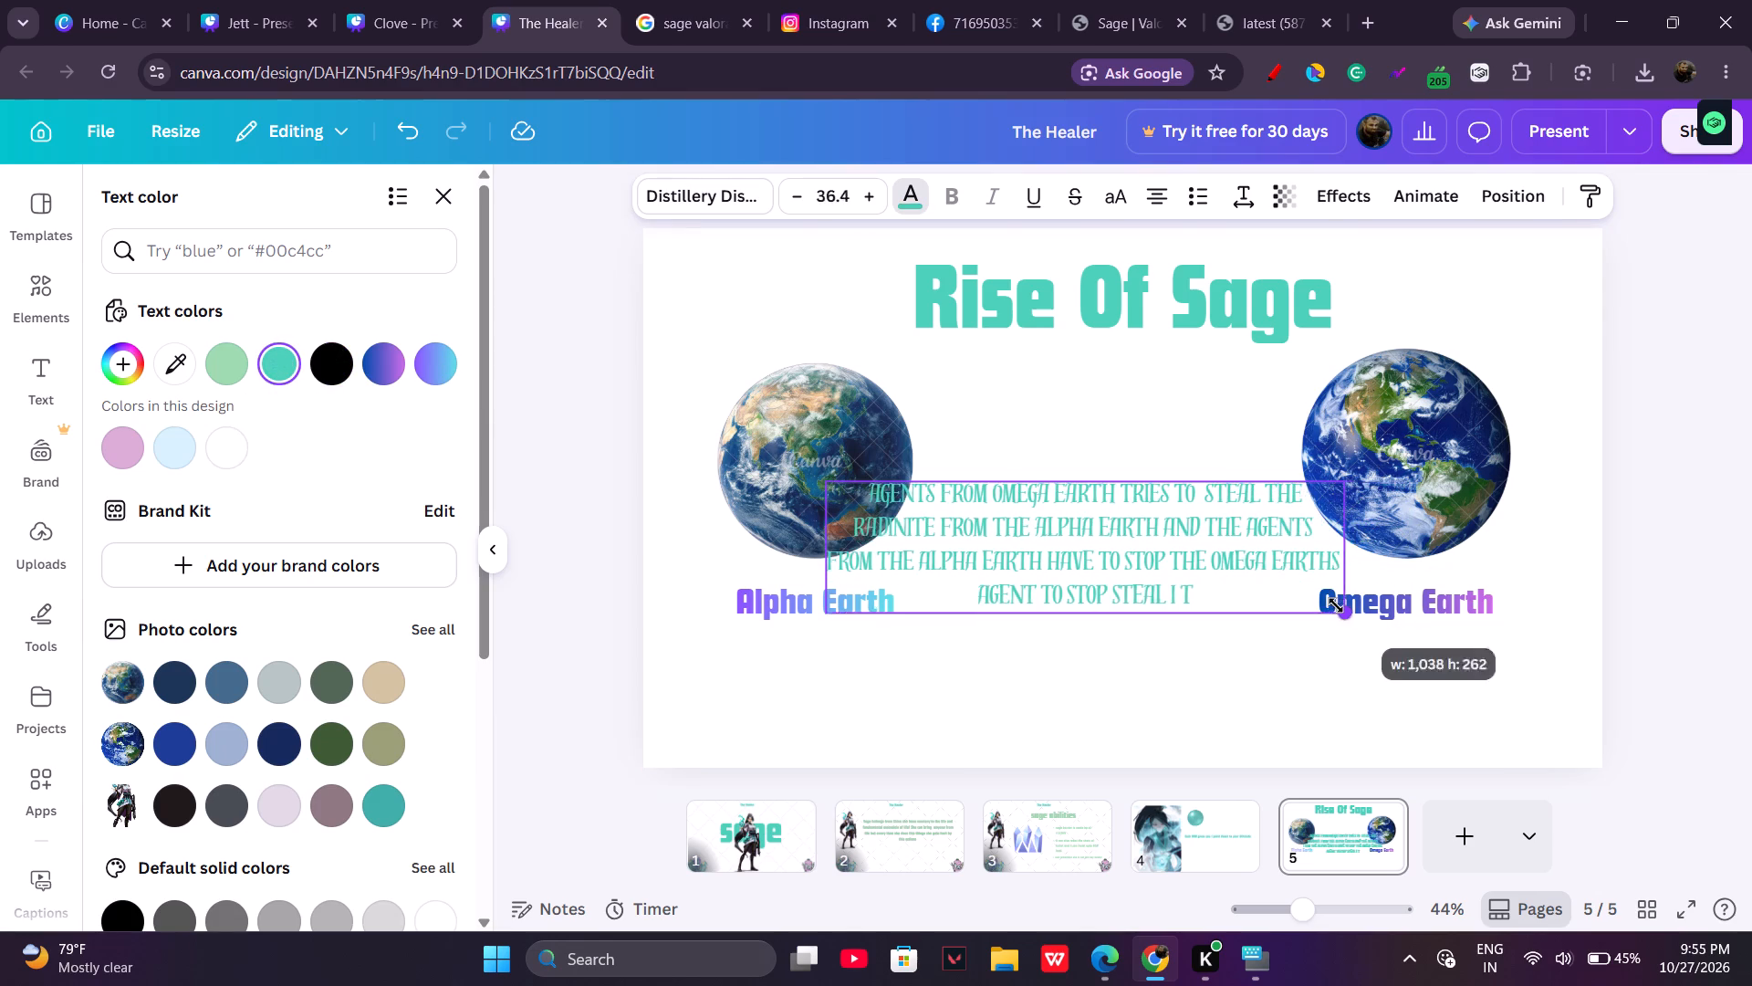
pyautogui.moveTo(1336, 605); pyautogui.dragTo(1255, 569)
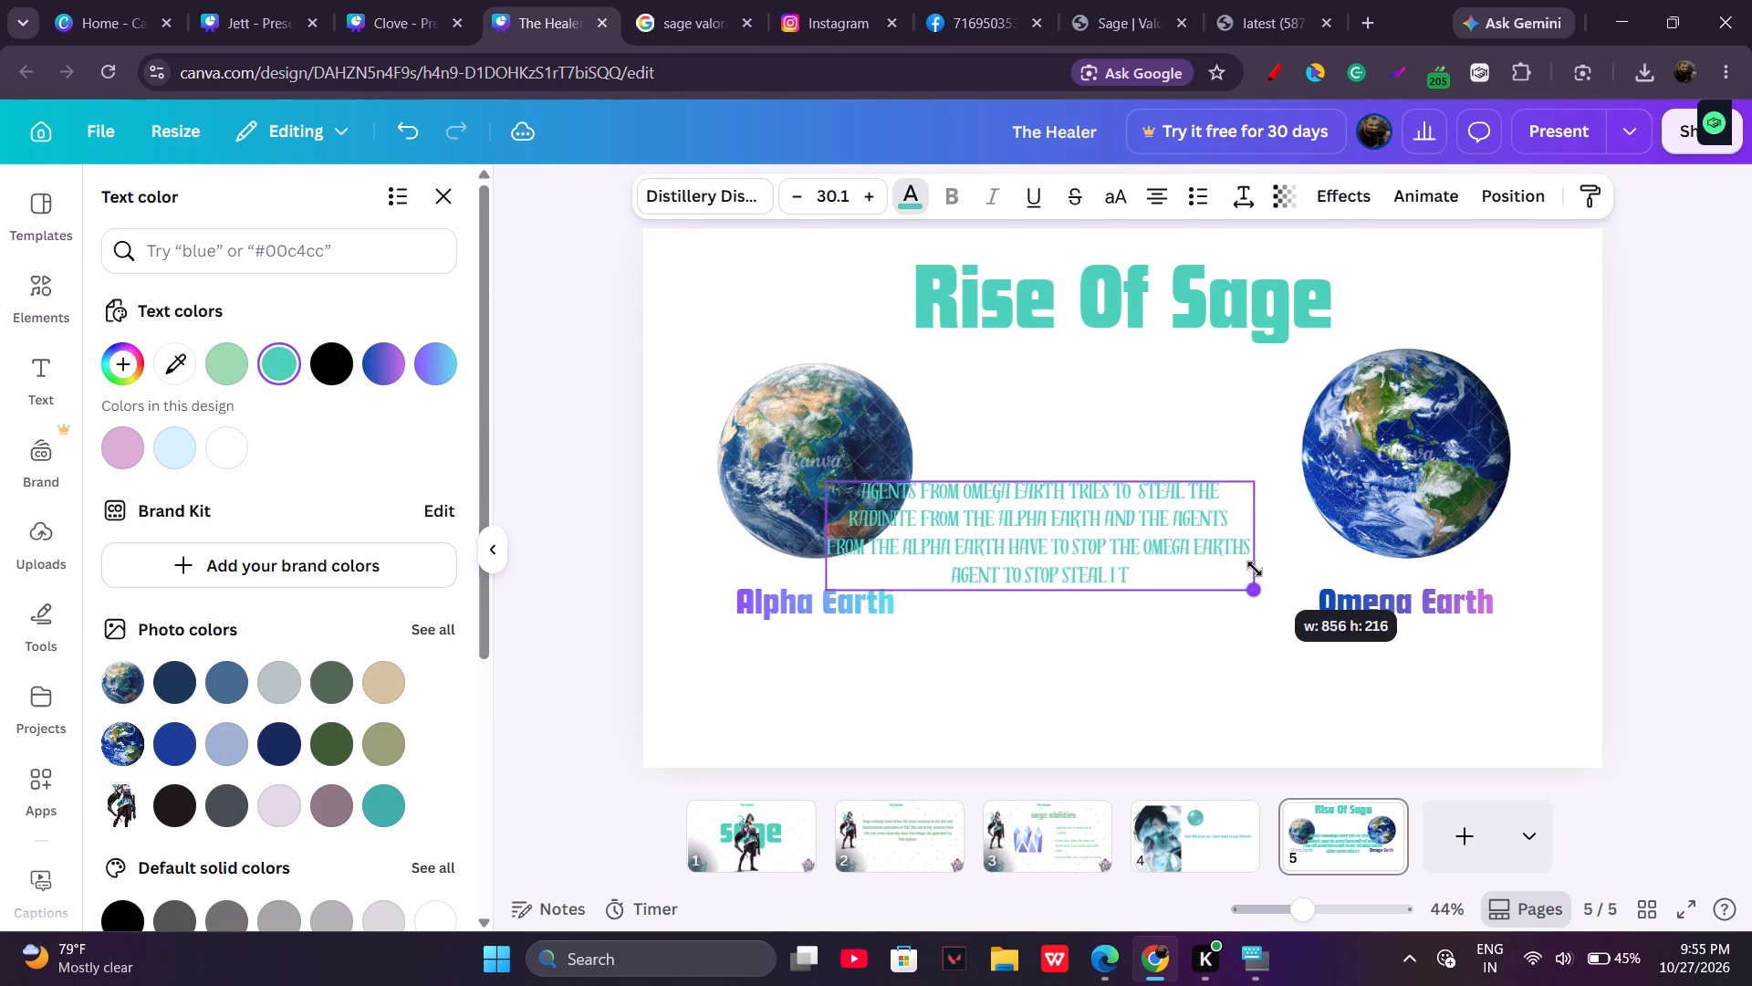
pyautogui.moveTo(1255, 569); pyautogui.dragTo(1251, 568)
pyautogui.moveTo(1088, 544); pyautogui.dragTo(1158, 519)
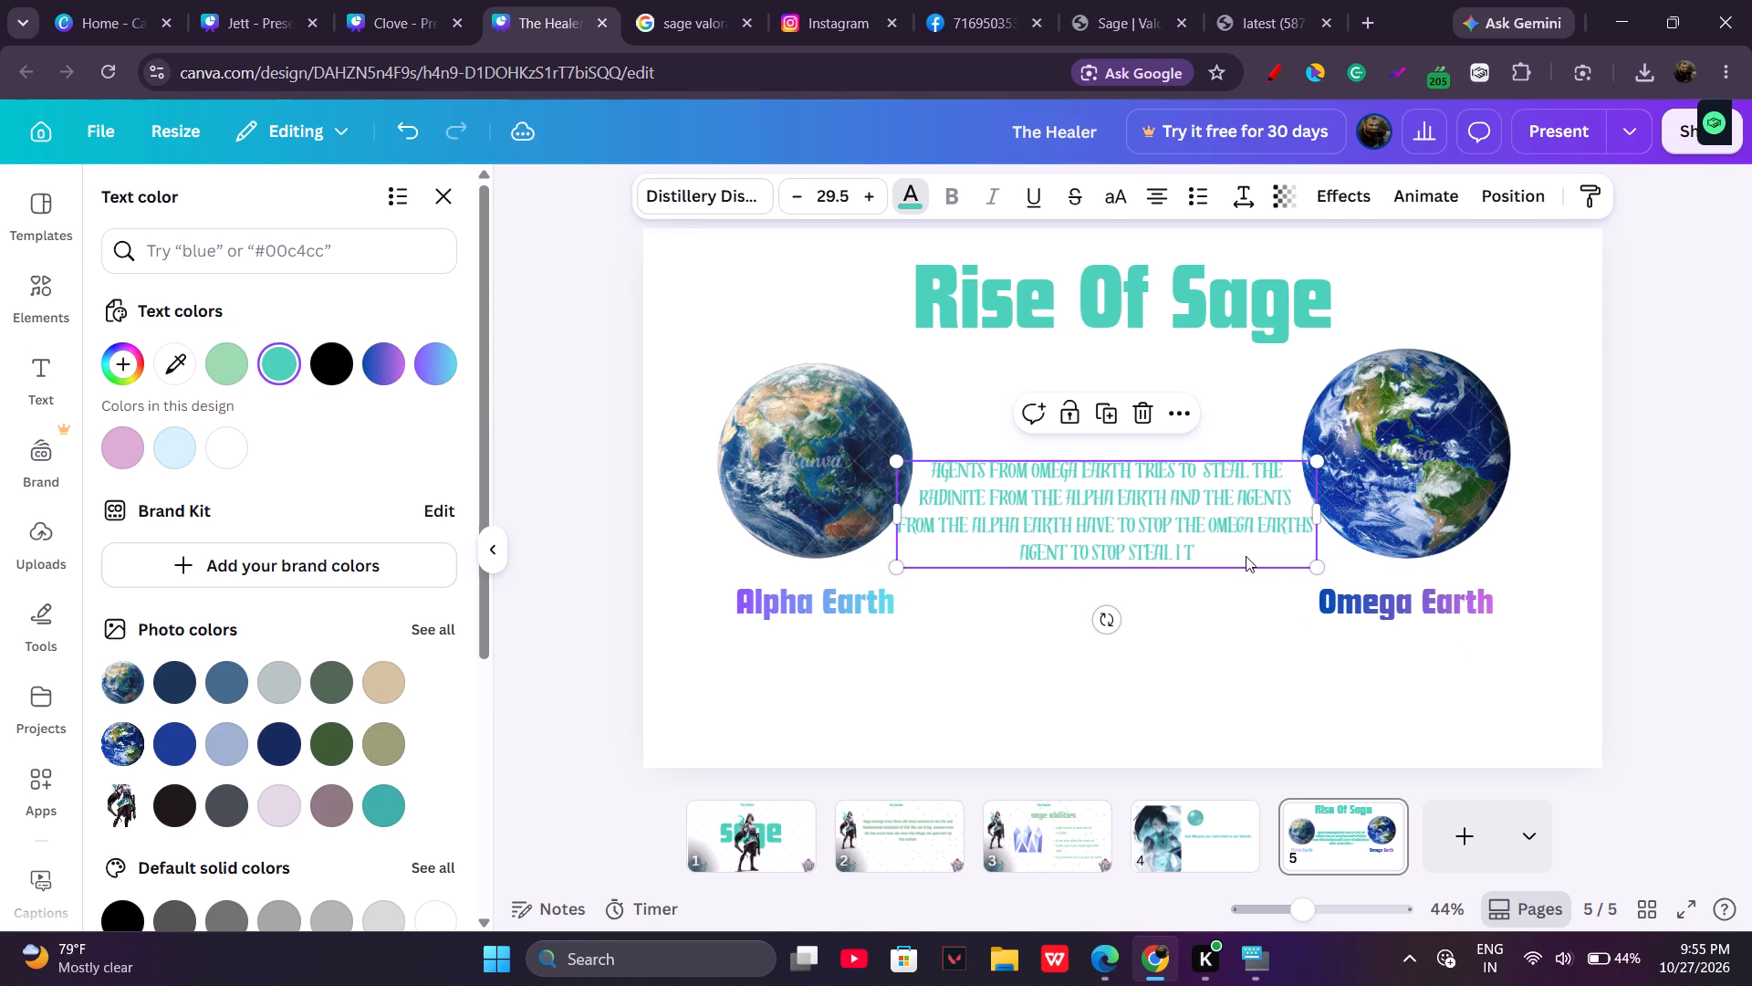
pyautogui.moveTo(1322, 562); pyautogui.dragTo(1259, 527)
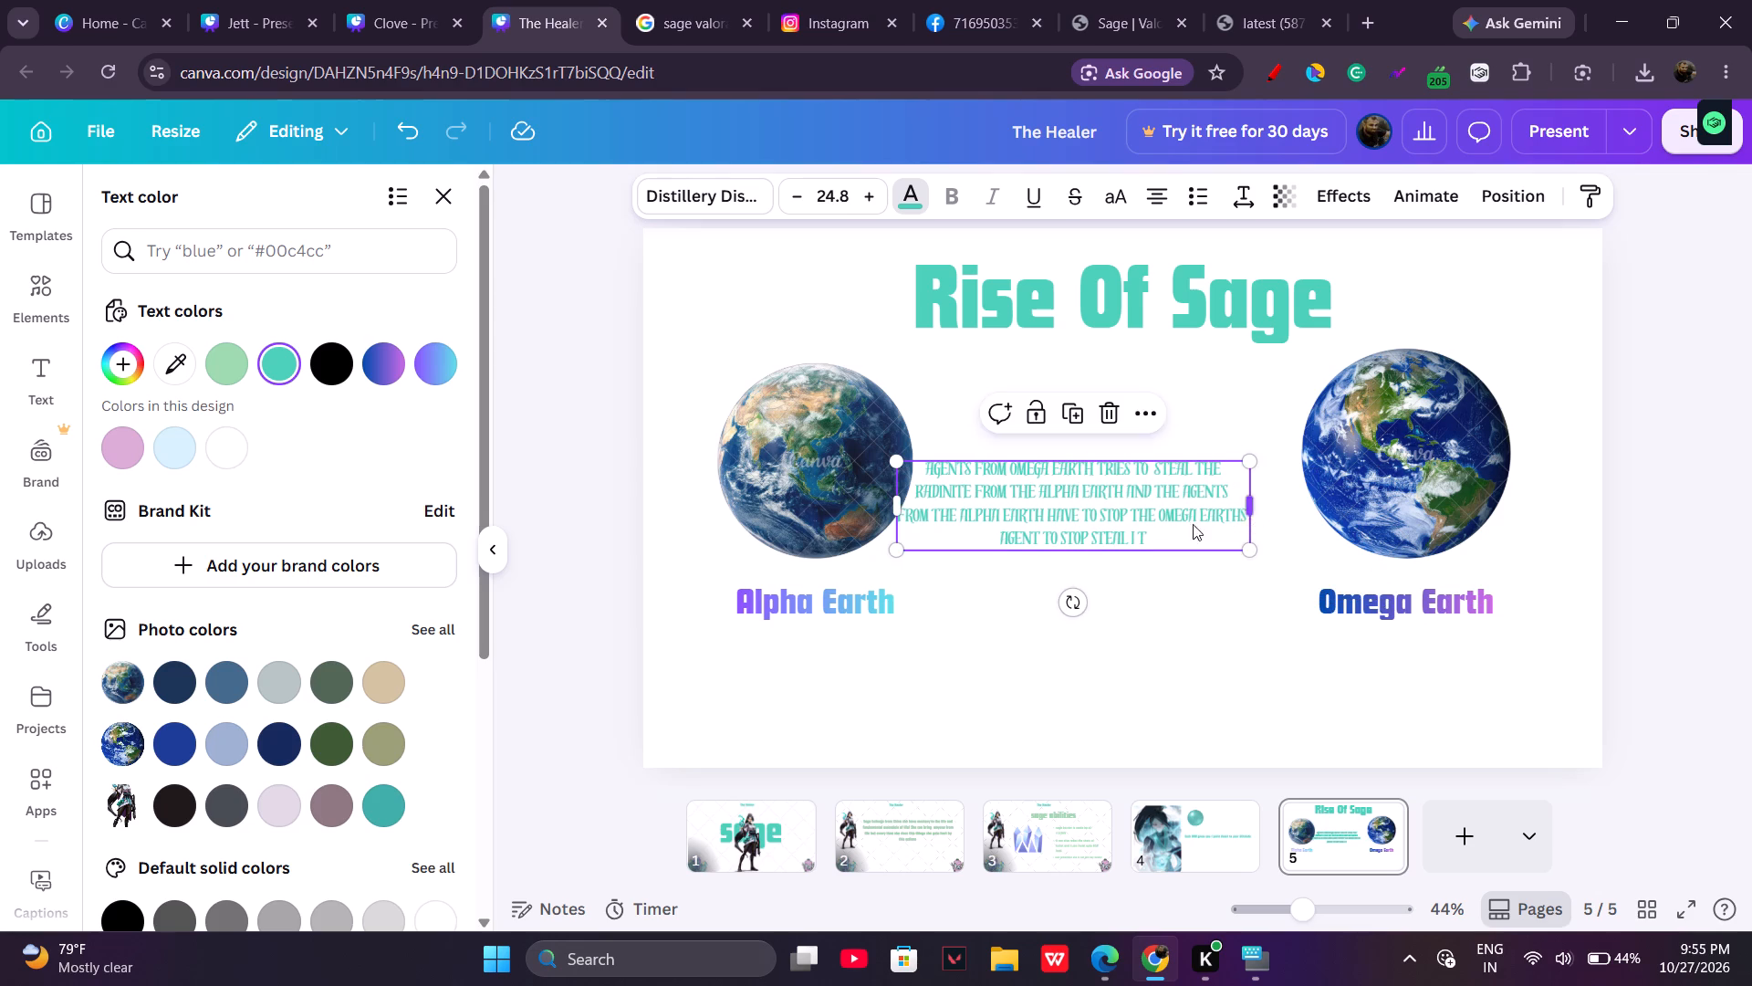
pyautogui.moveTo(1143, 529); pyautogui.dragTo(1169, 527)
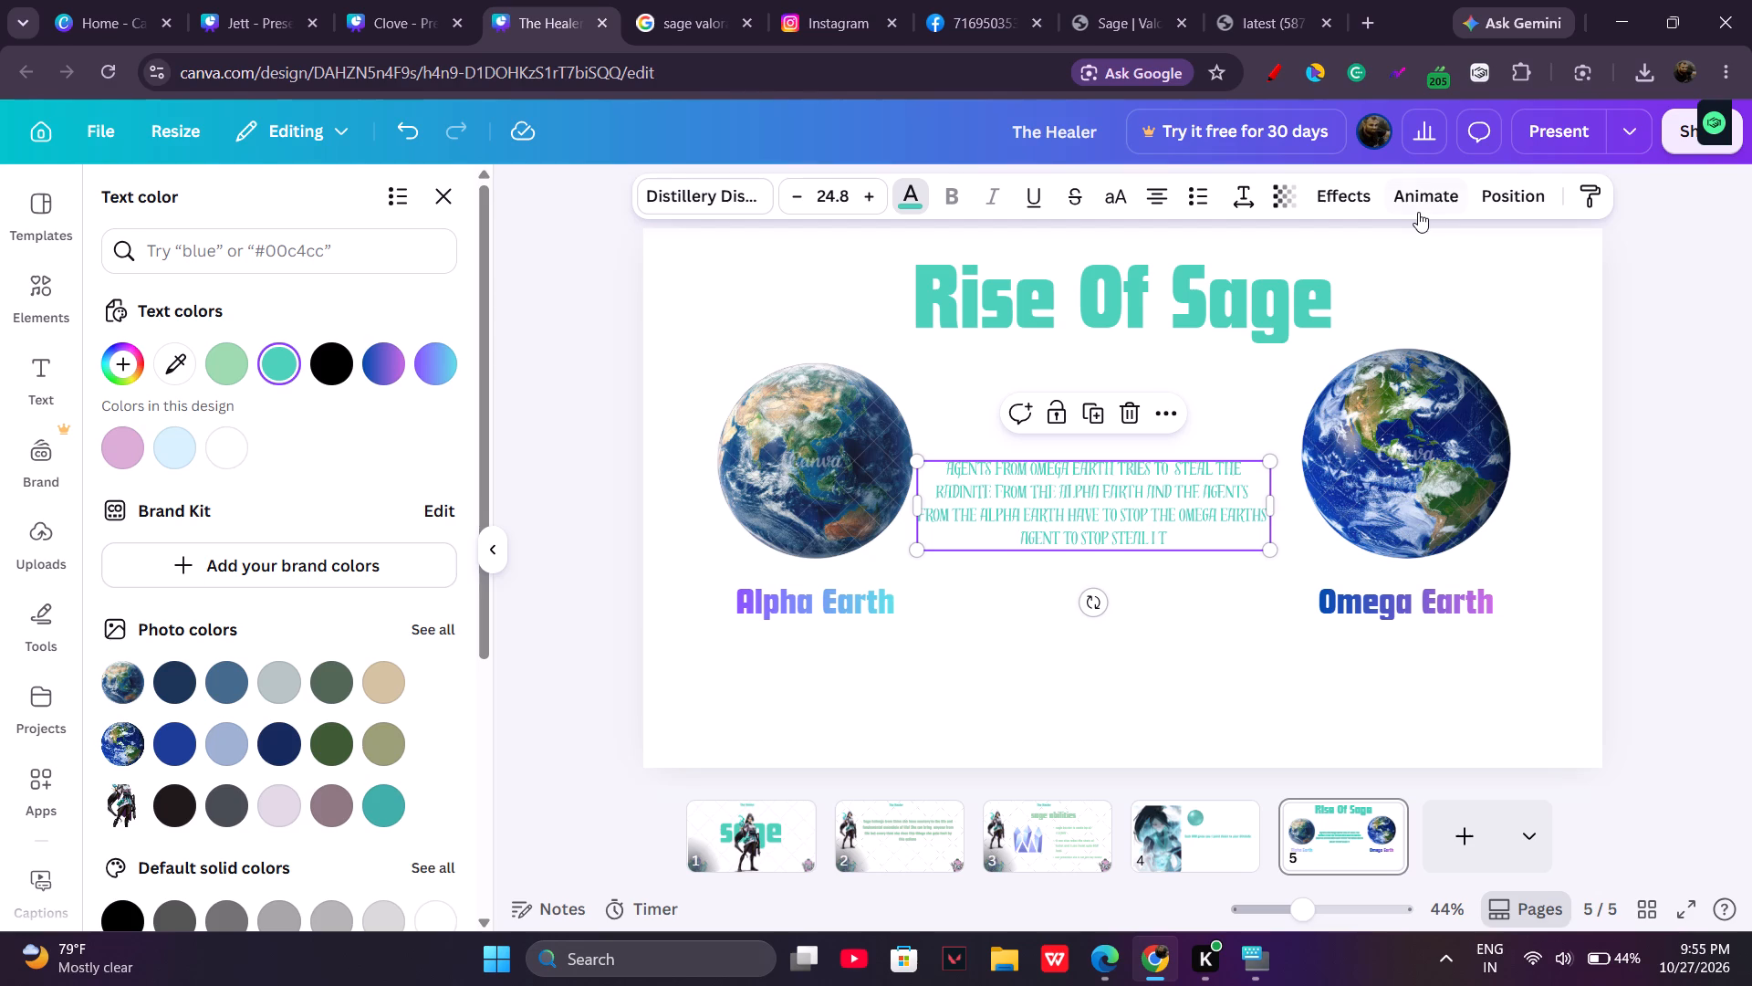
# Change the story paragraph's text colour to the light orange default solid colour.
pyautogui.click(915, 210)
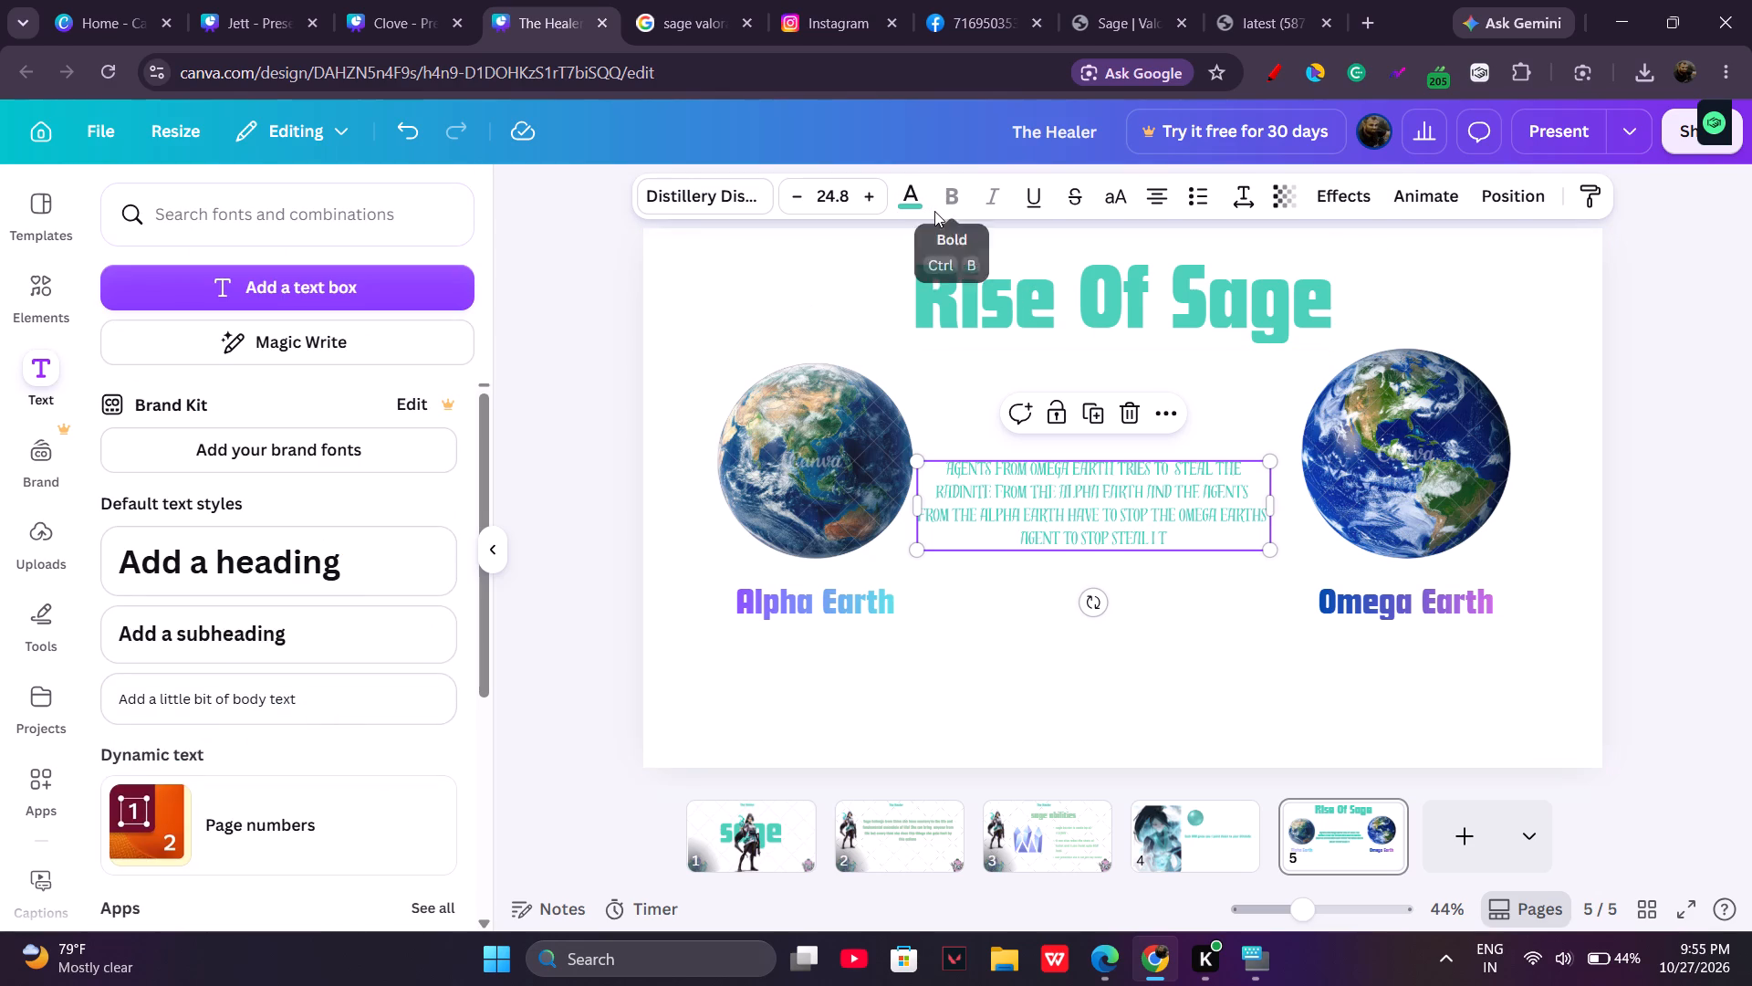
pyautogui.click(934, 211)
pyautogui.click(922, 207)
pyautogui.scroll(-2, 274, 680)
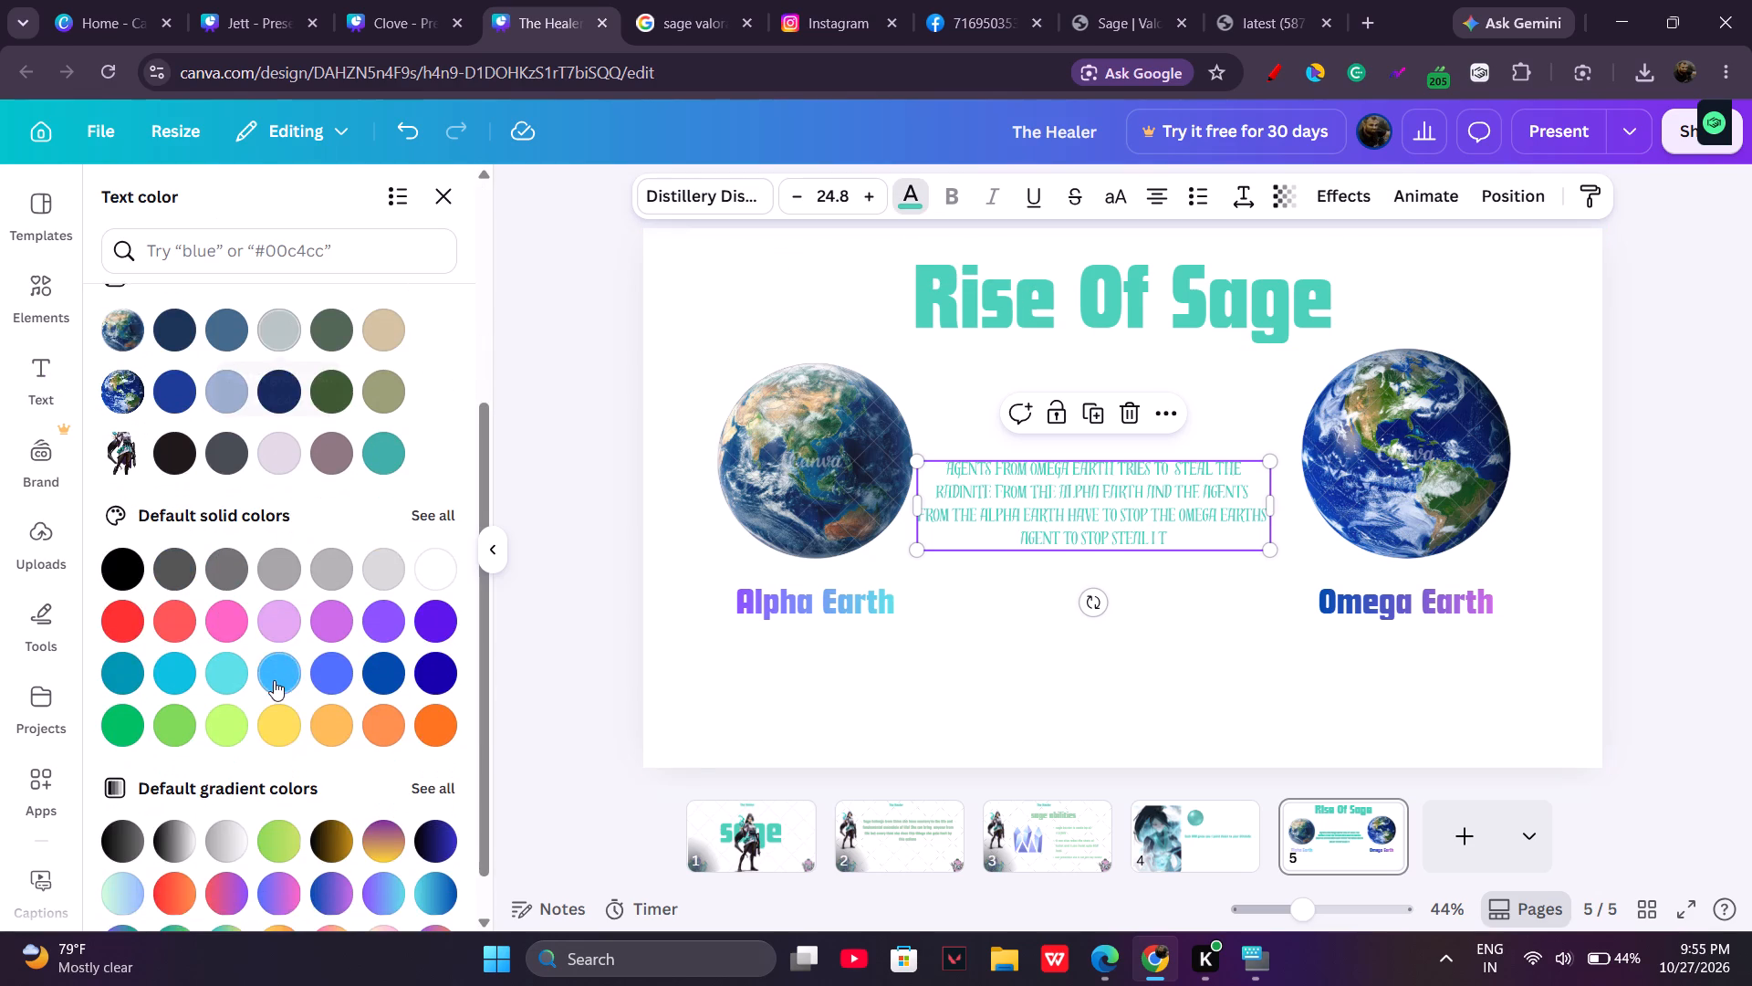
pyautogui.click(332, 726)
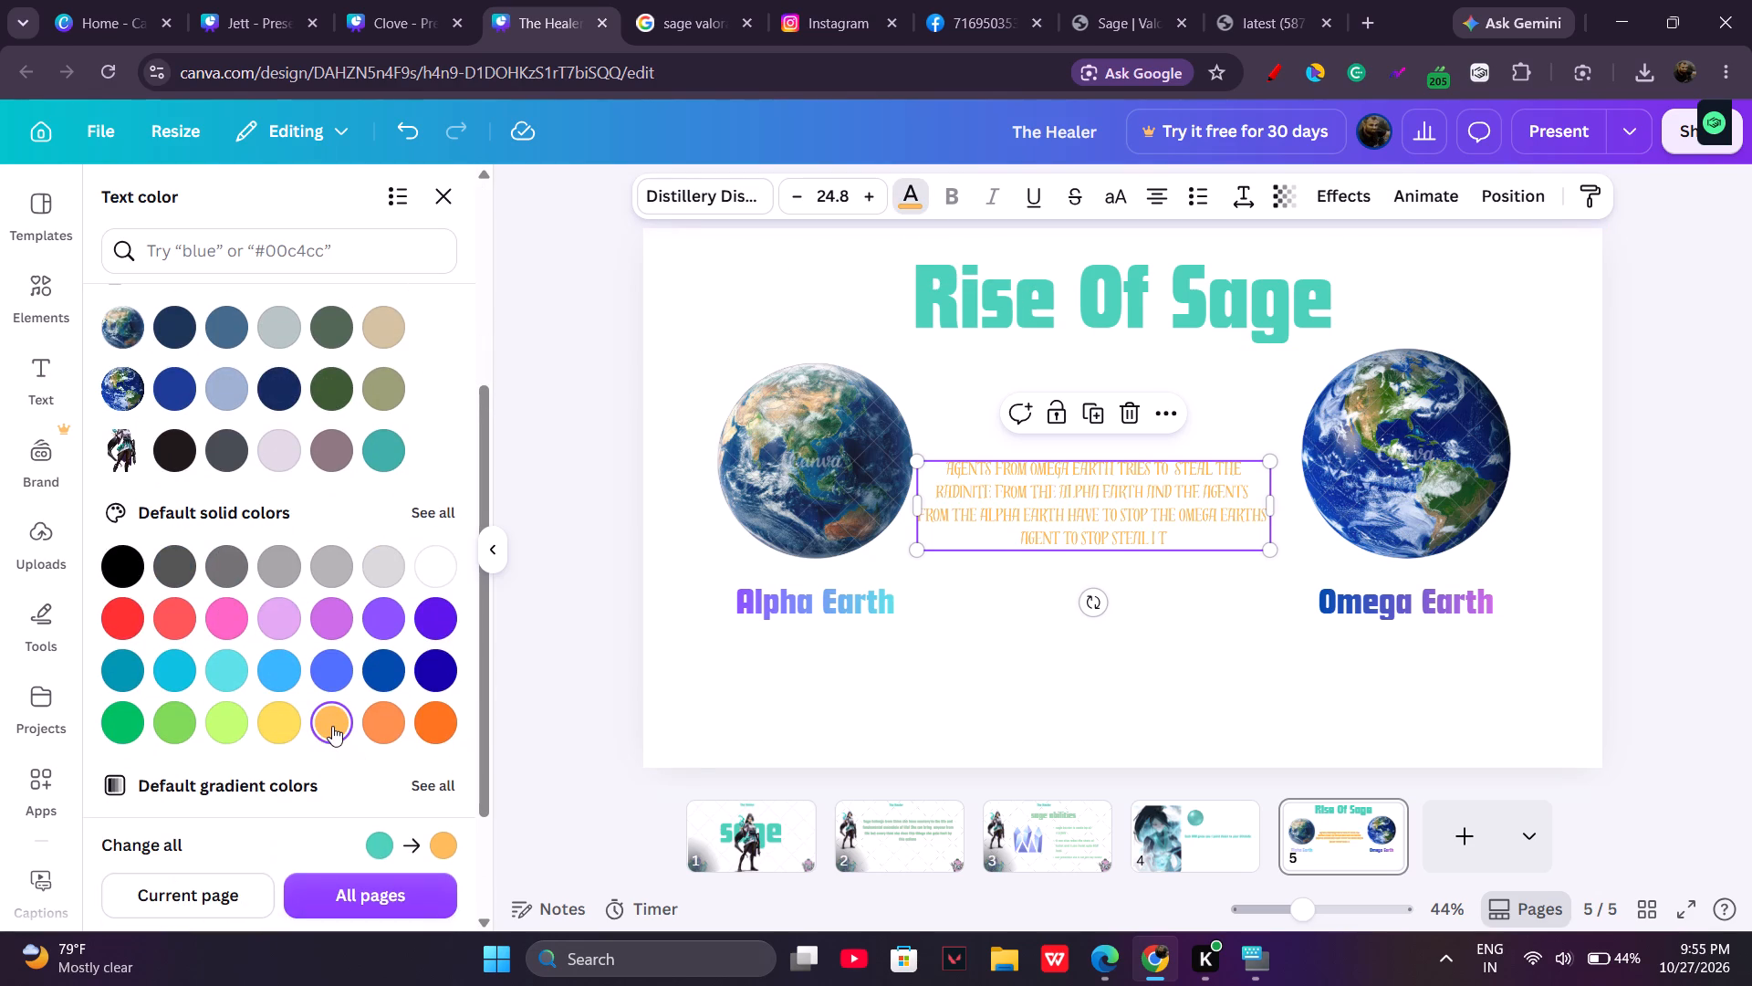
# Enlarge the story paragraph to a font size of about 26 and centre it between the two globes.
pyautogui.moveTo(1263, 549); pyautogui.dragTo(1298, 567)
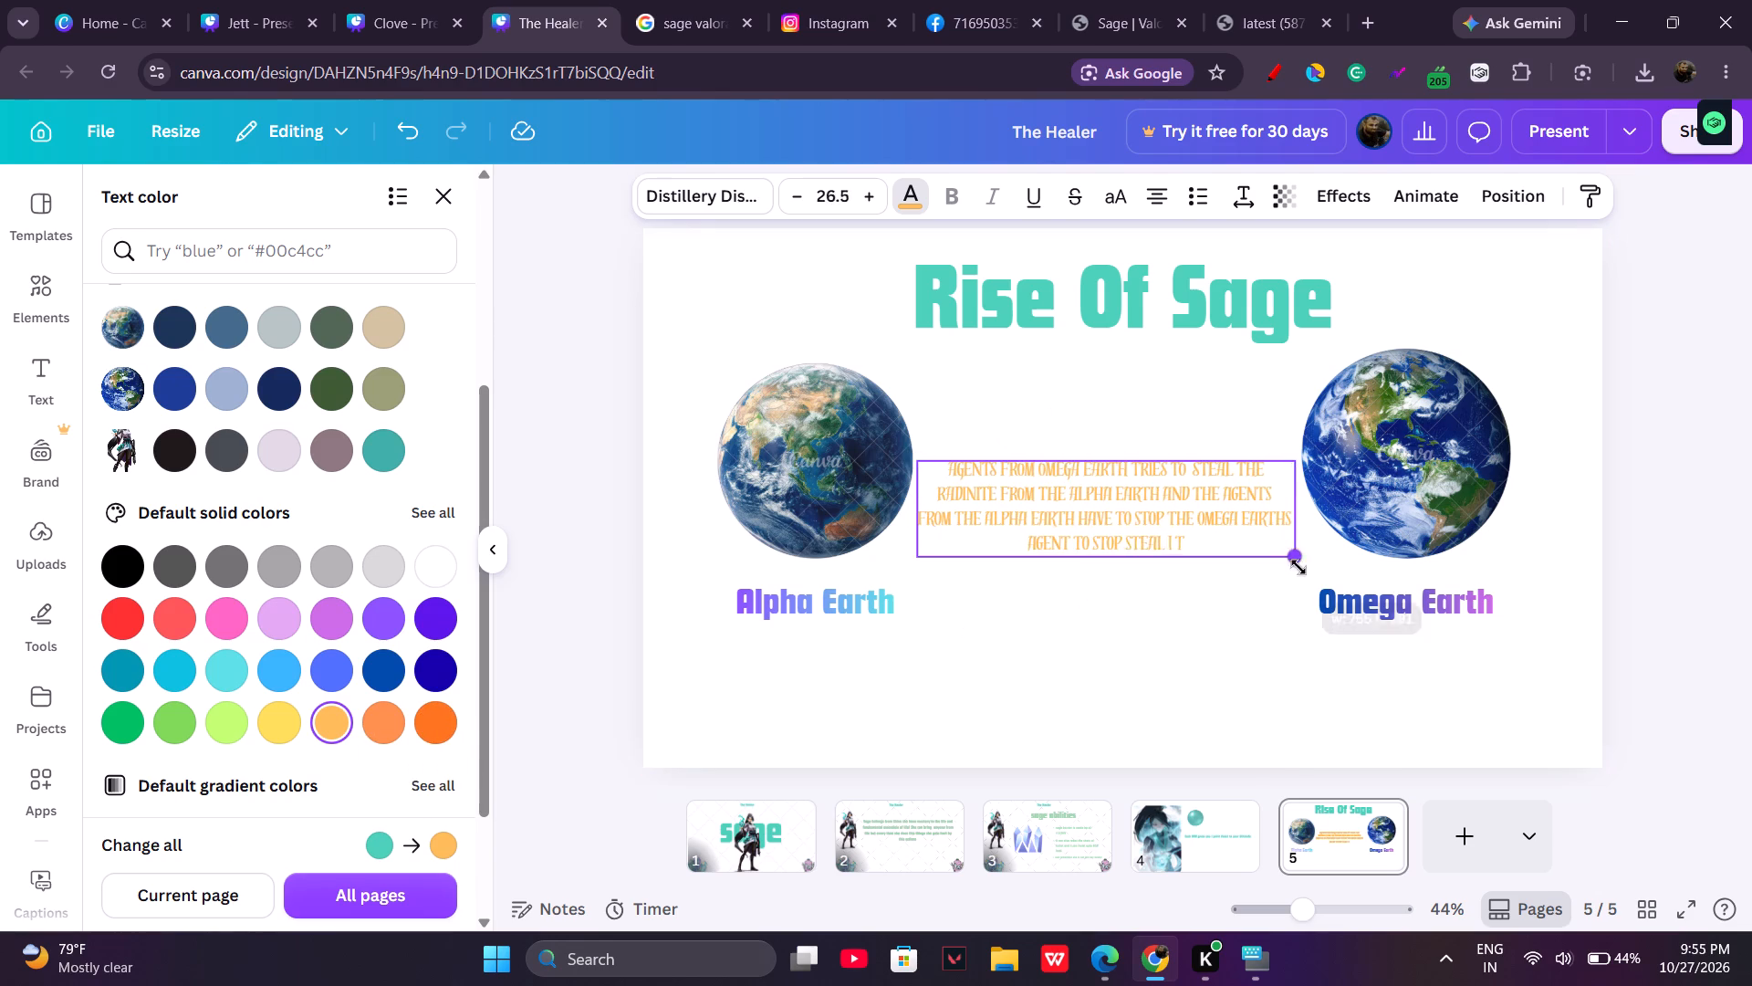
pyautogui.moveTo(1298, 567); pyautogui.dragTo(1304, 569)
pyautogui.moveTo(1314, 562); pyautogui.dragTo(1289, 548)
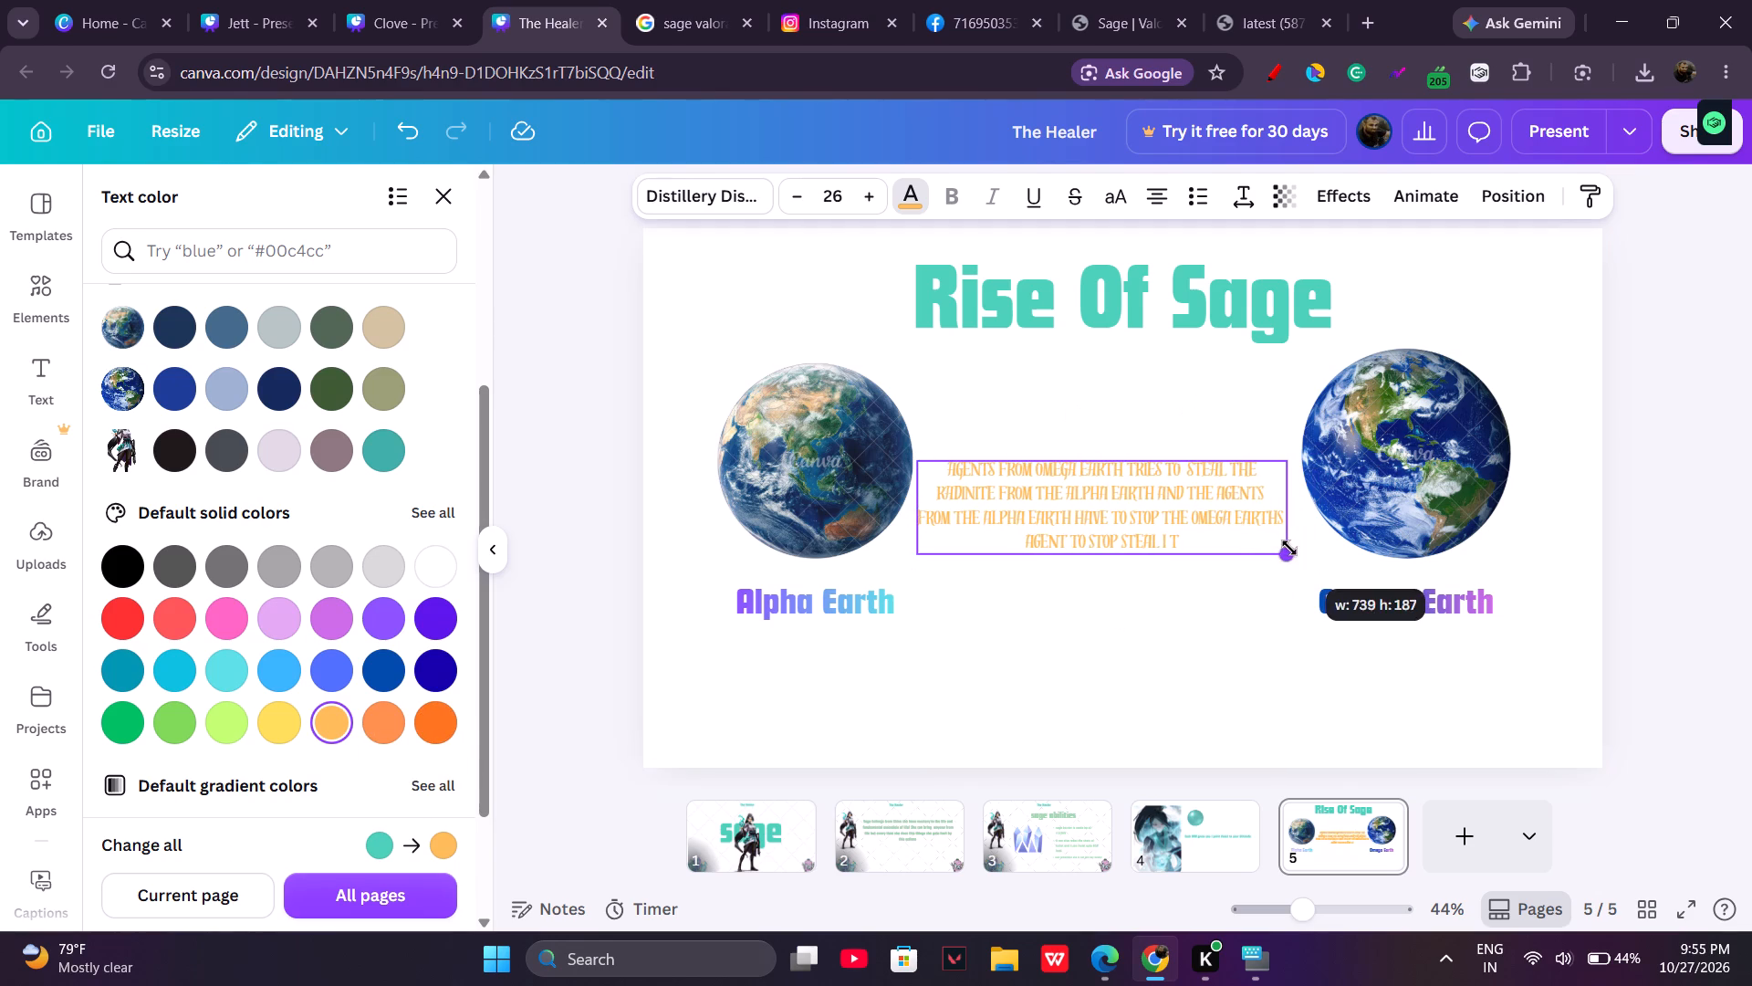
pyautogui.moveTo(1131, 495); pyautogui.dragTo(1139, 446)
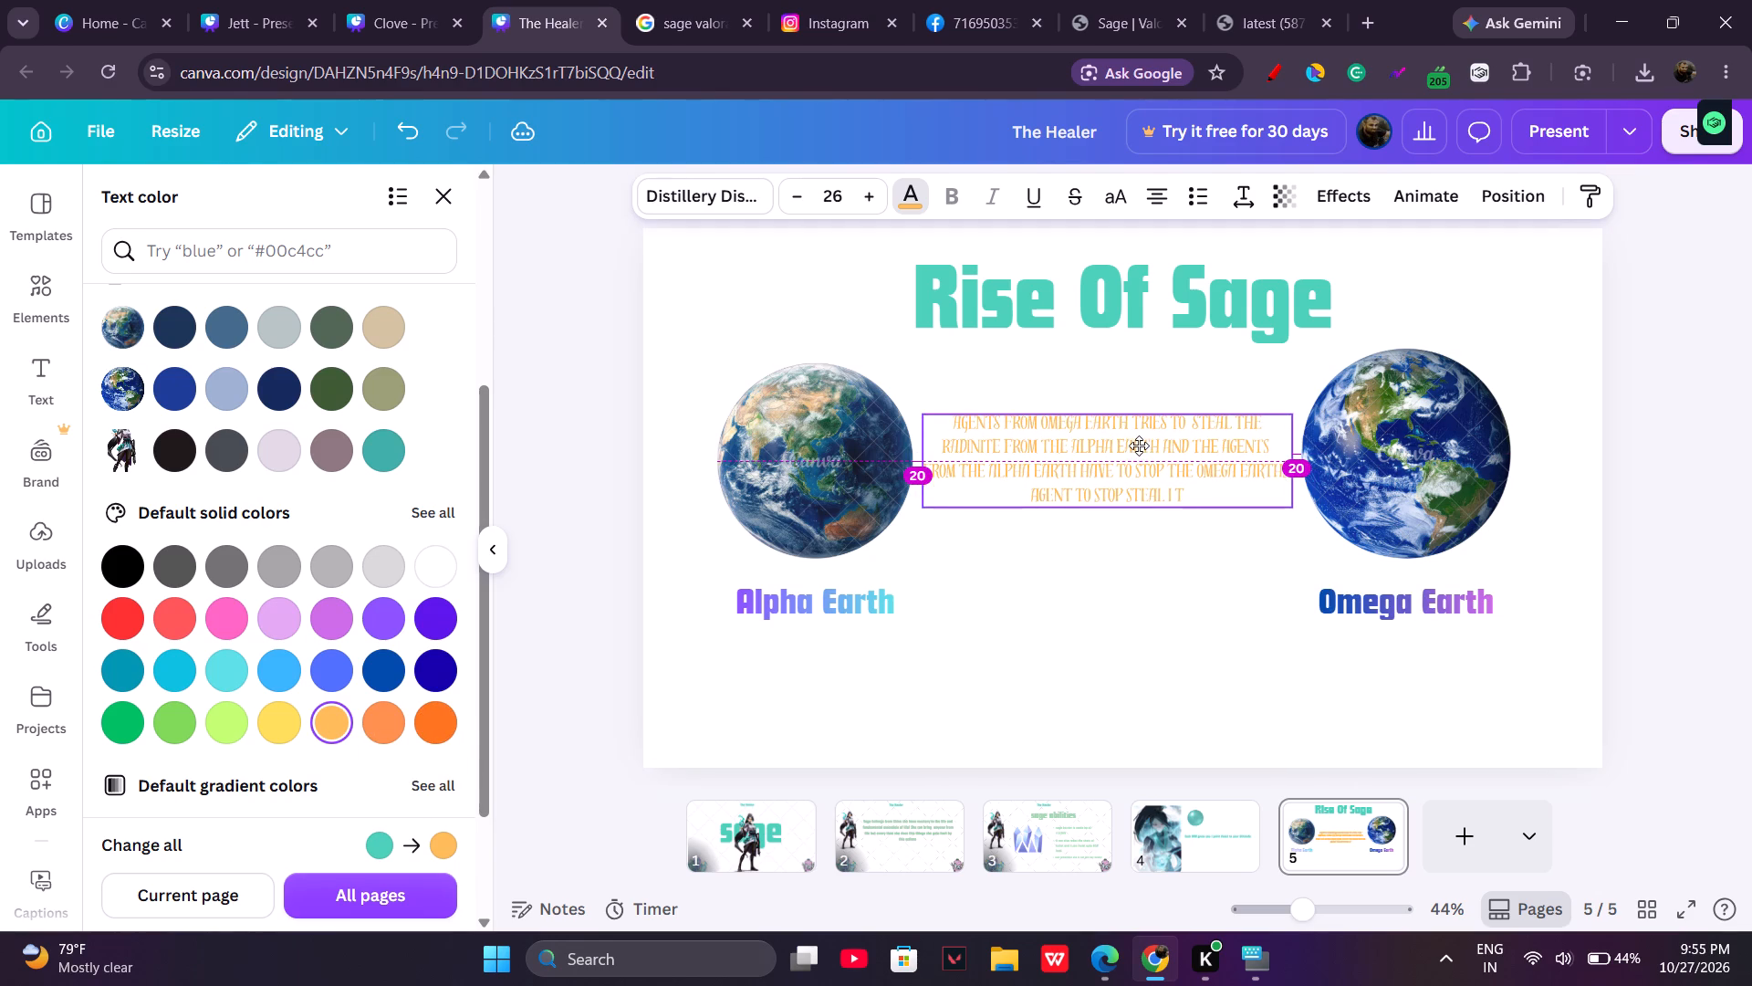
pyautogui.moveTo(1139, 446); pyautogui.dragTo(1138, 447)
# Apply the Pulse animation to both the Alpha Earth globe and the Omega Earth globe.
pyautogui.click(840, 453)
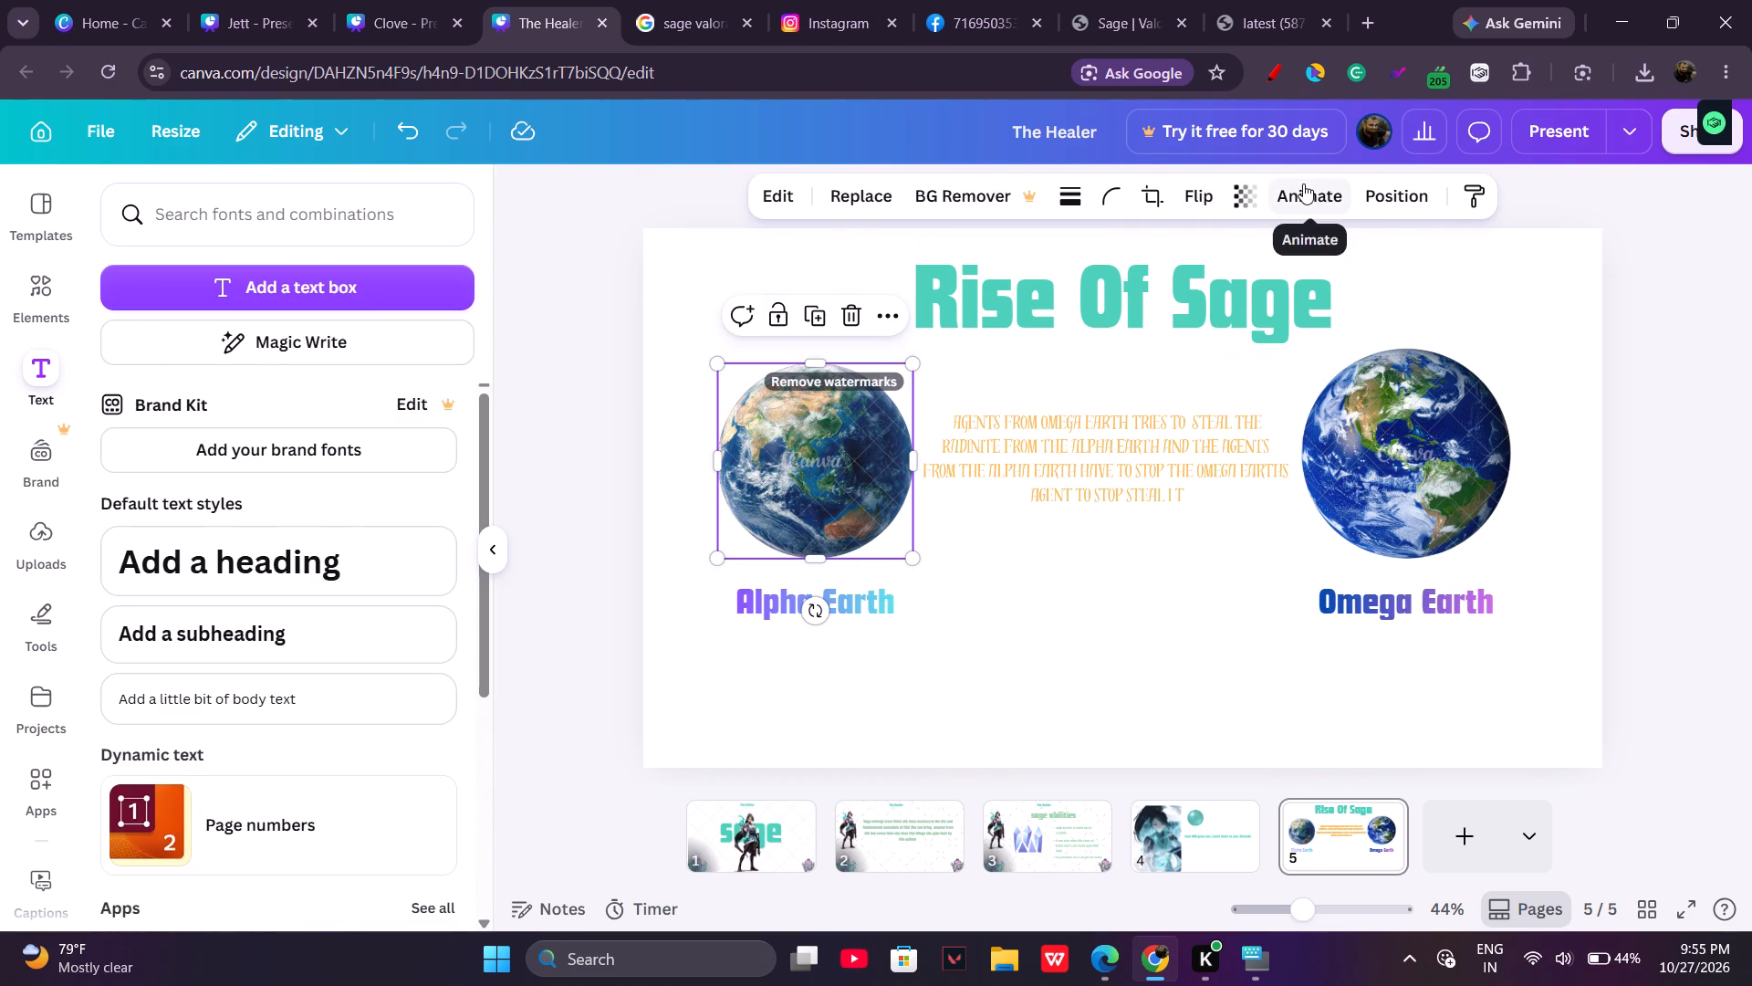
pyautogui.click(1303, 184)
pyautogui.scroll(-2, 380, 788)
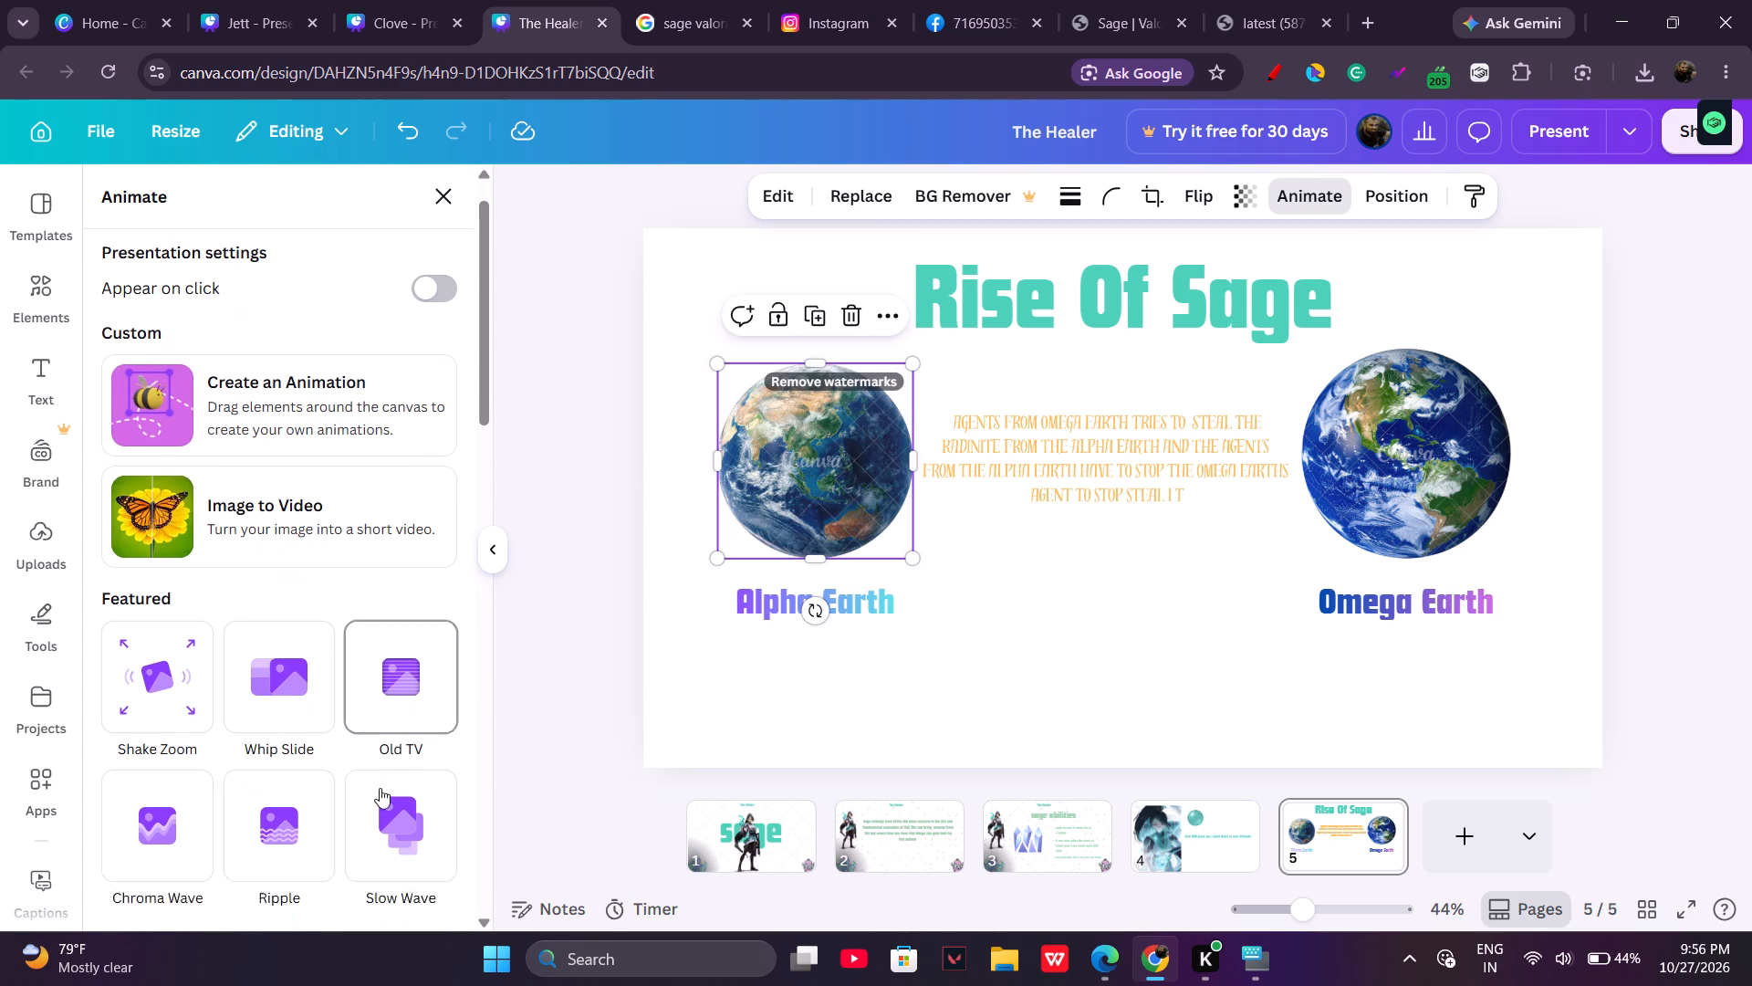
pyautogui.scroll(-7, 380, 788)
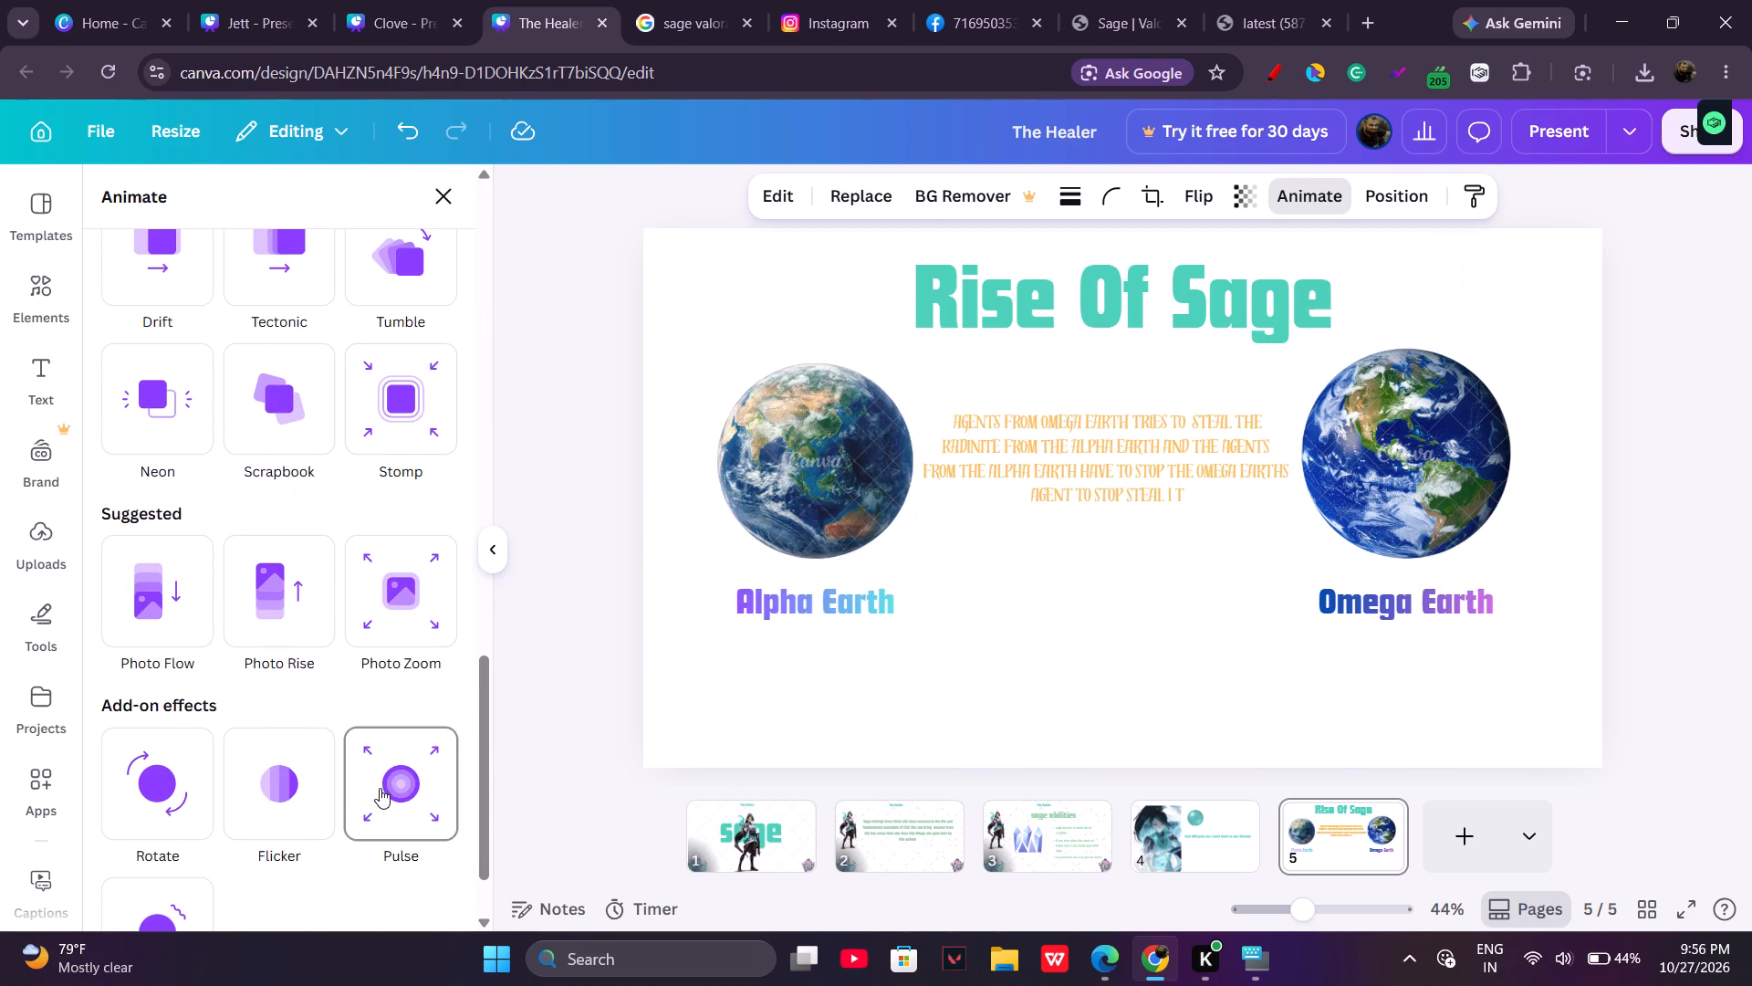
pyautogui.click(382, 798)
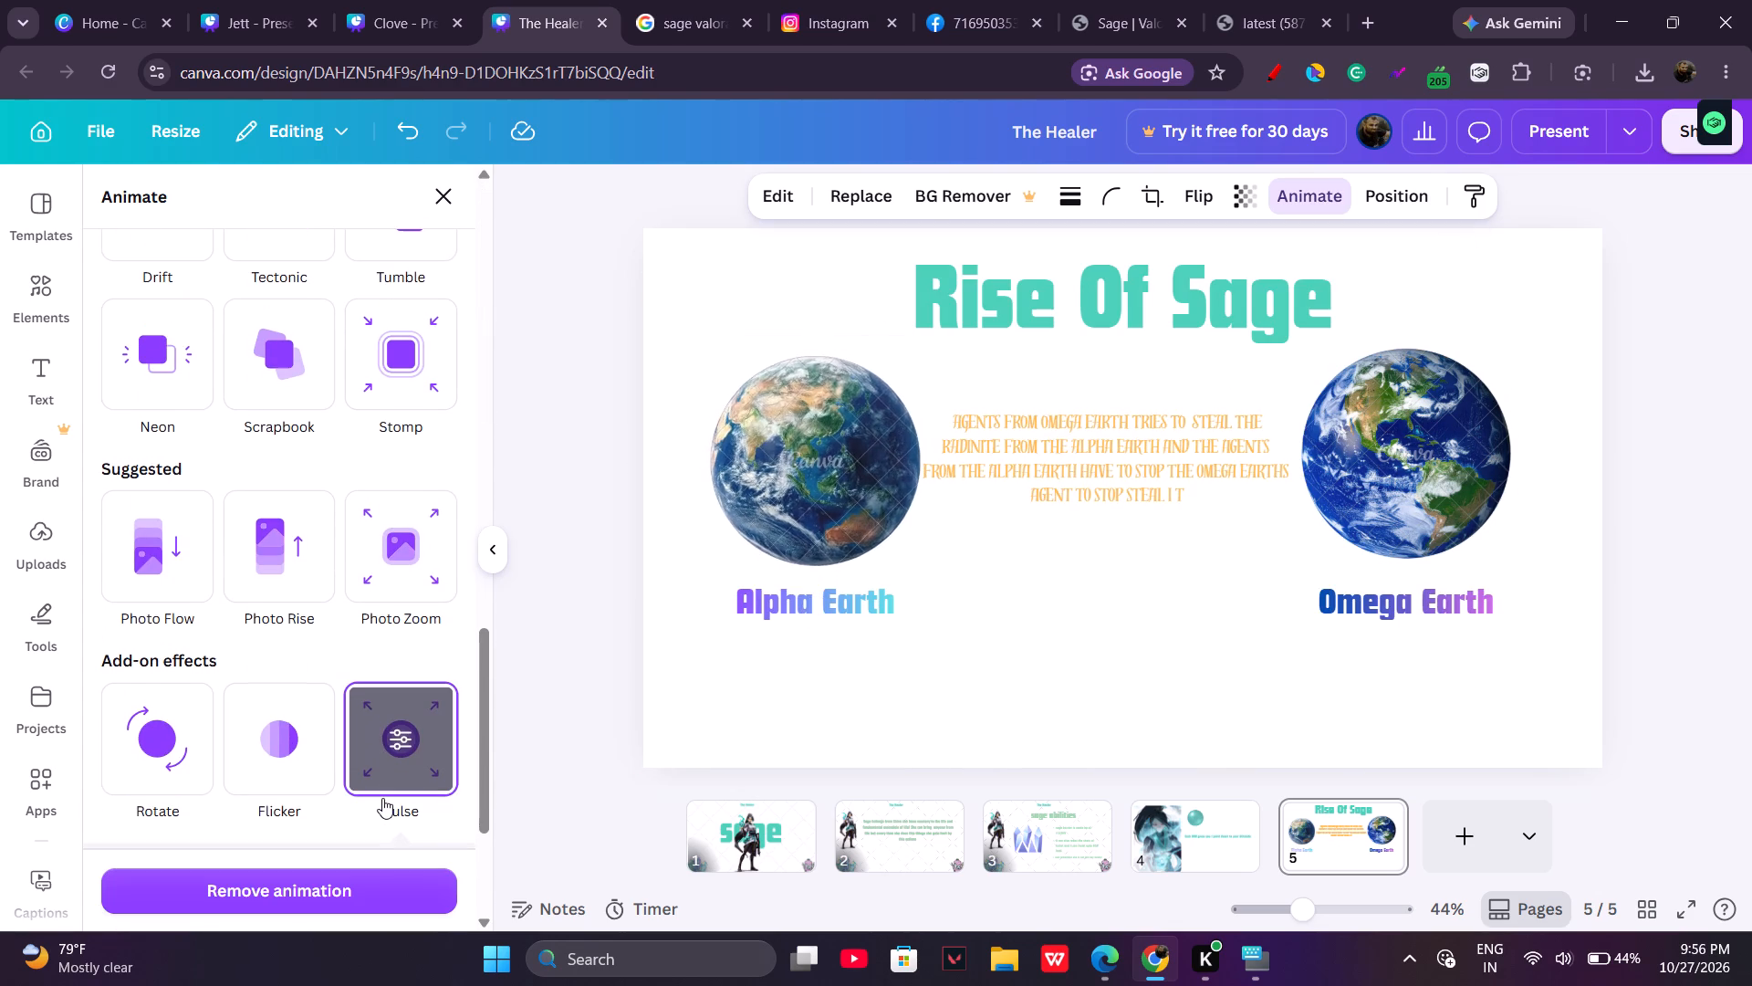
pyautogui.click(1368, 452)
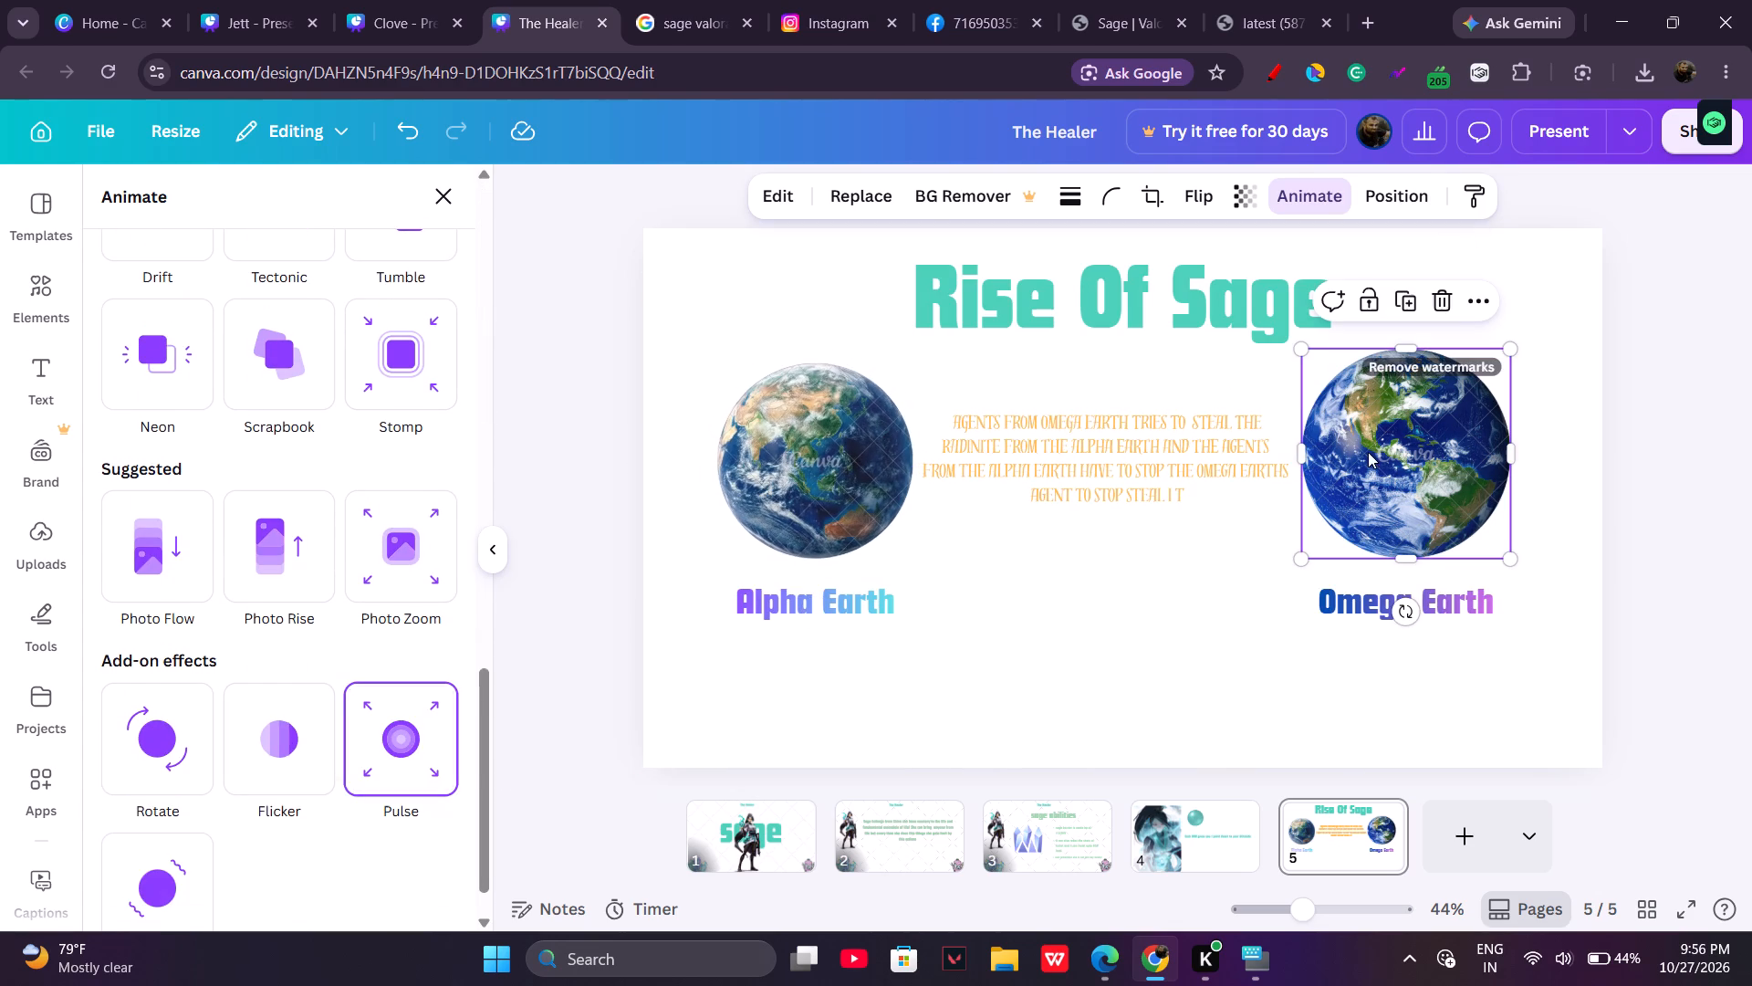
pyautogui.click(425, 729)
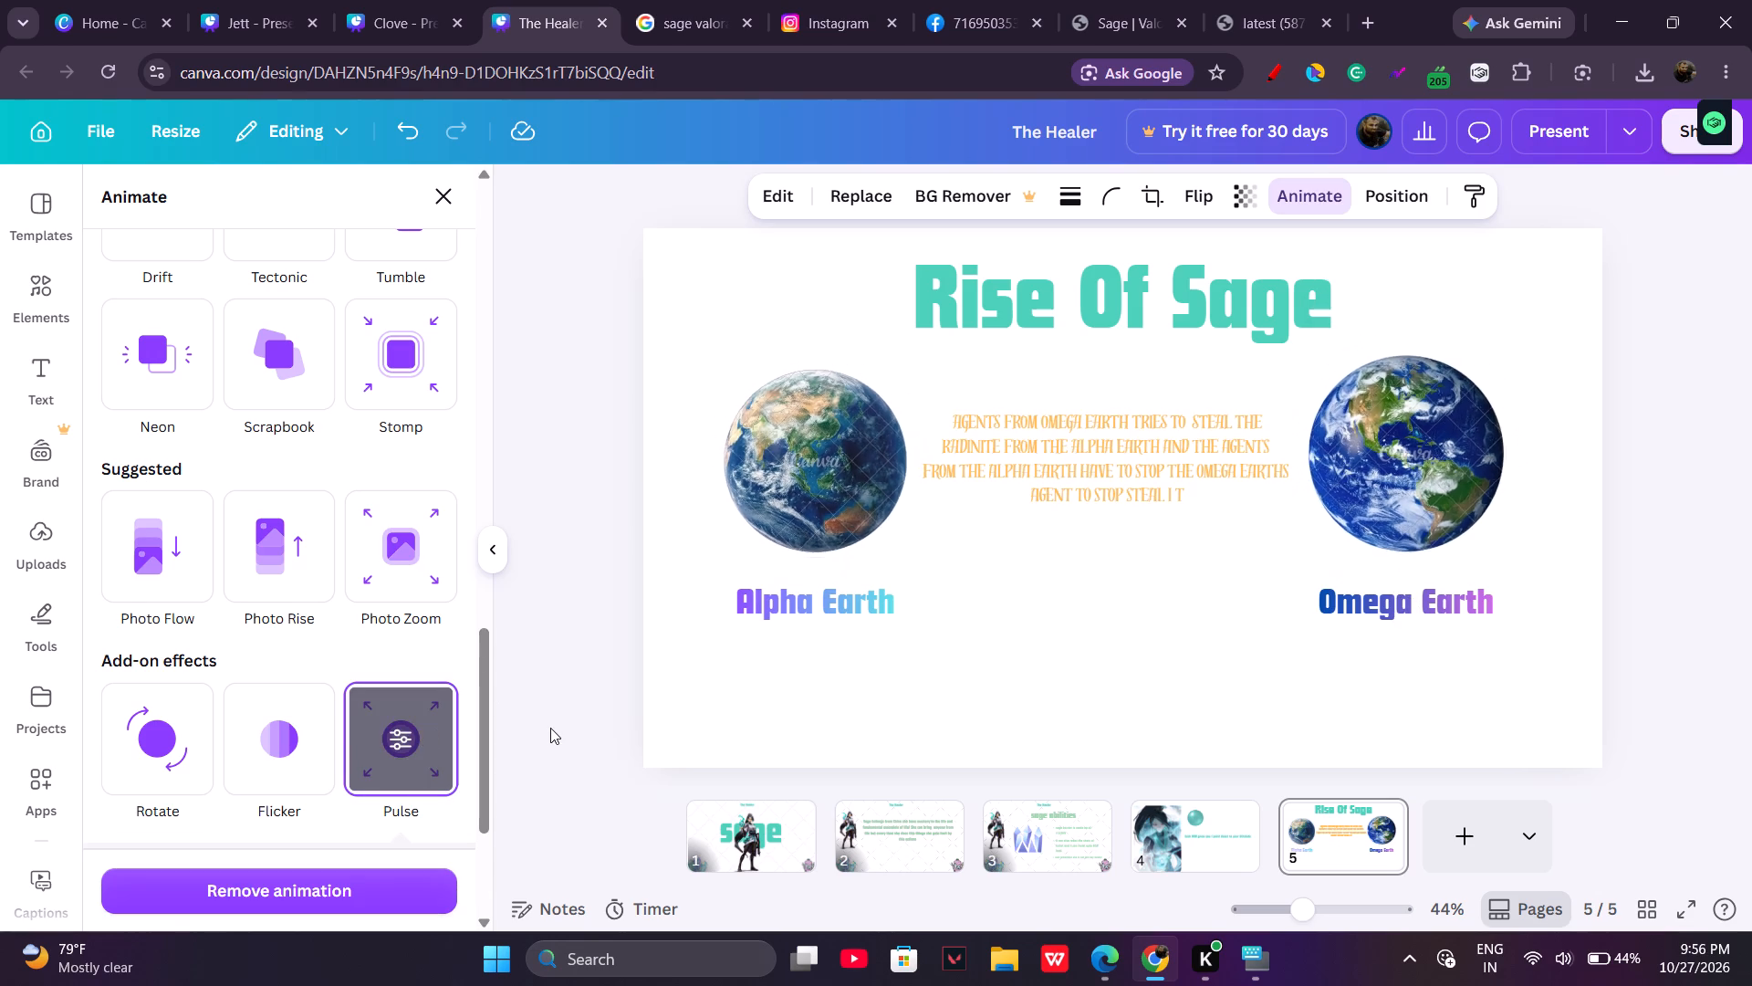
# Try the Stomp, Scrapbook, Tectonic and Baseline animations on the story paragraph and settle on Wipe.
pyautogui.click(999, 470)
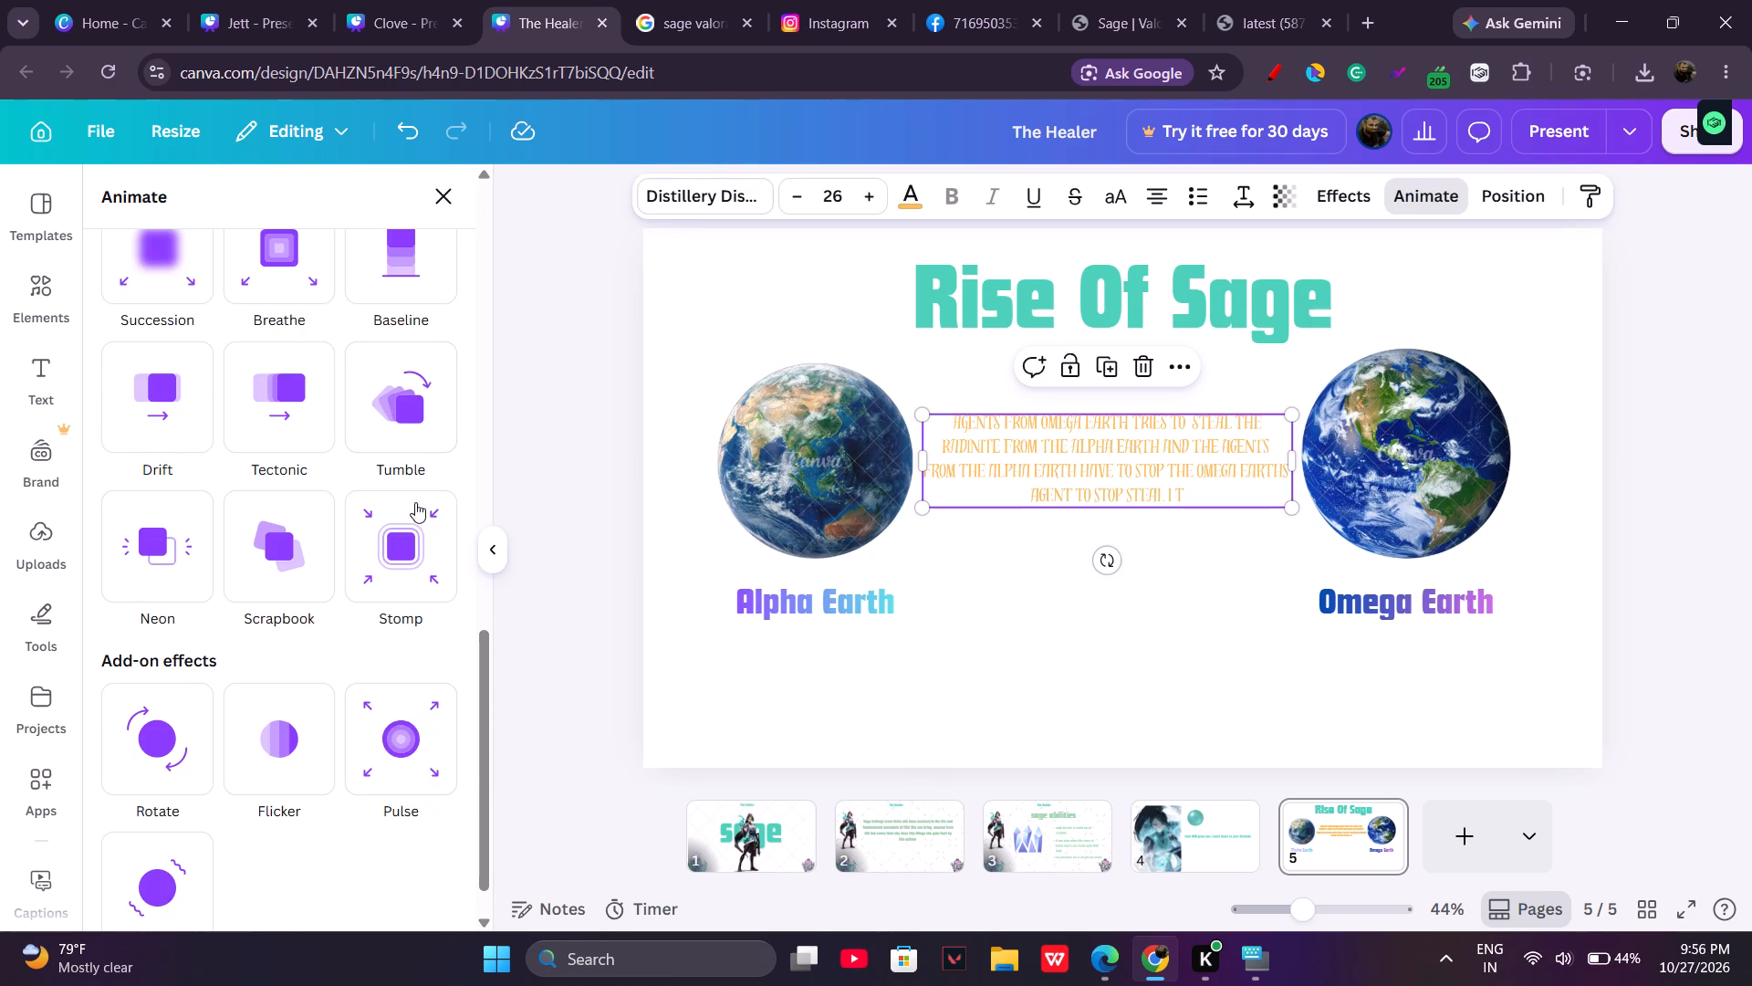
pyautogui.click(397, 544)
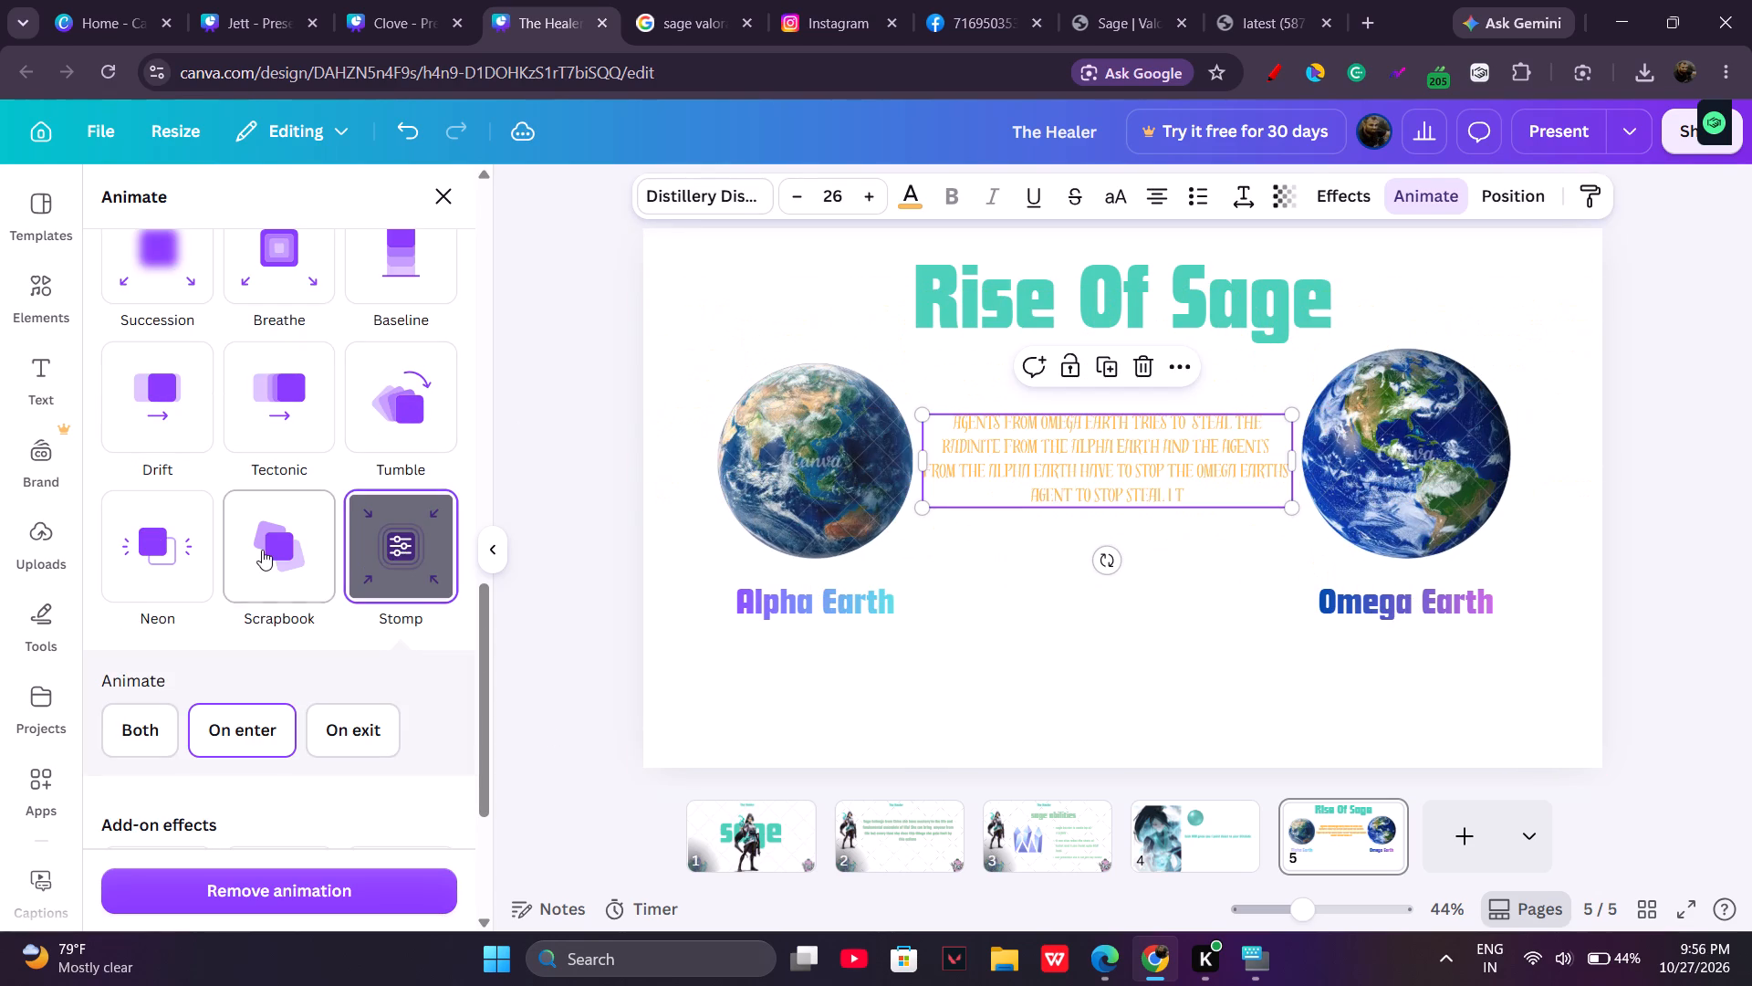
pyautogui.click(262, 550)
pyautogui.click(240, 421)
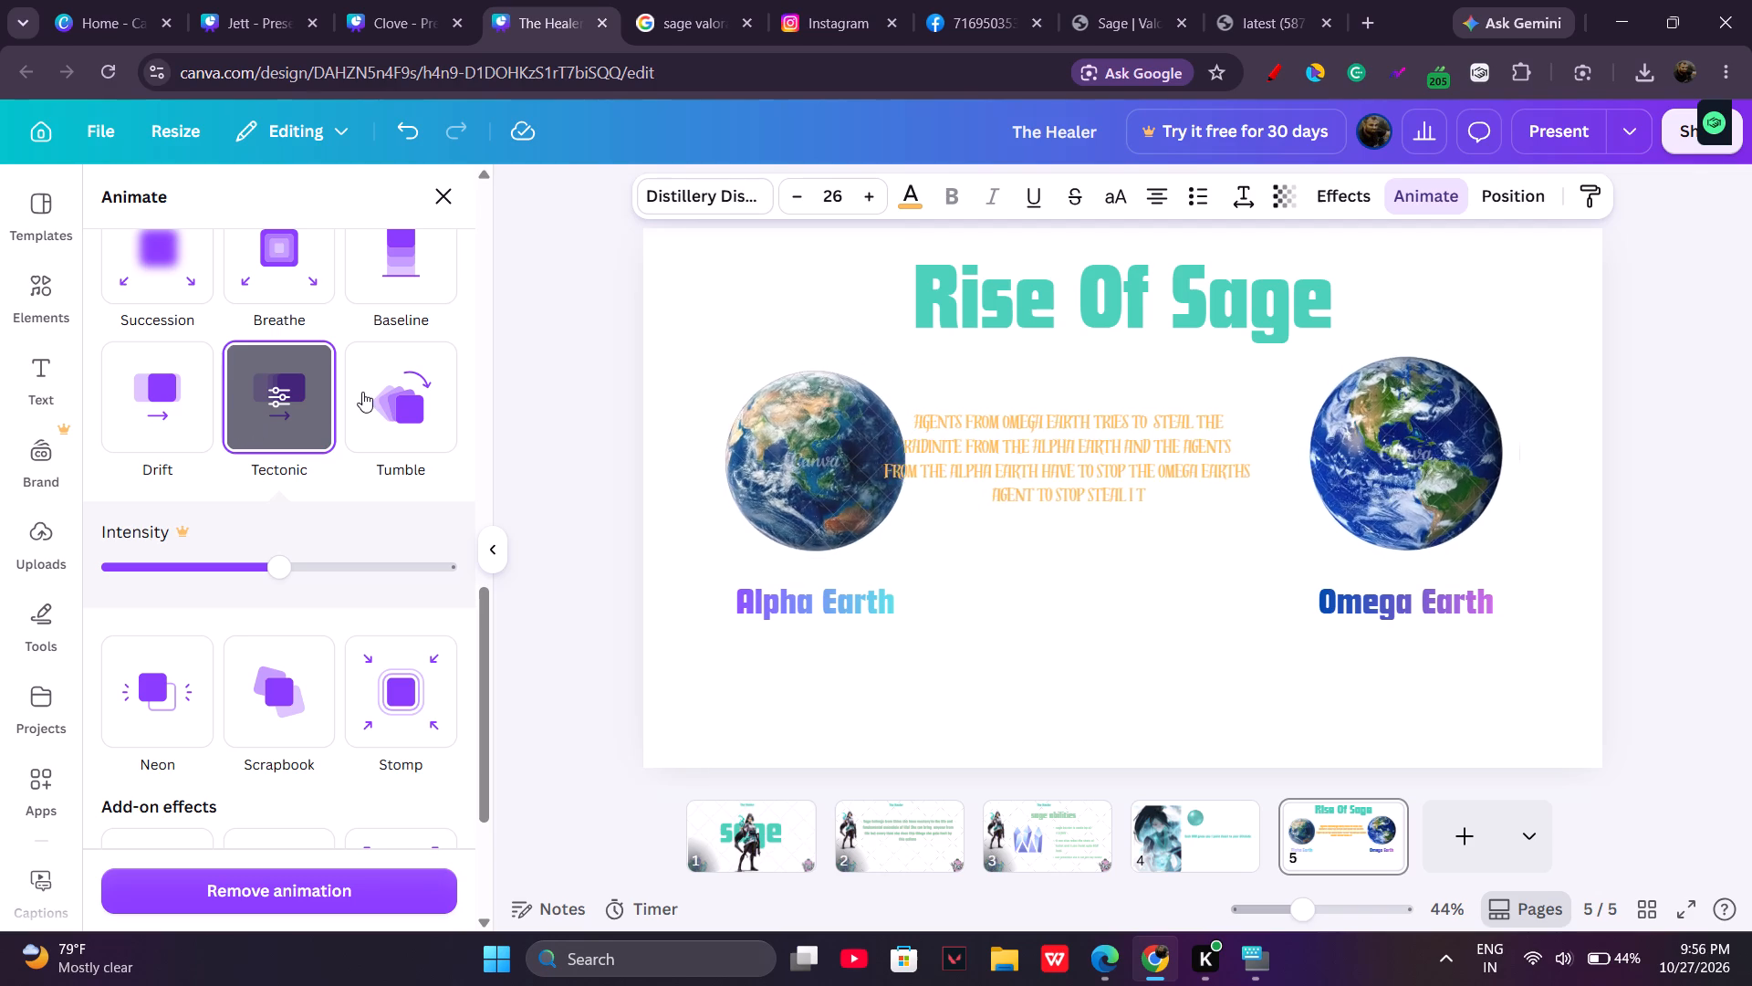
pyautogui.scroll(1, 364, 391)
pyautogui.click(404, 328)
pyautogui.scroll(1, 404, 328)
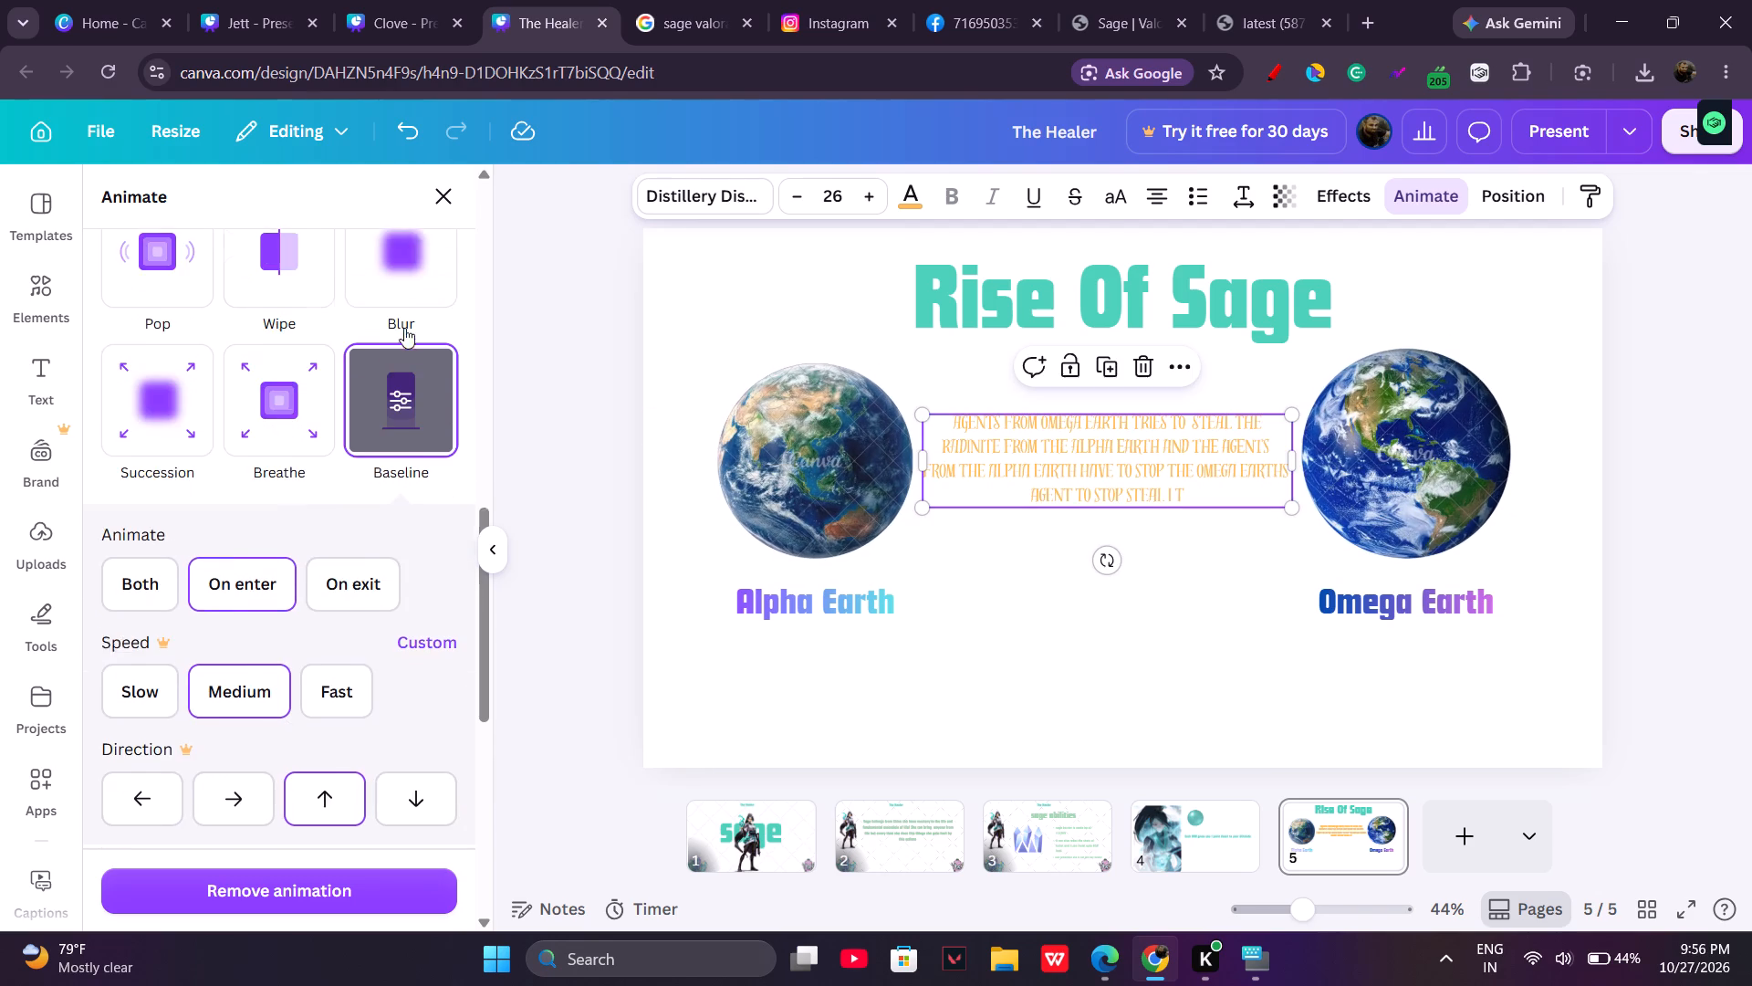
pyautogui.scroll(1, 404, 328)
pyautogui.click(274, 368)
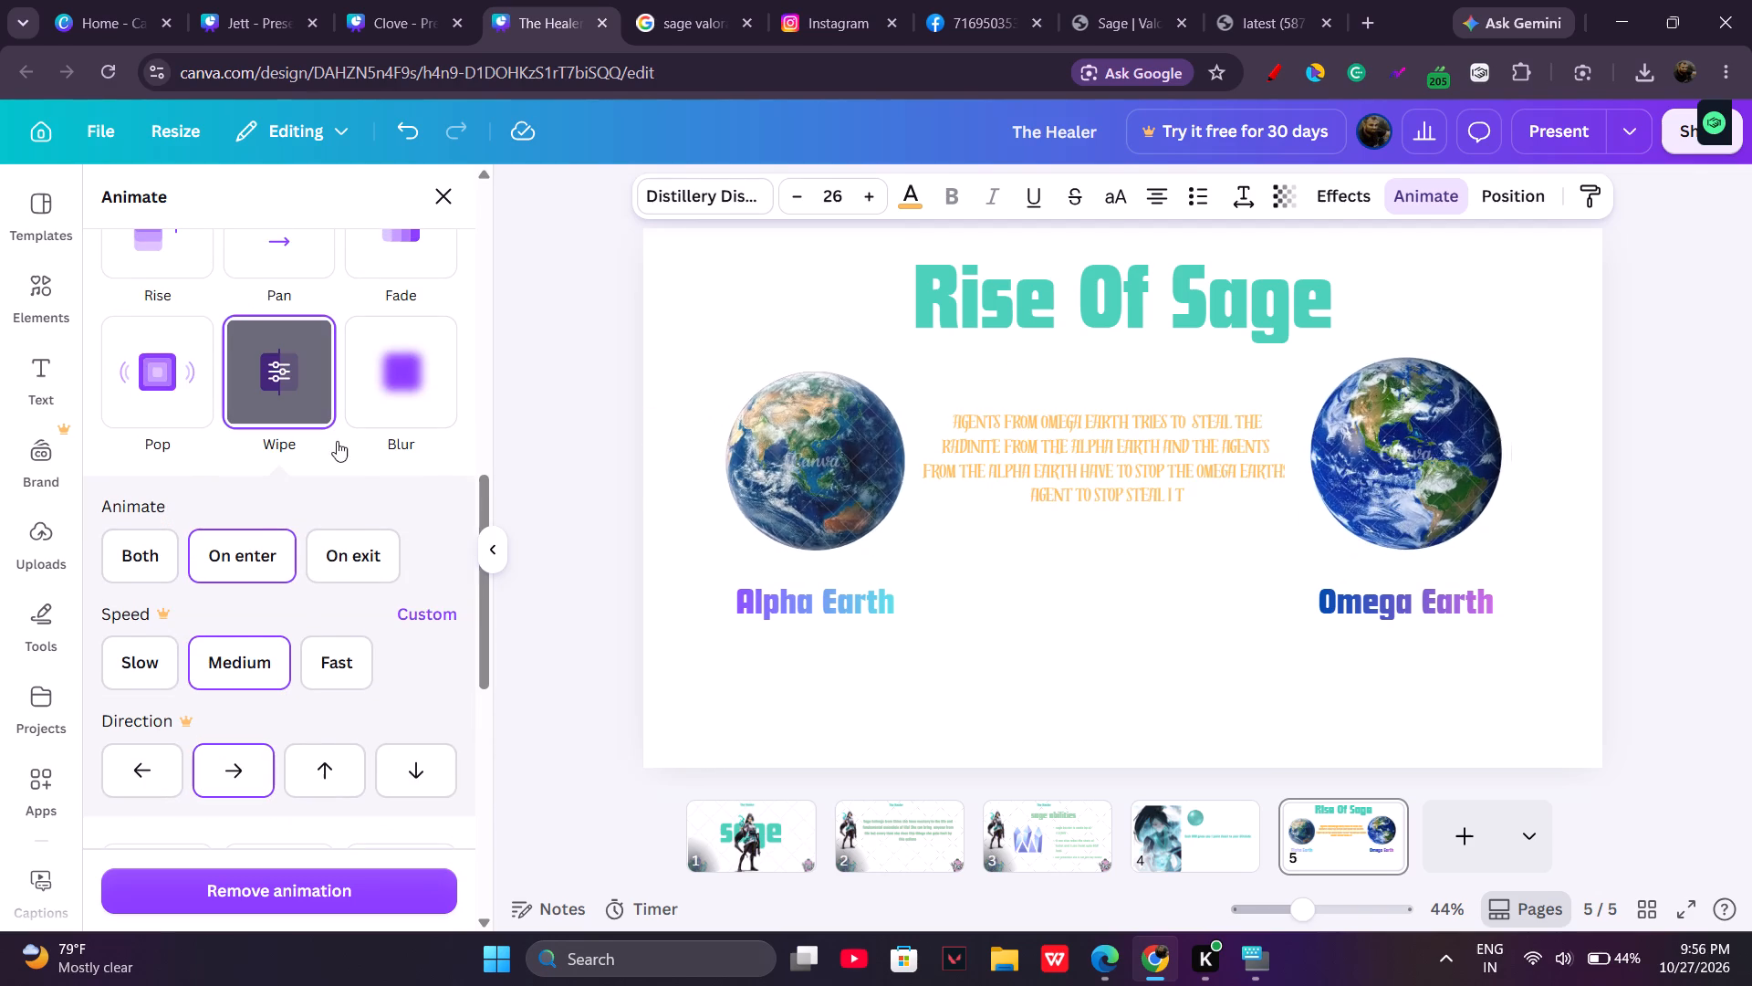
# Apply the Blur animation to the Alpha Earth and Omega Earth labels.
pyautogui.click(785, 629)
pyautogui.click(805, 599)
pyautogui.click(429, 585)
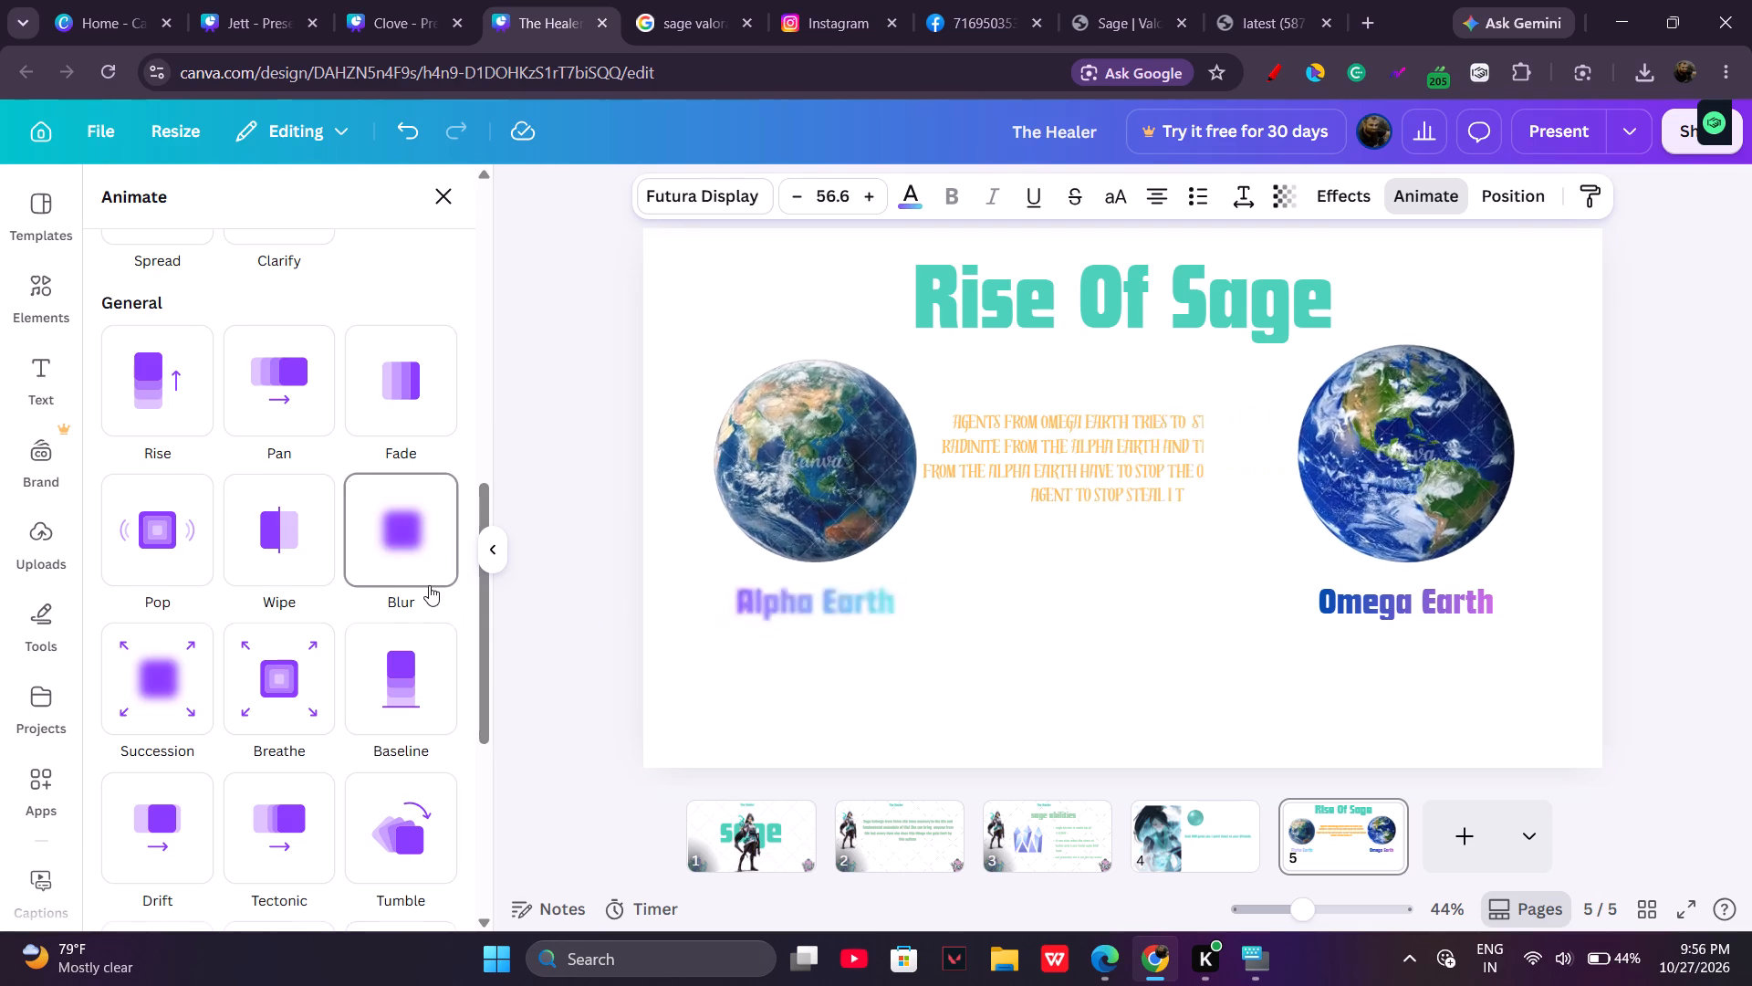
pyautogui.click(1374, 582)
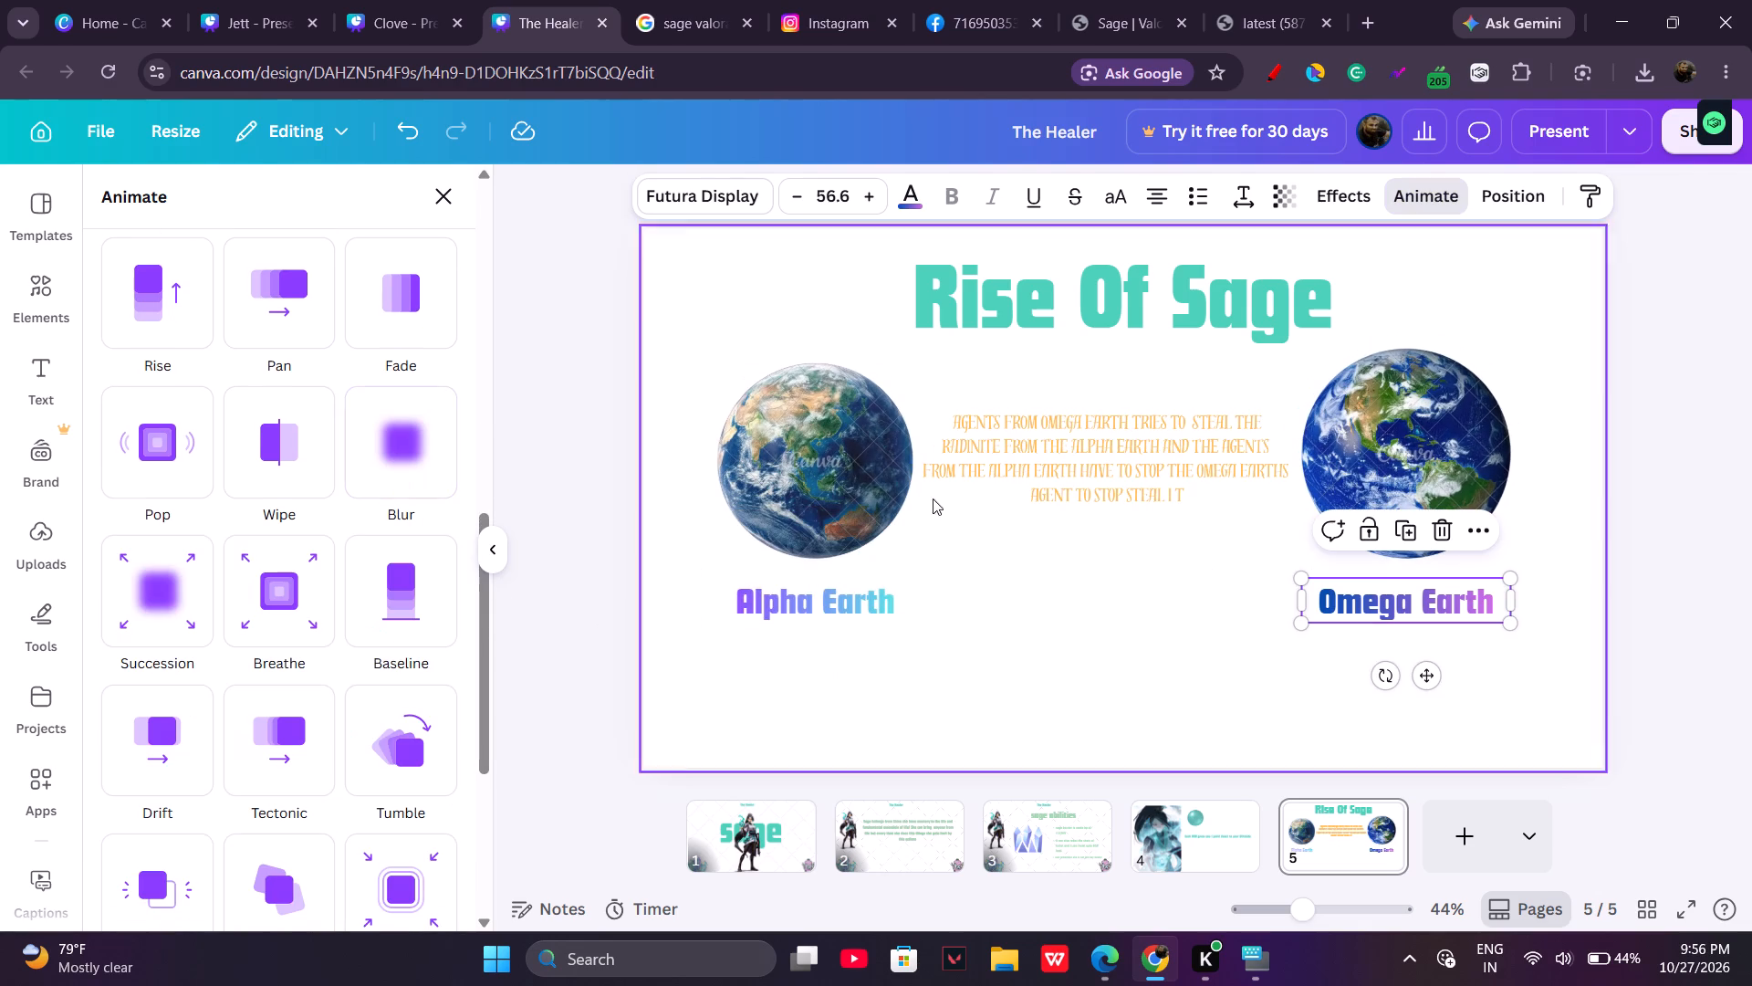
pyautogui.click(416, 449)
# Play the presentation full screen from page 1 through page 5 to check the slides and animations, and exit back to the editor.
pyautogui.click(711, 865)
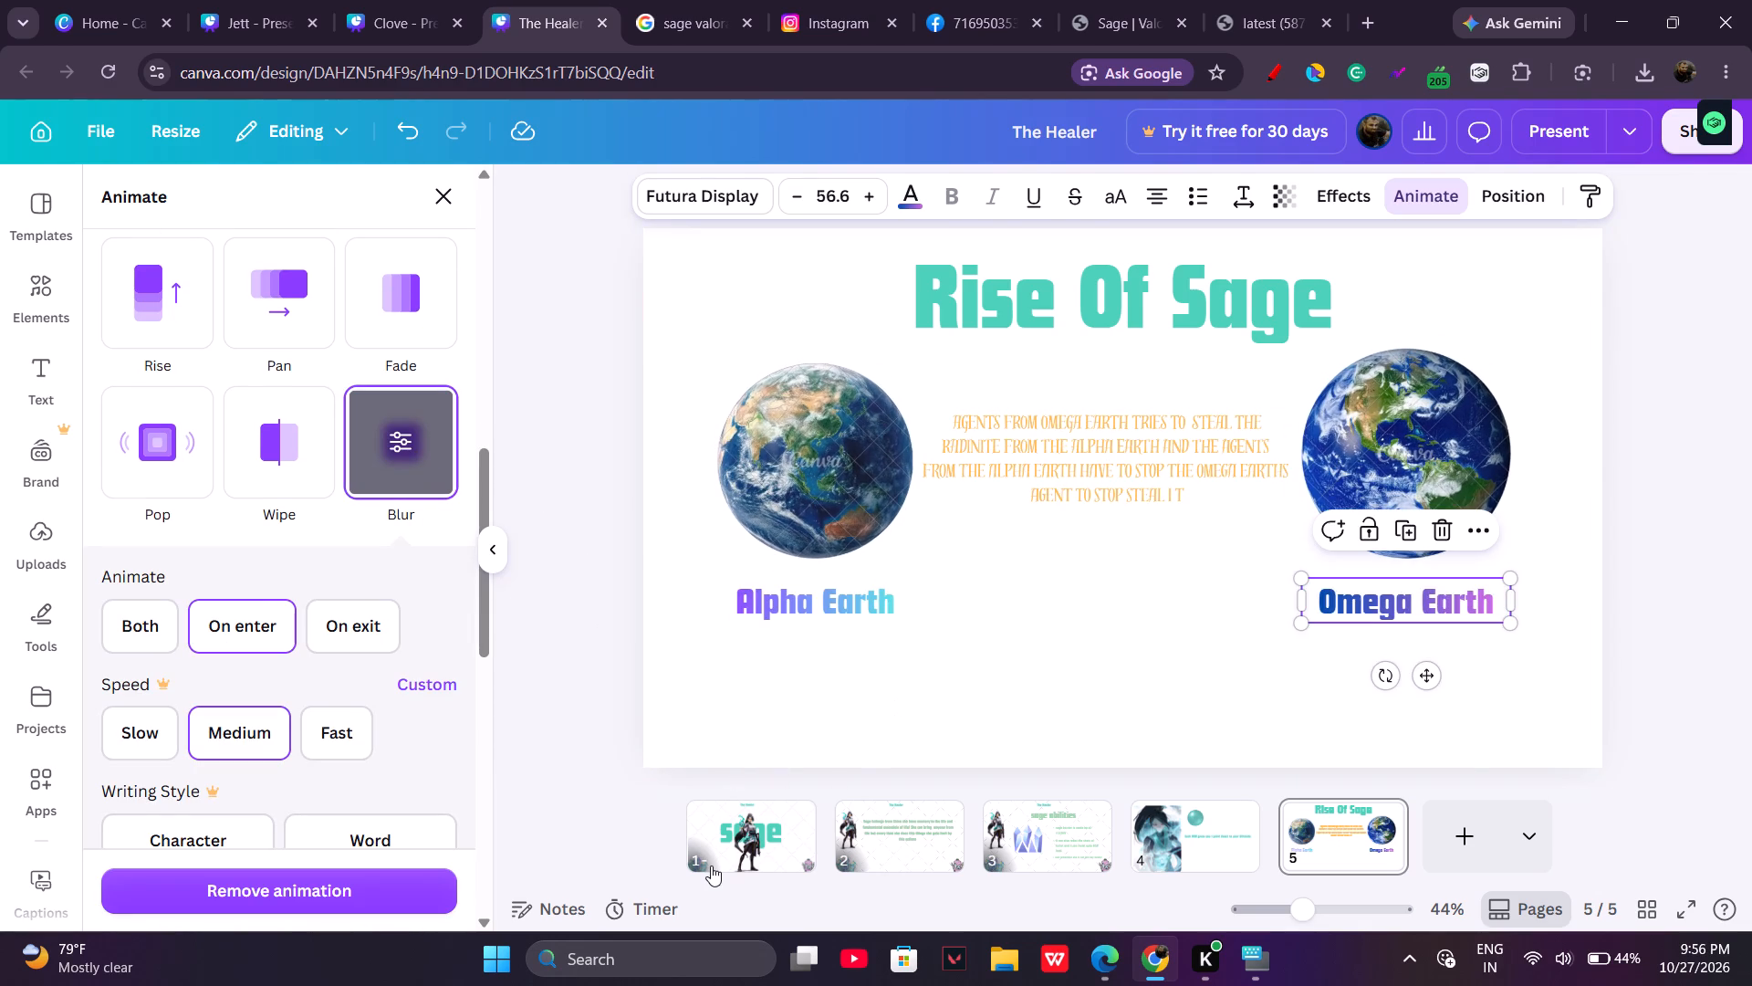
pyautogui.click(1539, 128)
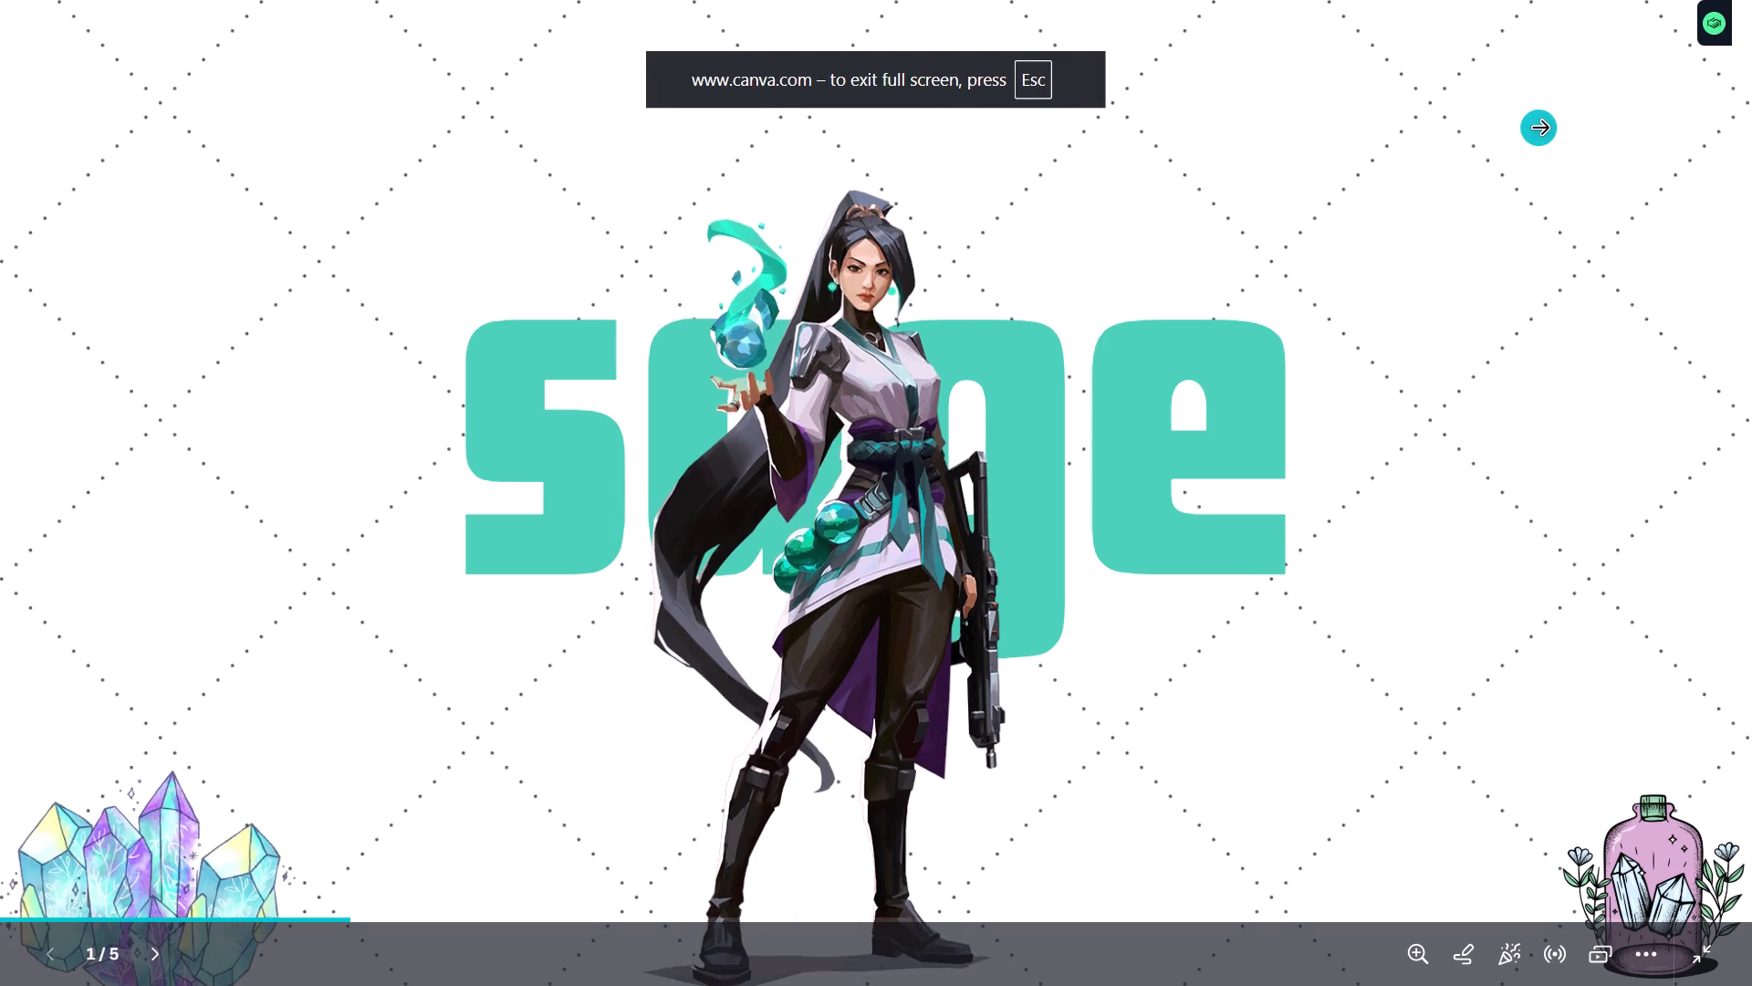
pyautogui.click(1549, 488)
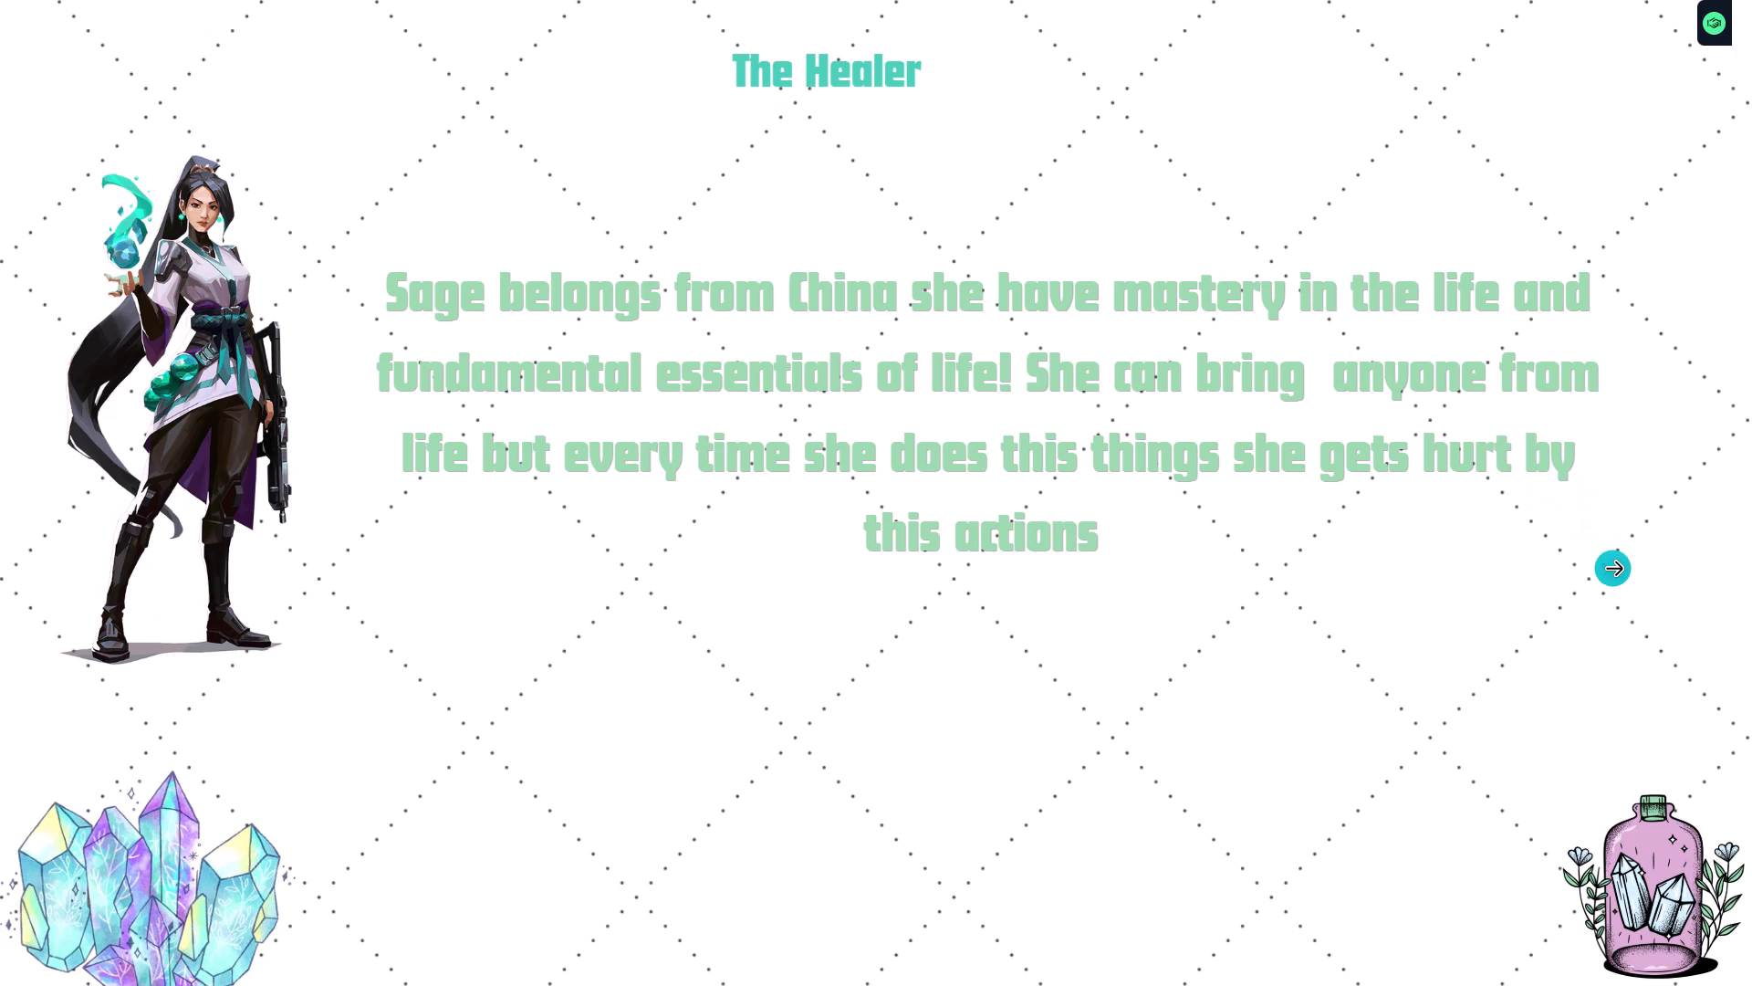
pyautogui.click(1613, 569)
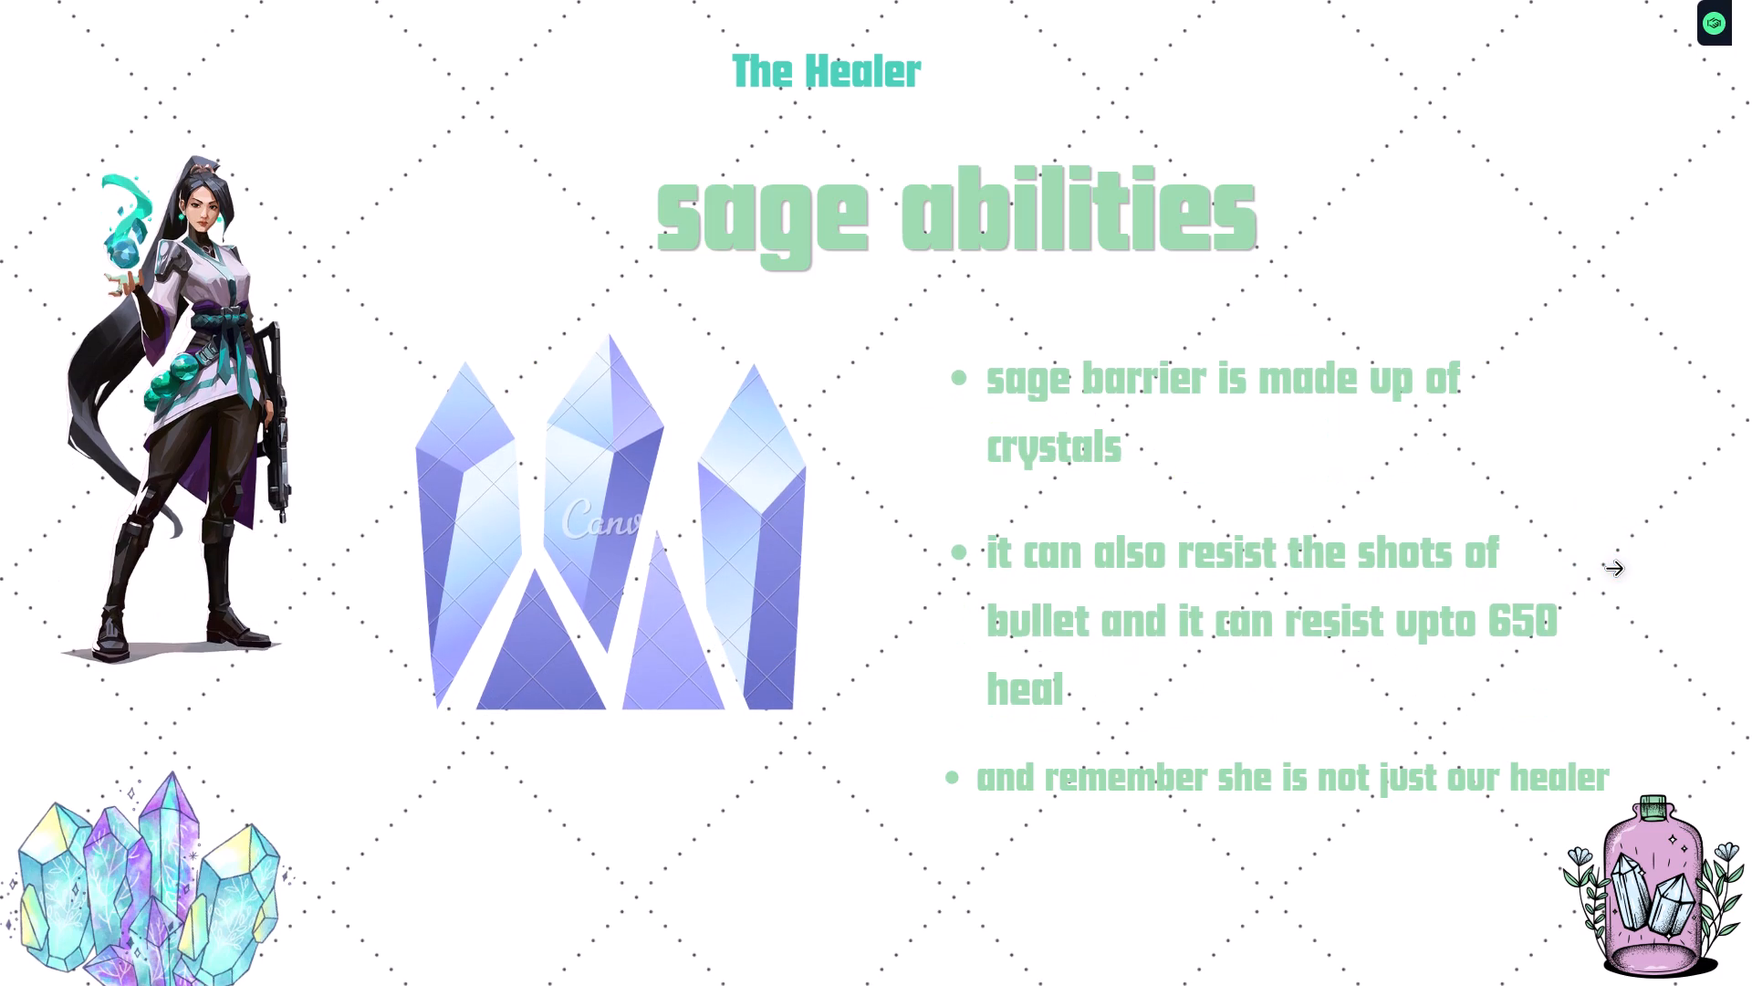
pyautogui.click(1670, 551)
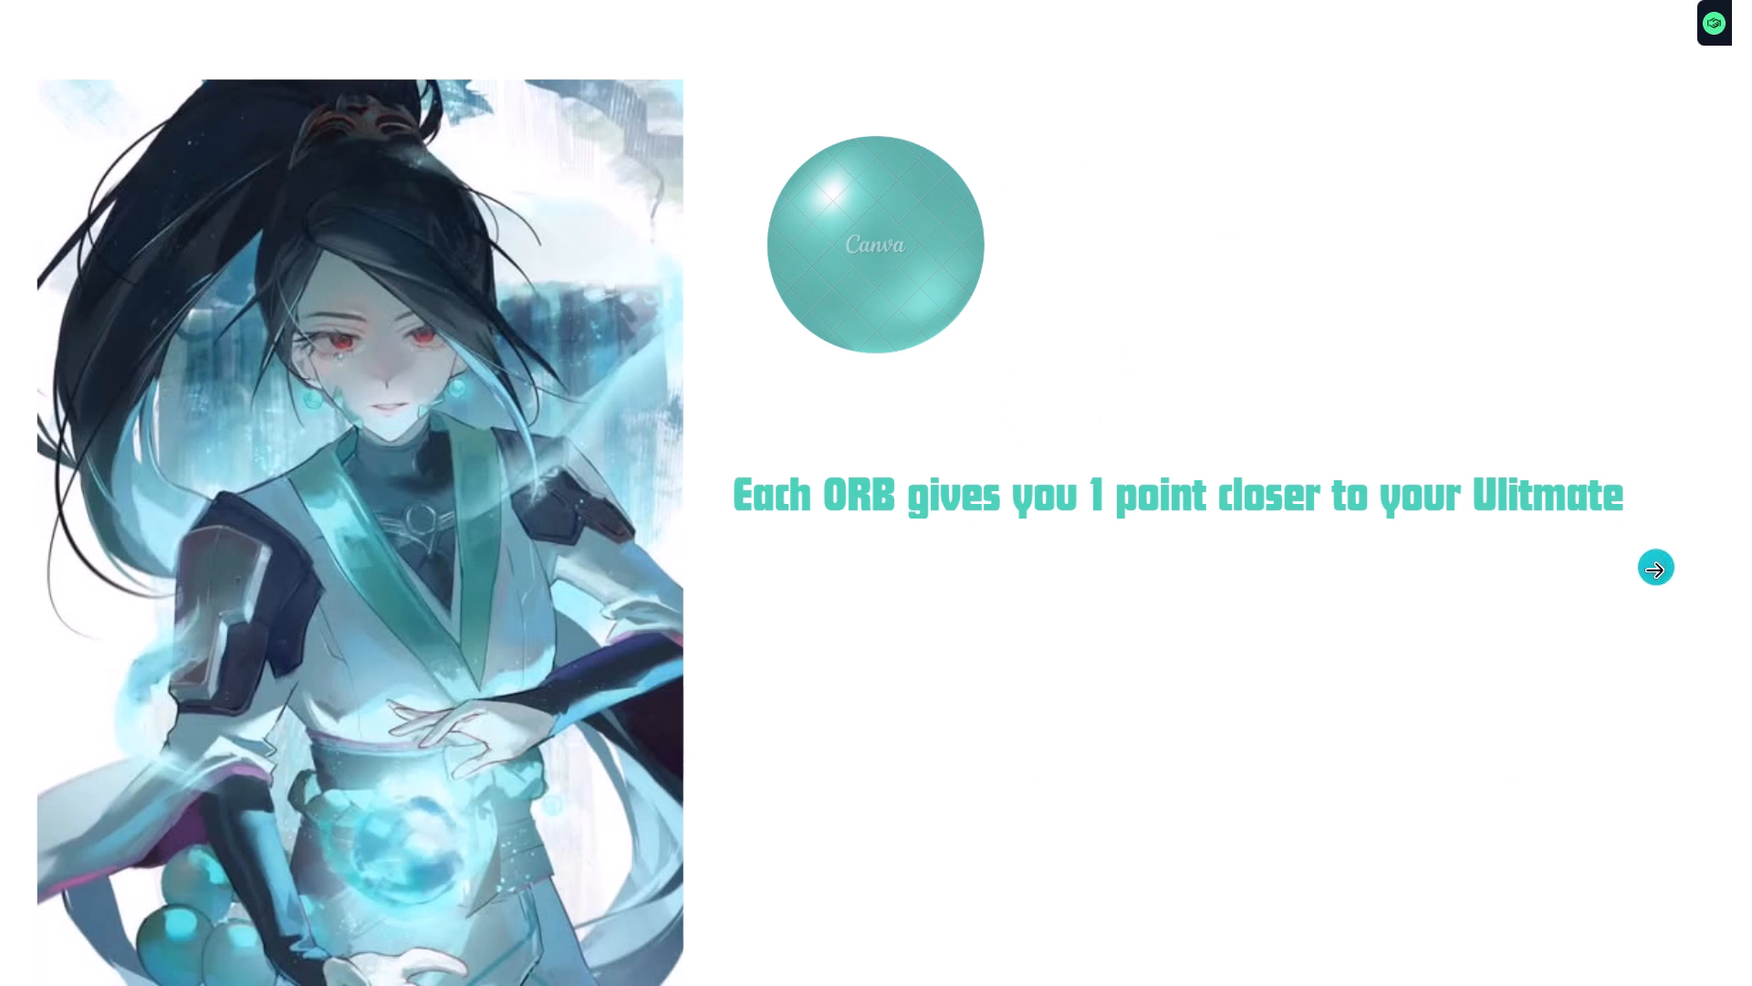
pyautogui.click(1651, 572)
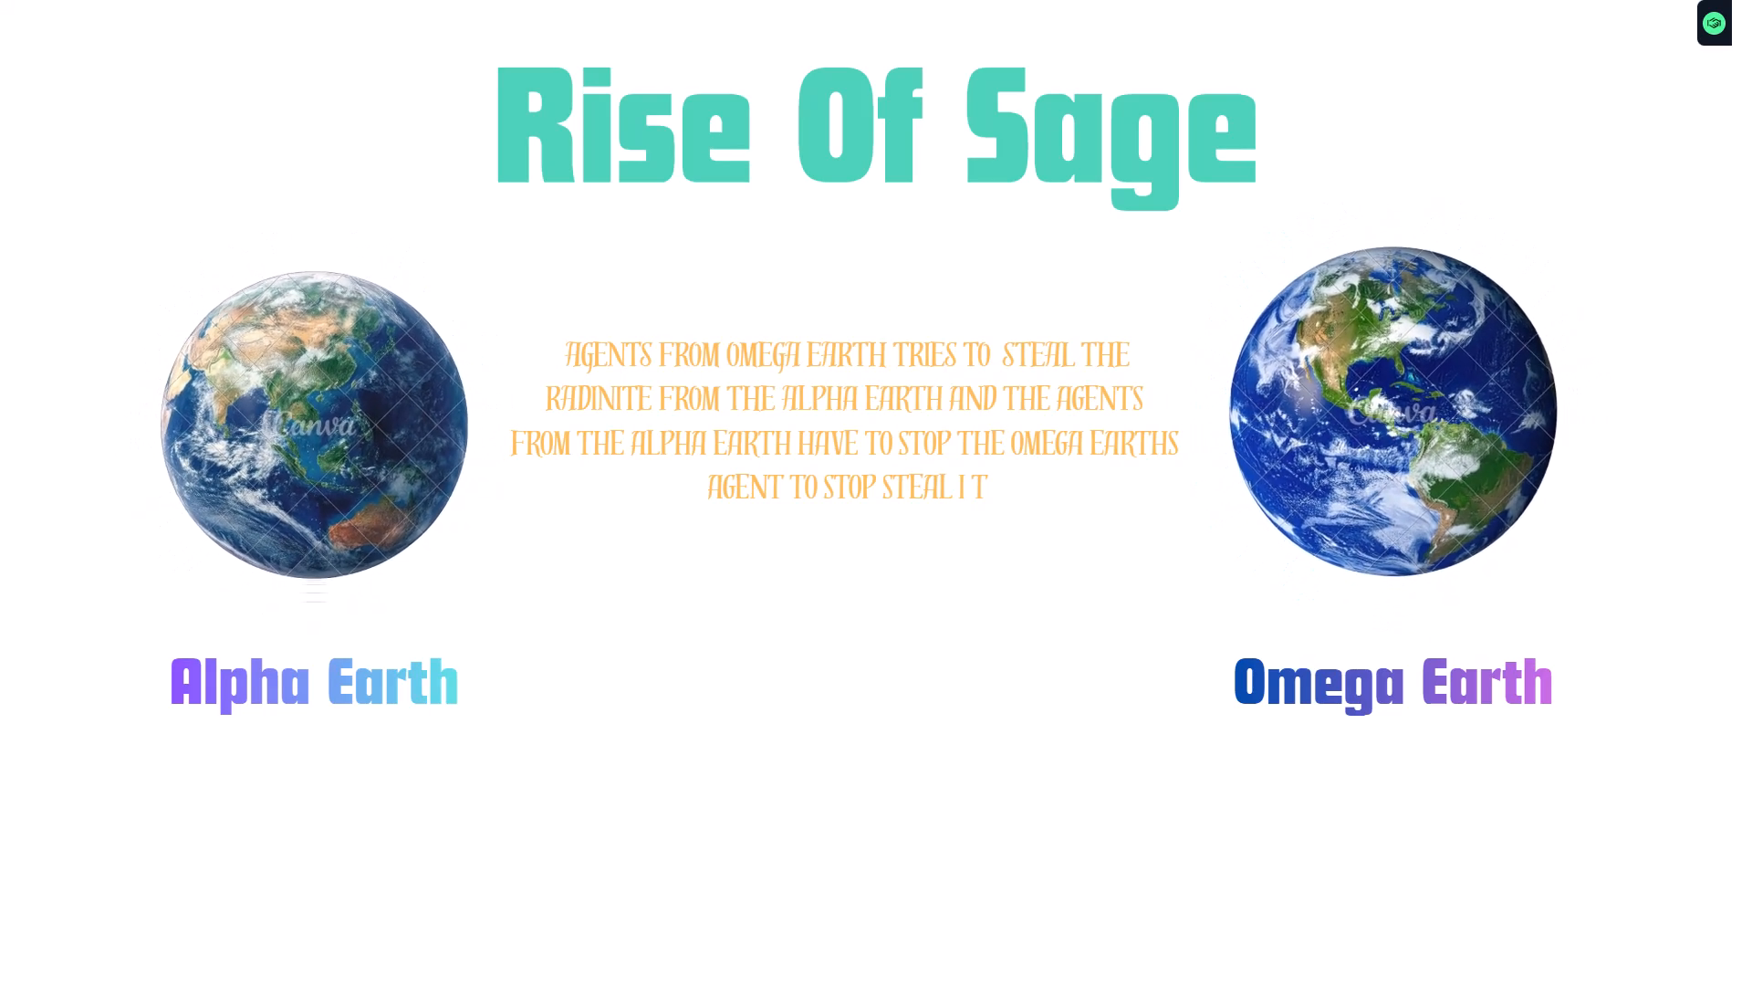
pyautogui.click(1672, 765)
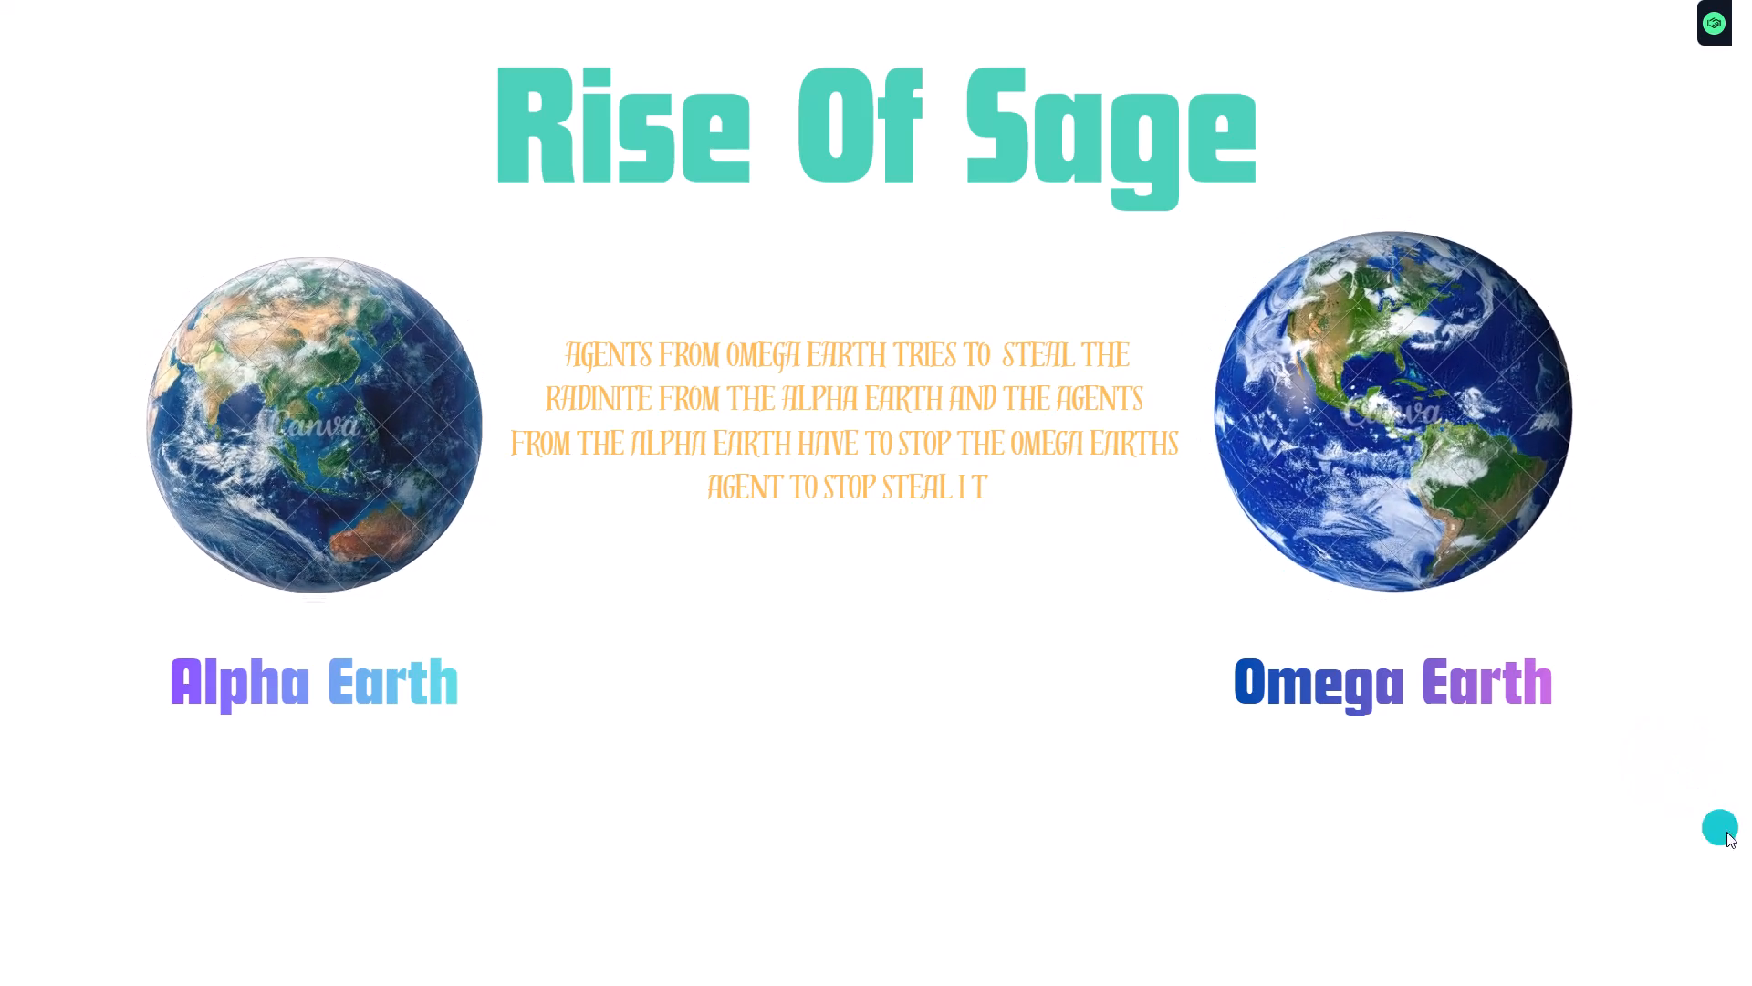
pyautogui.click(1692, 561)
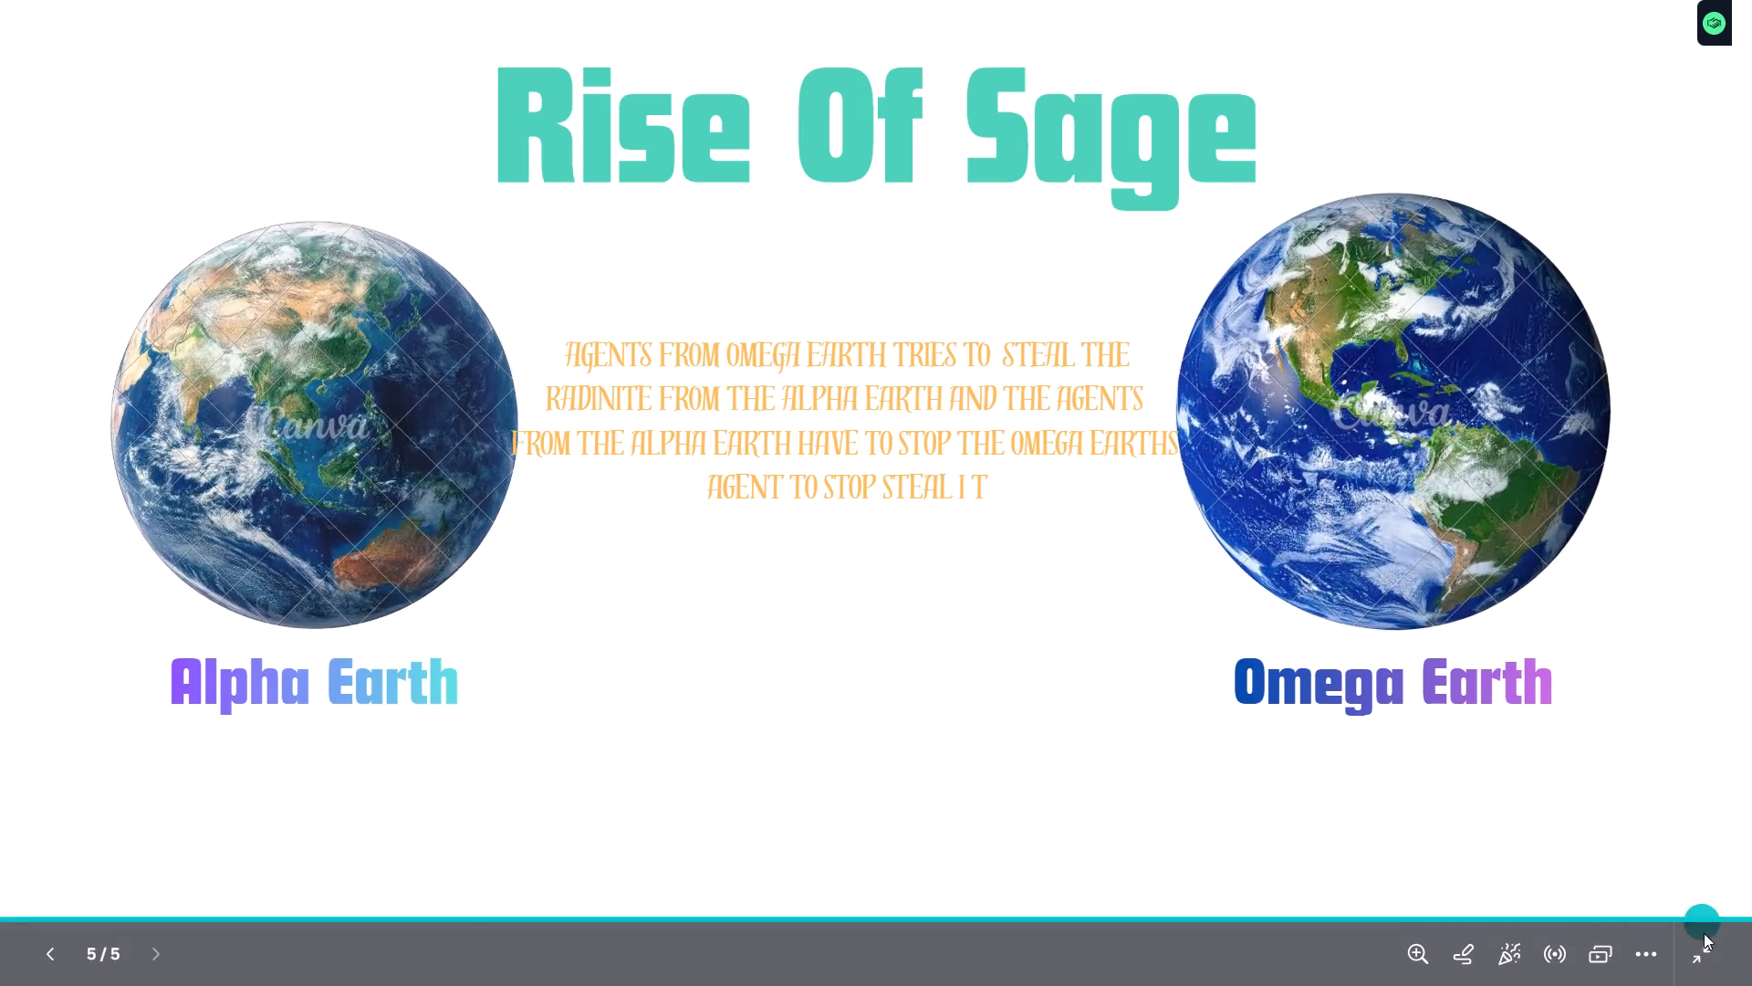
pyautogui.click(1704, 960)
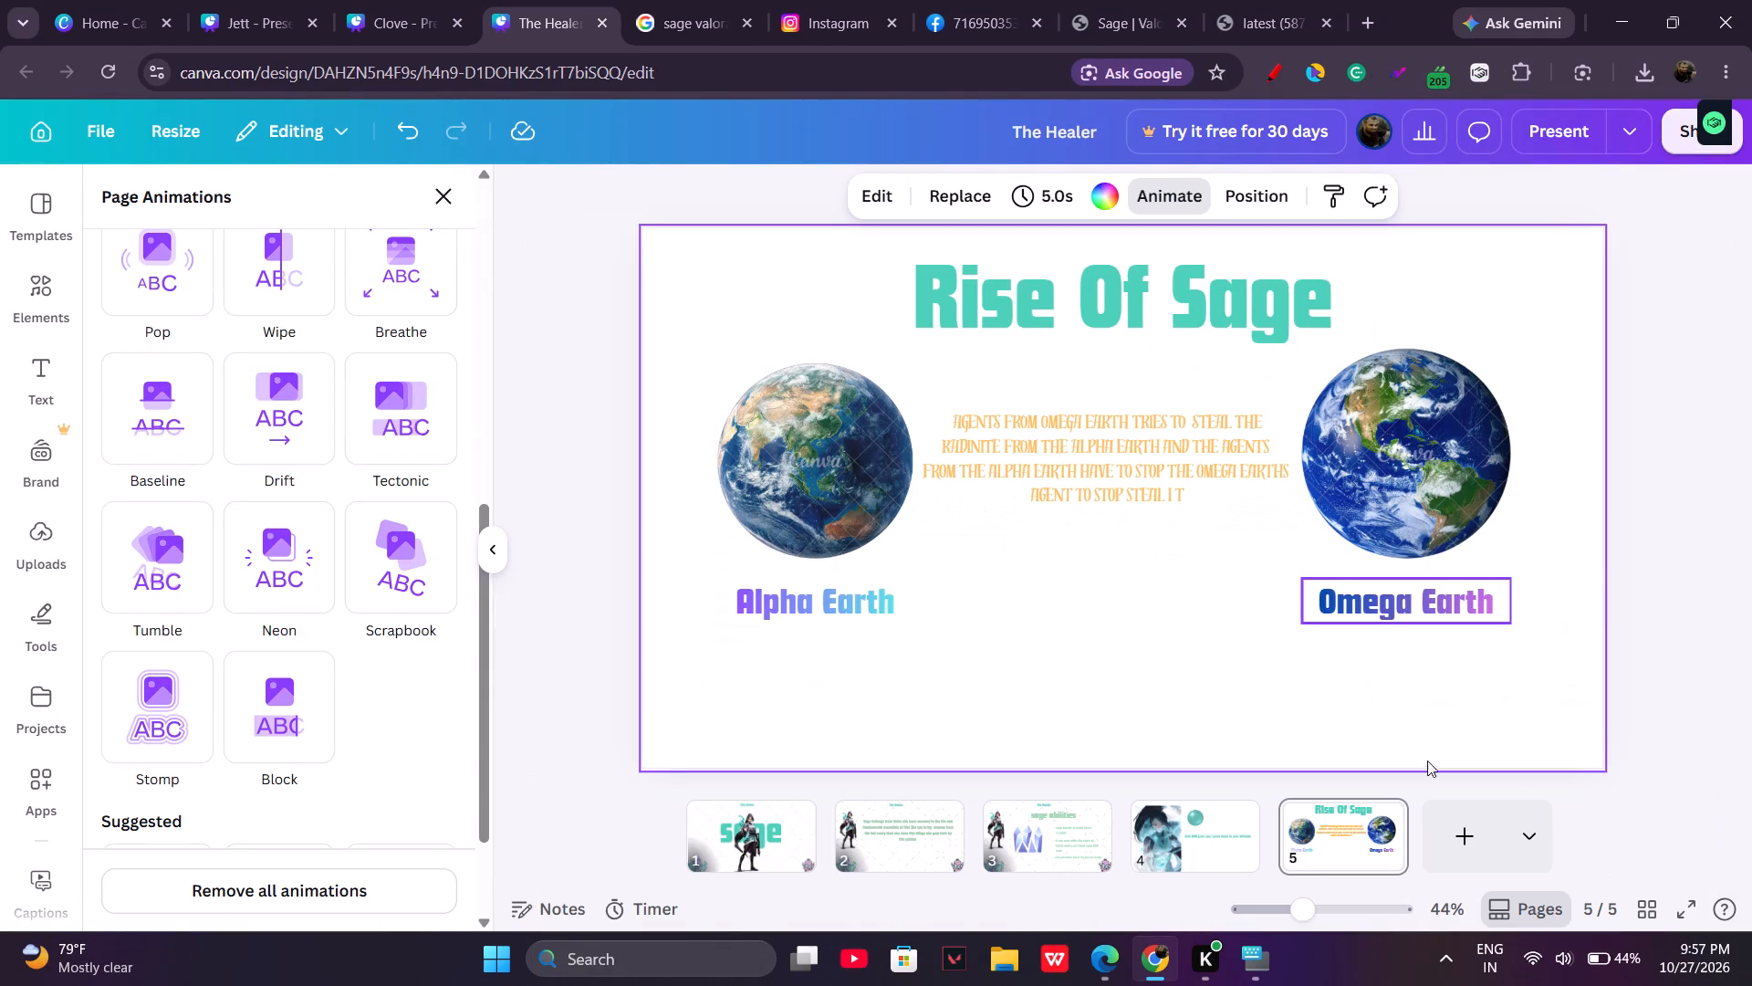
# Add page 6 and reuse page 3's layout with the Sage figure, crystals, background and "sage abilities" heading.
pyautogui.click(1444, 834)
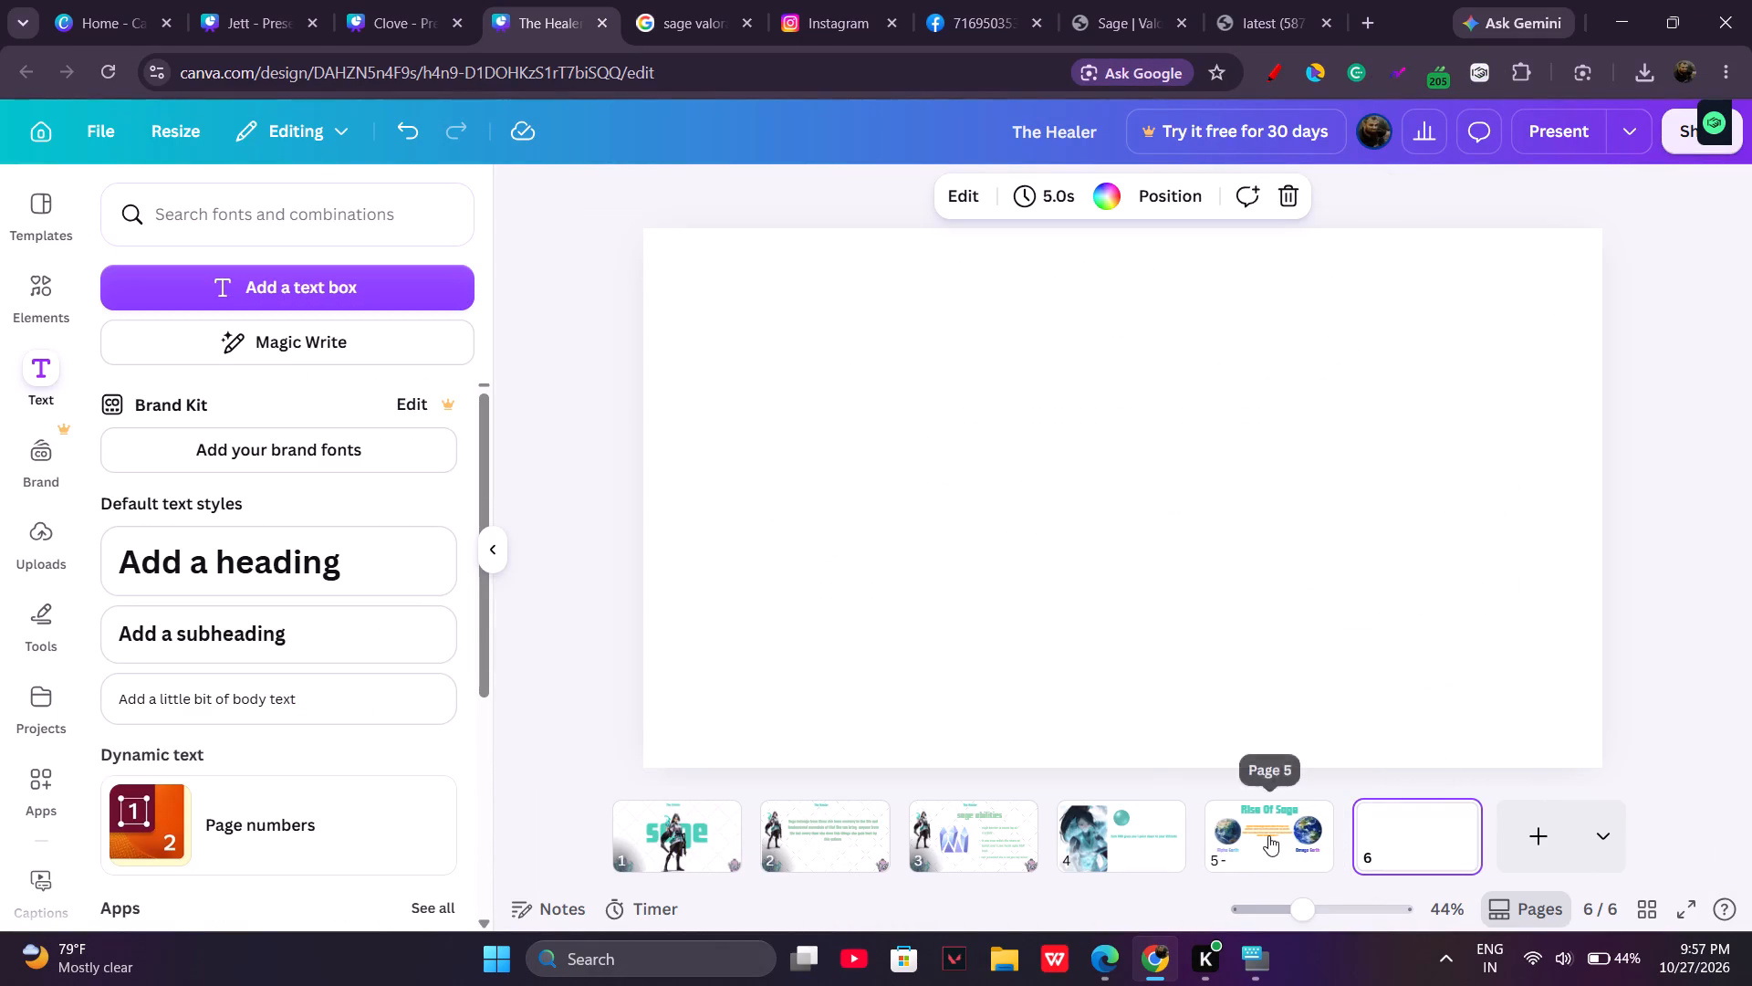
pyautogui.rightClick(984, 832)
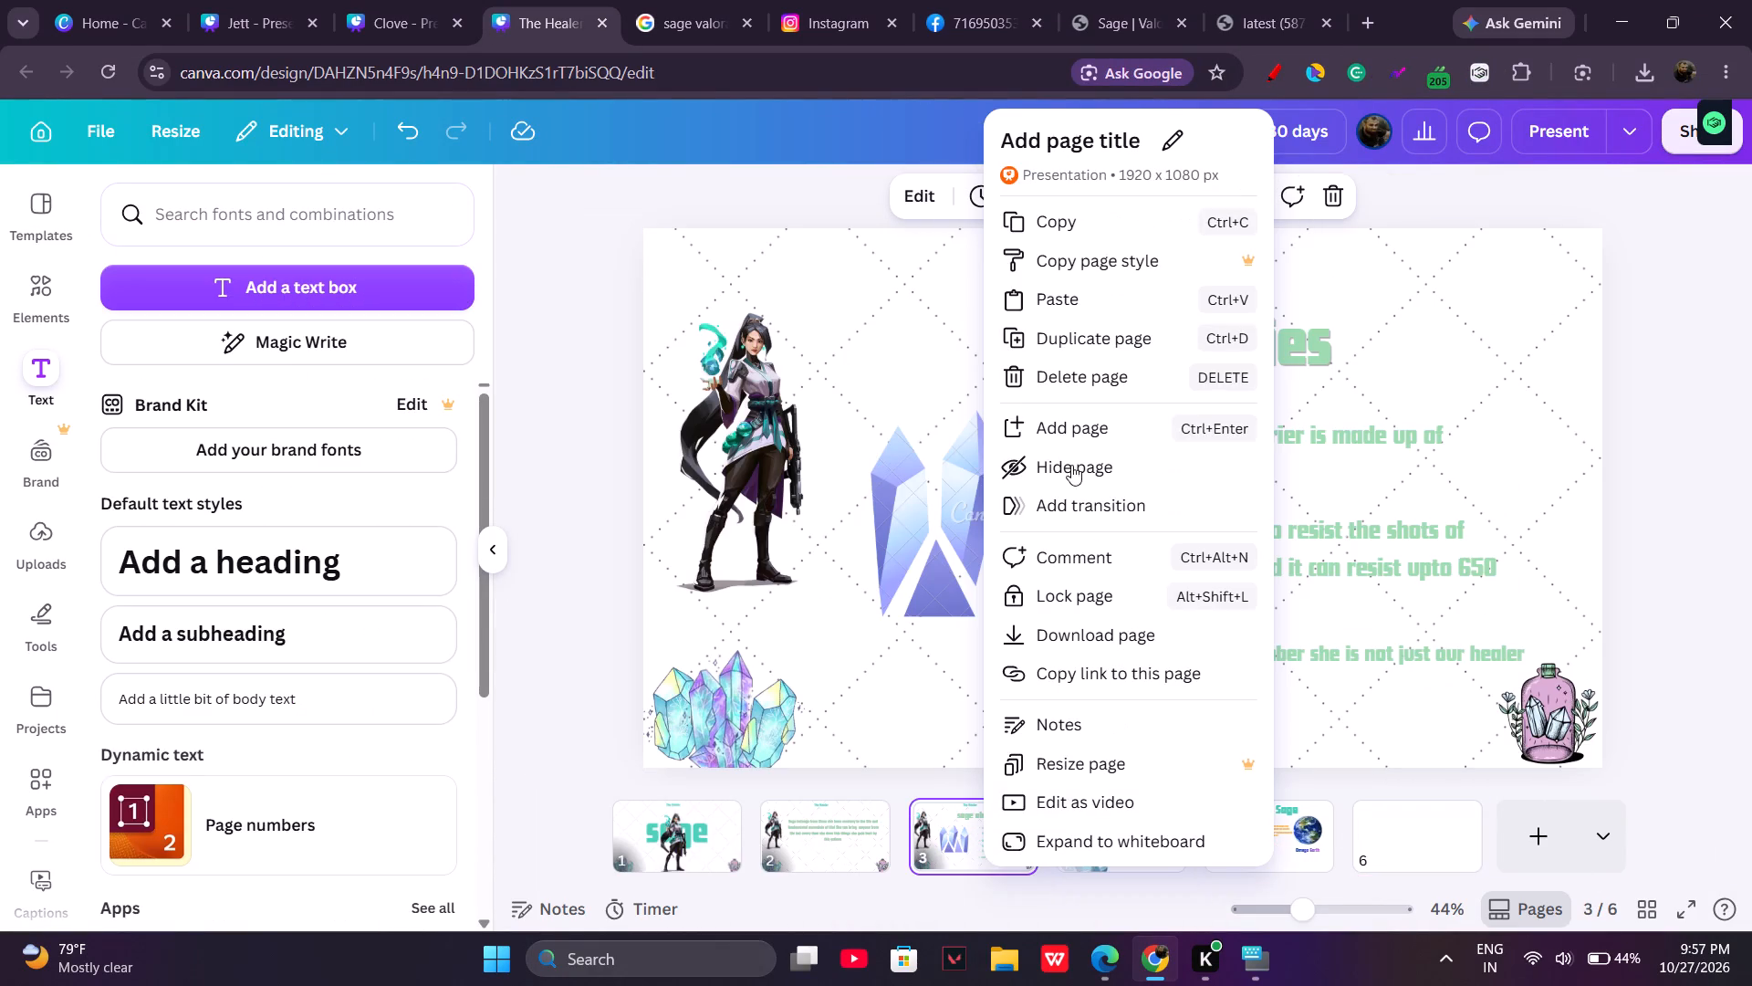
# Duplicate page 3, move the copy to directly after the Rise Of Sage page, and delete the blank last page.
pyautogui.click(1056, 355)
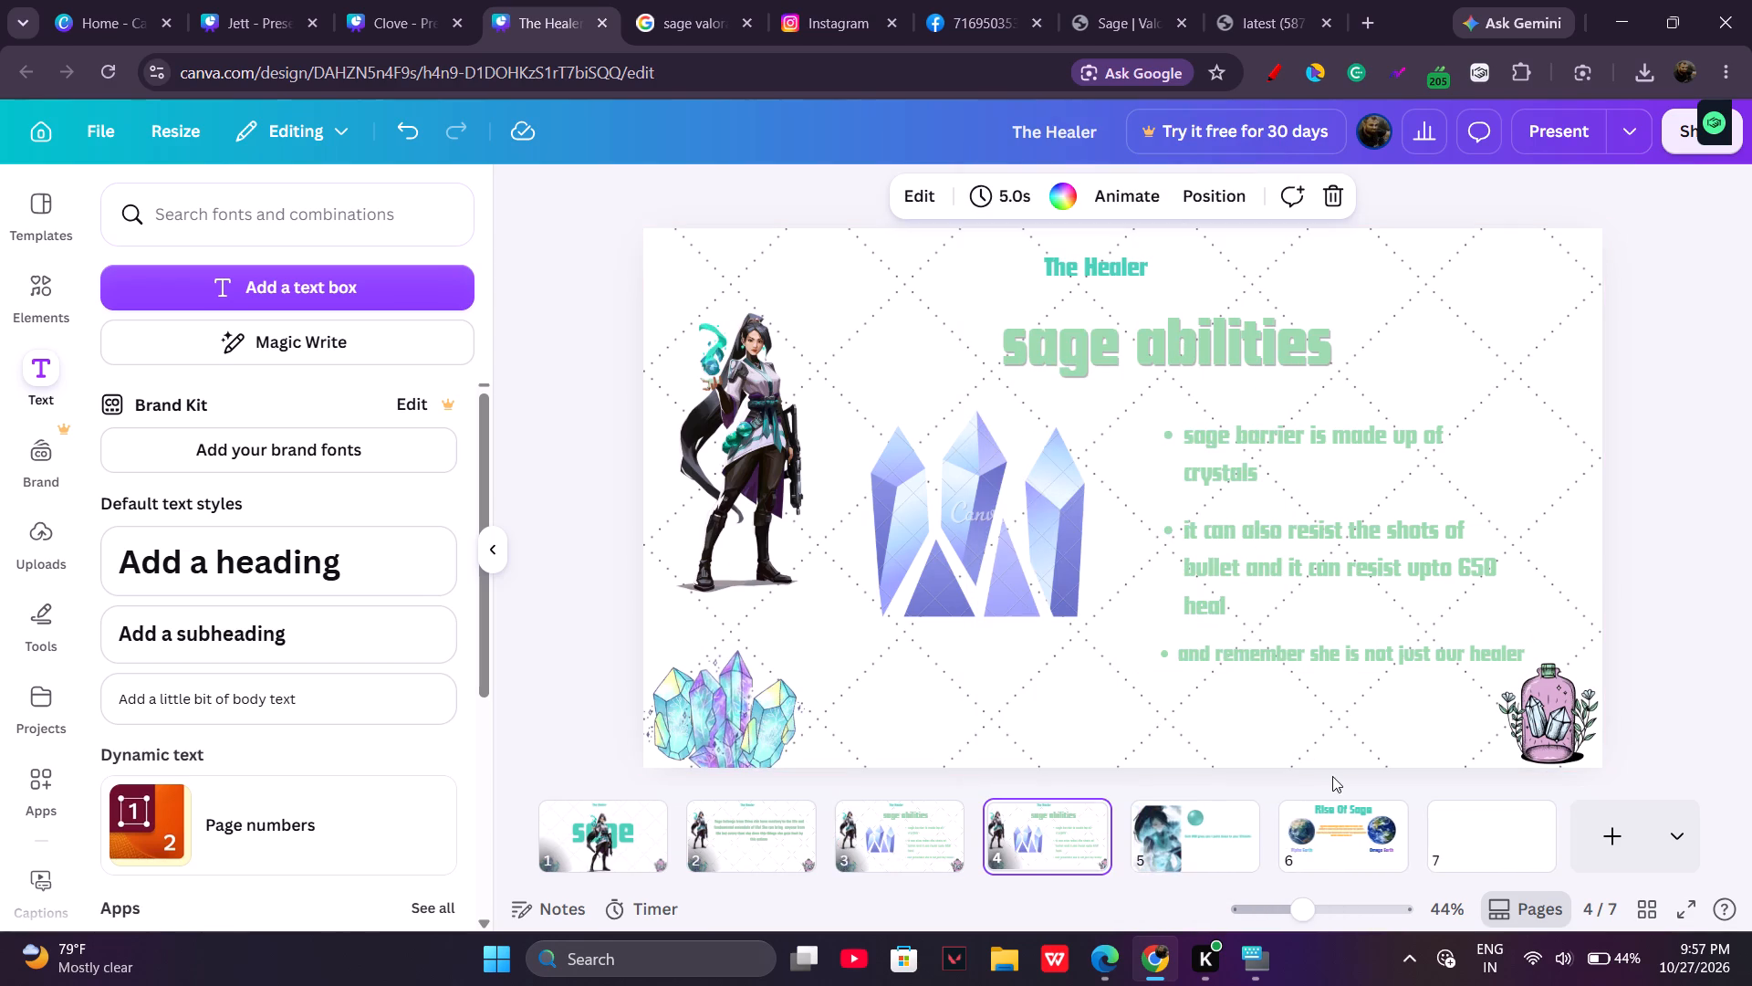
pyautogui.moveTo(1015, 840); pyautogui.dragTo(1375, 846)
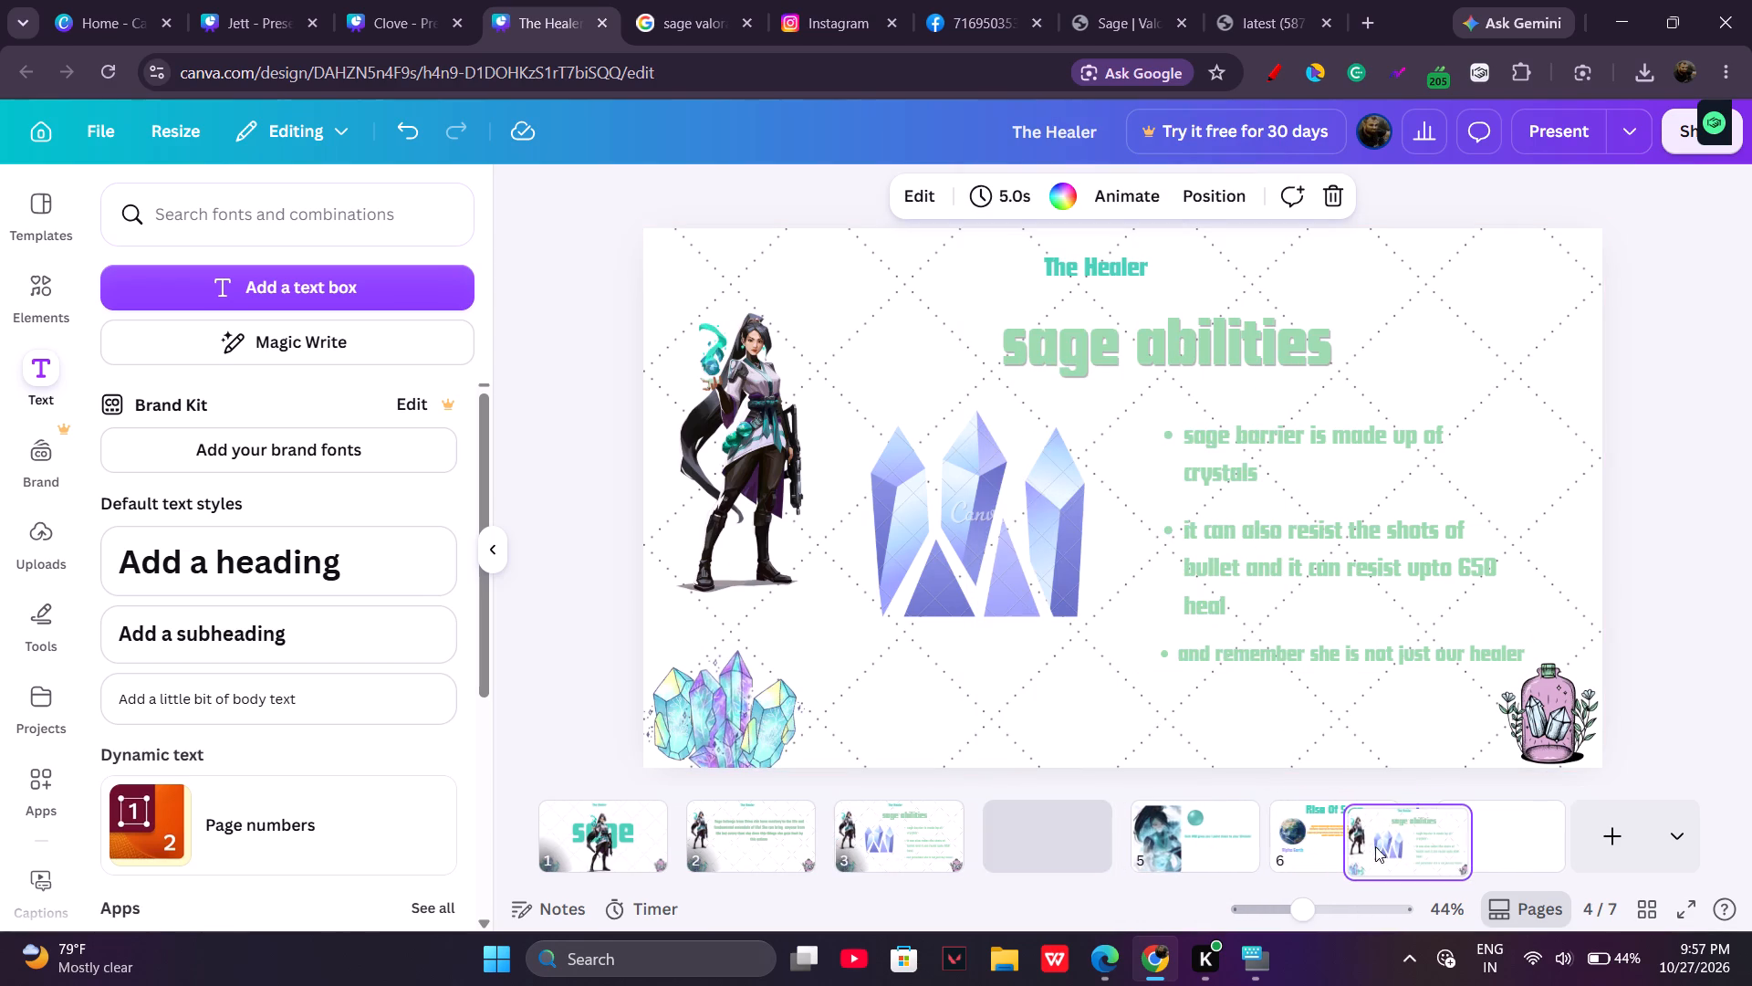
pyautogui.click(1465, 843)
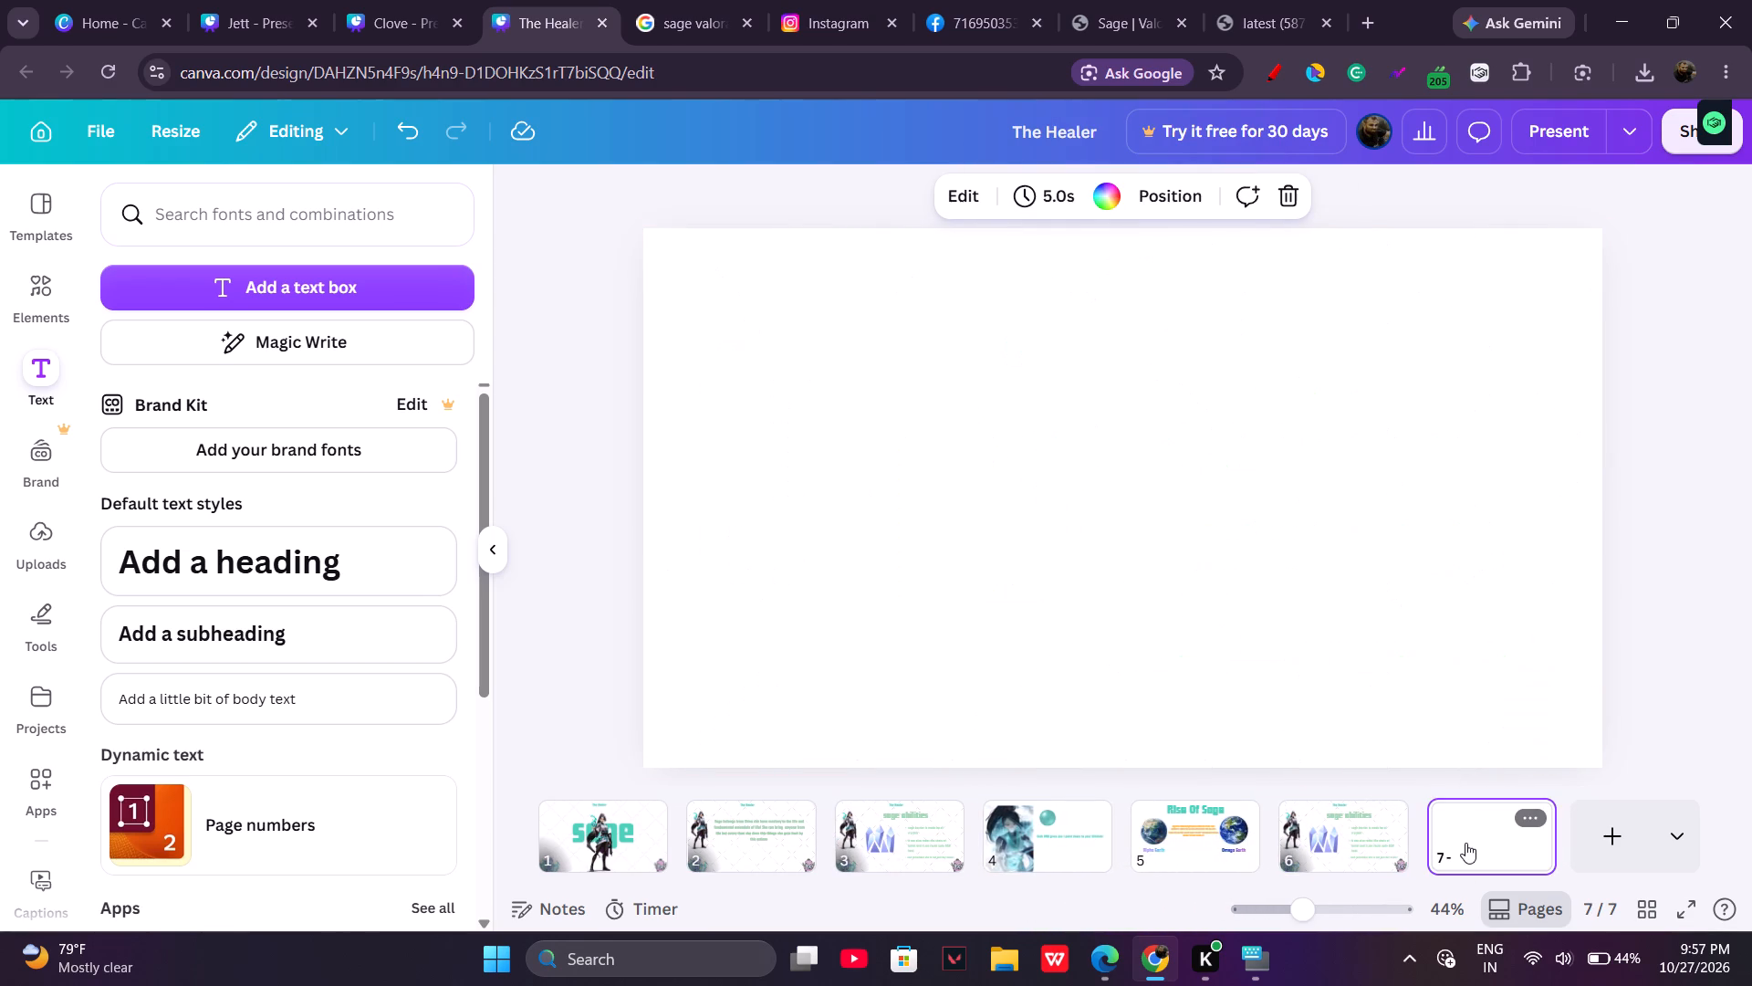
pyautogui.press('Delete')
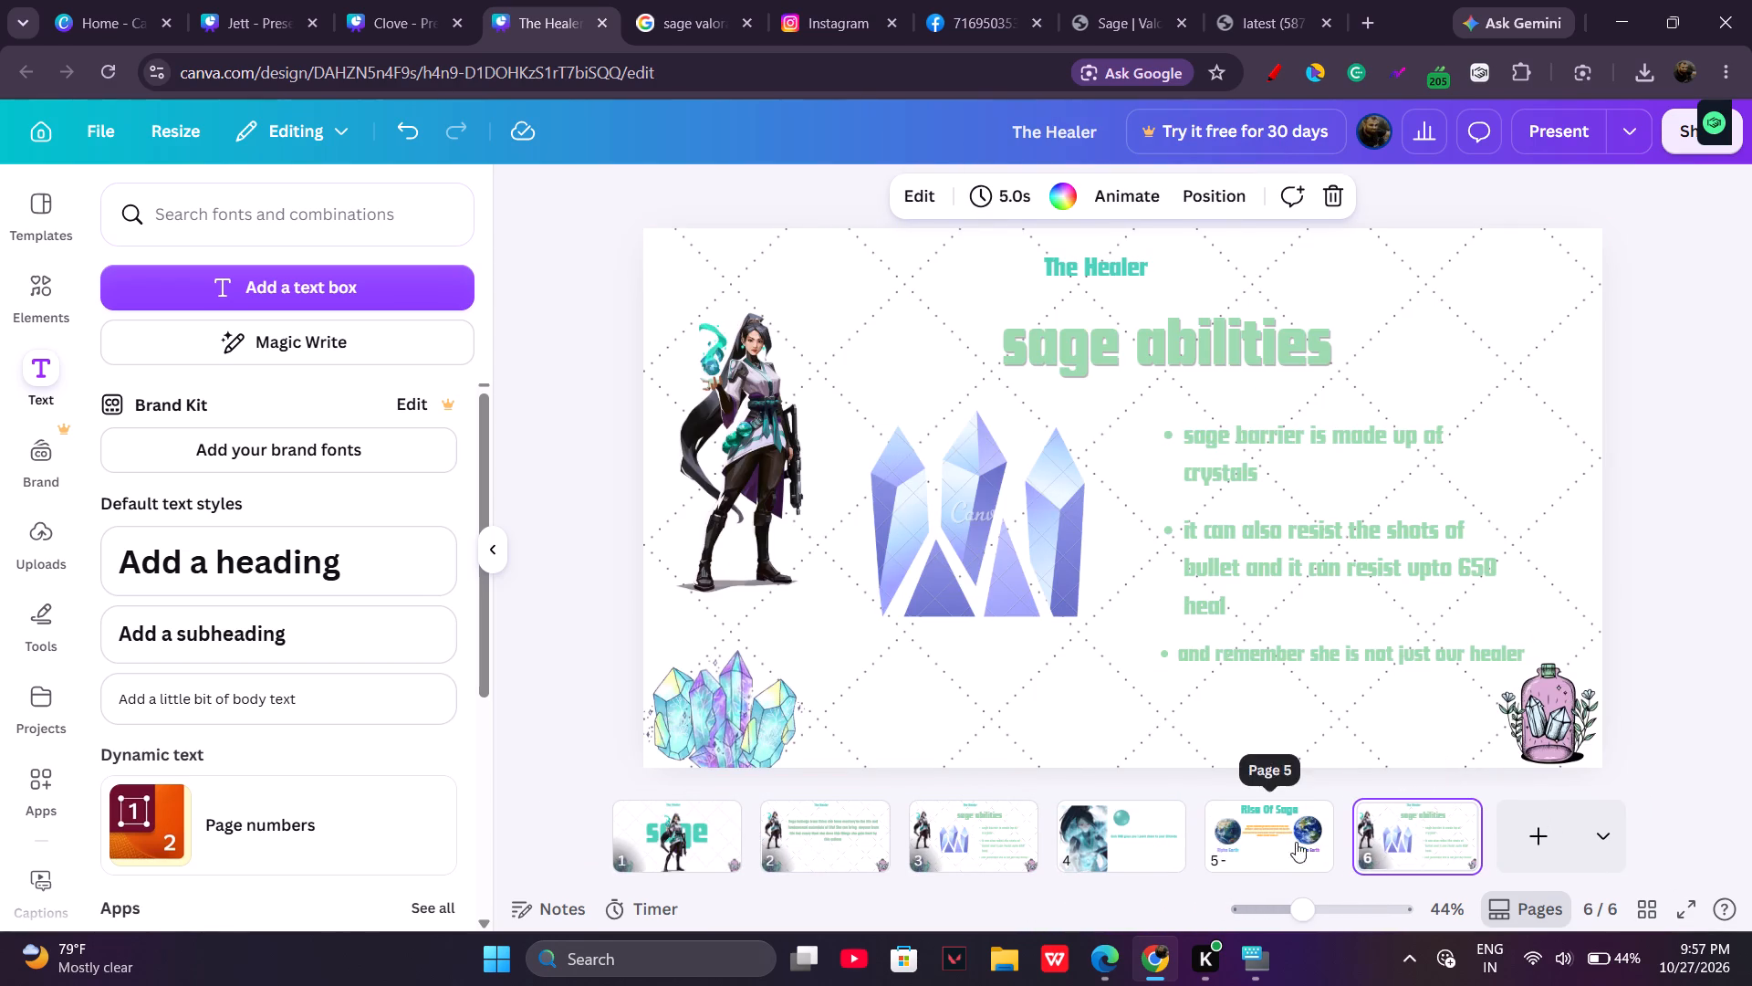
# Delete the large blue crystal barrier graphic and the three bullet texts from page 6.
pyautogui.click(1391, 843)
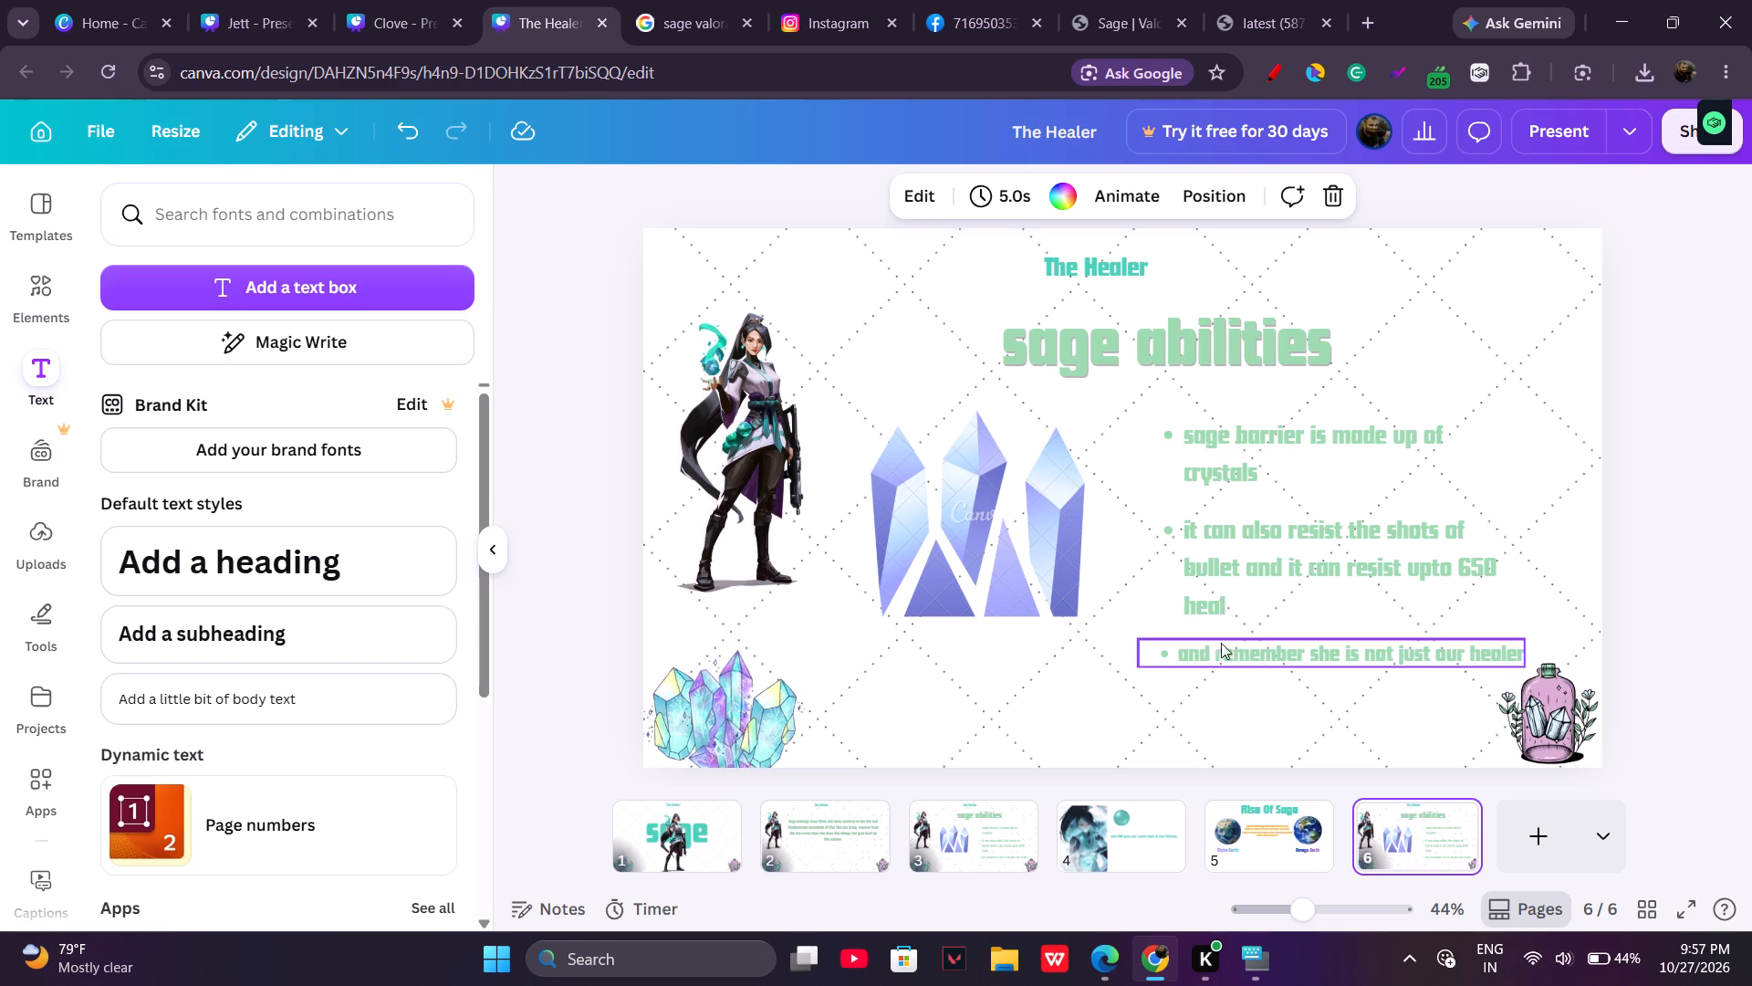
pyautogui.click(1050, 493)
pyautogui.press('Delete')
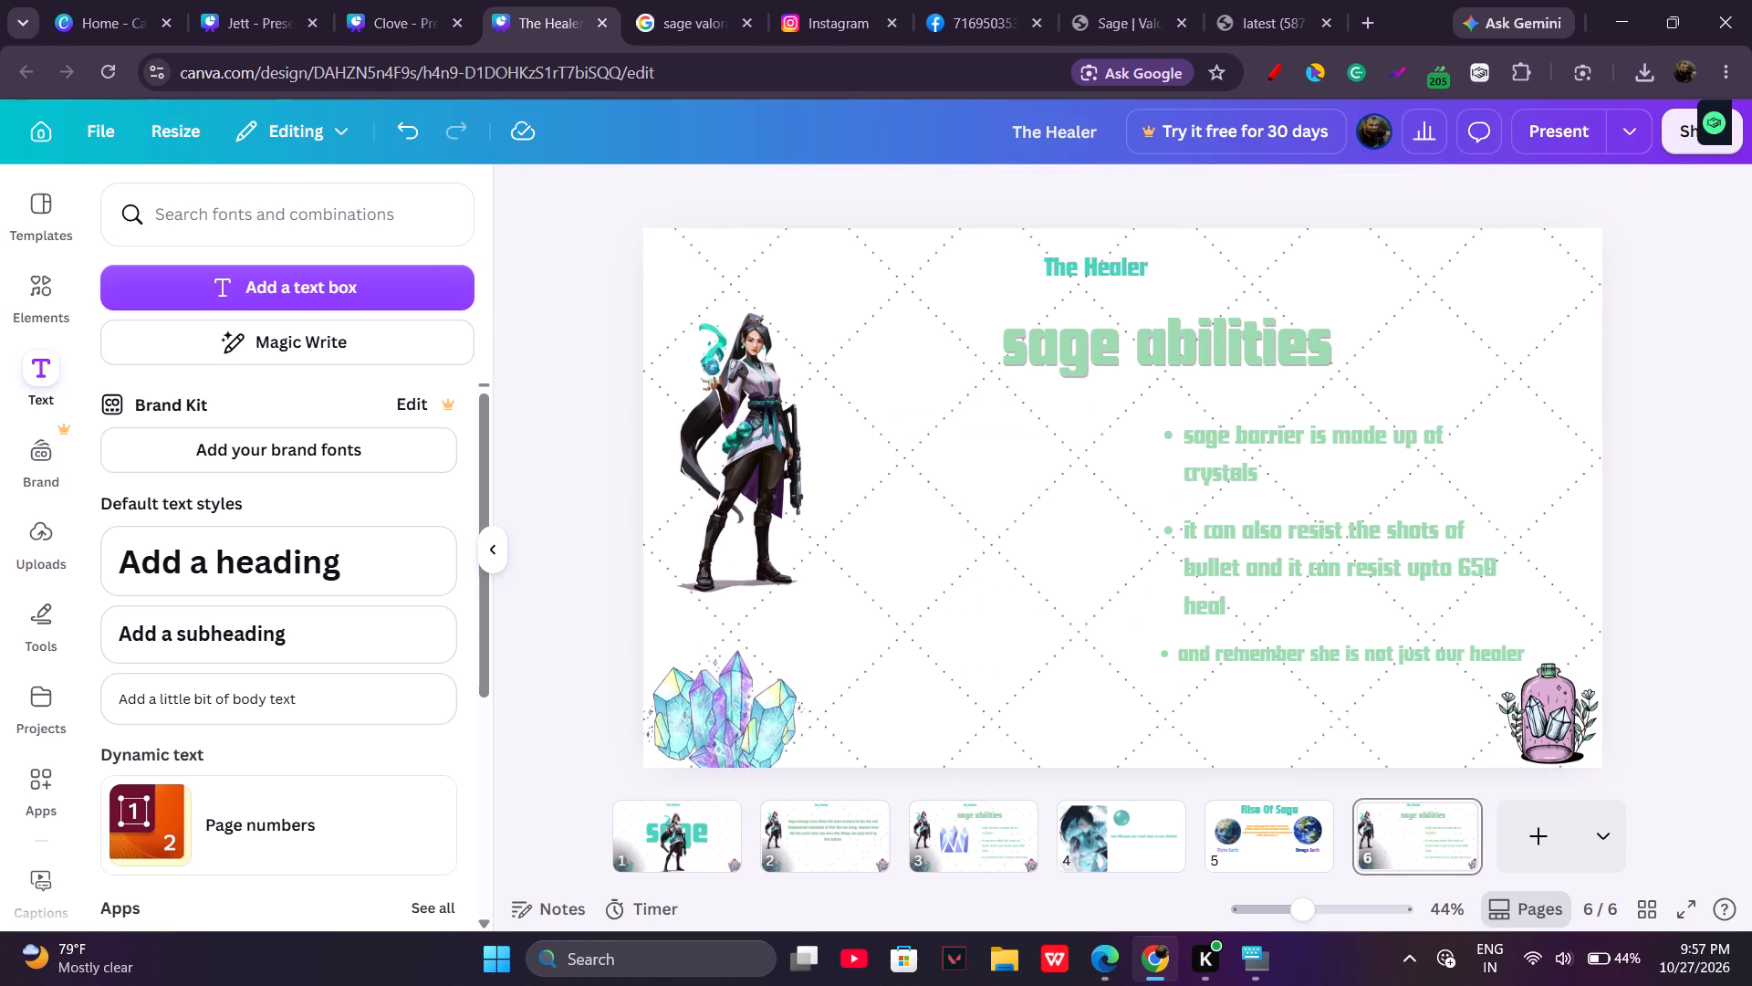
pyautogui.moveTo(1061, 418); pyautogui.dragTo(1490, 638)
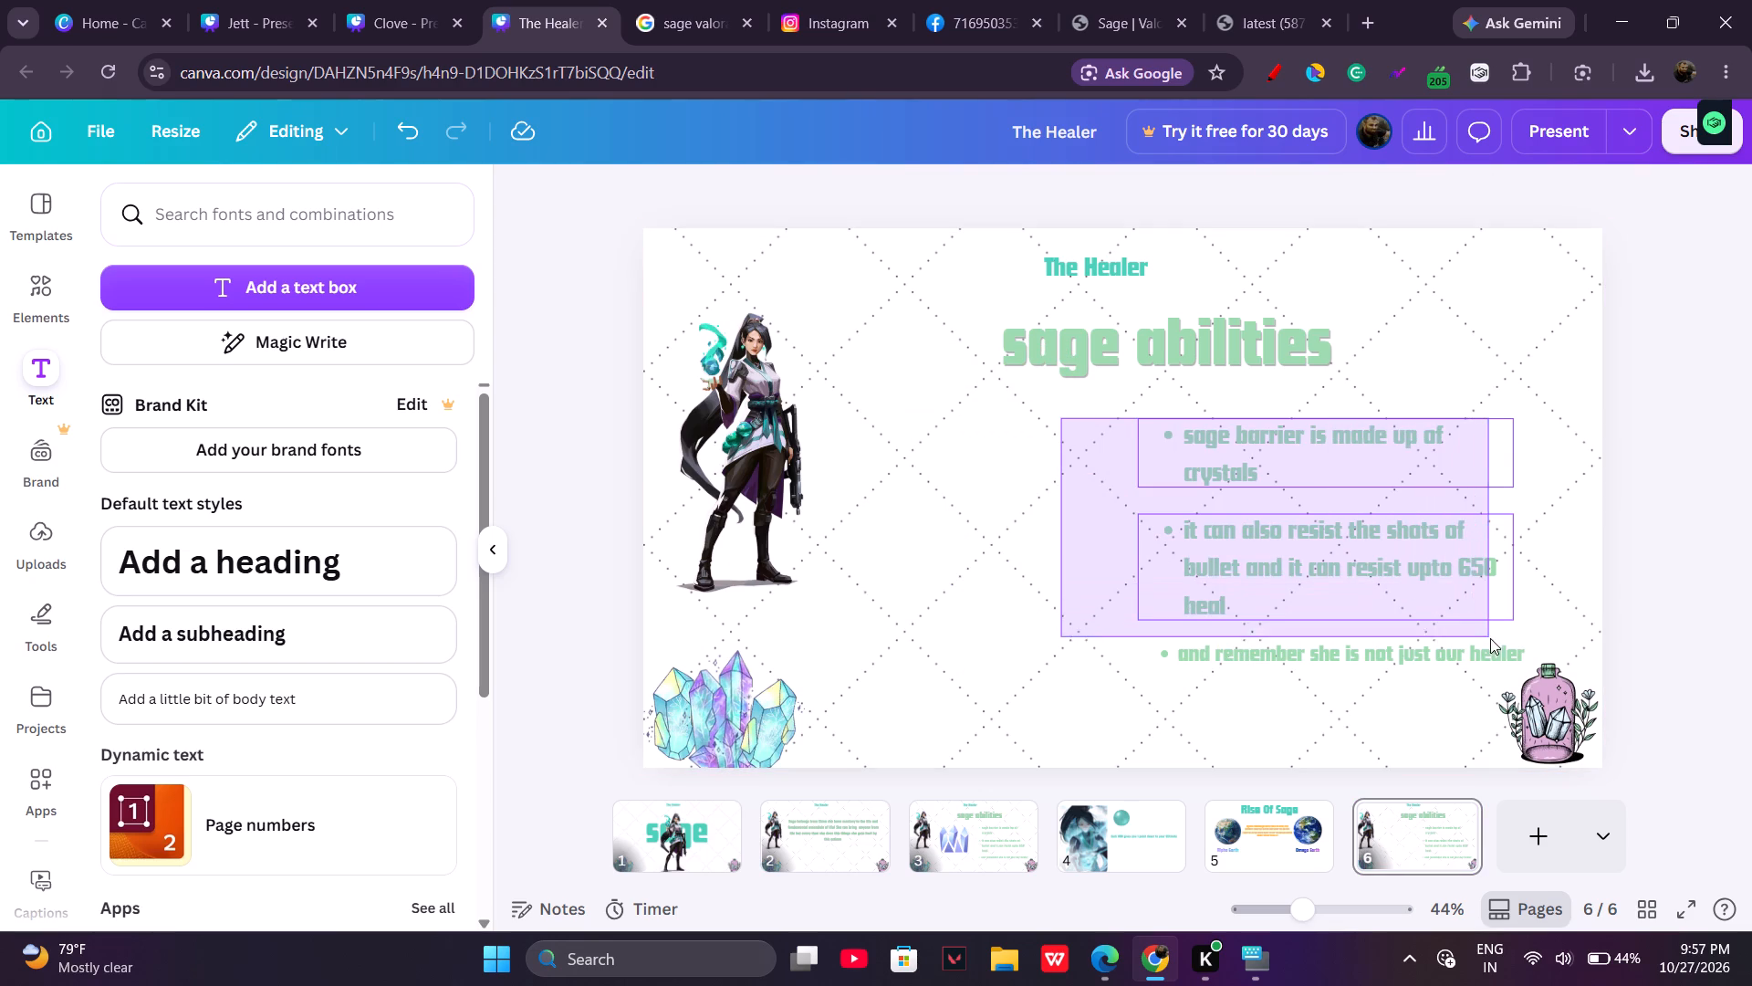
pyautogui.moveTo(1490, 638); pyautogui.dragTo(1491, 655)
pyautogui.press('Delete')
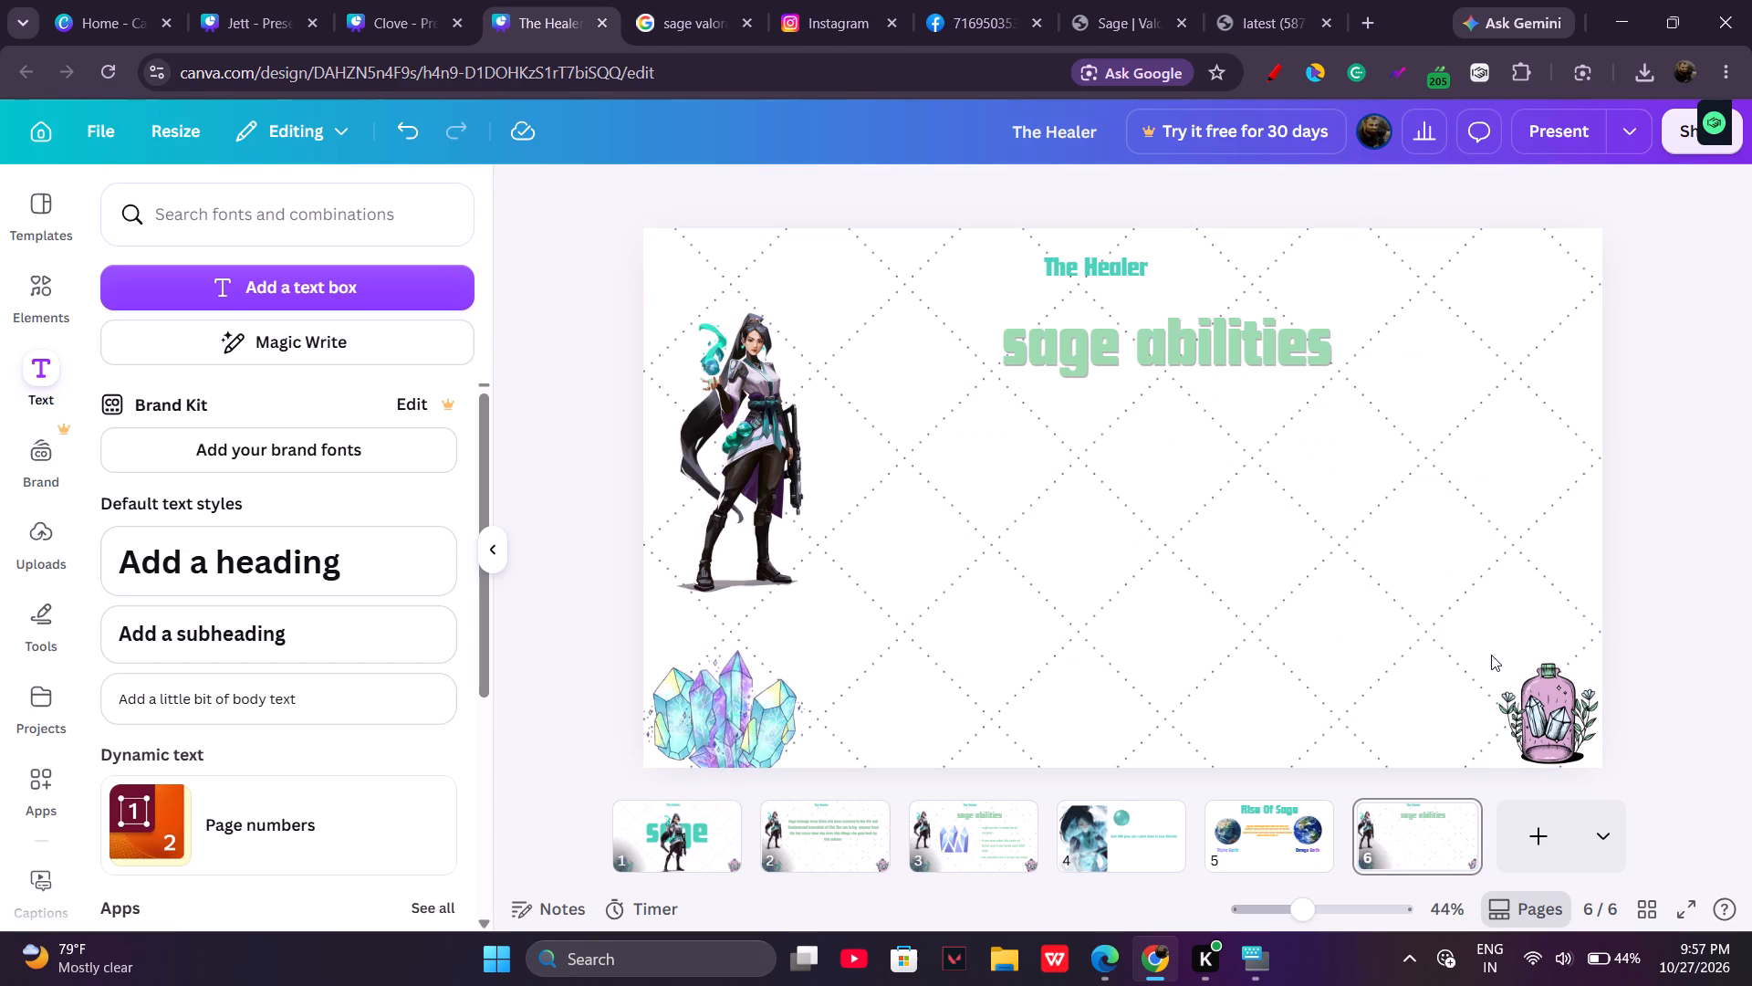
# Switch to Spotify in Edge, play "Mr. Saxobeat - Radio Edit" from the recent searches, and return to the presentation.
pyautogui.click(1117, 974)
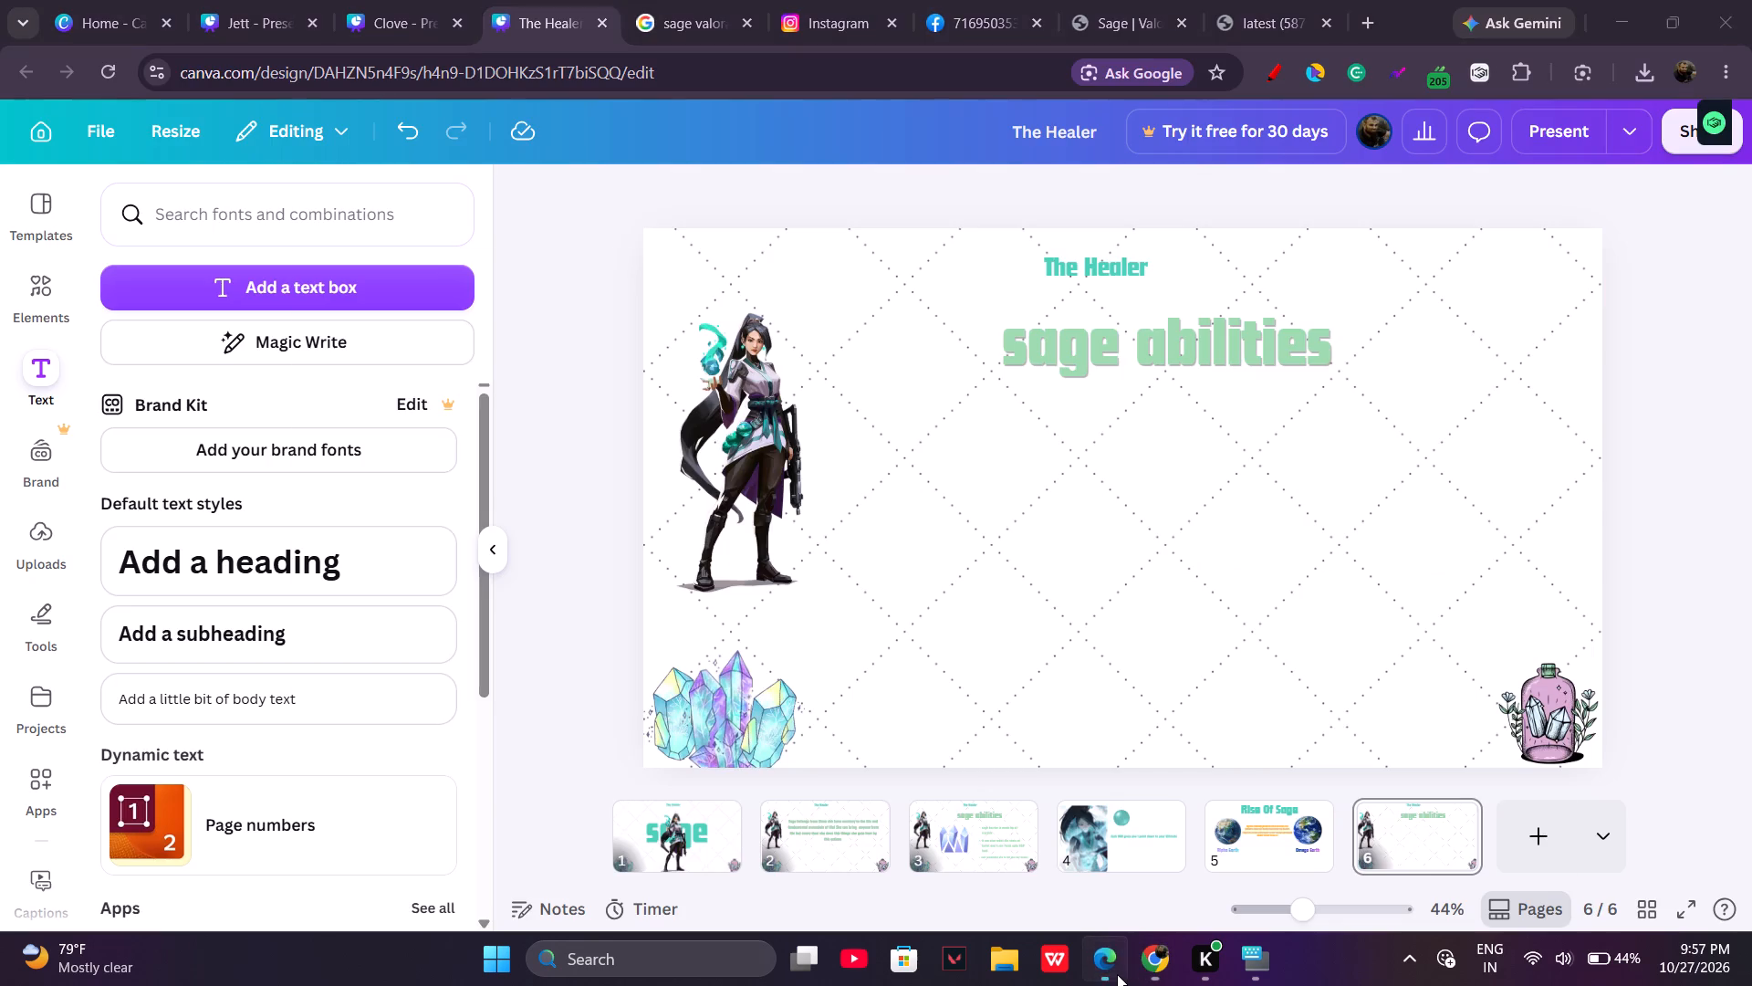
pyautogui.click(1117, 974)
pyautogui.click(1117, 974)
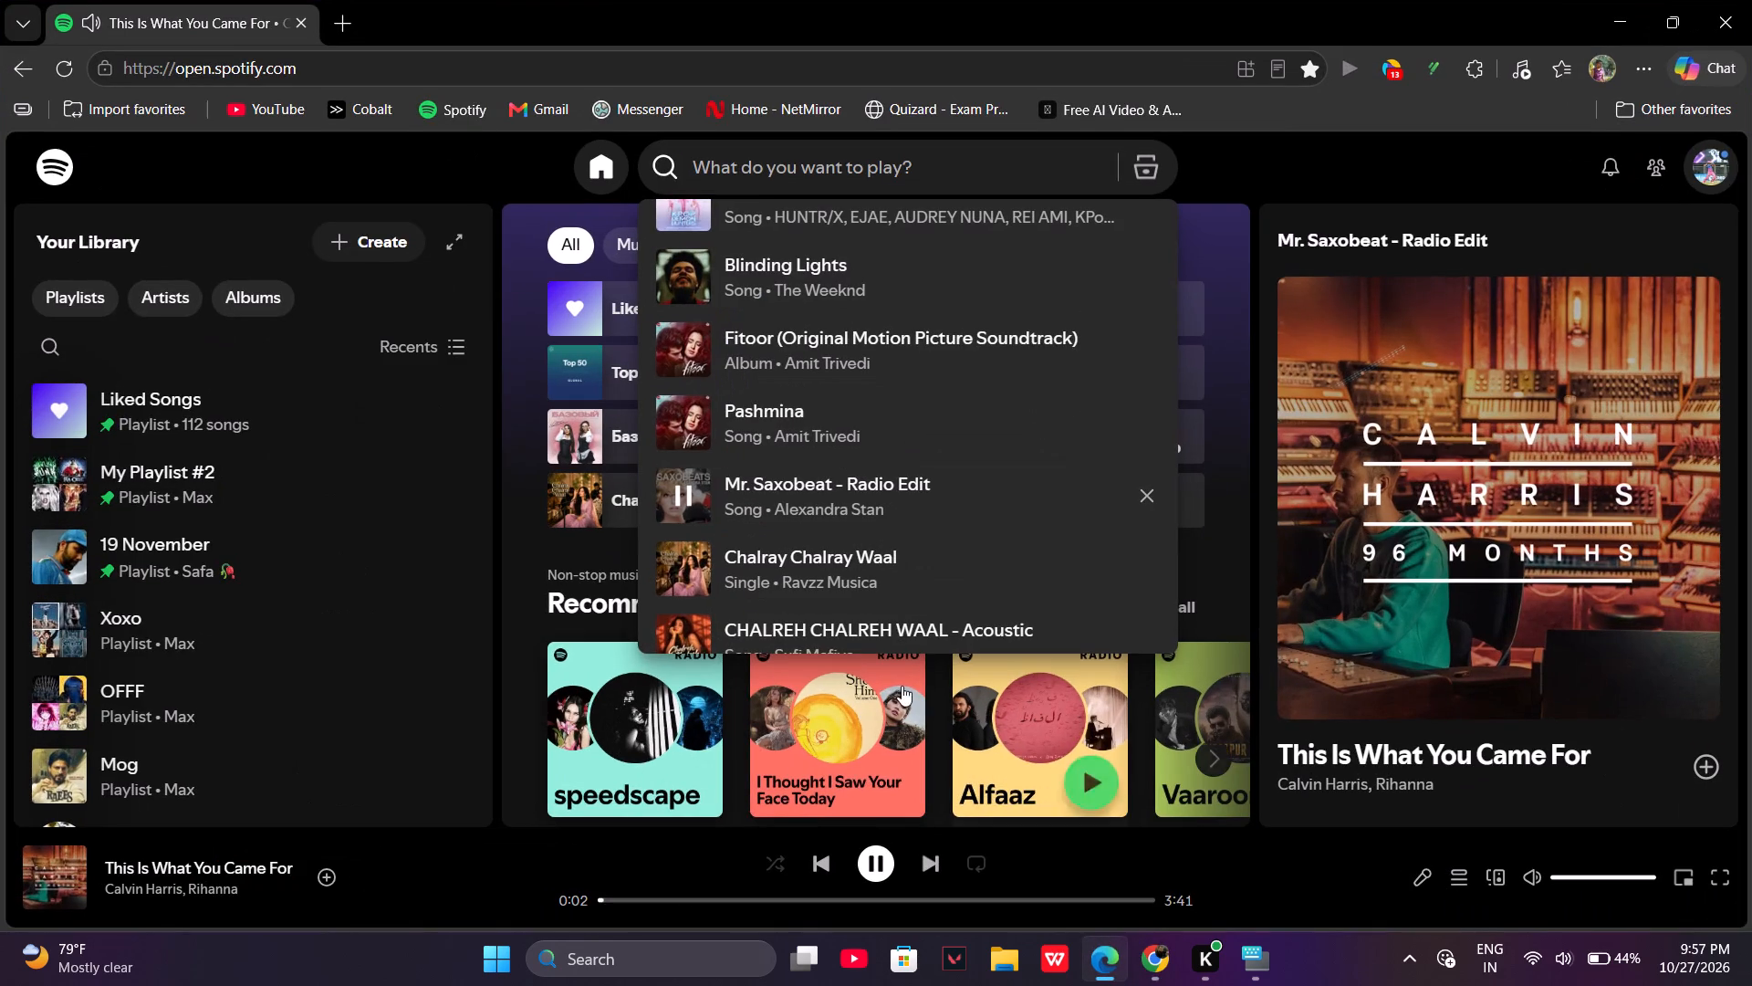
pyautogui.click(678, 548)
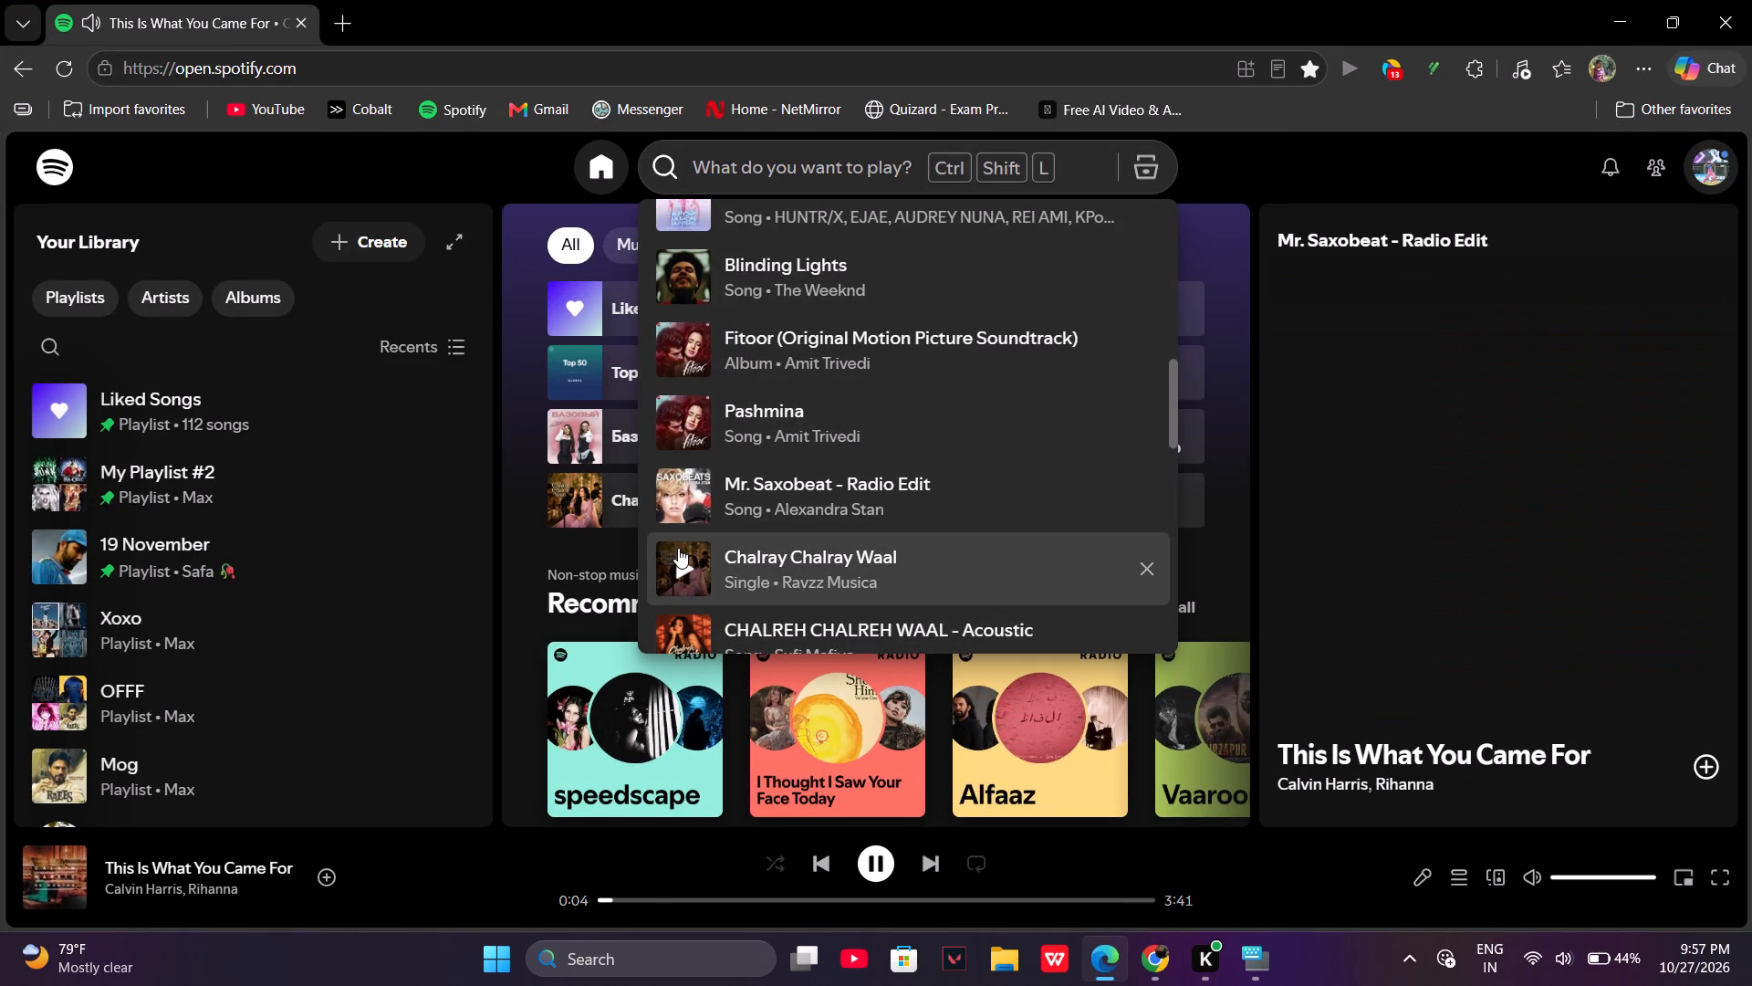
pyautogui.click(678, 507)
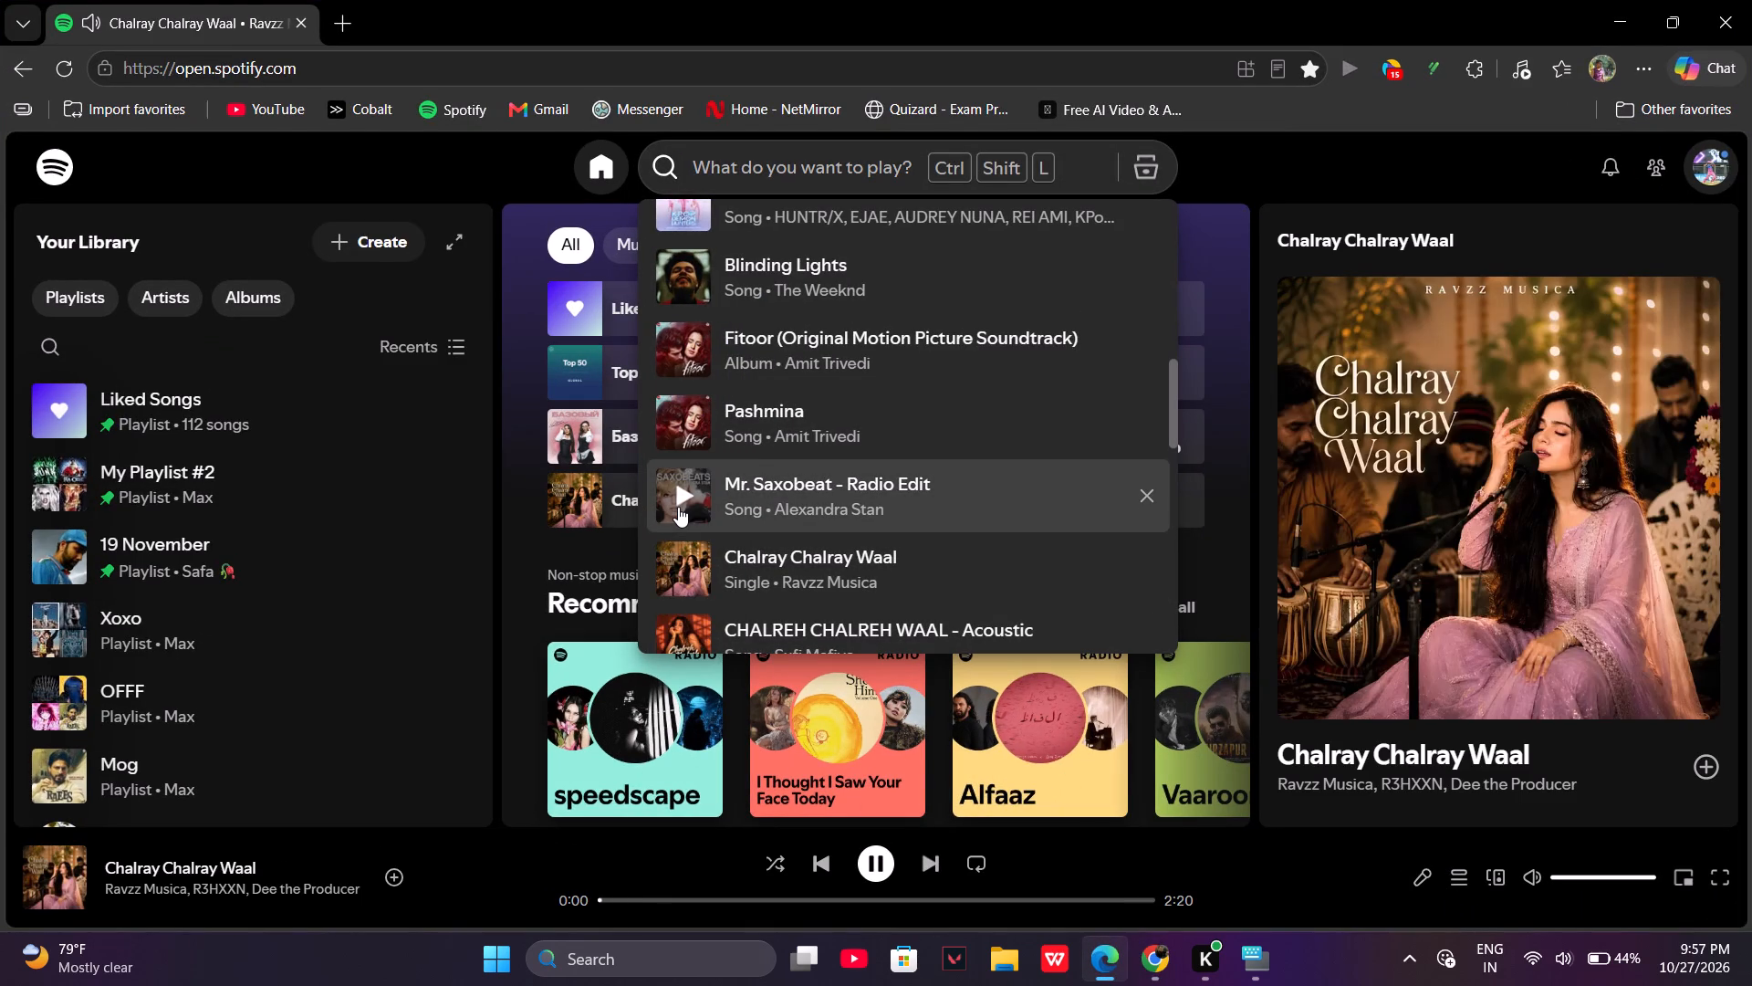
pyautogui.click(1622, 2)
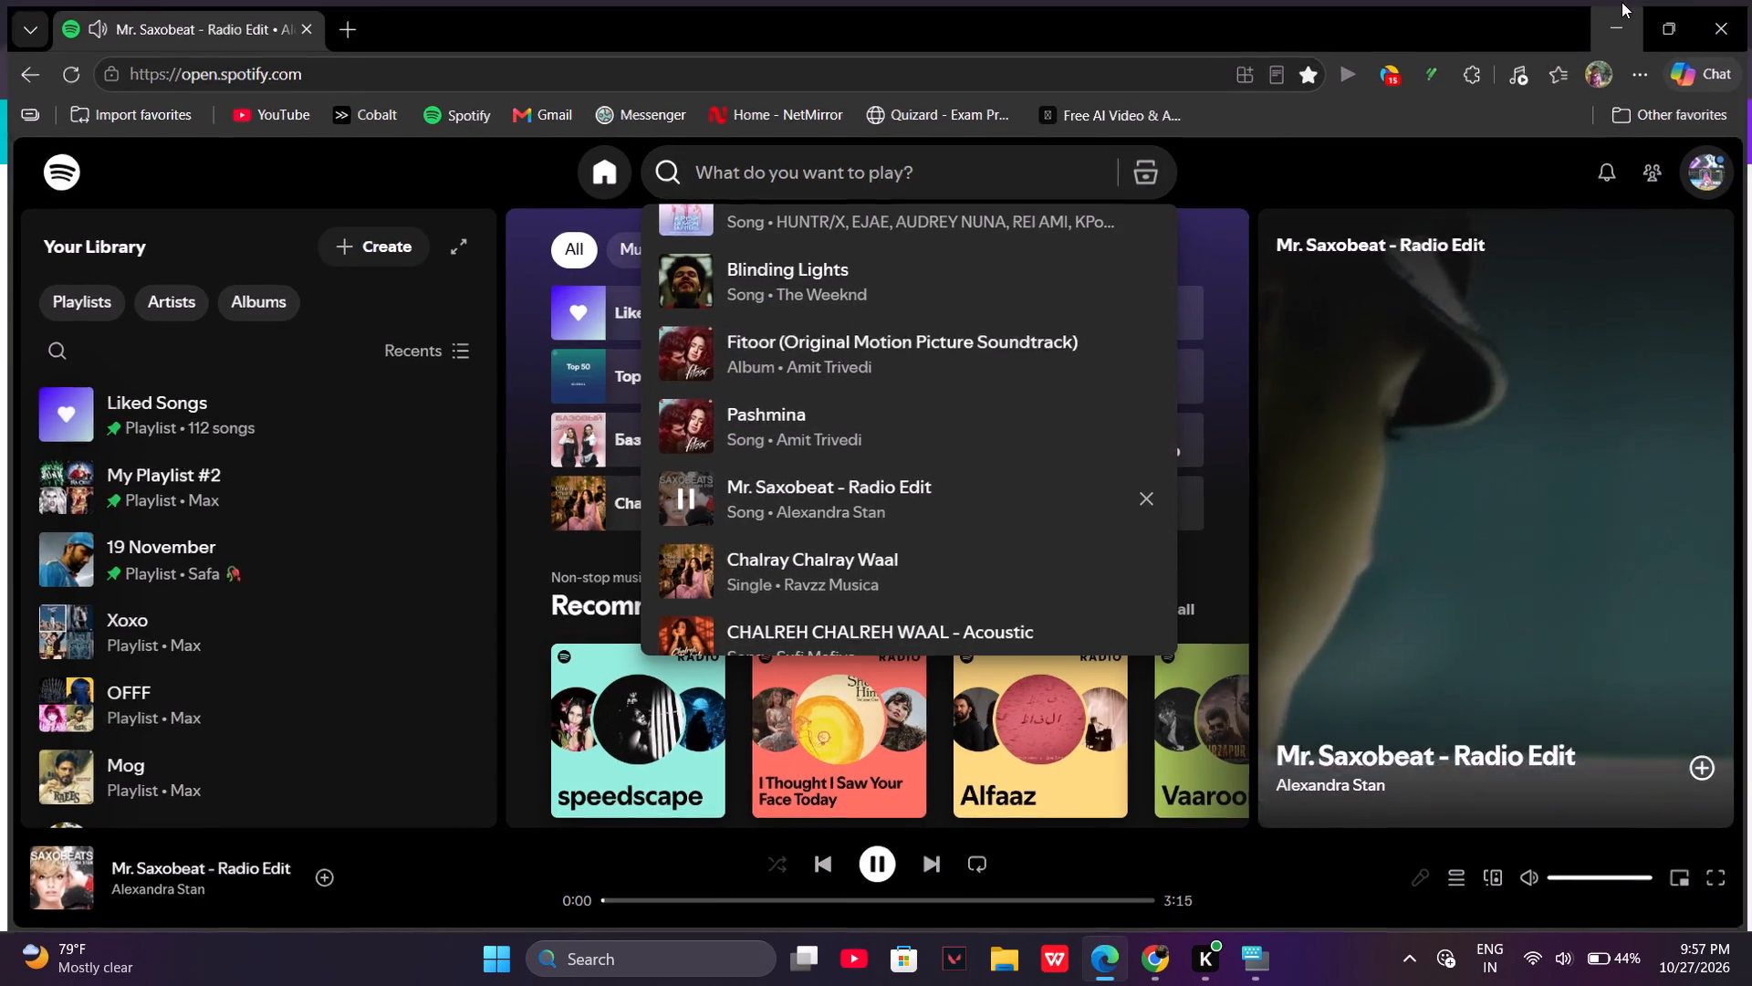
# Add a text box in the middle of page 6 and clear its placeholder text.
pyautogui.click(956, 452)
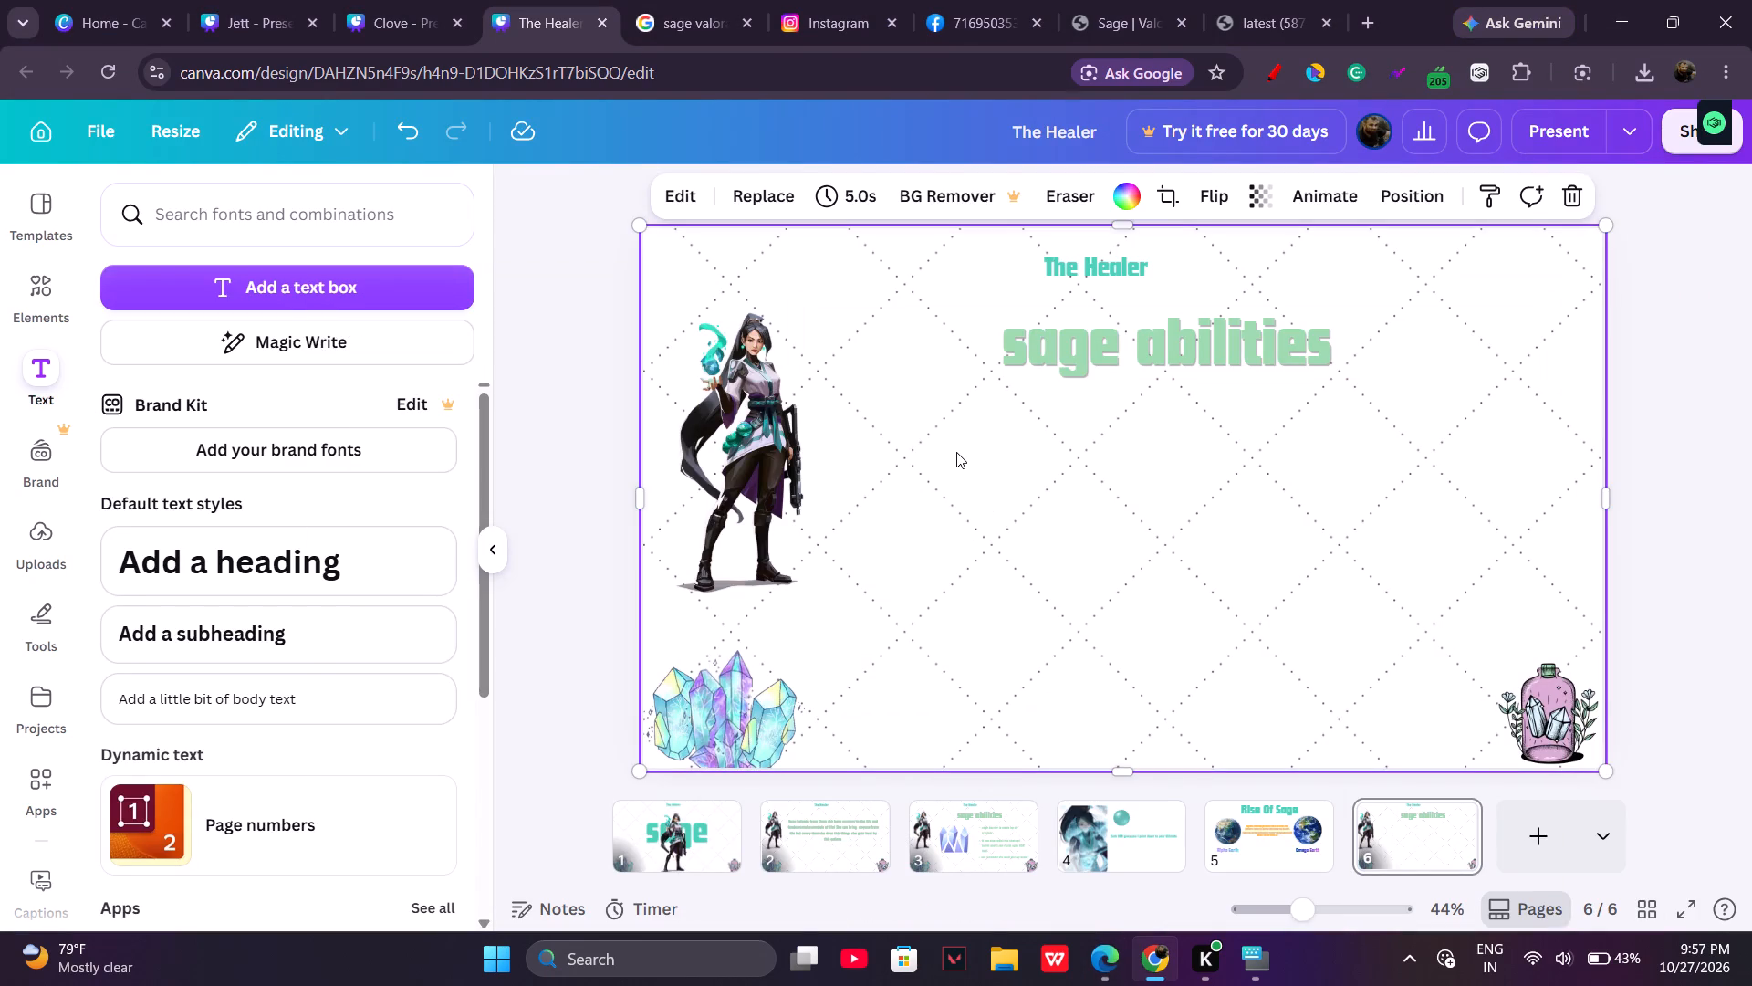
pyautogui.click(962, 452)
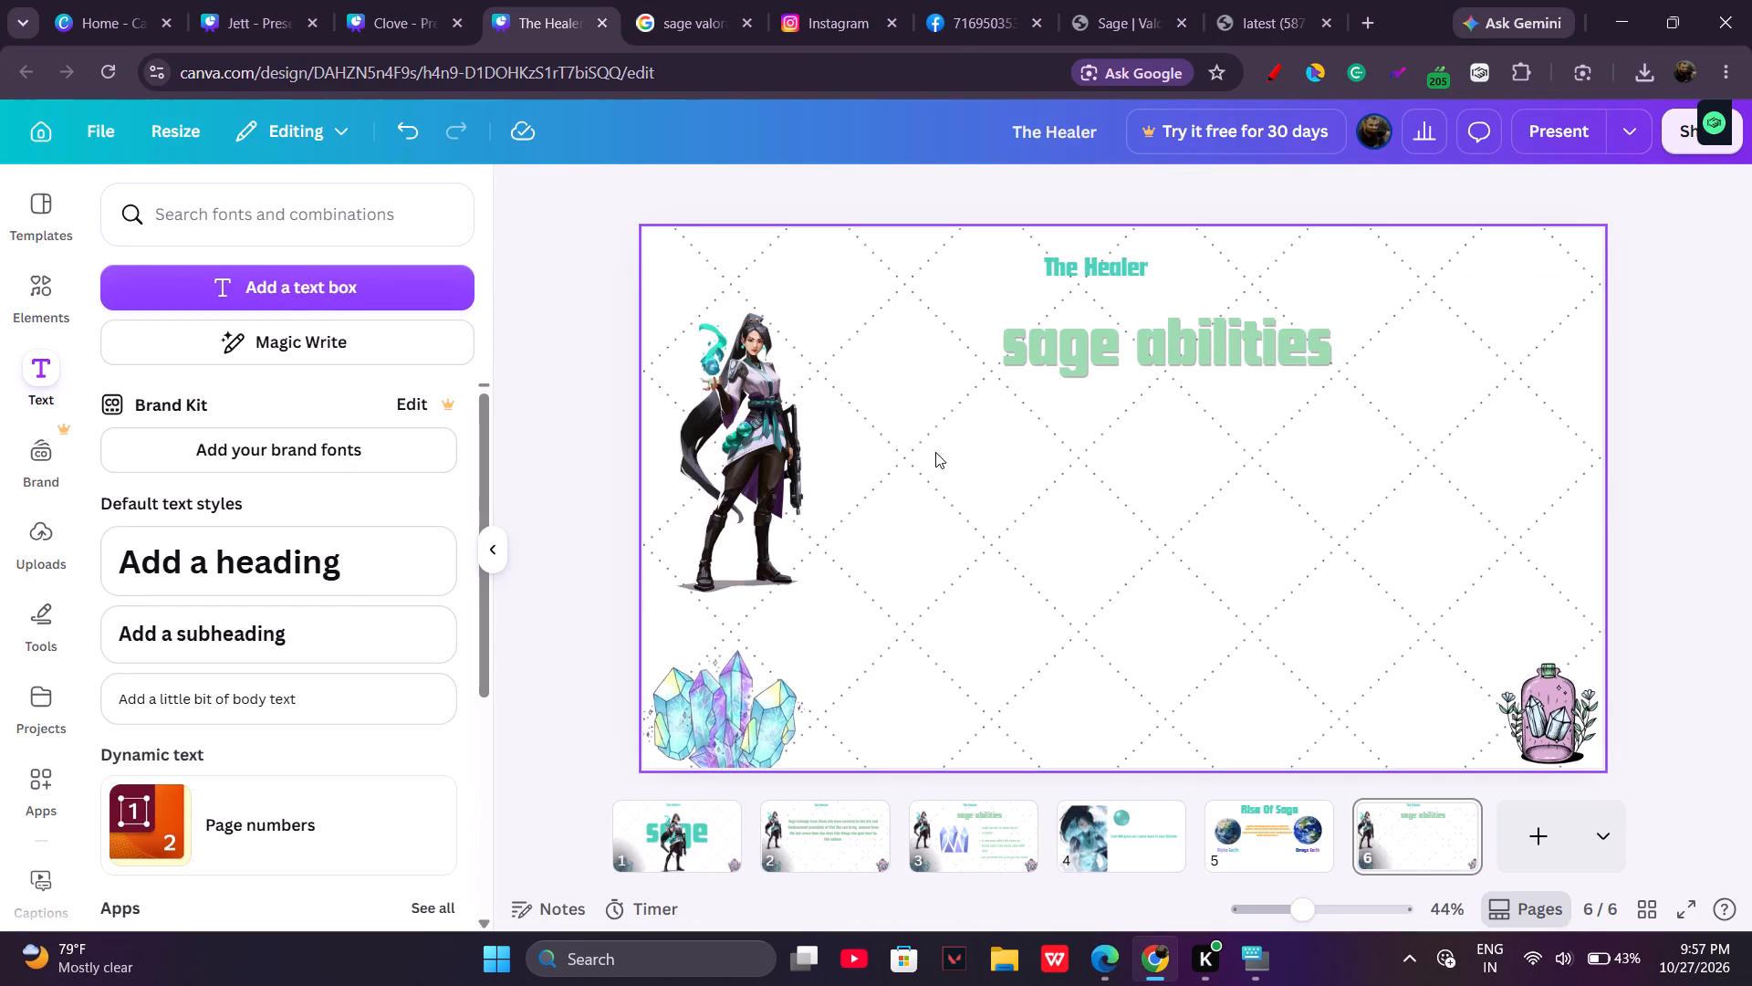
pyautogui.click(371, 289)
pyautogui.press('BackSpace')
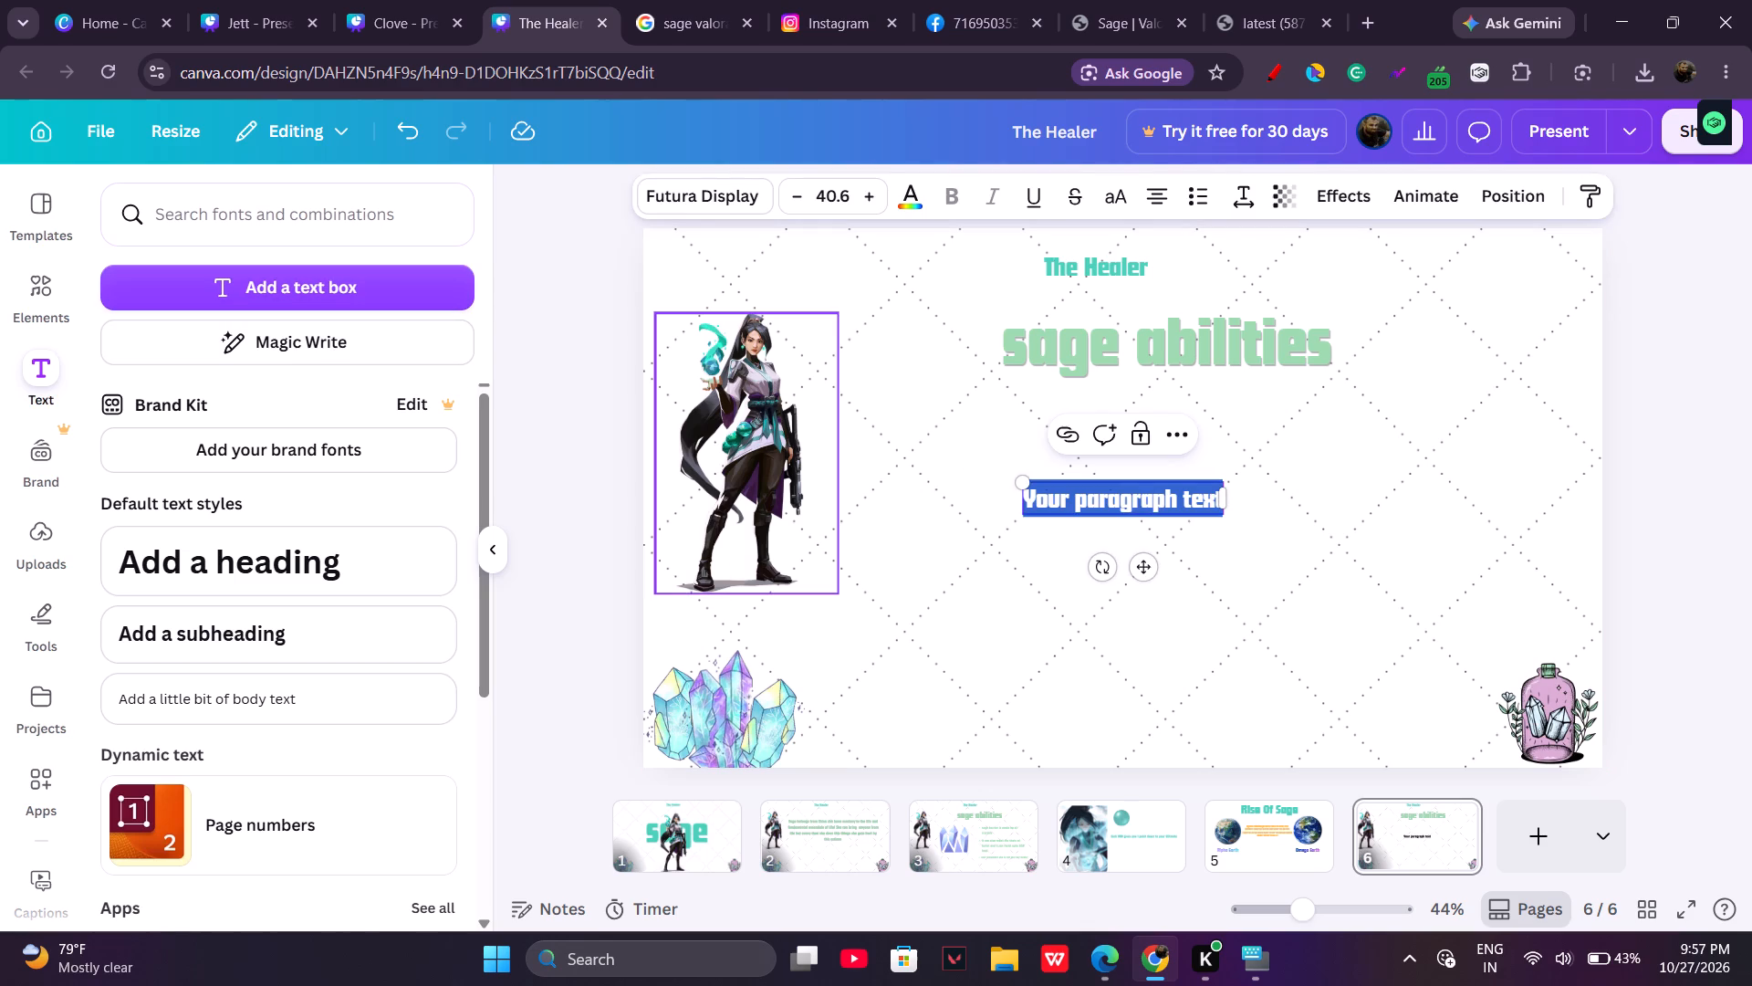
# Fill the new text box on page 6 with "The other abilities Are throwing the crystal on the".
pyautogui.write('HE')
pyautogui.press('BackSpace')
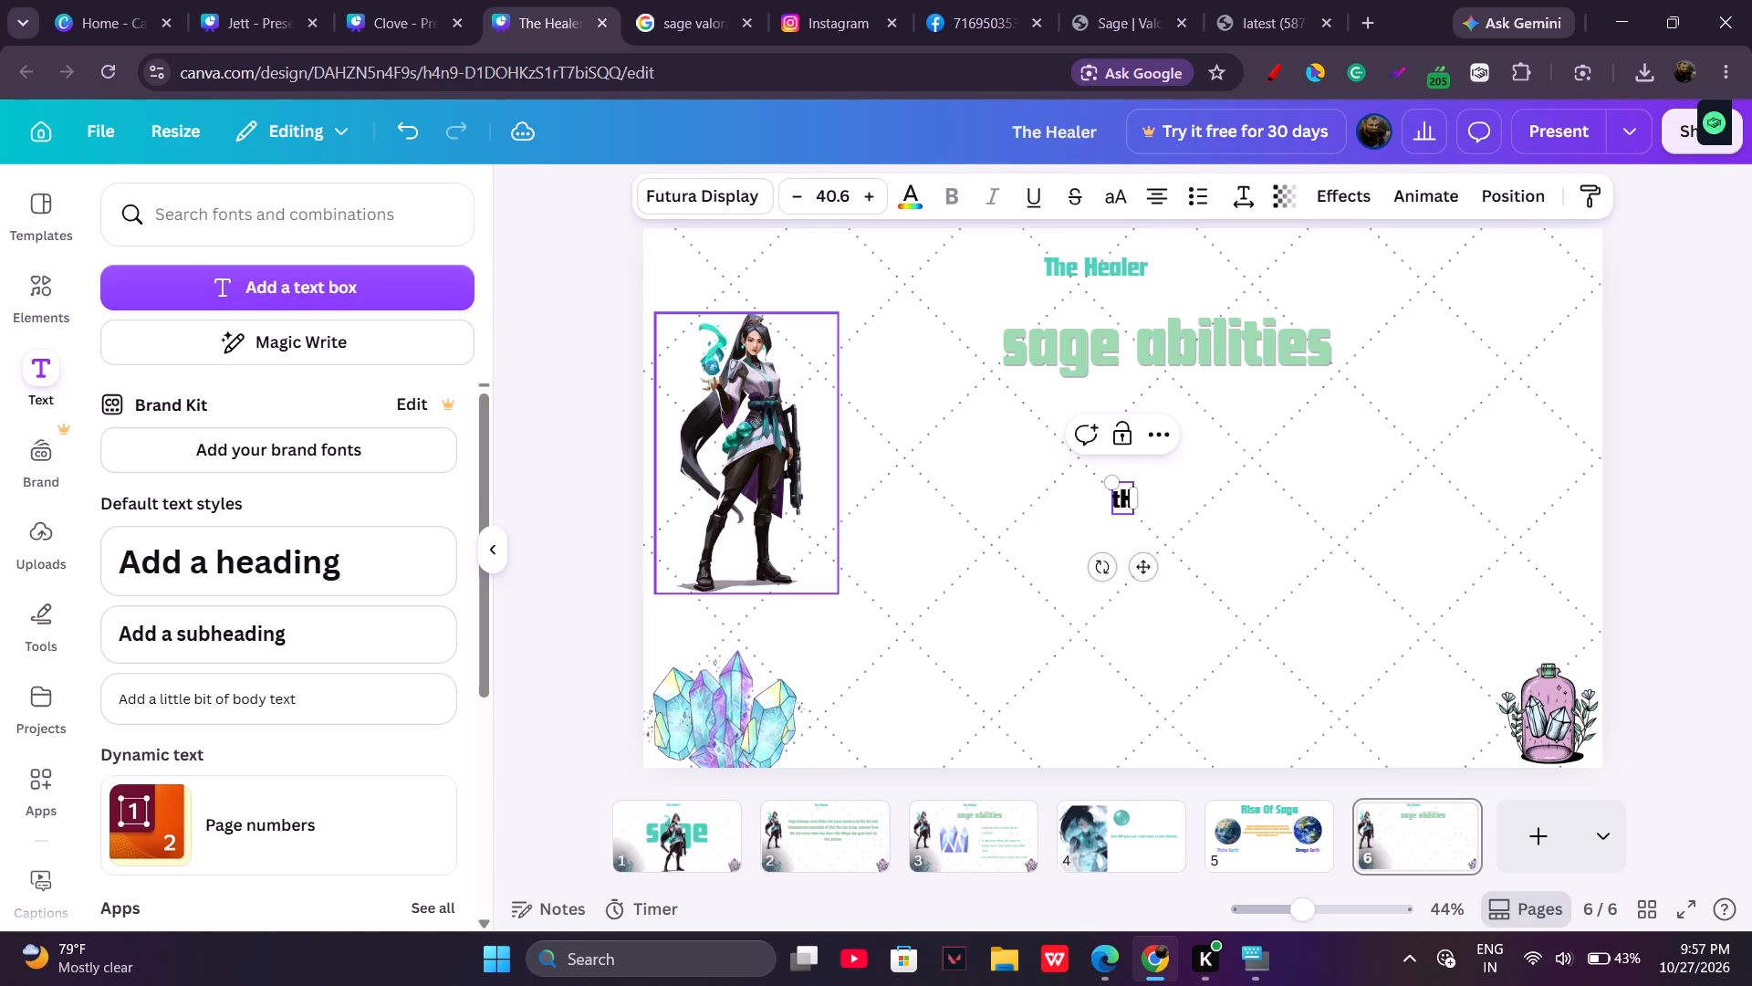
pyautogui.press('BackSpace')
pyautogui.press('BackSpace')
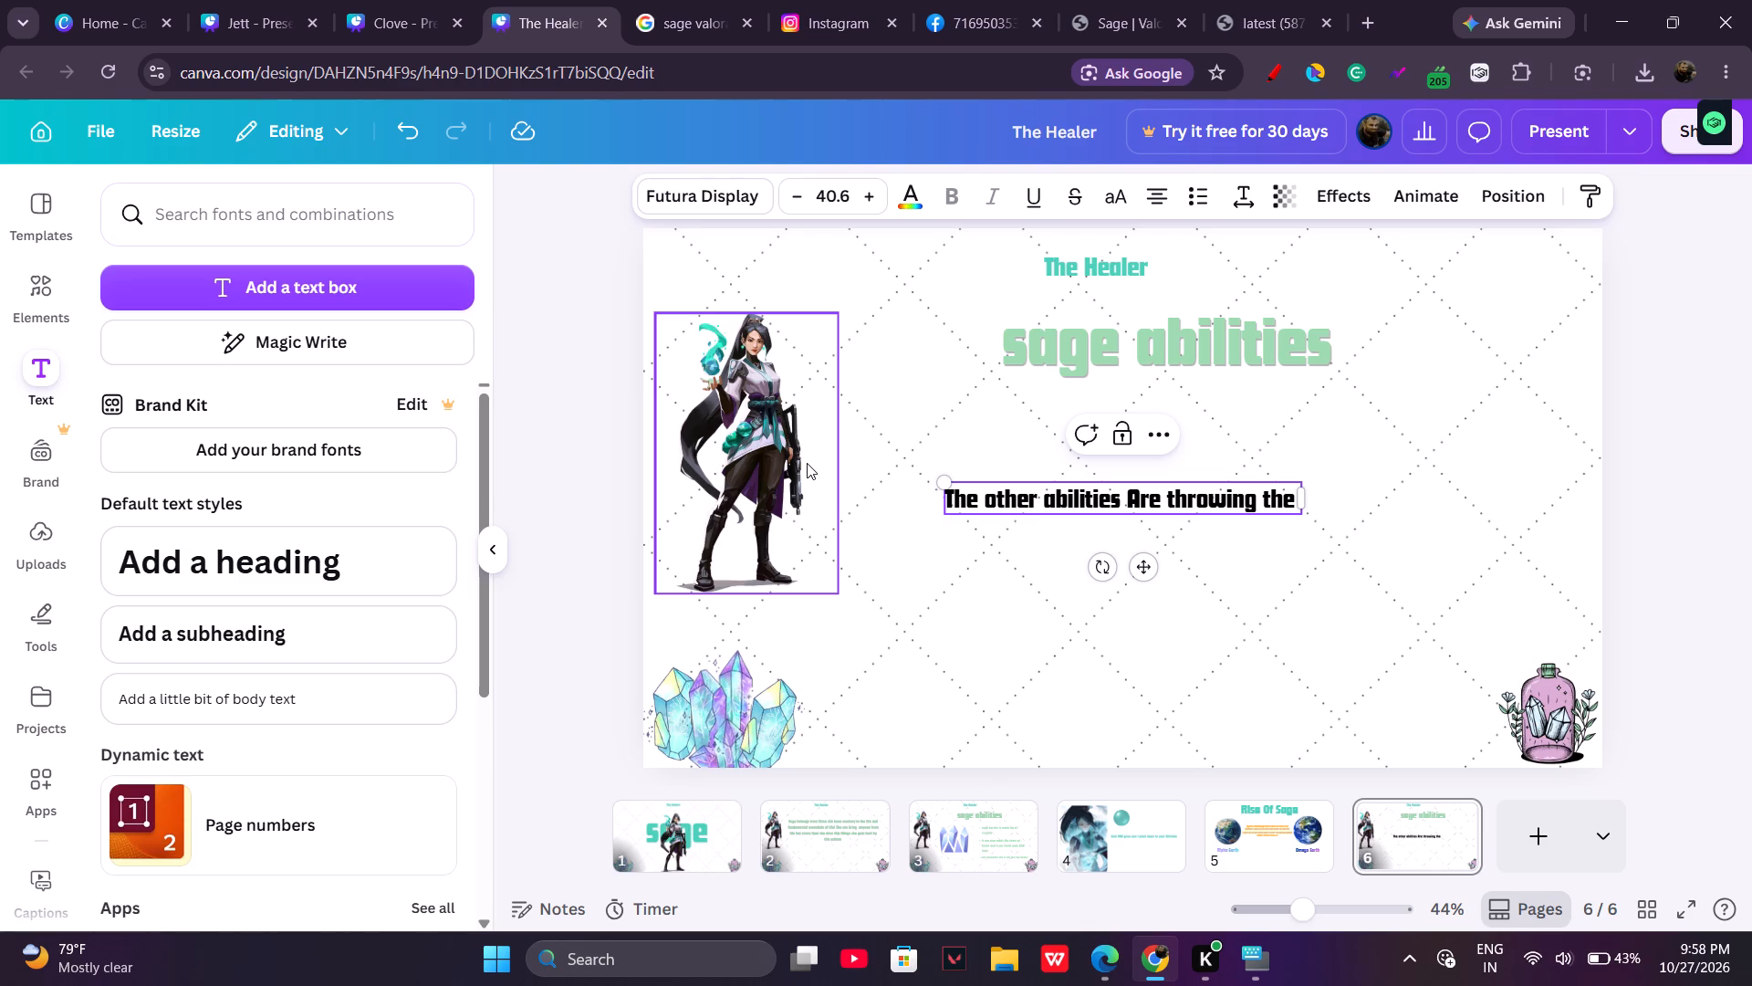
pyautogui.press('space')
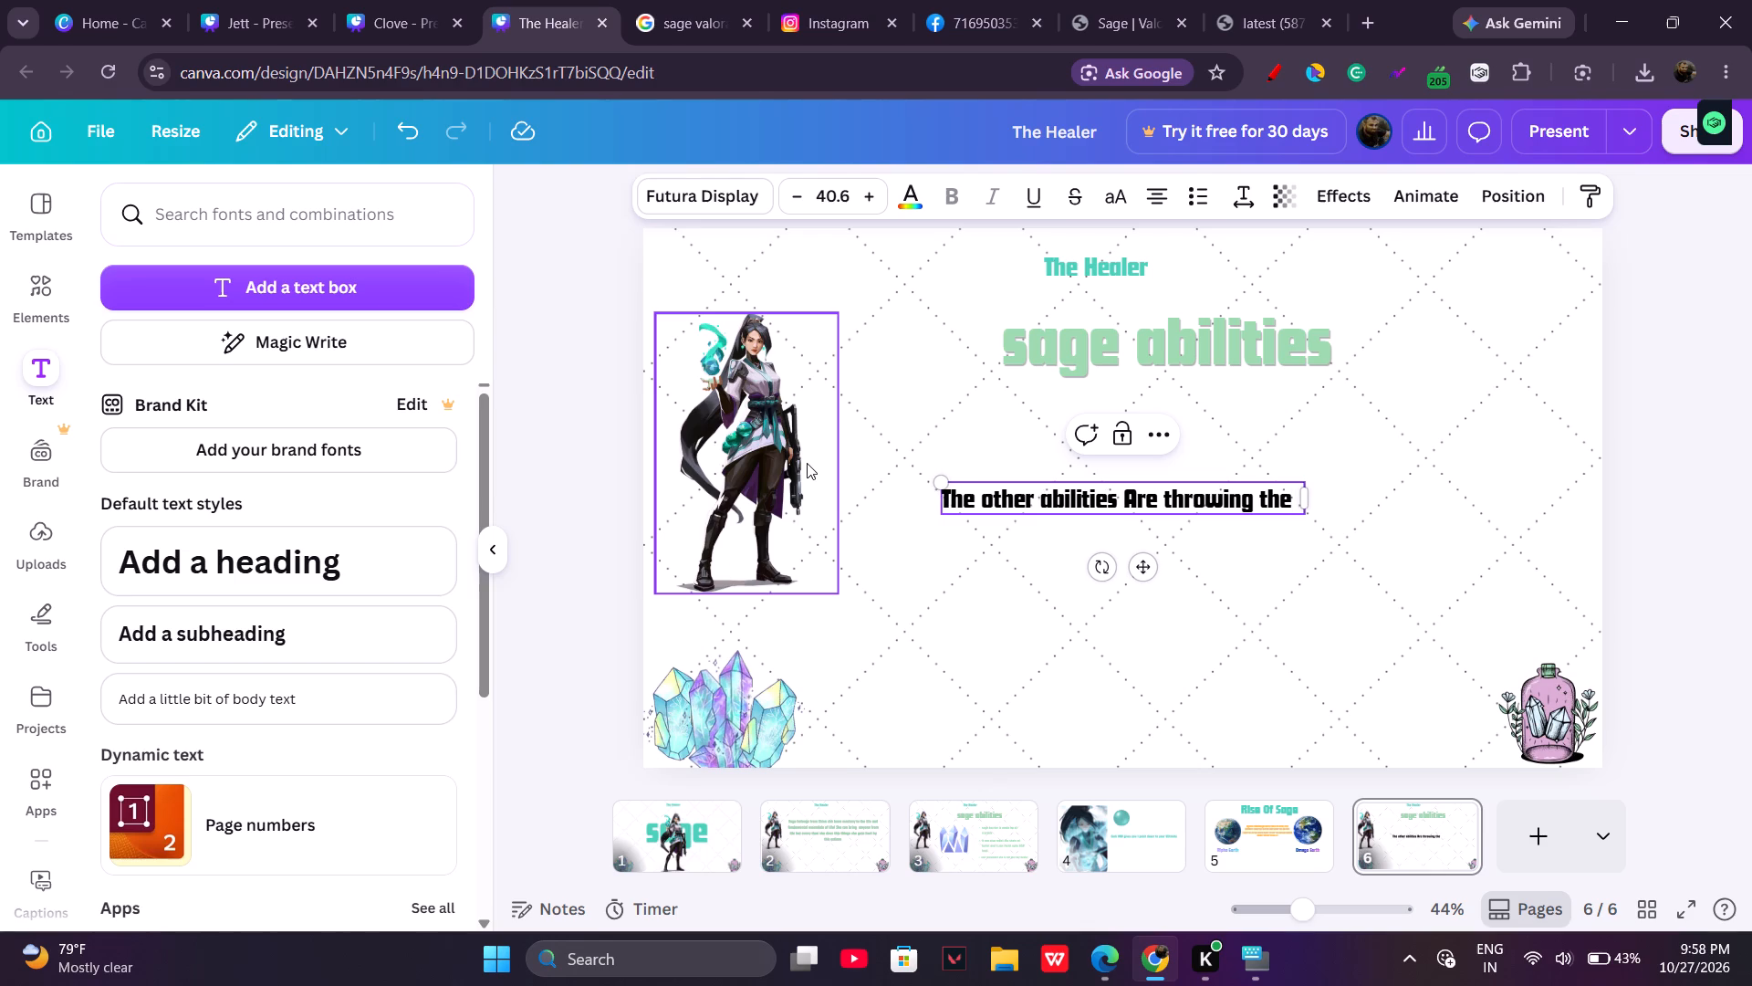
pyautogui.write('crystal on the')
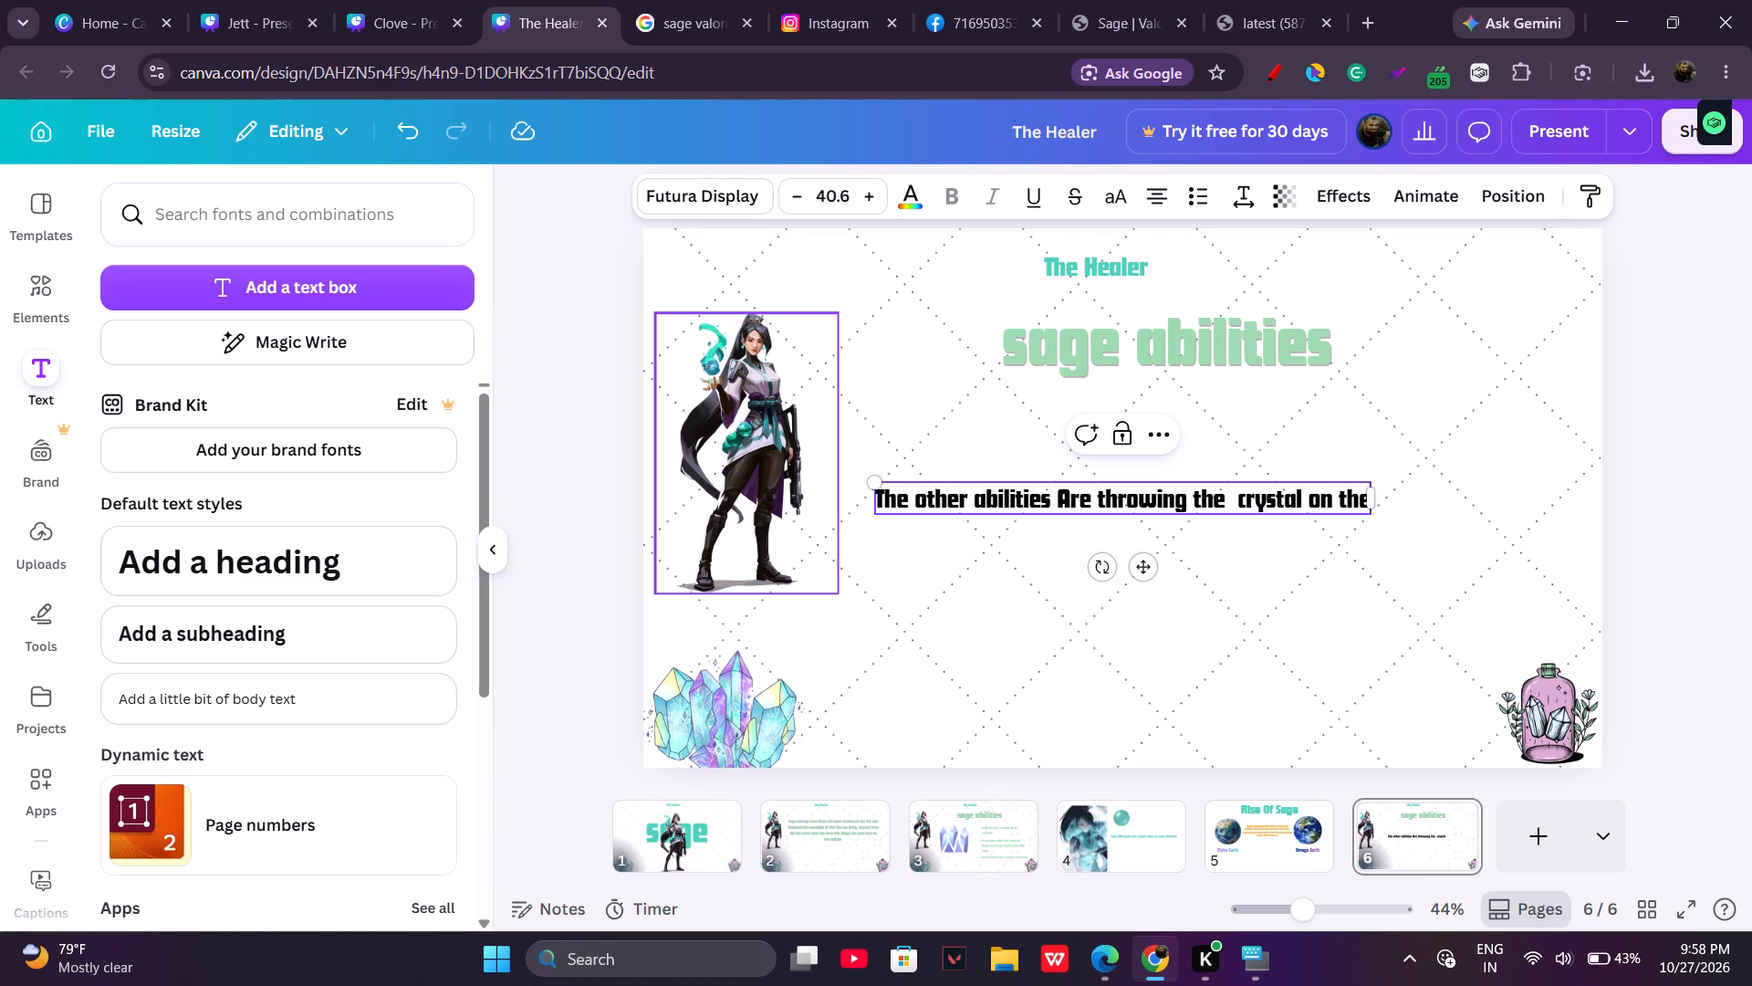
pyautogui.press('space')
# Enlarge the page 6 paragraph to font size 43.8, shift it away from the Sage figure and widen its box to the page edge.
pyautogui.moveTo(871, 478); pyautogui.dragTo(840, 334)
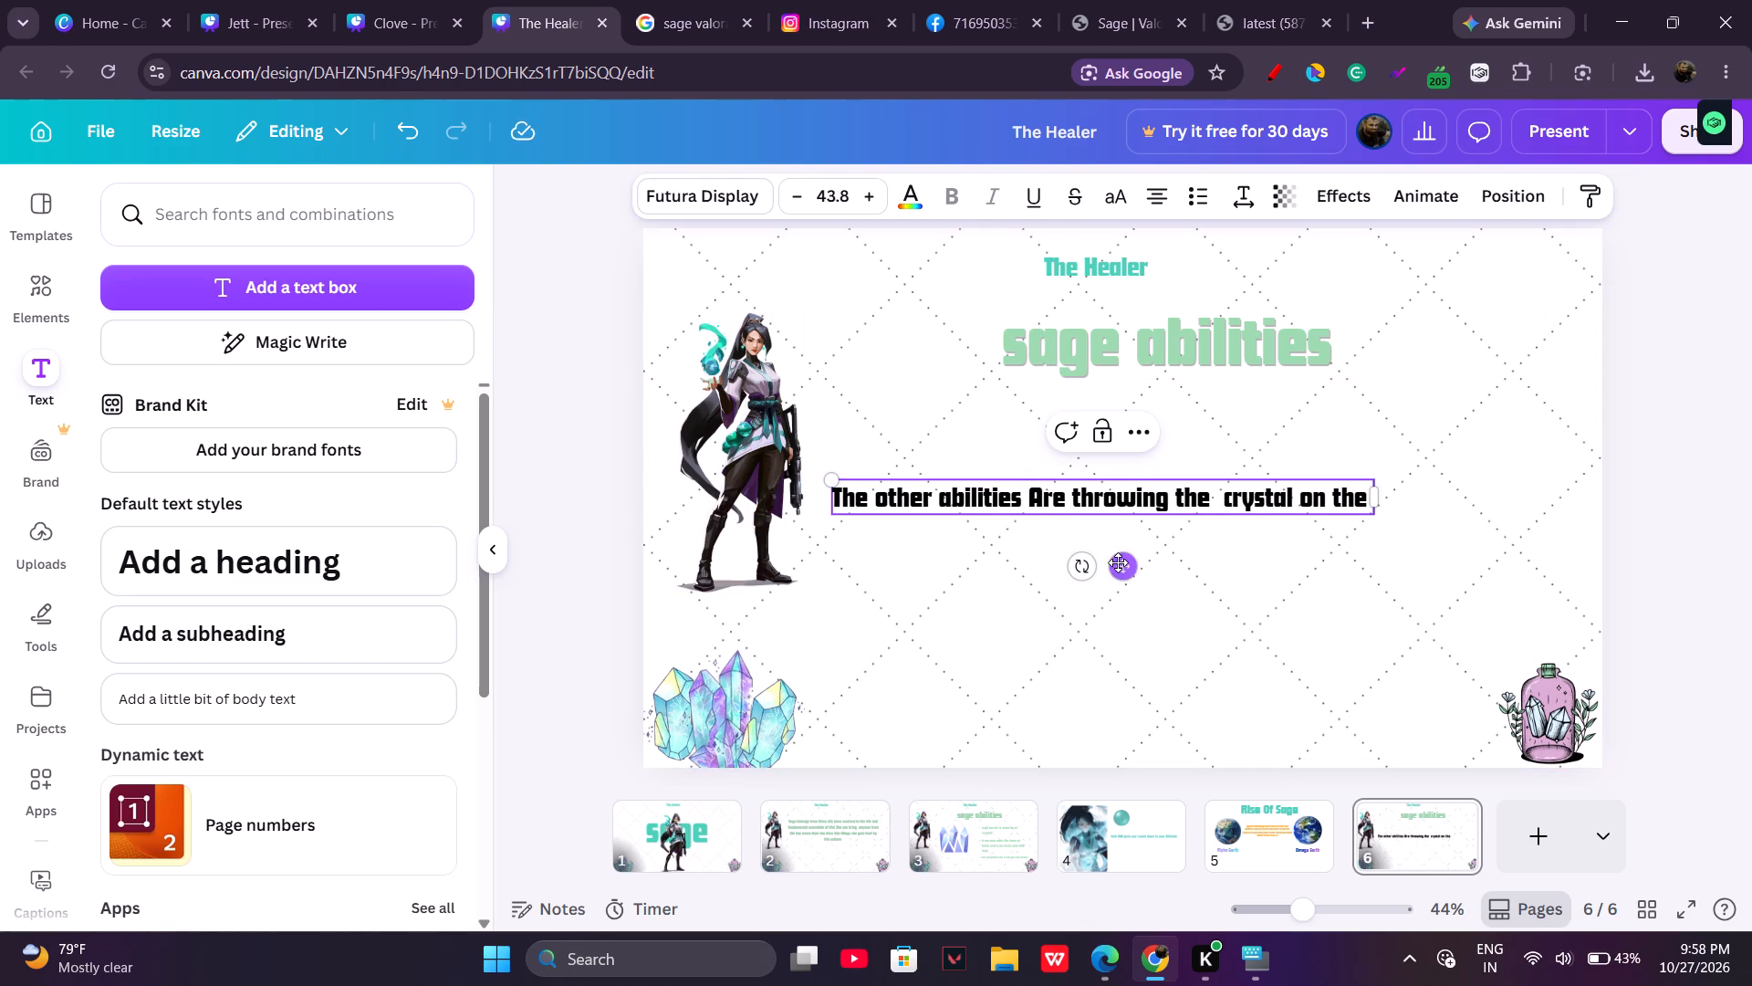
pyautogui.moveTo(1118, 562); pyautogui.dragTo(1221, 547)
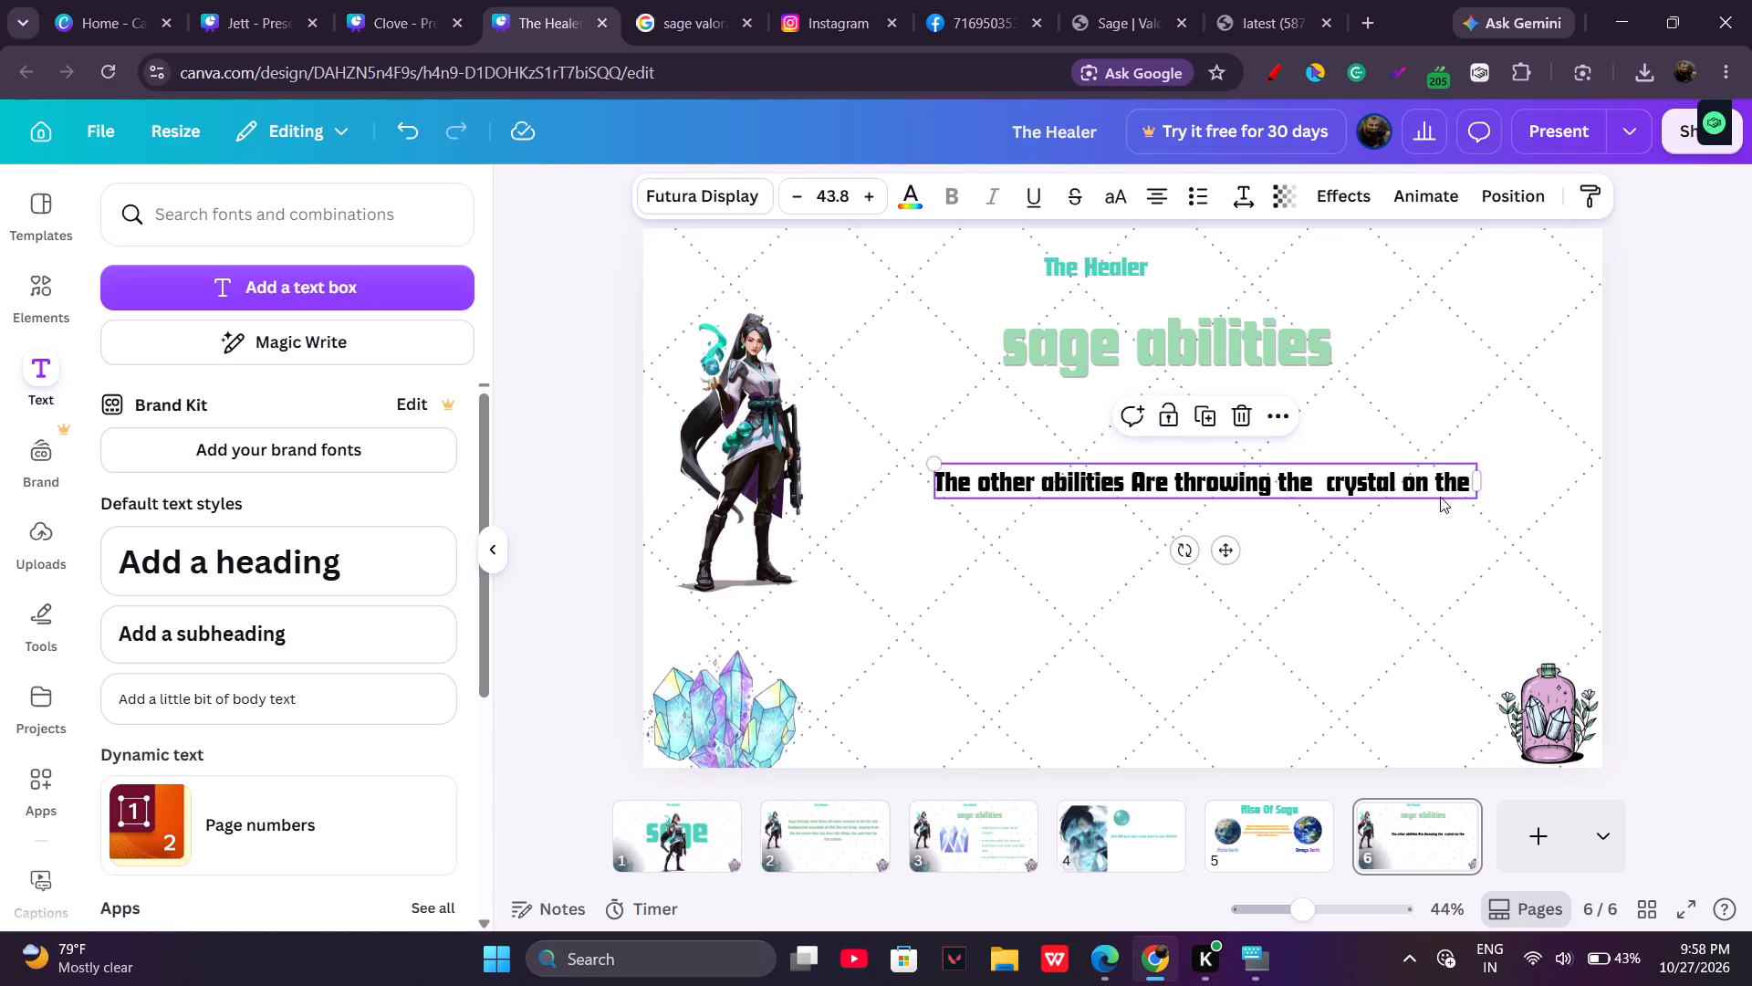
pyautogui.moveTo(1481, 481); pyautogui.dragTo(1599, 490)
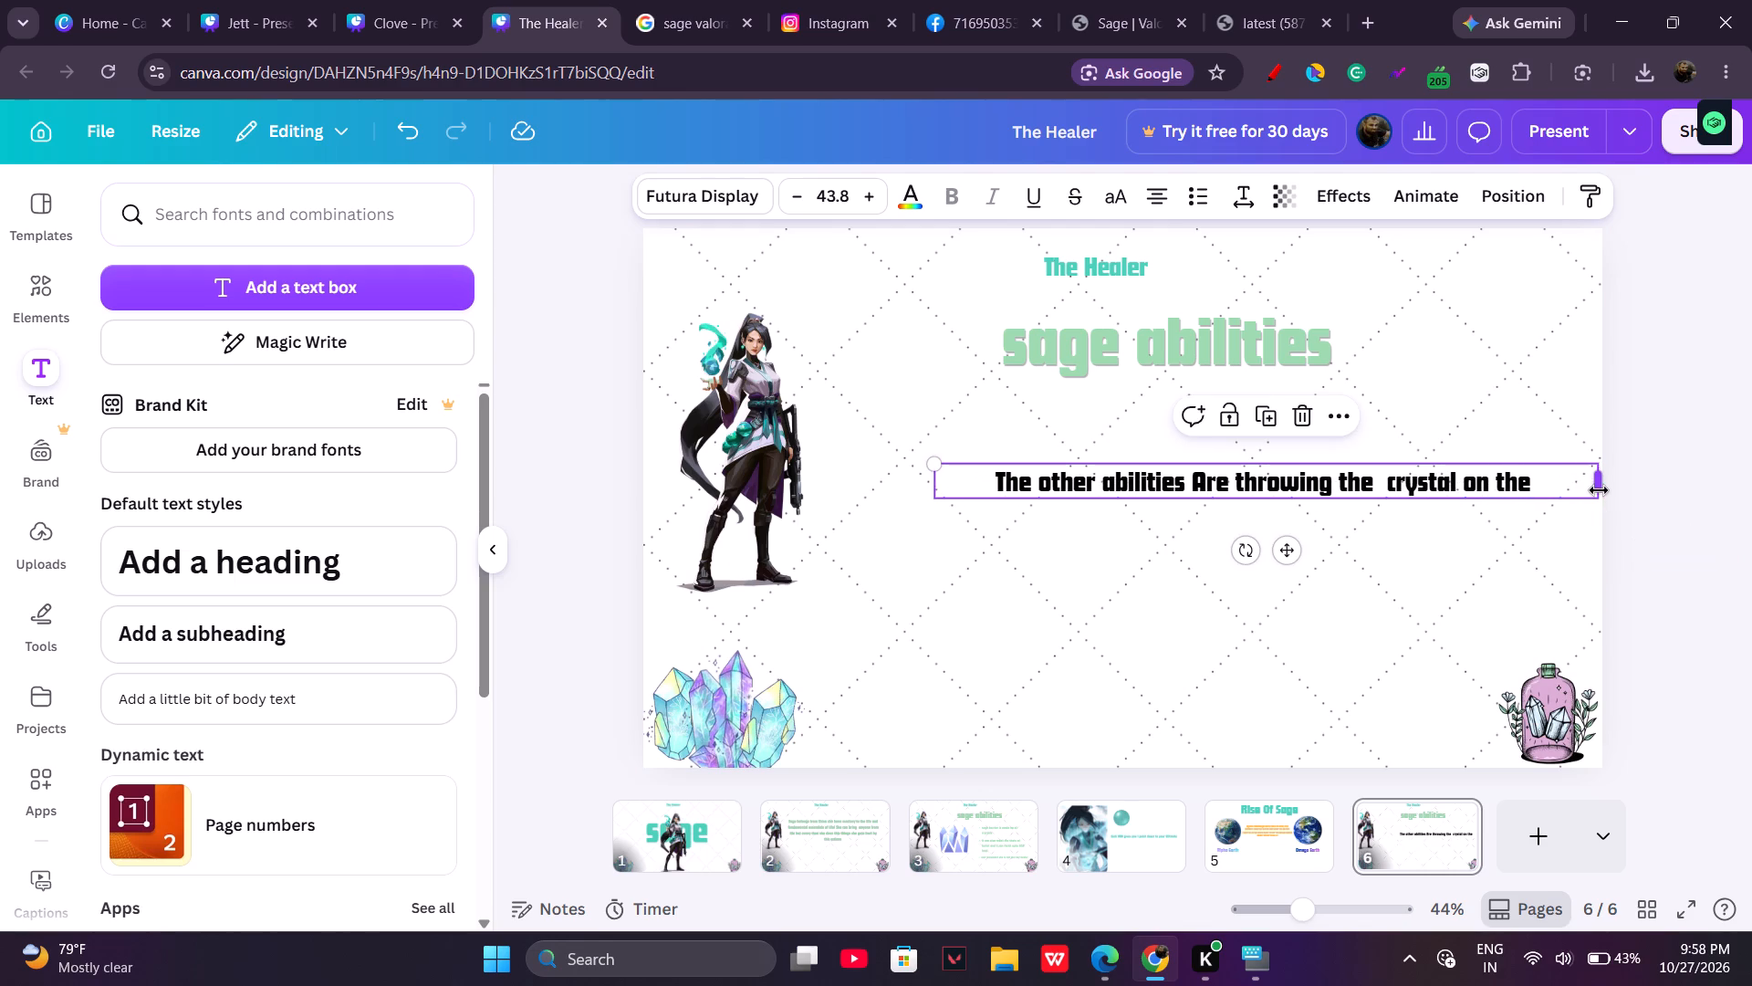
# Continue the page 6 paragraph with "to stop the other agents to not enter the site".
pyautogui.click(1553, 488)
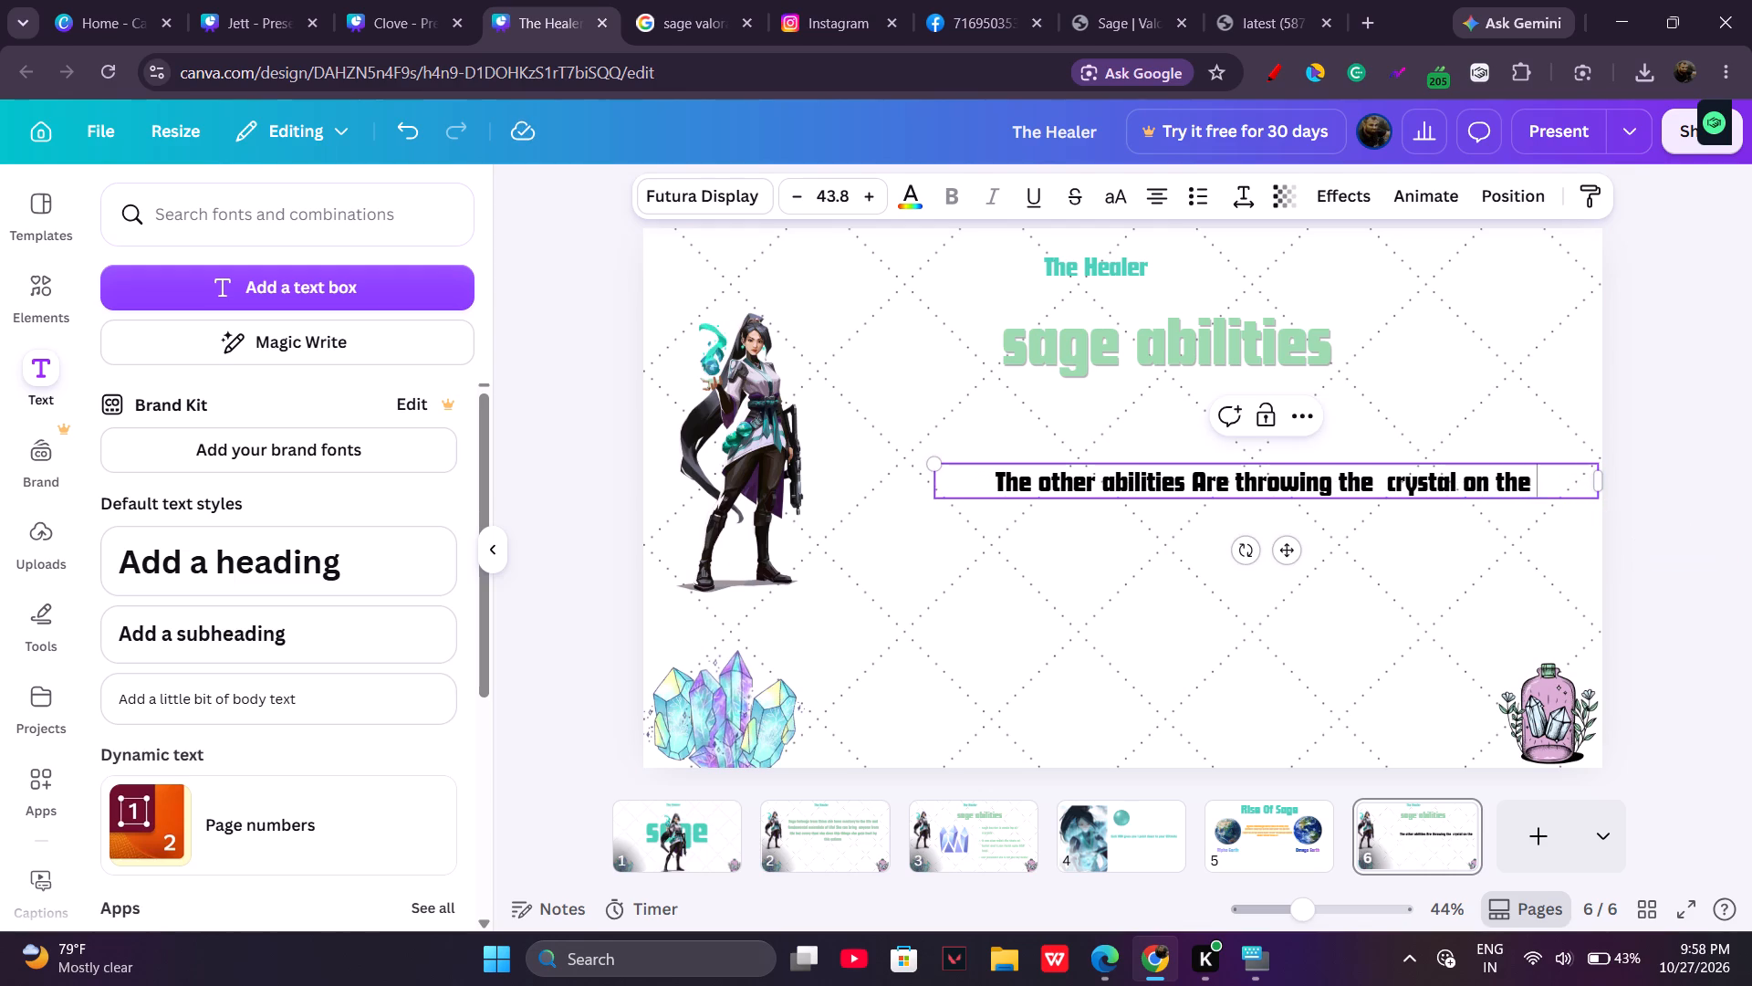
pyautogui.write('to ao')
pyautogui.press('BackSpace')
pyautogui.press('BackSpace')
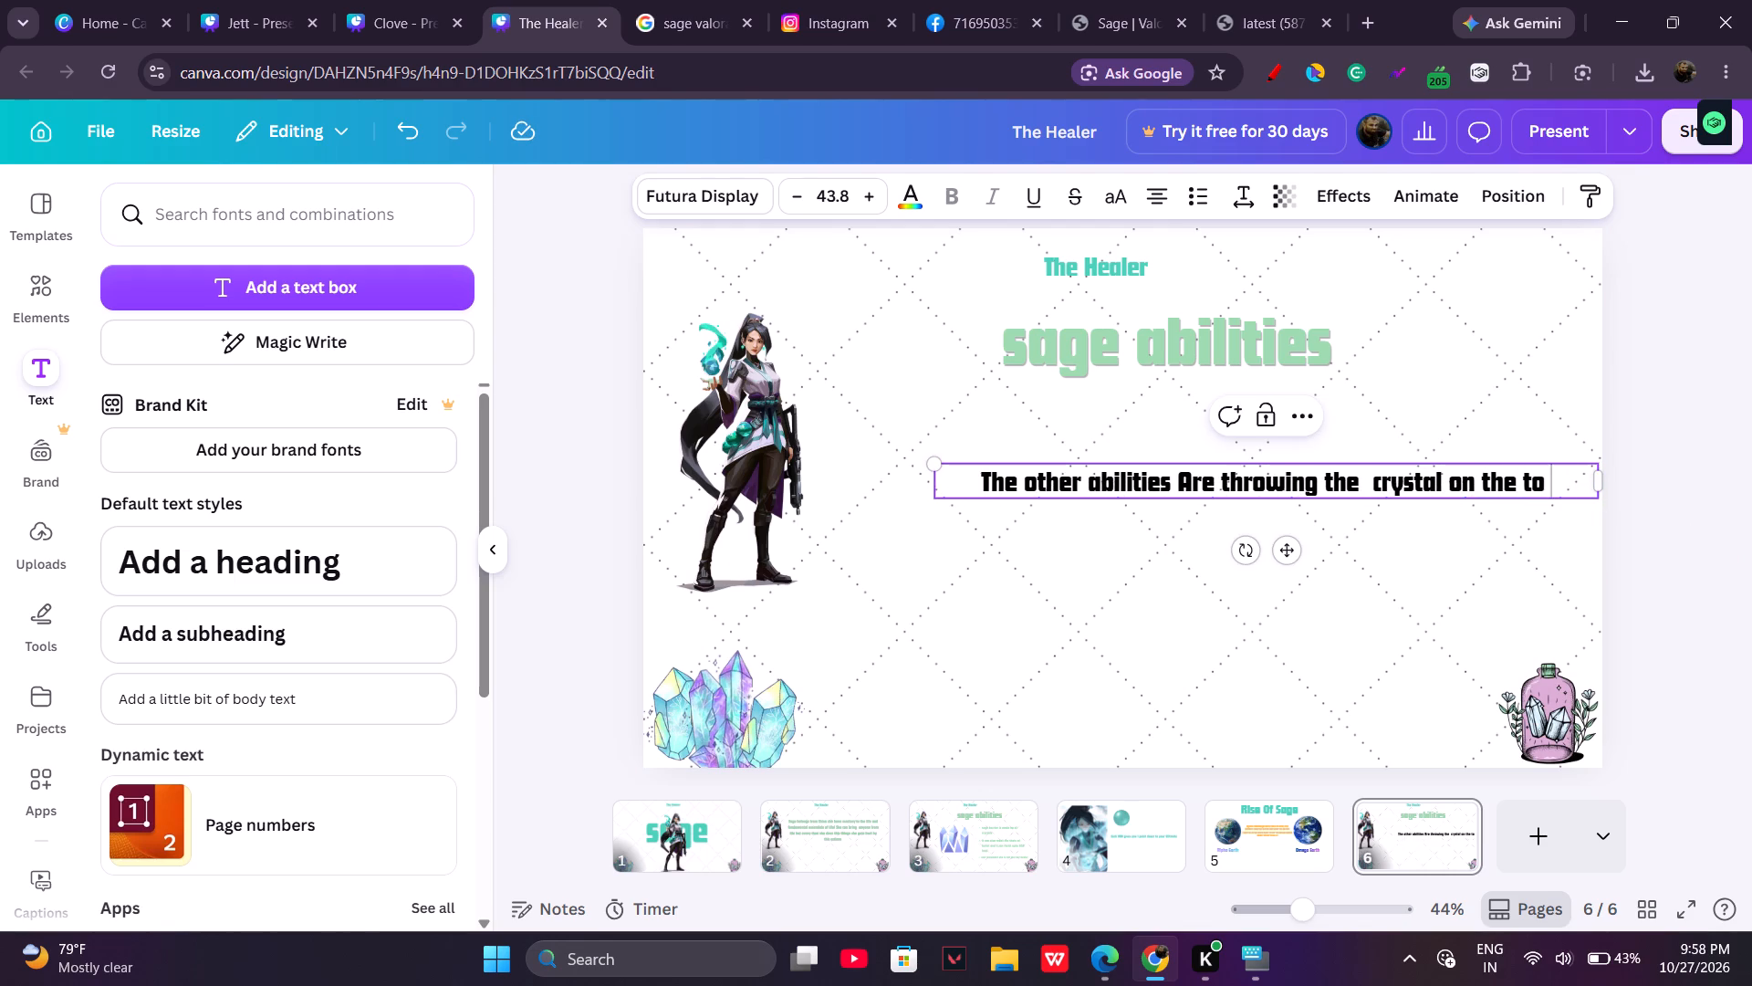
pyautogui.write('stop the other')
pyautogui.press('space')
pyautogui.write('agents')
pyautogui.press('space')
pyautogui.write('to not ey')
pyautogui.press('BackSpace')
pyautogui.press('Right')
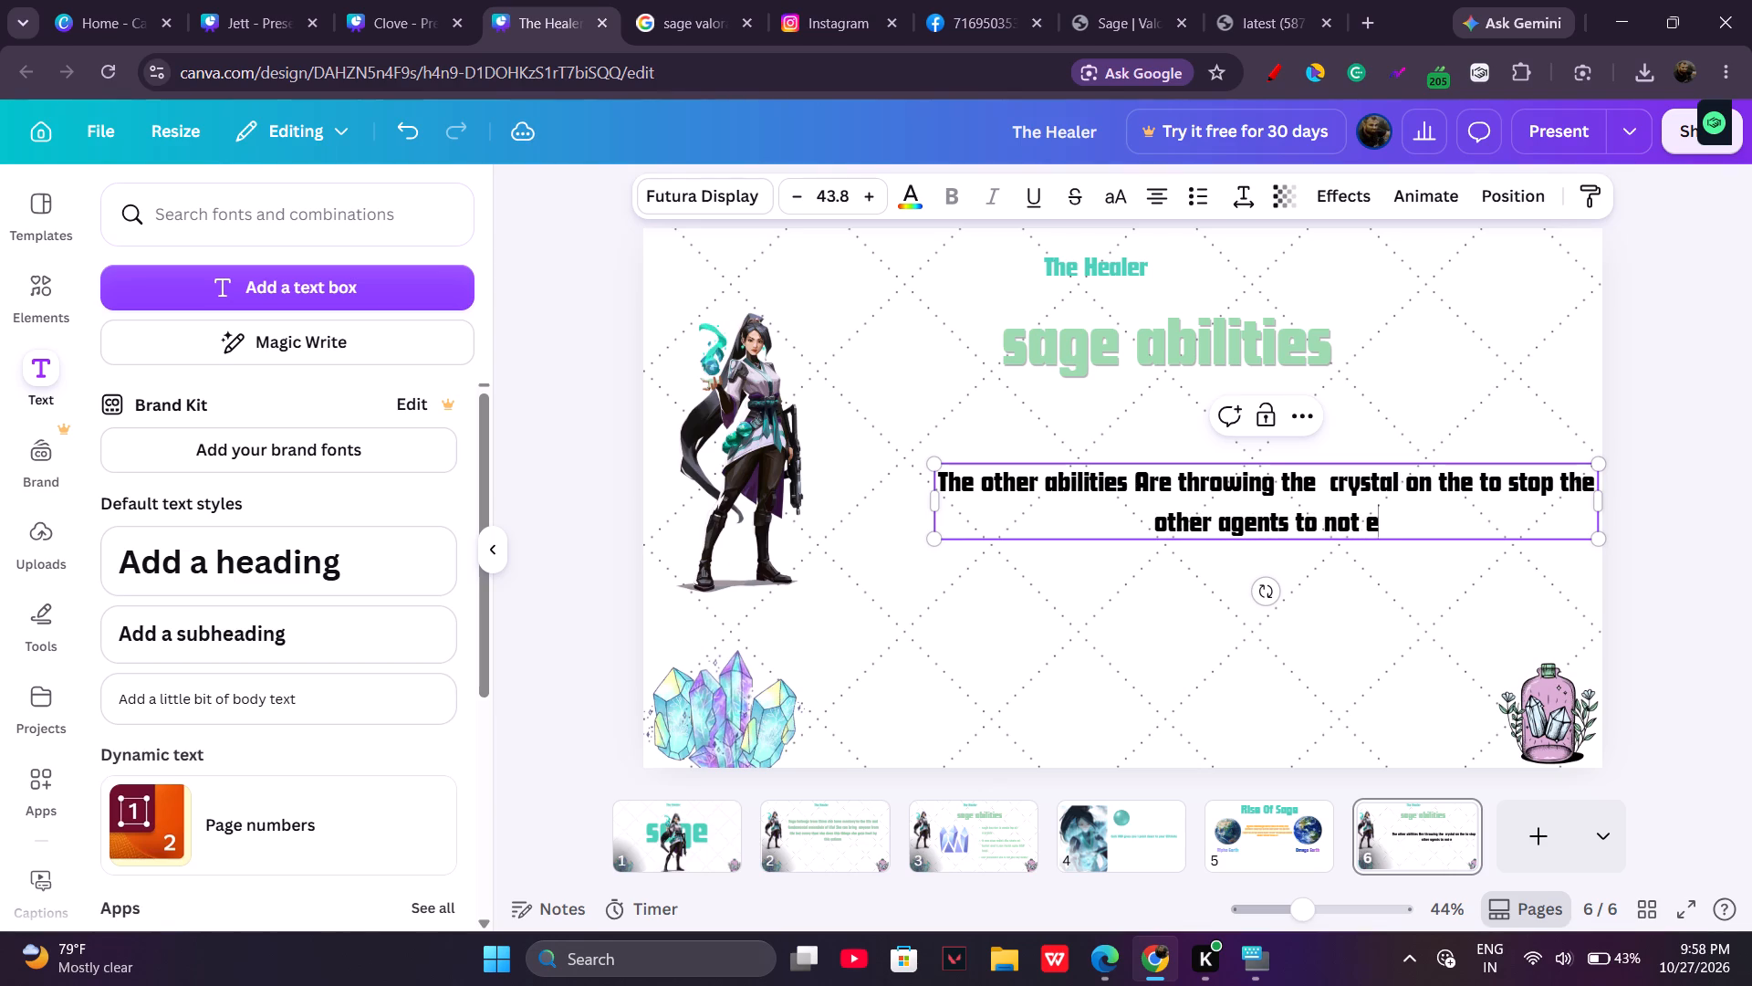
pyautogui.write('nr')
pyautogui.press('BackSpace')
pyautogui.press('r')
pyautogui.press('BackSpace')
pyautogui.write('ter the siter')
pyautogui.press('space')
pyautogui.press('BackSpace')
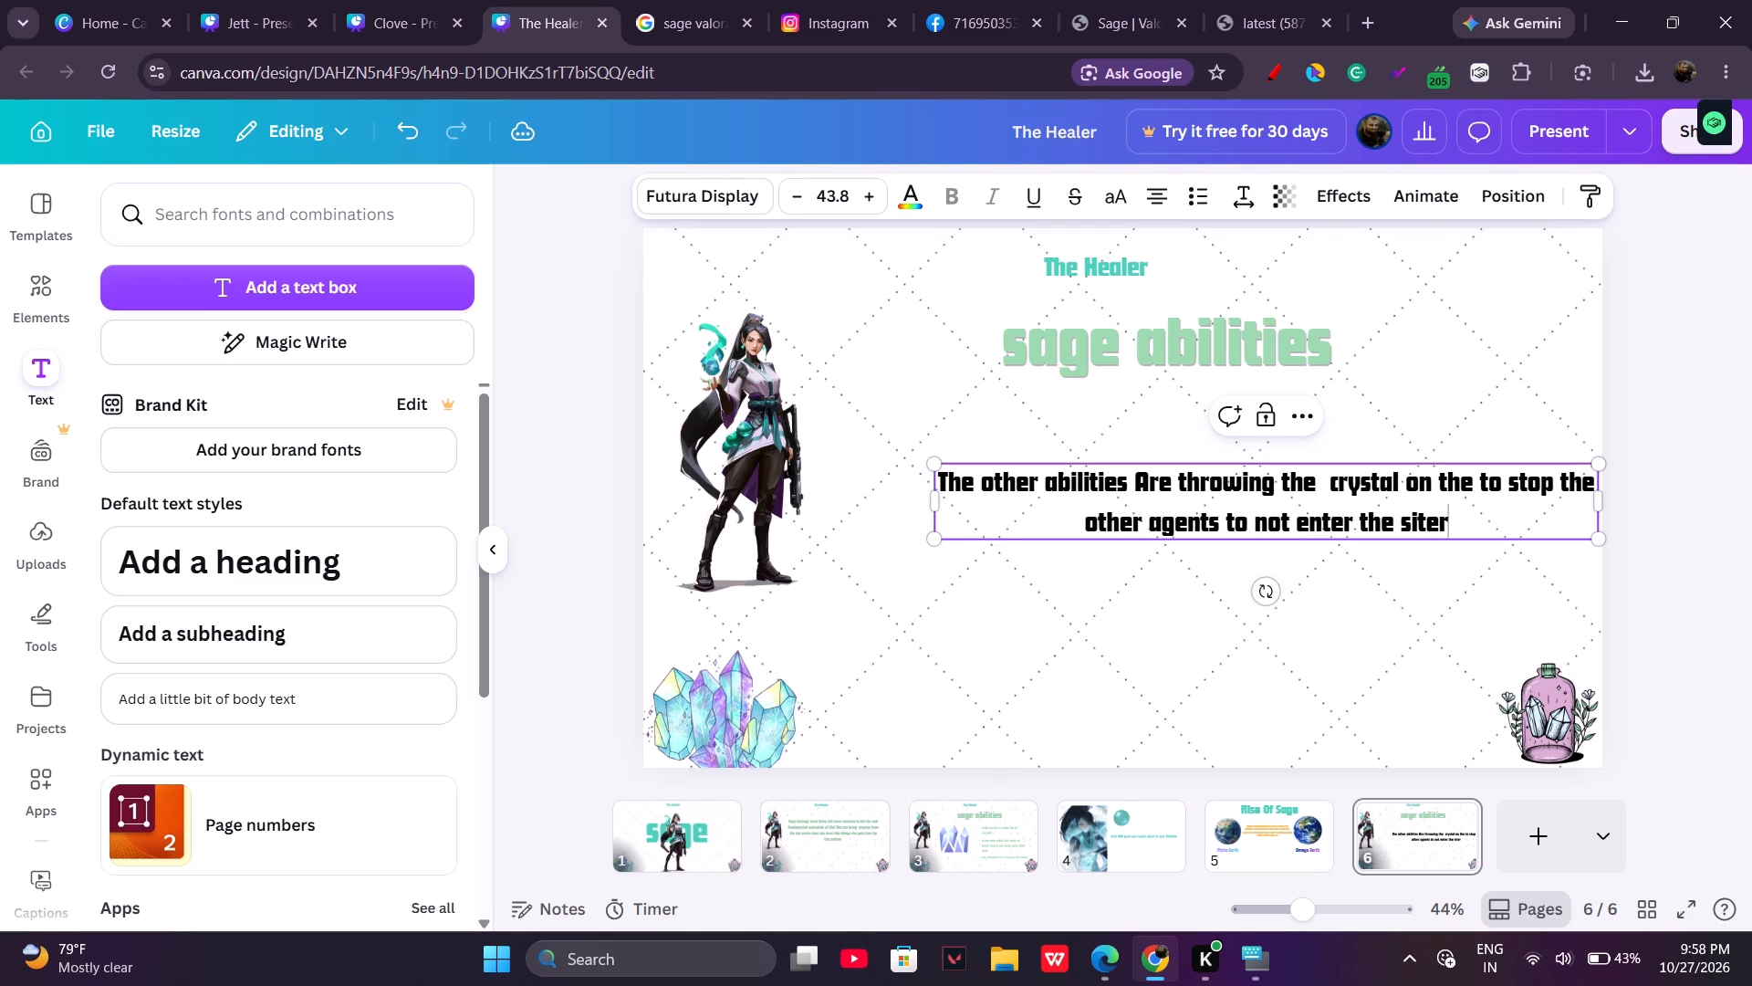
pyautogui.press('BackSpace')
pyautogui.press('space')
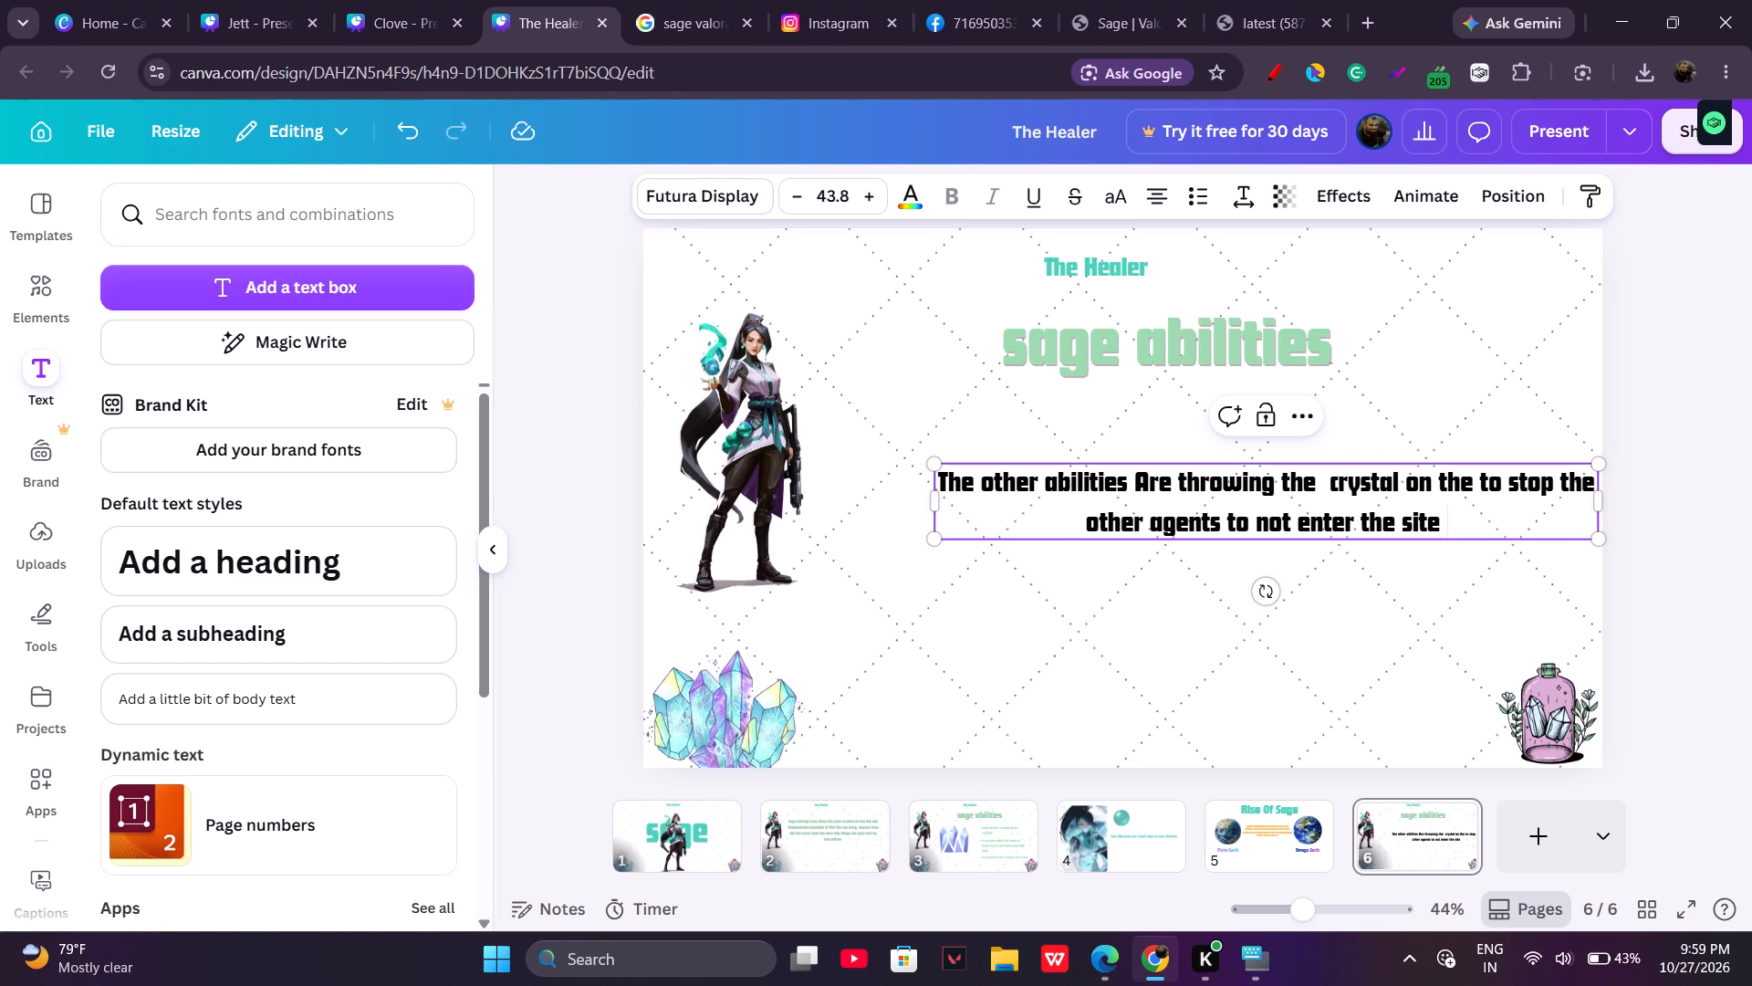
# End the page 6 paragraph with "! it helps alot".
pyautogui.press('BackSpace')
pyautogui.write('! it hels')
pyautogui.press('BackSpace')
pyautogui.press('o')
pyautogui.press('BackSpace')
pyautogui.write('sp')
pyautogui.press('BackSpace')
pyautogui.press('BackSpace')
pyautogui.write('os')
pyautogui.press('space')
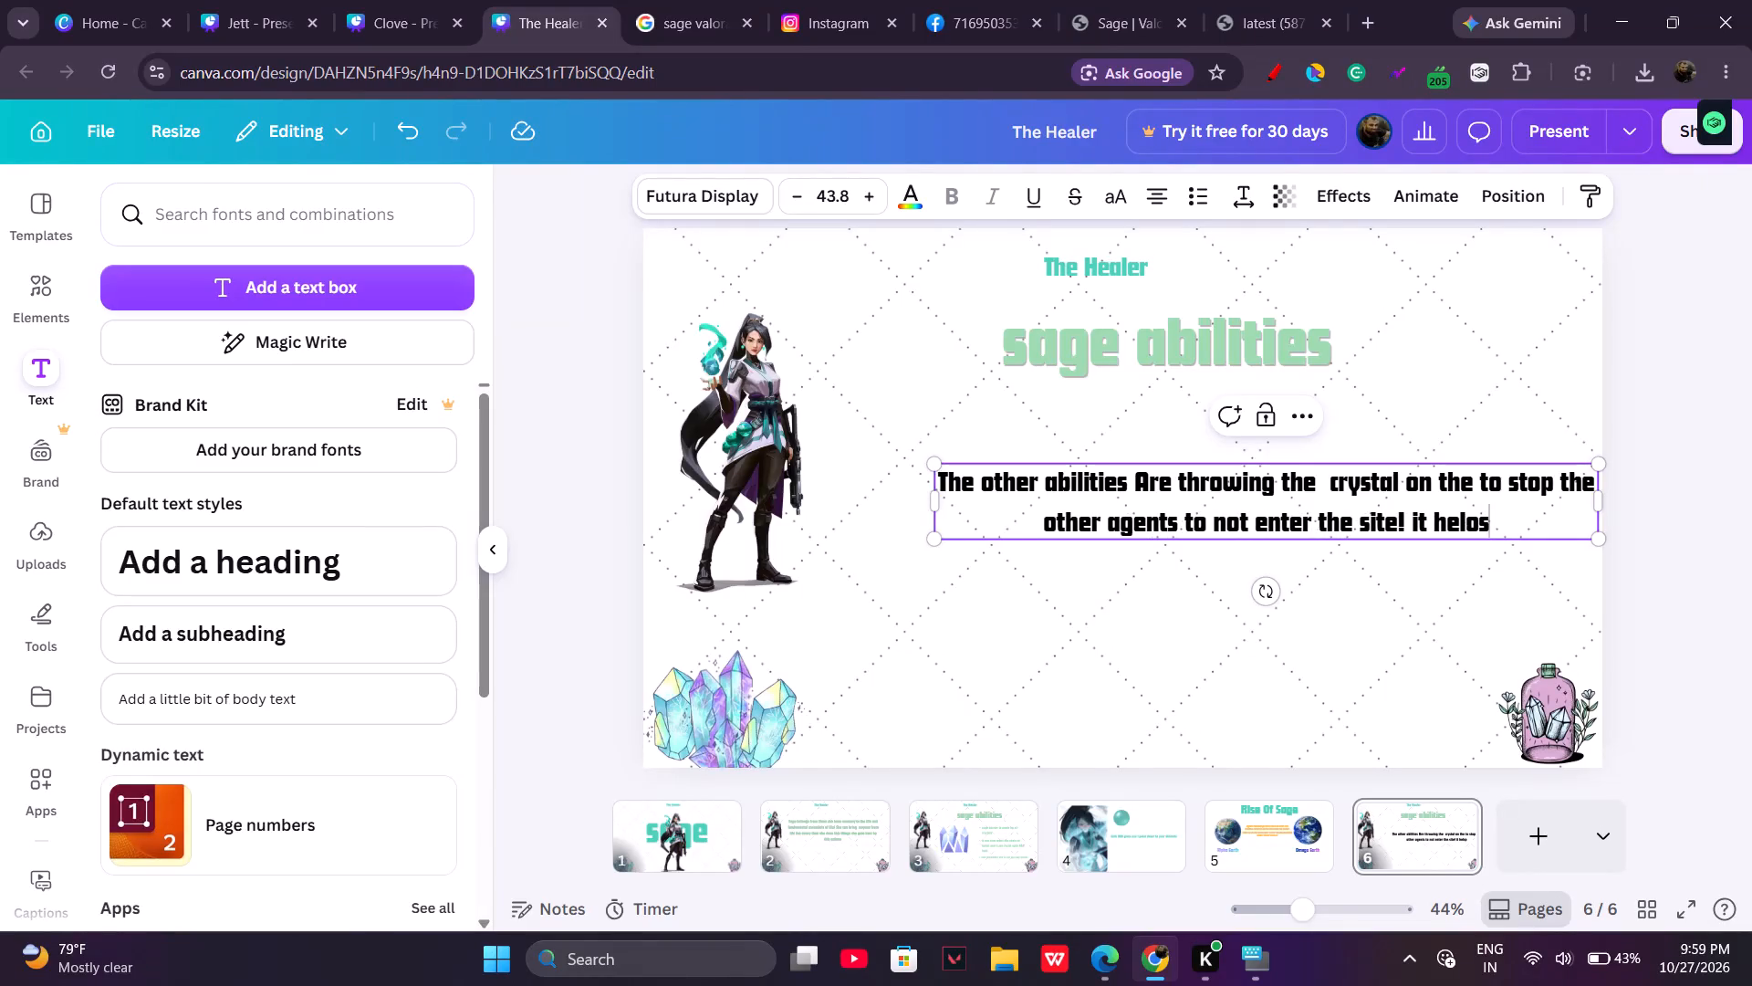
pyautogui.press('BackSpace')
pyautogui.press('BackSpace')
pyautogui.press('BackSpace')
pyautogui.write('ps alot')
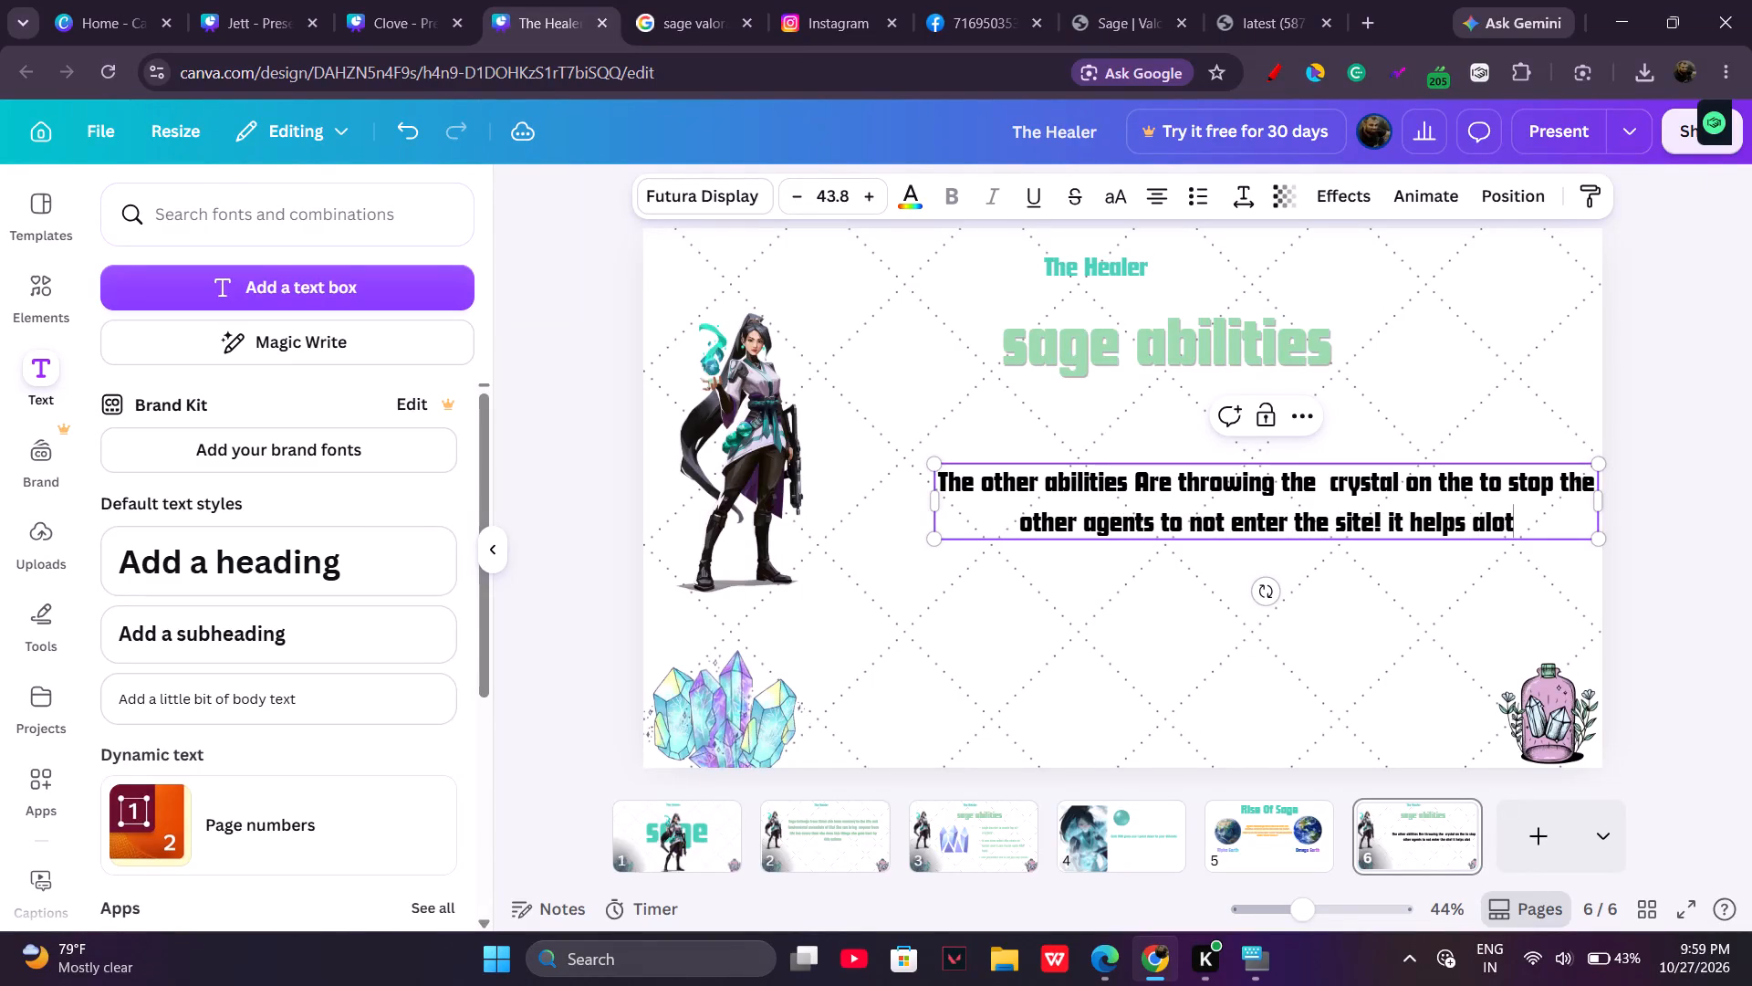
# Try light azure #d5f1fd on the page 6 paragraph and settle on the design's teal as its text colour.
pyautogui.click(956, 199)
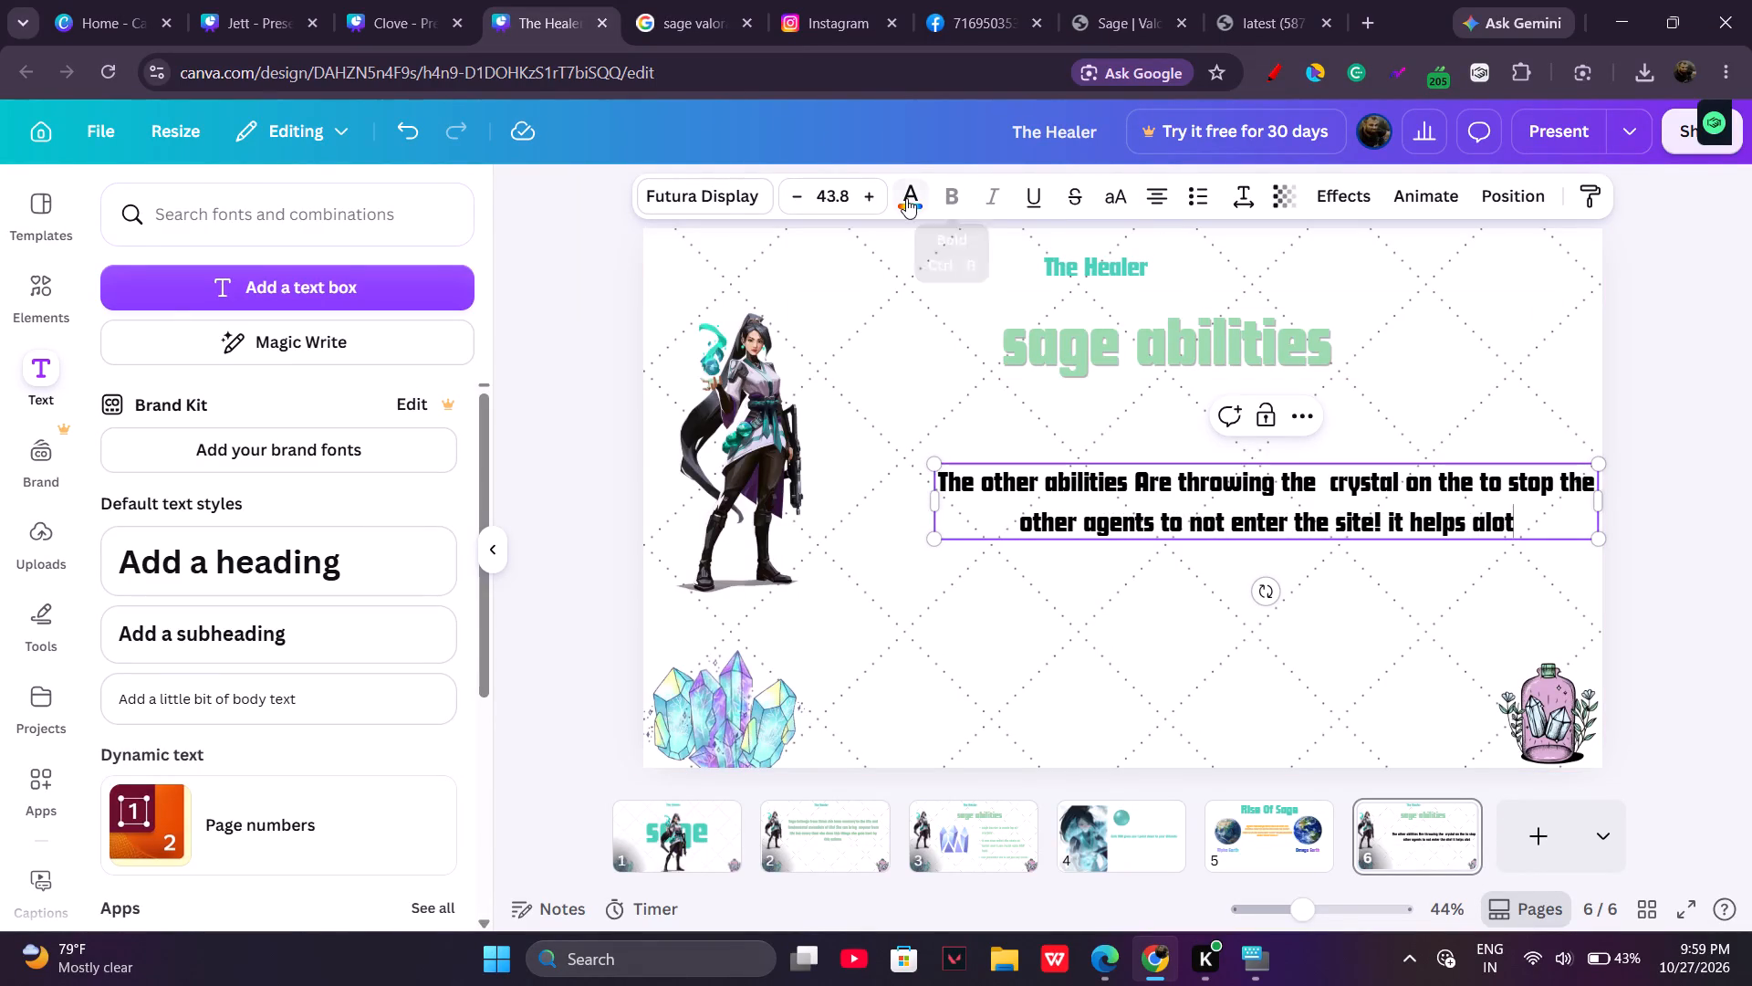
pyautogui.click(906, 198)
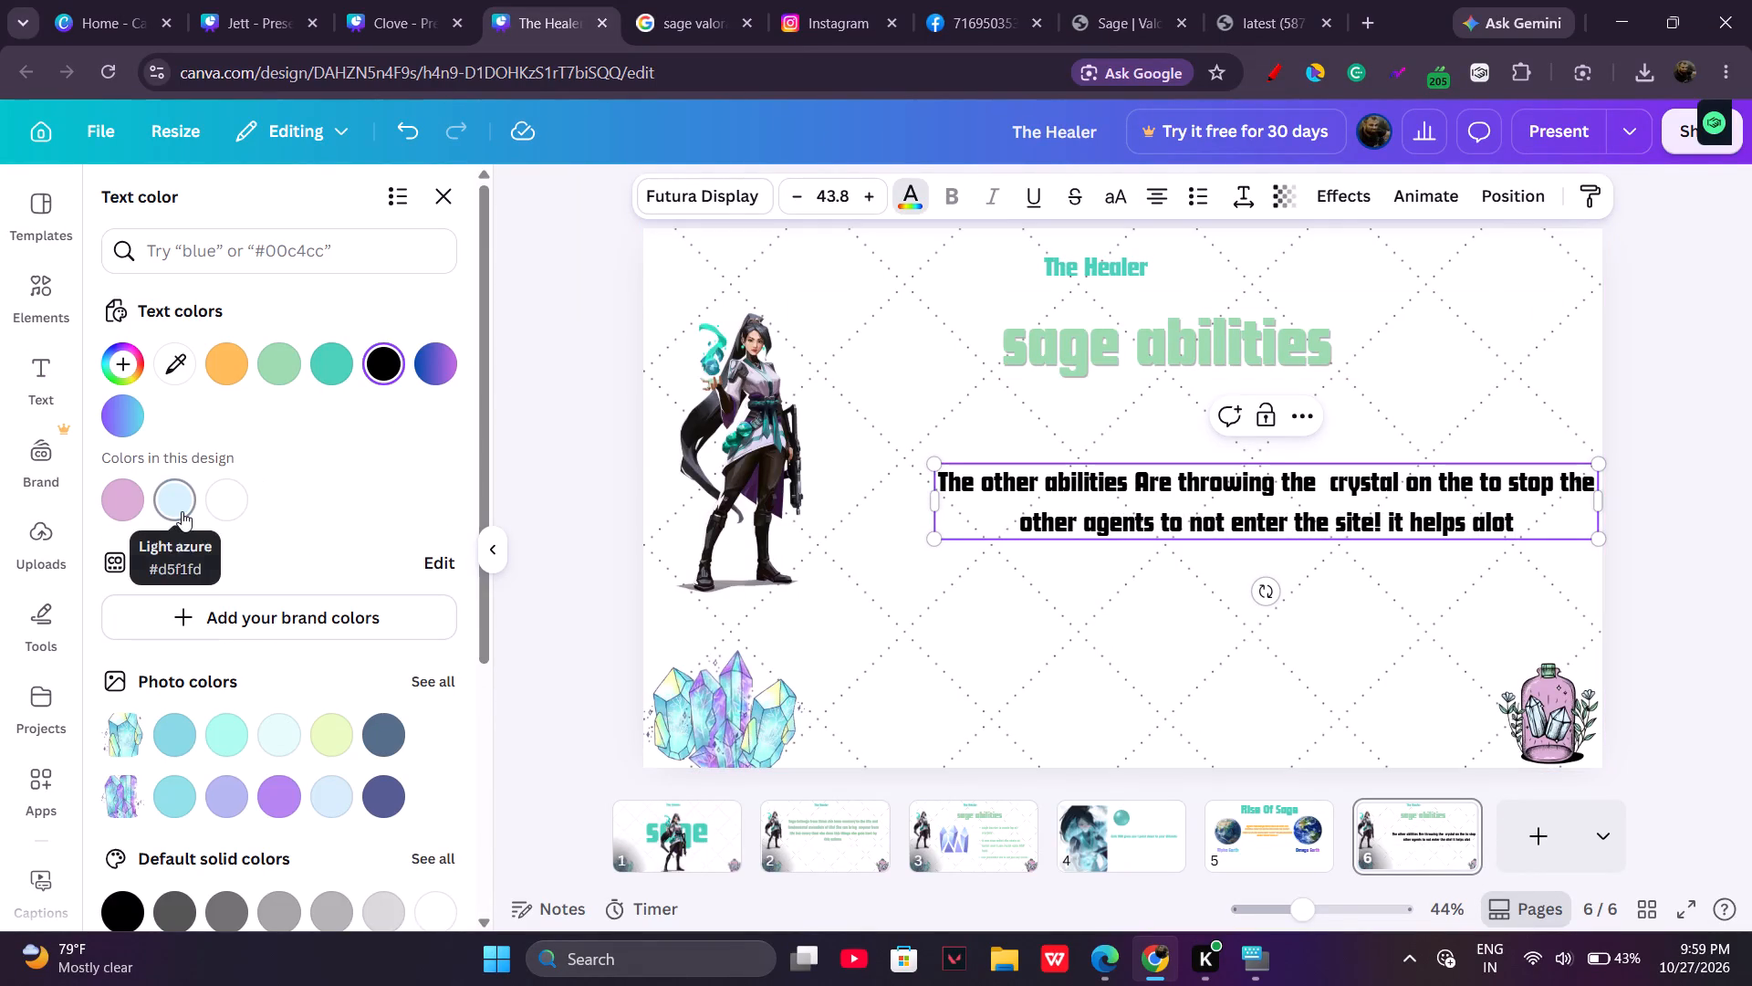
pyautogui.click(182, 511)
pyautogui.click(1159, 599)
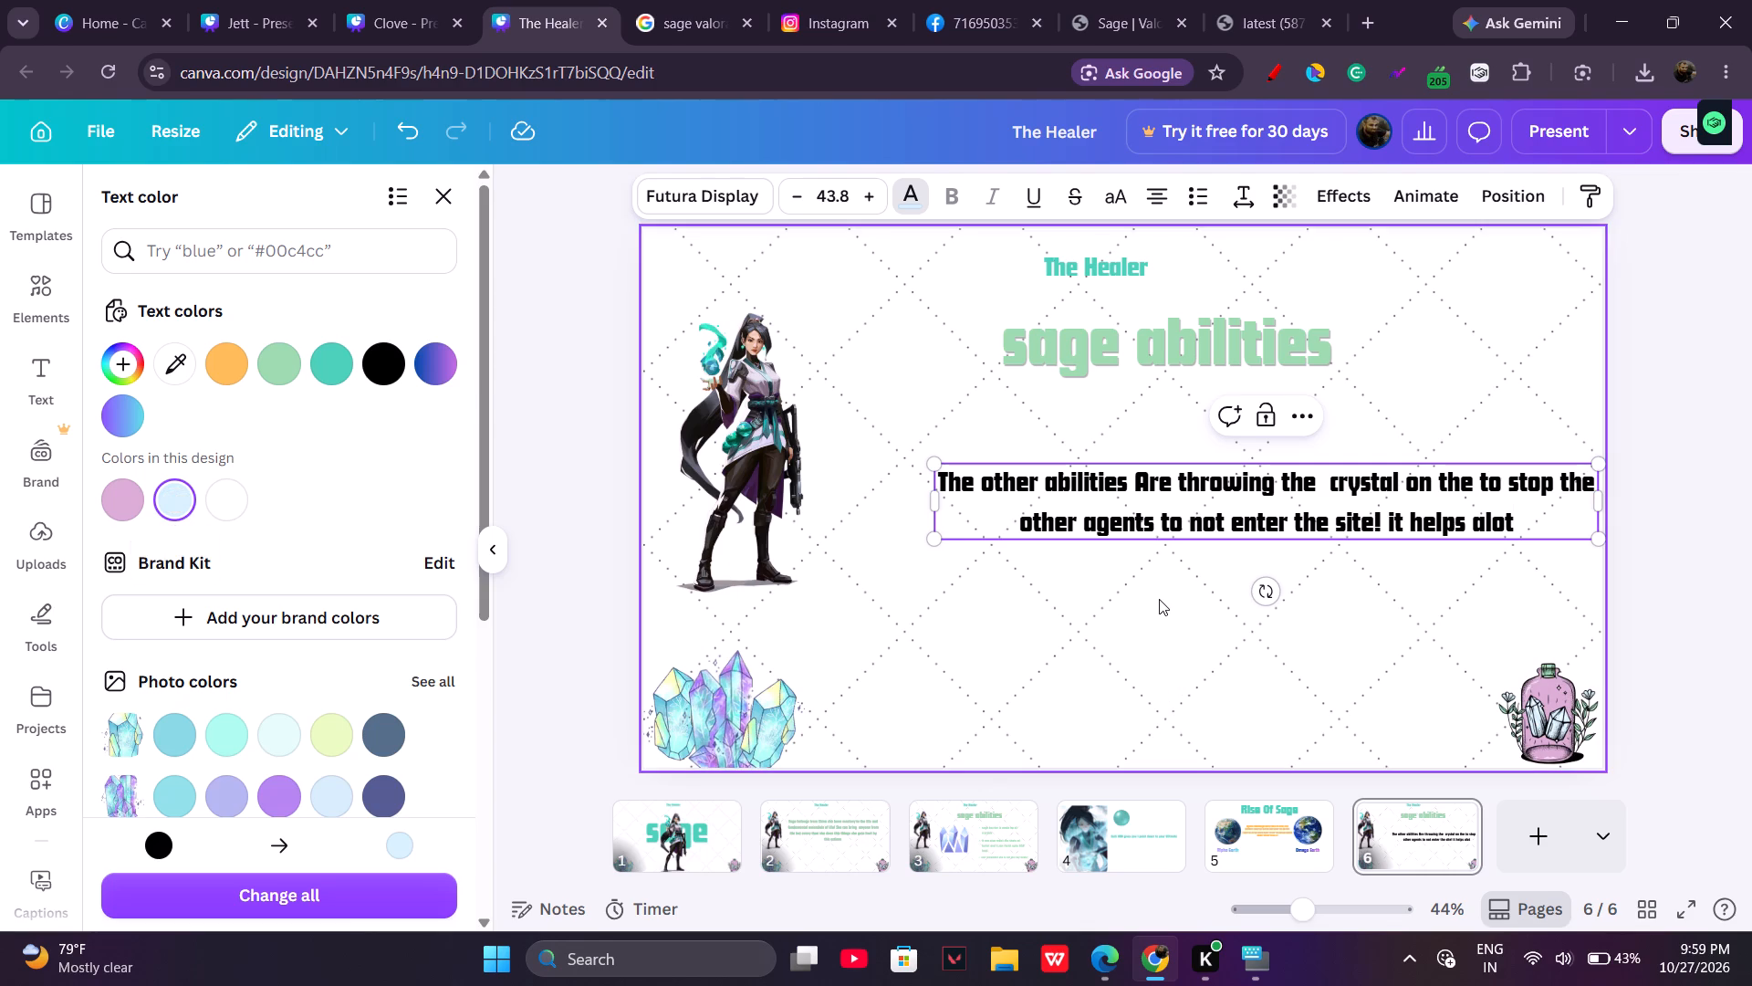
pyautogui.click(1159, 509)
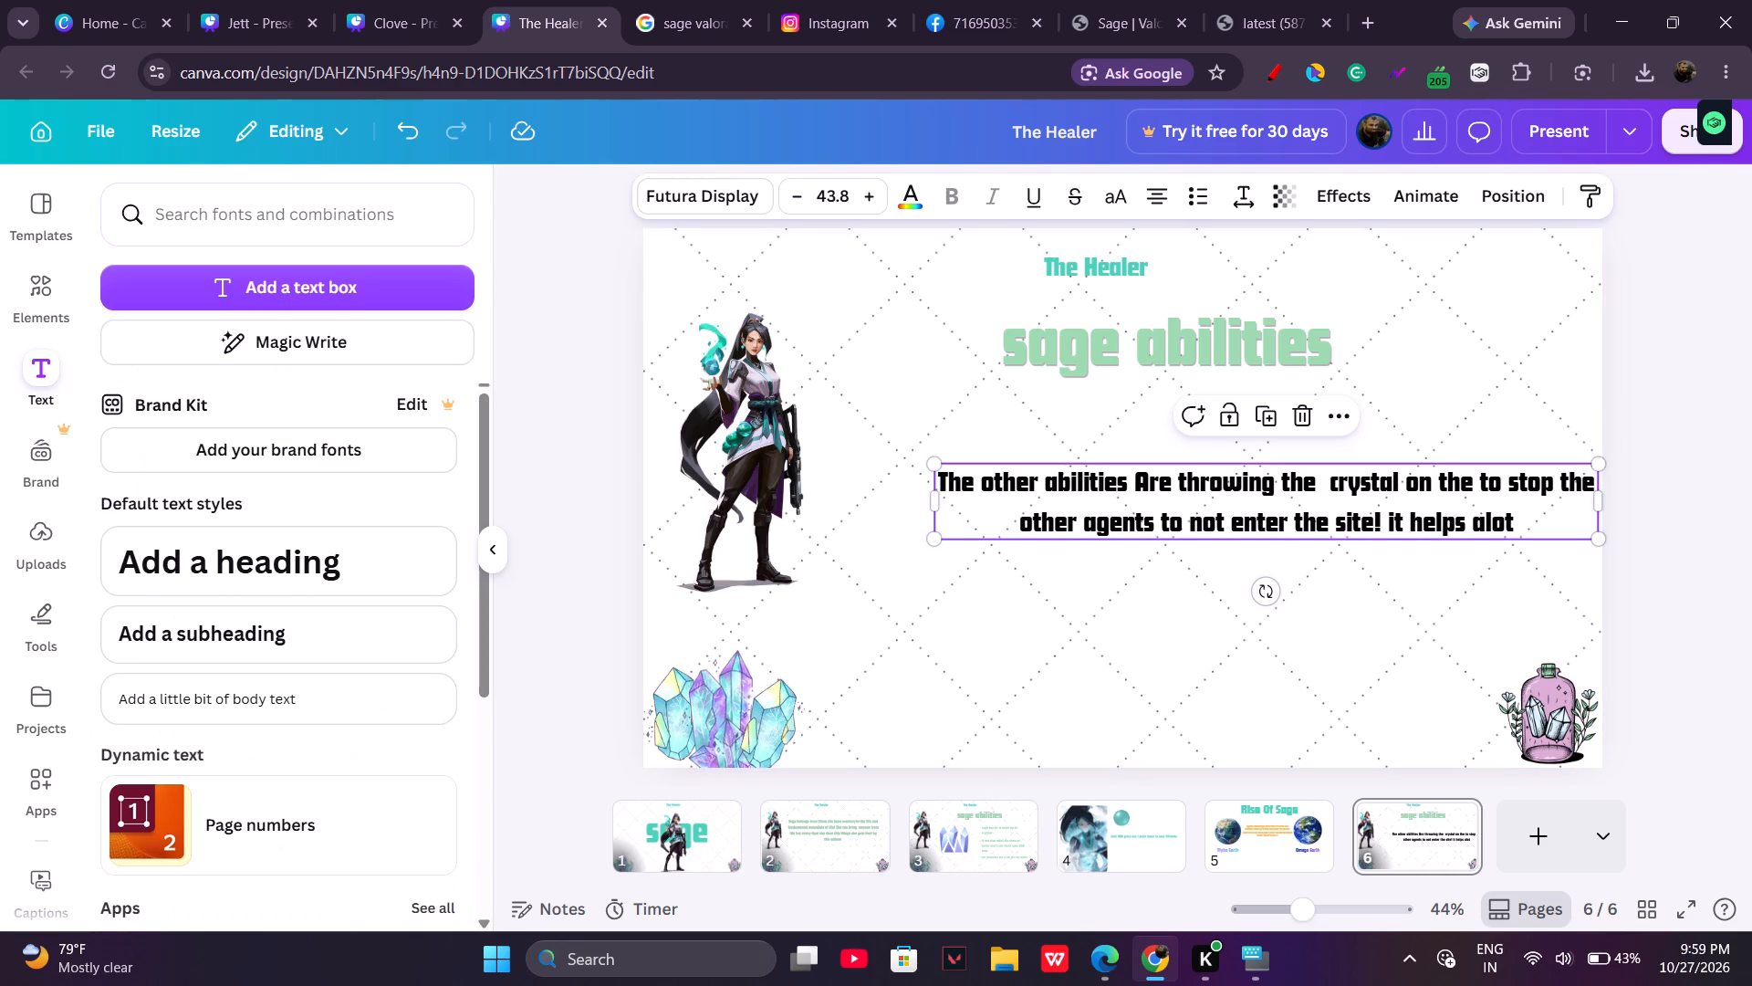
pyautogui.click(909, 194)
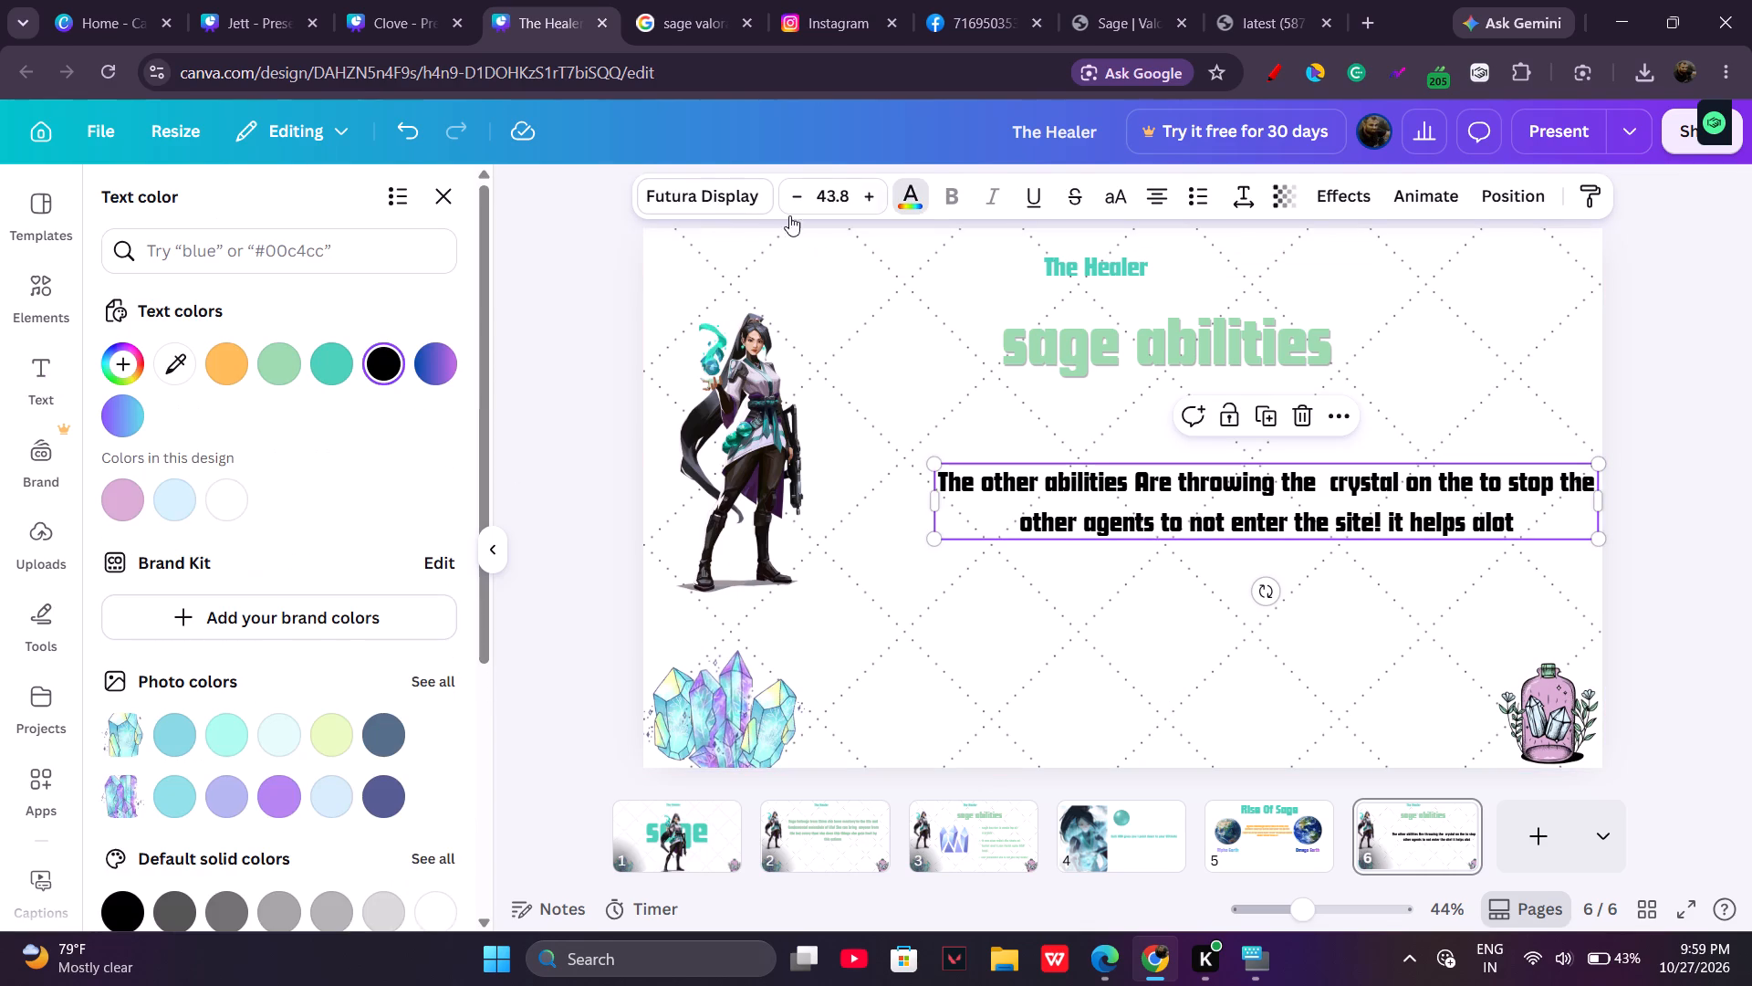
pyautogui.click(174, 498)
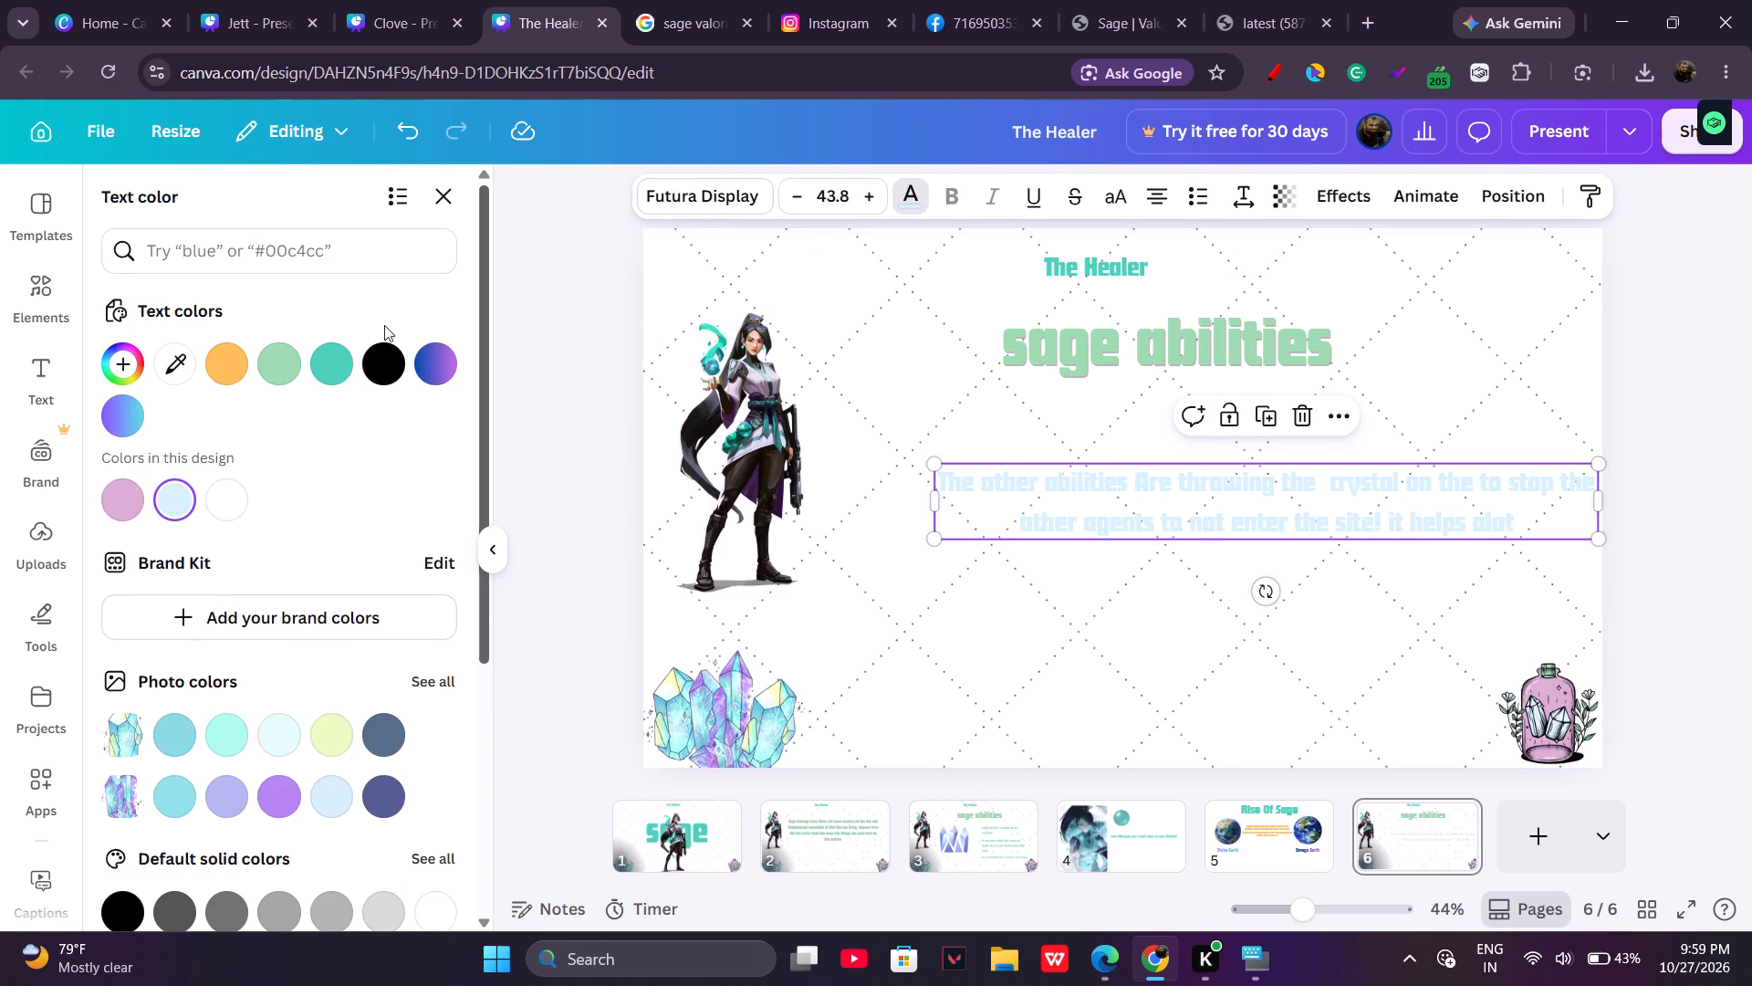
pyautogui.click(339, 363)
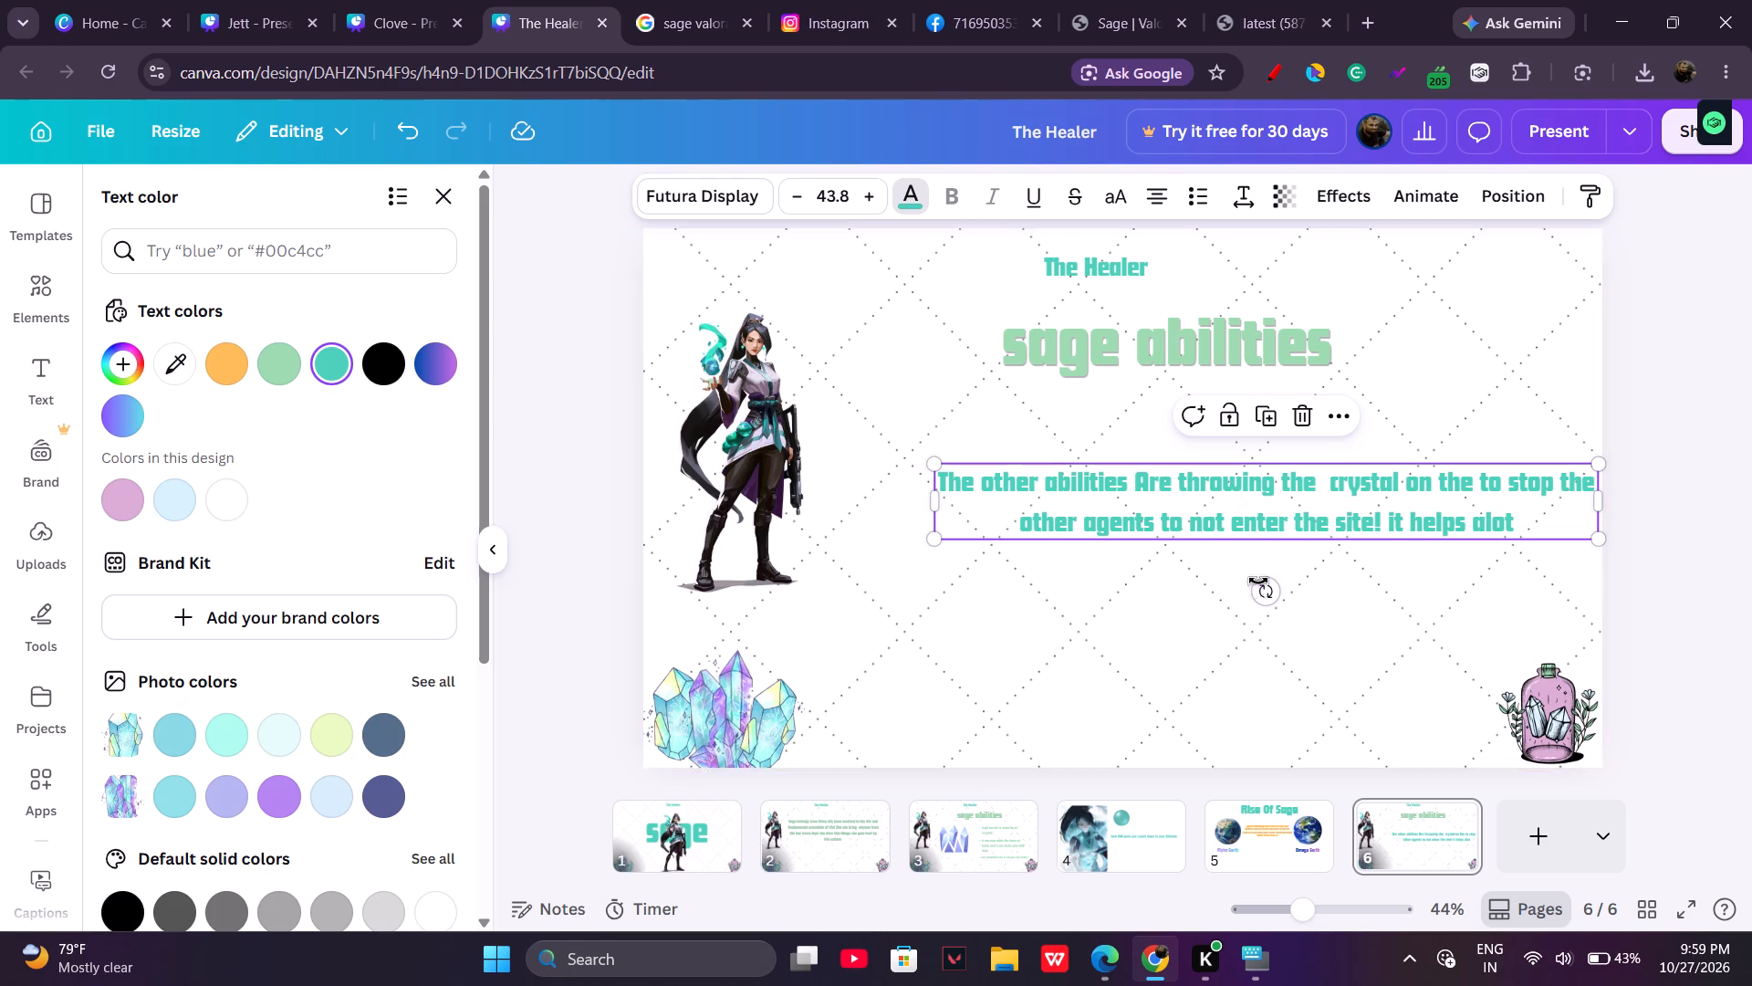
pyautogui.click(1321, 470)
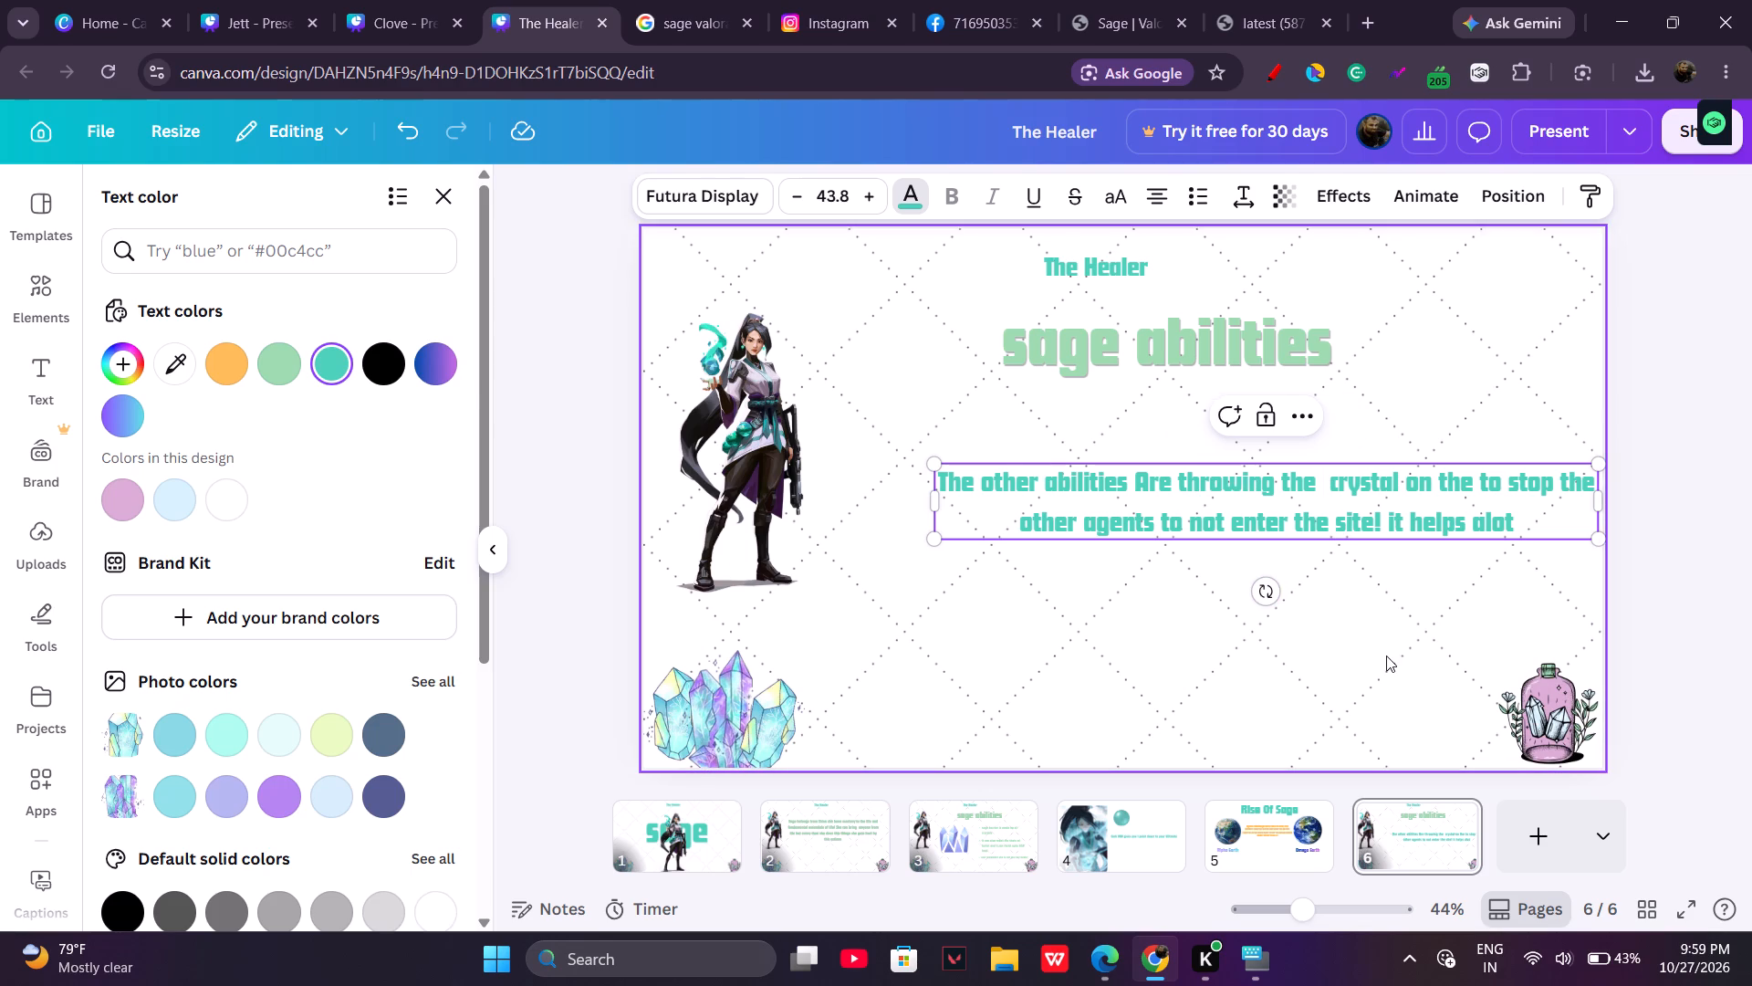
pyautogui.click(1386, 656)
# Move the page 6 paragraph closer beneath the "sage abilities" heading and nearer to the Sage figure.
pyautogui.moveTo(1241, 495); pyautogui.dragTo(1187, 480)
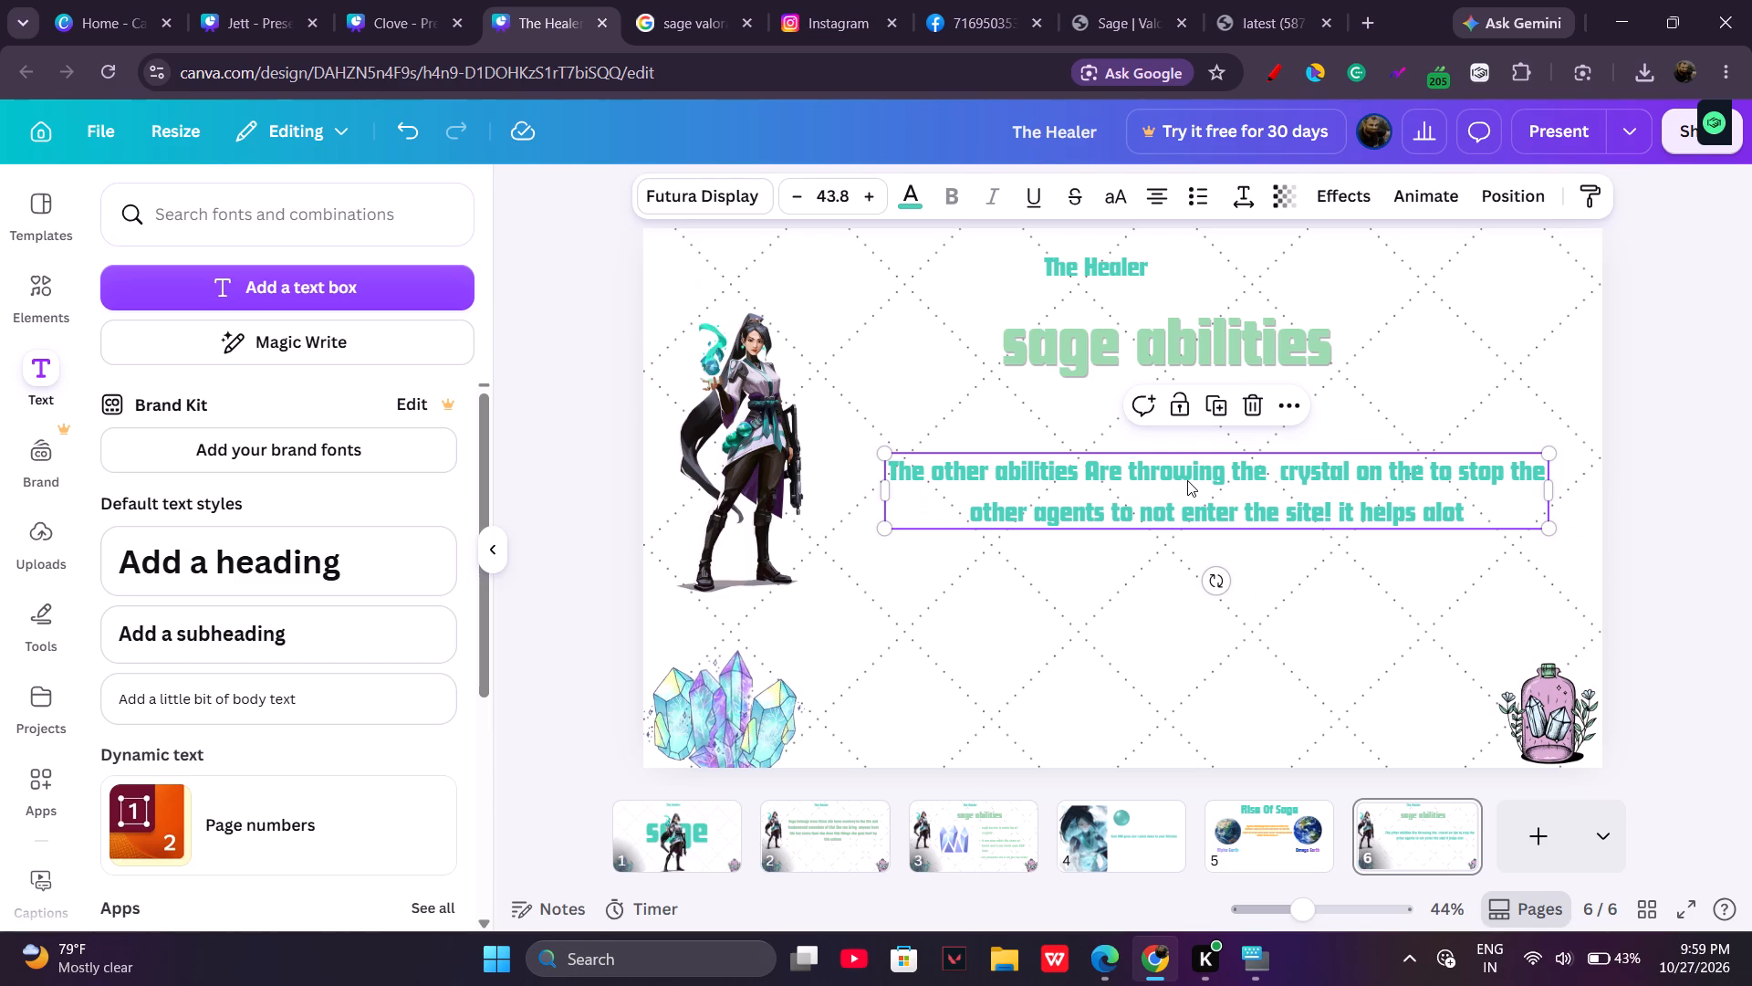
pyautogui.moveTo(1200, 490); pyautogui.dragTo(1201, 477)
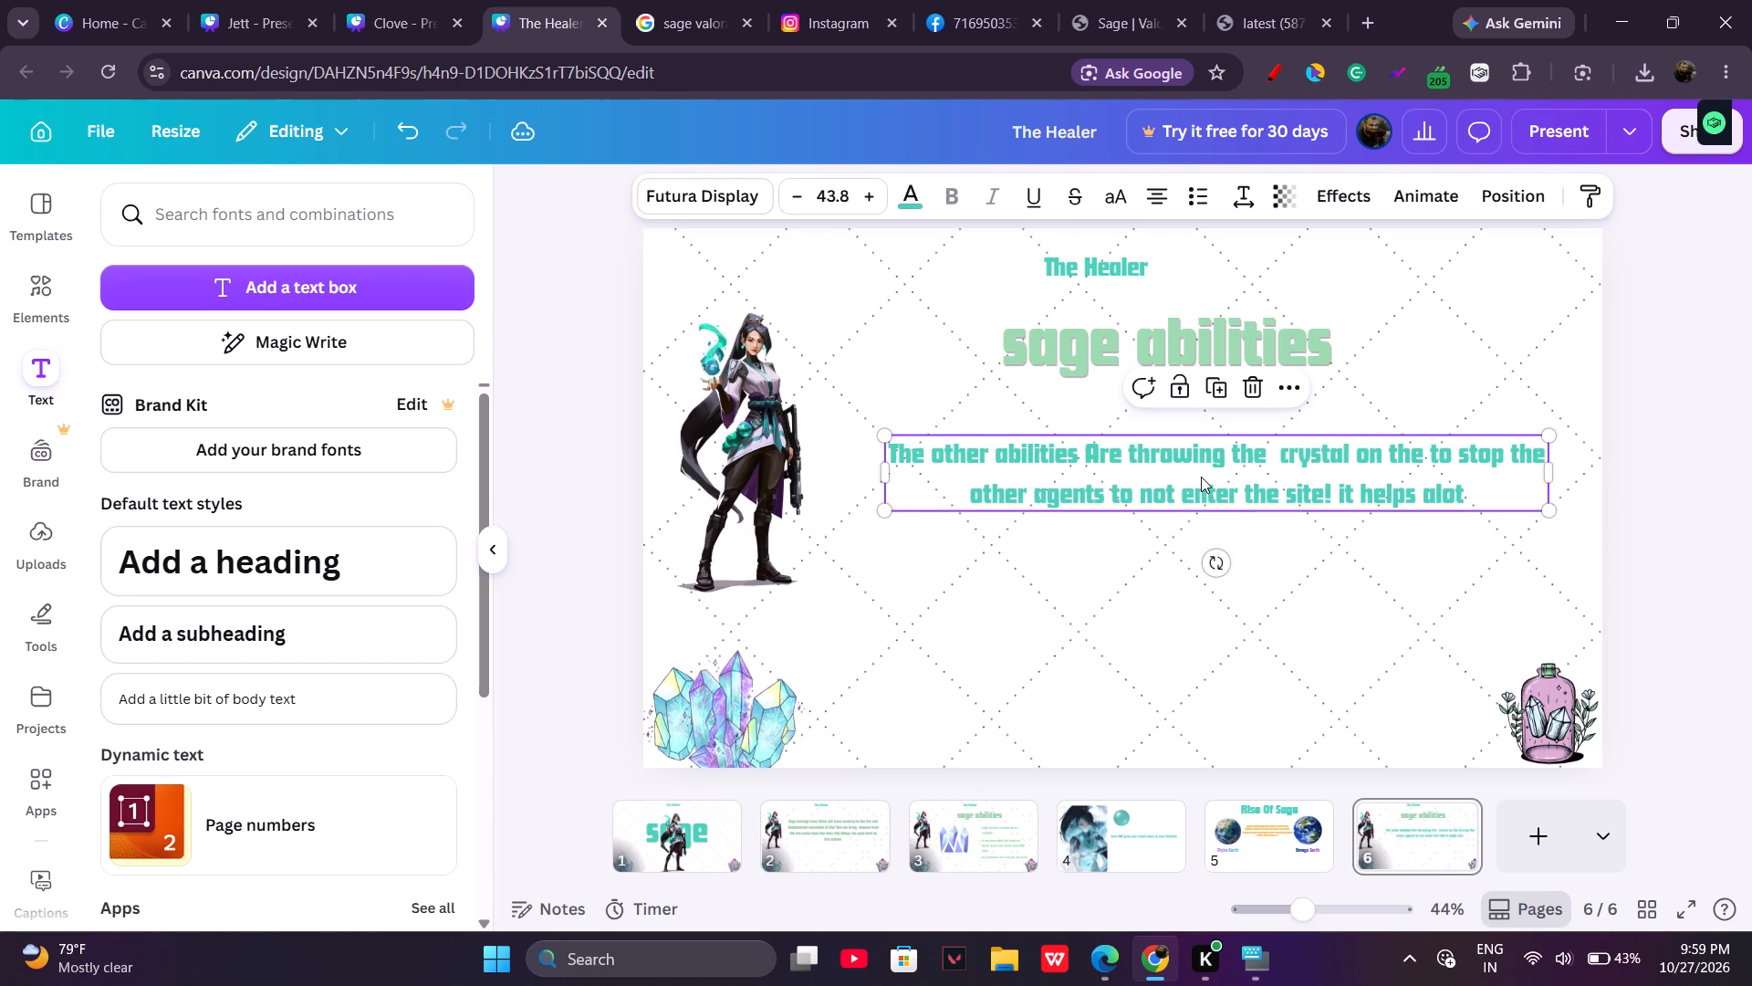
# Search the graphics elements for "crystals on the ground".
pyautogui.click(9, 307)
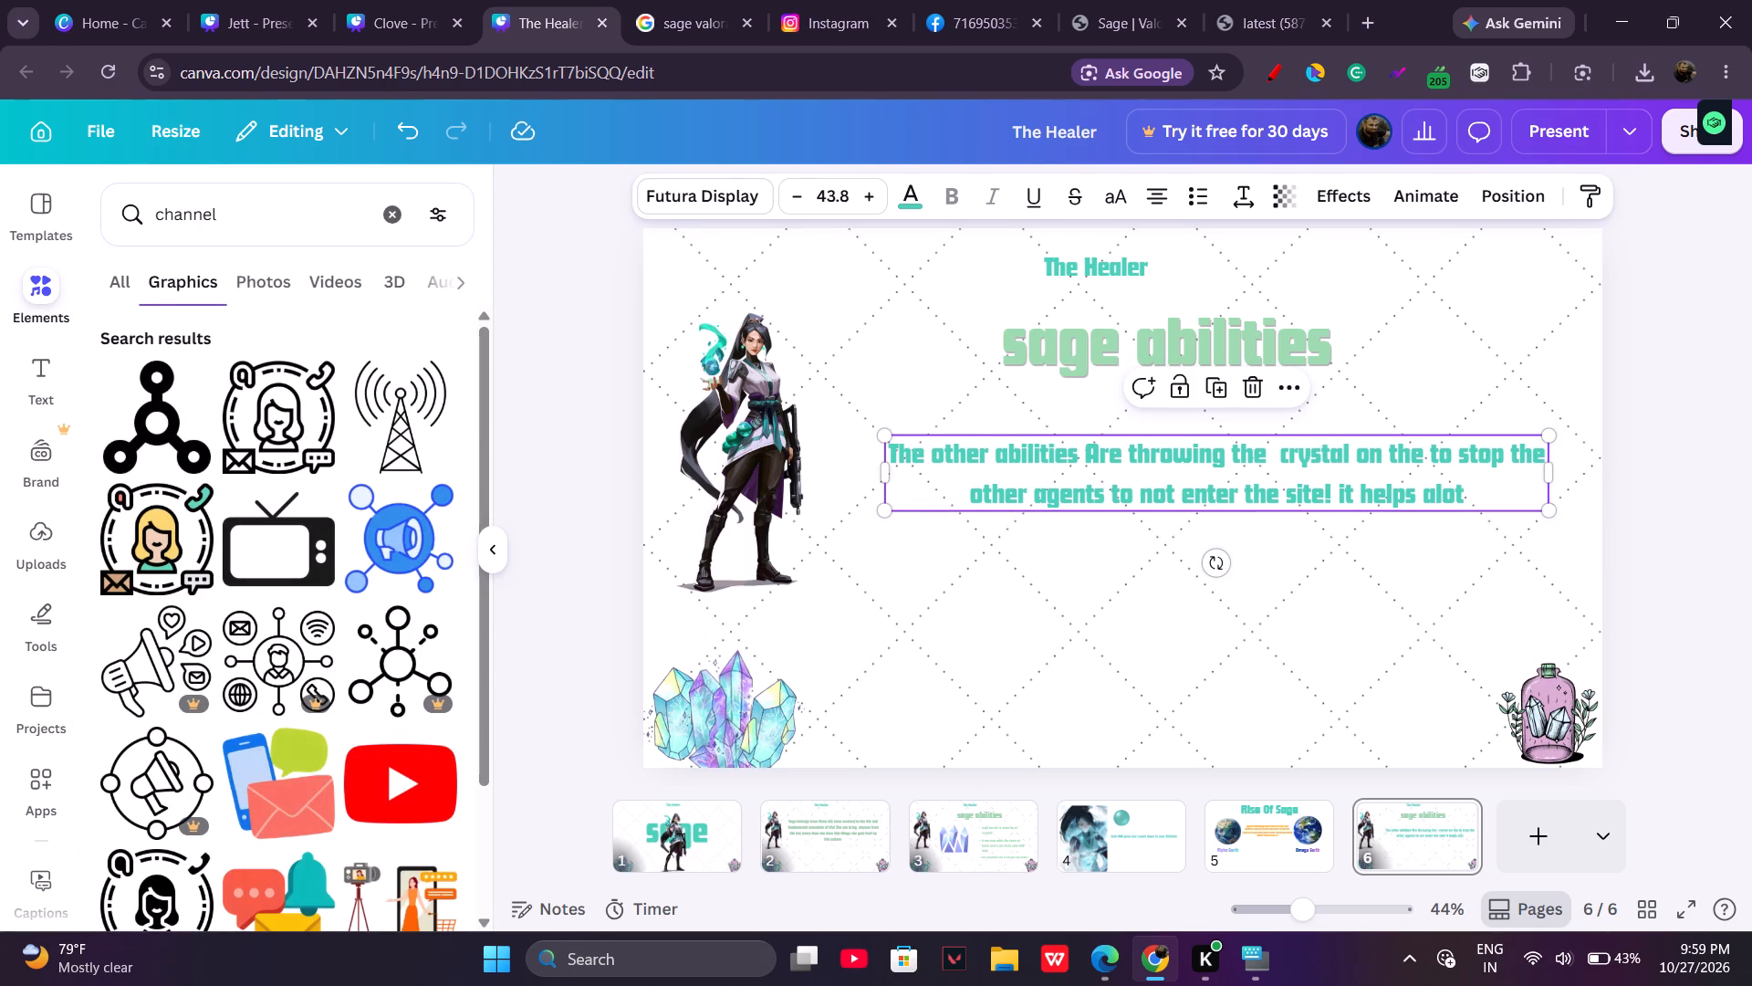
pyautogui.click(267, 214)
pyautogui.press('BackSpace')
pyautogui.press('BackSpace')
pyautogui.press('BackSpace')
pyautogui.press('BackSpace')
pyautogui.press('BackSpace')
pyautogui.press('BackSpace')
pyautogui.write('rsy')
pyautogui.press('BackSpace')
pyautogui.press('BackSpace')
pyautogui.write('ystals on the')
pyautogui.press('space')
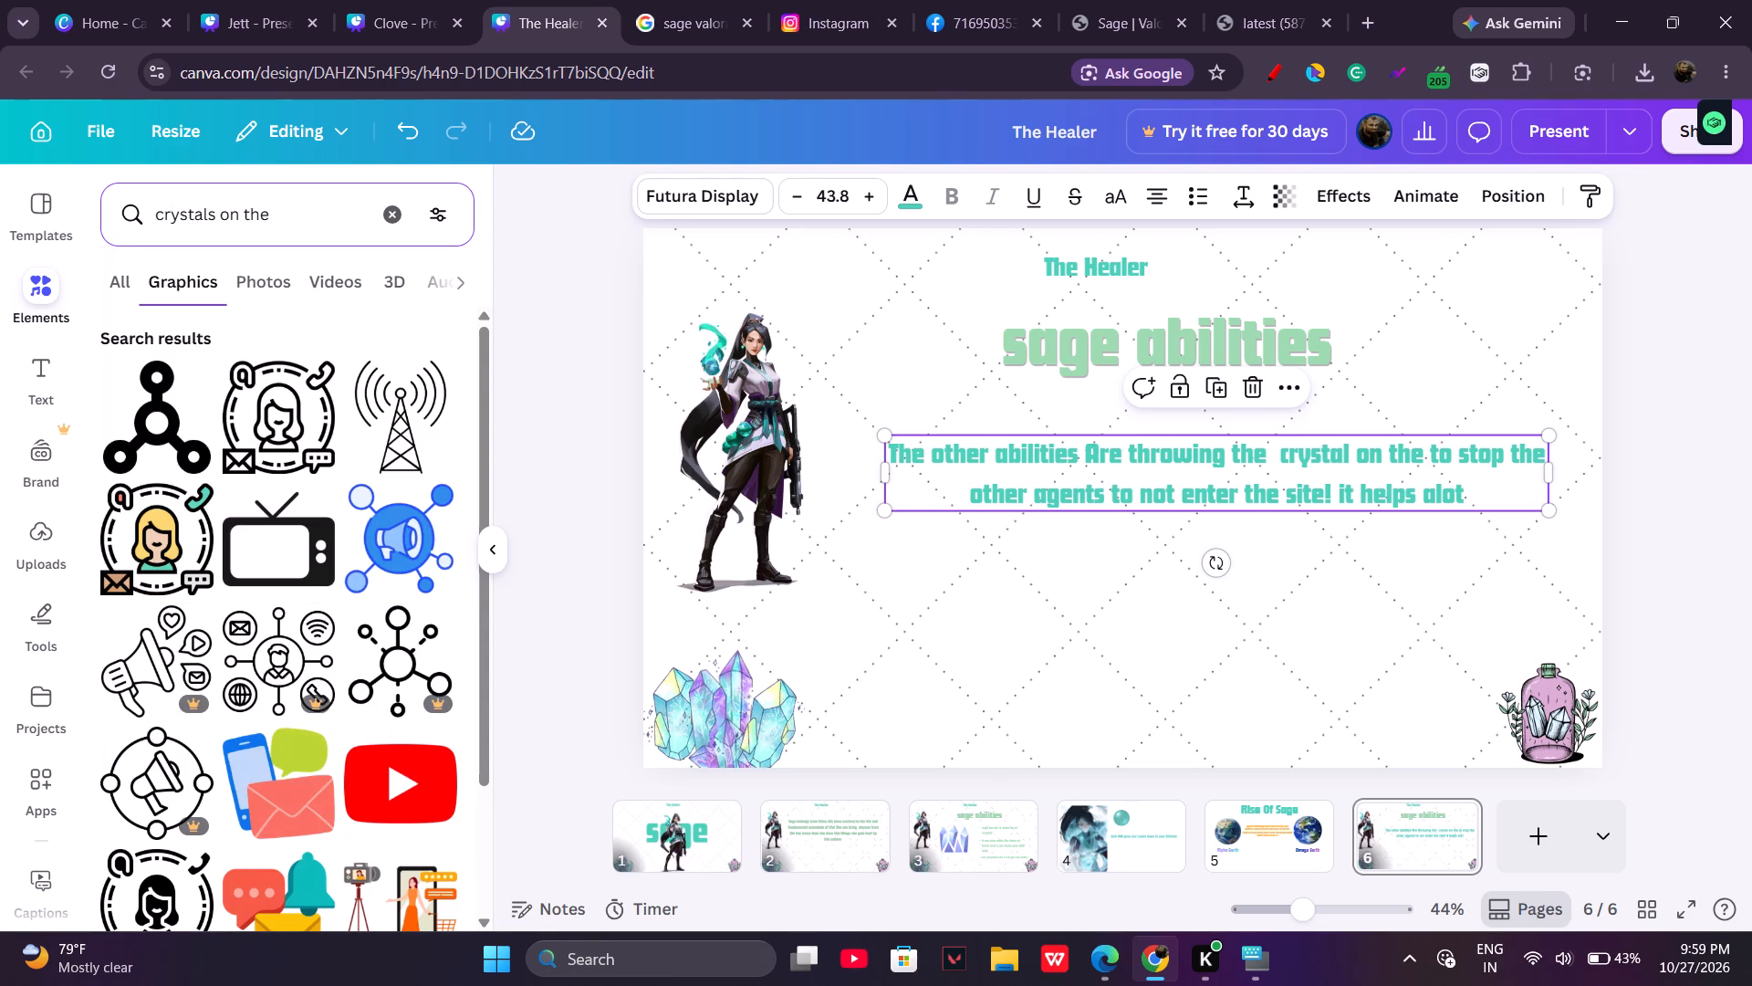
pyautogui.write('groud')
pyautogui.press('BackSpace')
pyautogui.write('nd')
pyautogui.press('Return')
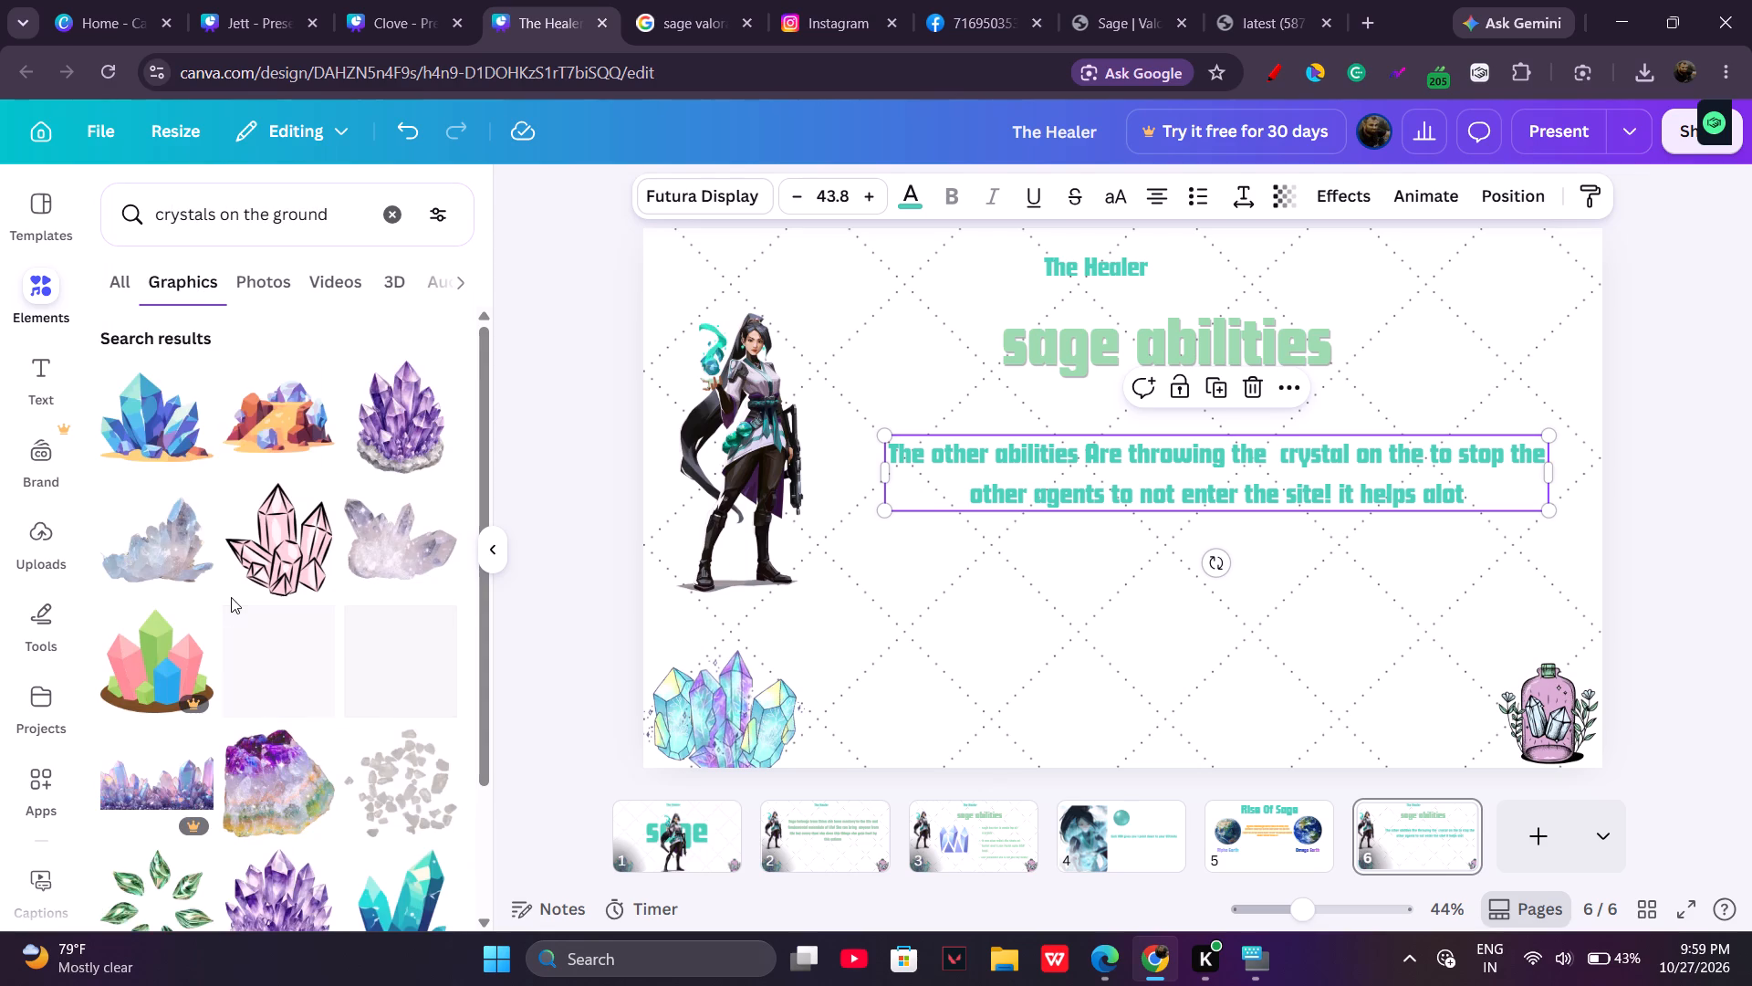
# Add the teal crystal cluster on a dark rock base to page 6, shrink it slightly and place it below the paragraph's left part.
pyautogui.scroll(-1, 240, 686)
pyautogui.scroll(-1, 316, 766)
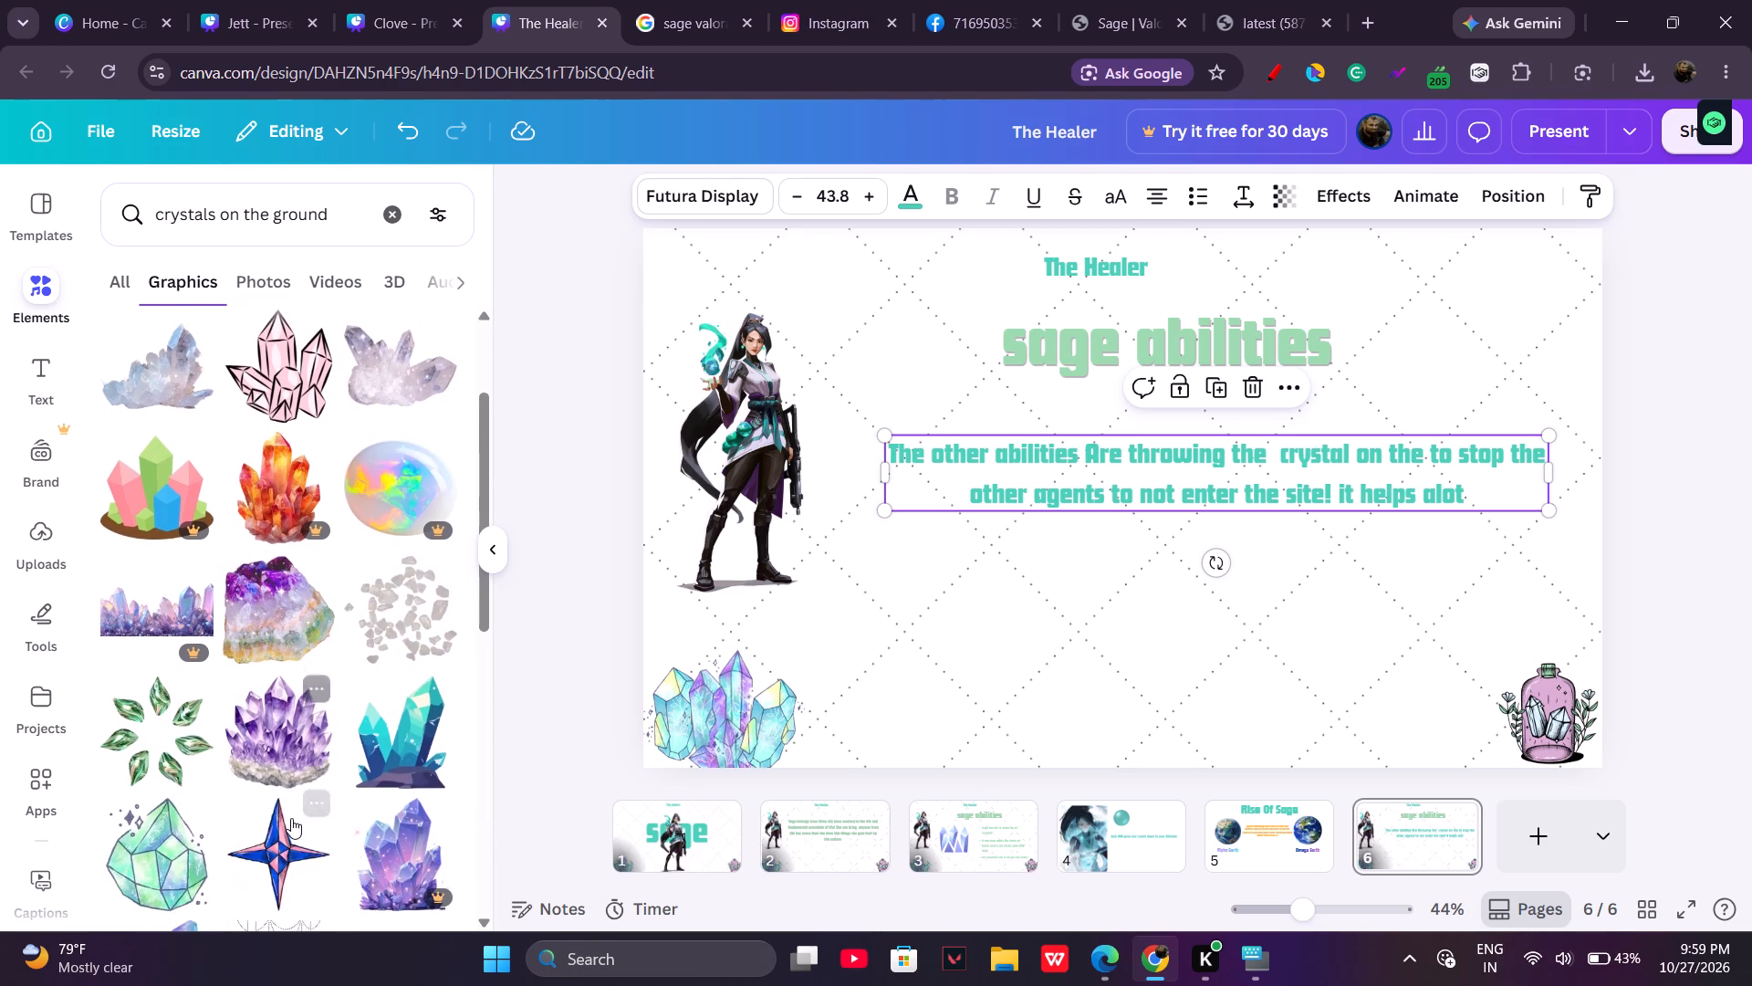
pyautogui.scroll(-1, 291, 818)
pyautogui.click(424, 695)
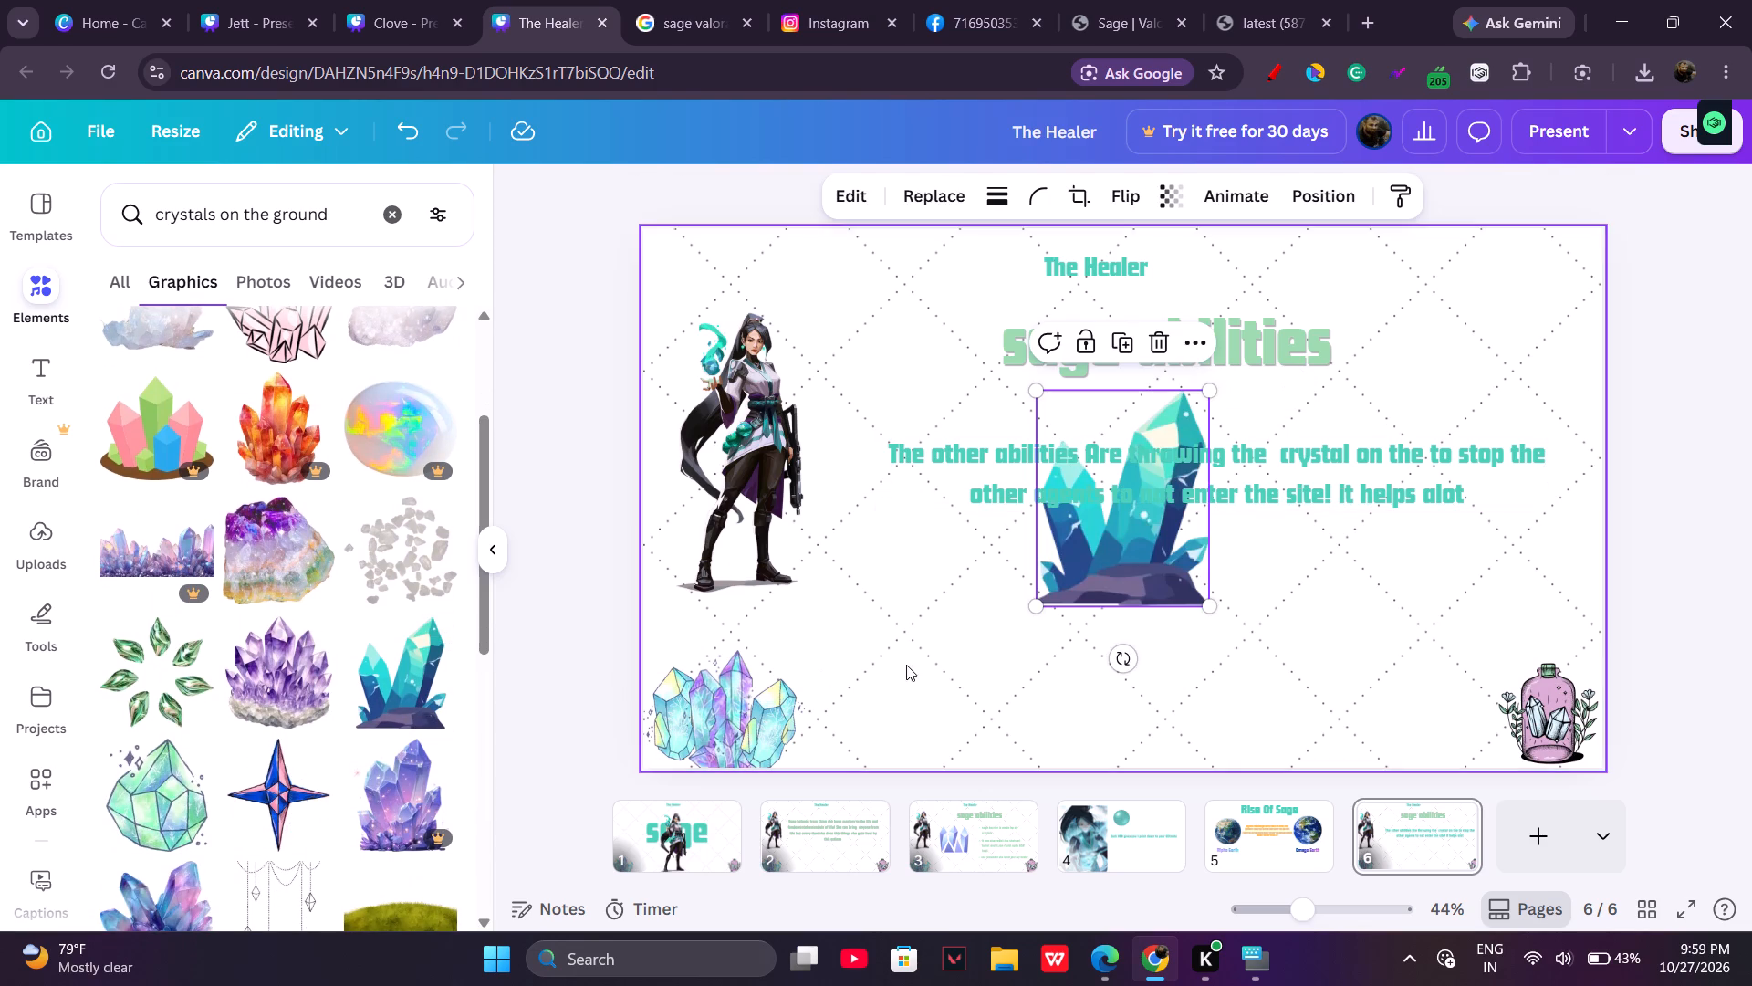
pyautogui.moveTo(1136, 549); pyautogui.dragTo(1011, 685)
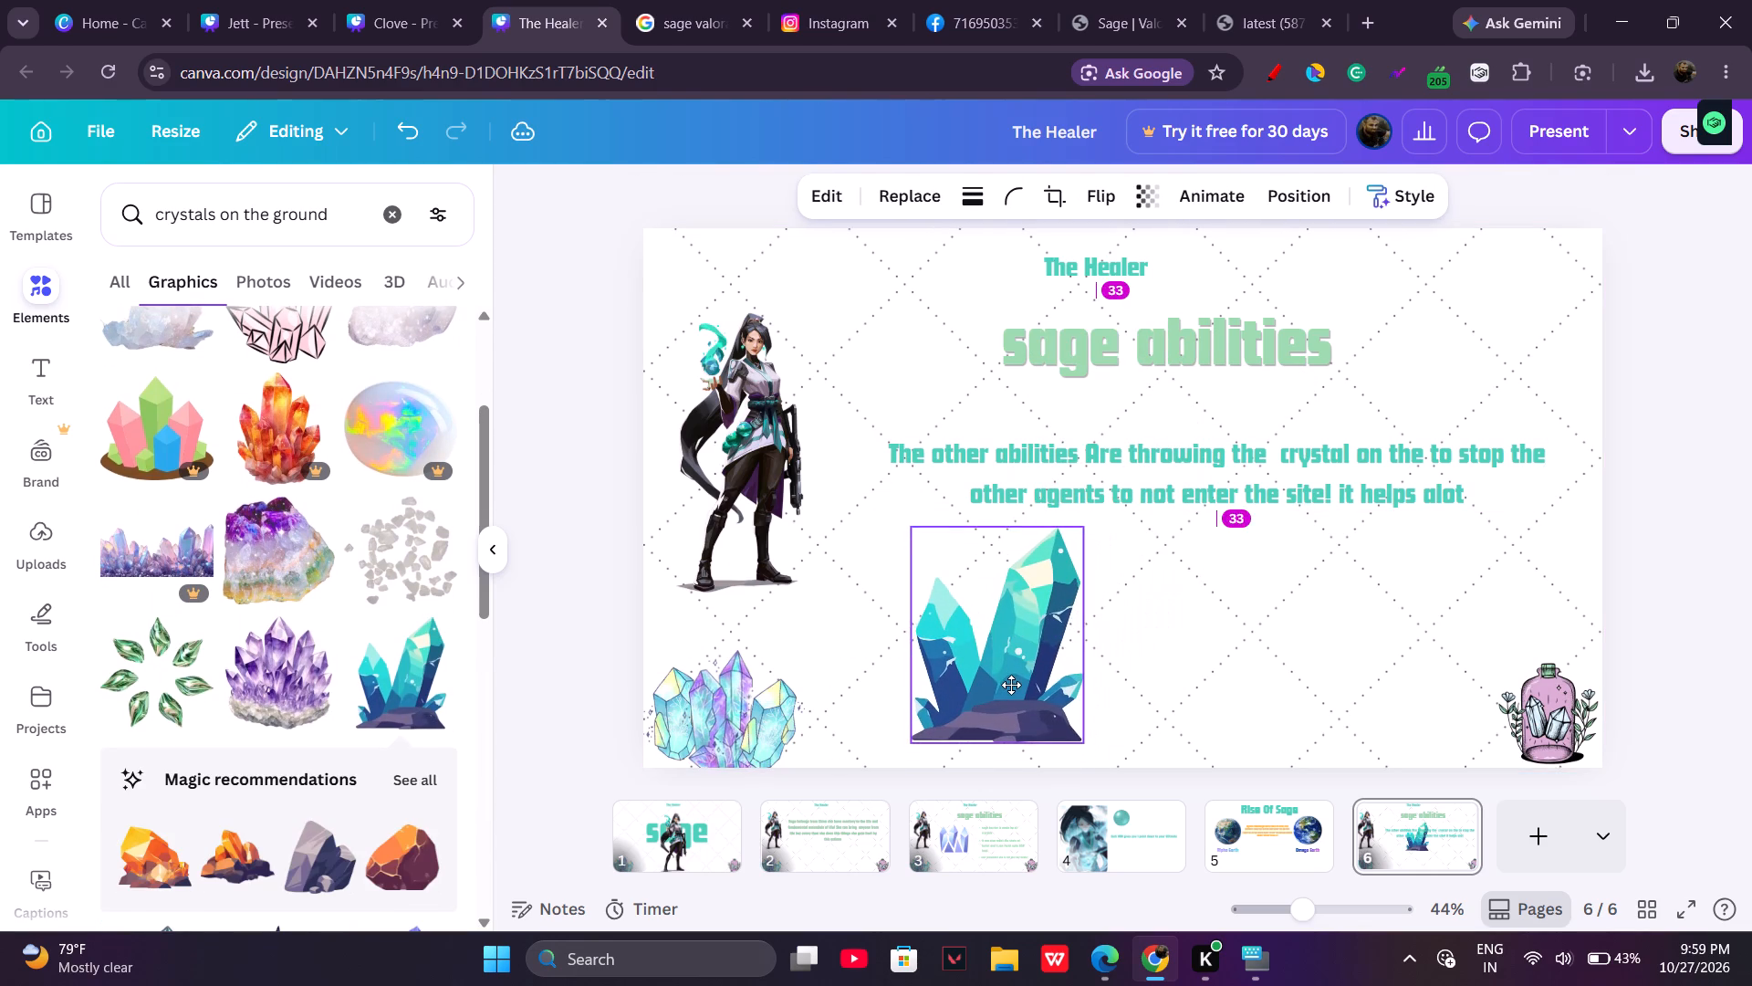
pyautogui.moveTo(1011, 685); pyautogui.dragTo(1012, 693)
pyautogui.moveTo(1084, 745); pyautogui.dragTo(1073, 738)
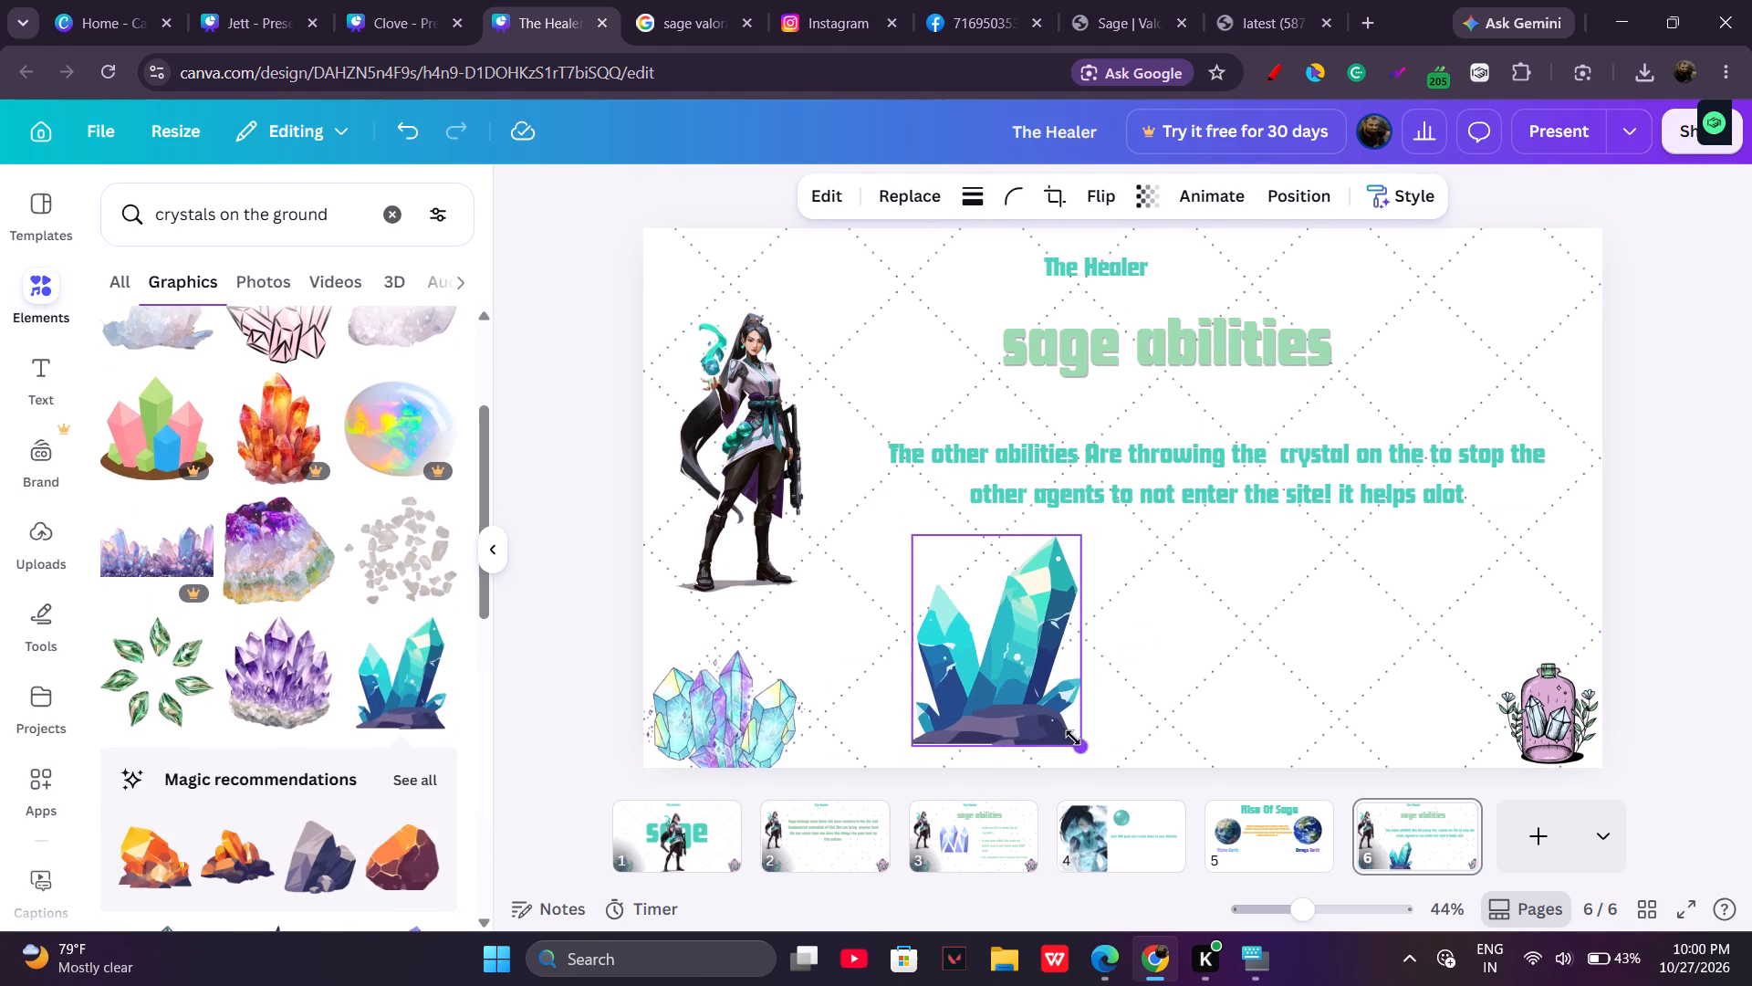
pyautogui.moveTo(1073, 738); pyautogui.dragTo(1043, 719)
pyautogui.moveTo(998, 667); pyautogui.dragTo(991, 667)
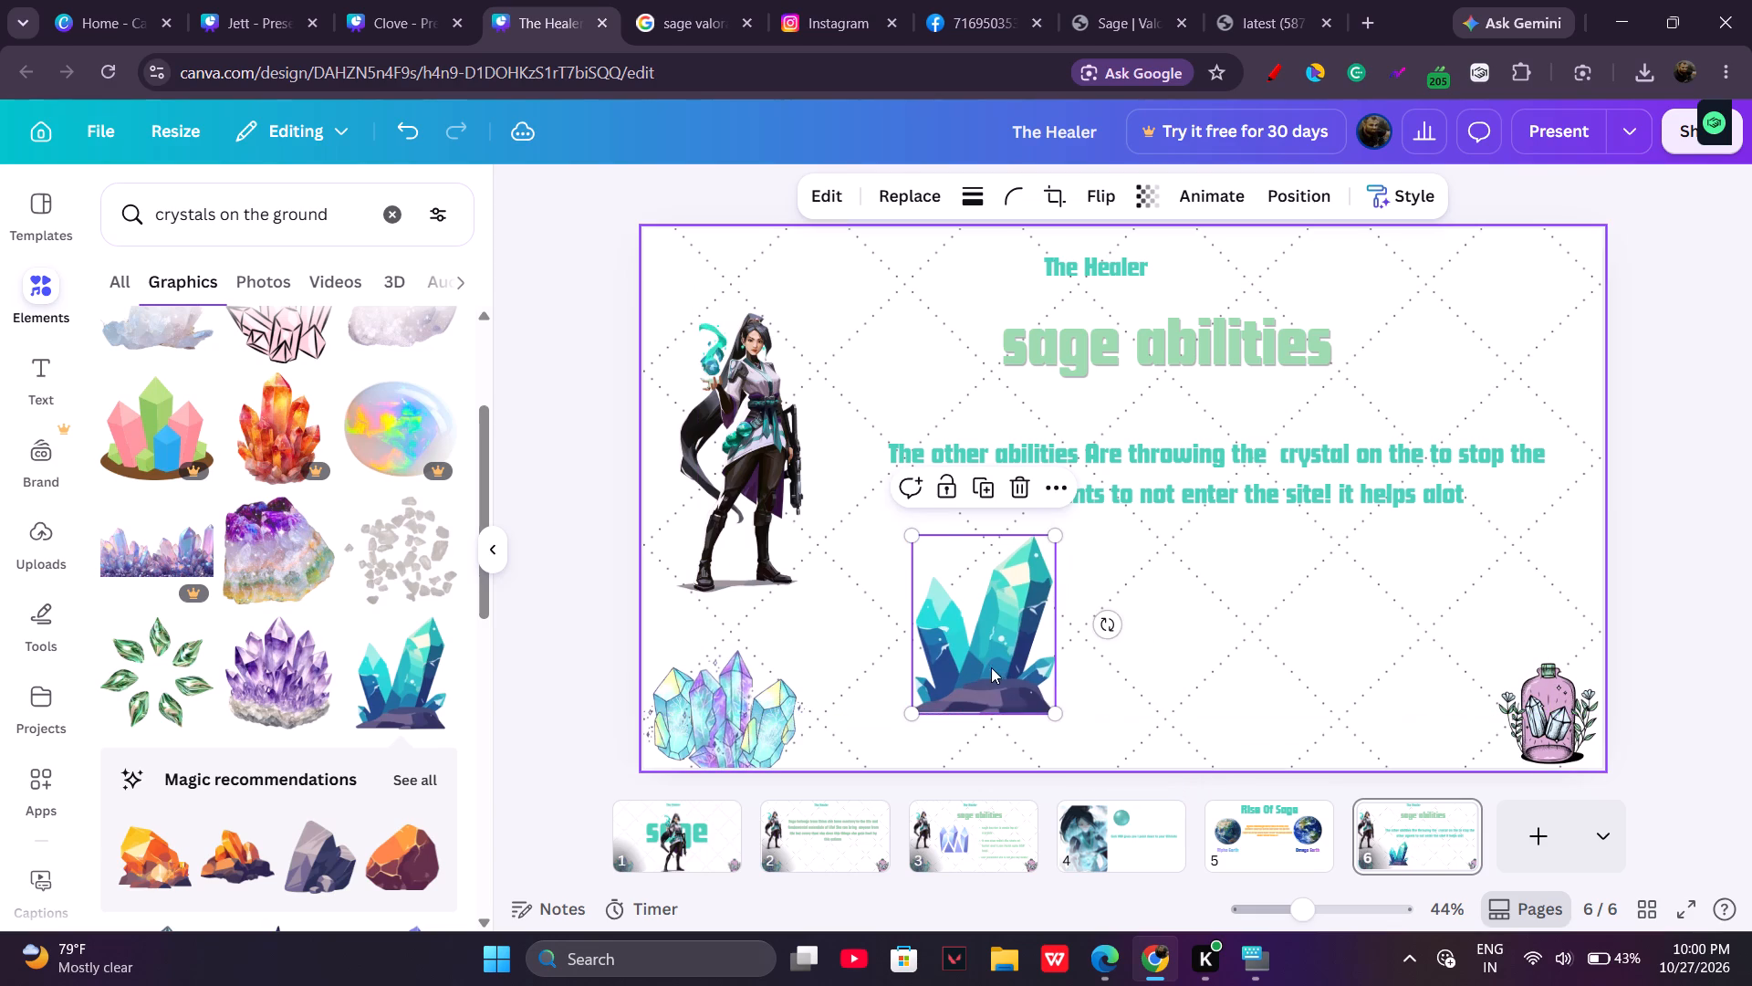
pyautogui.moveTo(991, 667); pyautogui.dragTo(981, 666)
# Place a teal left-pointing block arrow shape just right of the new crystal cluster.
pyautogui.click(384, 231)
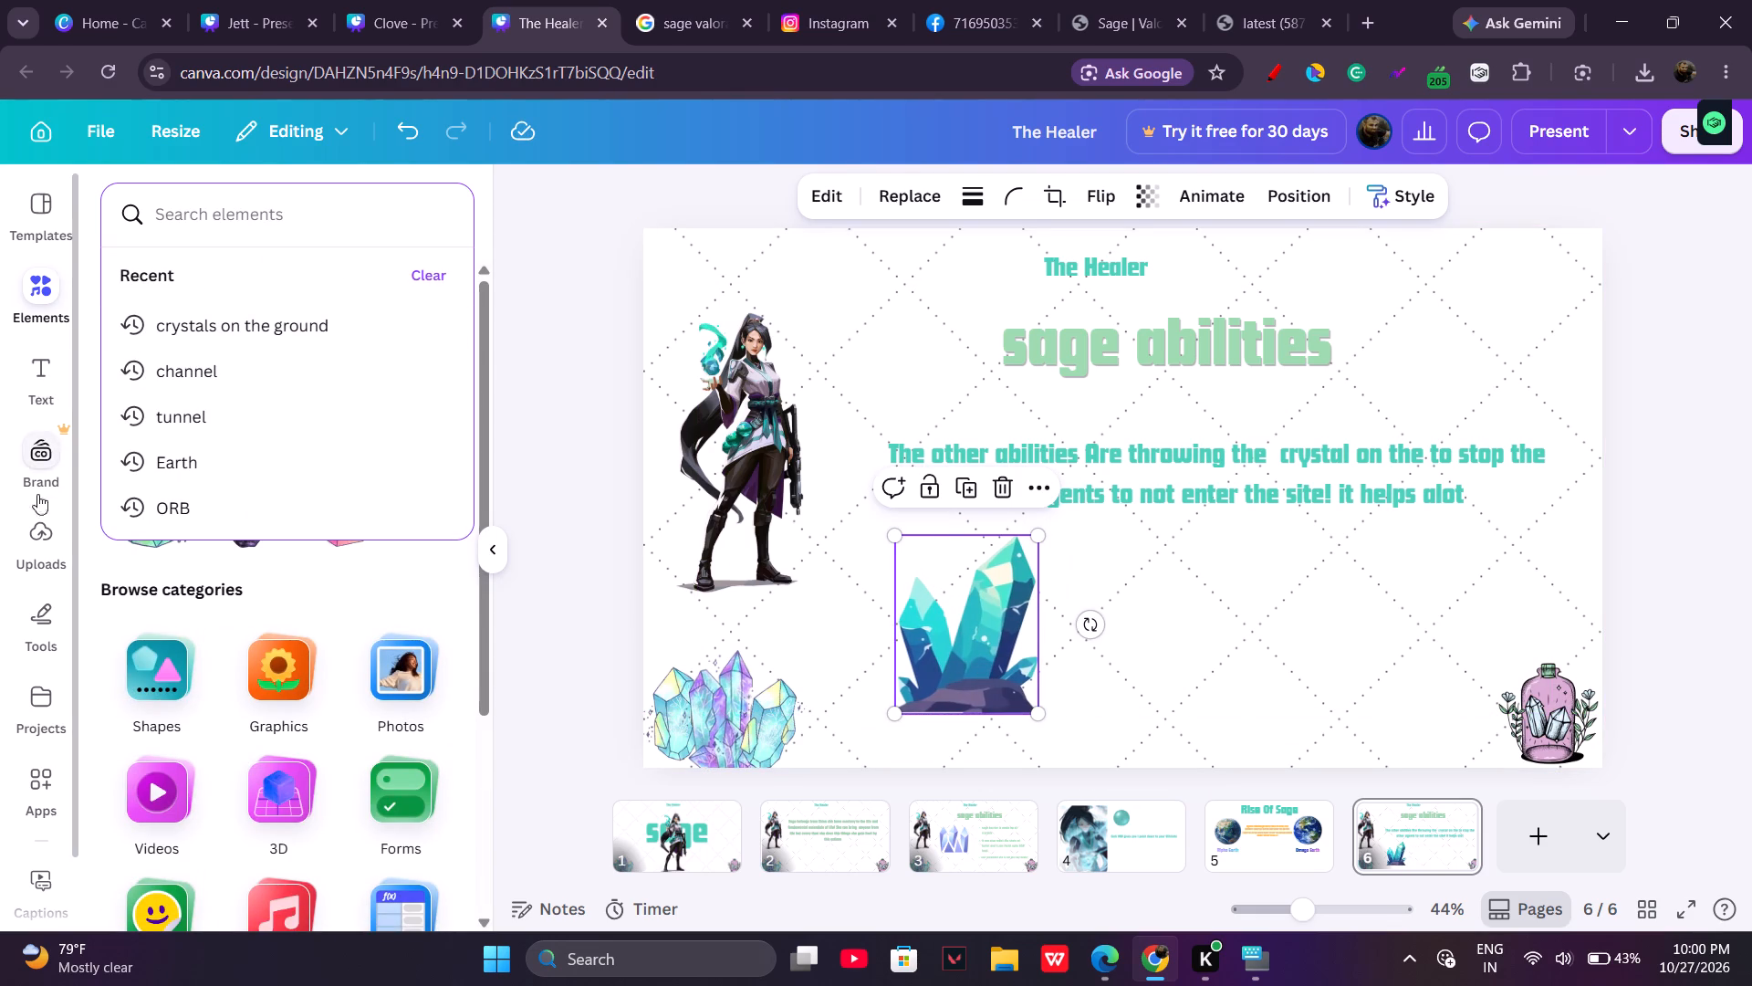
pyautogui.click(51, 595)
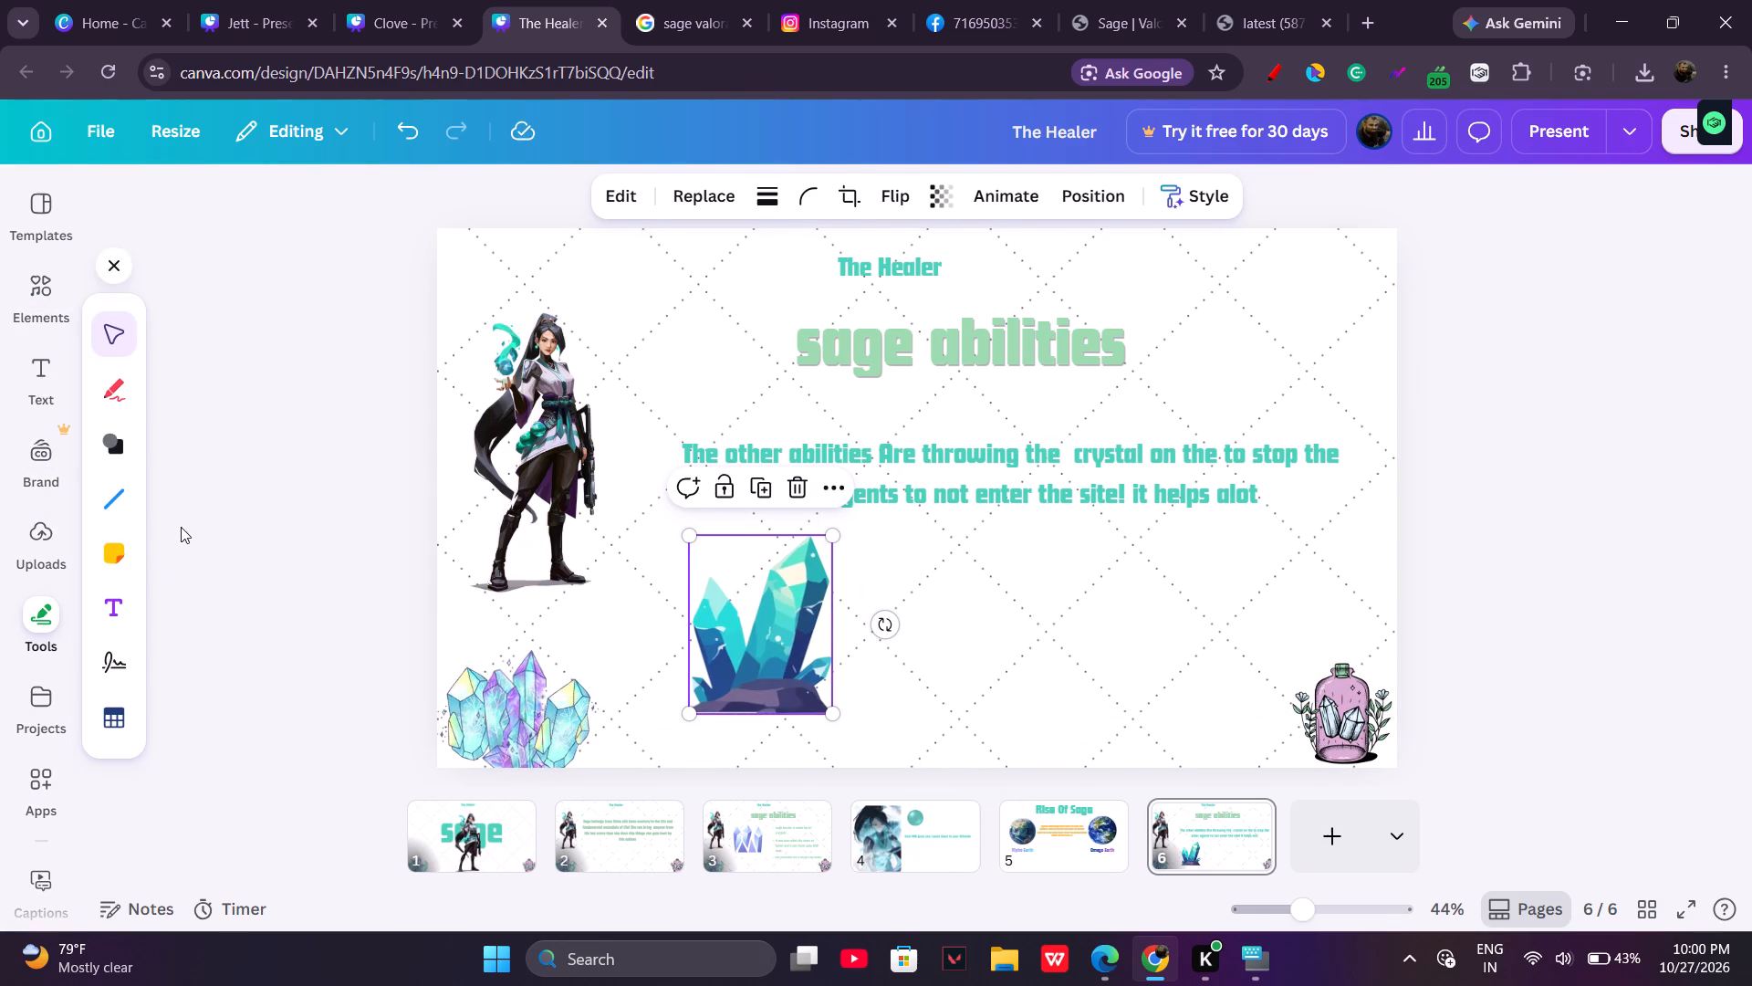
pyautogui.click(120, 435)
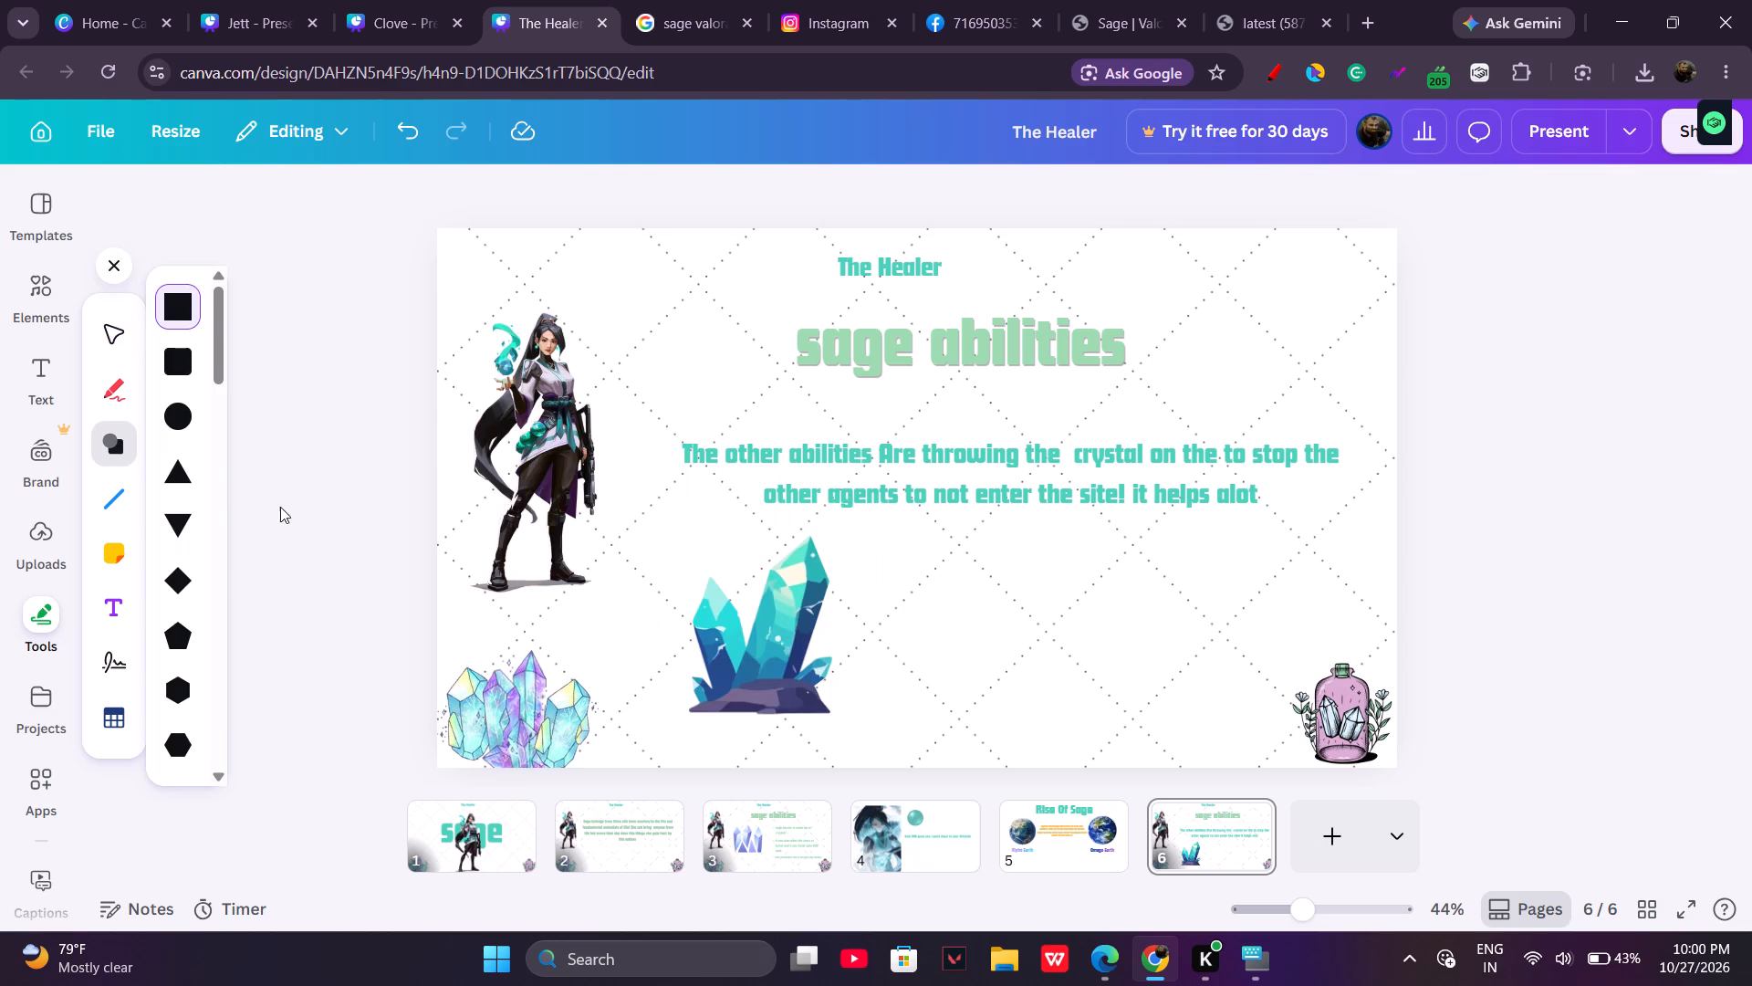
pyautogui.scroll(-4, 198, 601)
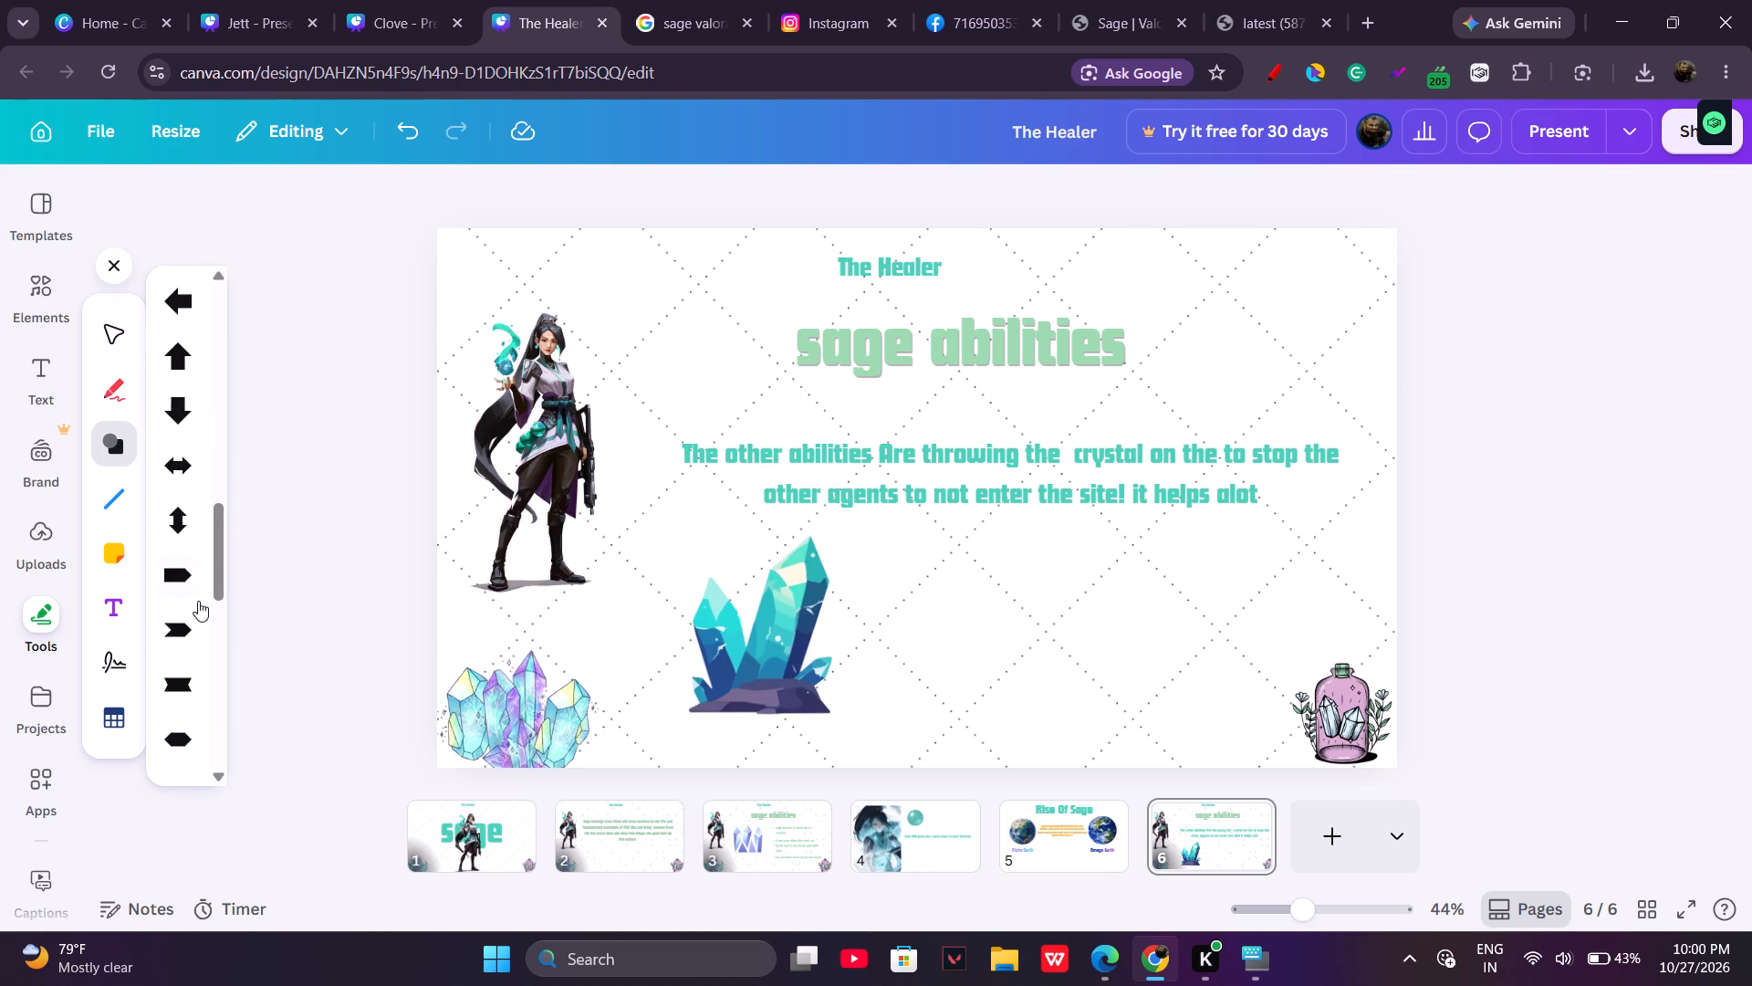
pyautogui.scroll(-1, 198, 601)
pyautogui.scroll(1, 186, 562)
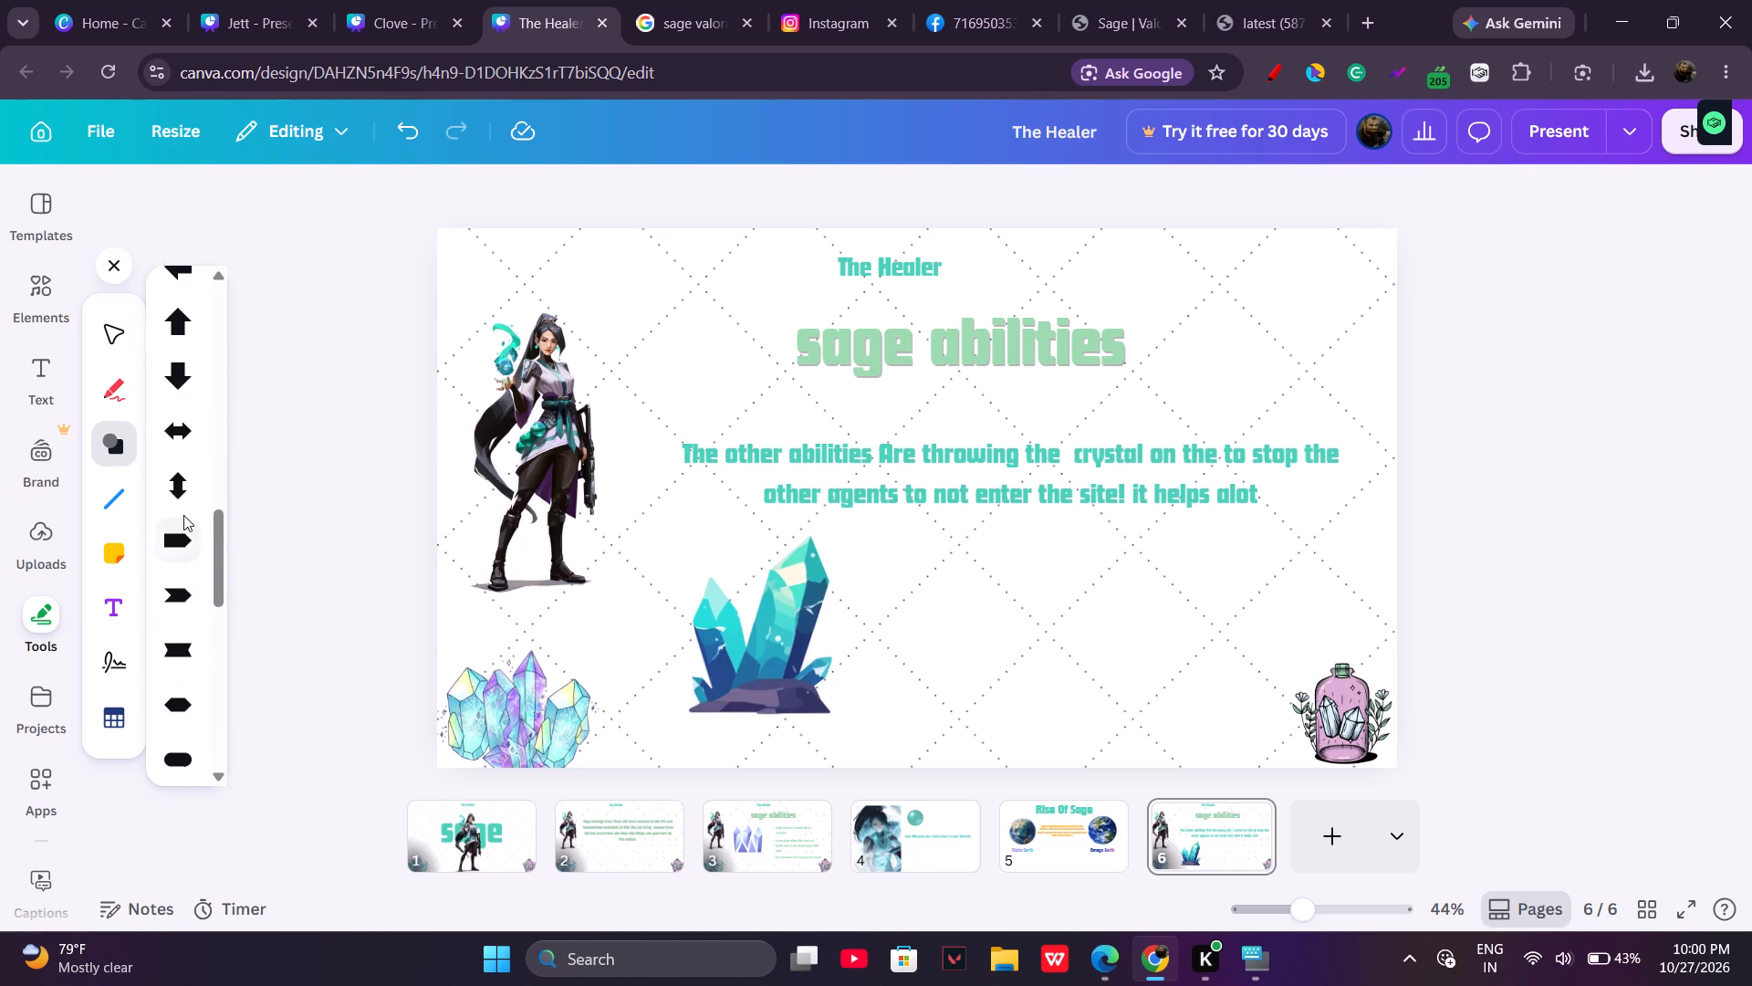
pyautogui.scroll(1, 183, 515)
pyautogui.click(169, 329)
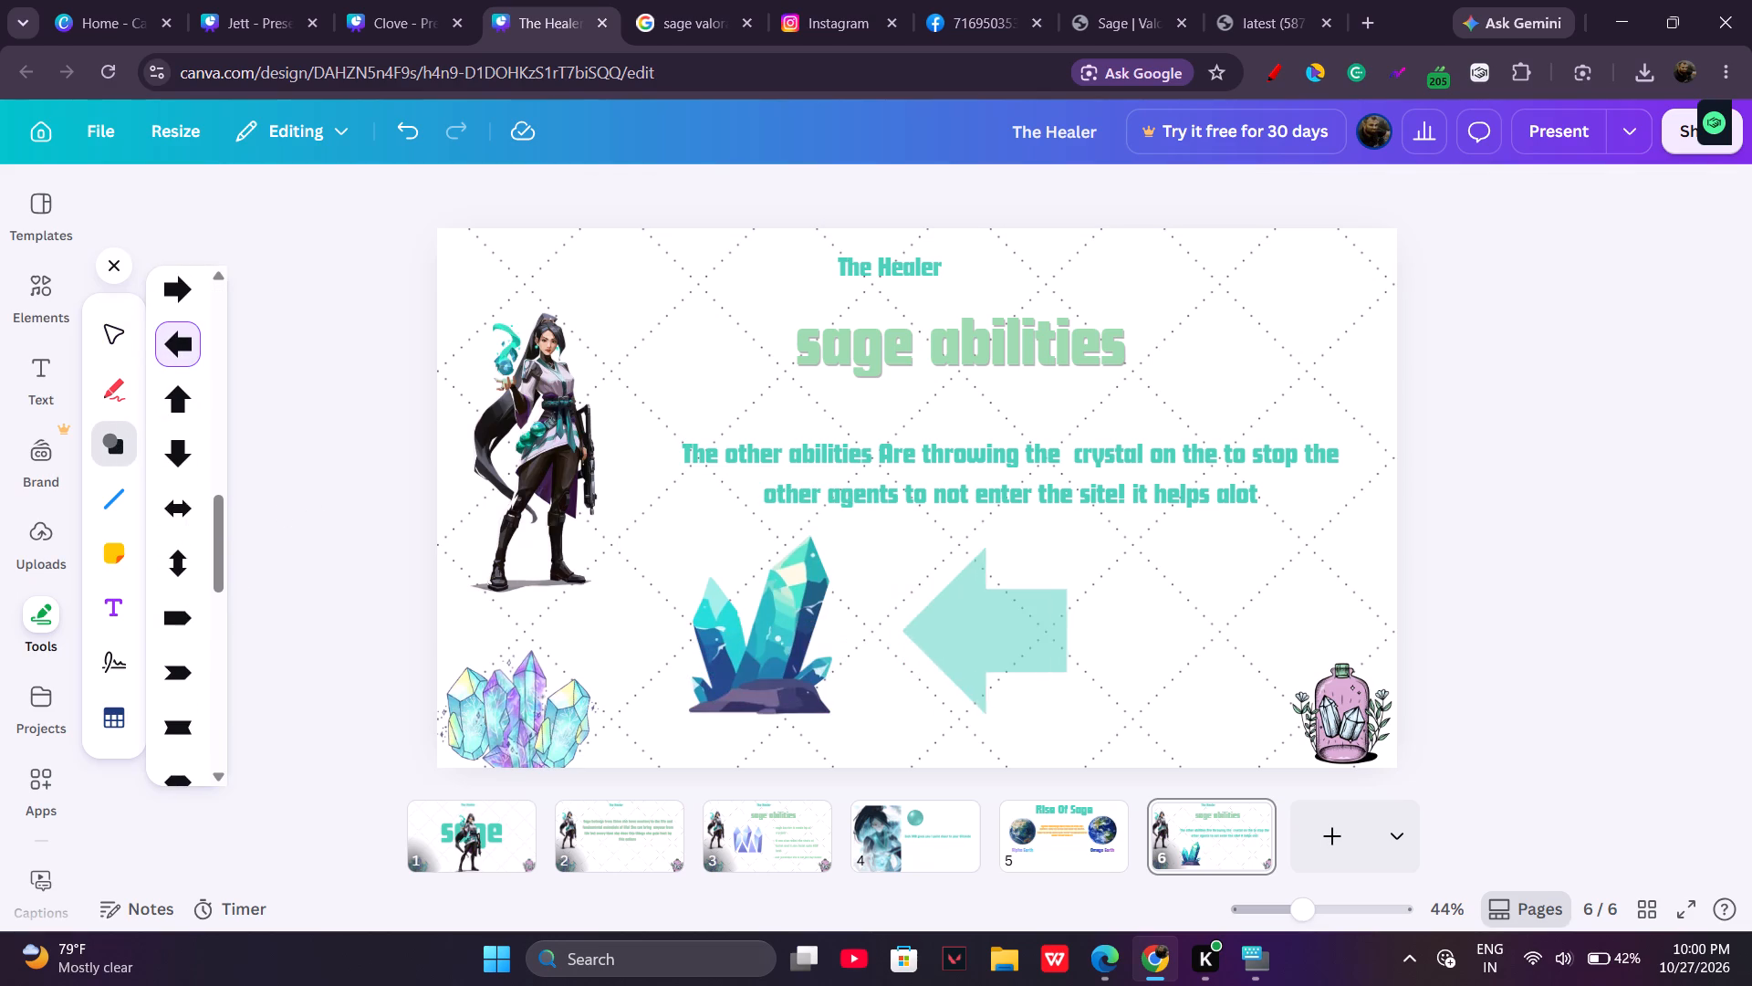
pyautogui.click(906, 550)
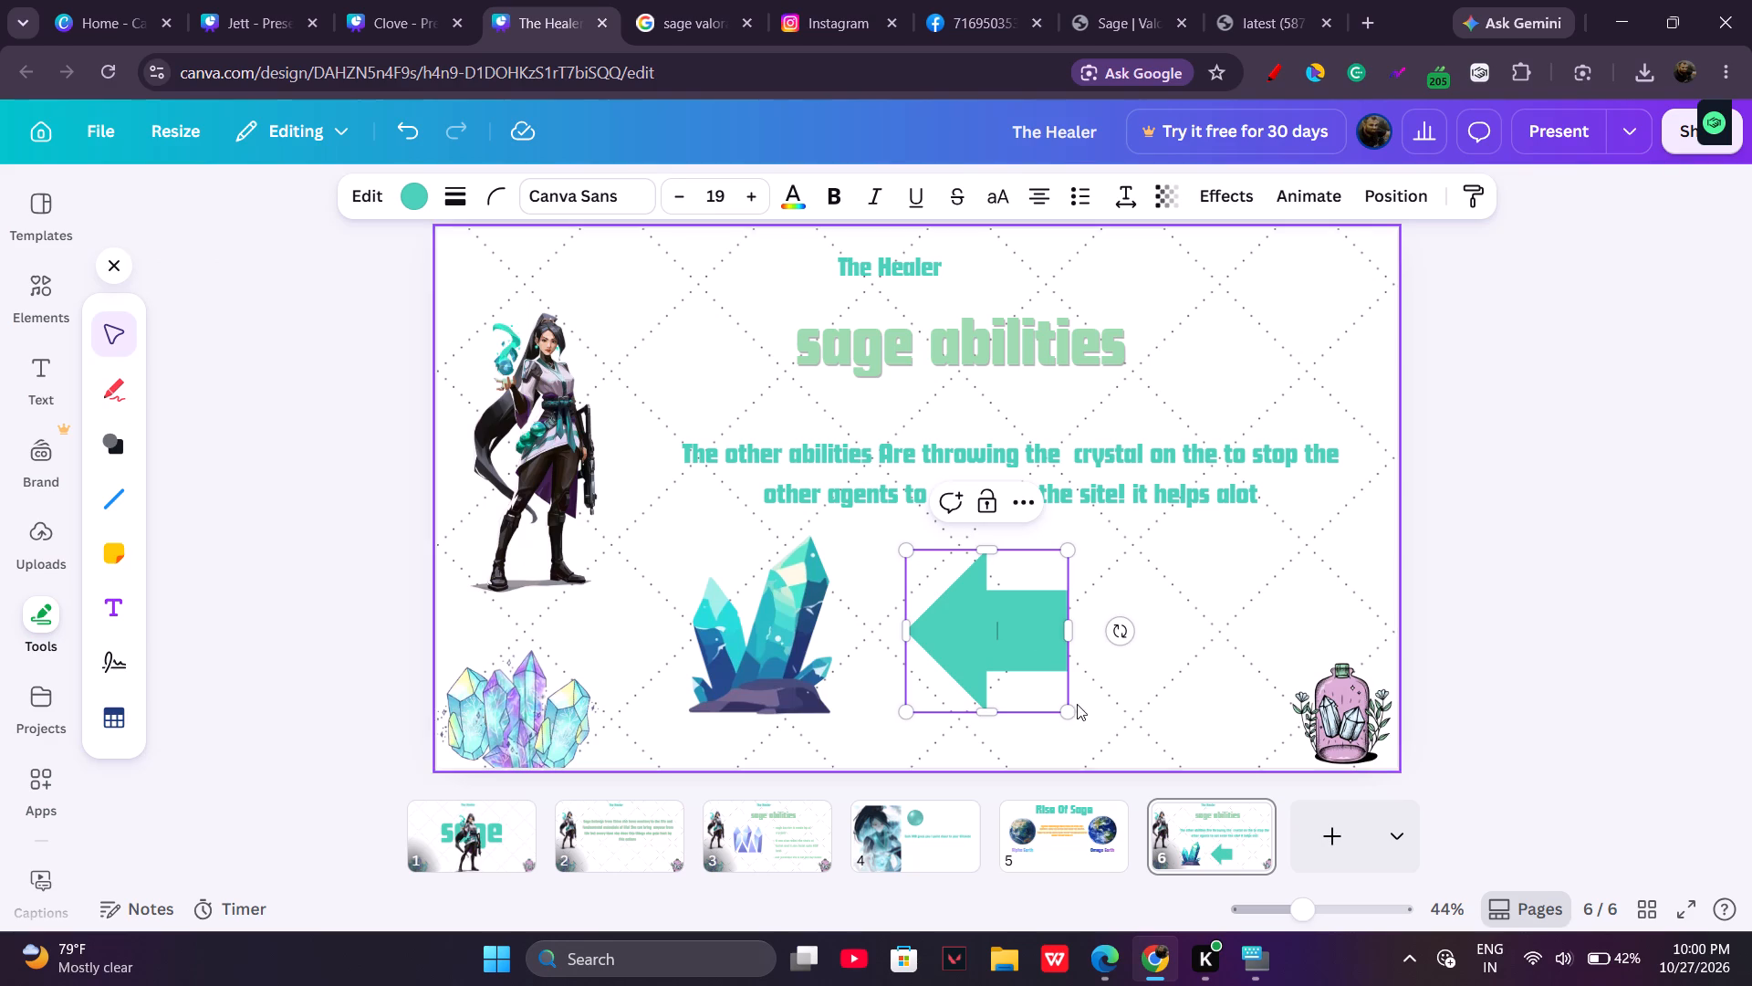
# Shrink the arrow, move it closer to the crystal cluster and lengthen its shaft so it points at the crystals.
pyautogui.moveTo(1070, 706); pyautogui.dragTo(993, 645)
pyautogui.moveTo(955, 608); pyautogui.dragTo(920, 637)
pyautogui.moveTo(972, 633); pyautogui.dragTo(1040, 638)
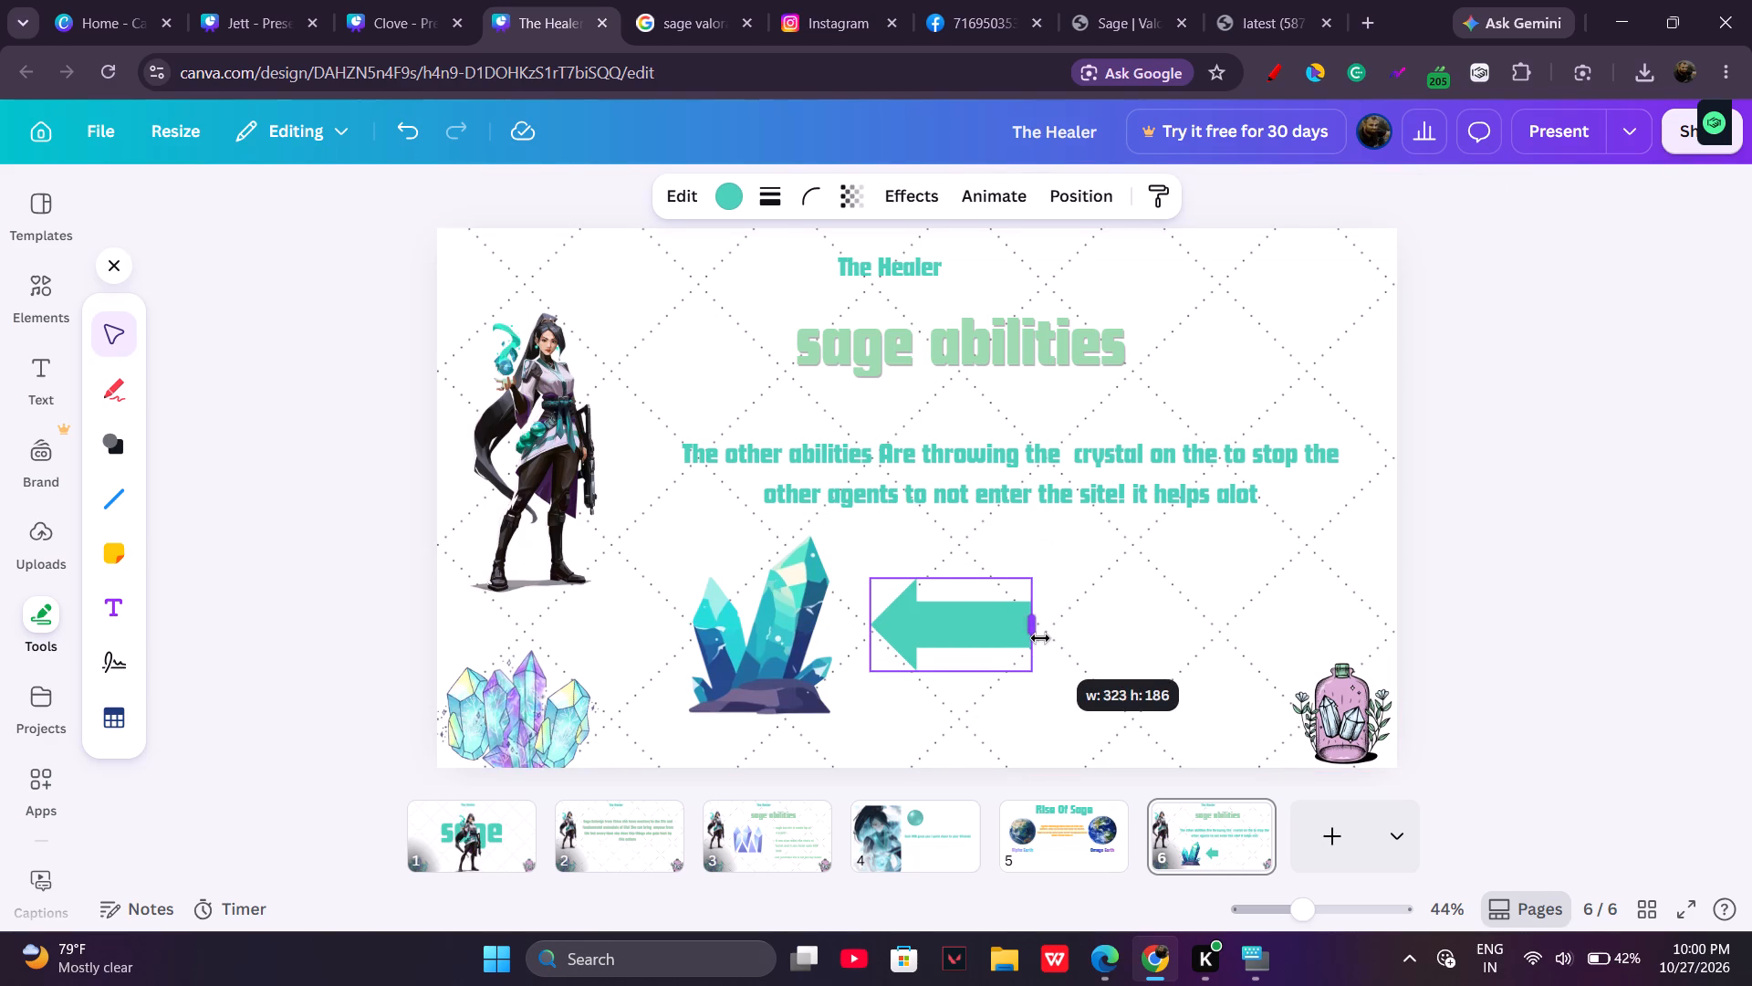
pyautogui.moveTo(1040, 638); pyautogui.dragTo(1025, 638)
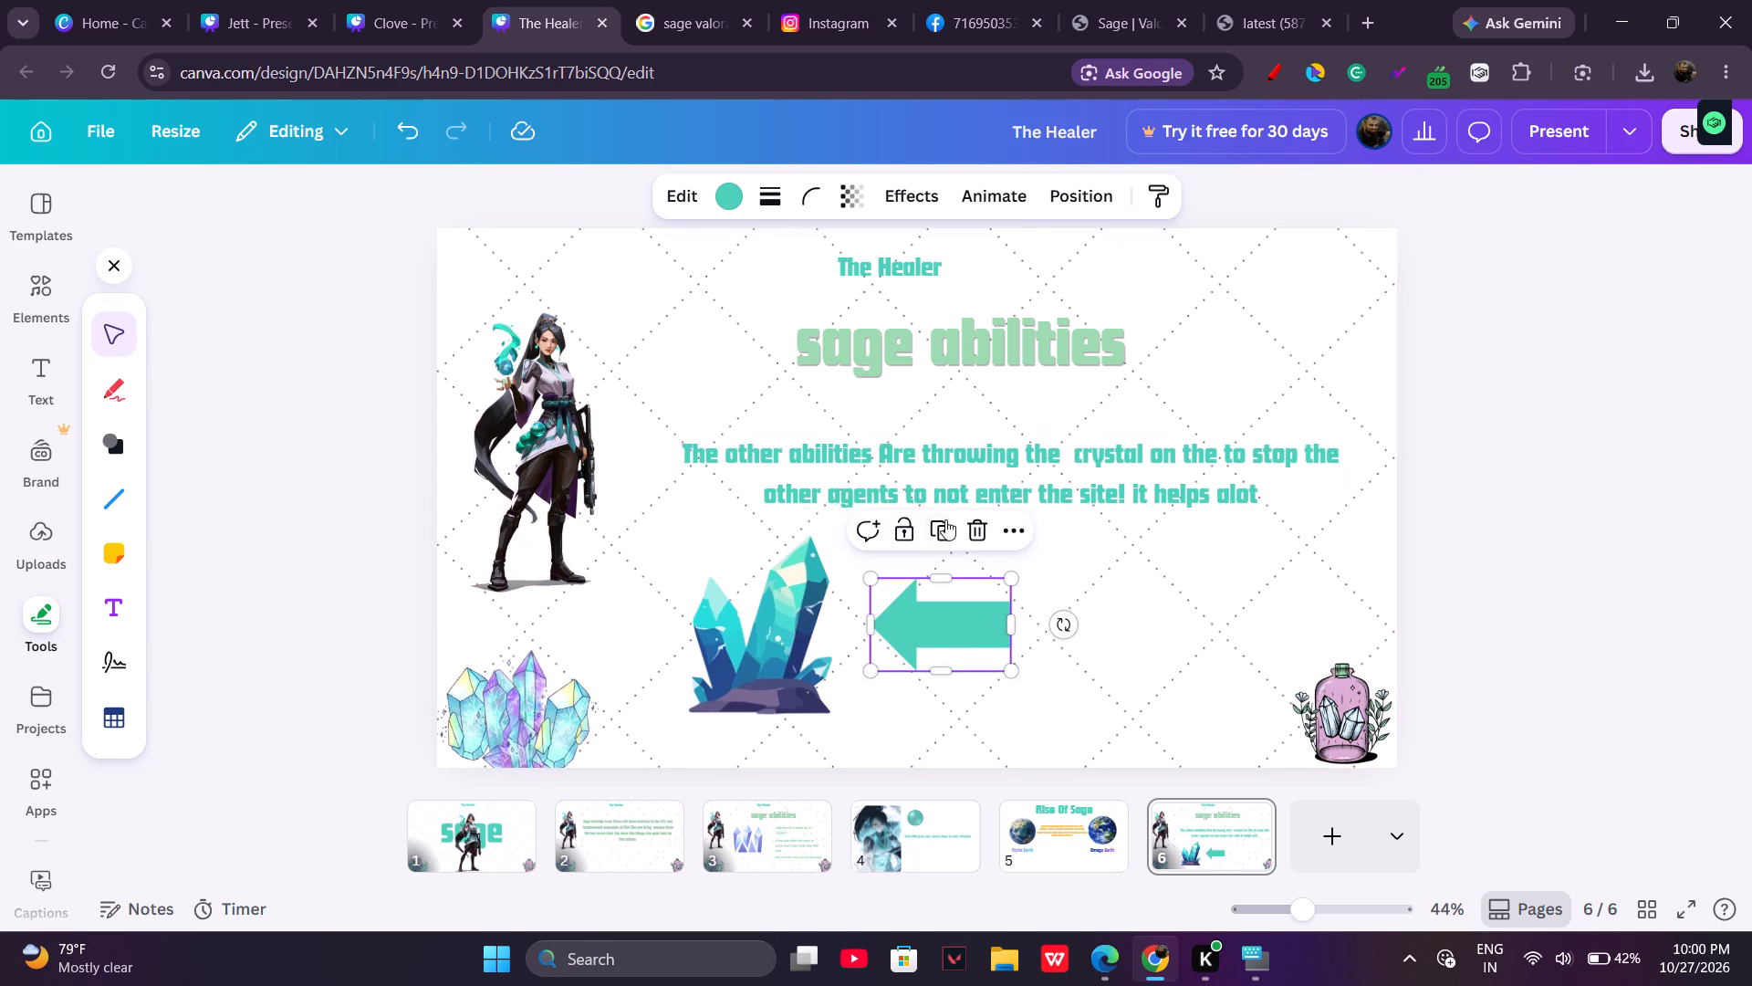
# Browse the element and page animations, try Chill, and apply the Corporate animation to page 6.
pyautogui.click(961, 615)
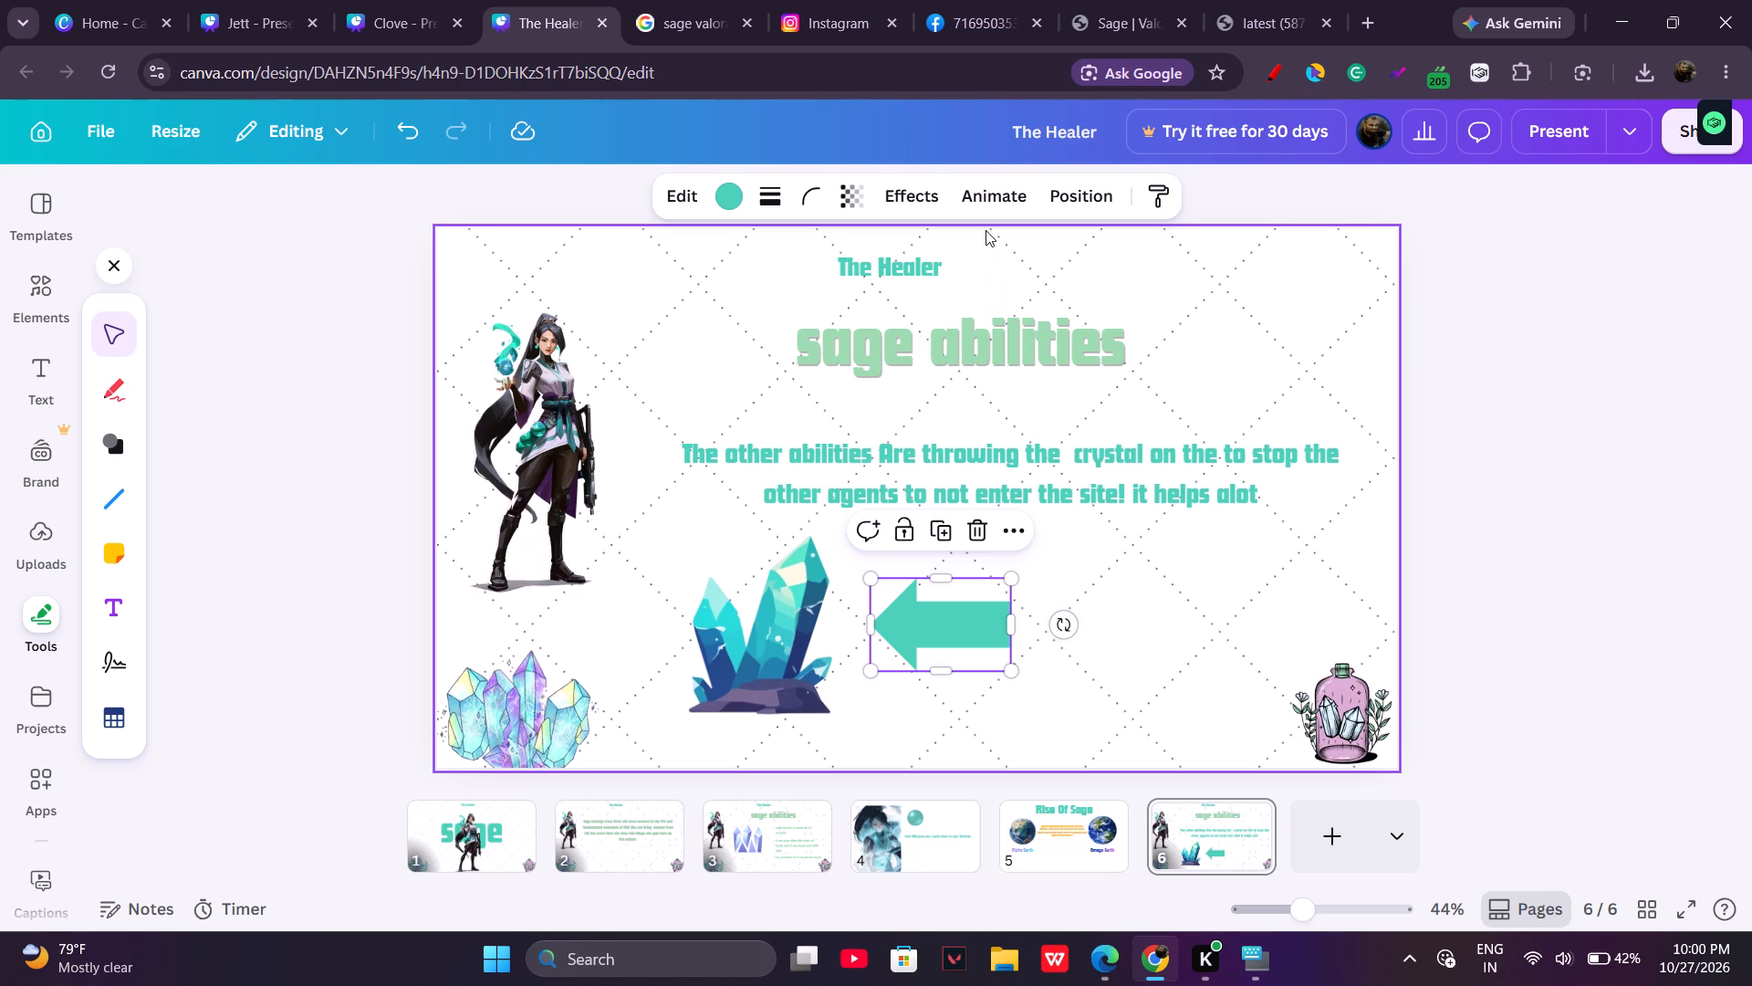
pyautogui.click(1031, 197)
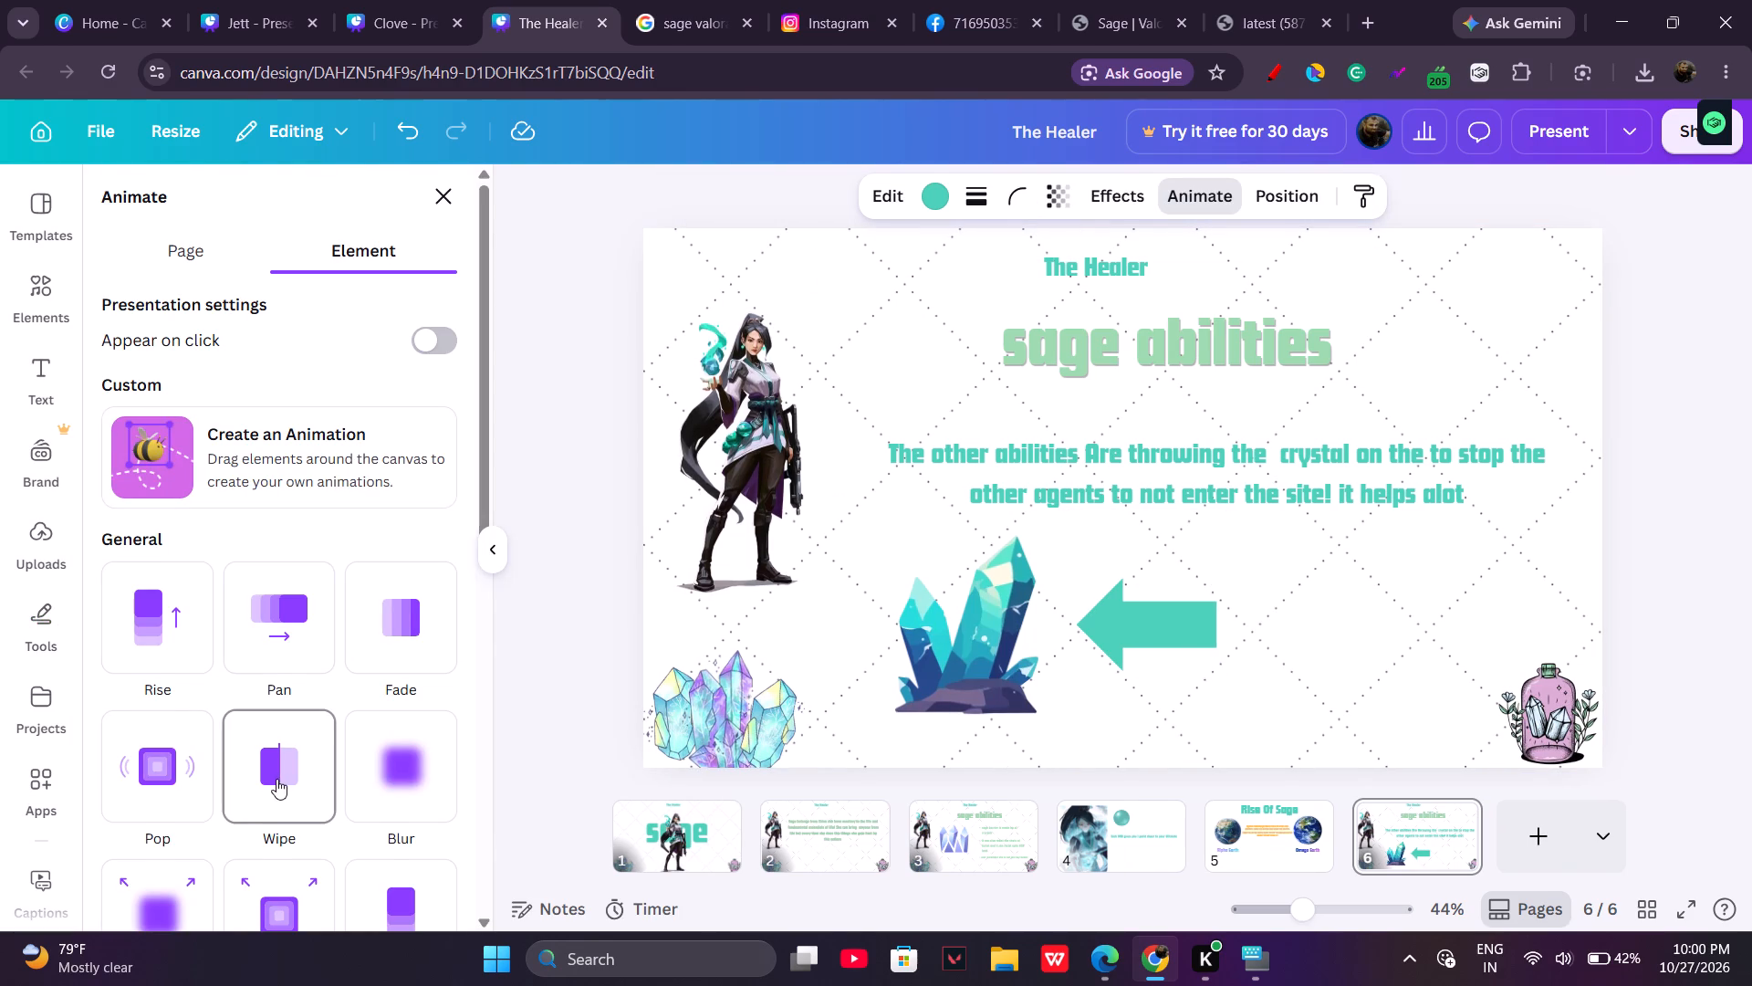
pyautogui.scroll(-1, 247, 798)
pyautogui.scroll(-2, 318, 552)
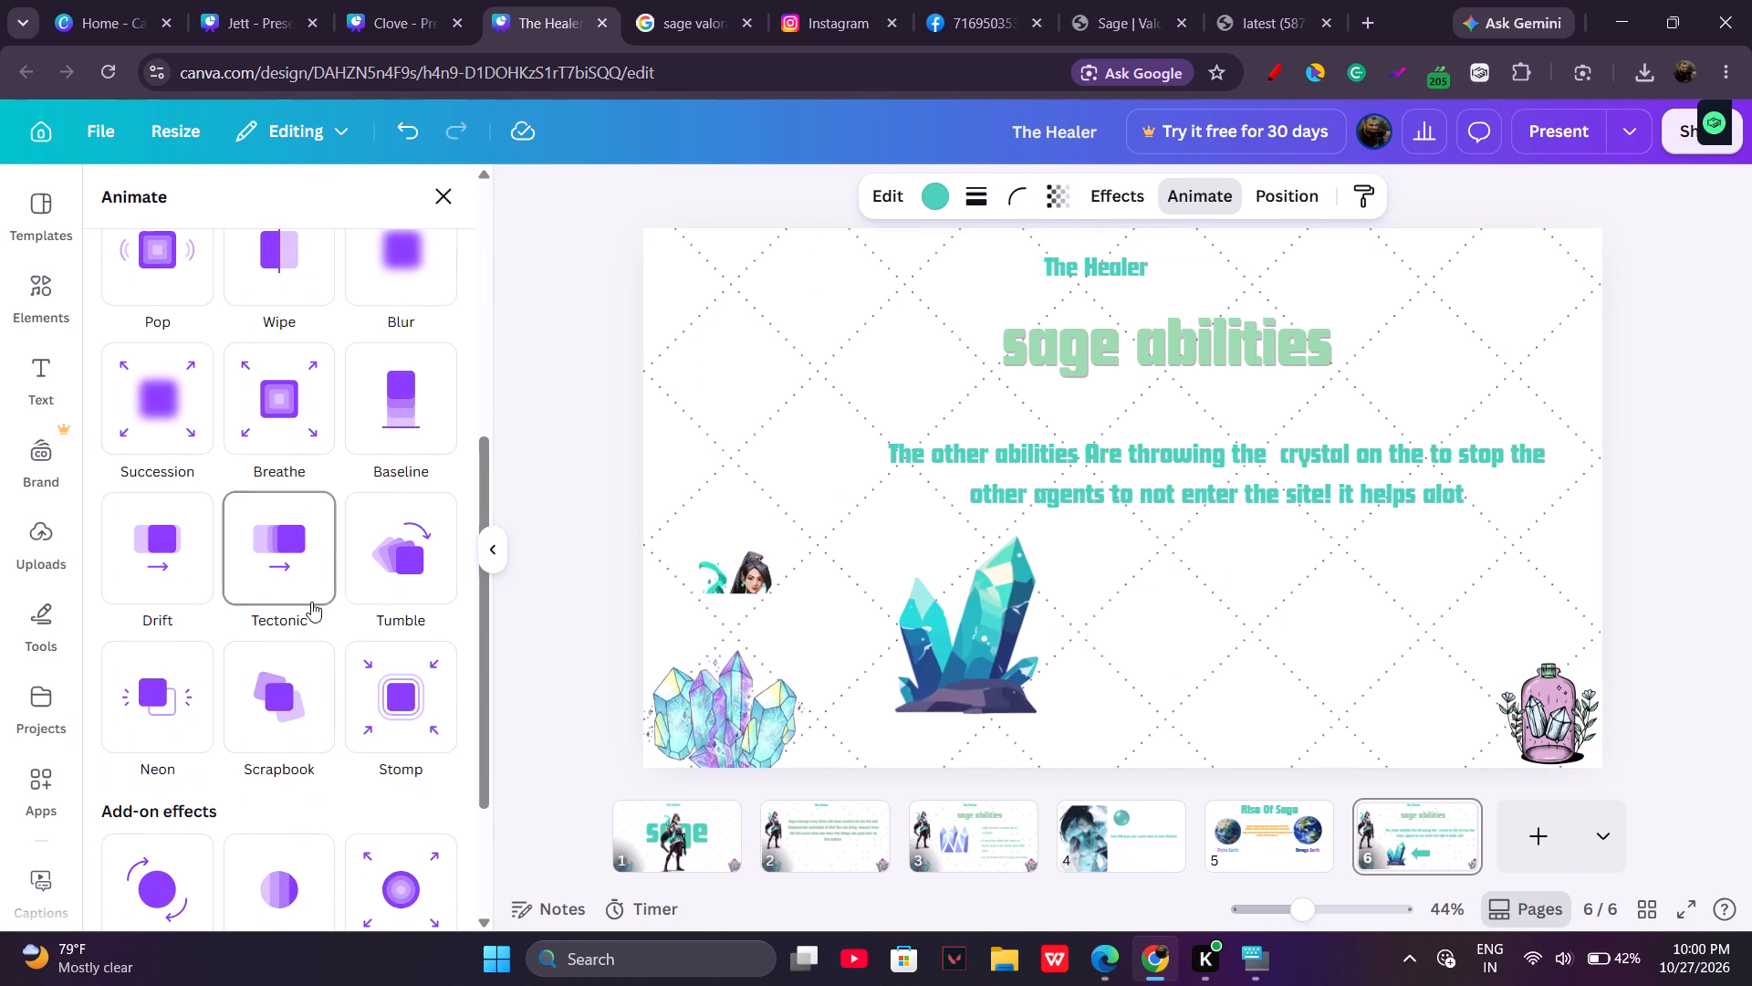
pyautogui.scroll(-2, 304, 646)
pyautogui.scroll(3, 304, 646)
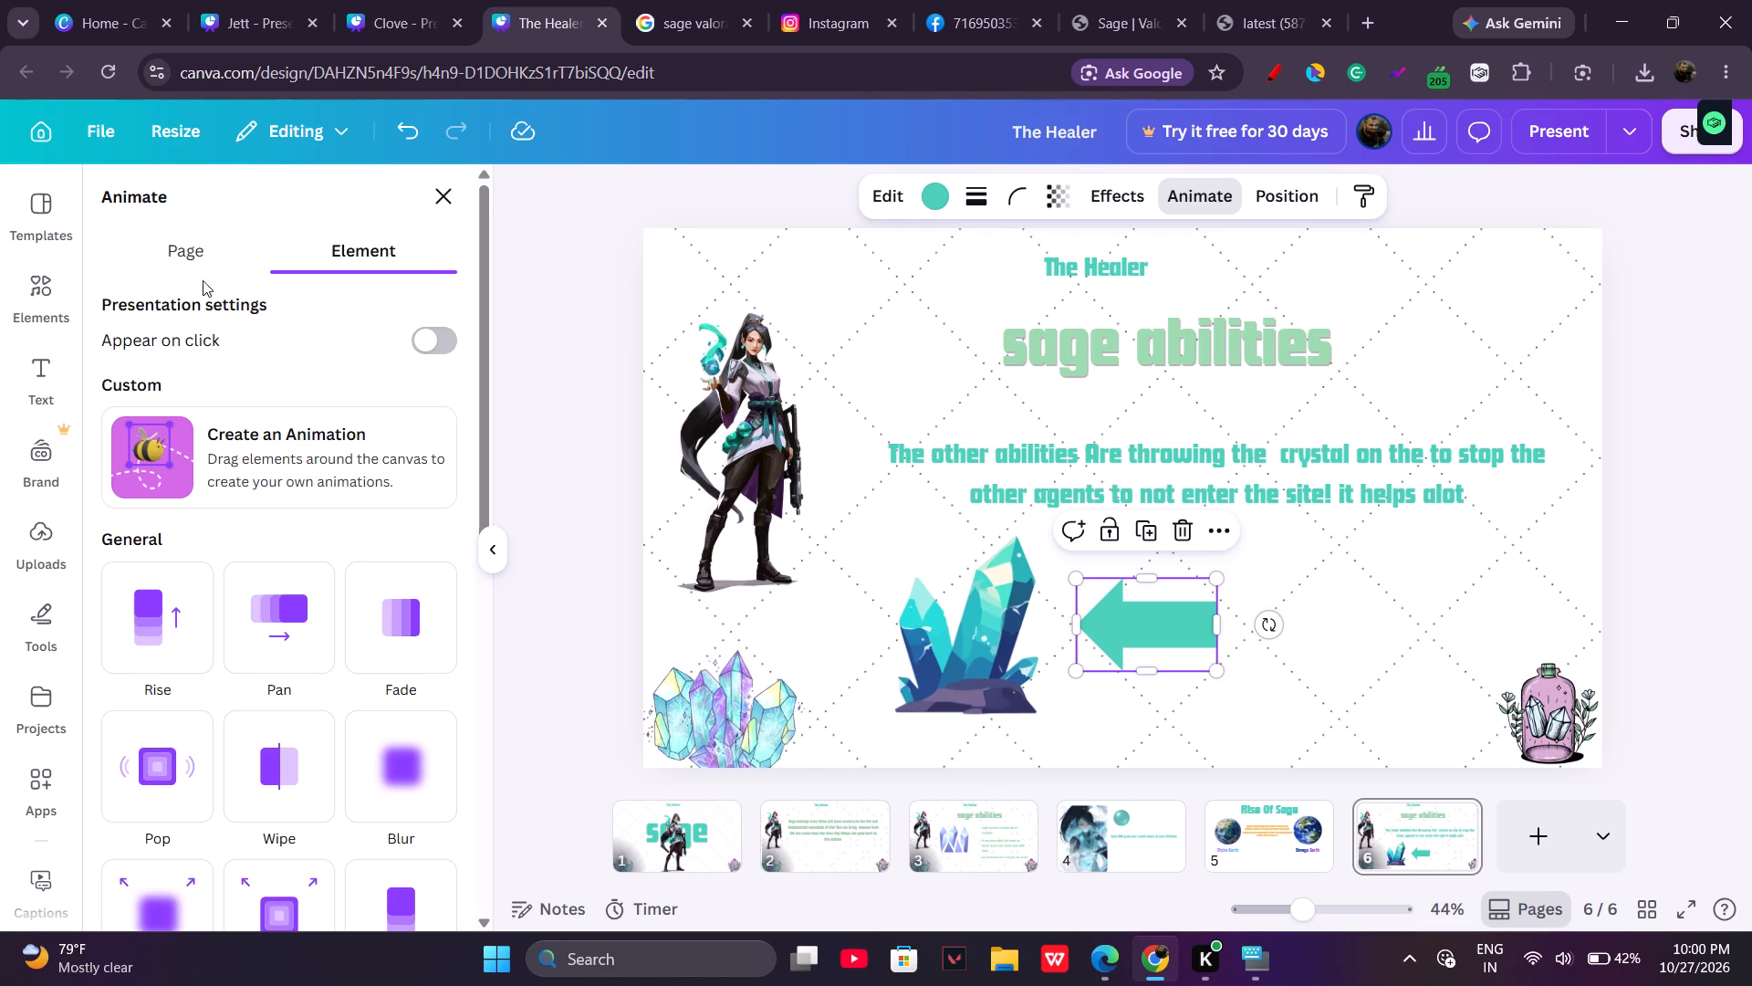
pyautogui.click(169, 256)
pyautogui.scroll(-1, 330, 550)
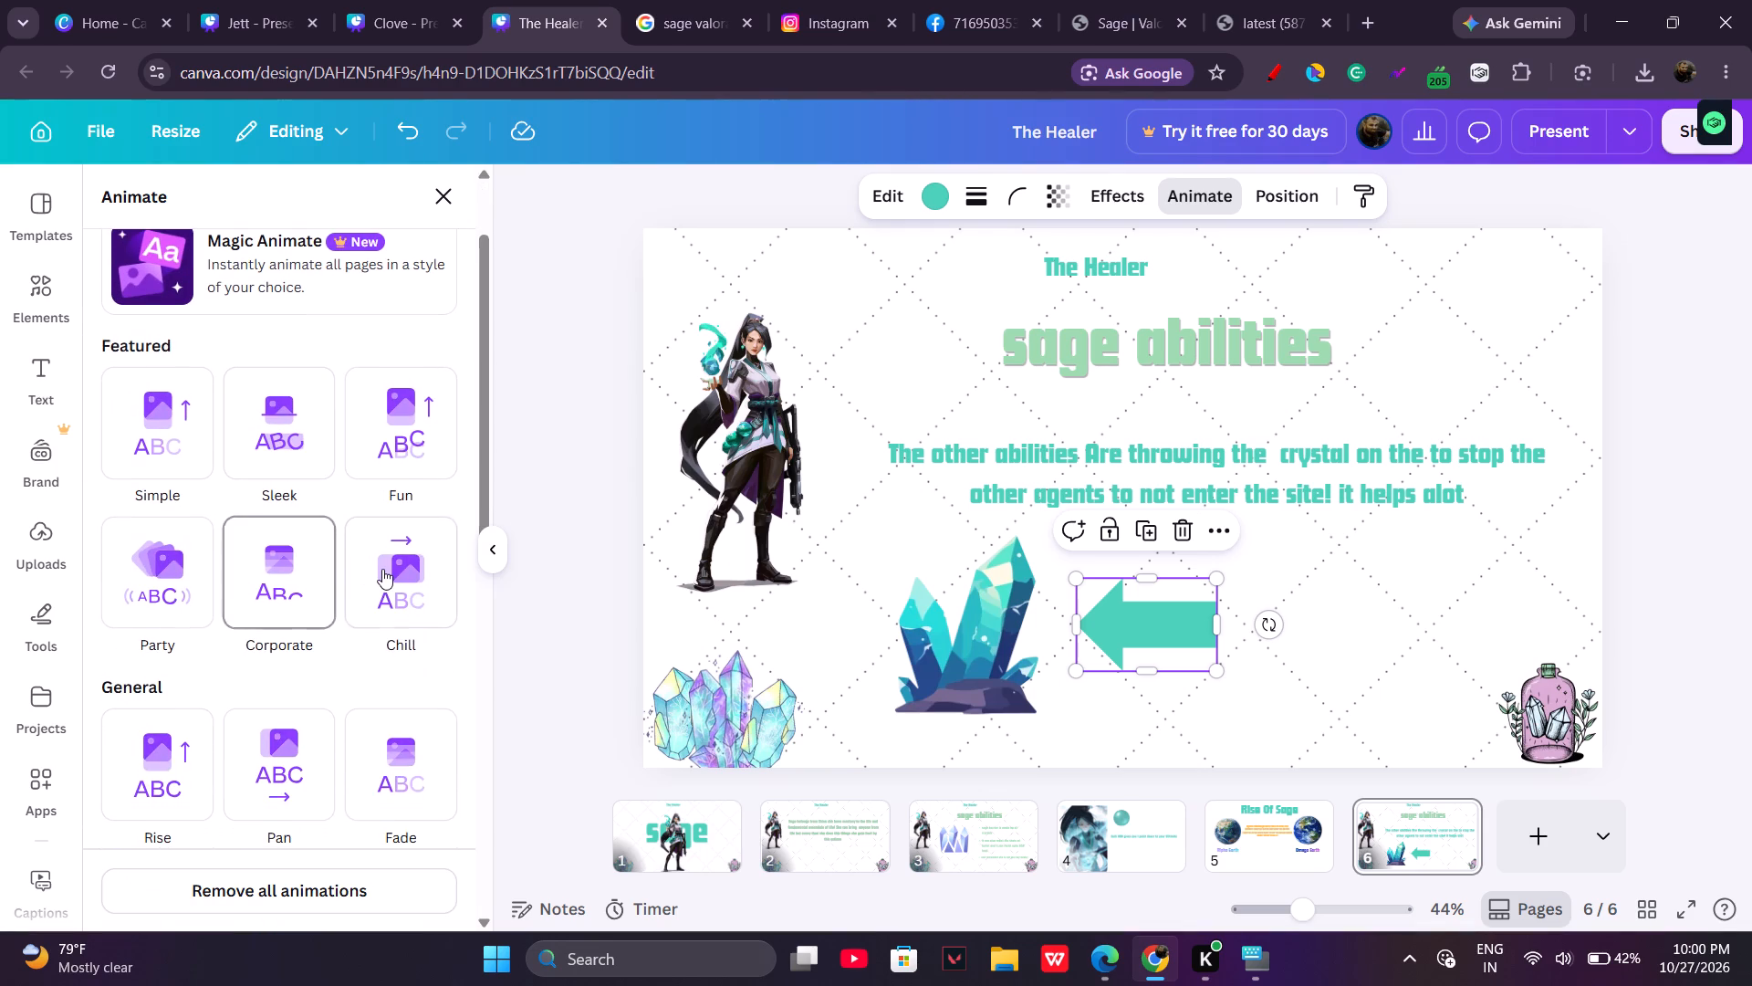
pyautogui.click(382, 569)
pyautogui.click(309, 587)
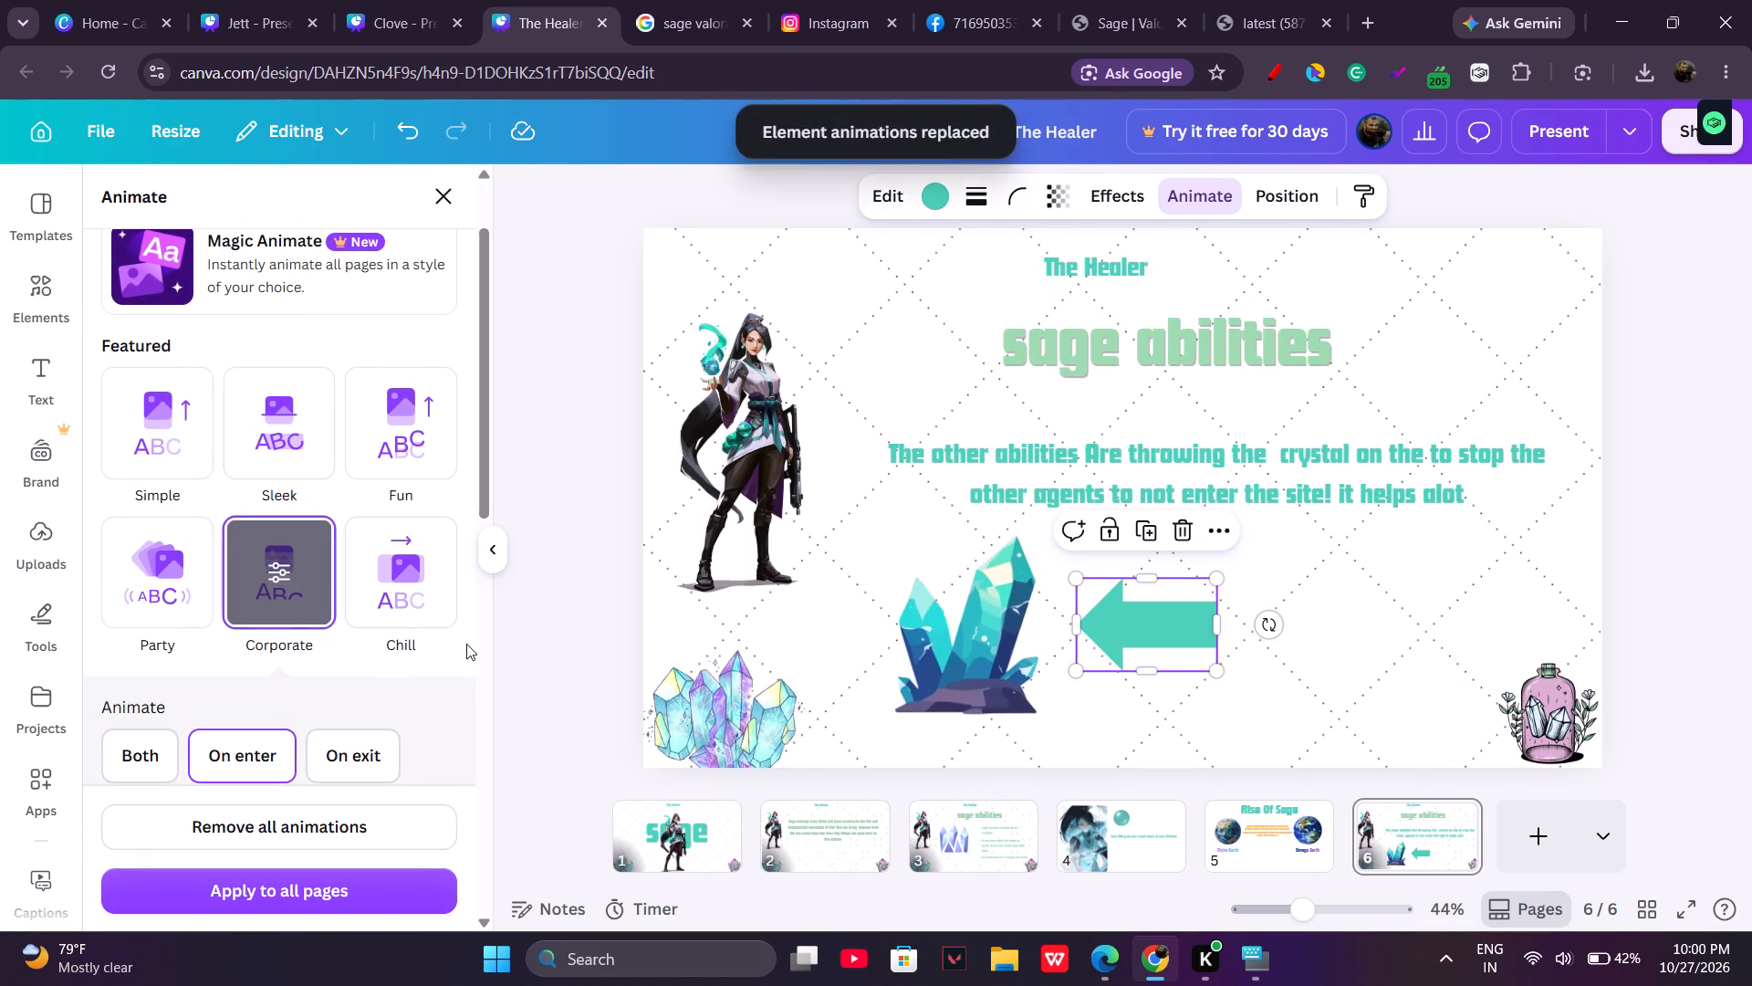
pyautogui.click(1288, 645)
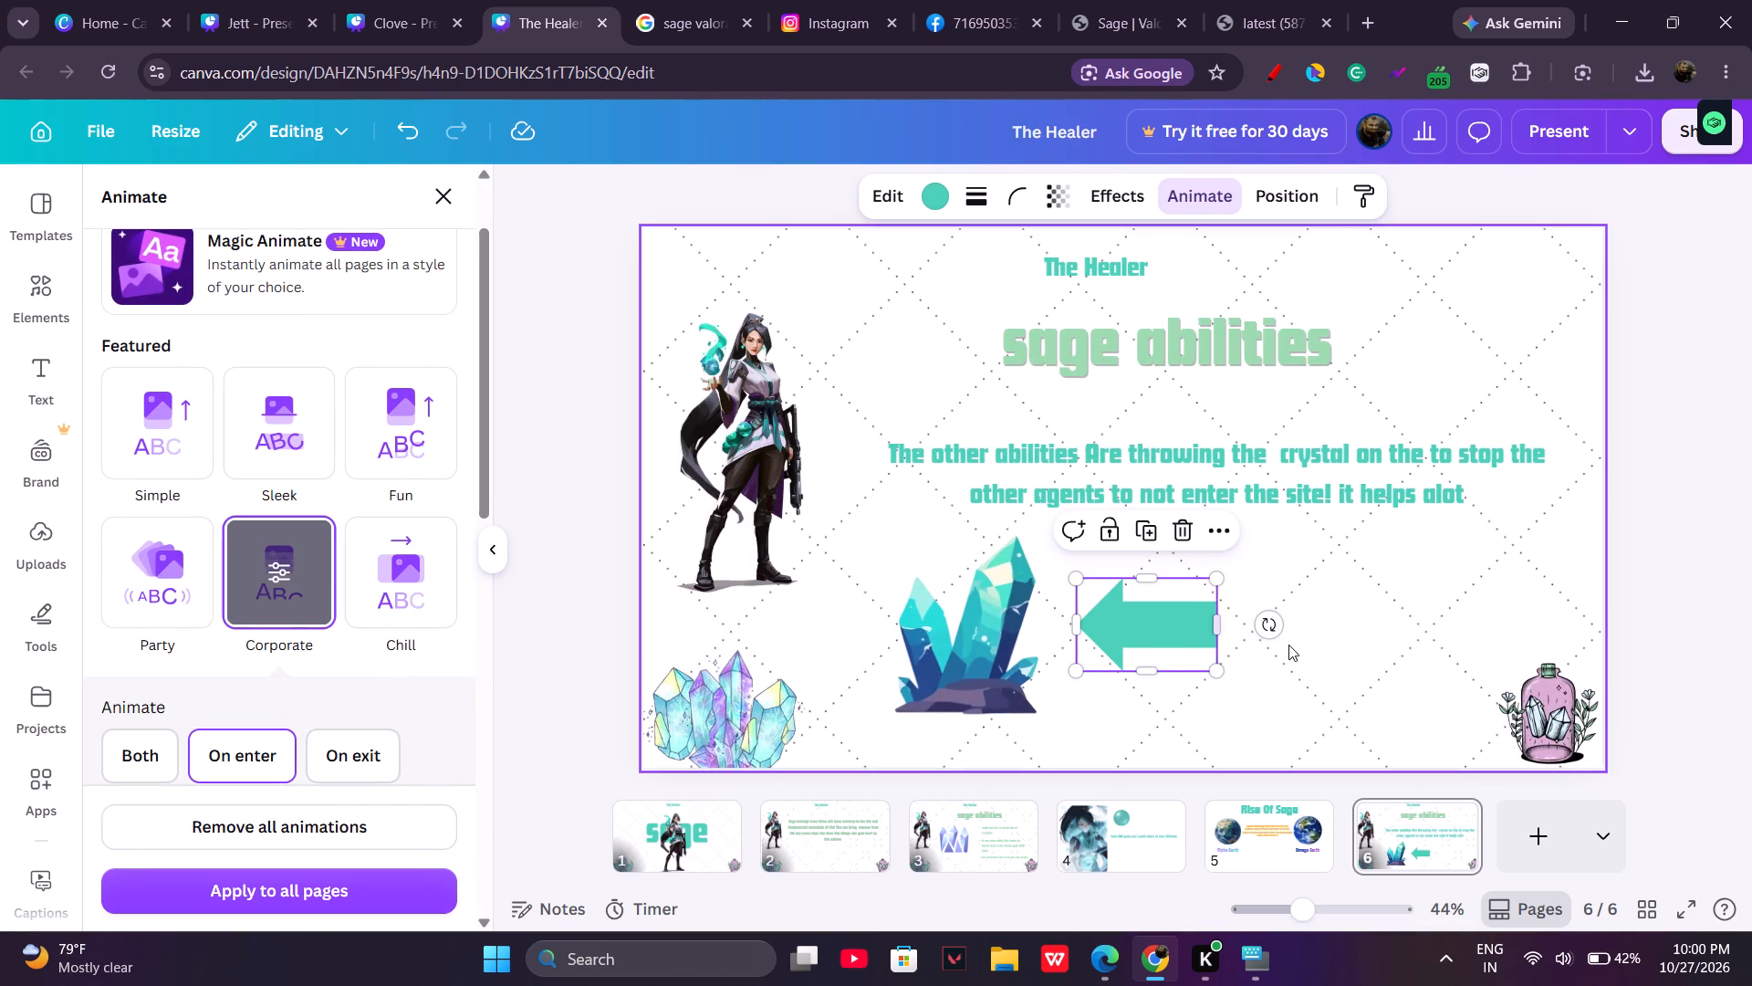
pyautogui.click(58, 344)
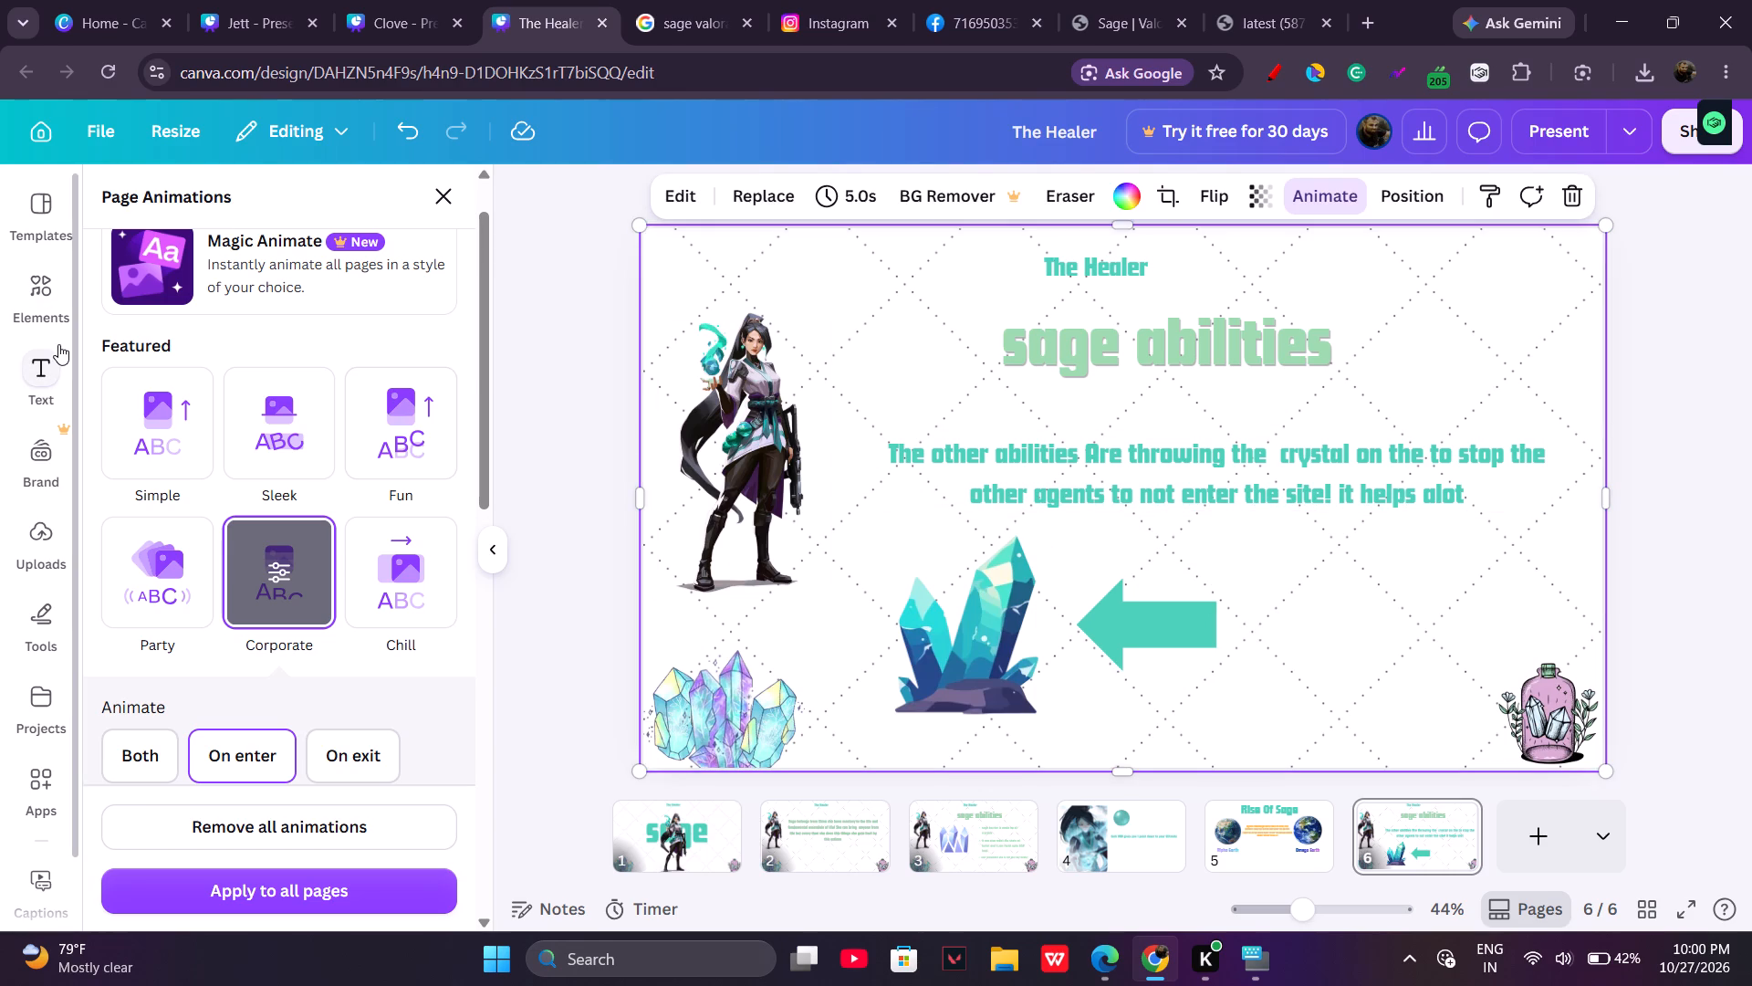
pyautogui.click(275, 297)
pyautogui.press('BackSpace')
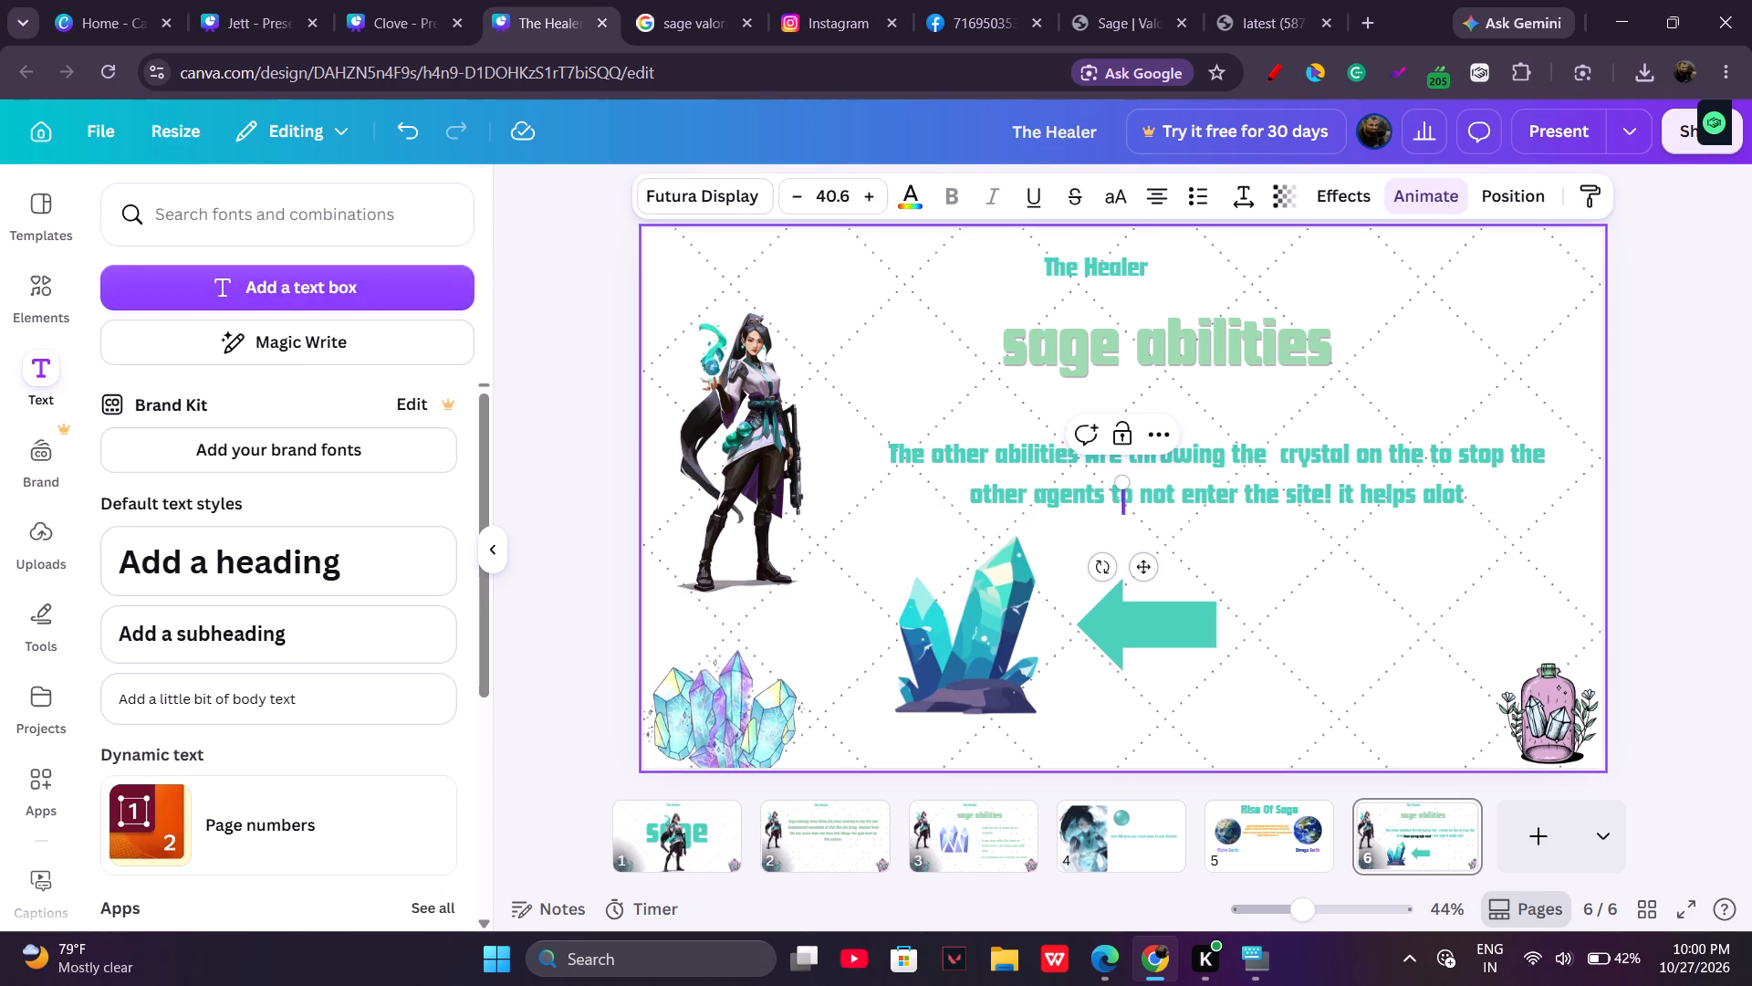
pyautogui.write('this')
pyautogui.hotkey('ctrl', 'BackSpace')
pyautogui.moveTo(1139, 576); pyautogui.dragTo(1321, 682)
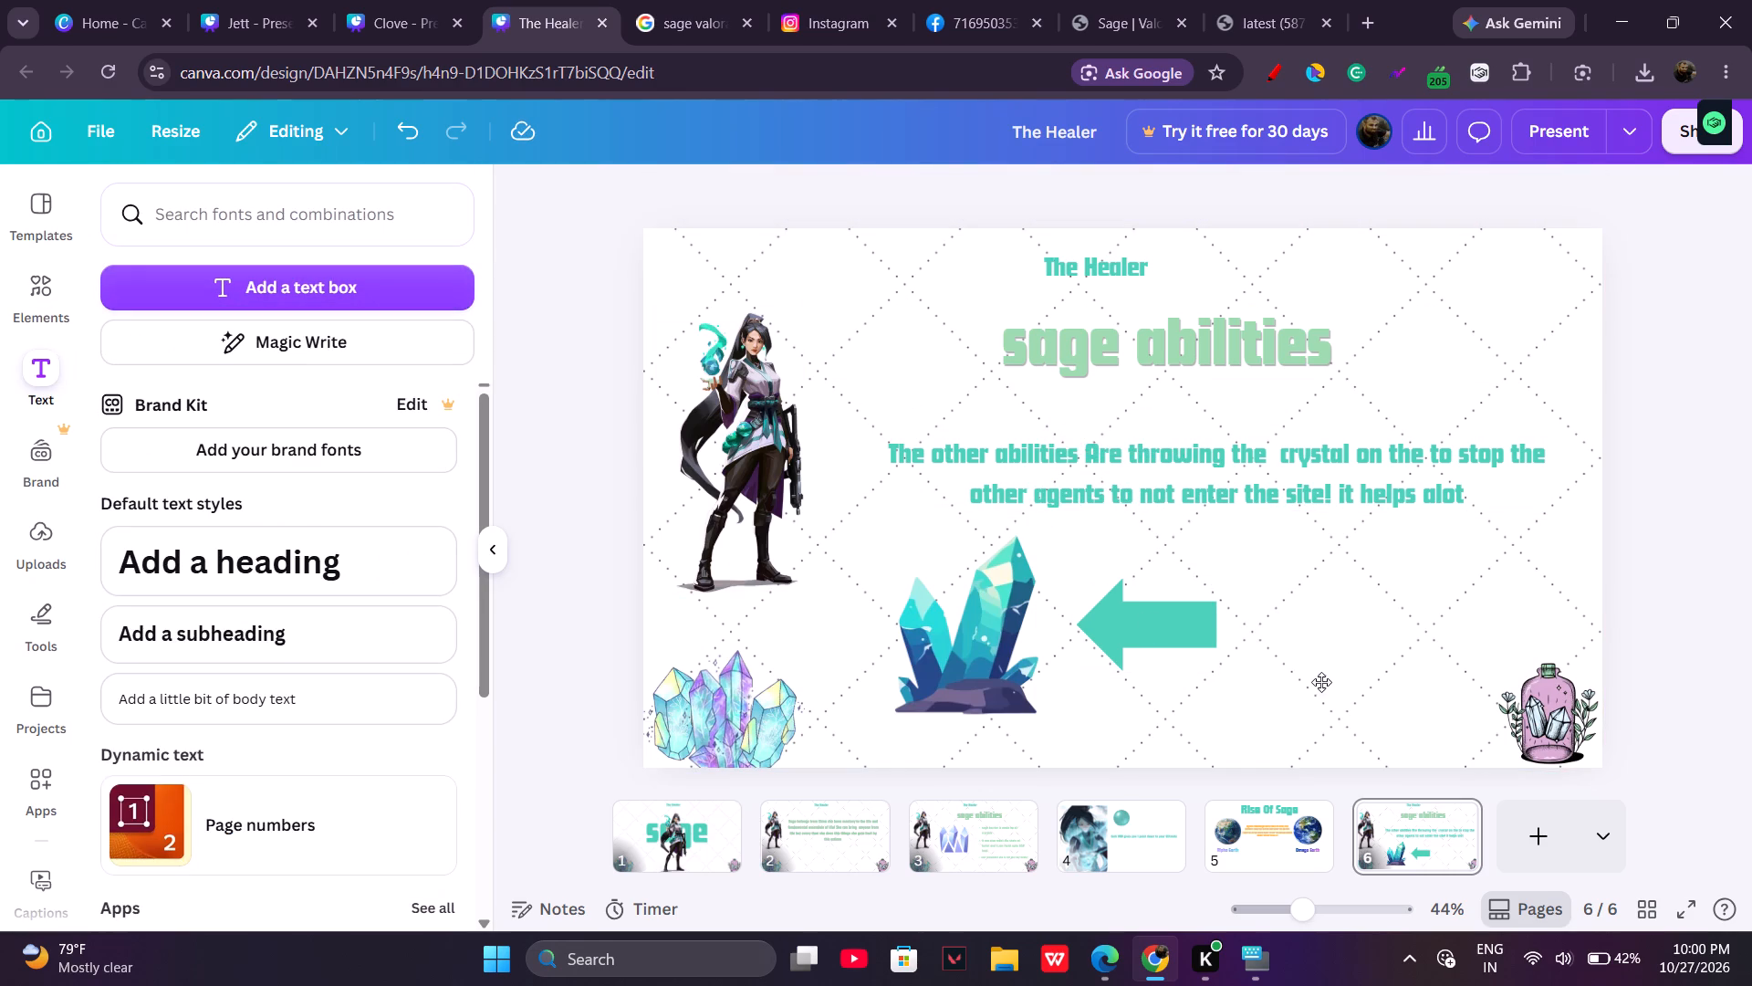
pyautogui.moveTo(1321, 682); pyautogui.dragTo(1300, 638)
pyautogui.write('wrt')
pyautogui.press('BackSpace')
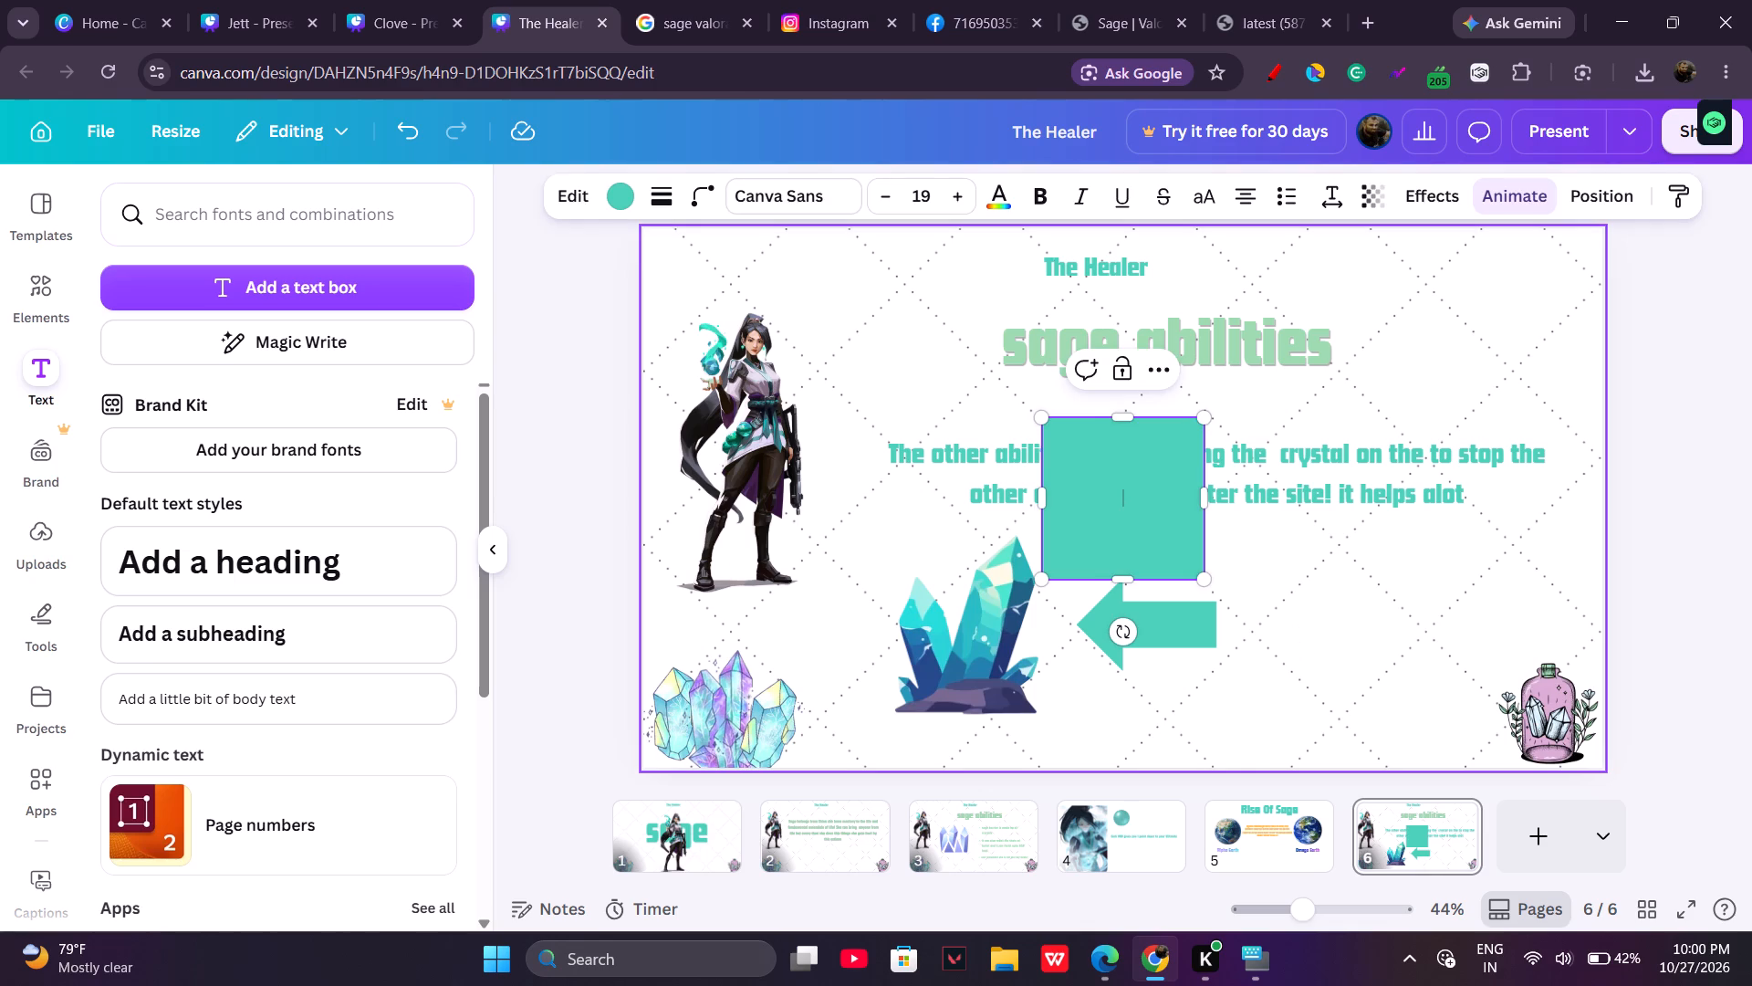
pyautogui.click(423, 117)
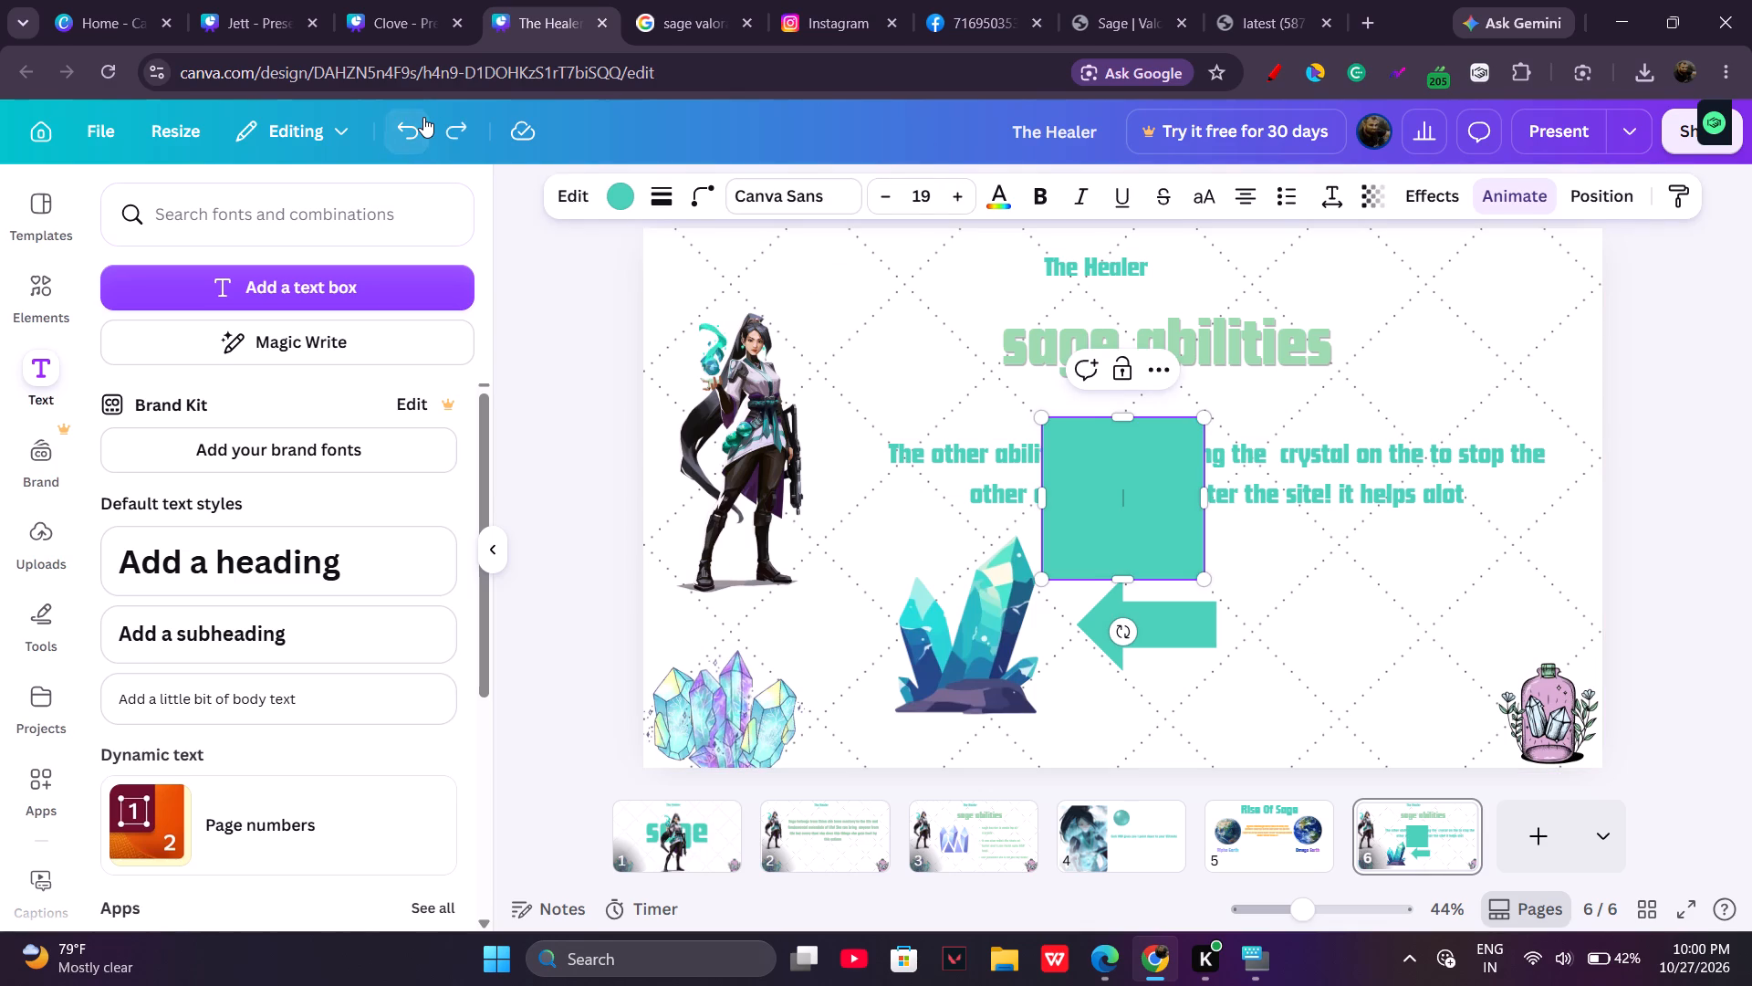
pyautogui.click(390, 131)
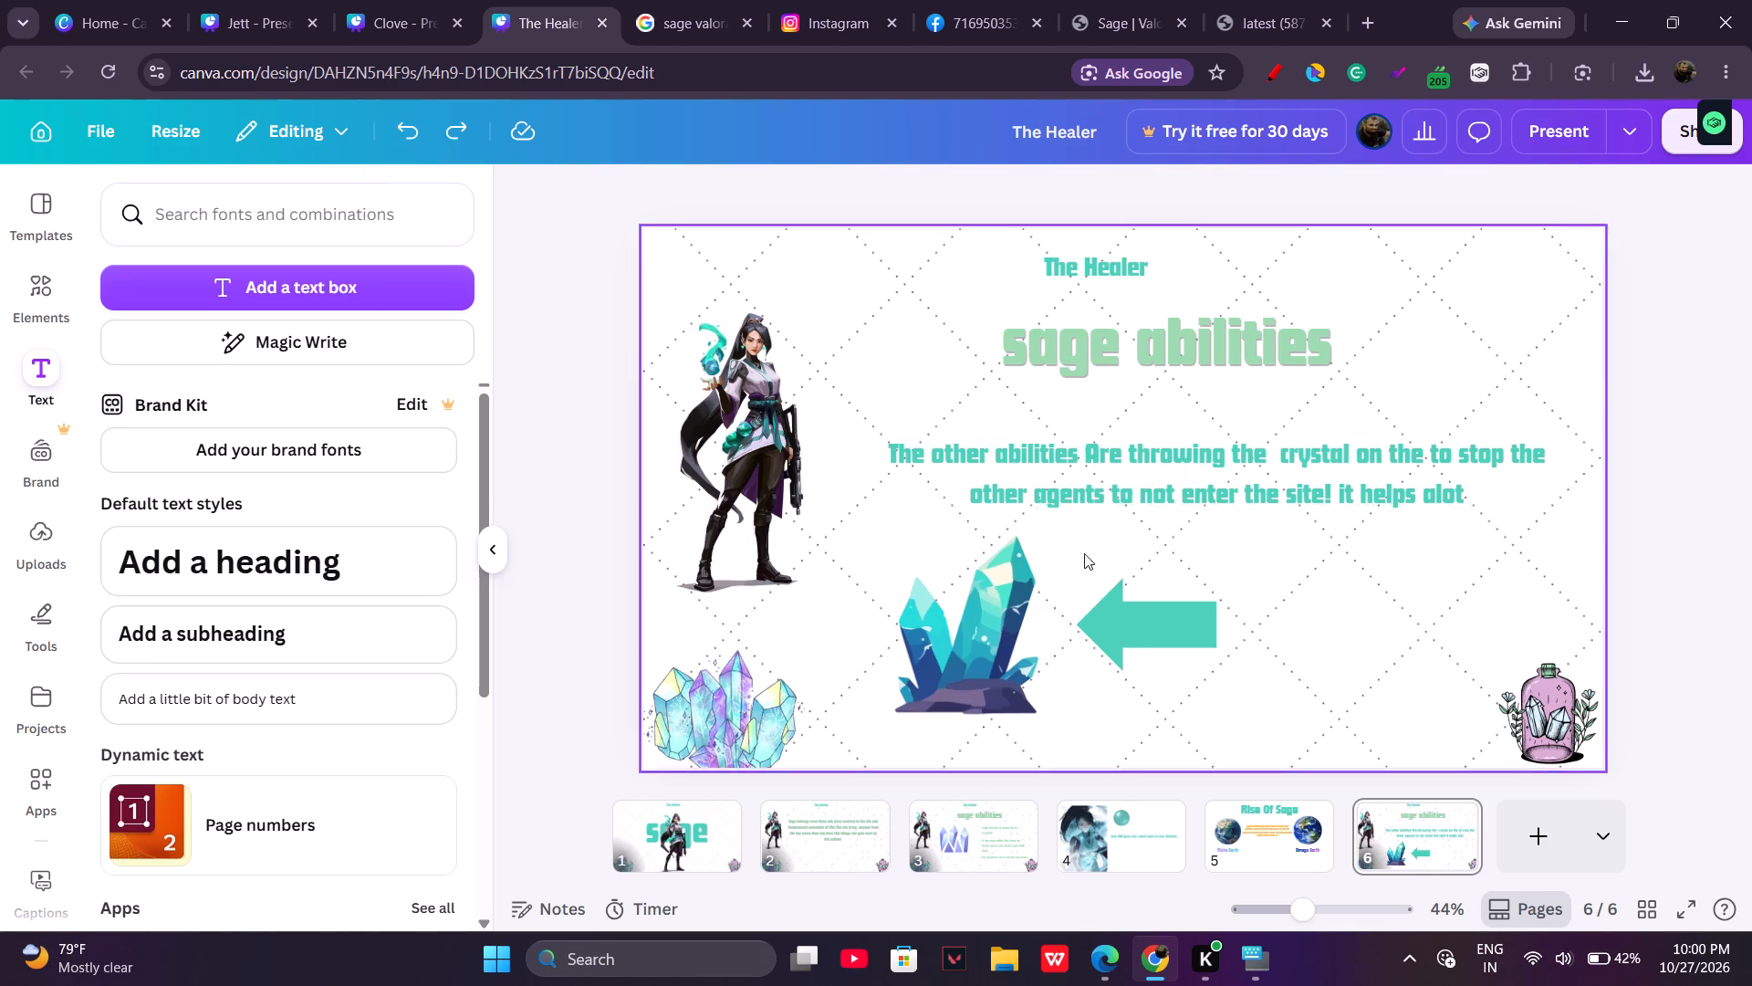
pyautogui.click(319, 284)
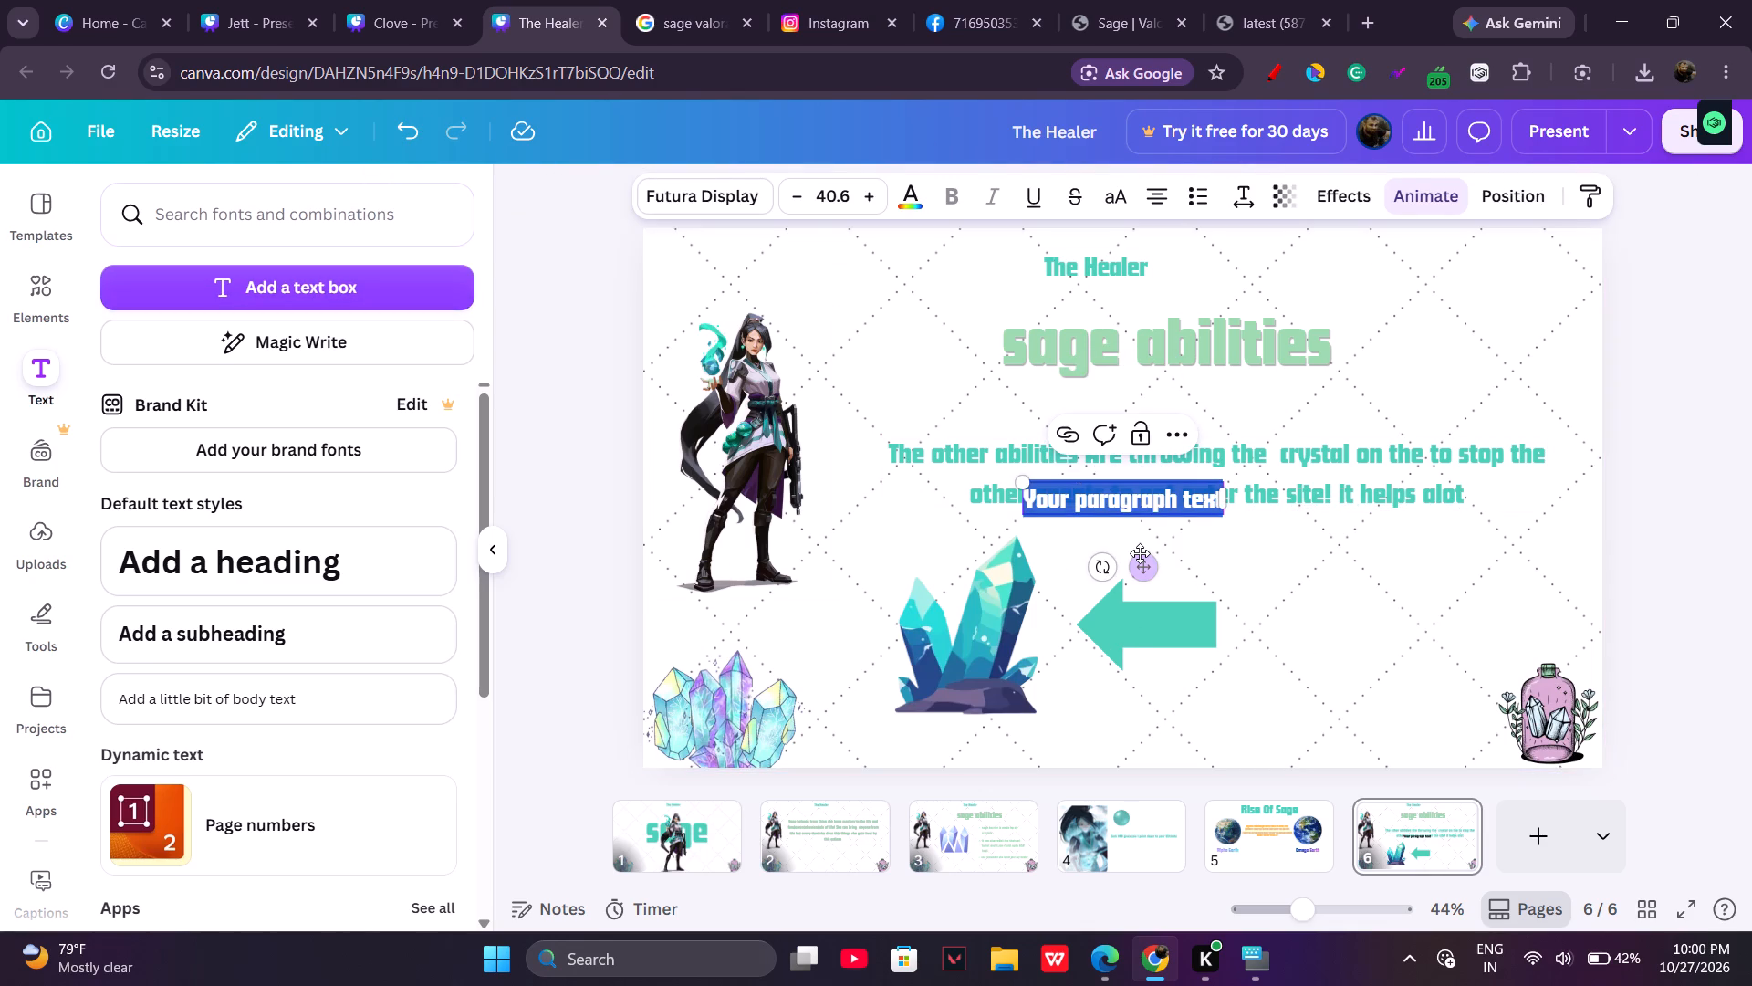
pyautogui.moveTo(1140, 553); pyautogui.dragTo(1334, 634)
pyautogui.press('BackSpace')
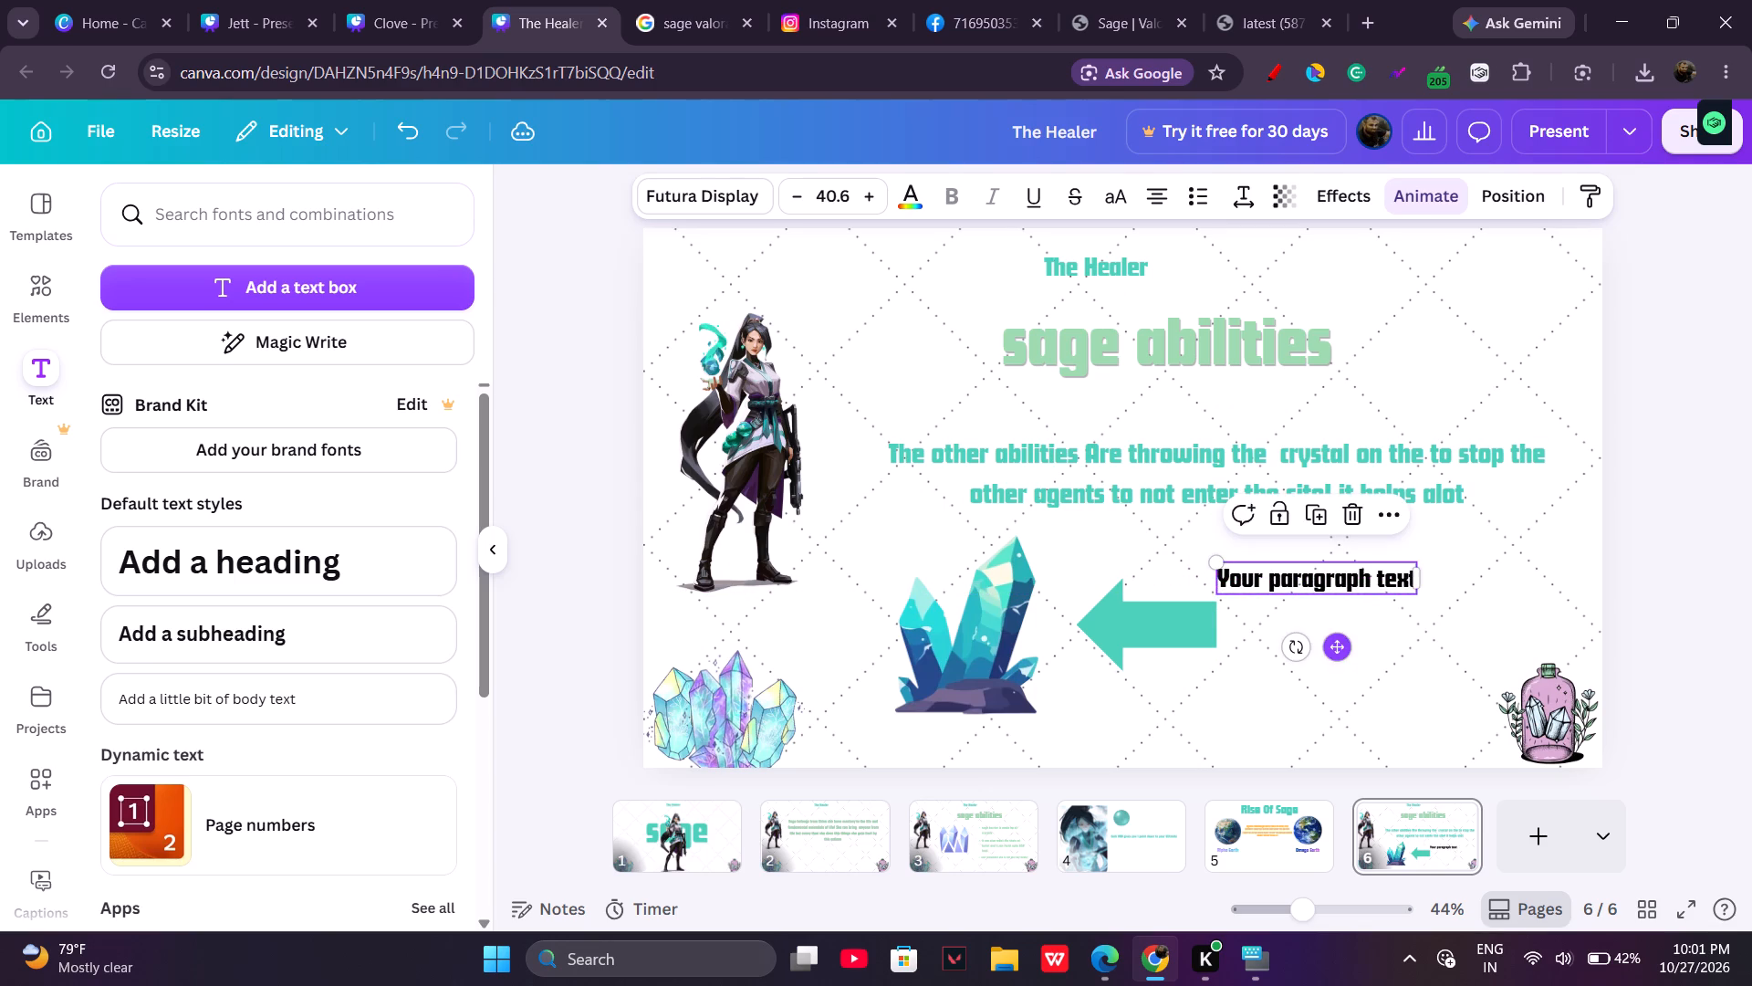
# Add a text box to page 6, beside the arrow's shaft end, reading "This is how it works".
pyautogui.click(419, 303)
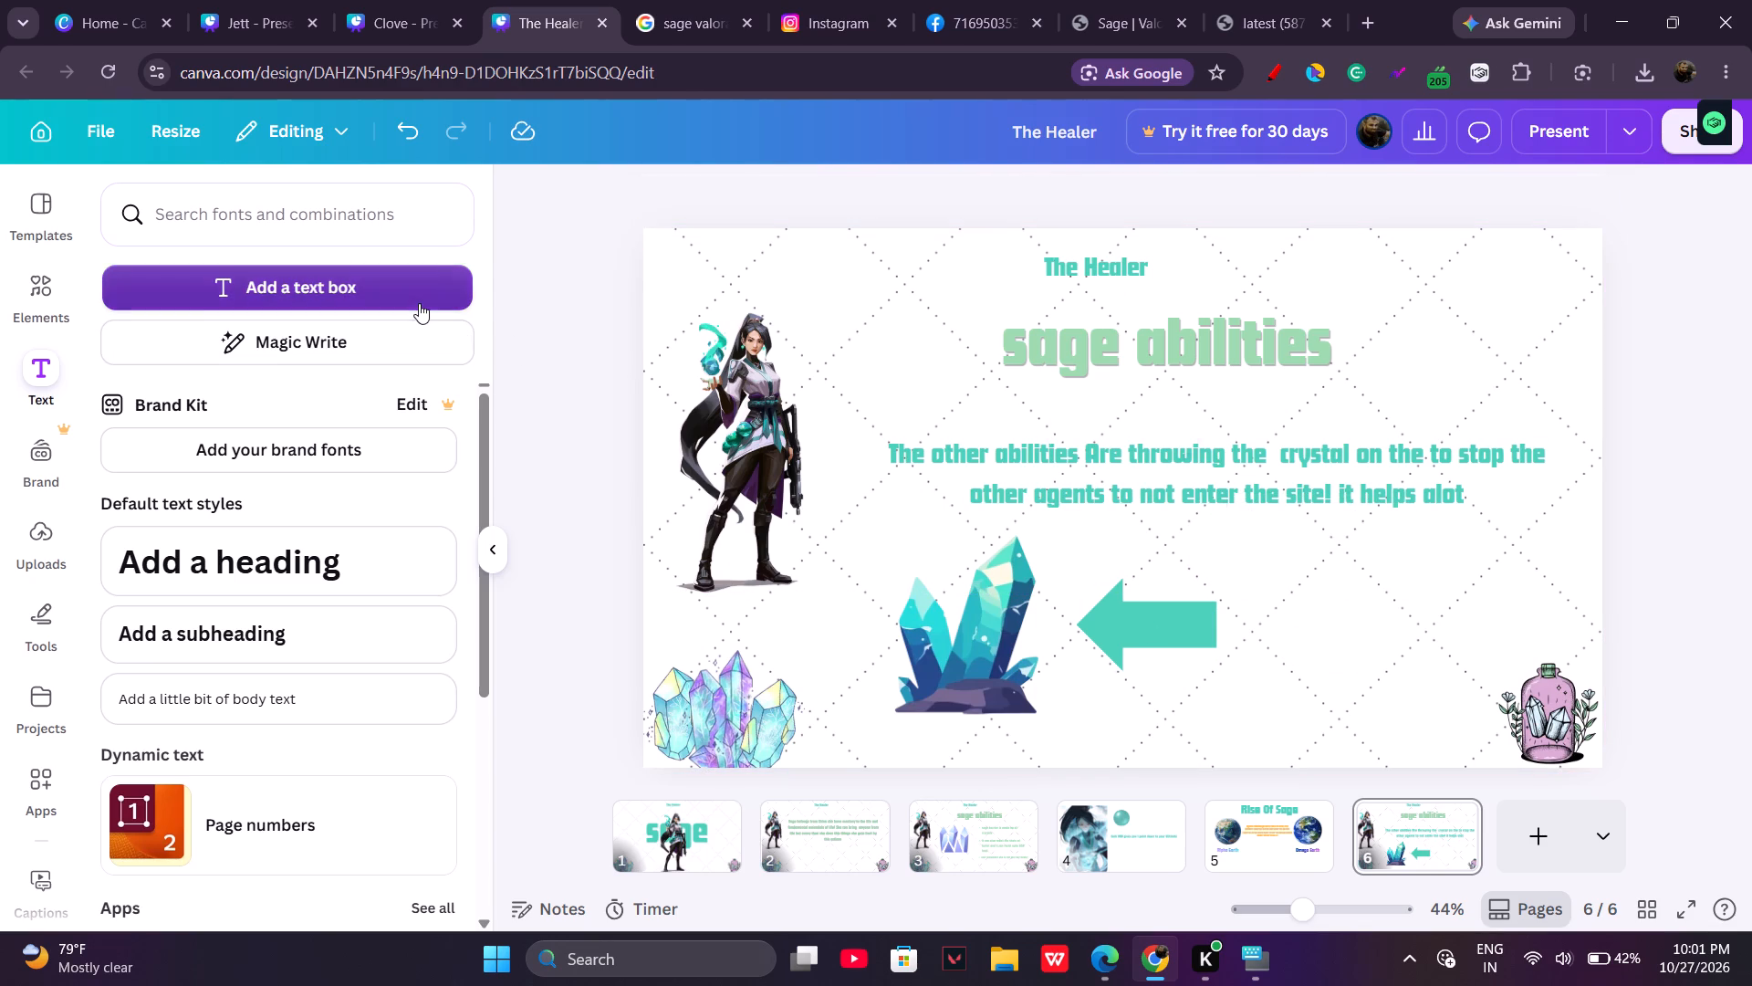
pyautogui.moveTo(1141, 562); pyautogui.dragTo(1346, 666)
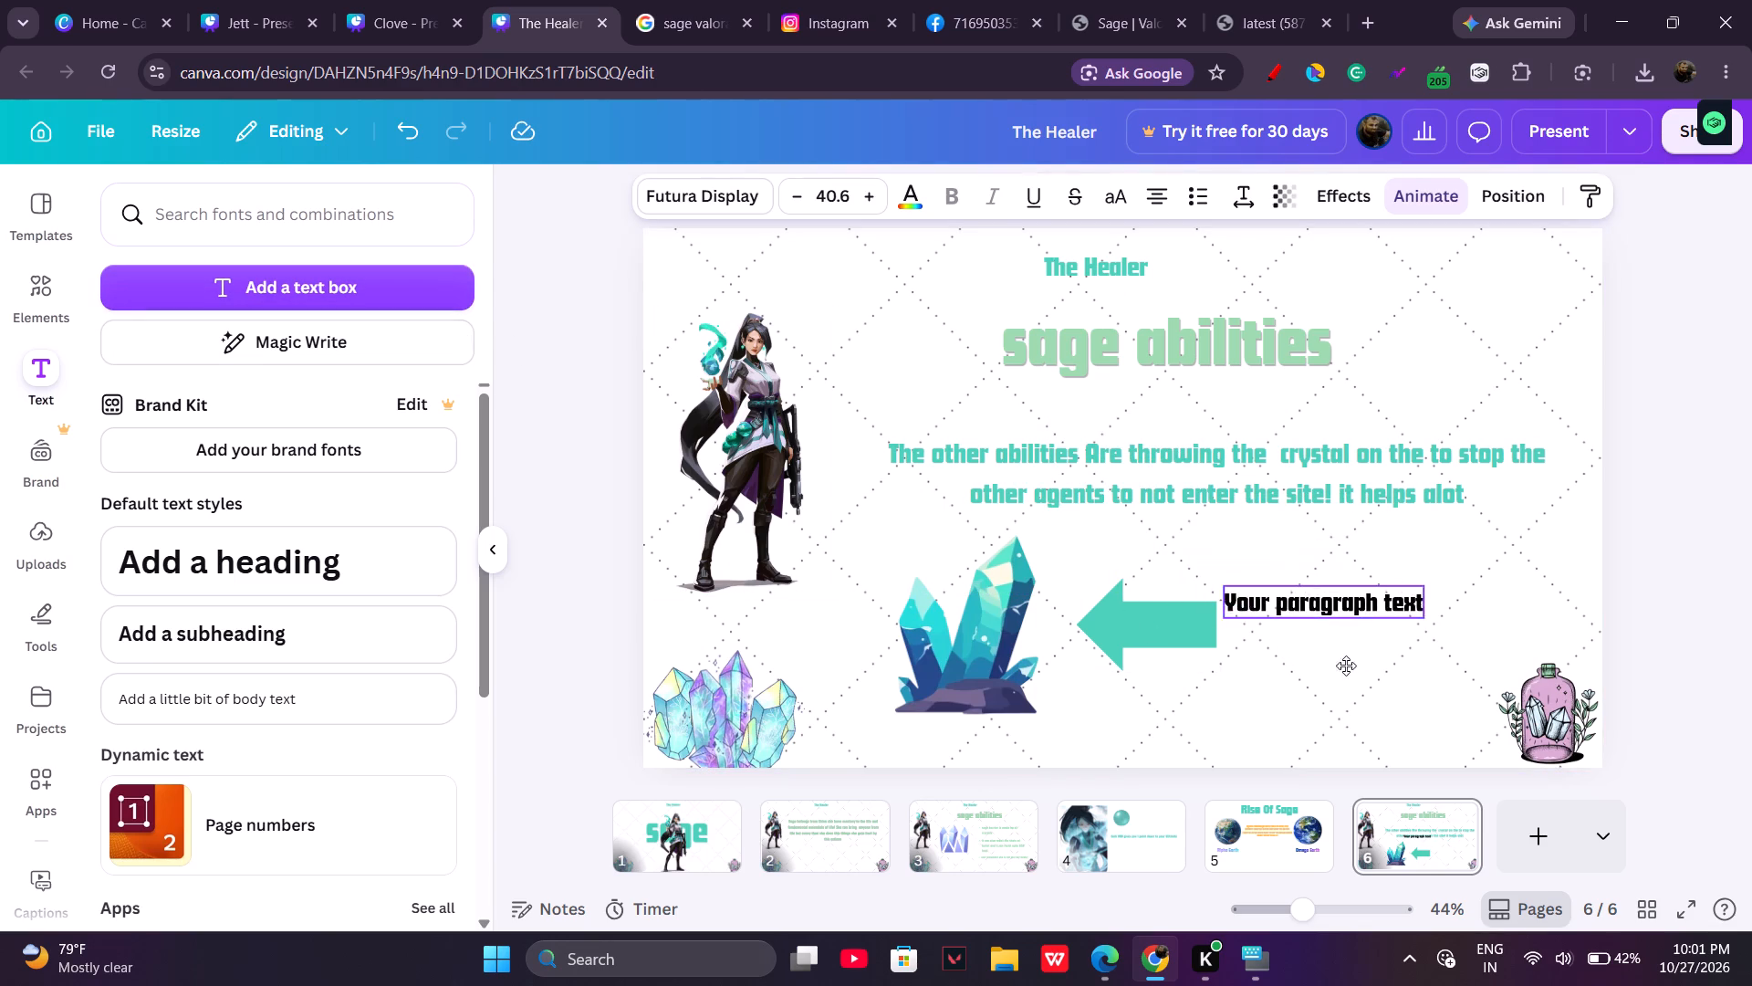
pyautogui.moveTo(1346, 666); pyautogui.dragTo(1404, 656)
pyautogui.click(1478, 602)
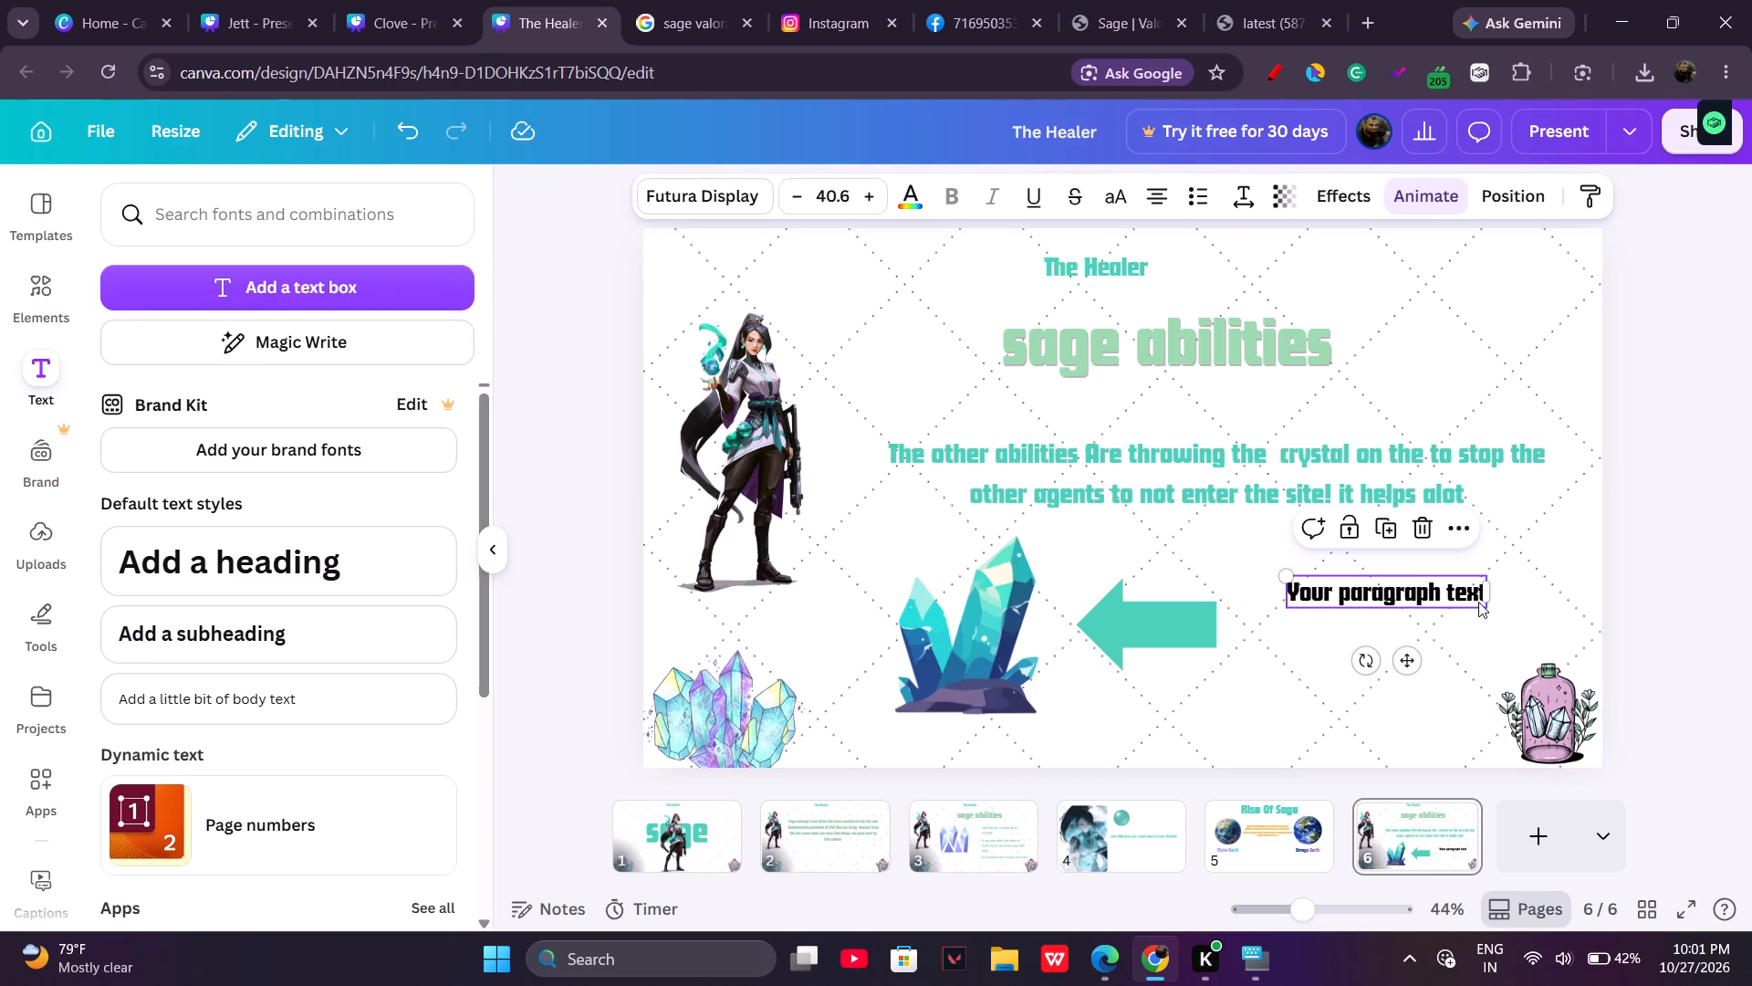
pyautogui.click(1478, 602)
pyautogui.press('BackSpace')
pyautogui.write('ths')
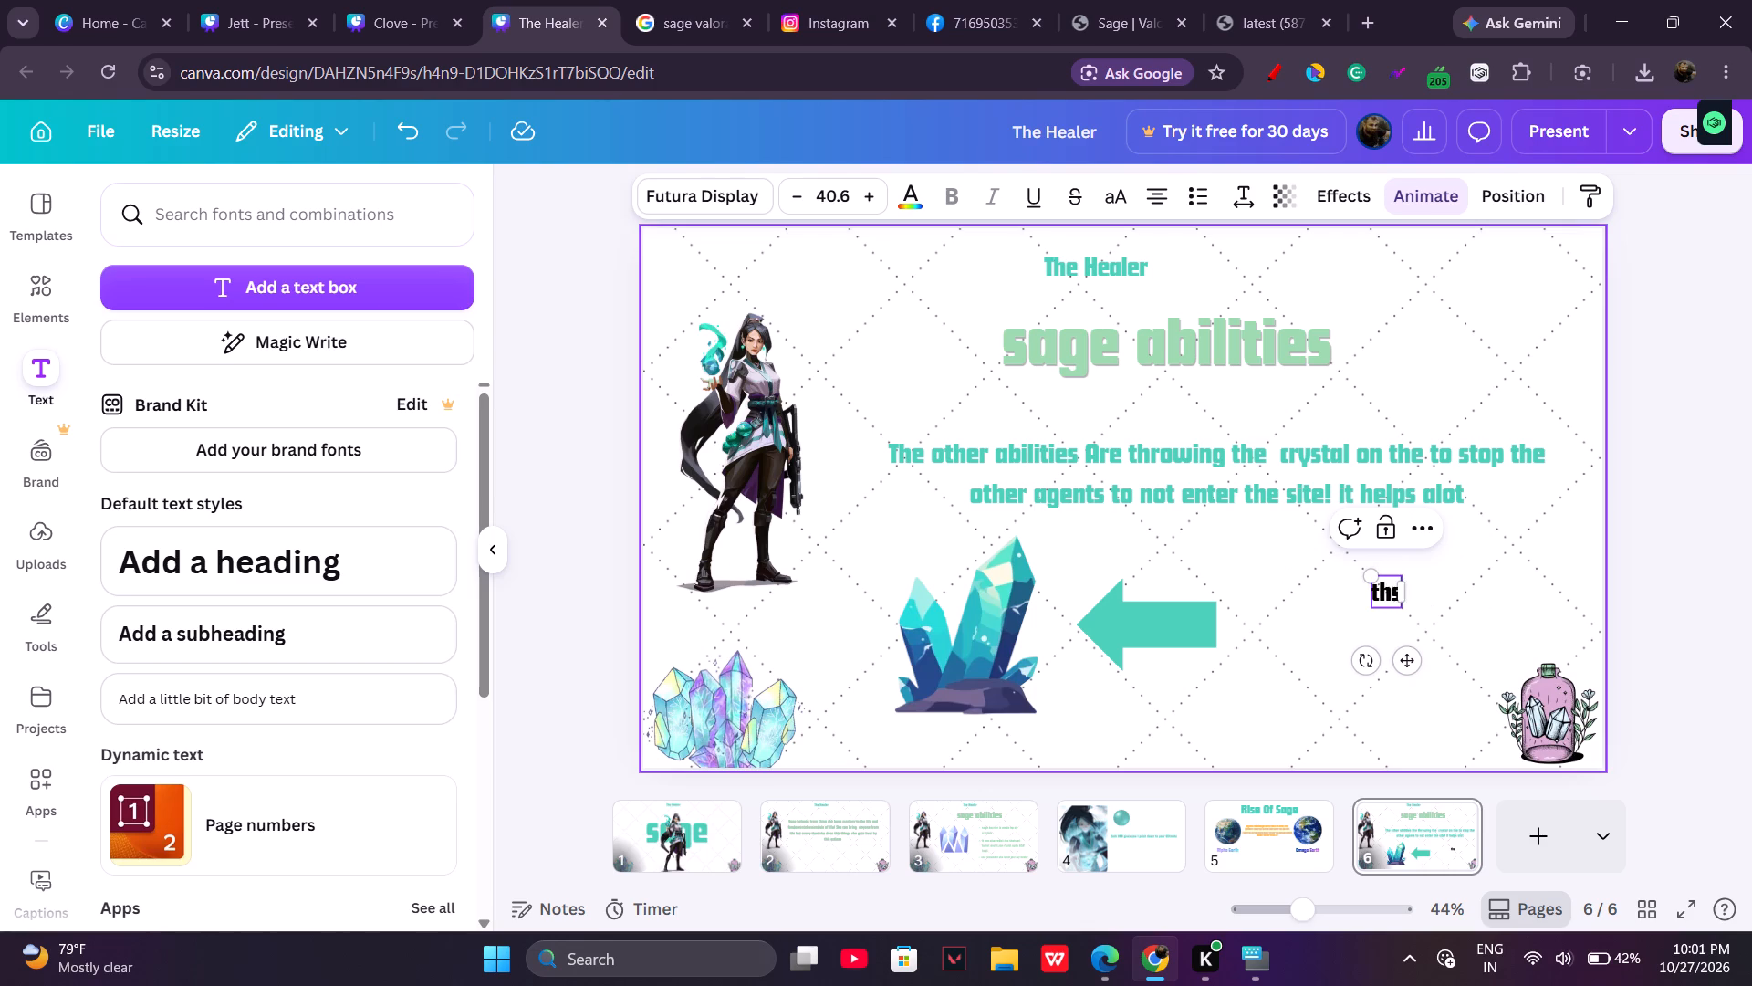
pyautogui.hotkey('ctrl', 'BackSpace')
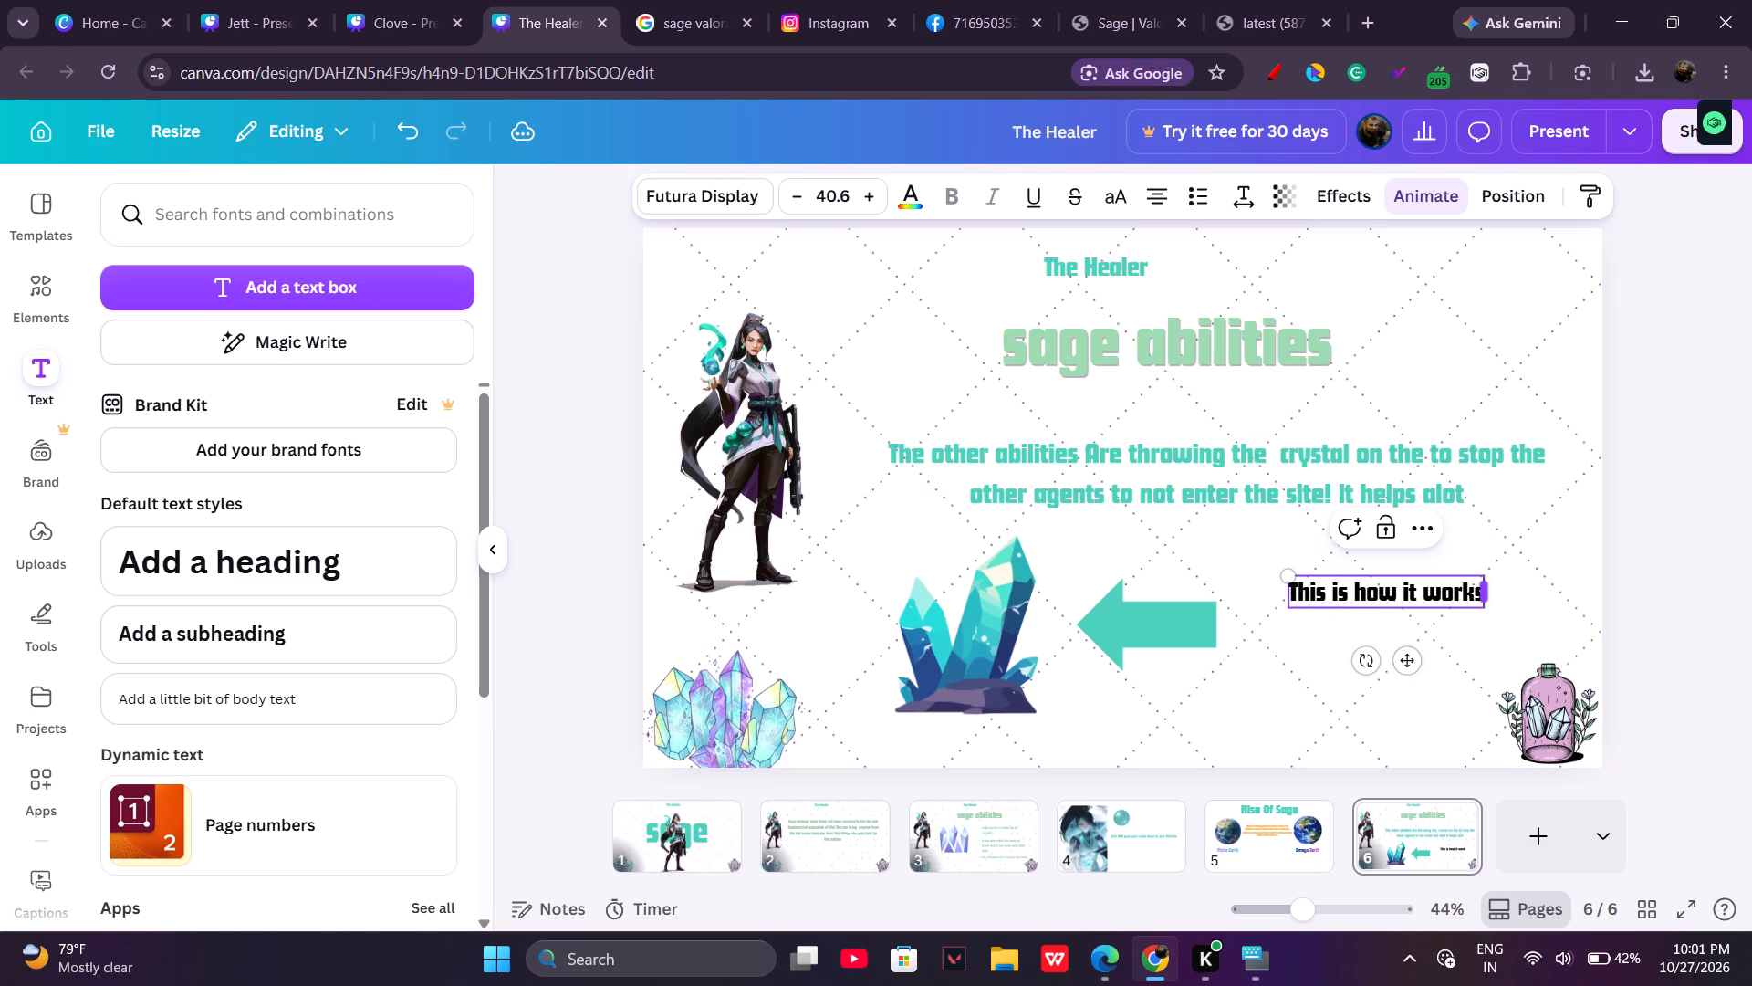
# Colour the "This is how it works" label teal and line it up with the arrow's middle, just beyond the shaft.
pyautogui.click(1402, 657)
pyautogui.moveTo(1402, 661); pyautogui.dragTo(1396, 674)
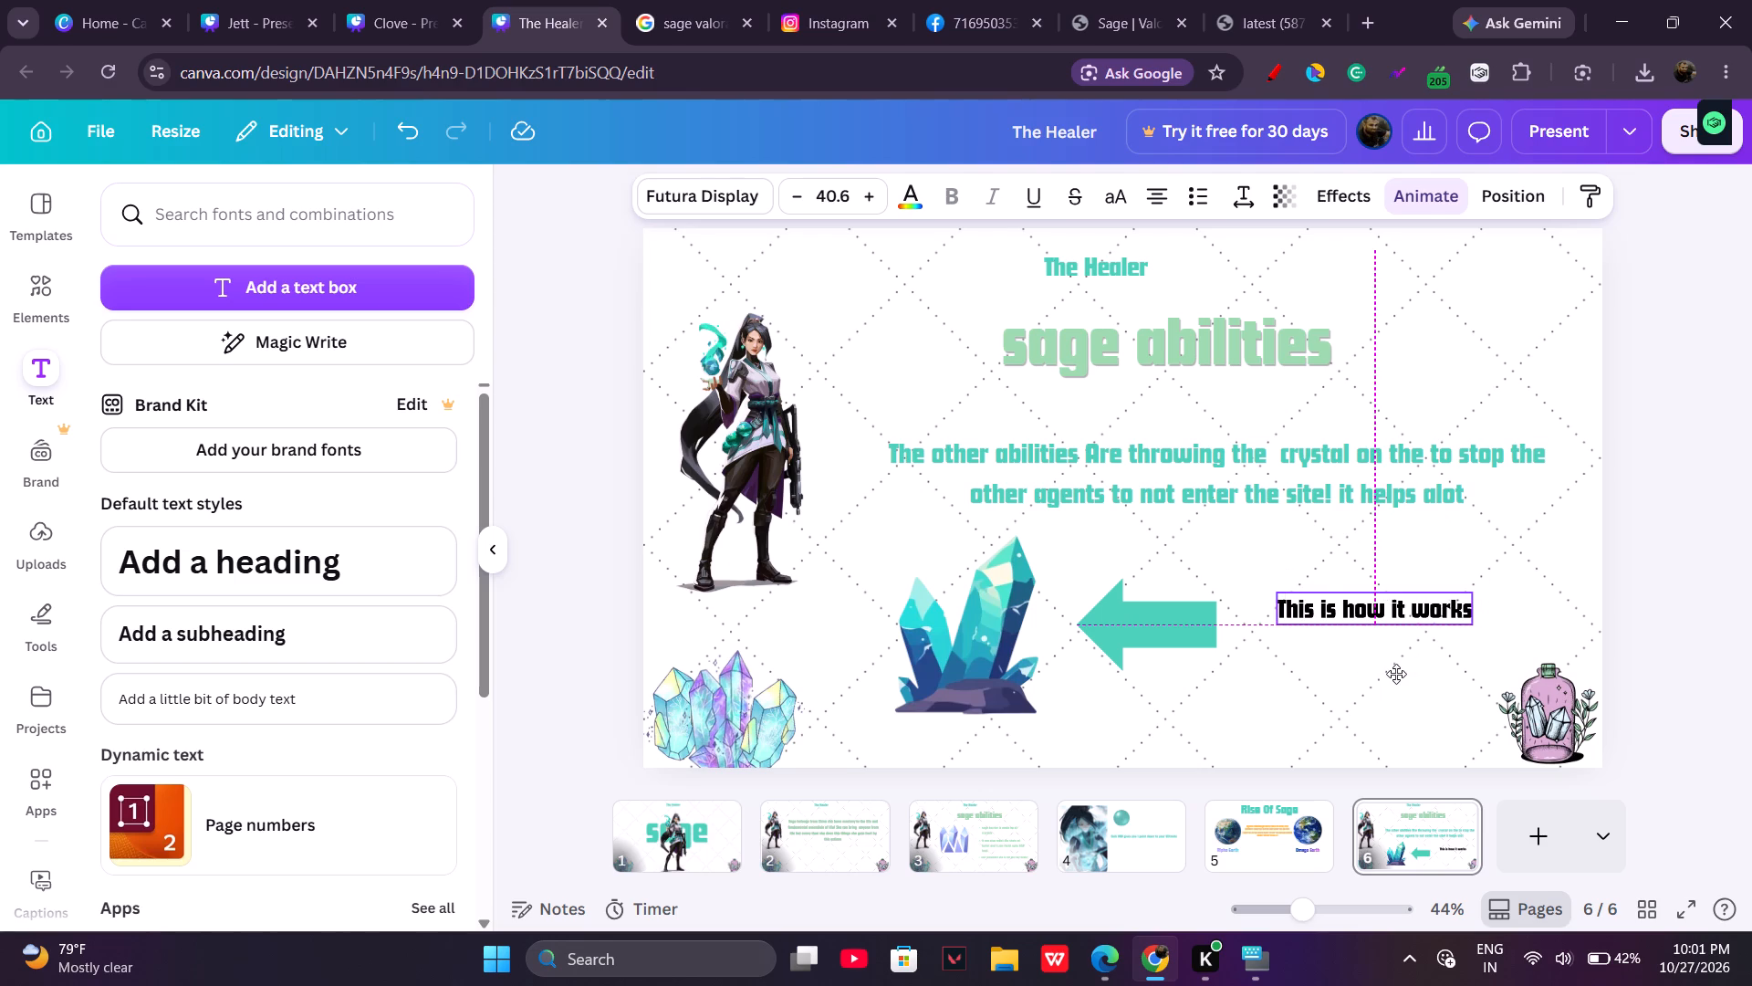
pyautogui.moveTo(1396, 674); pyautogui.dragTo(1403, 684)
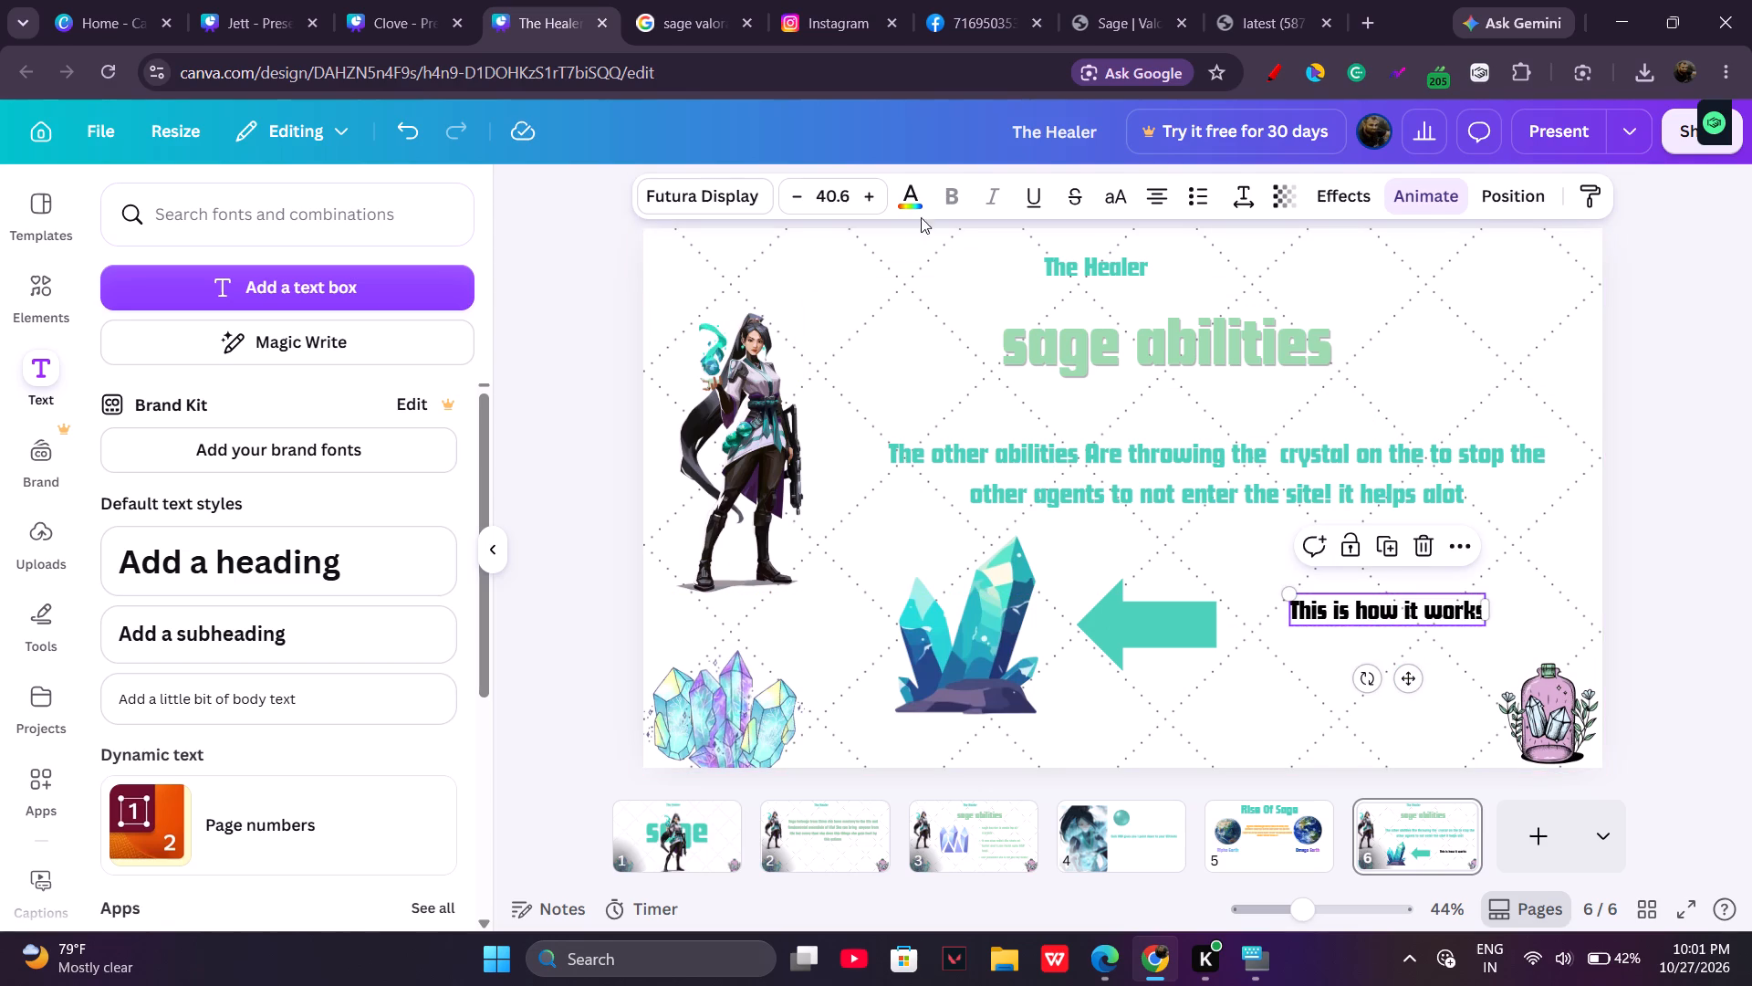
pyautogui.click(904, 209)
pyautogui.click(329, 363)
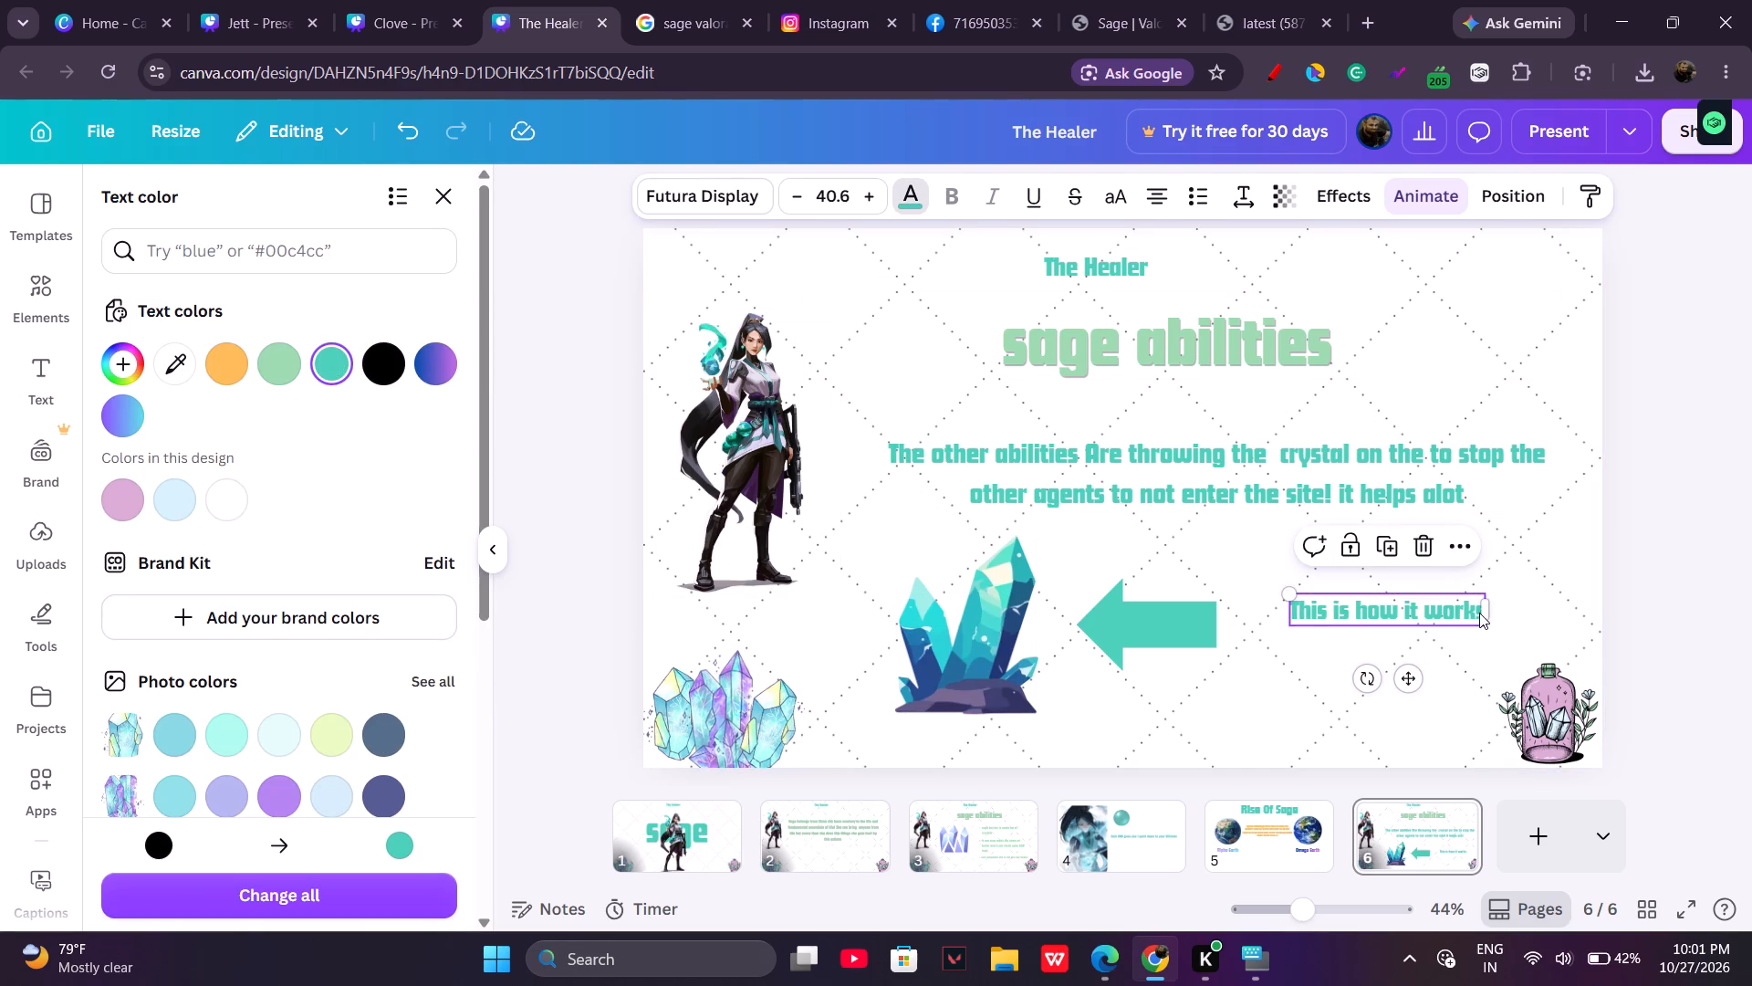
pyautogui.moveTo(1479, 613); pyautogui.dragTo(1488, 613)
pyautogui.moveTo(1485, 614); pyautogui.dragTo(1461, 633)
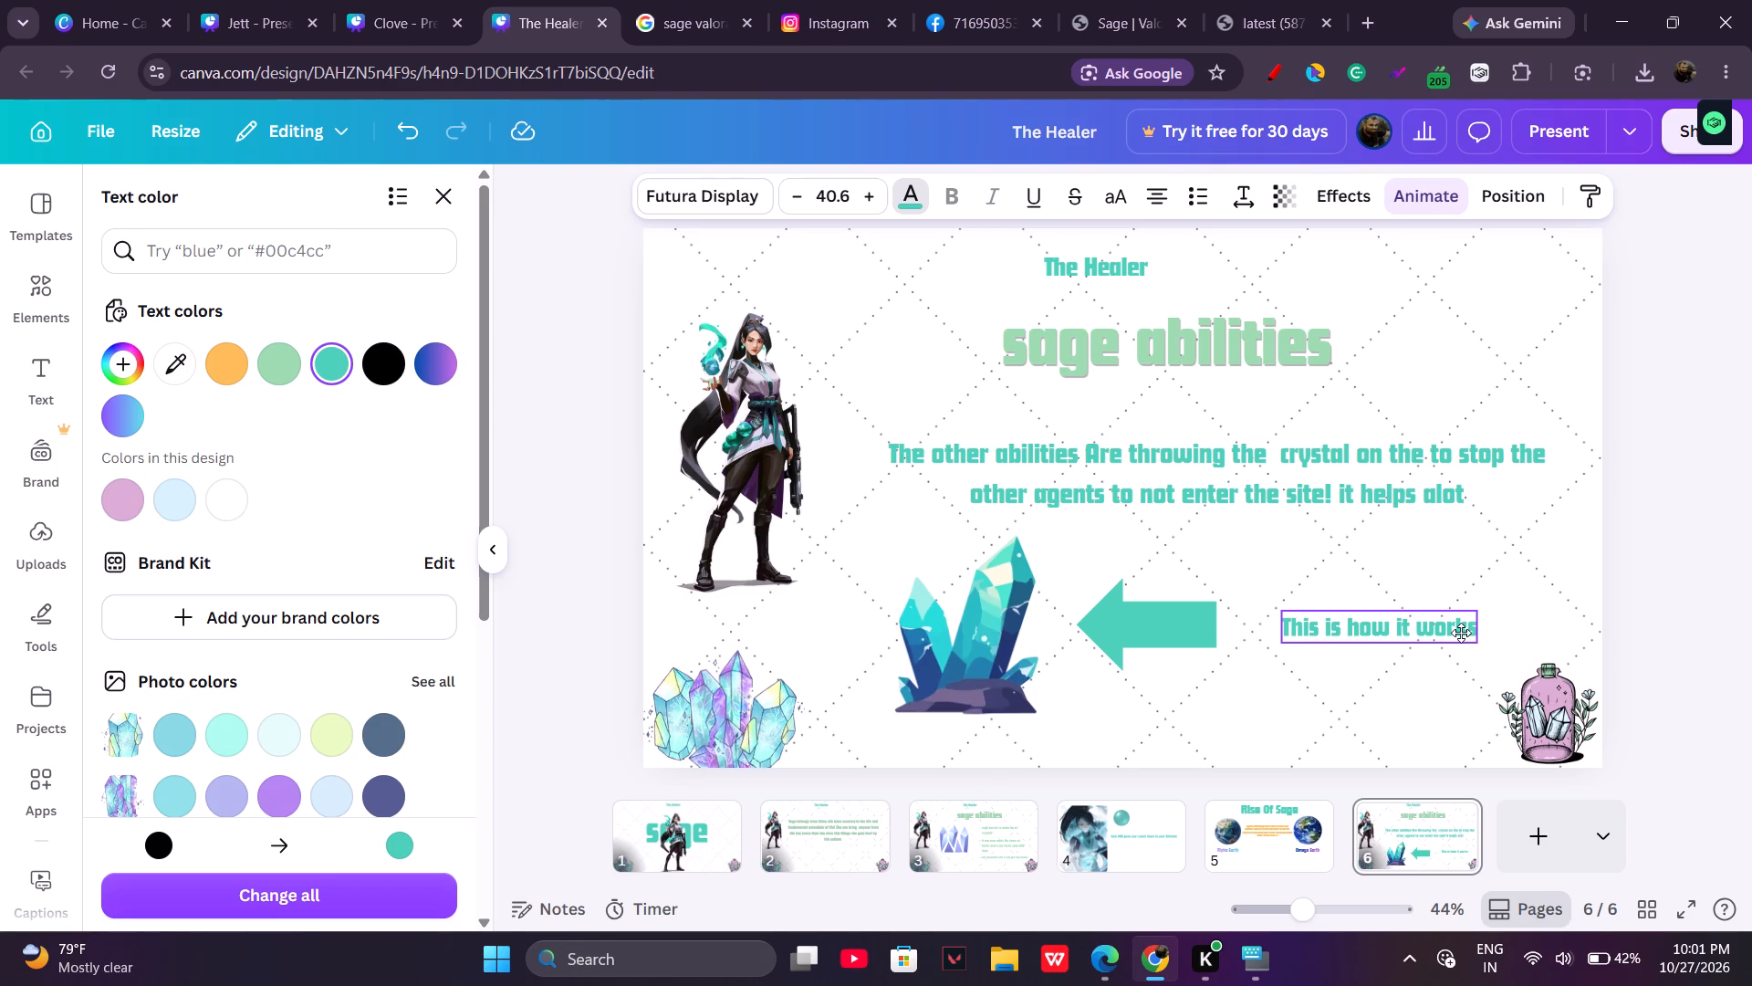
pyautogui.moveTo(1461, 633); pyautogui.dragTo(1457, 635)
pyautogui.moveTo(1452, 635); pyautogui.dragTo(1443, 632)
pyautogui.moveTo(1387, 699); pyautogui.dragTo(1382, 691)
pyautogui.click(1382, 691)
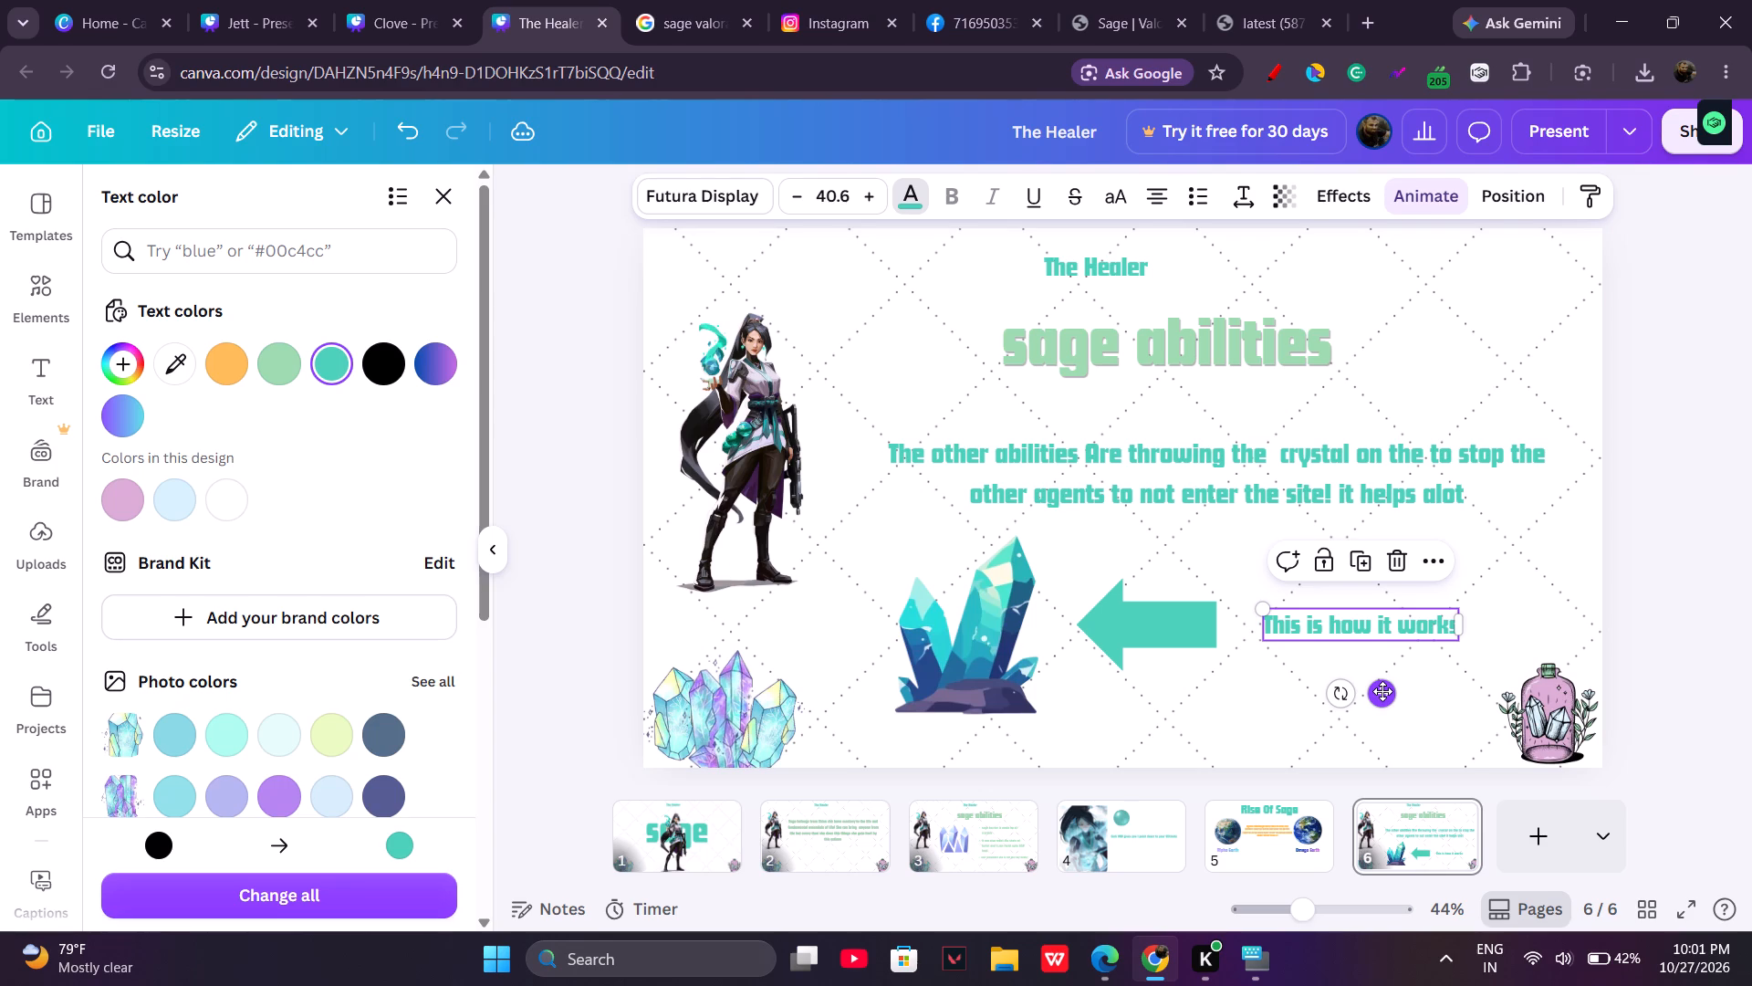
pyautogui.click(1383, 695)
# Present the slideshow from page 1, review pages 1 and 2, and return to the editor.
pyautogui.click(699, 845)
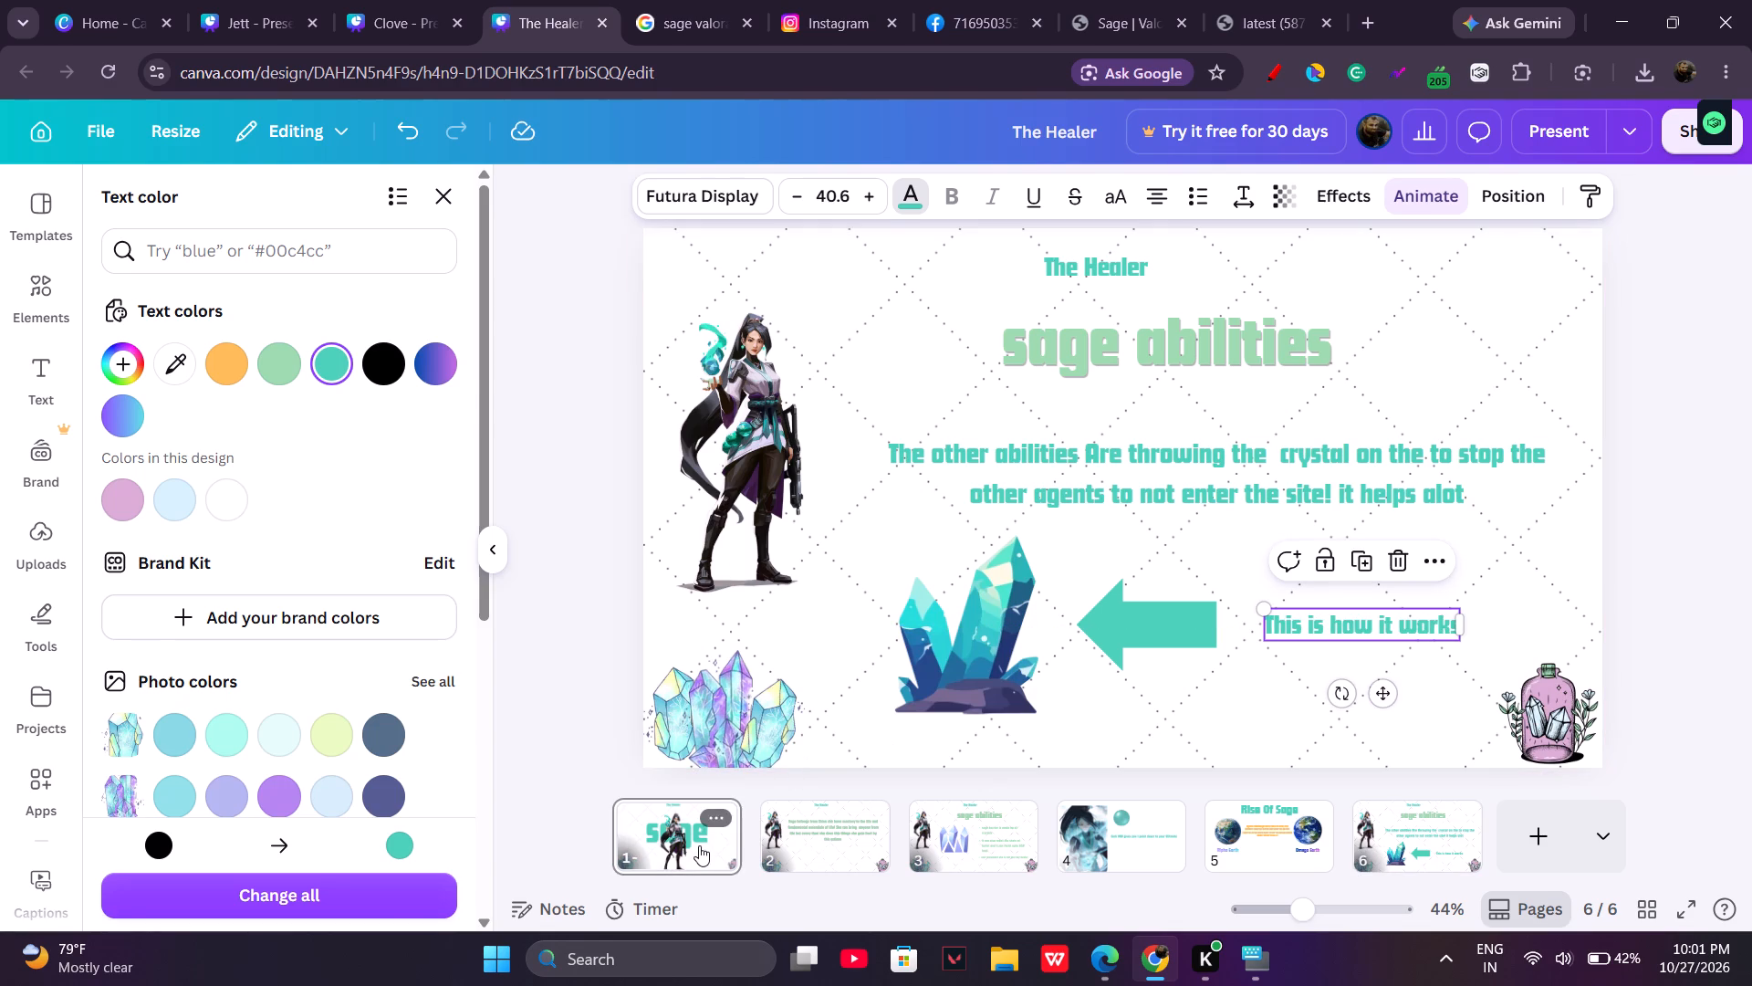
pyautogui.click(1540, 127)
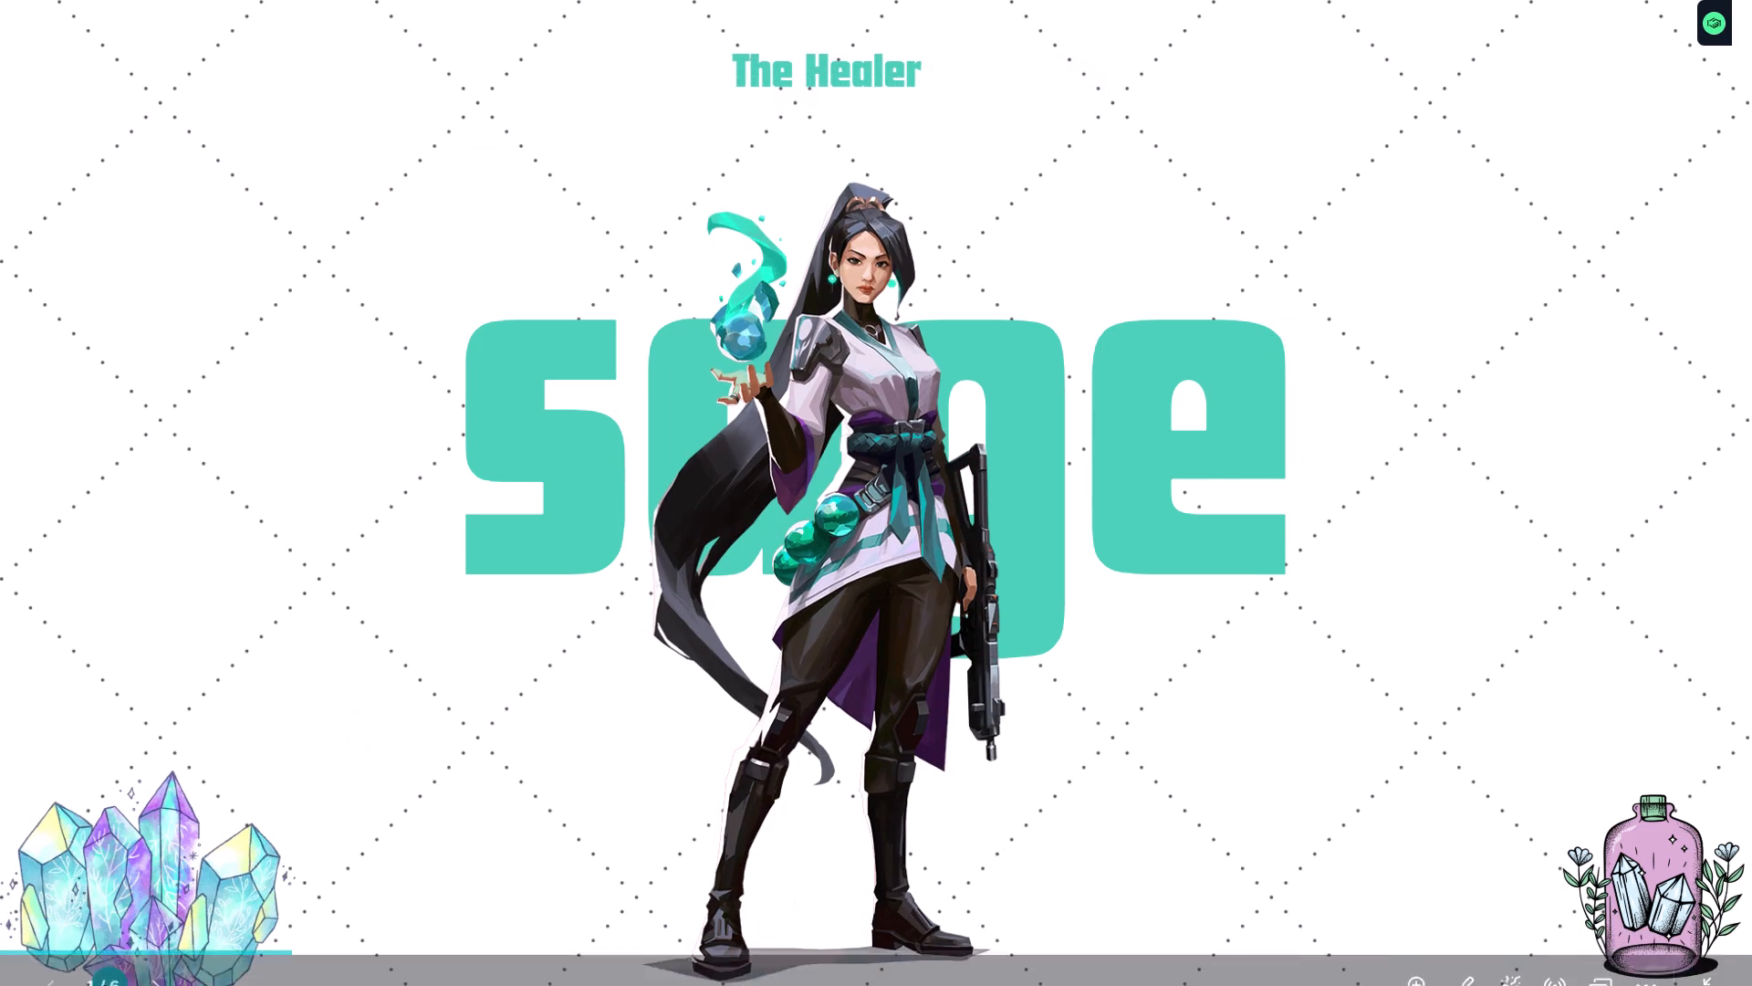
pyautogui.click(152, 956)
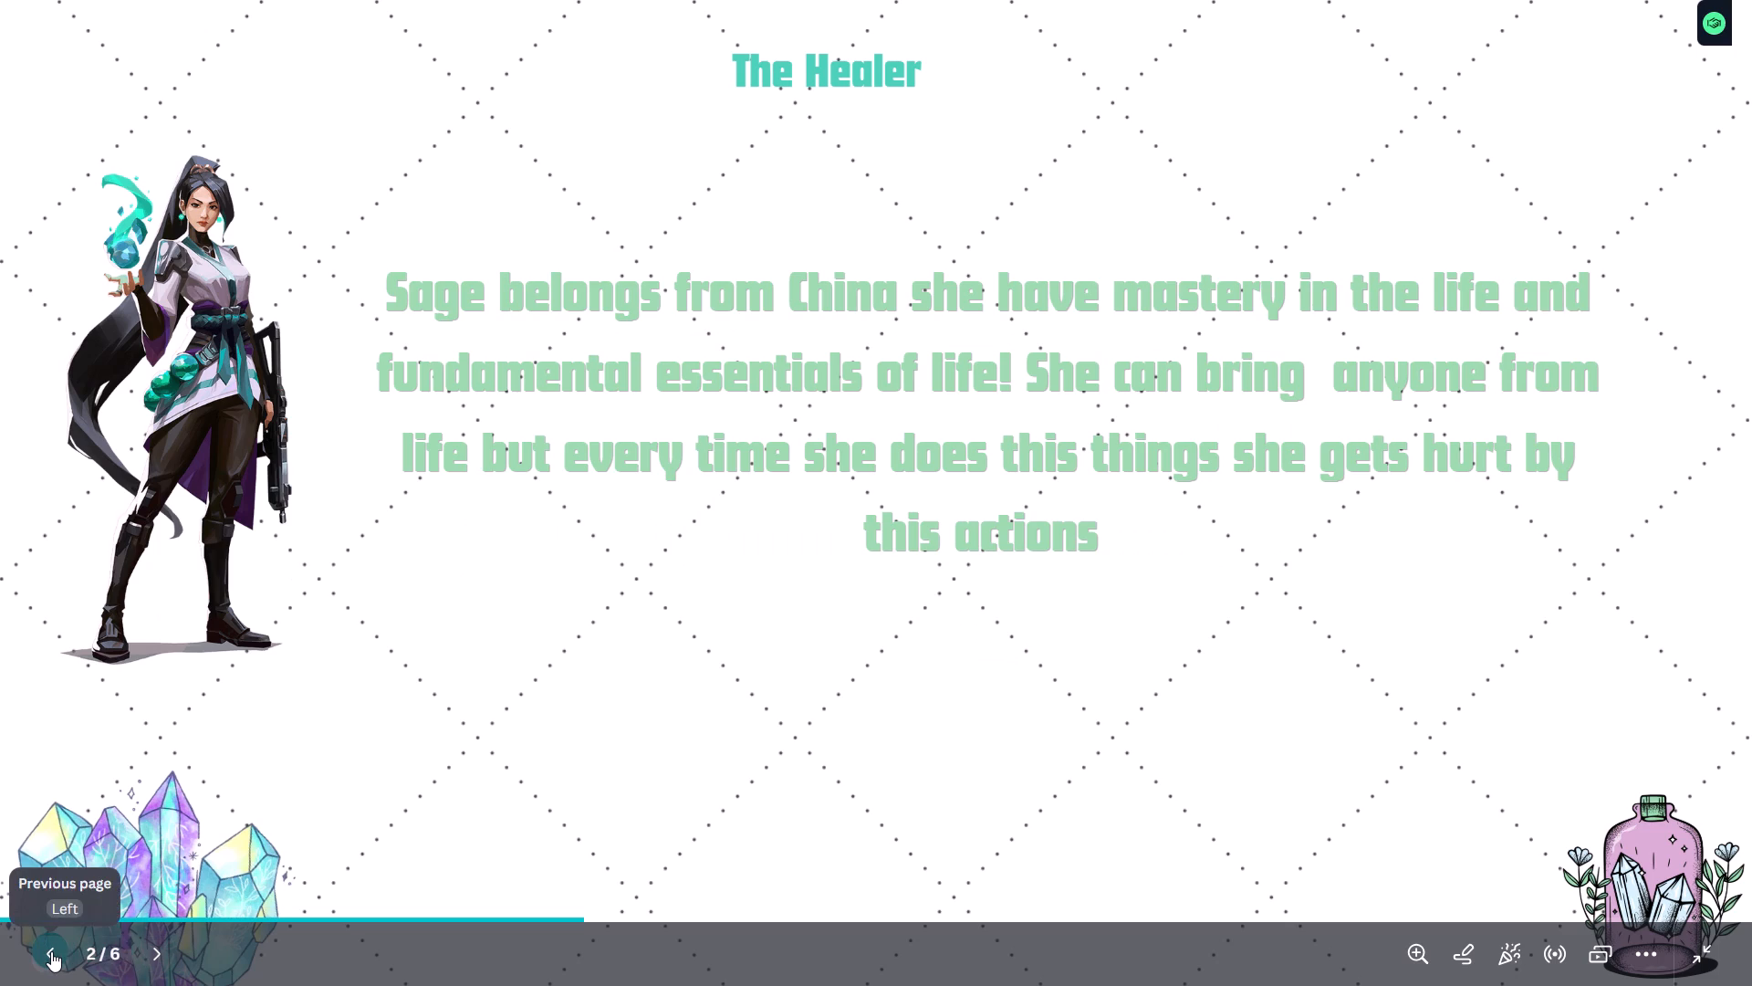
pyautogui.click(1692, 978)
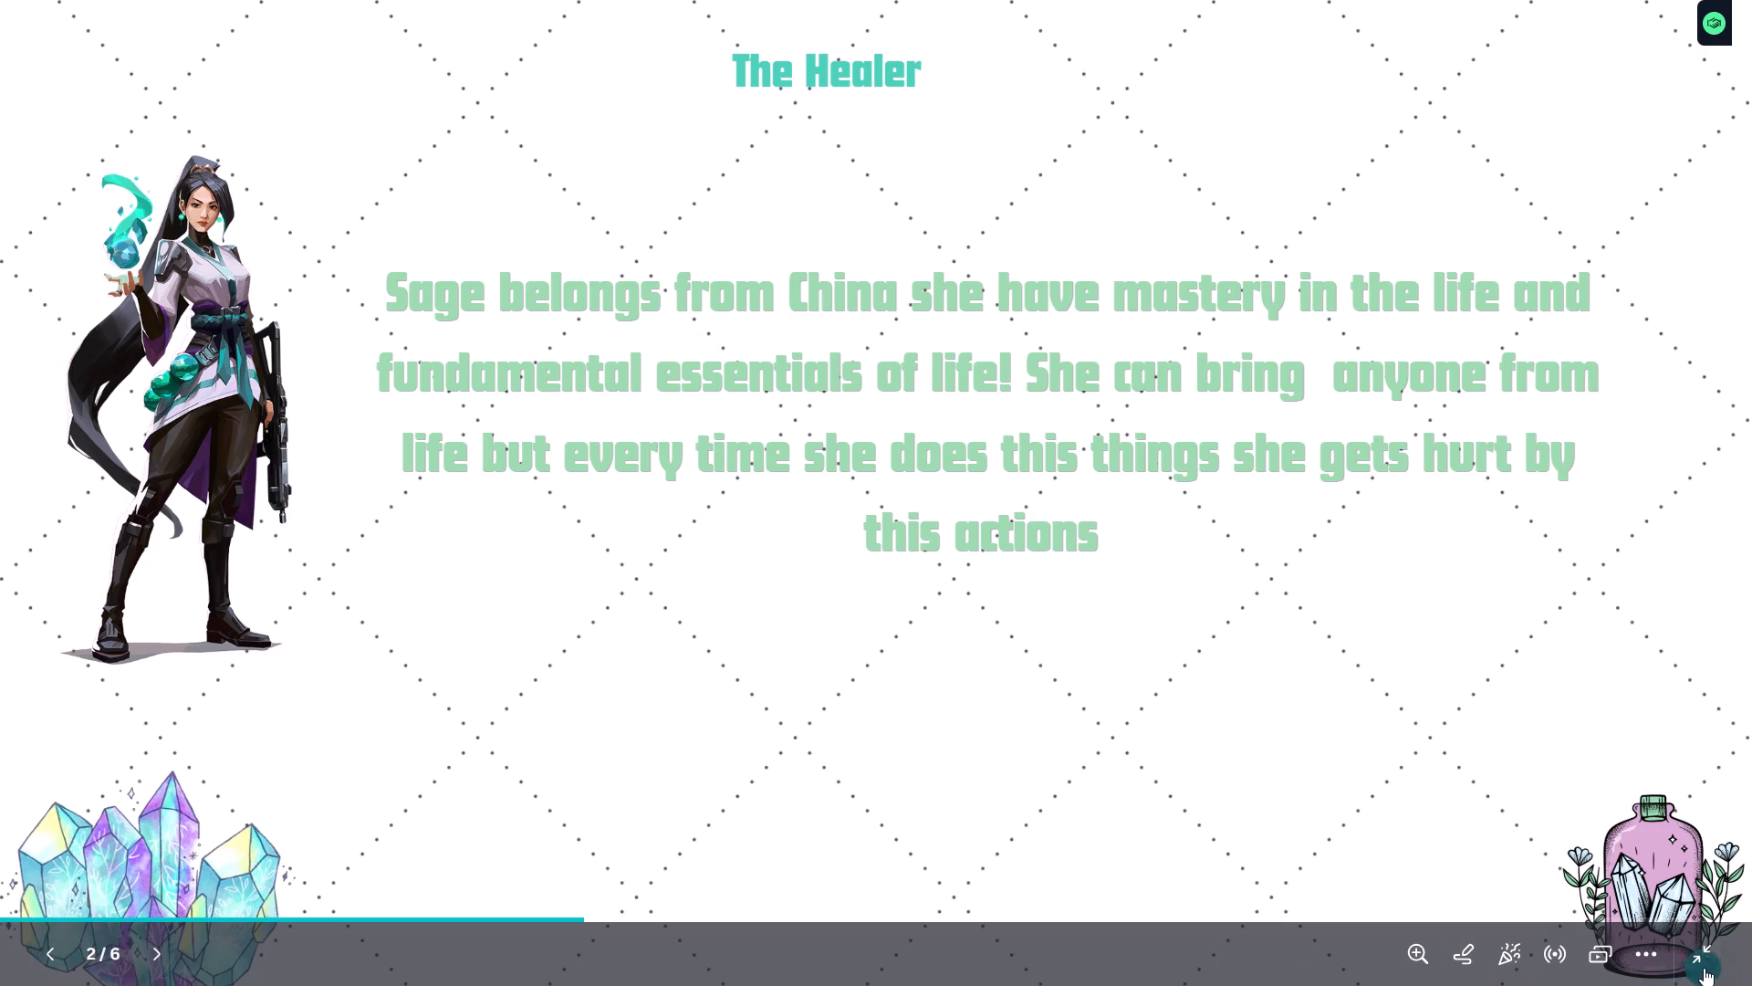
pyautogui.click(1704, 968)
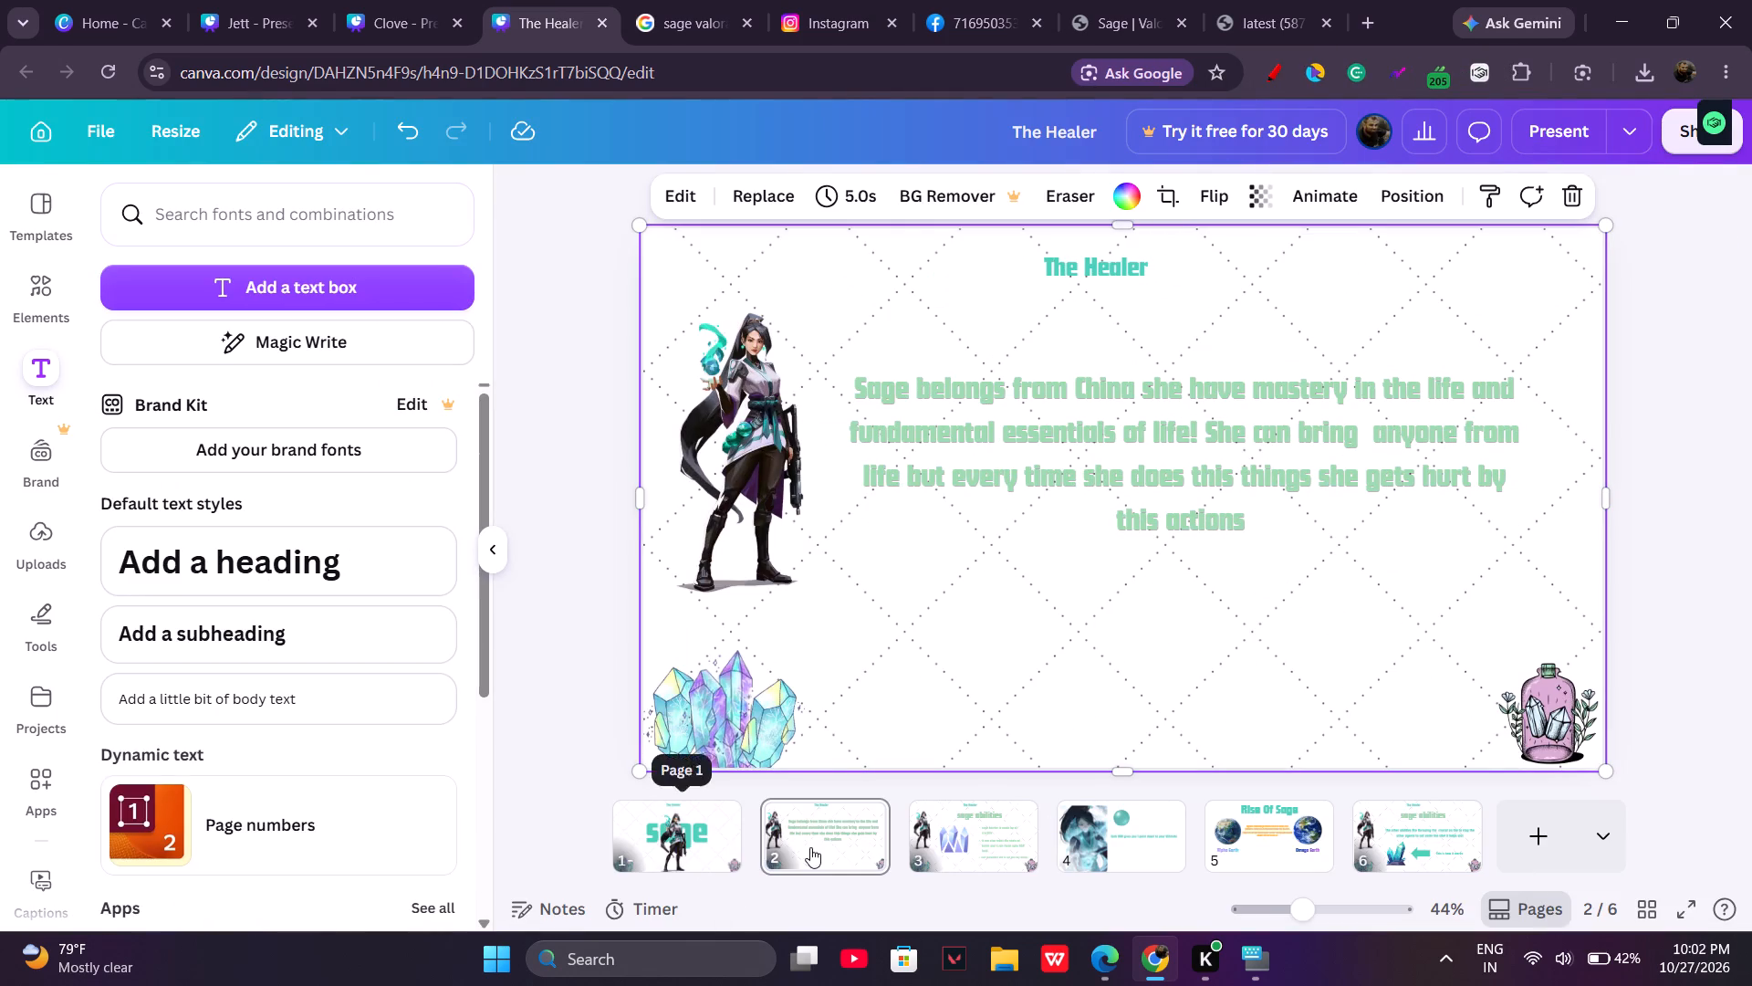
# Correct "have" to "has" in the page 2 paragraph, so it reads "she has mastery in the life".
pyautogui.click(1240, 383)
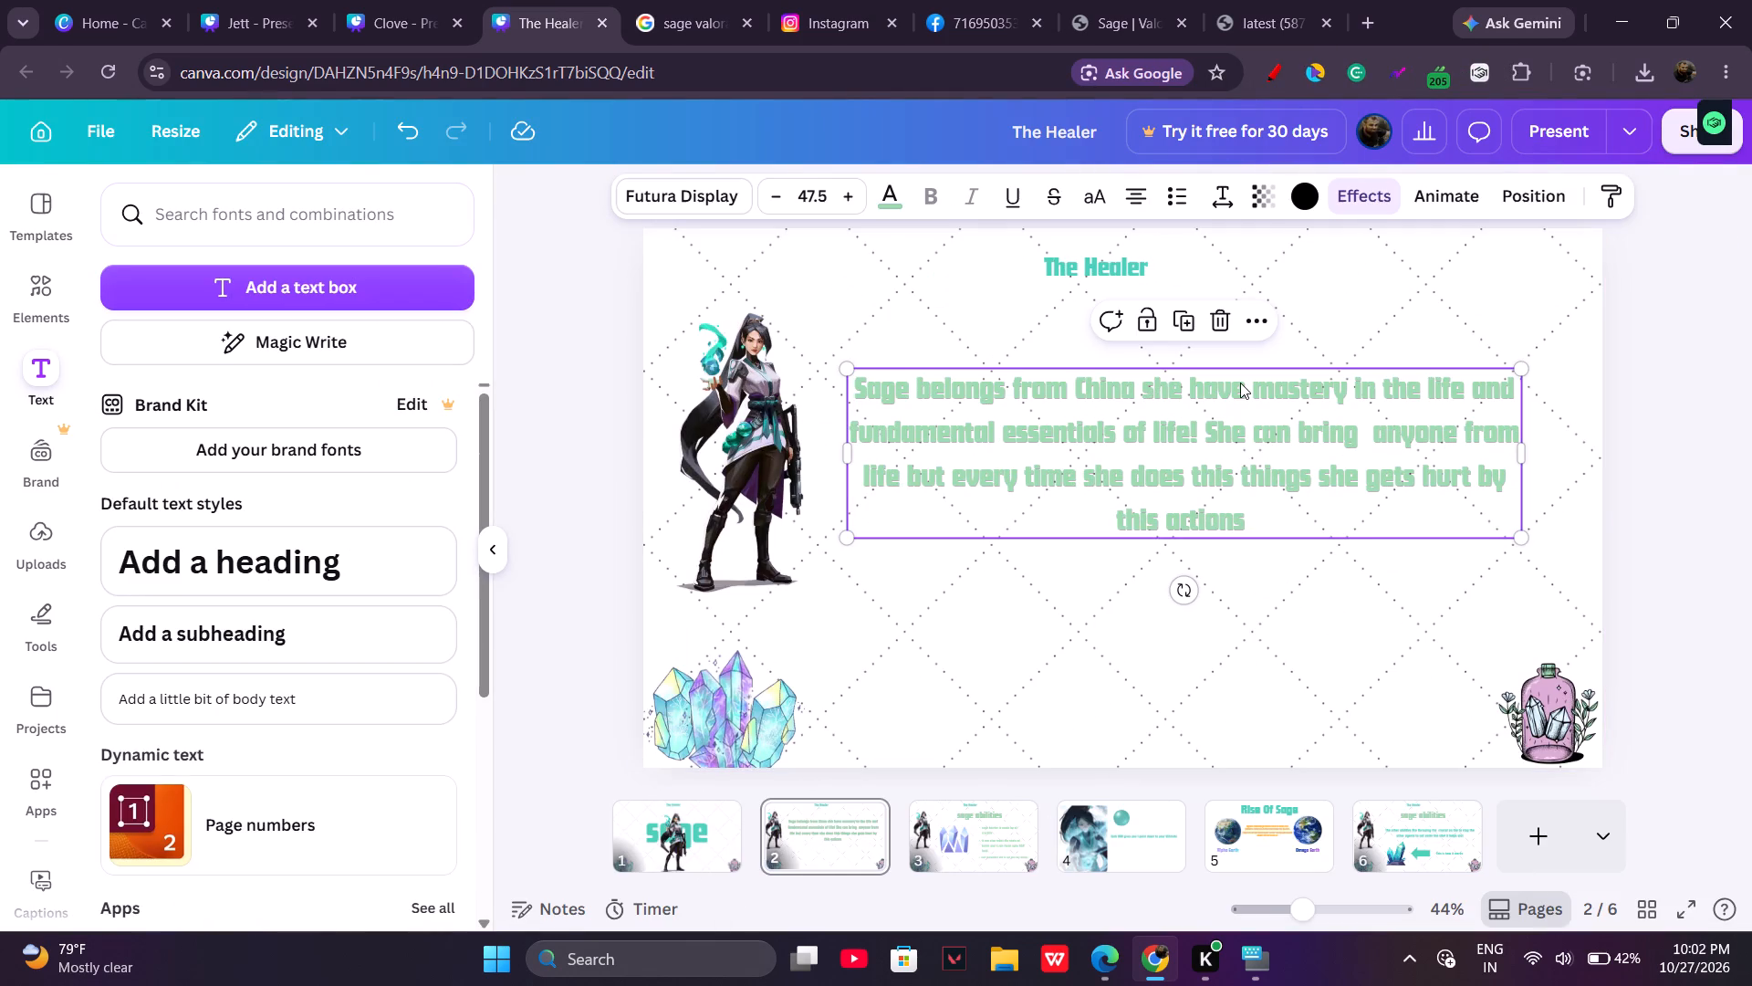
pyautogui.click(1240, 383)
pyautogui.click(1244, 390)
pyautogui.press('BackSpace')
pyautogui.press('BackSpace')
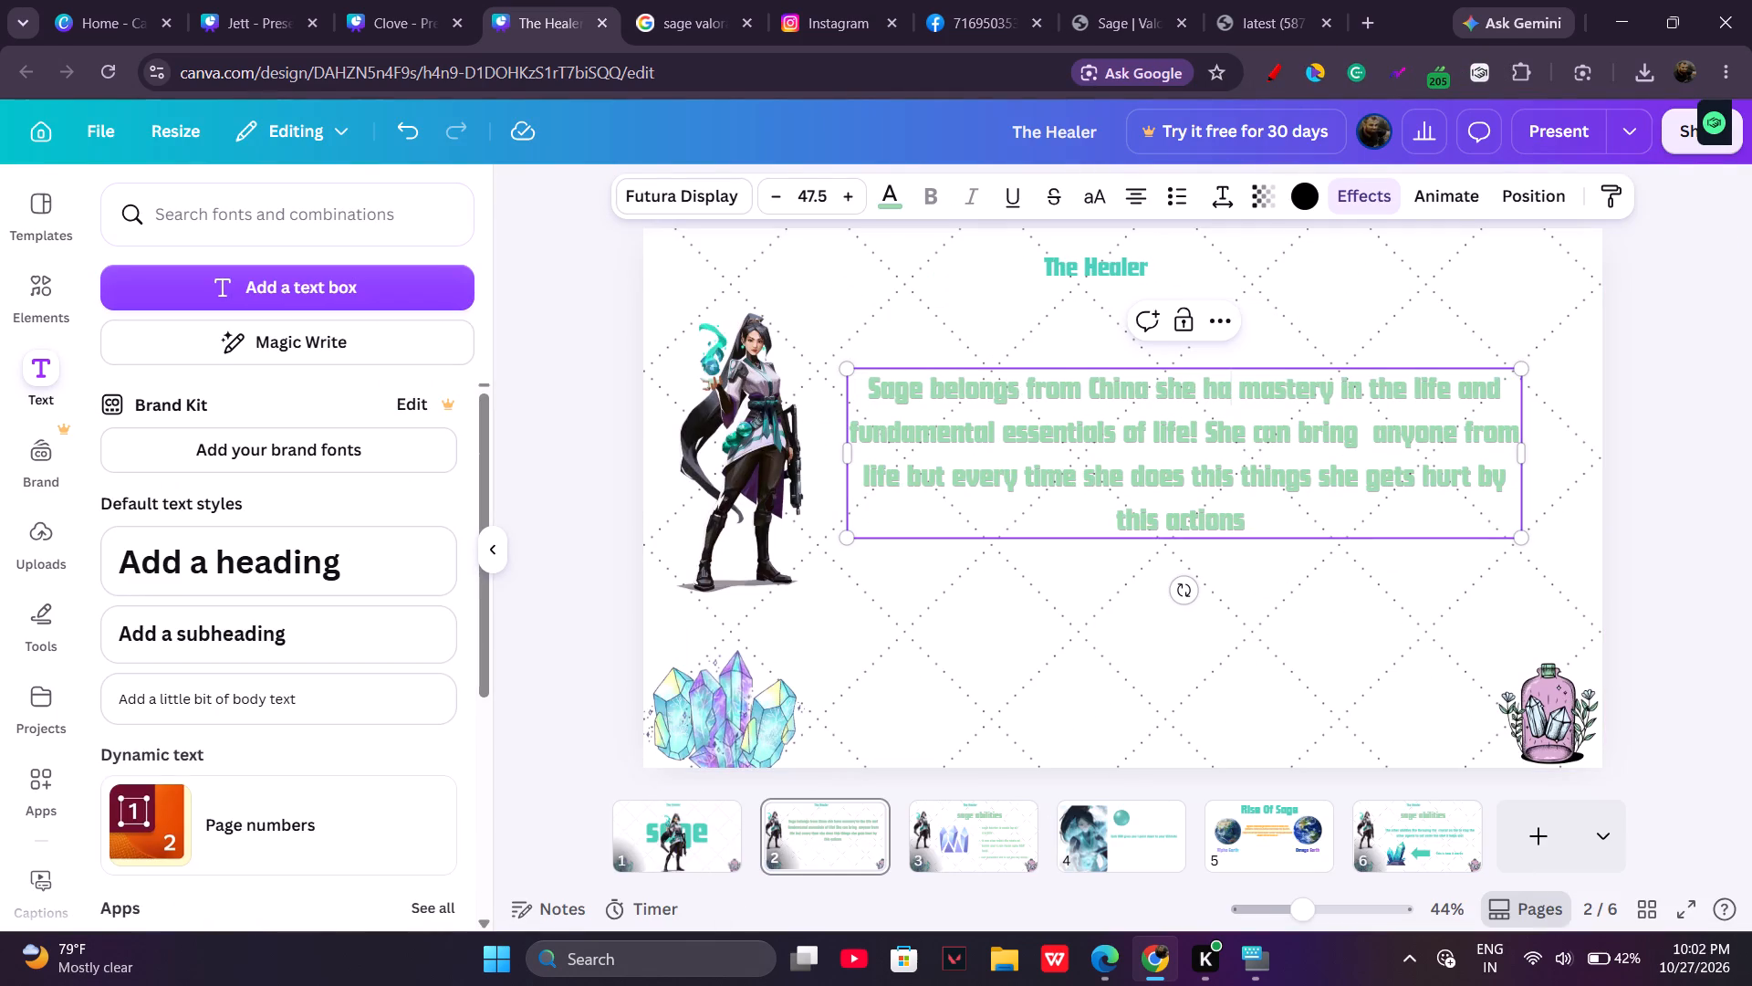
pyautogui.press('s')
# Present from page 1 and try the Blur magic shortcut on the title slide, toggling it on and off.
pyautogui.click(652, 830)
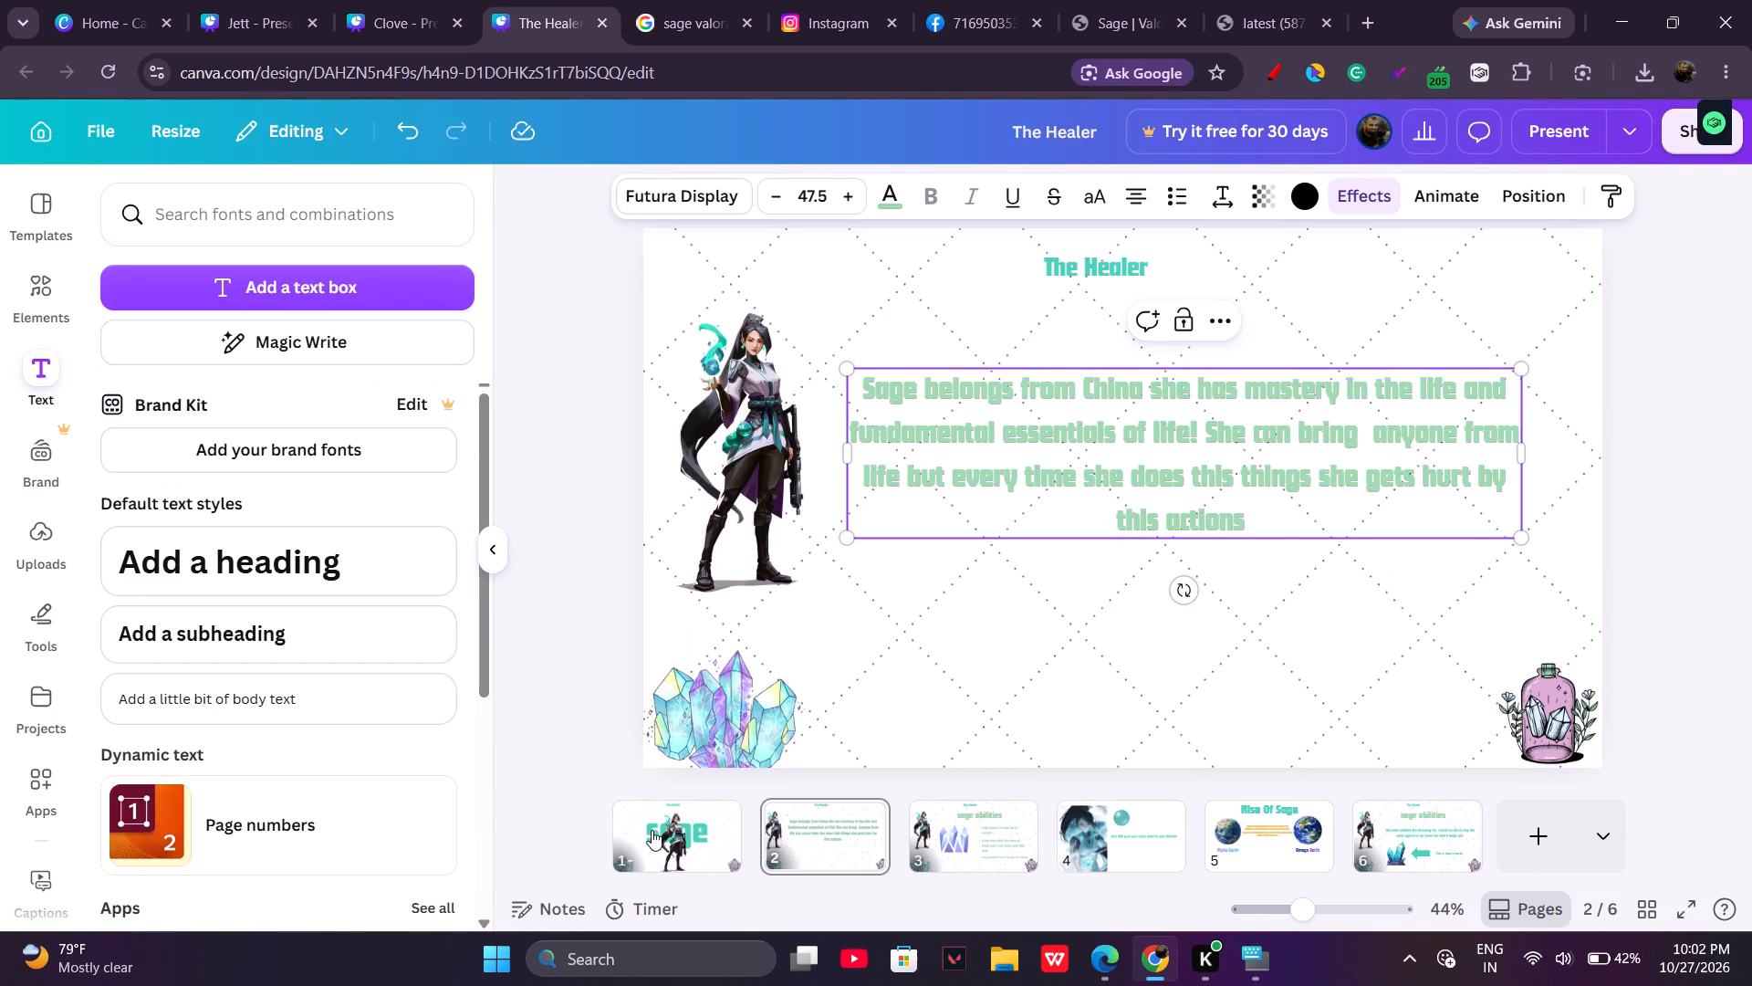
pyautogui.click(1558, 121)
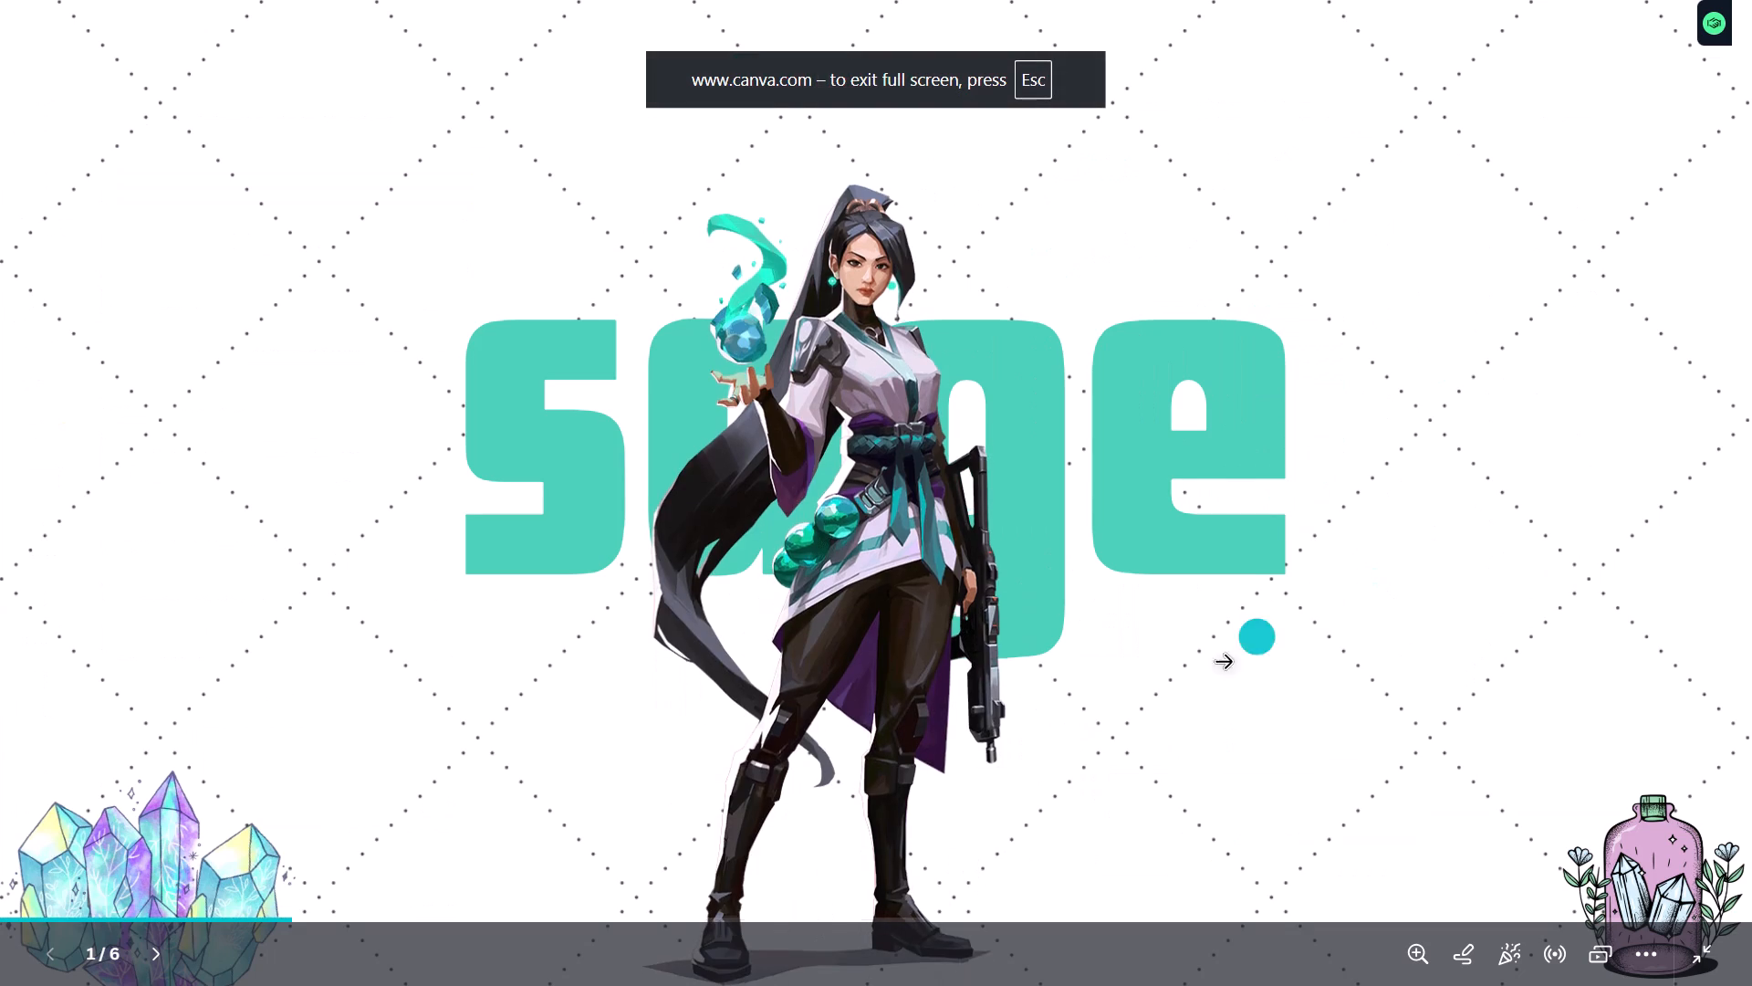
pyautogui.click(1500, 958)
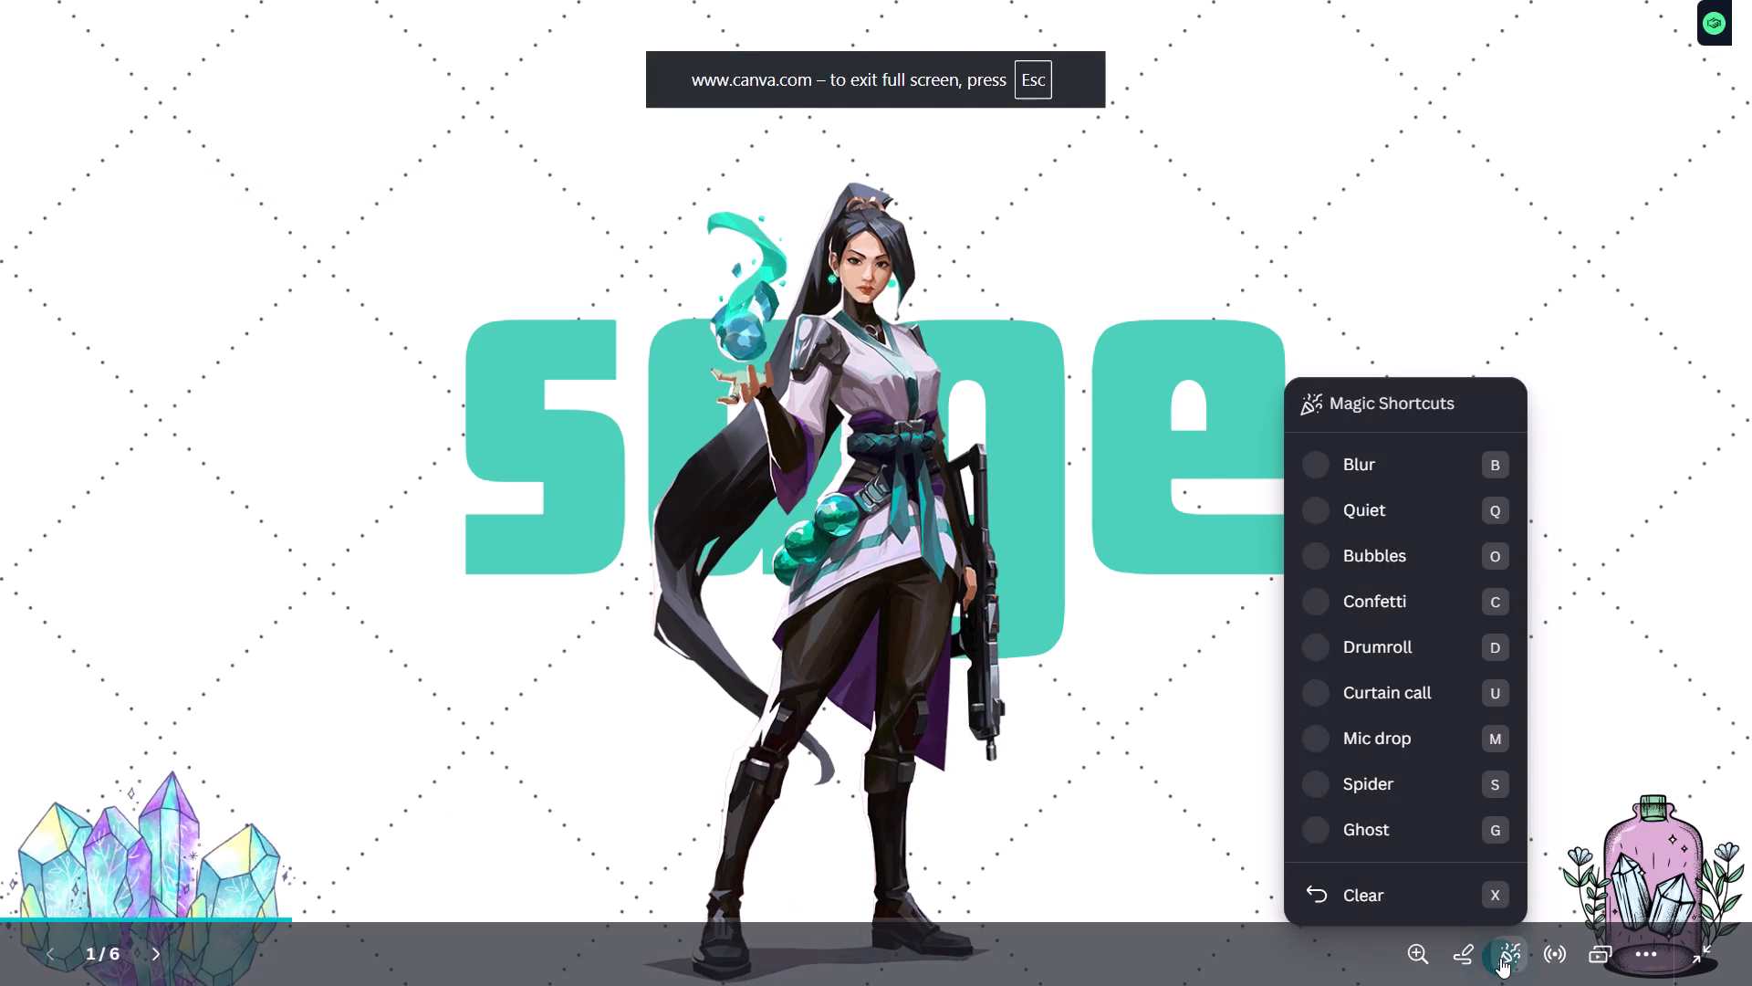
pyautogui.click(1432, 462)
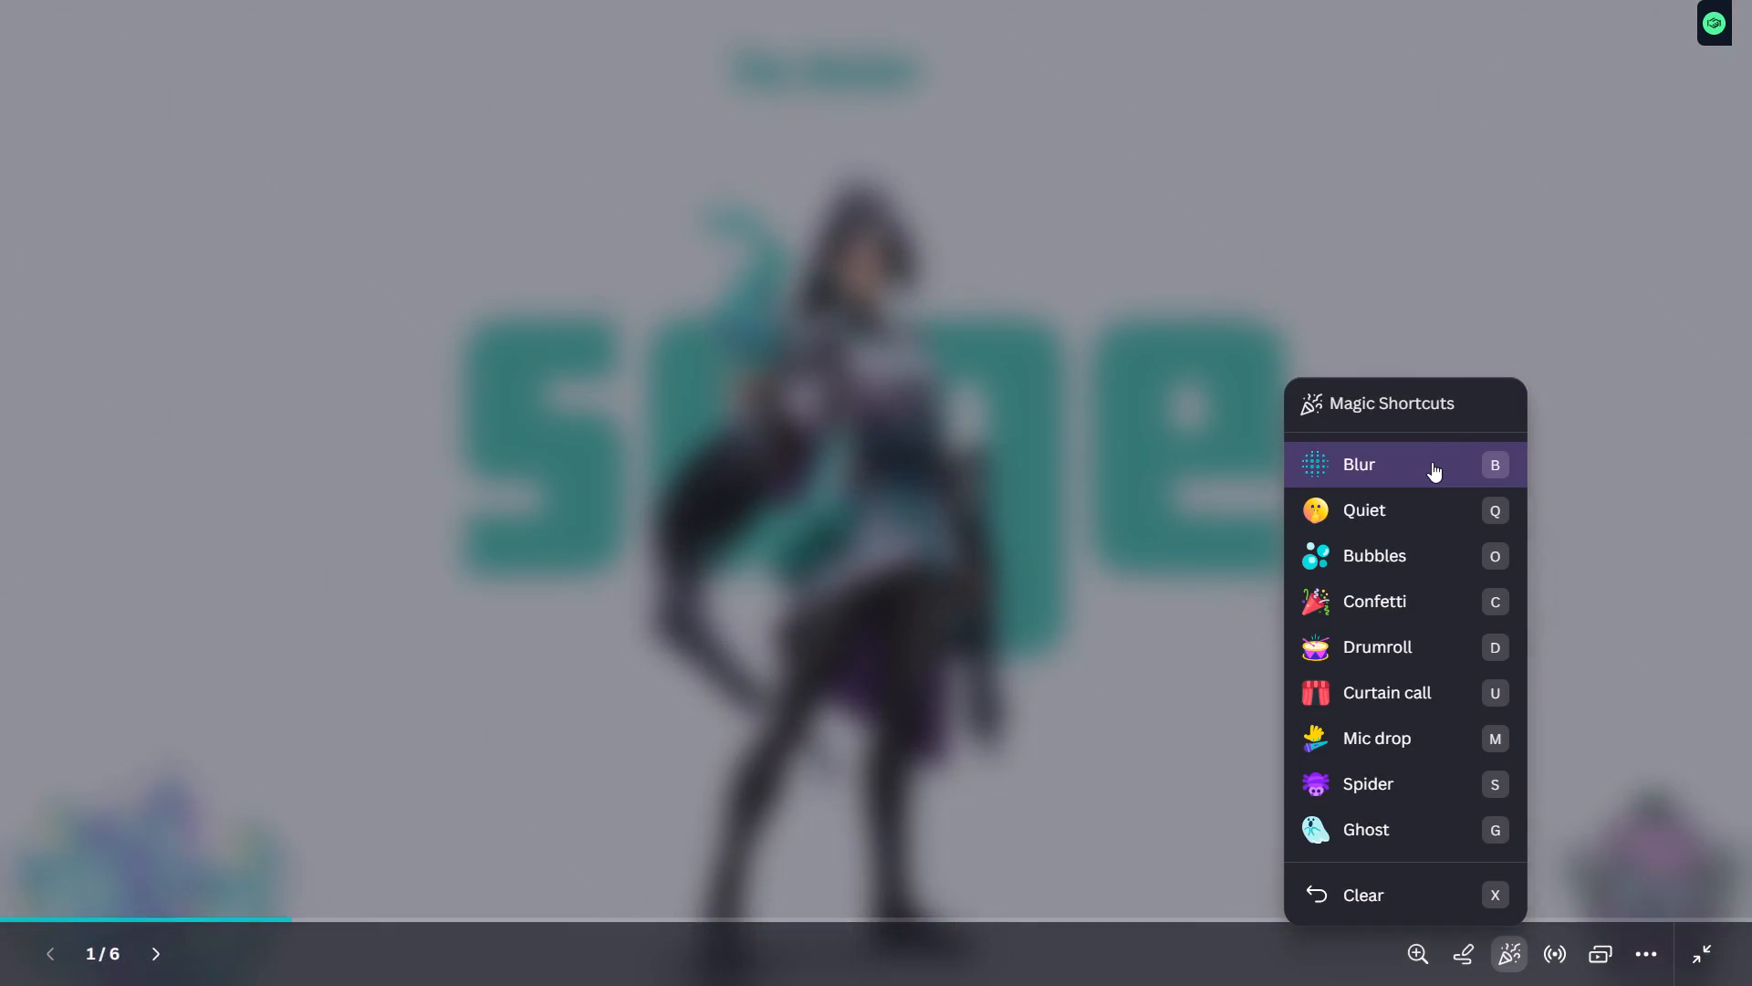
pyautogui.click(1126, 530)
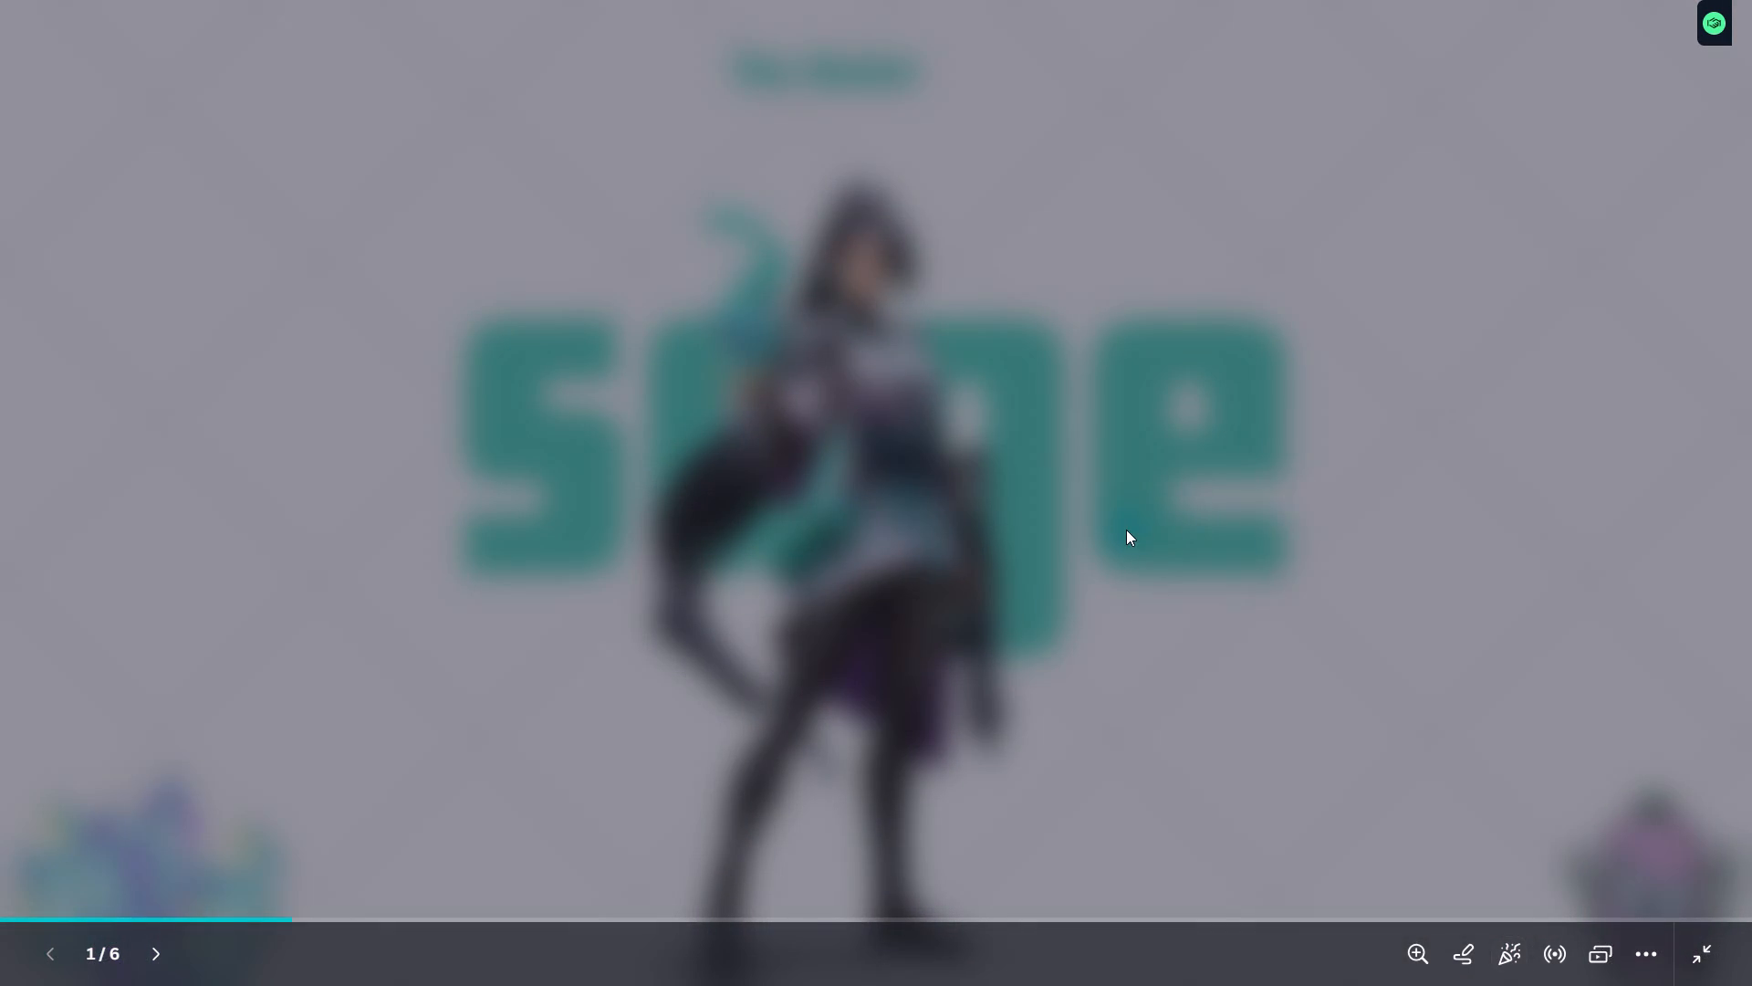
pyautogui.press('b')
pyautogui.press('b')
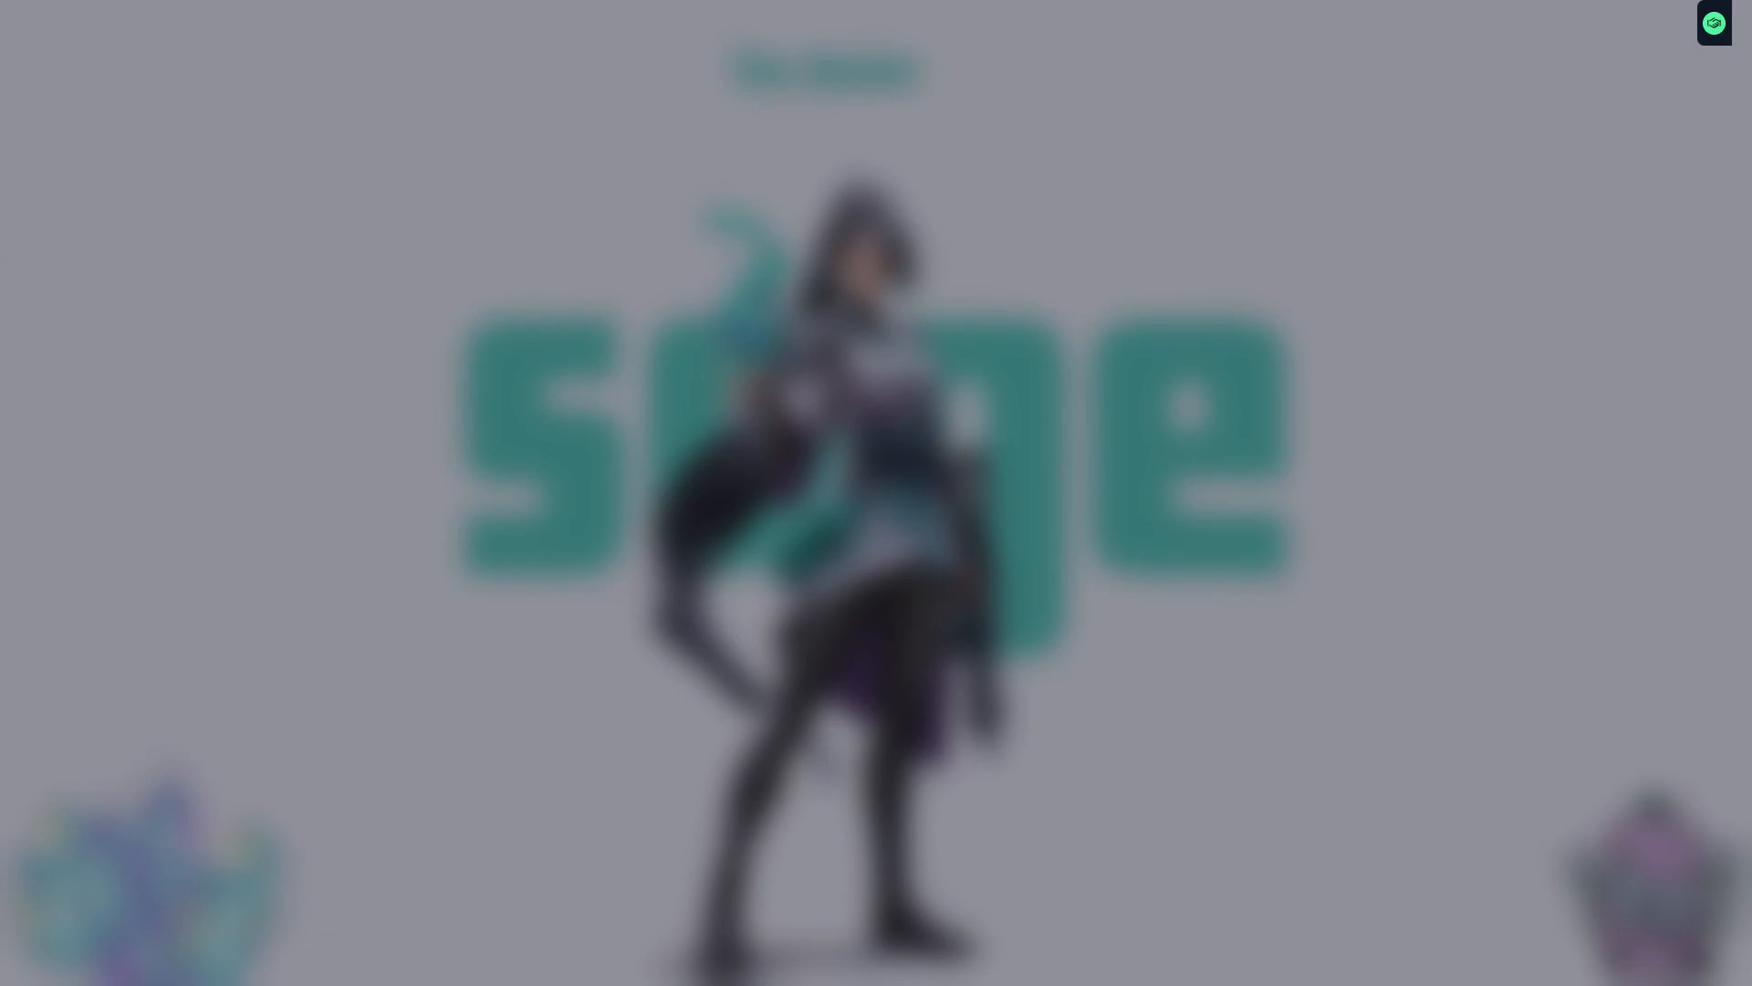
pyautogui.press('b')
pyautogui.write('bb')
pyautogui.press('b')
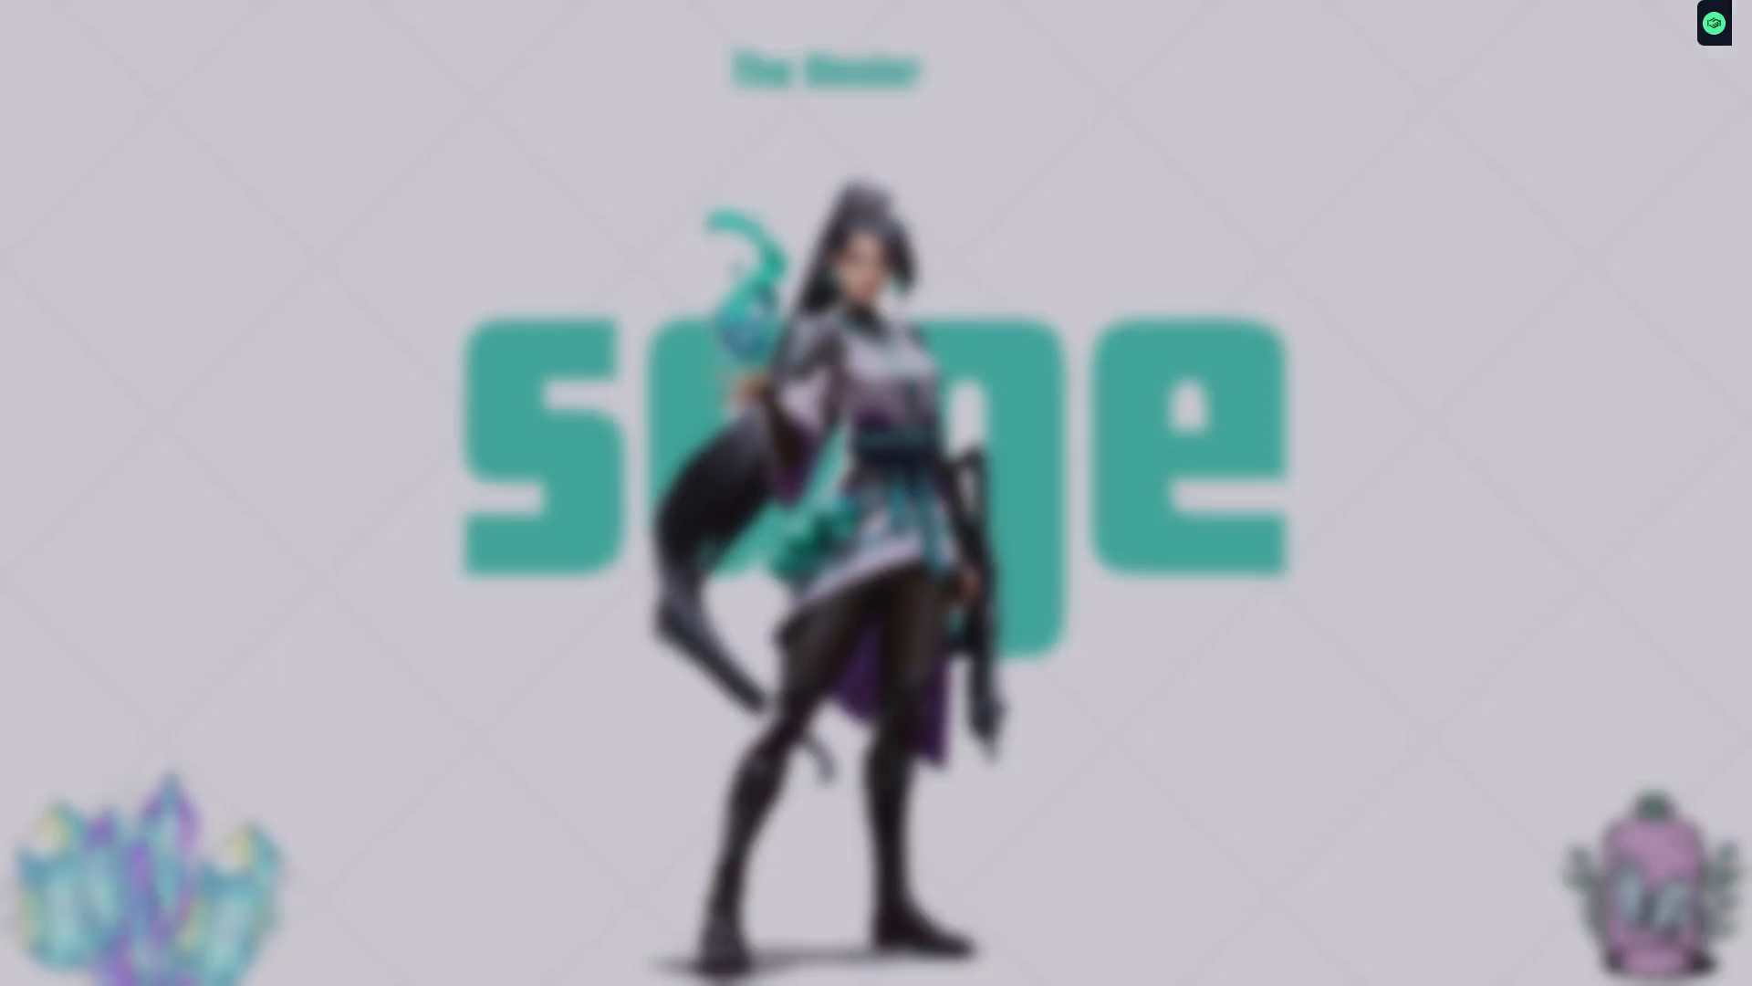
pyautogui.press('space')
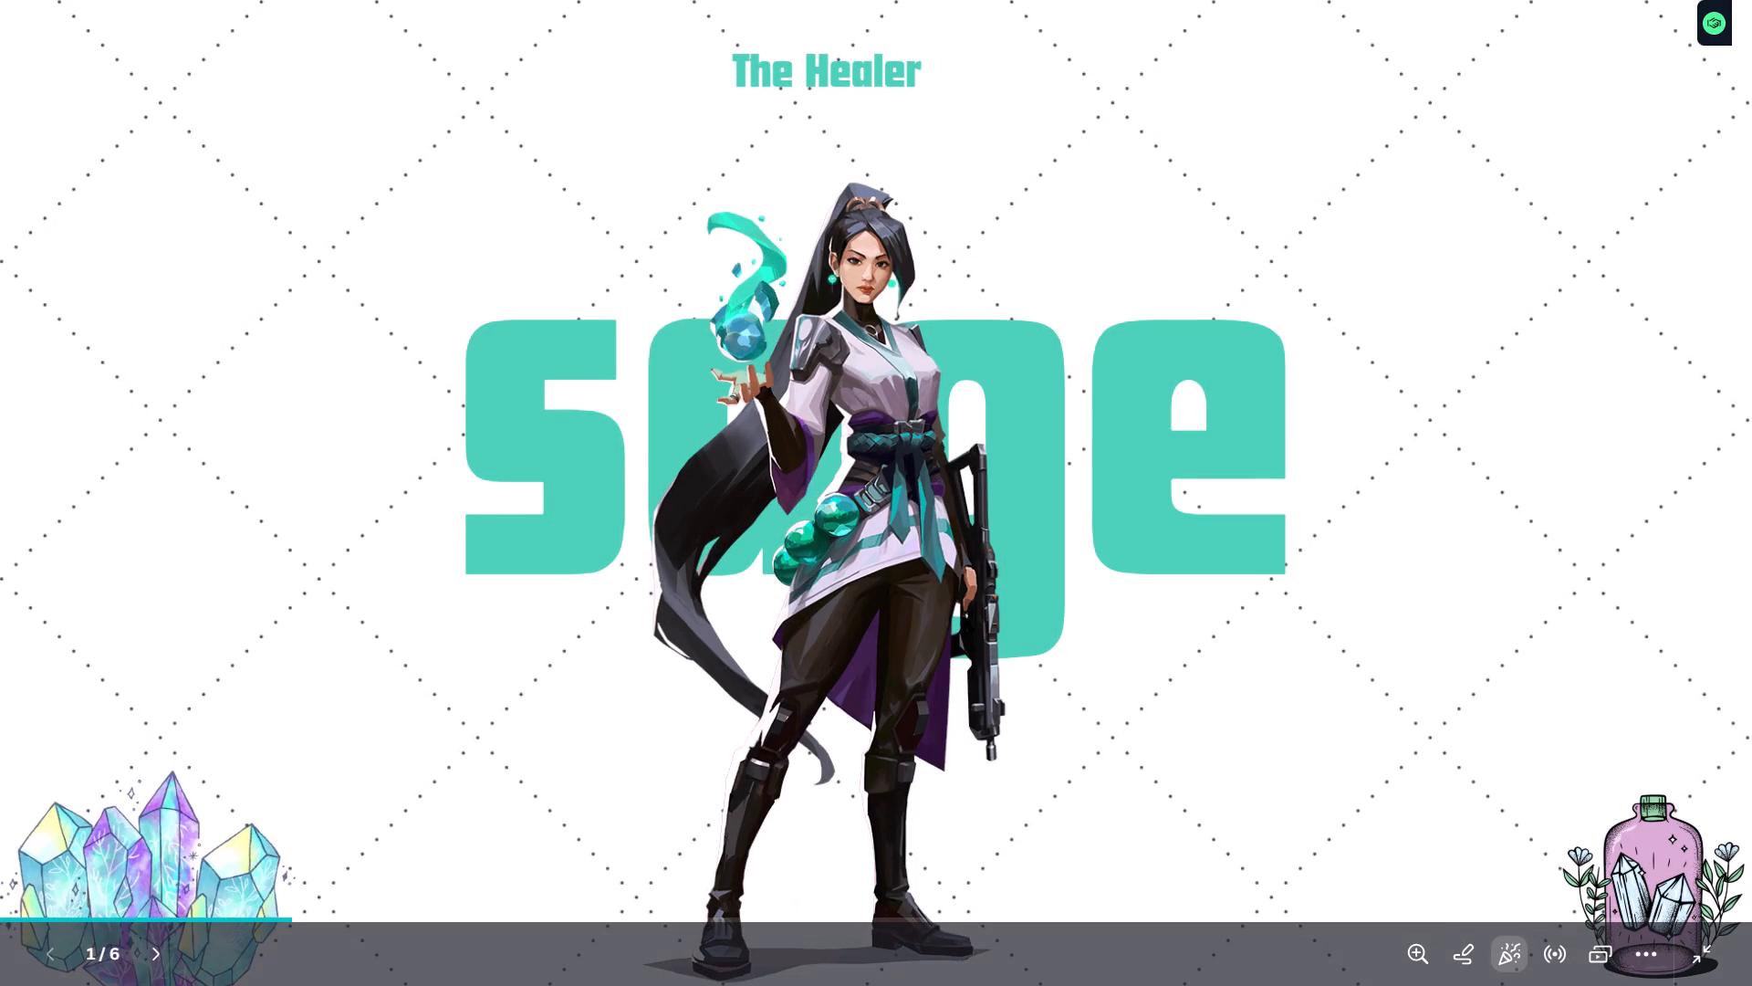
pyautogui.press('space')
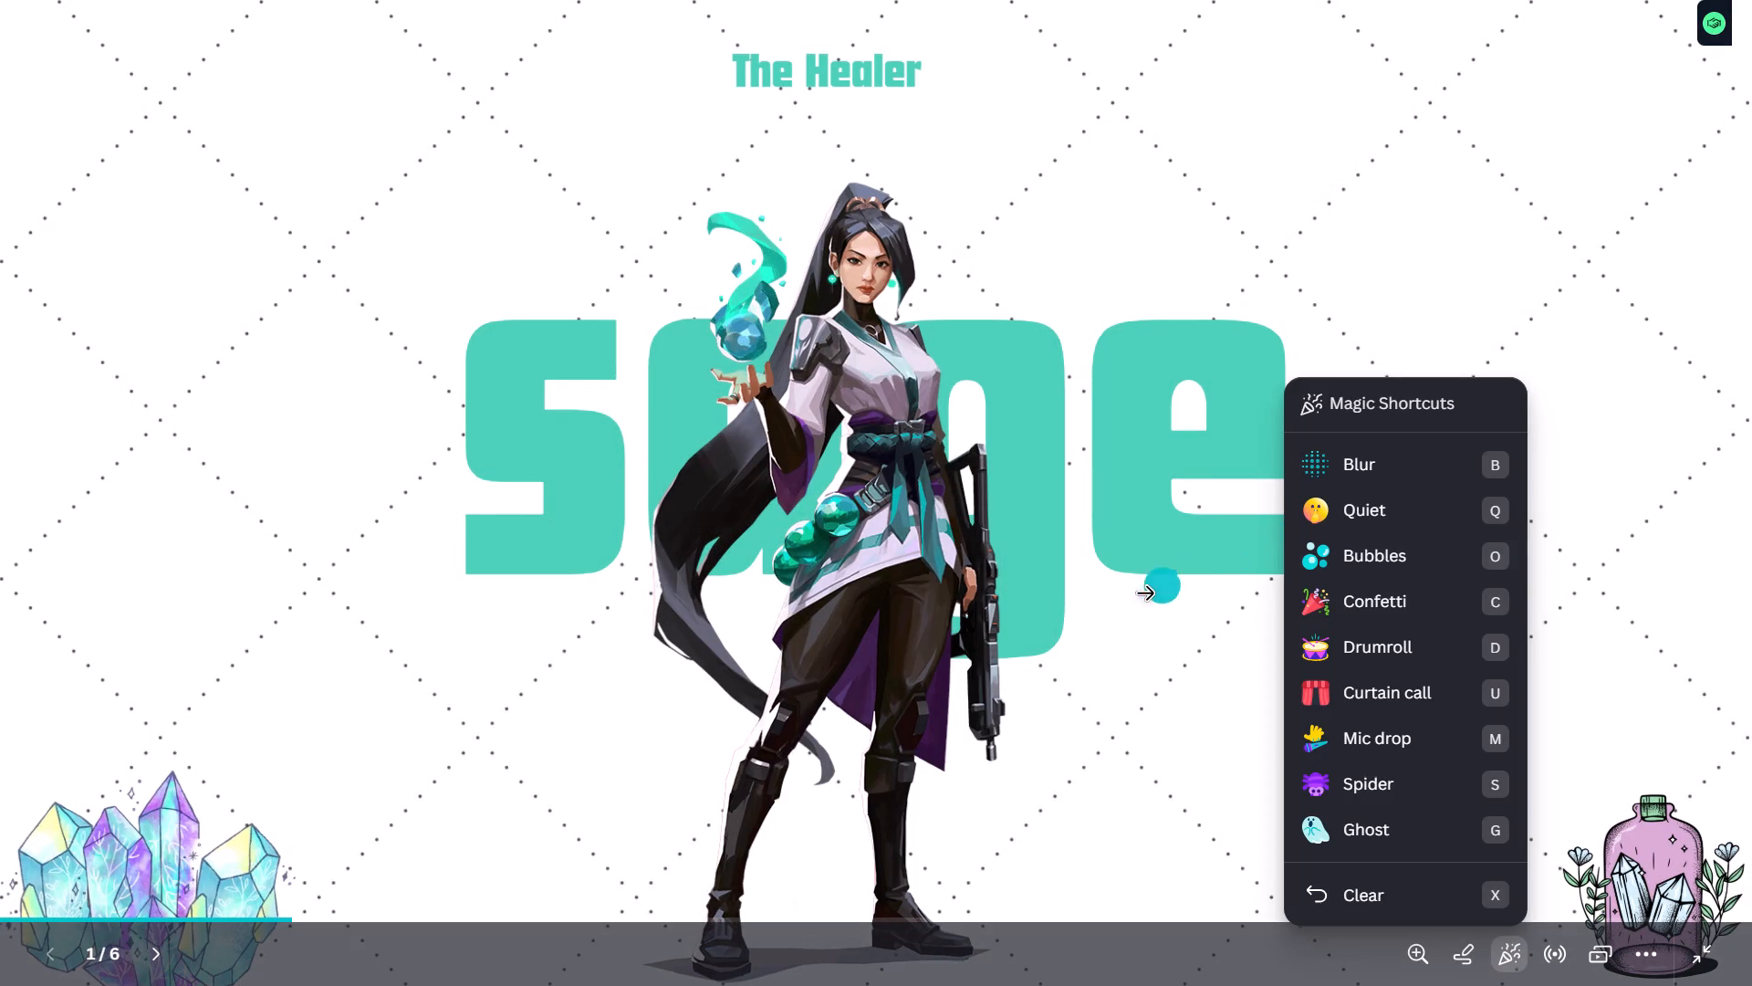
# Try the Confetti shortcut on the title slide, go back and forth between pages 1 and 3, and exit the presentation.
pyautogui.press('c')
pyautogui.write('ccc')
pyautogui.click(1357, 261)
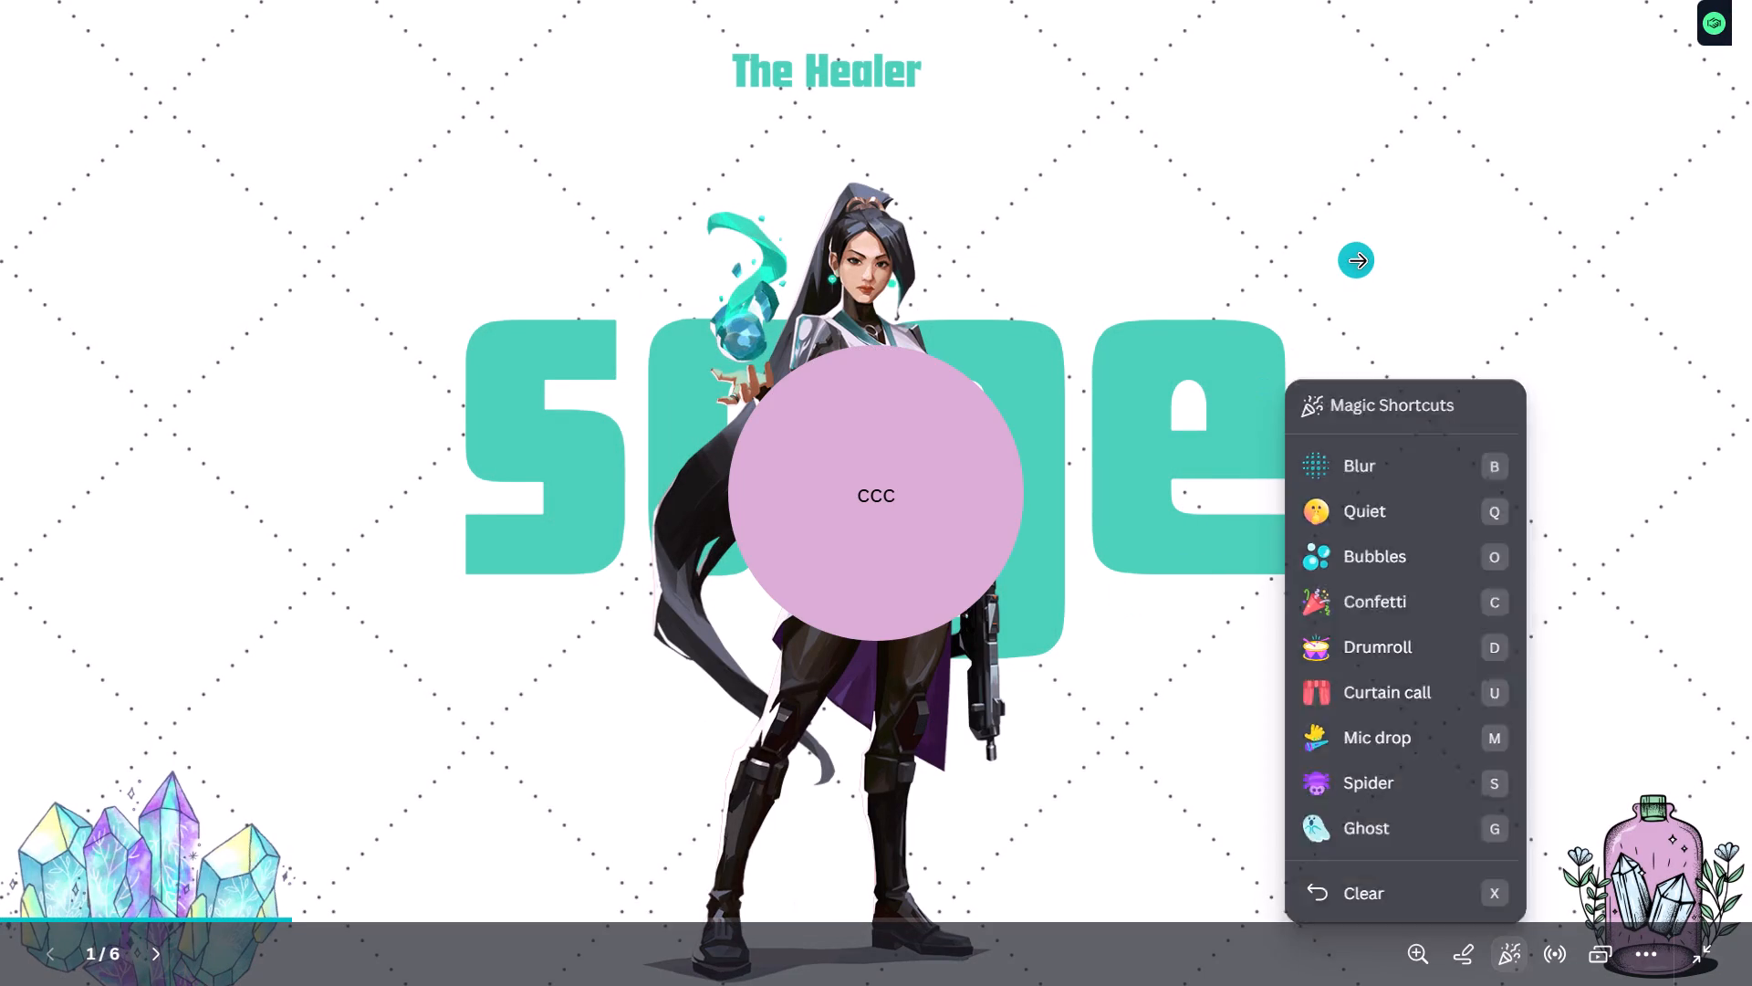
pyautogui.click(1357, 261)
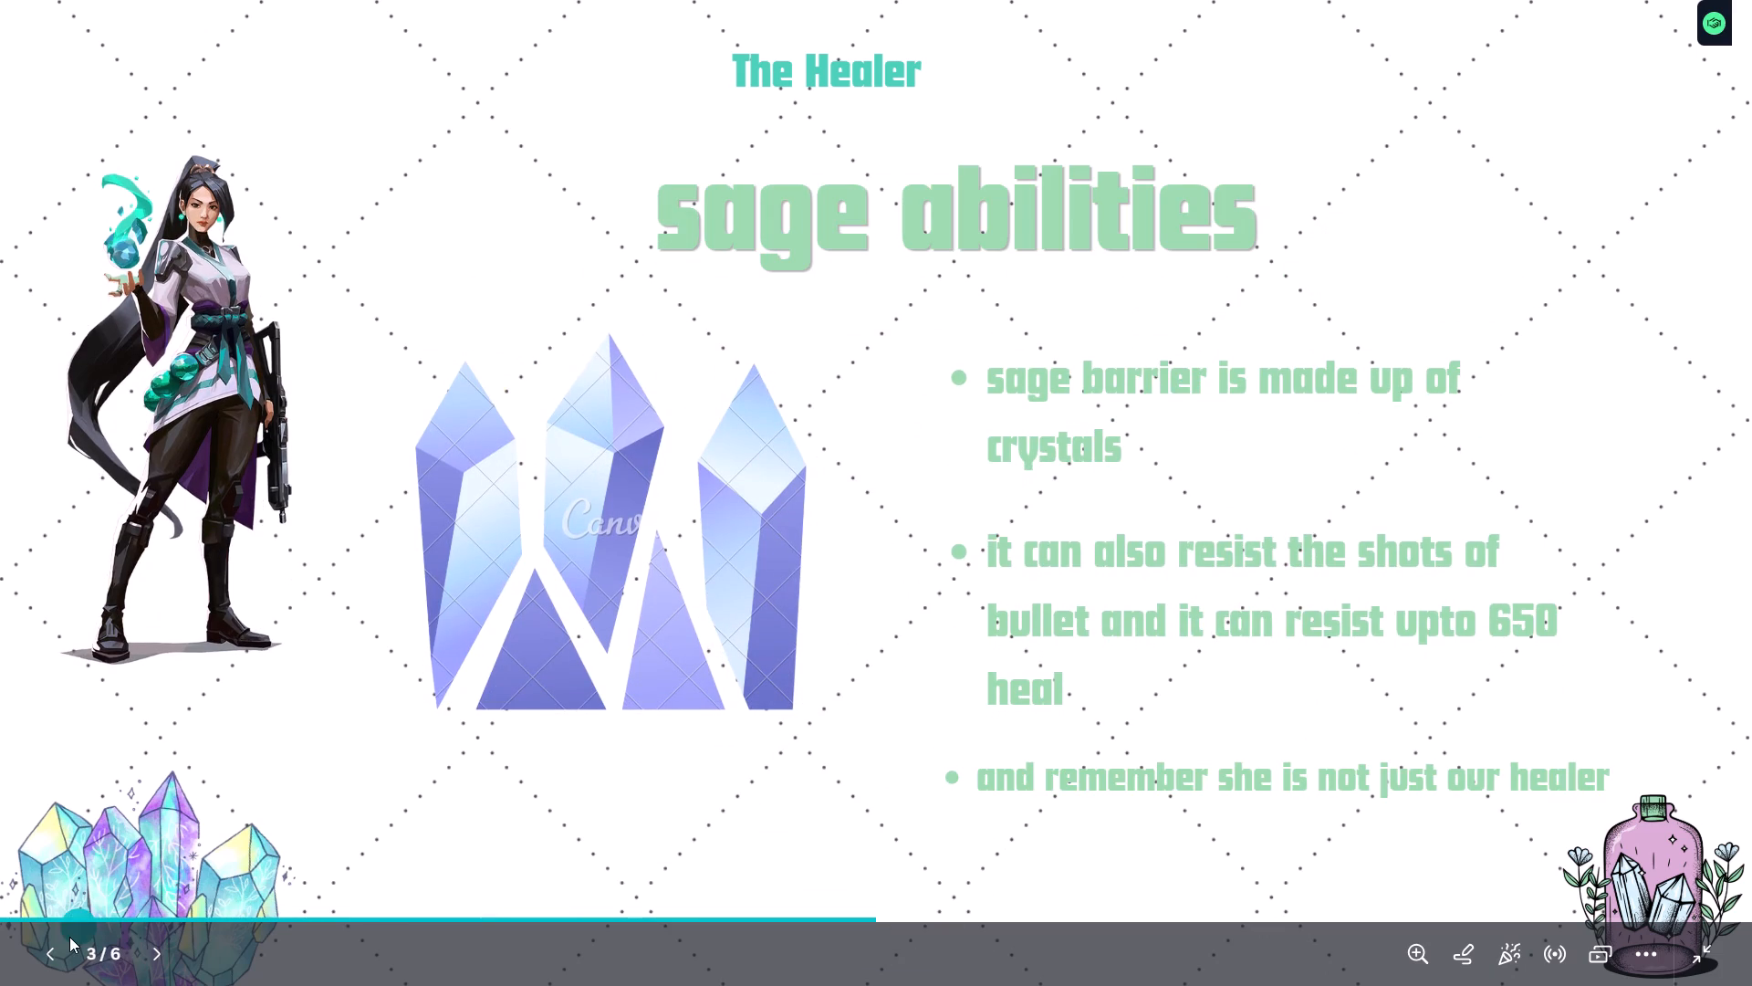
pyautogui.doubleClick(61, 949)
pyautogui.moveTo(61, 949); pyautogui.dragTo(770, 680)
pyautogui.click(849, 555)
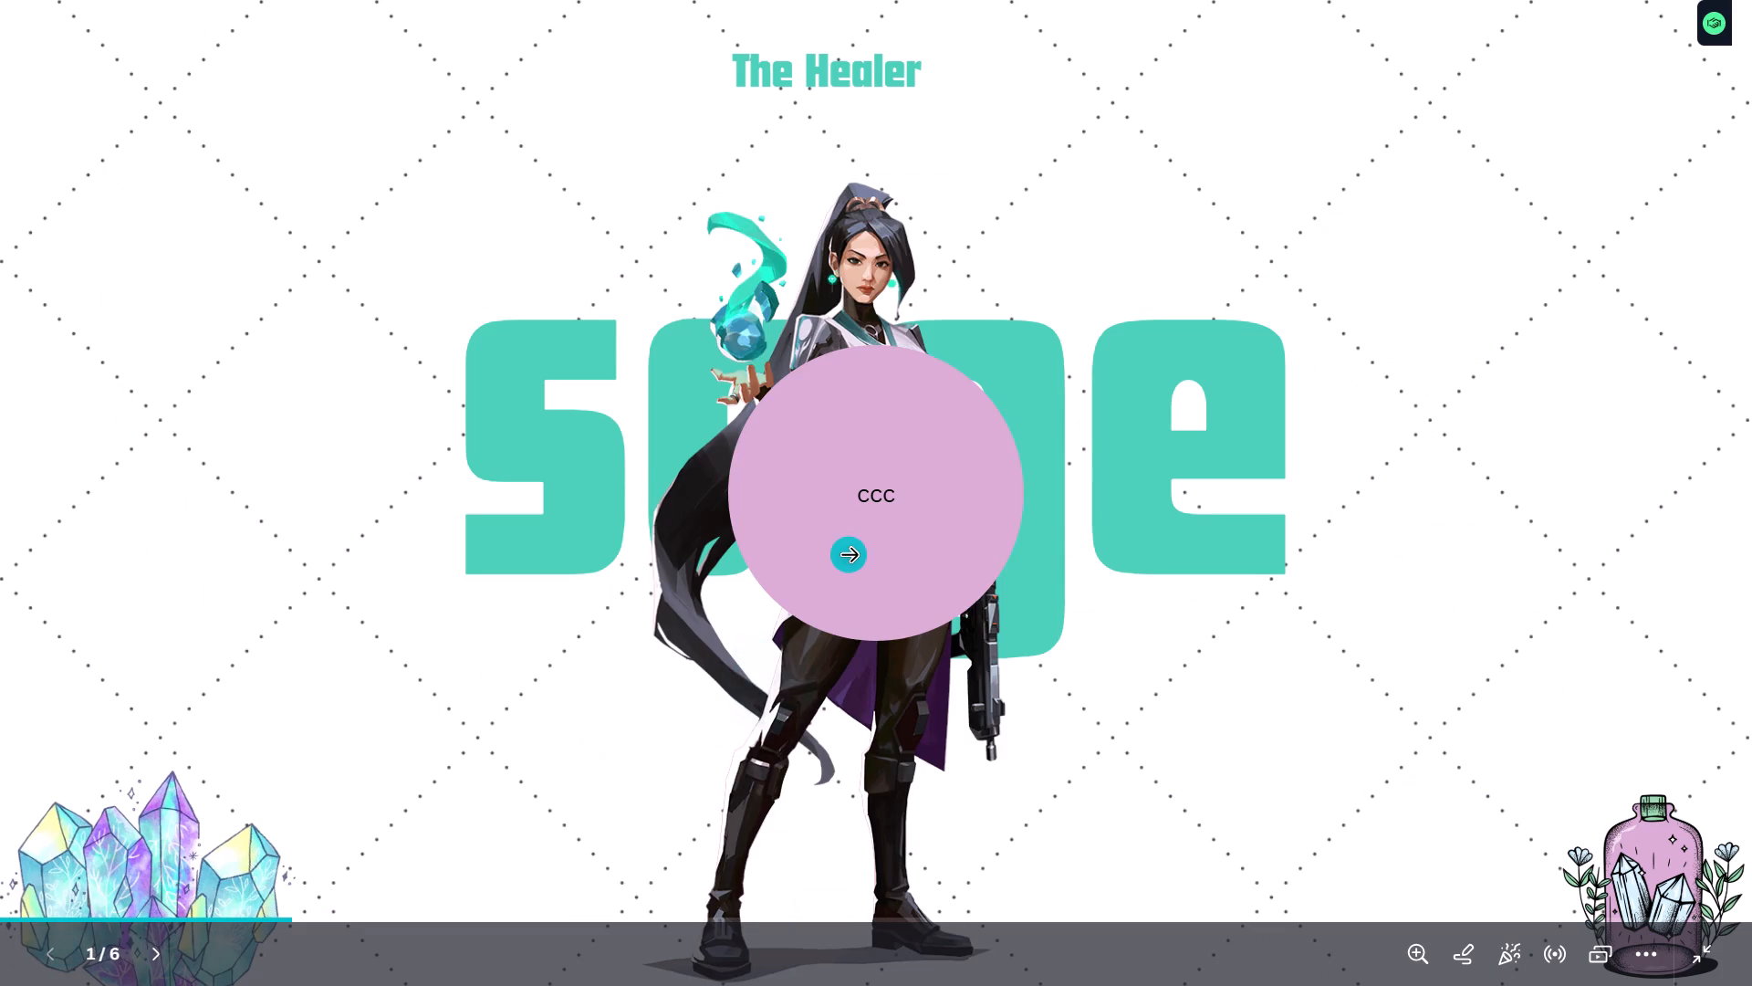
pyautogui.moveTo(849, 555); pyautogui.dragTo(896, 578)
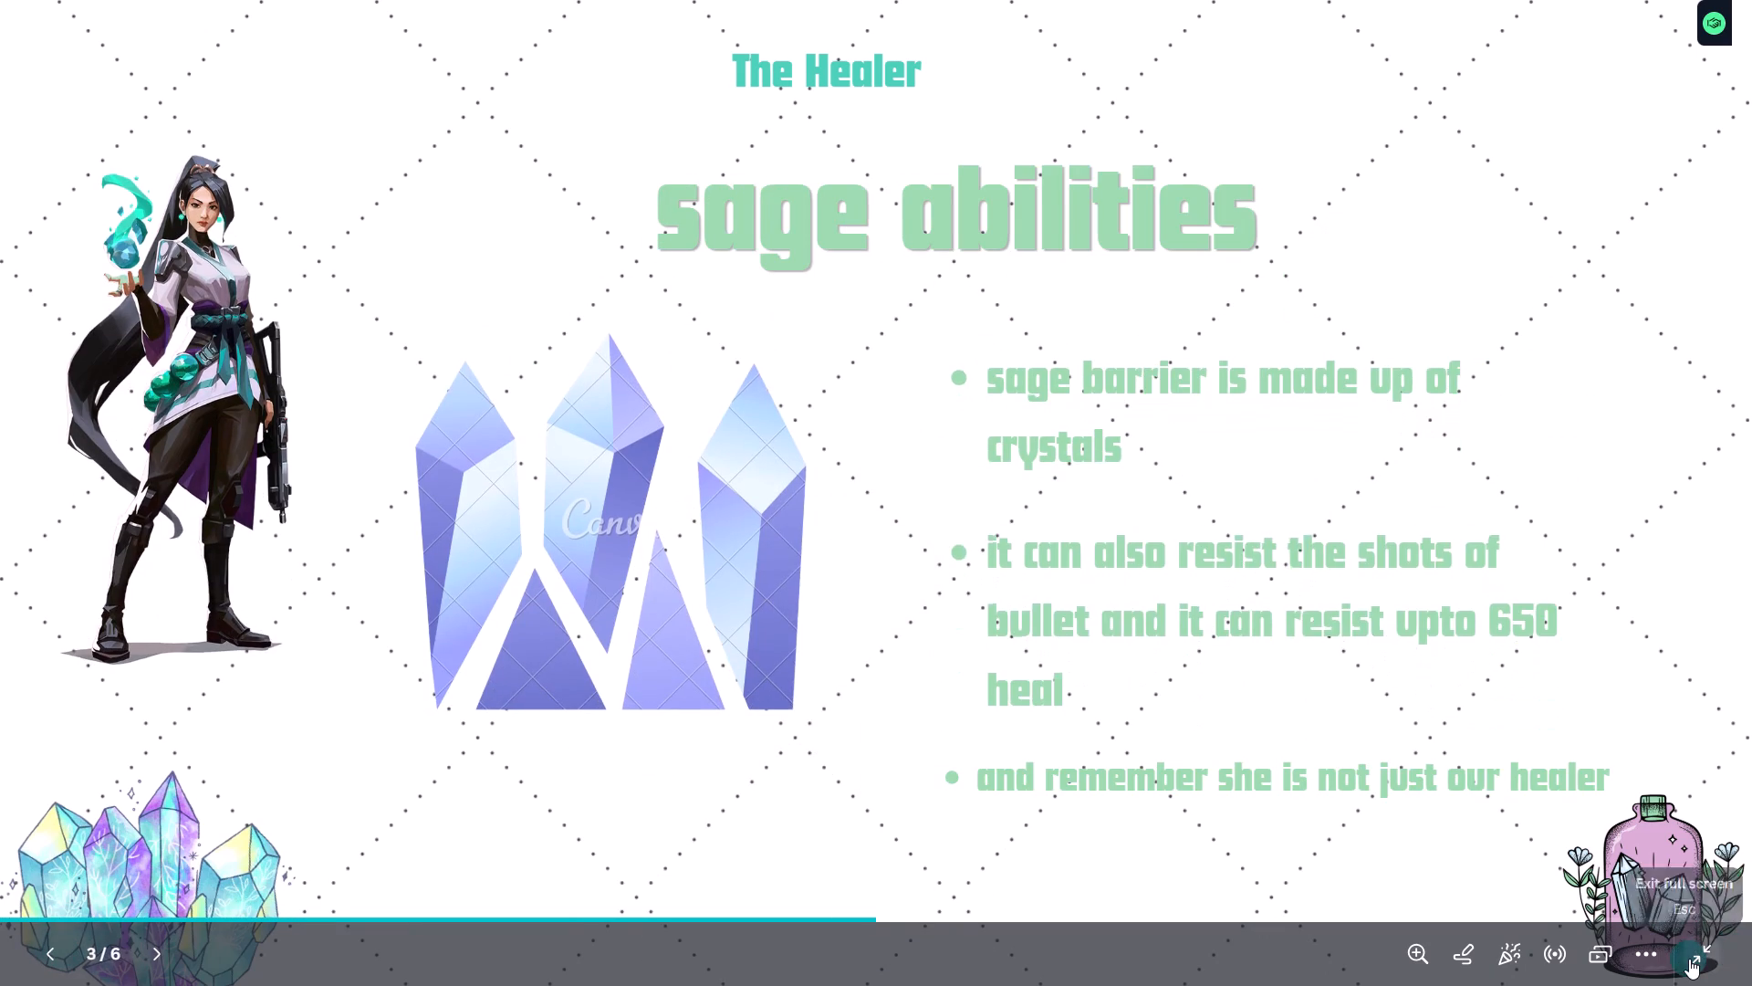
pyautogui.click(1689, 959)
# Delete the pink circle containing "ccc" from the title slide on page 1.
pyautogui.click(656, 874)
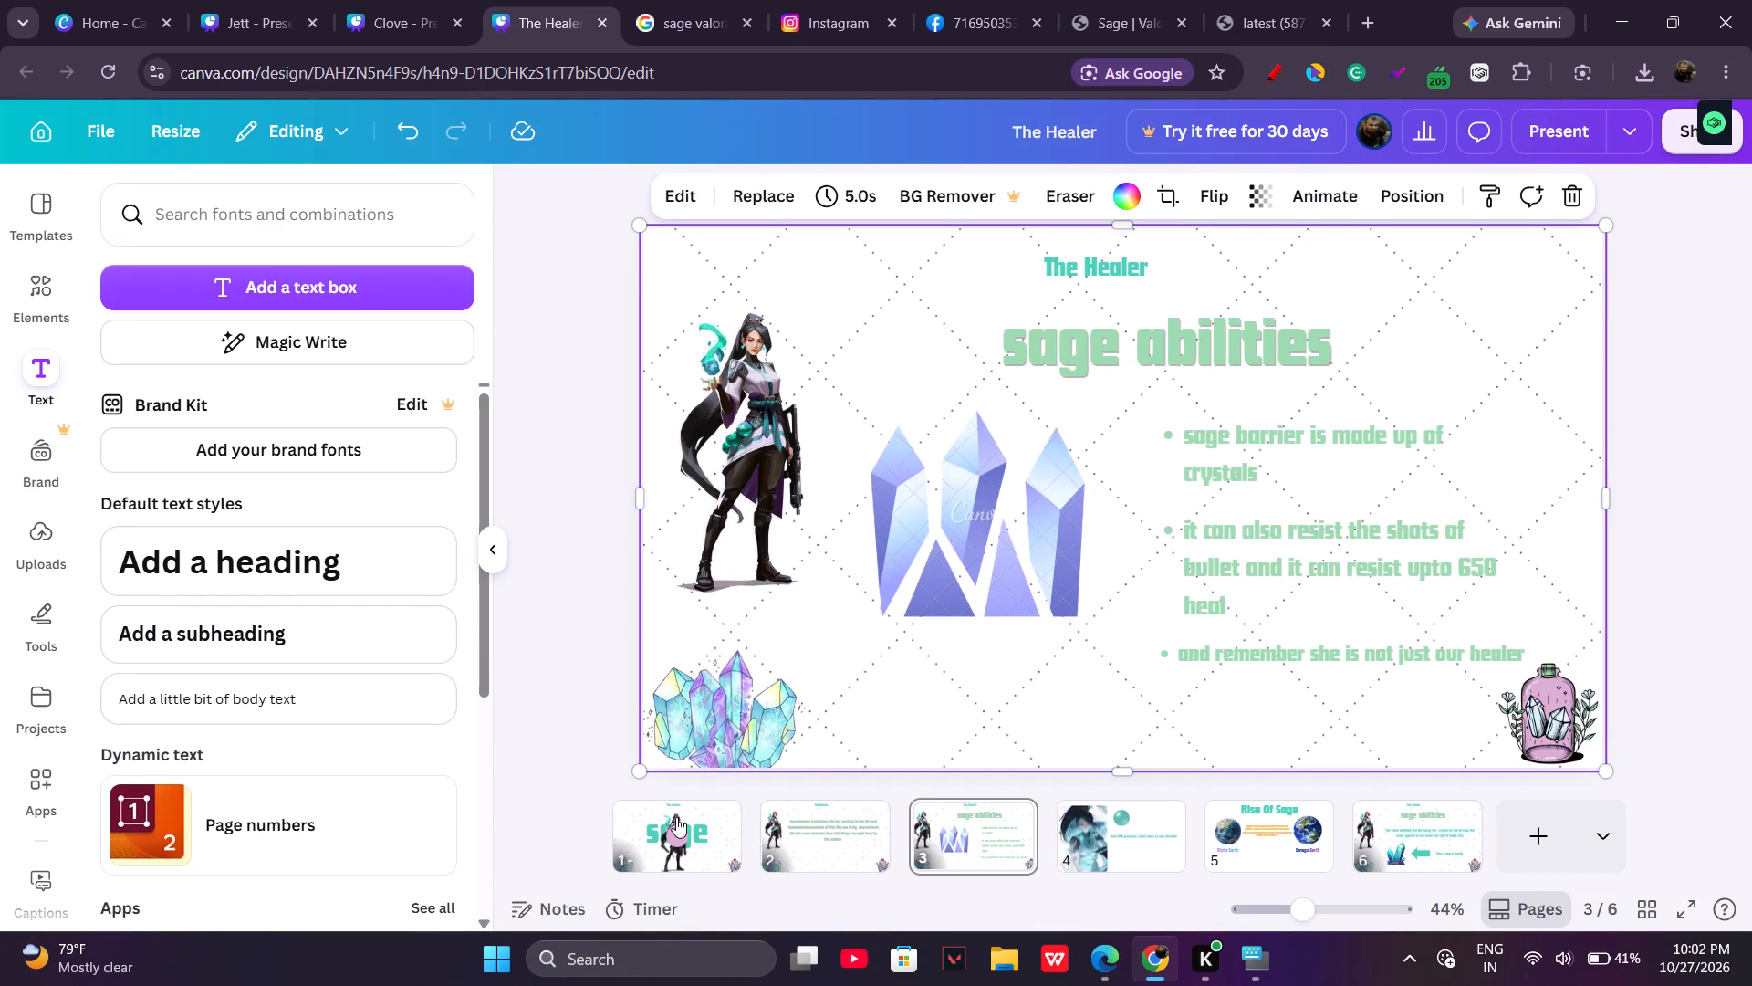
pyautogui.click(676, 817)
pyautogui.click(1143, 469)
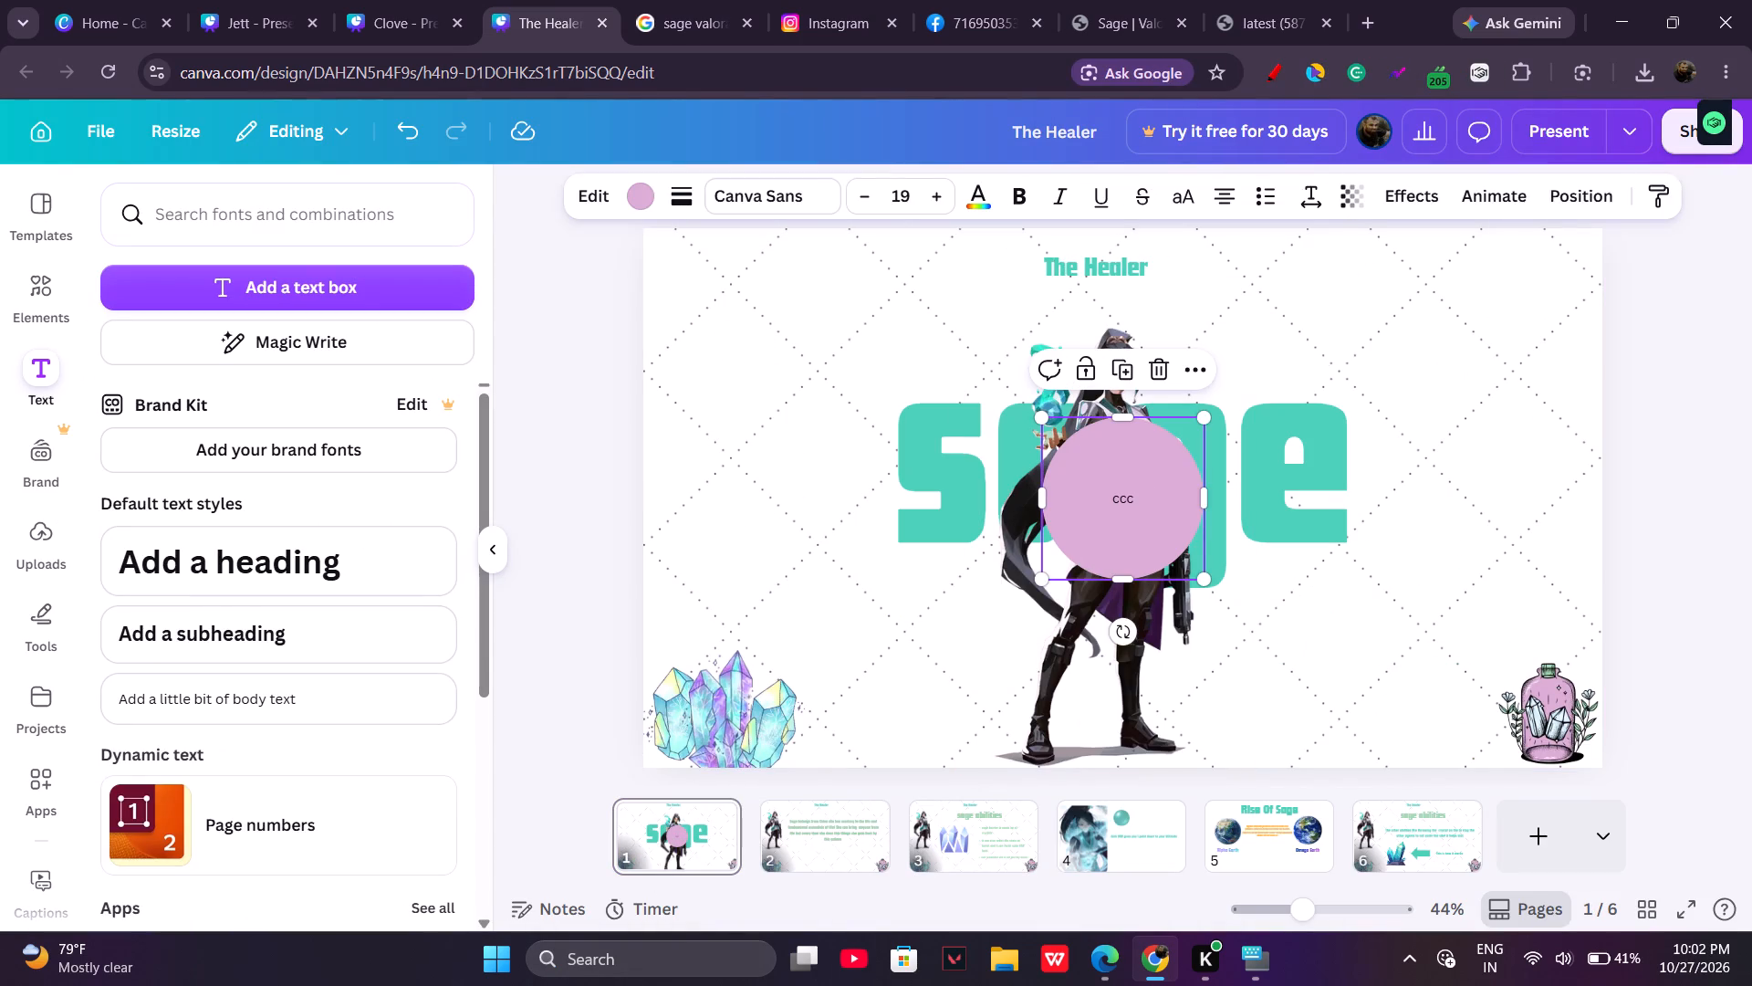
pyautogui.press('Delete')
# Present from page 1, check pages 1 to 3, and return to the editor.
pyautogui.moveTo(1529, 106); pyautogui.dragTo(1537, 120)
pyautogui.click(1537, 120)
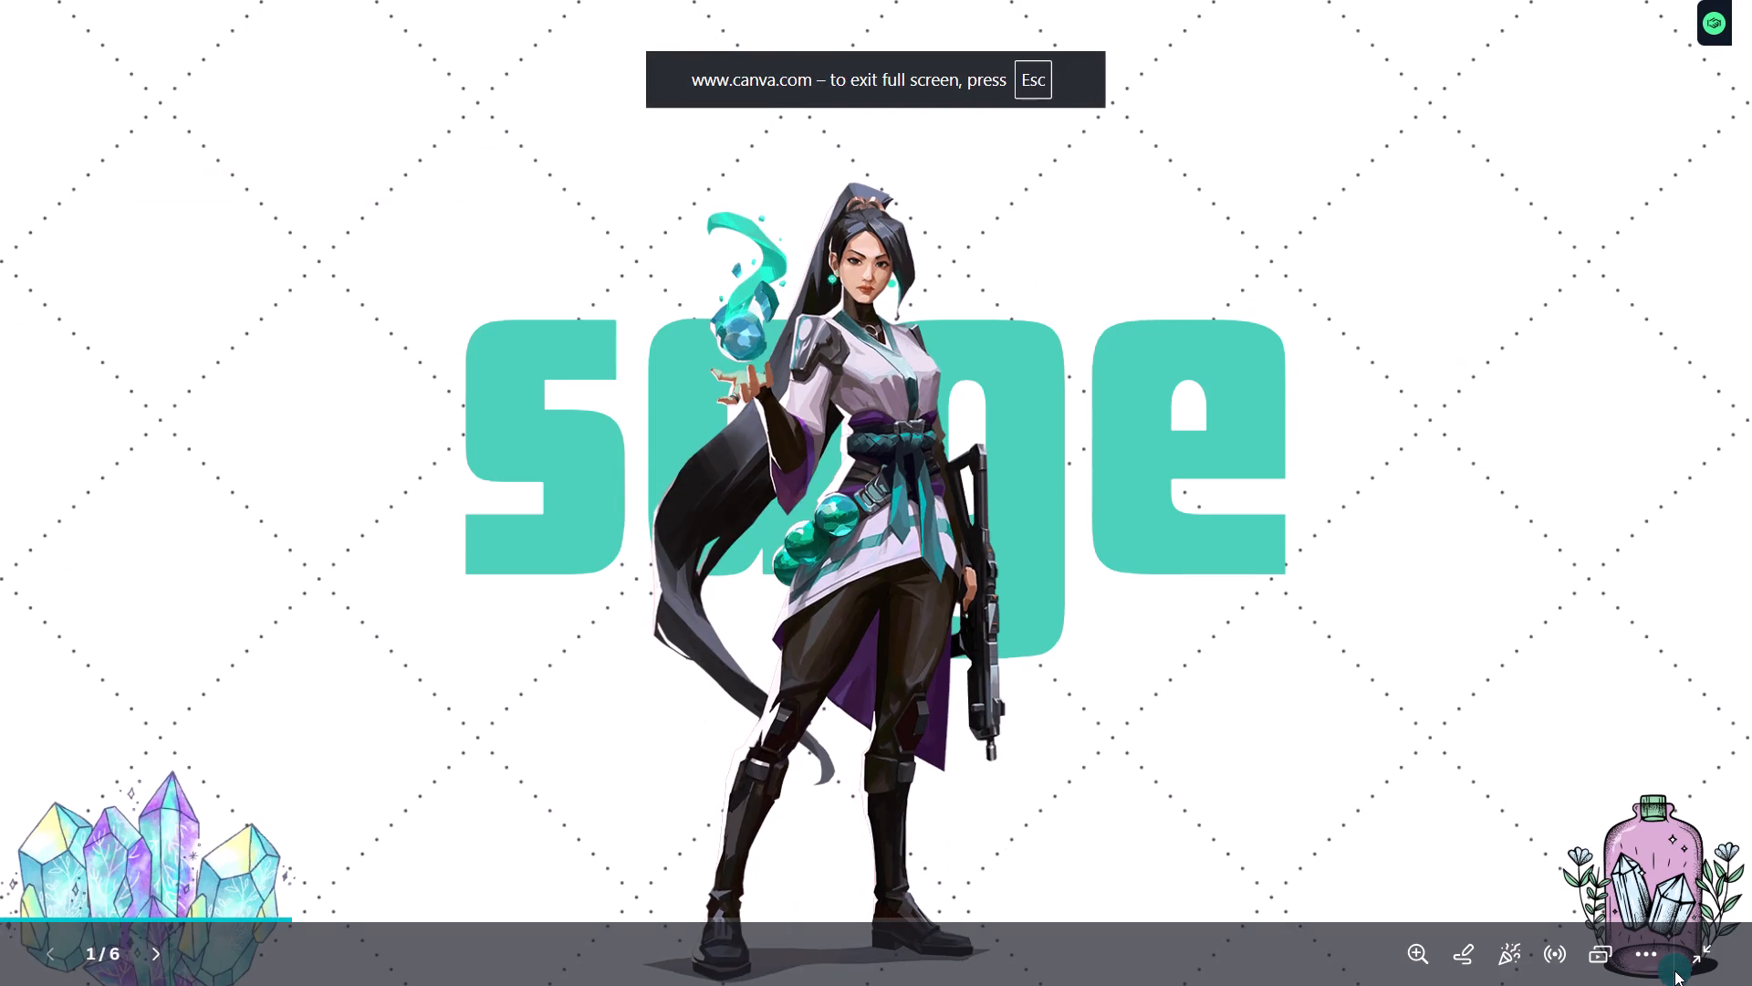
pyautogui.click(1700, 756)
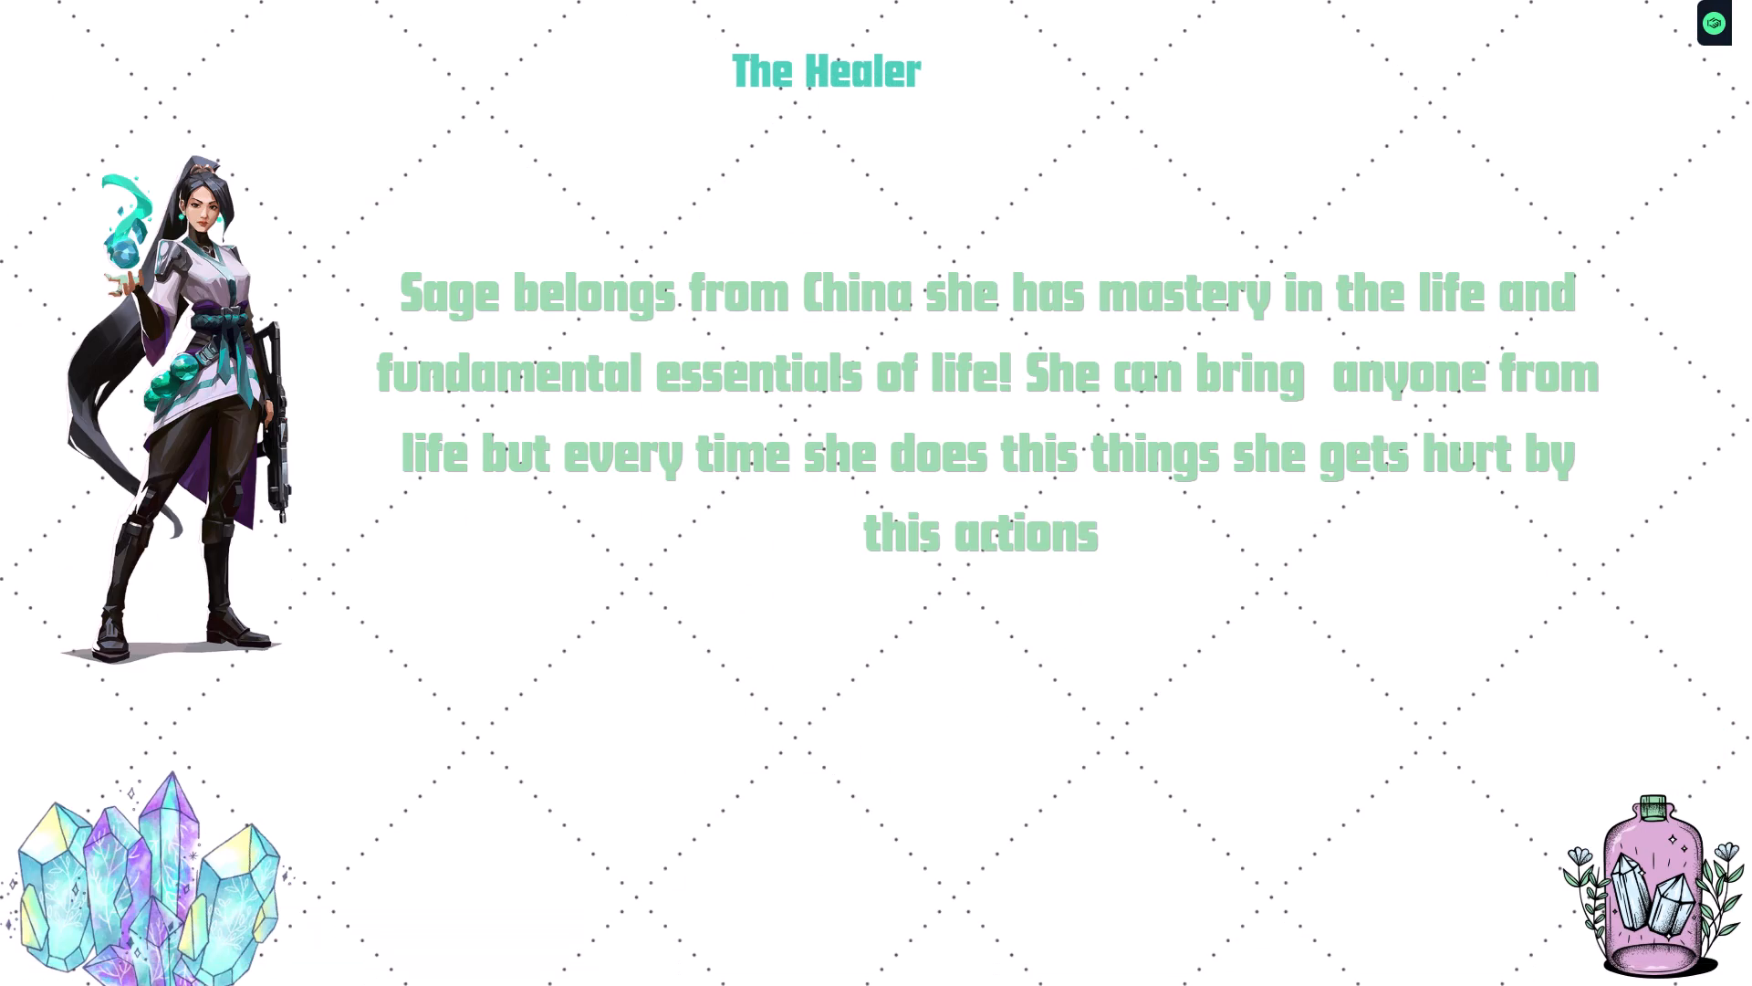
pyautogui.click(1700, 756)
pyautogui.click(1709, 964)
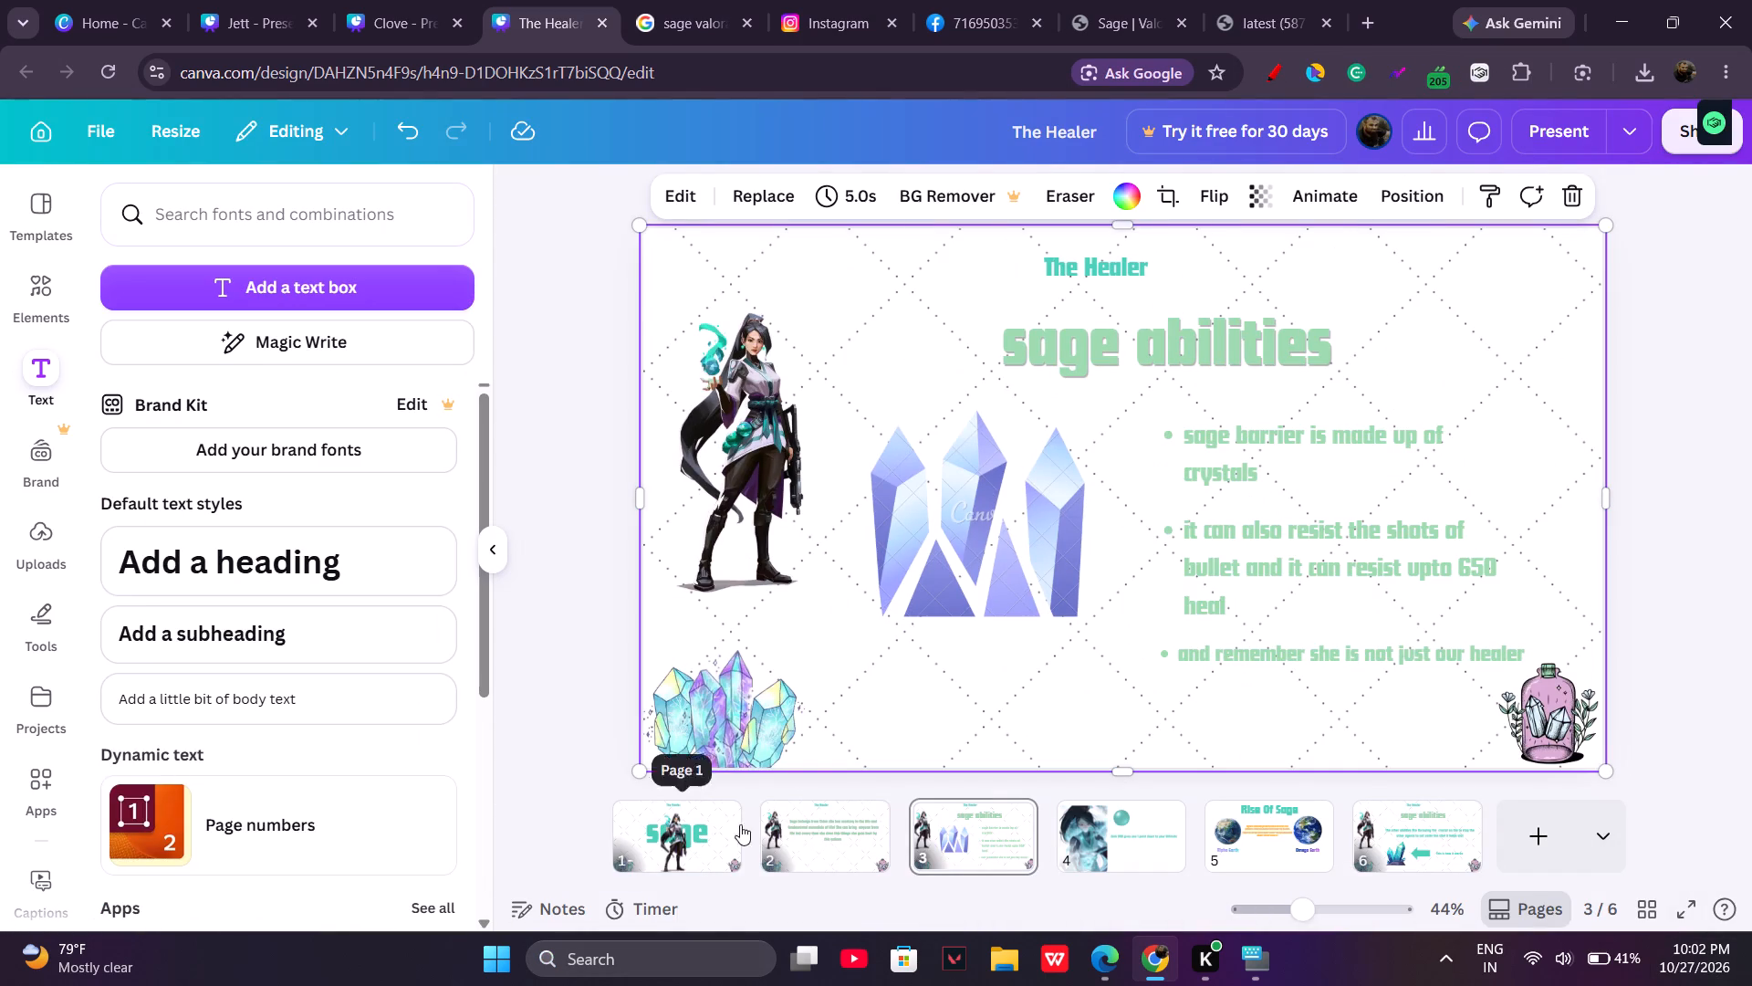
# Apply the Match & Move transition between pages 1 and 2 and between pages 2 and 3.
pyautogui.click(748, 847)
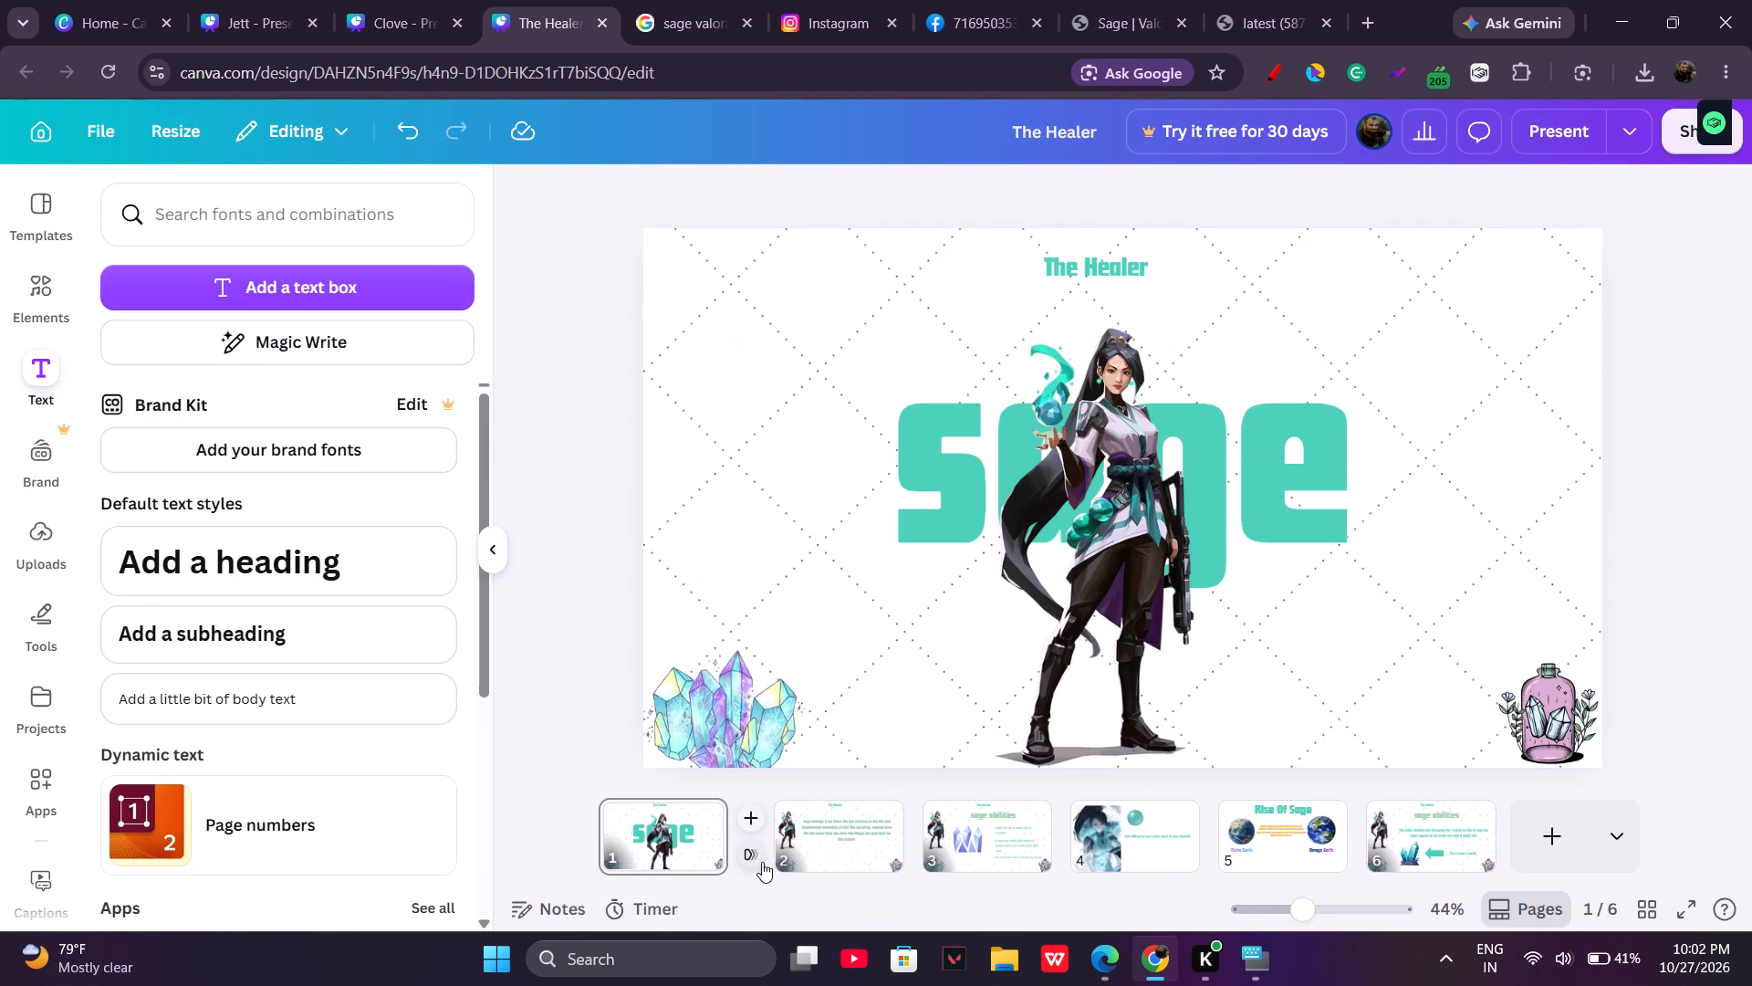
pyautogui.click(752, 854)
pyautogui.click(173, 637)
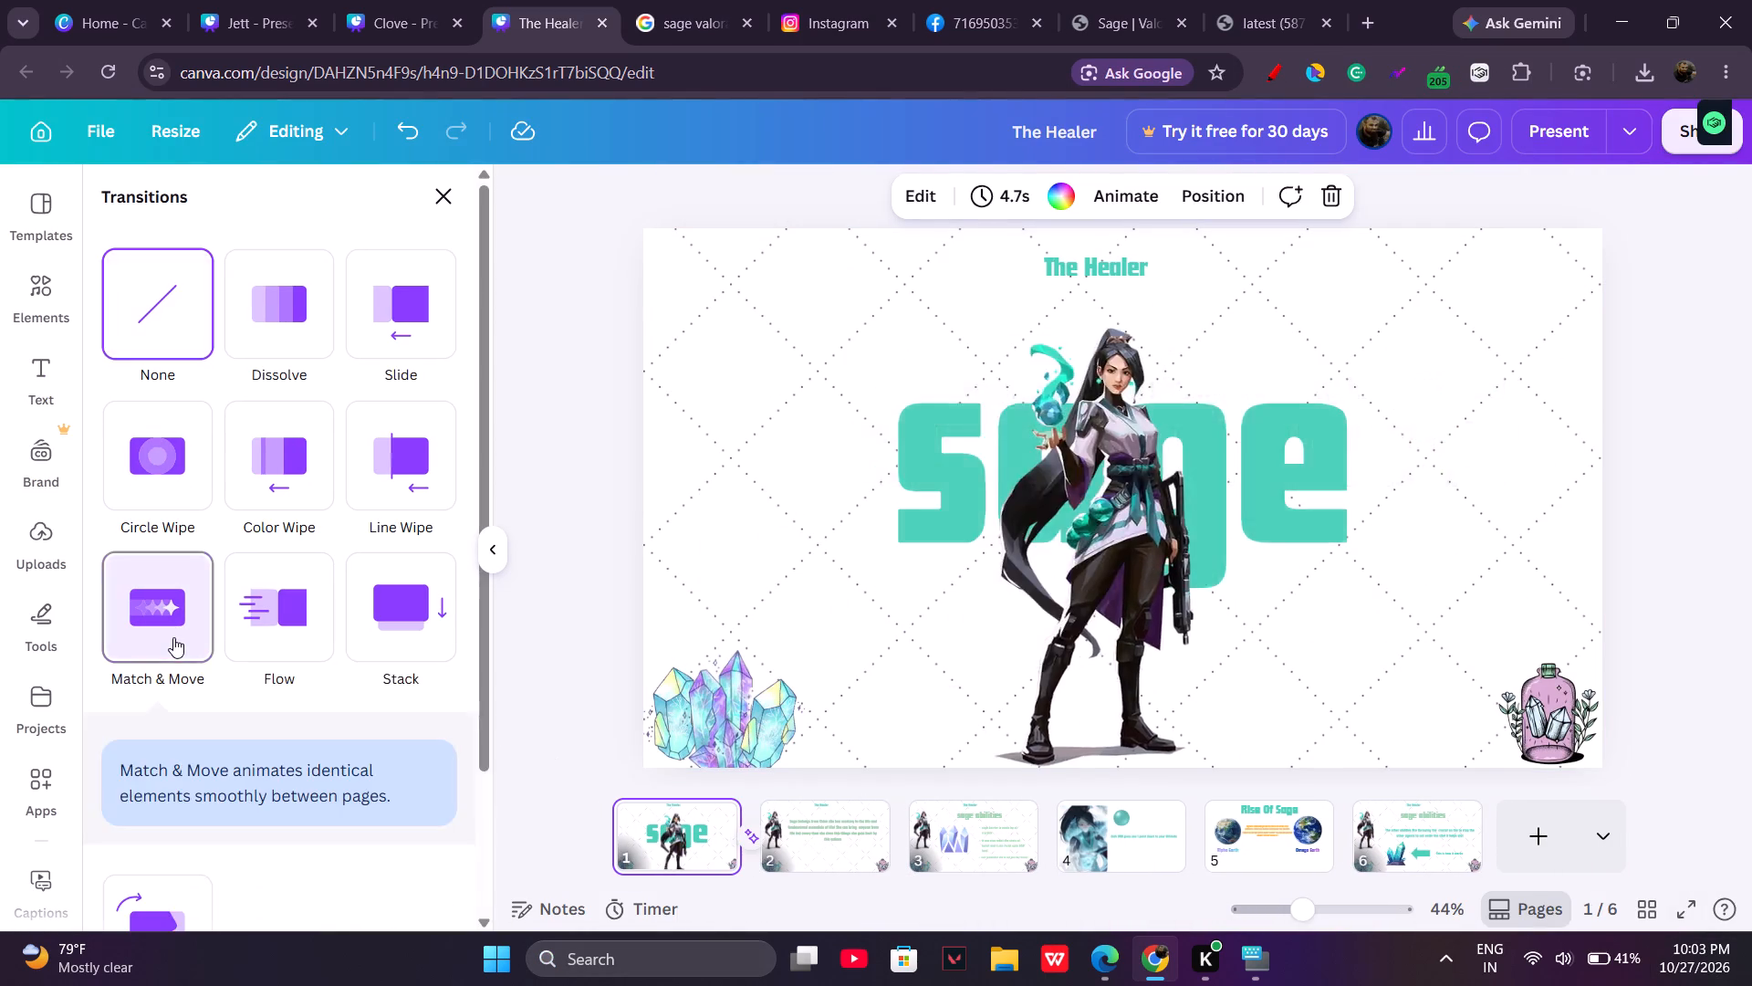
pyautogui.click(893, 847)
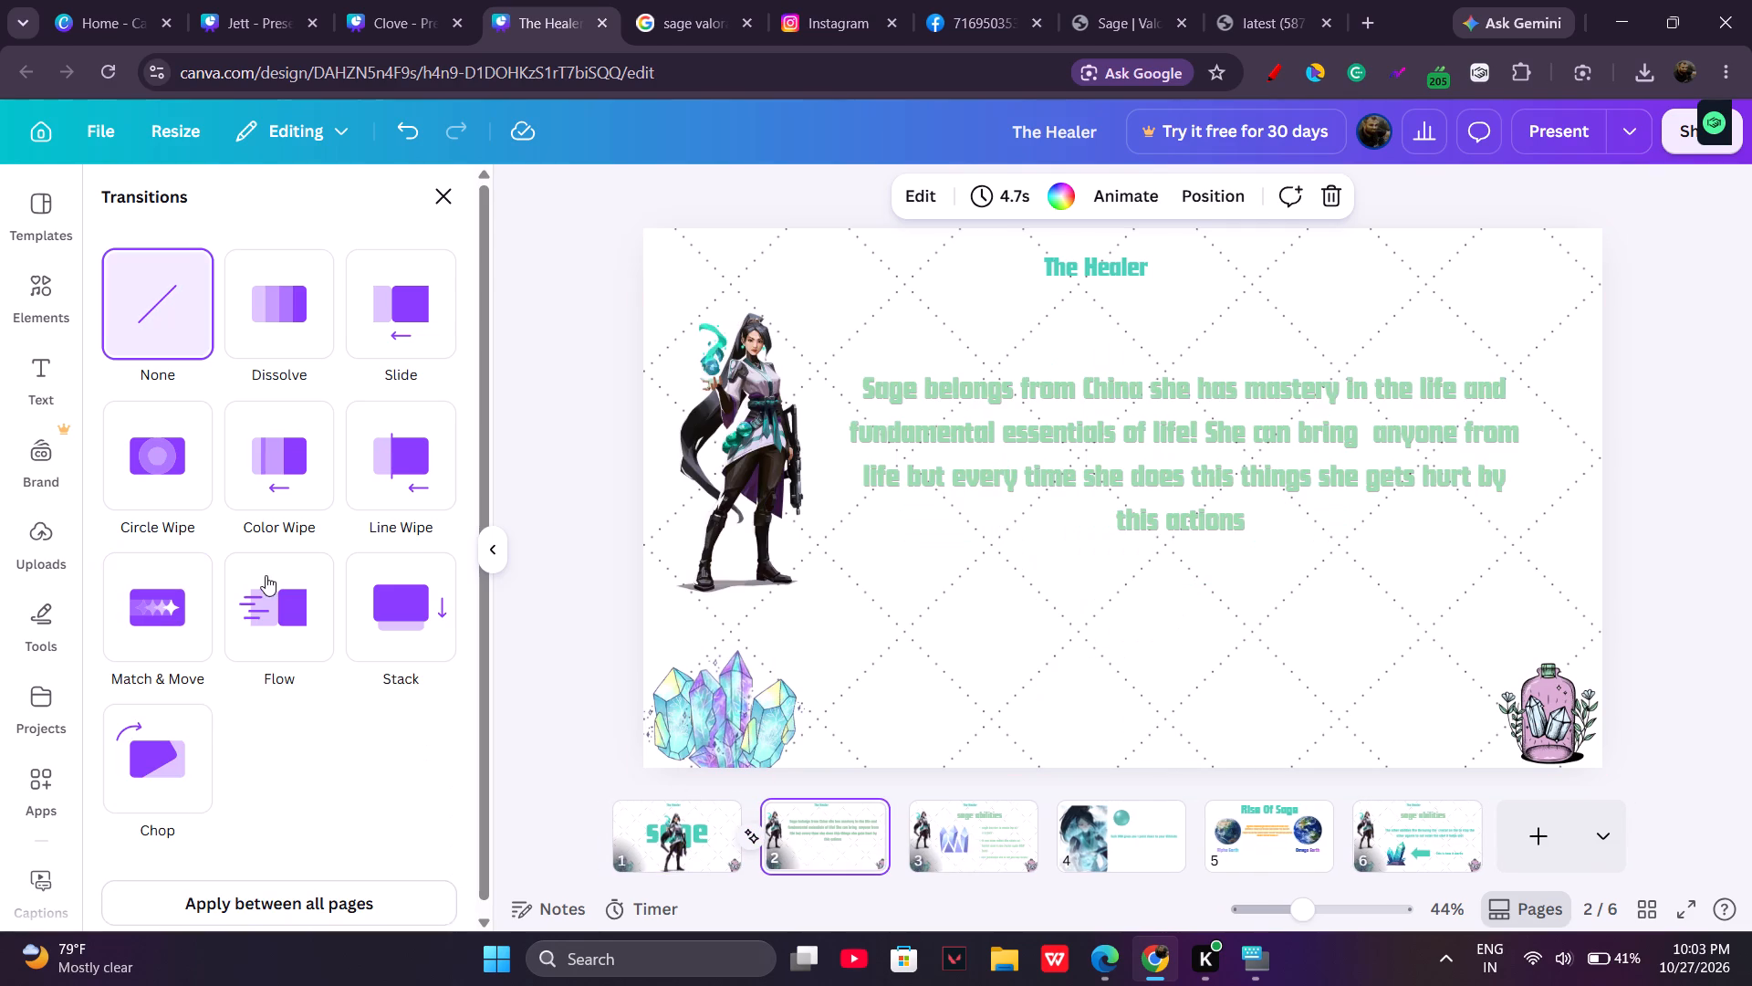
pyautogui.click(154, 608)
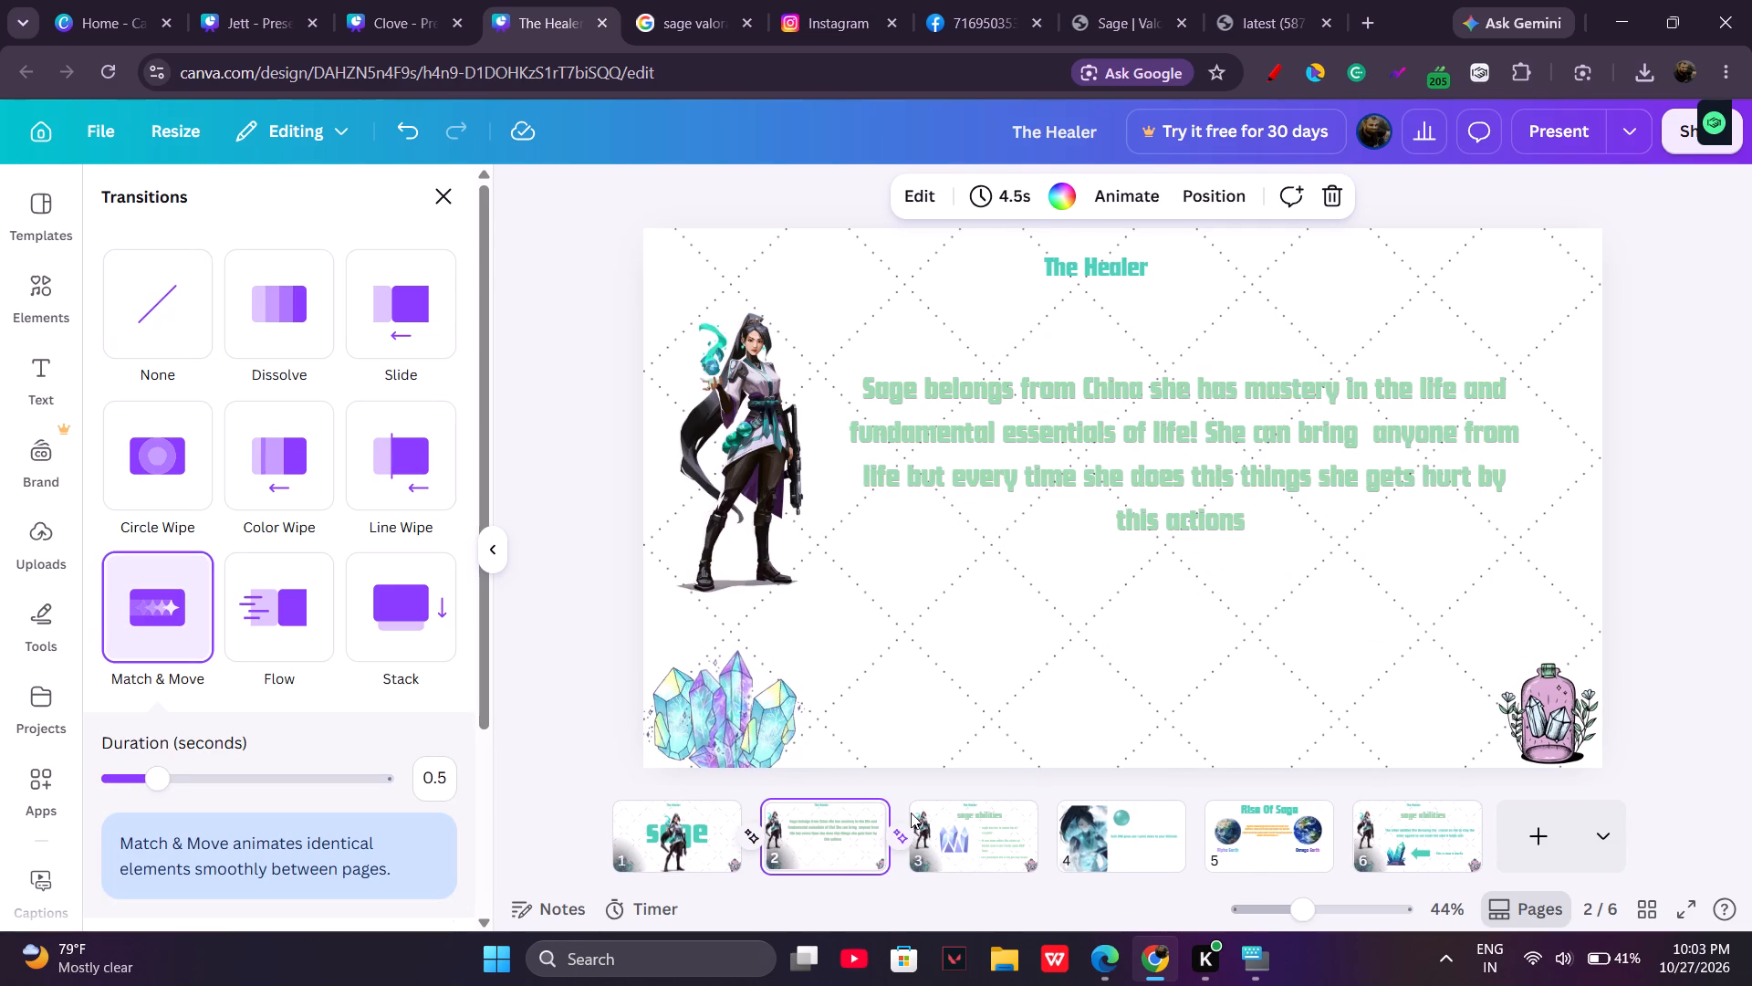
# Apply the Flow transition between pages 3 and 4 and between pages 4 and 5.
pyautogui.click(1045, 843)
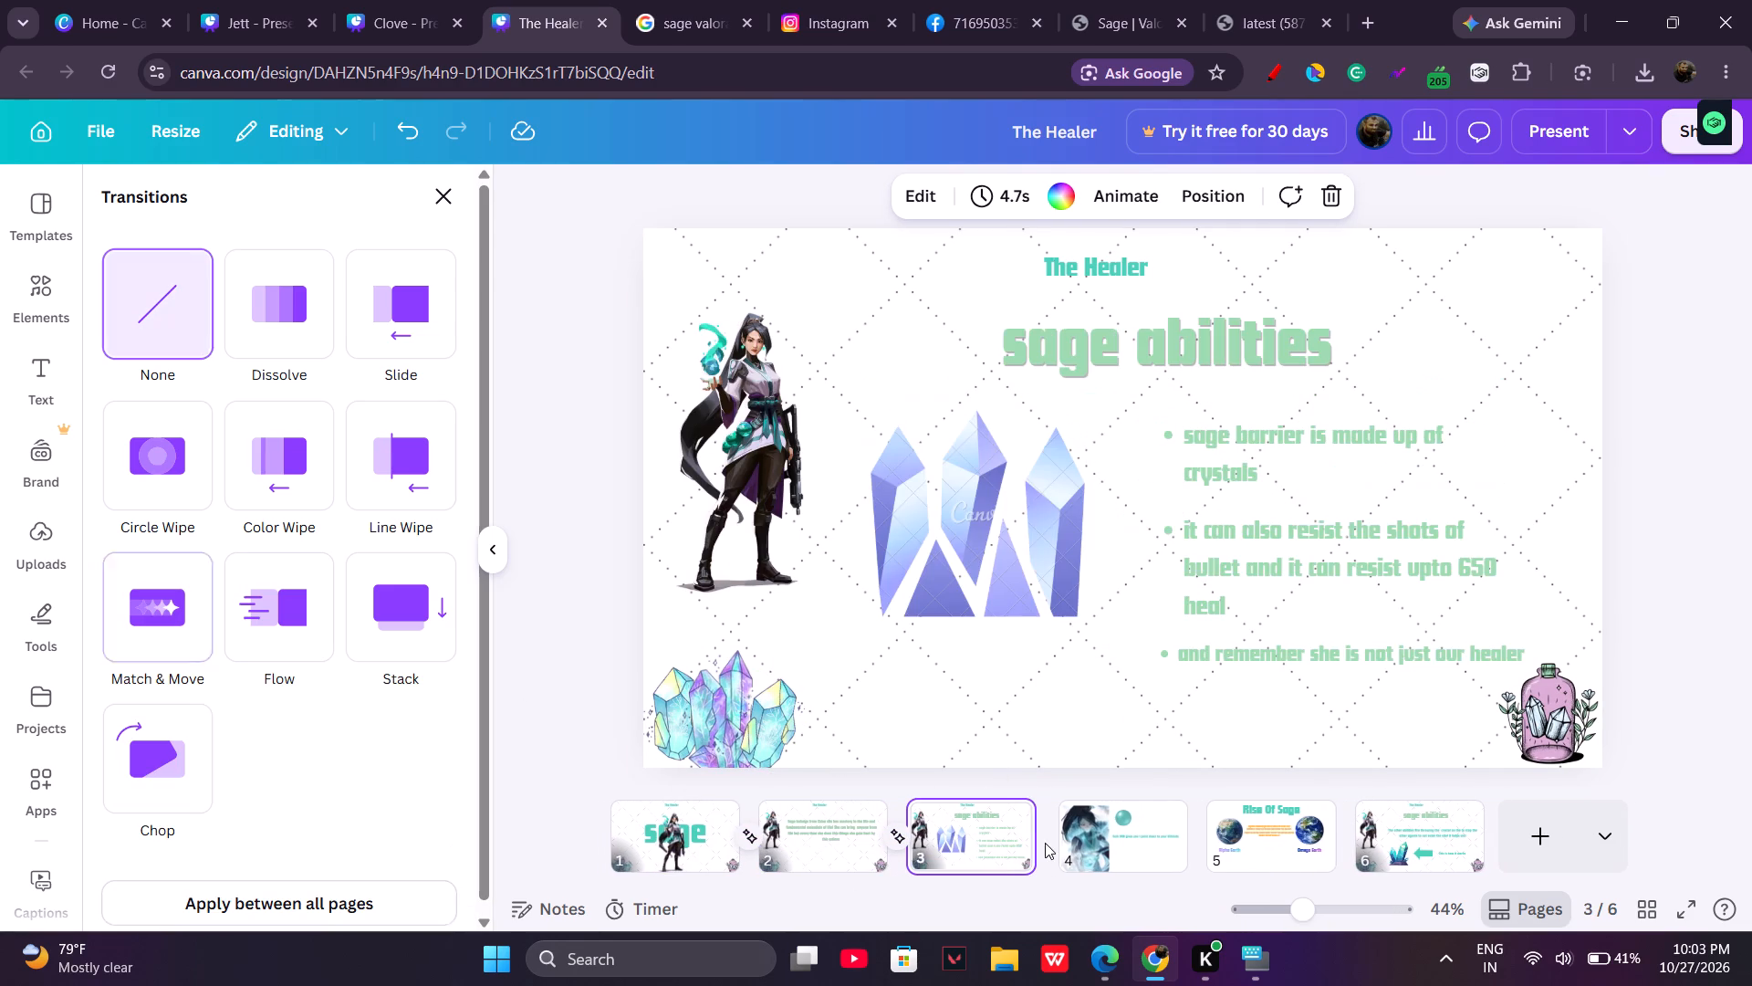
pyautogui.click(275, 605)
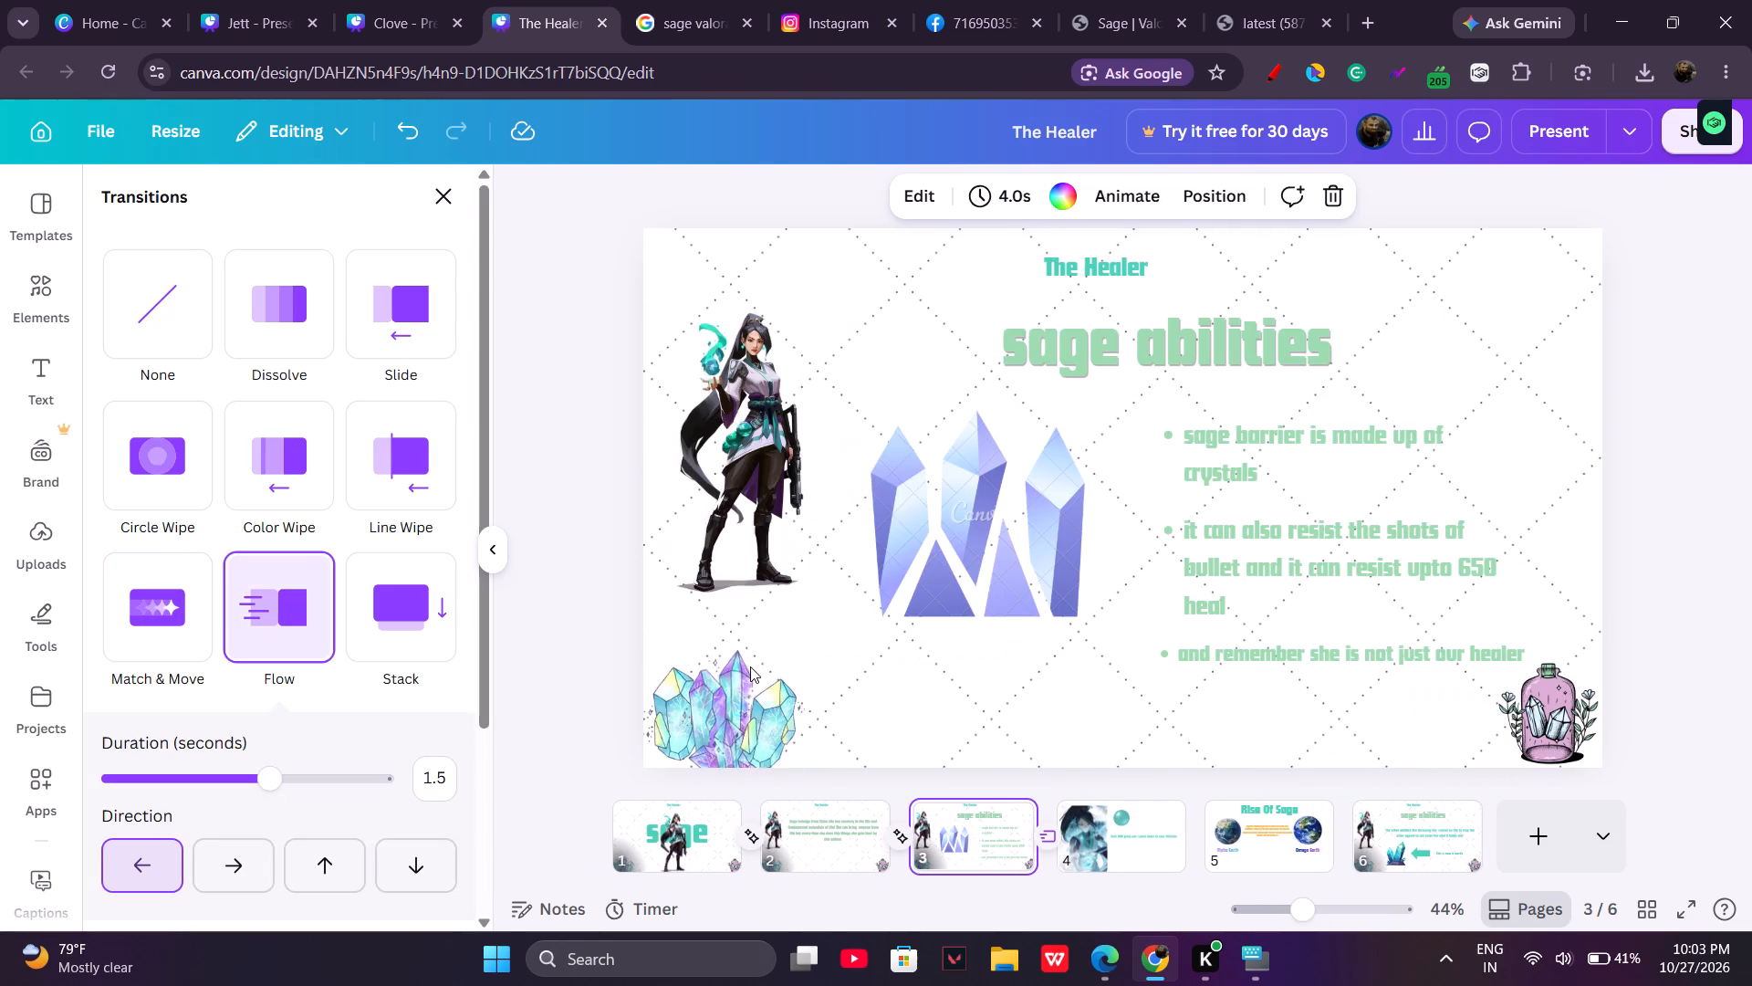
pyautogui.click(1204, 855)
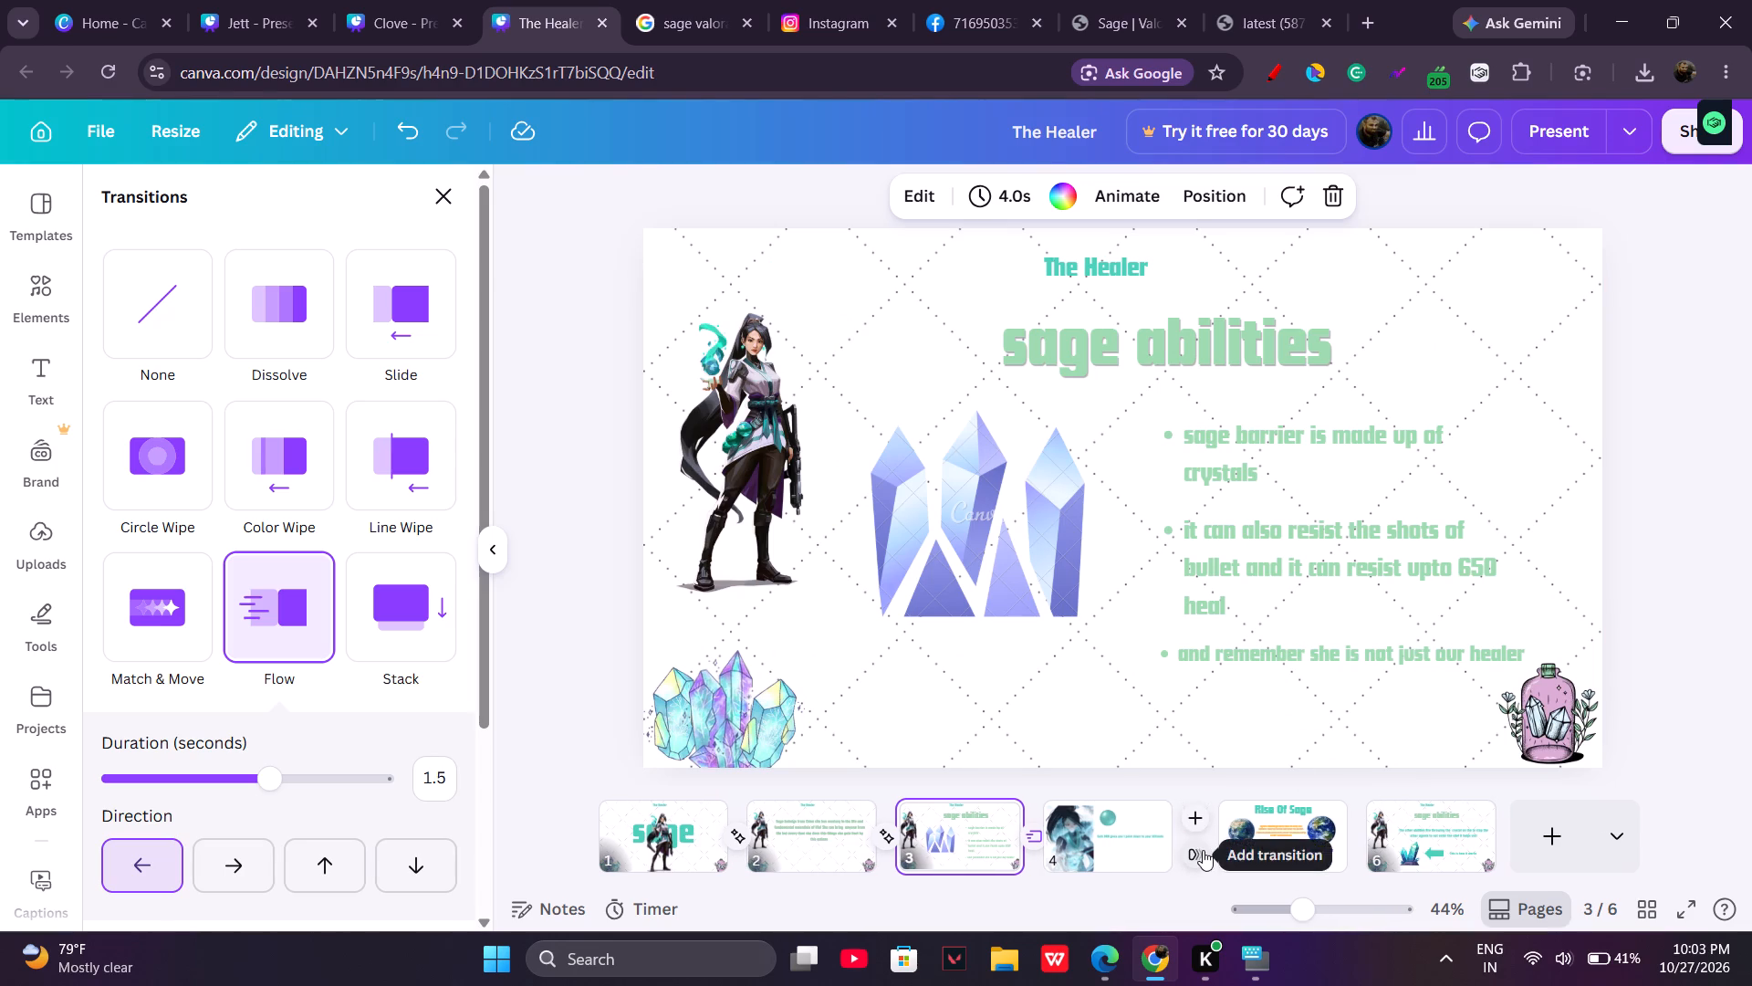
pyautogui.click(1203, 850)
pyautogui.click(304, 604)
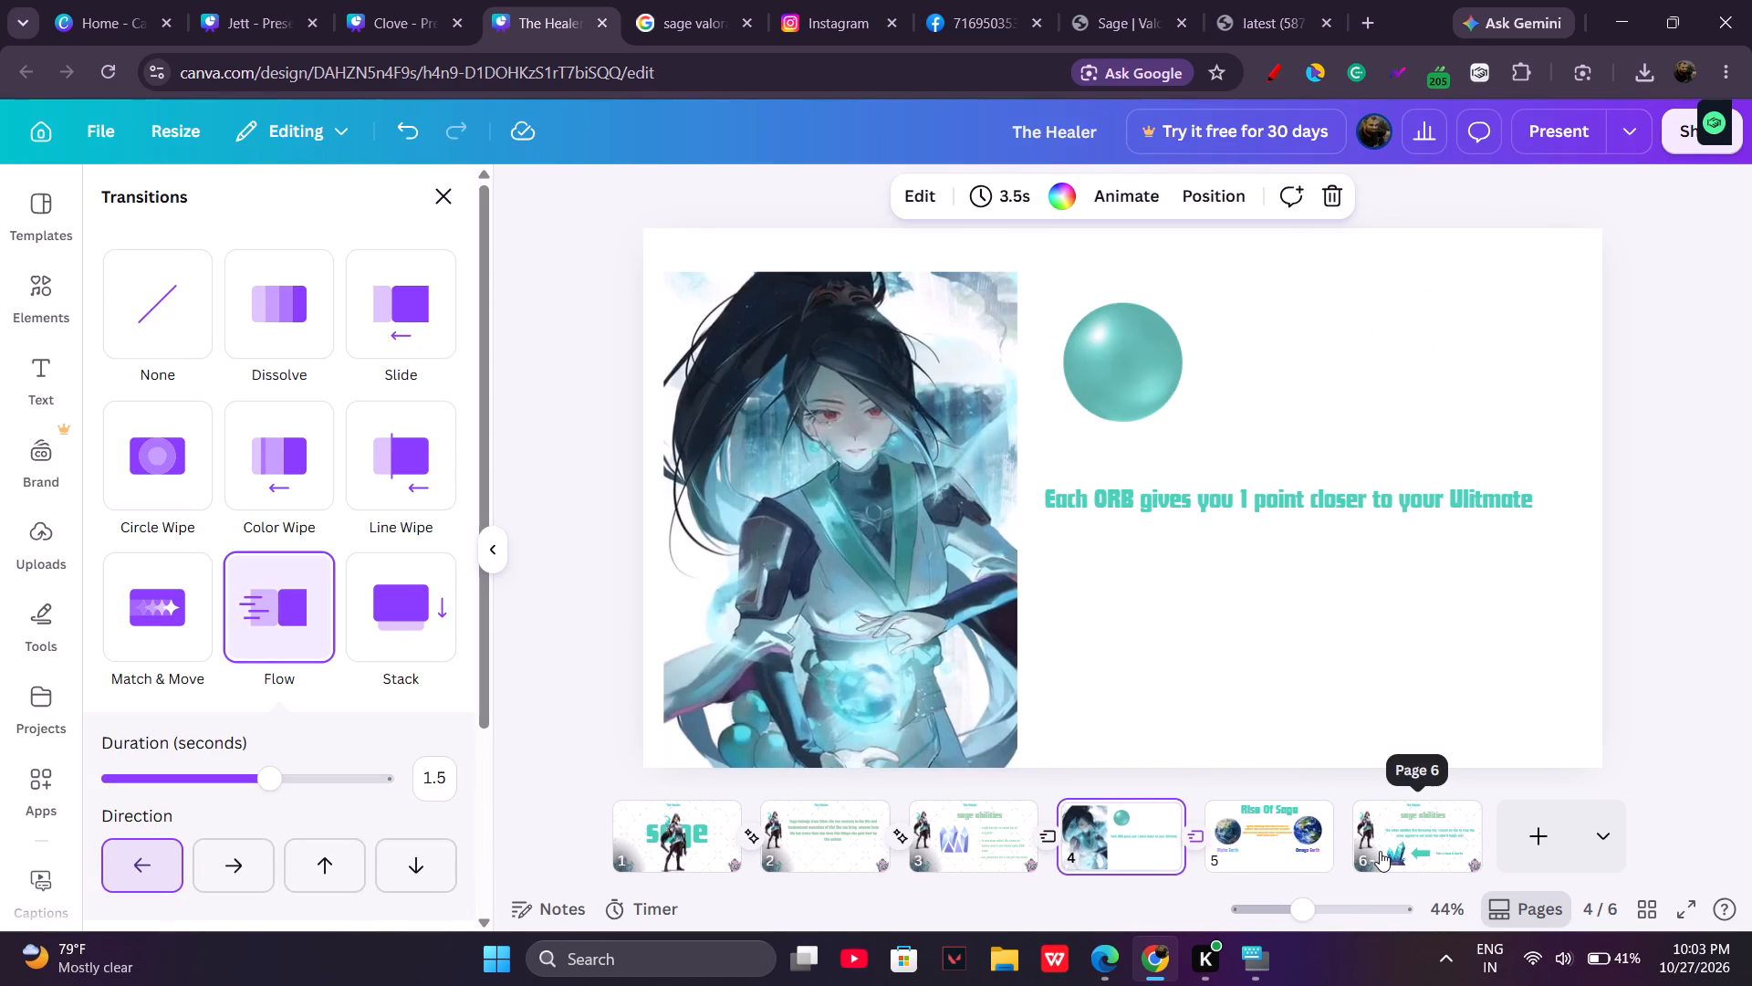
# Move page 6, the second "sage abilities" page, to directly after page 3.
pyautogui.moveTo(1392, 847); pyautogui.dragTo(1049, 850)
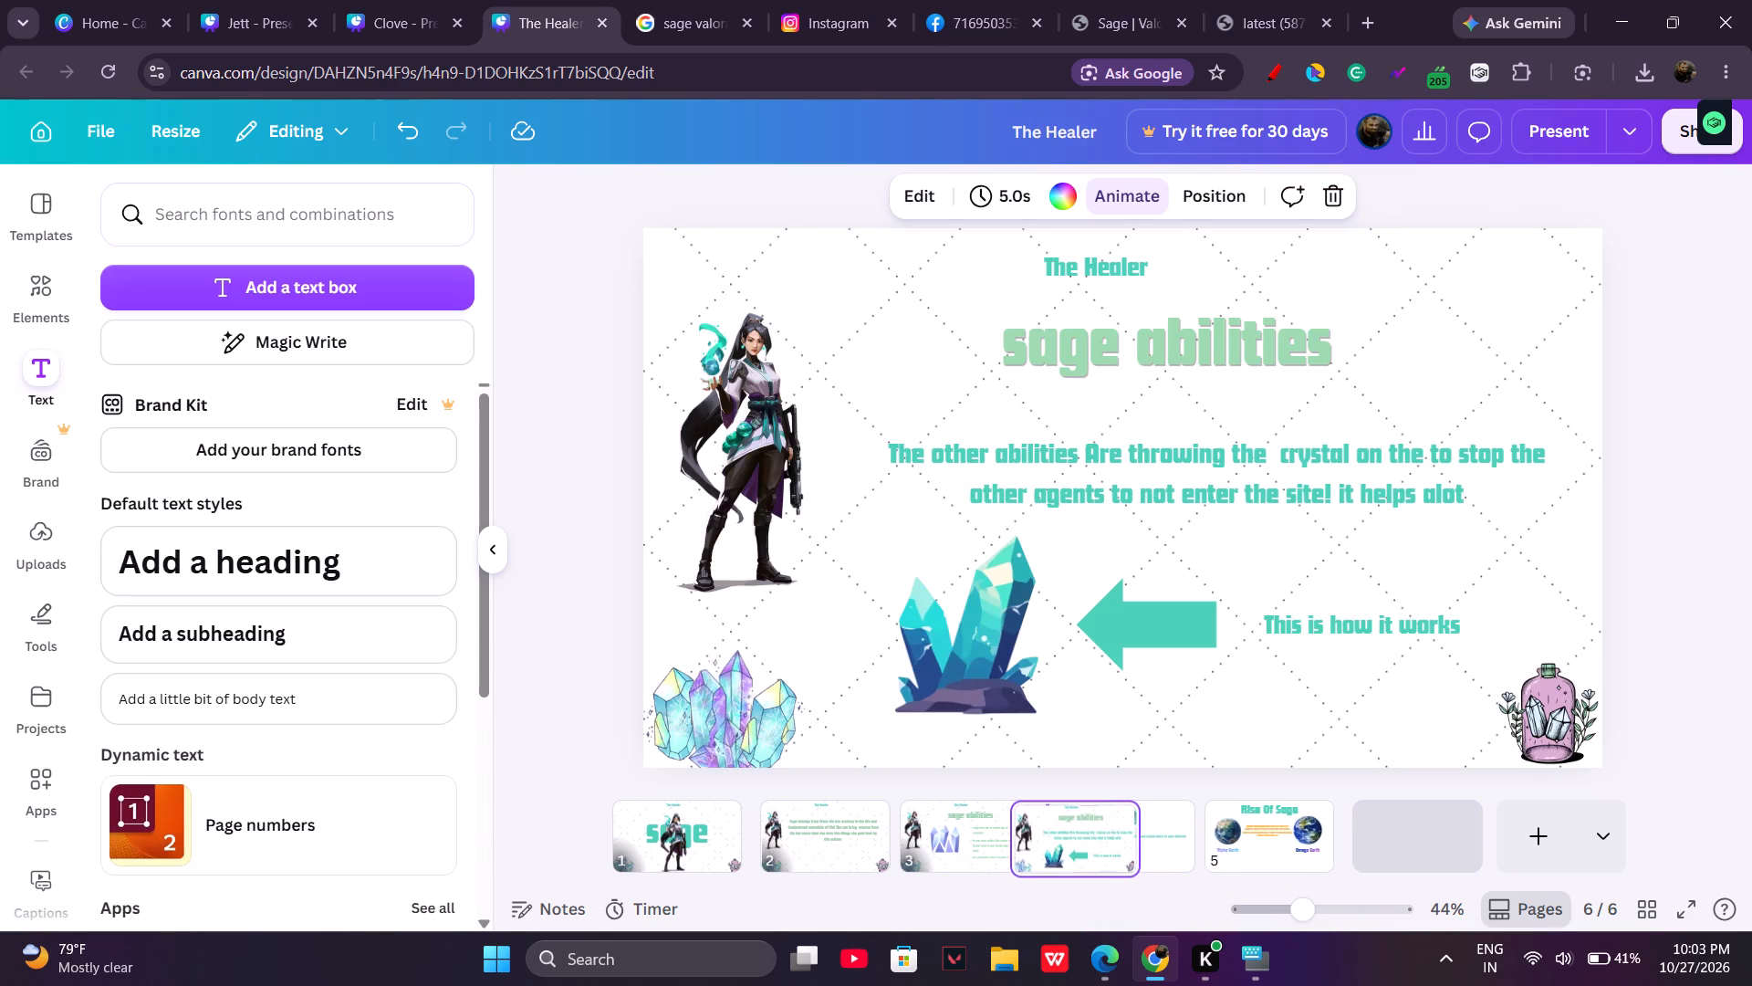
pyautogui.moveTo(1049, 850); pyautogui.dragTo(1054, 853)
# Set the transition between pages 3 and 4 to Match & Move, and between pages 4 and 5 to Flow.
pyautogui.click(1048, 840)
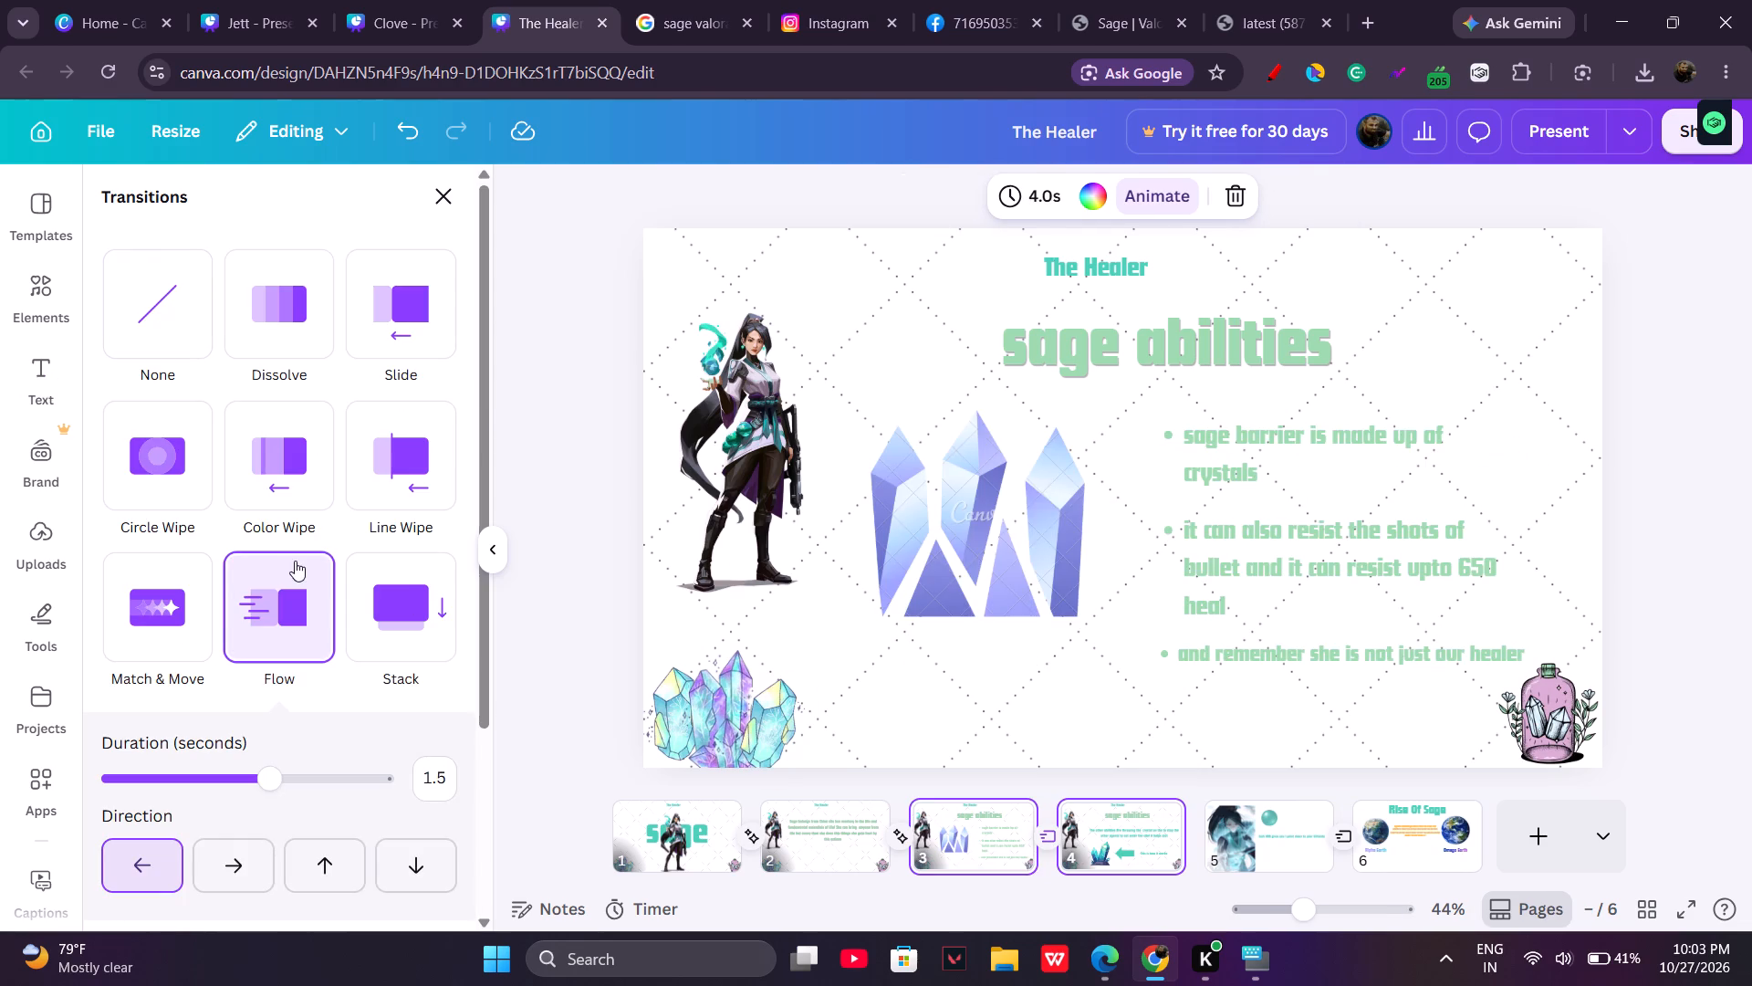
pyautogui.click(195, 590)
pyautogui.click(185, 594)
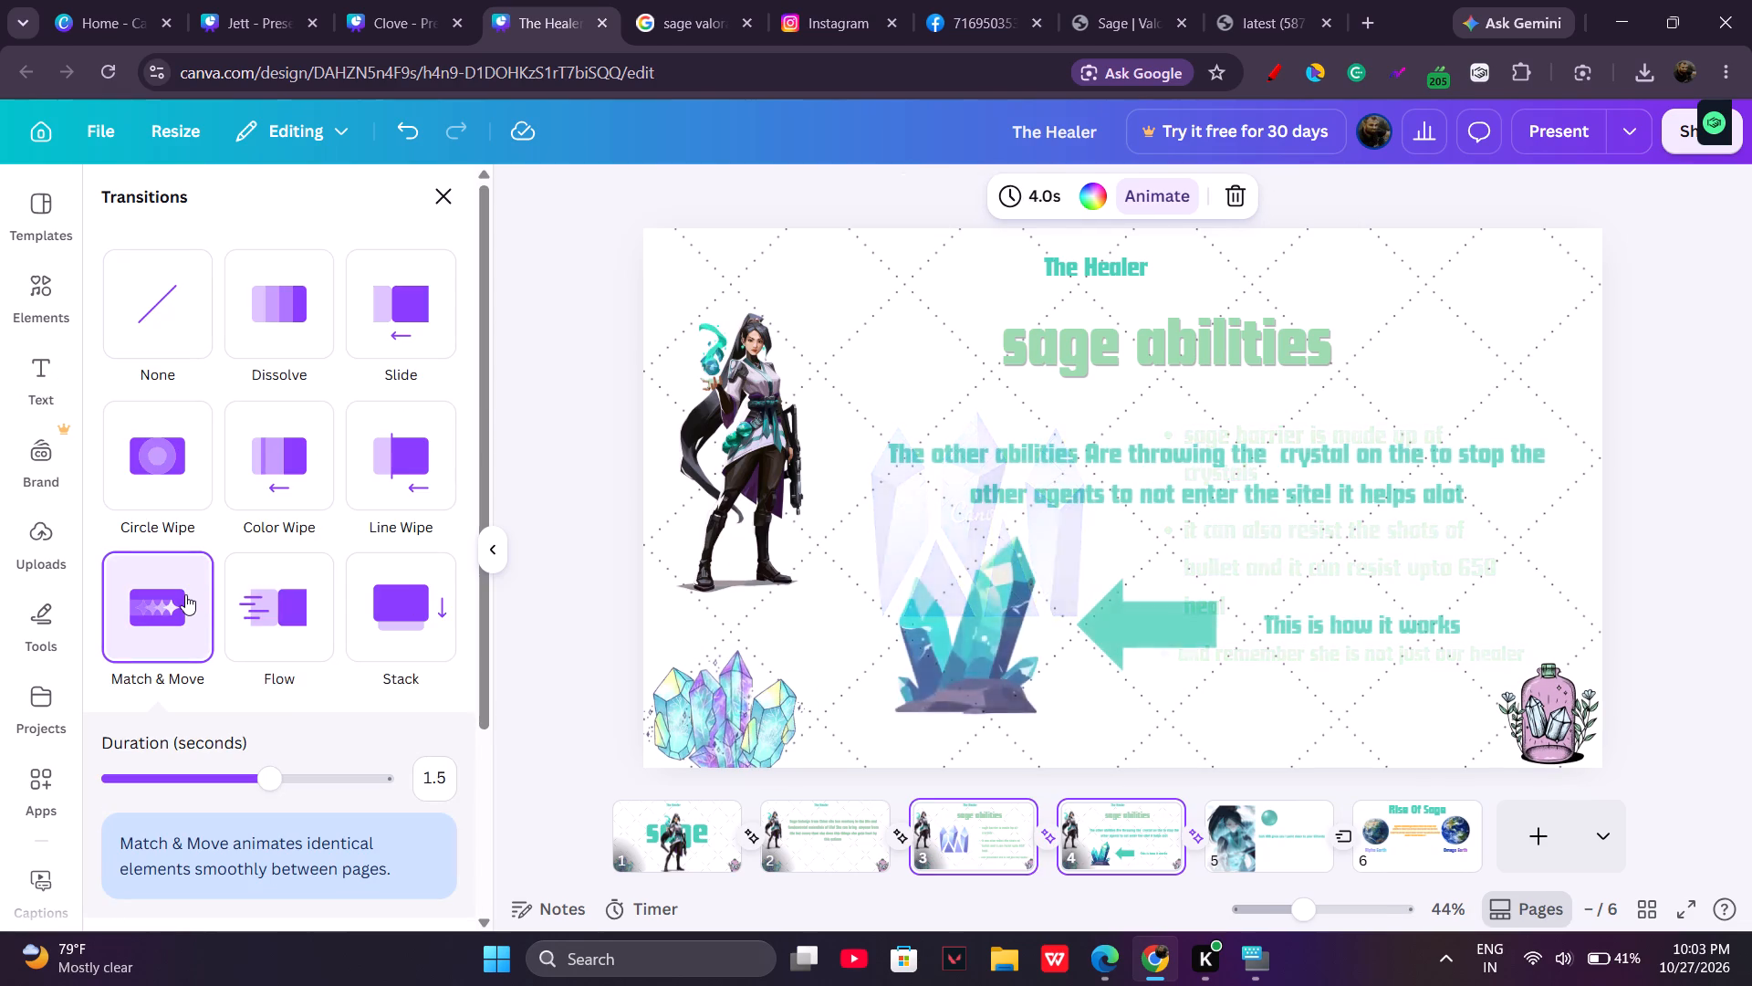
pyautogui.click(1194, 836)
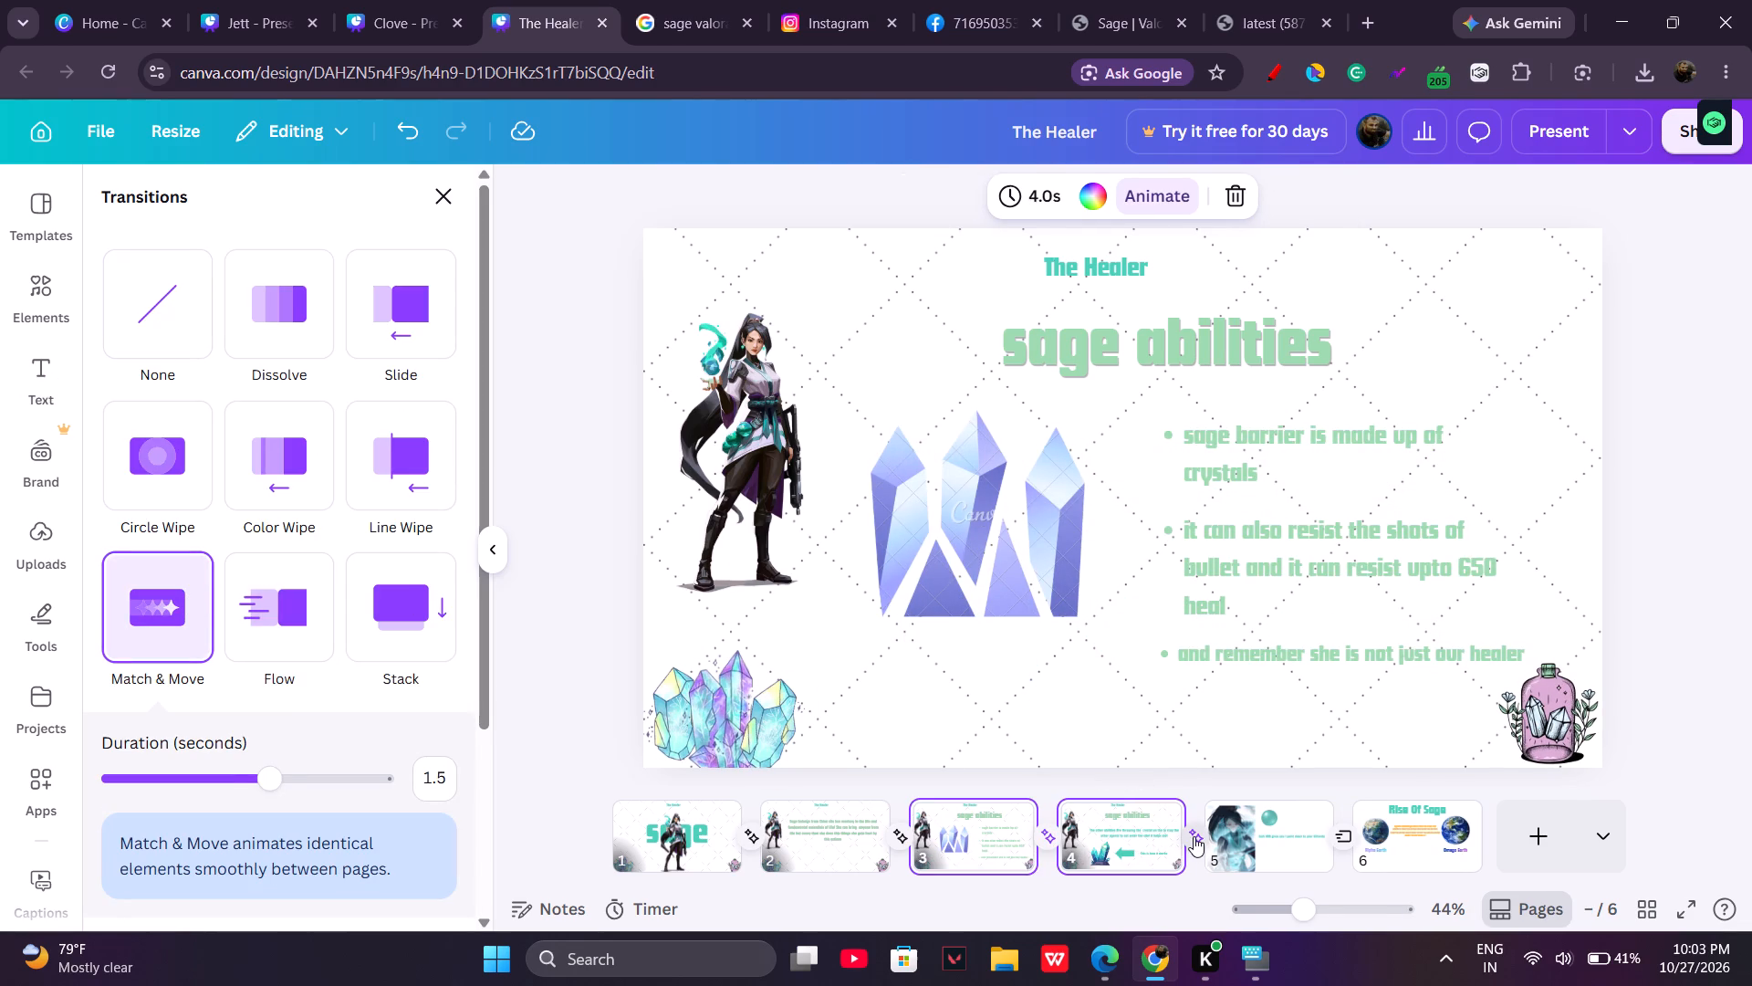
pyautogui.click(267, 655)
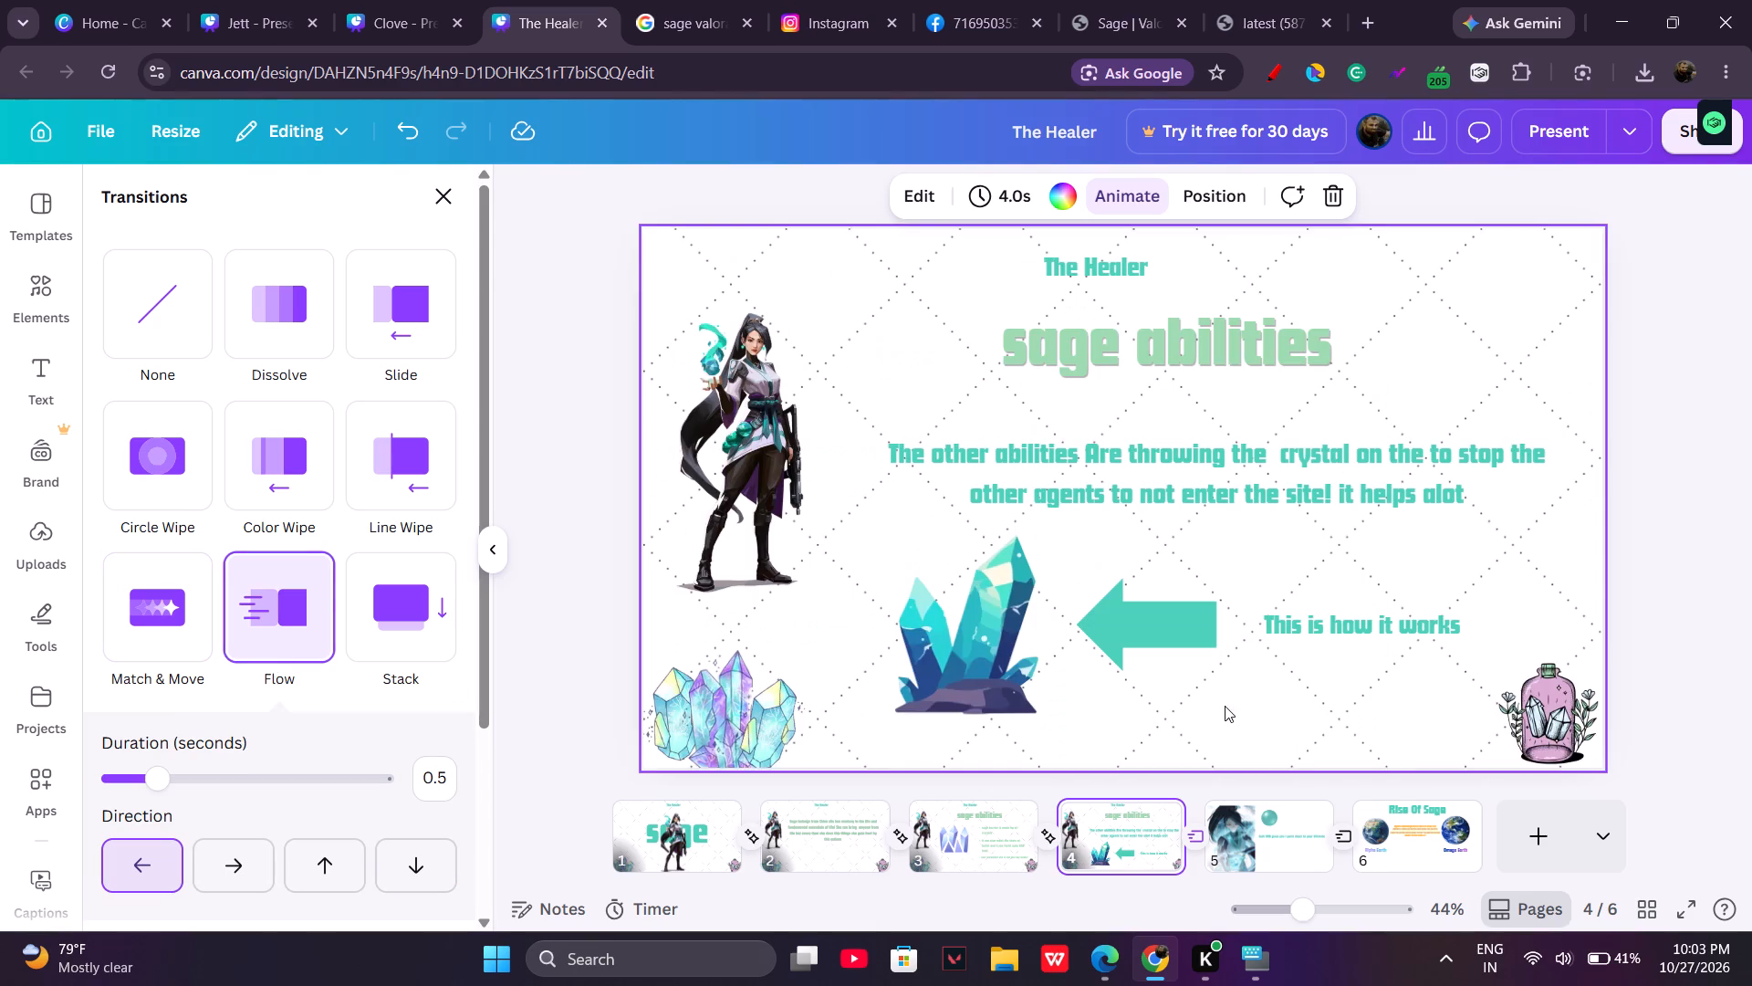
# Present from page 1, review all six pages with their transitions, and return to the editor.
pyautogui.click(683, 841)
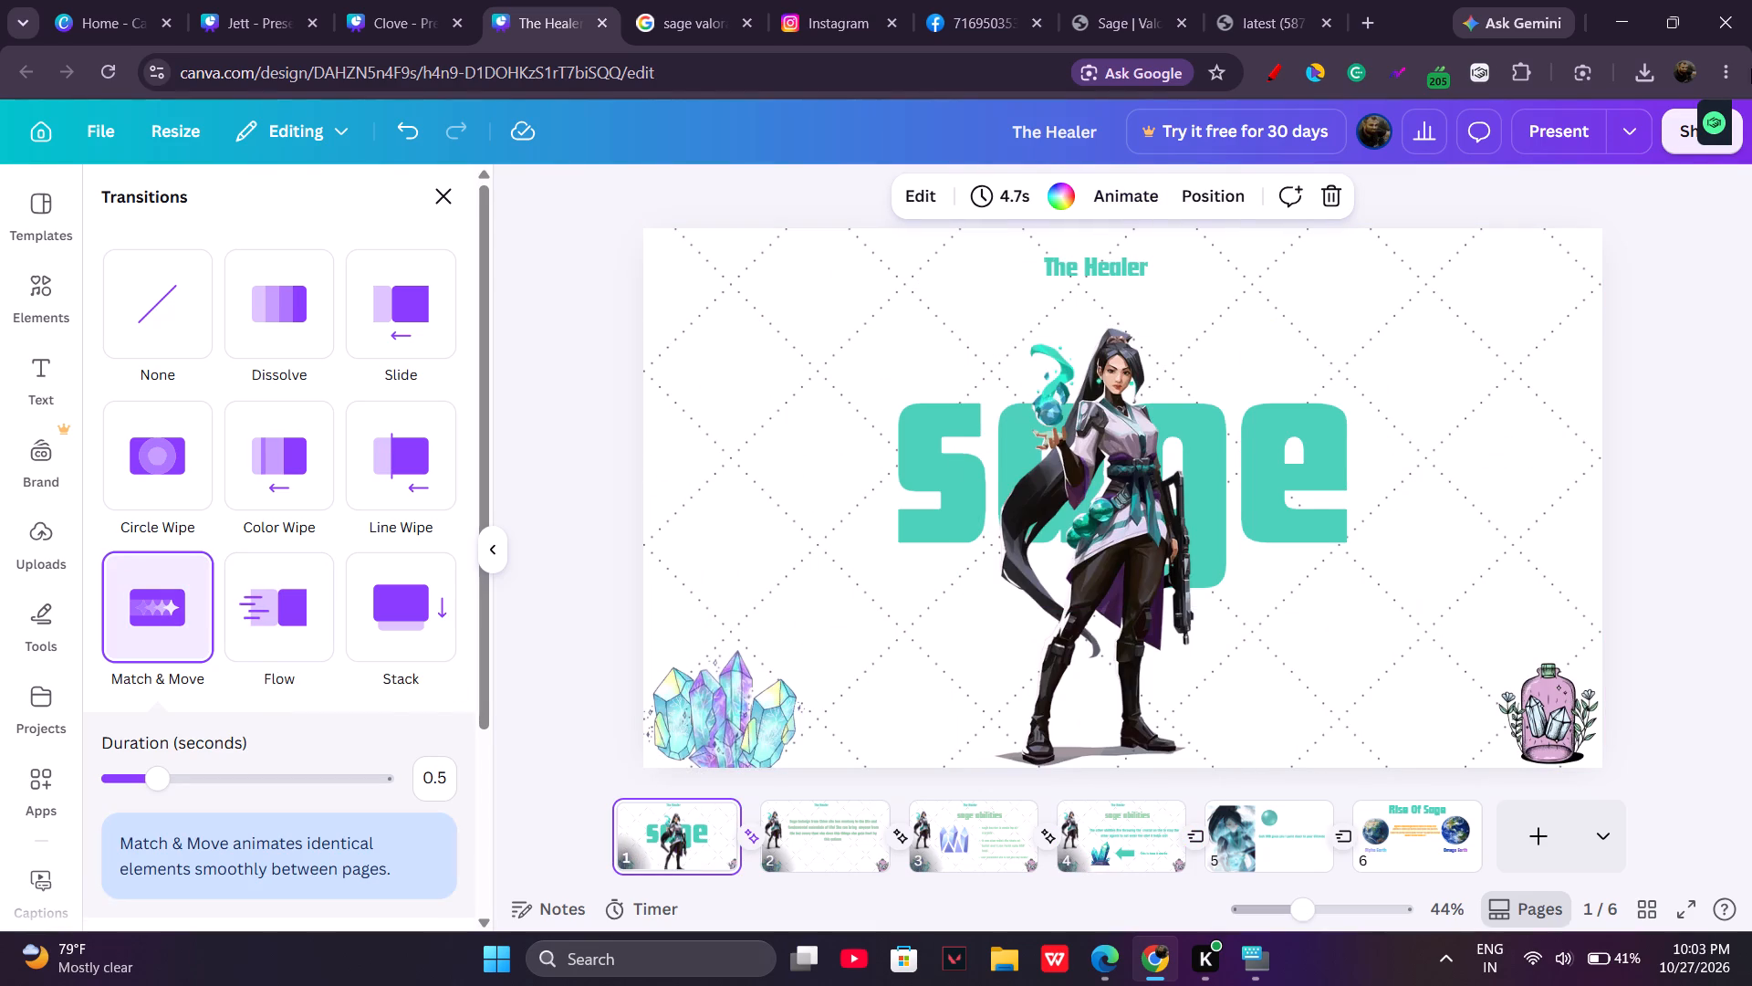
pyautogui.click(1535, 140)
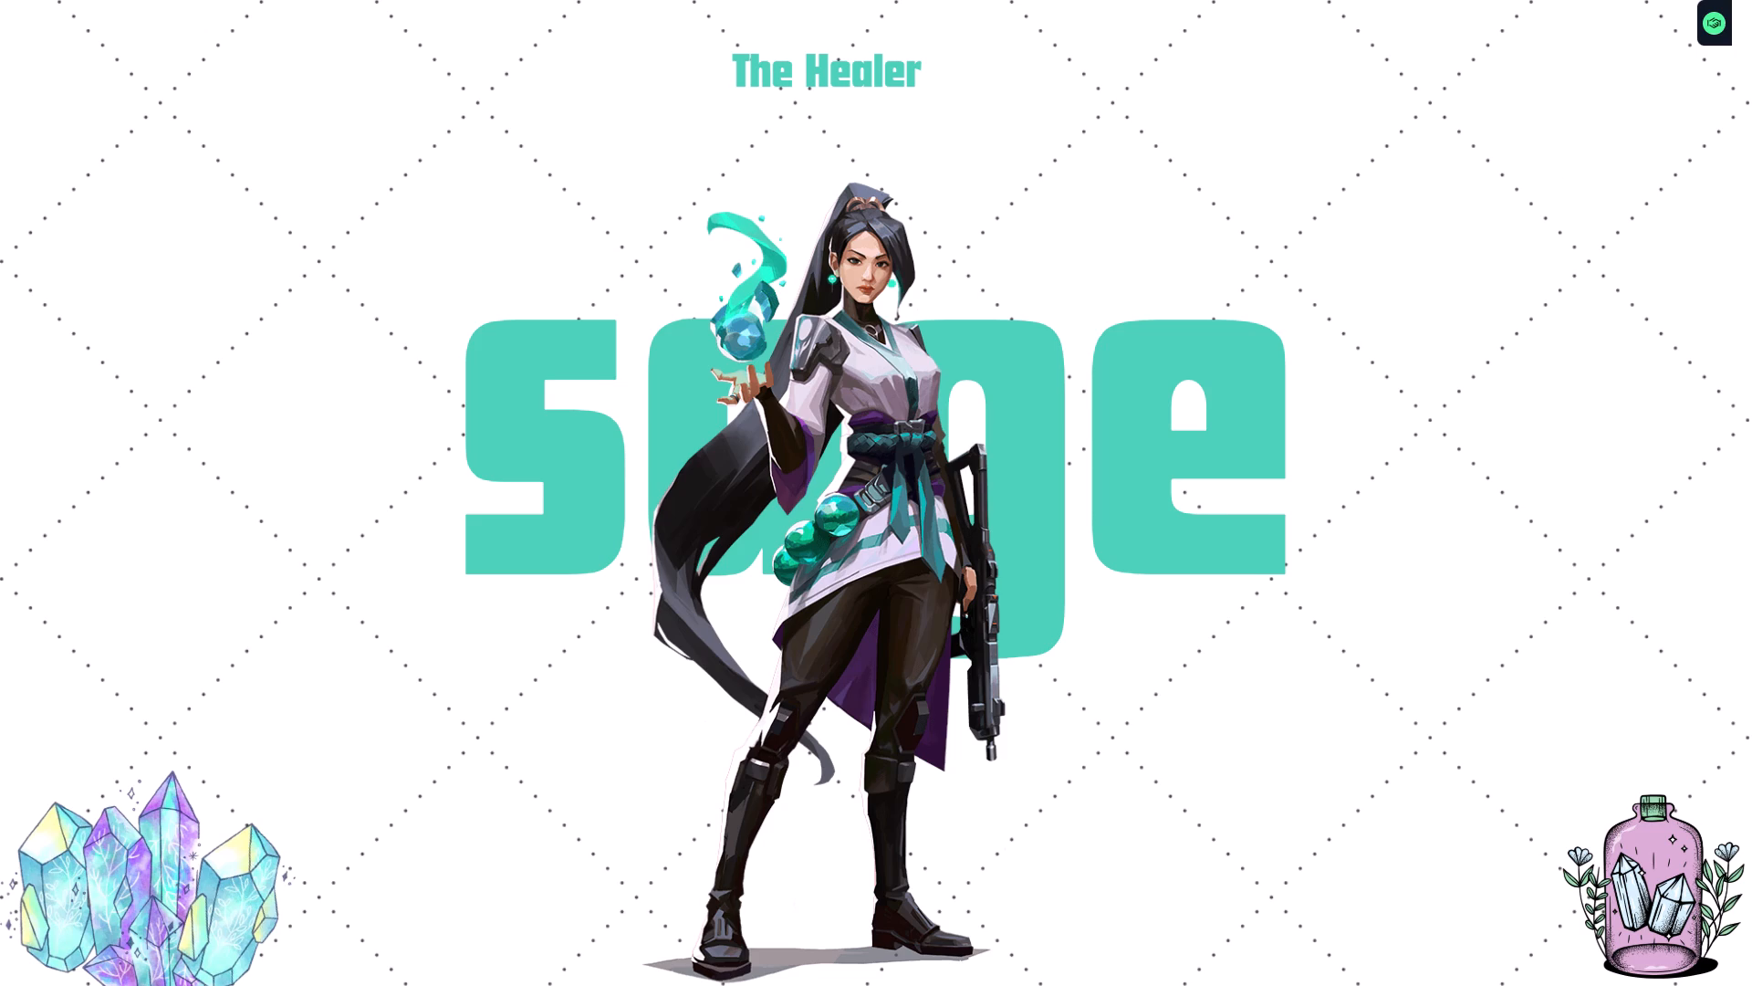
pyautogui.press('space')
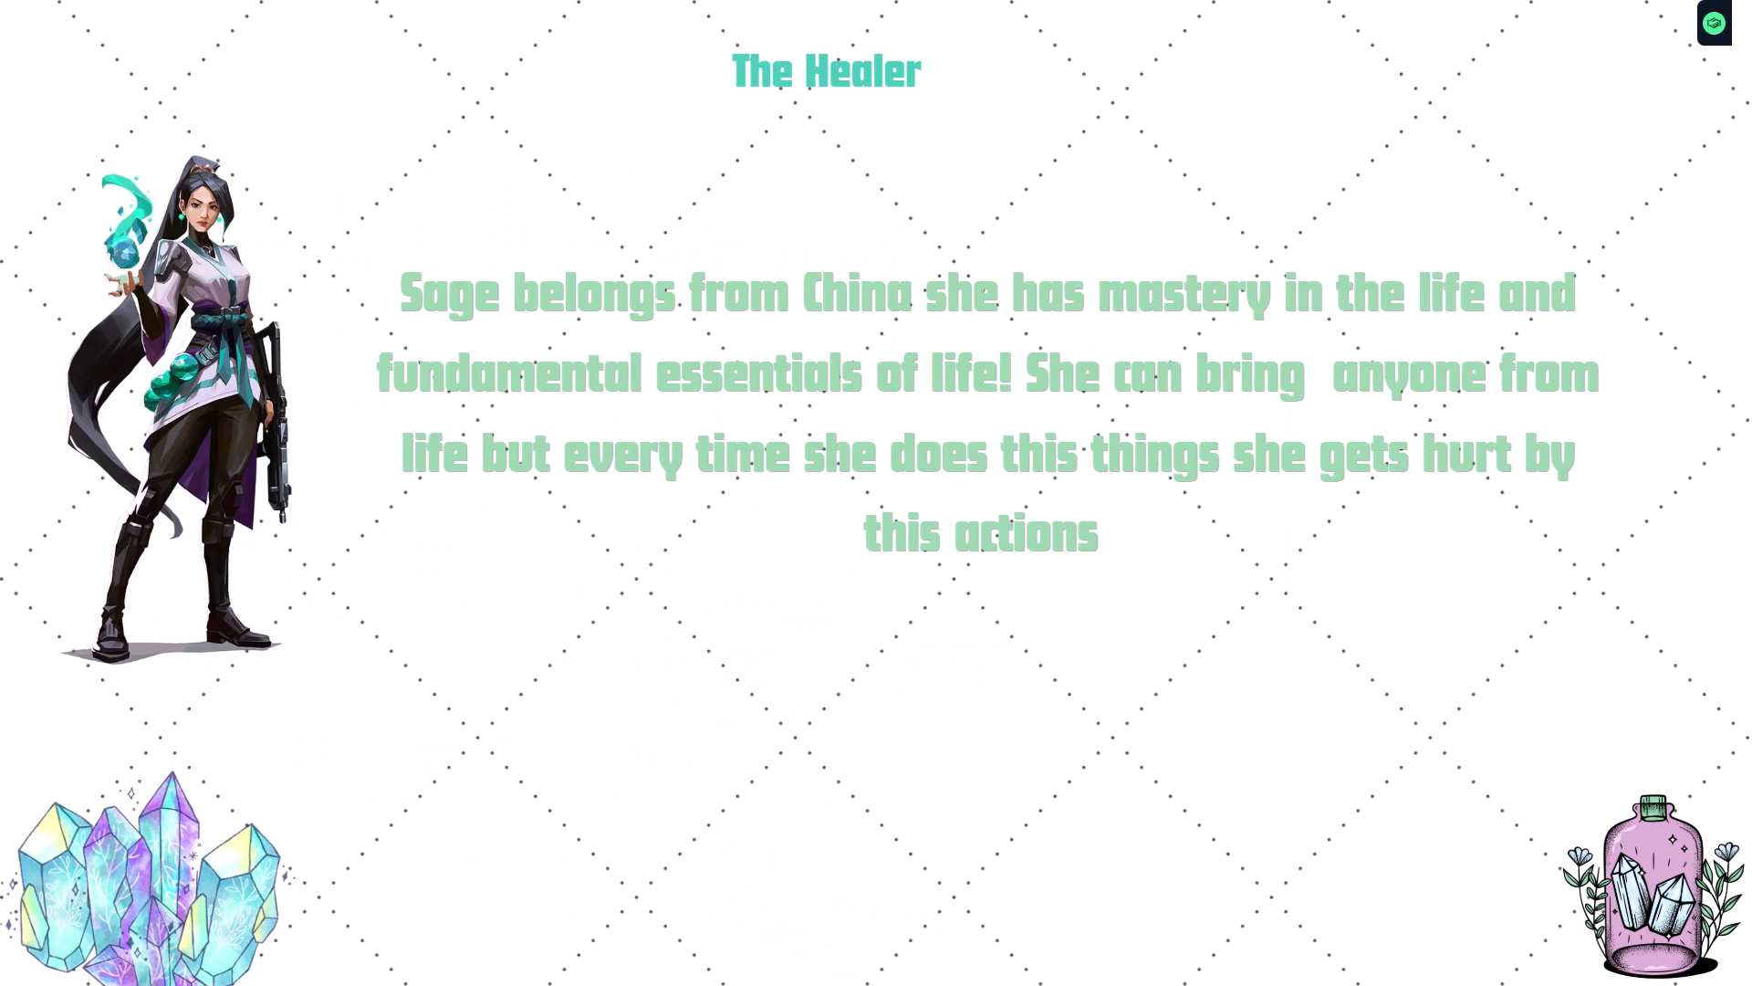
pyautogui.press('Left')
pyautogui.press('space')
pyautogui.press('Right')
pyautogui.press('Left')
pyautogui.press('space')
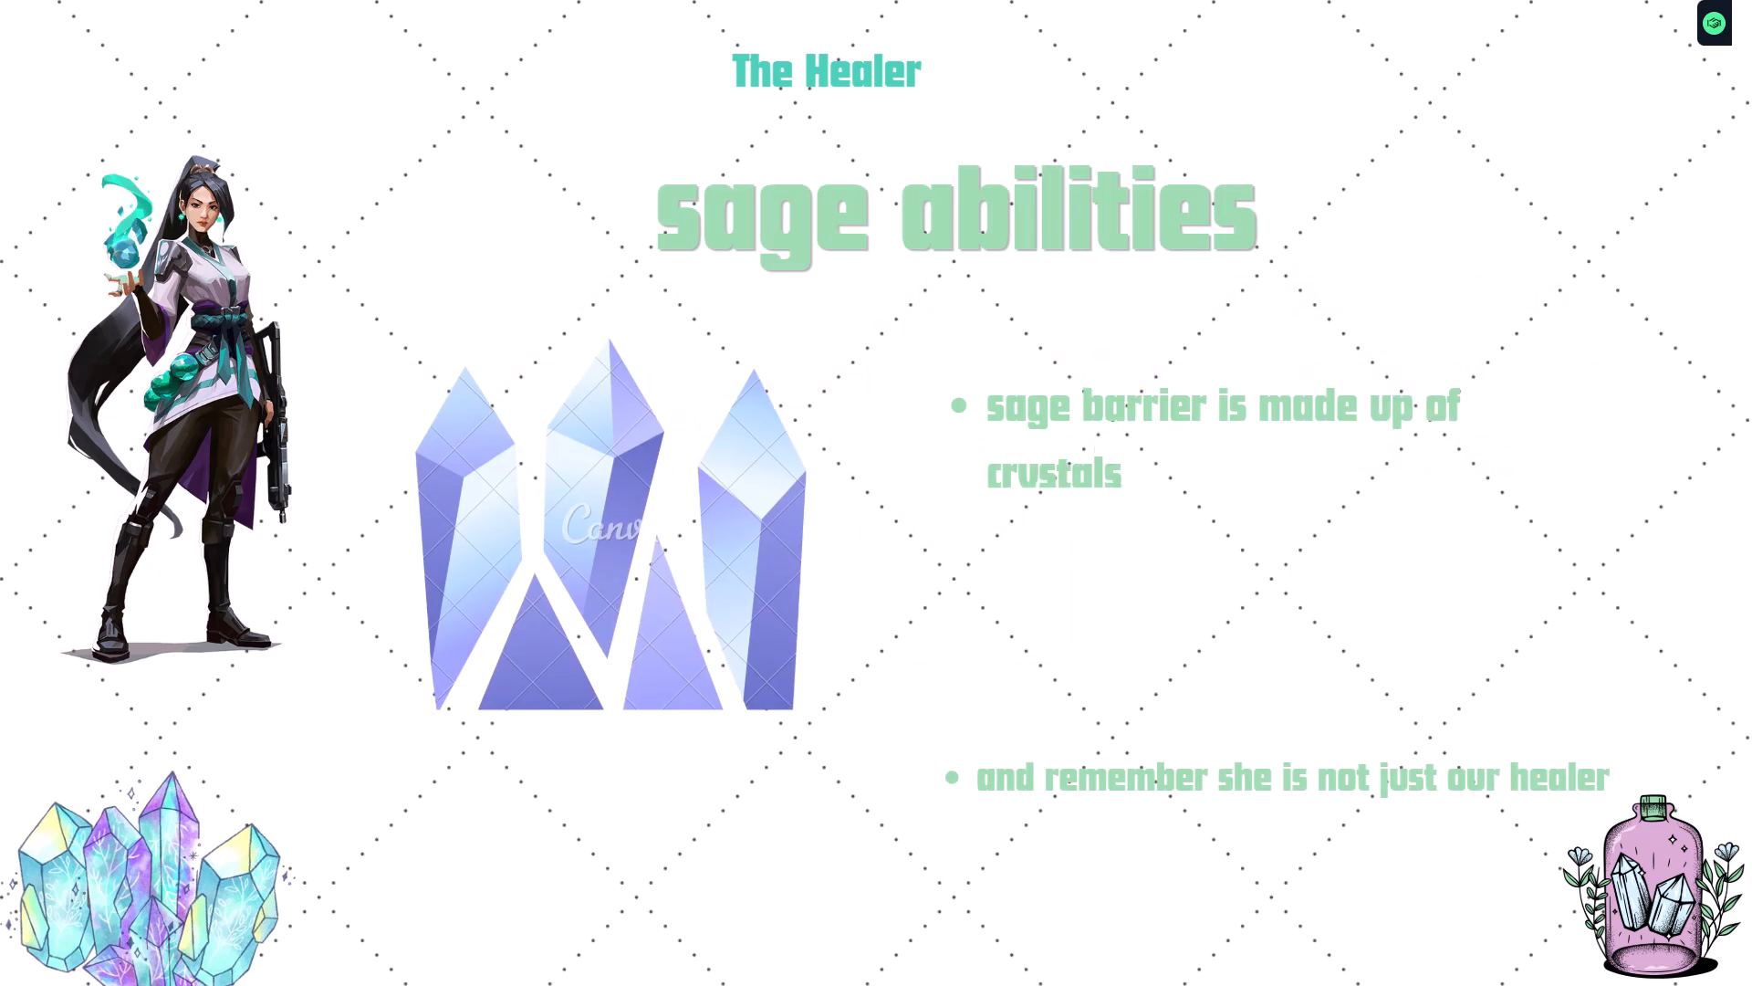
pyautogui.press('space')
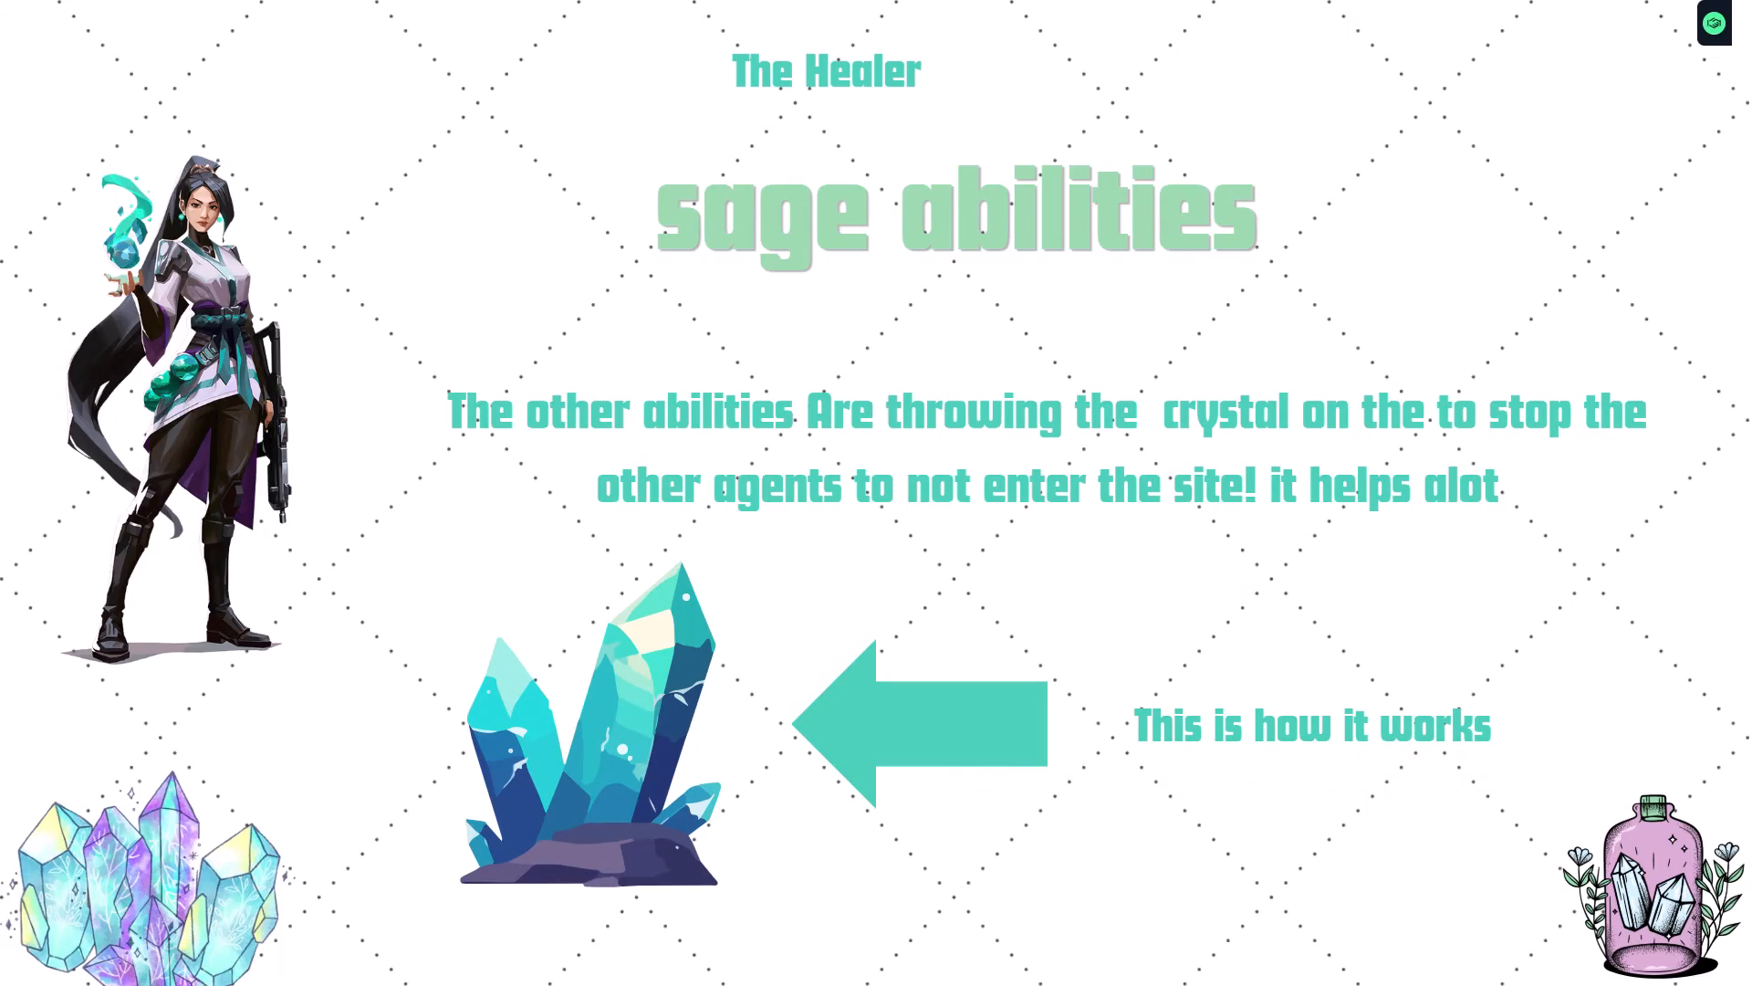
pyautogui.press('space')
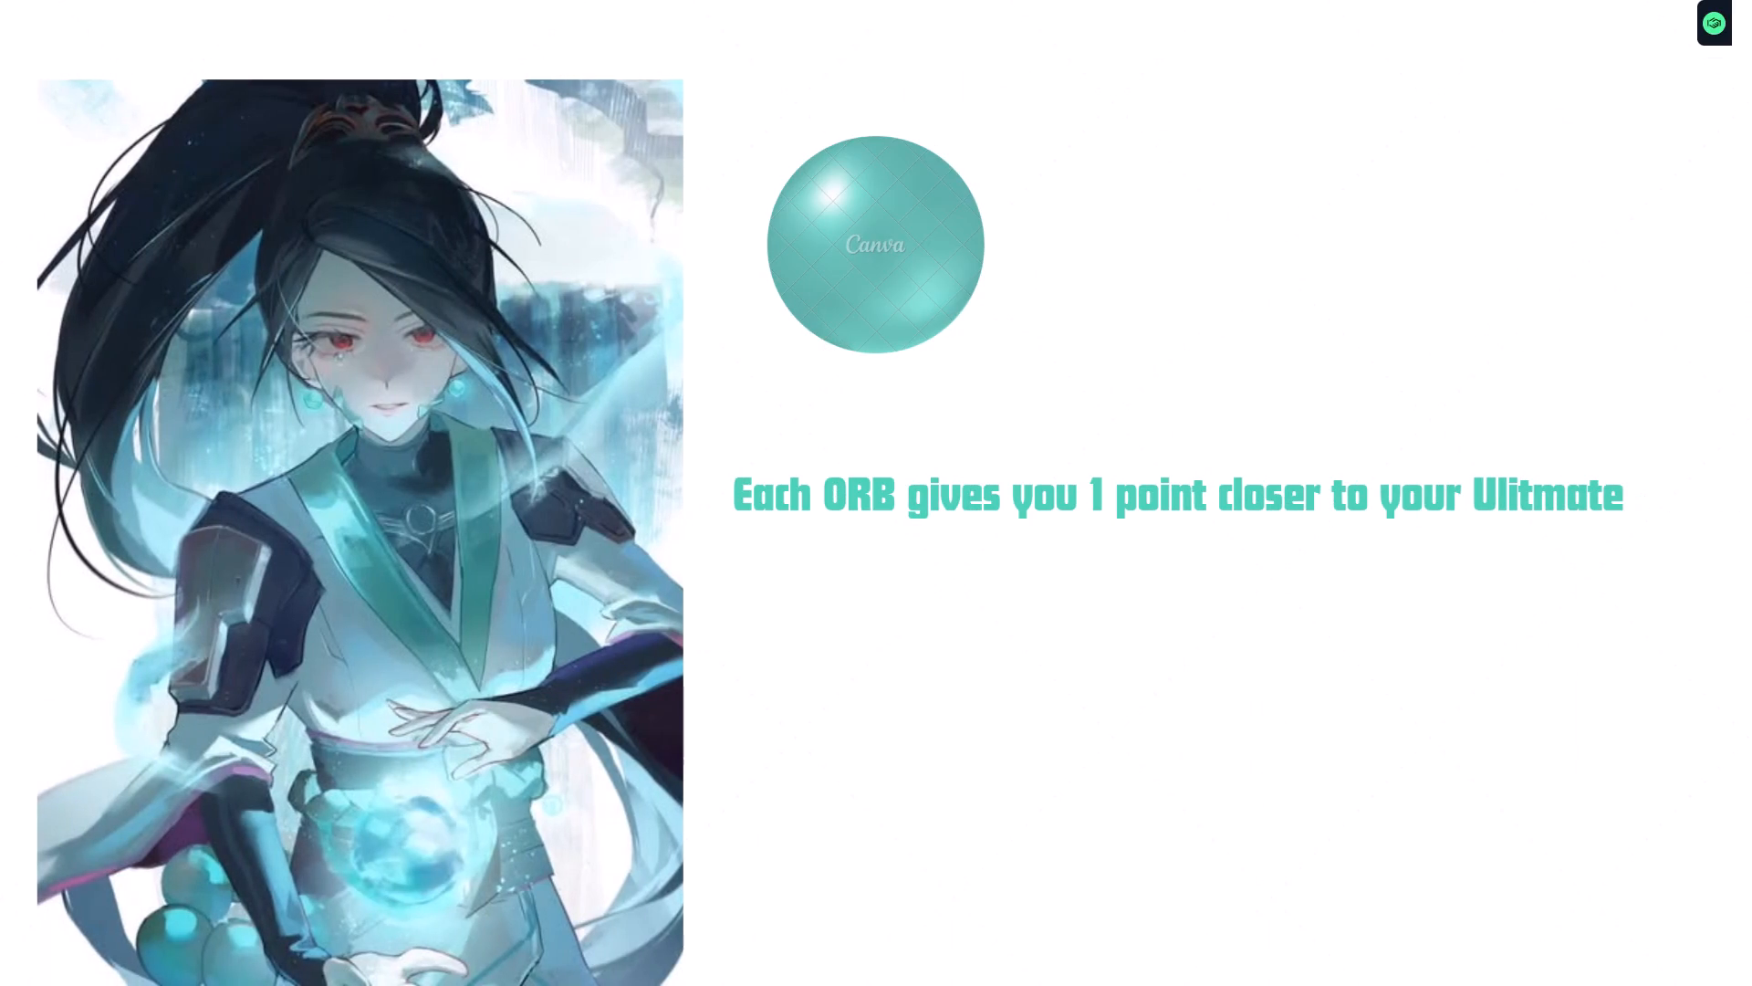
pyautogui.press('space')
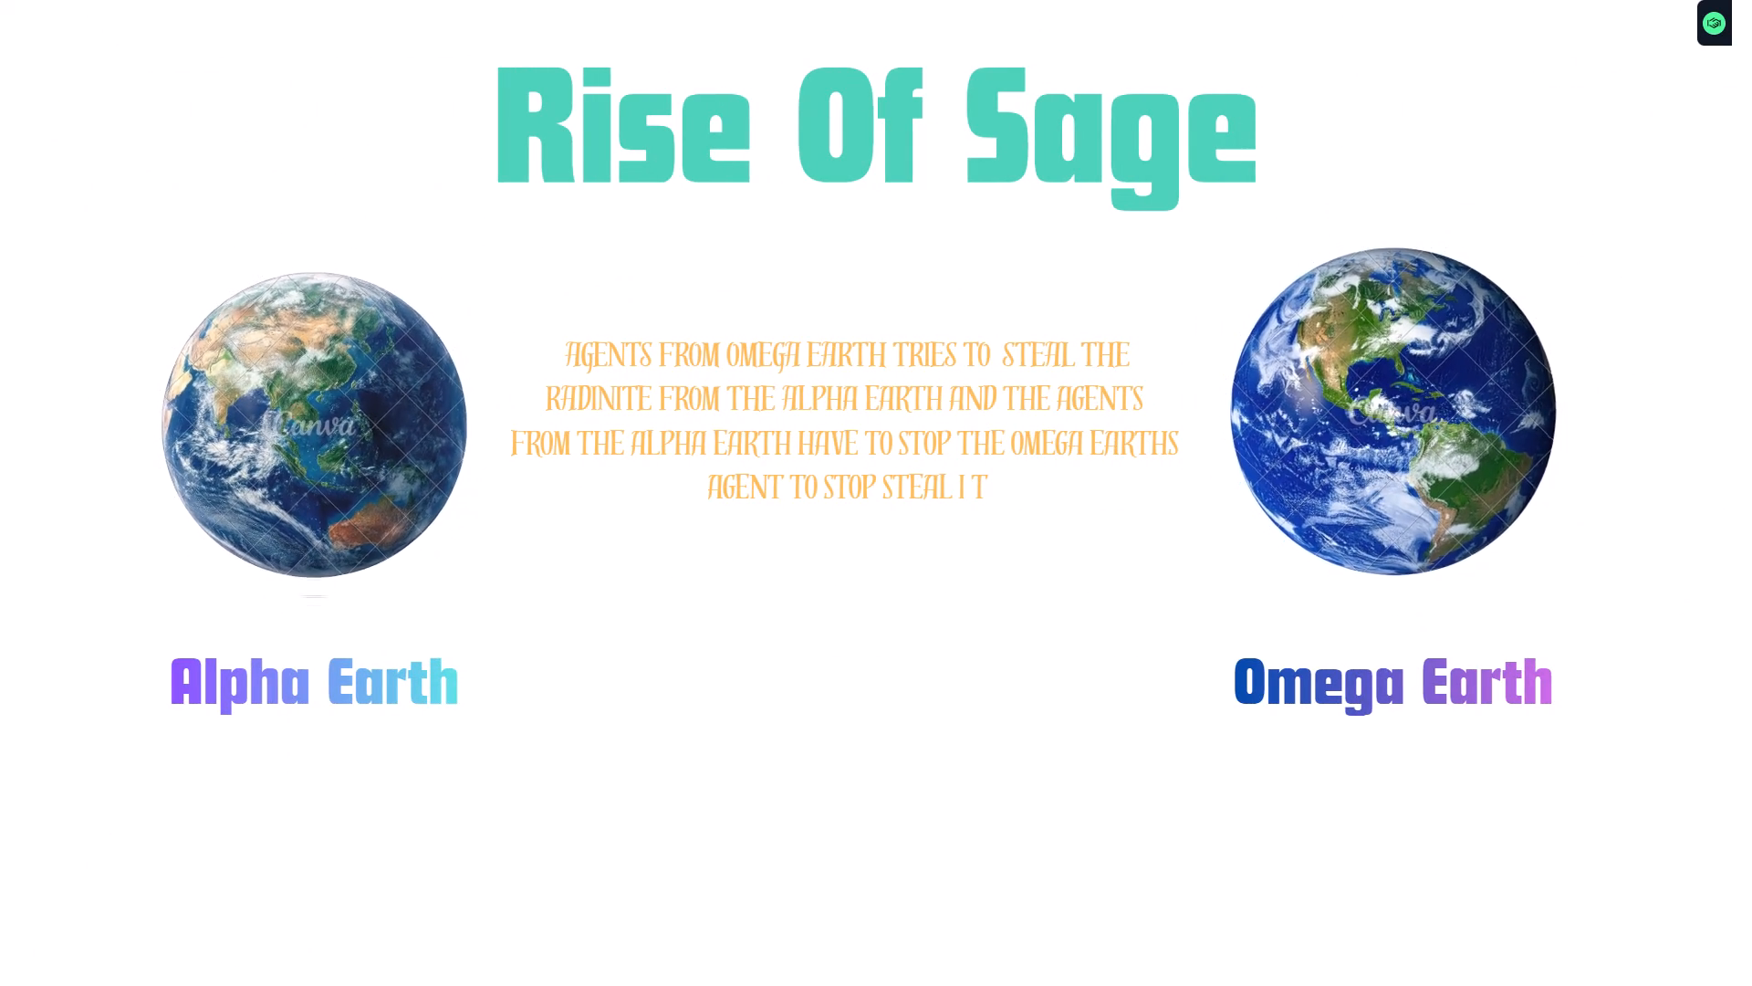
pyautogui.press('space')
pyautogui.press('space')
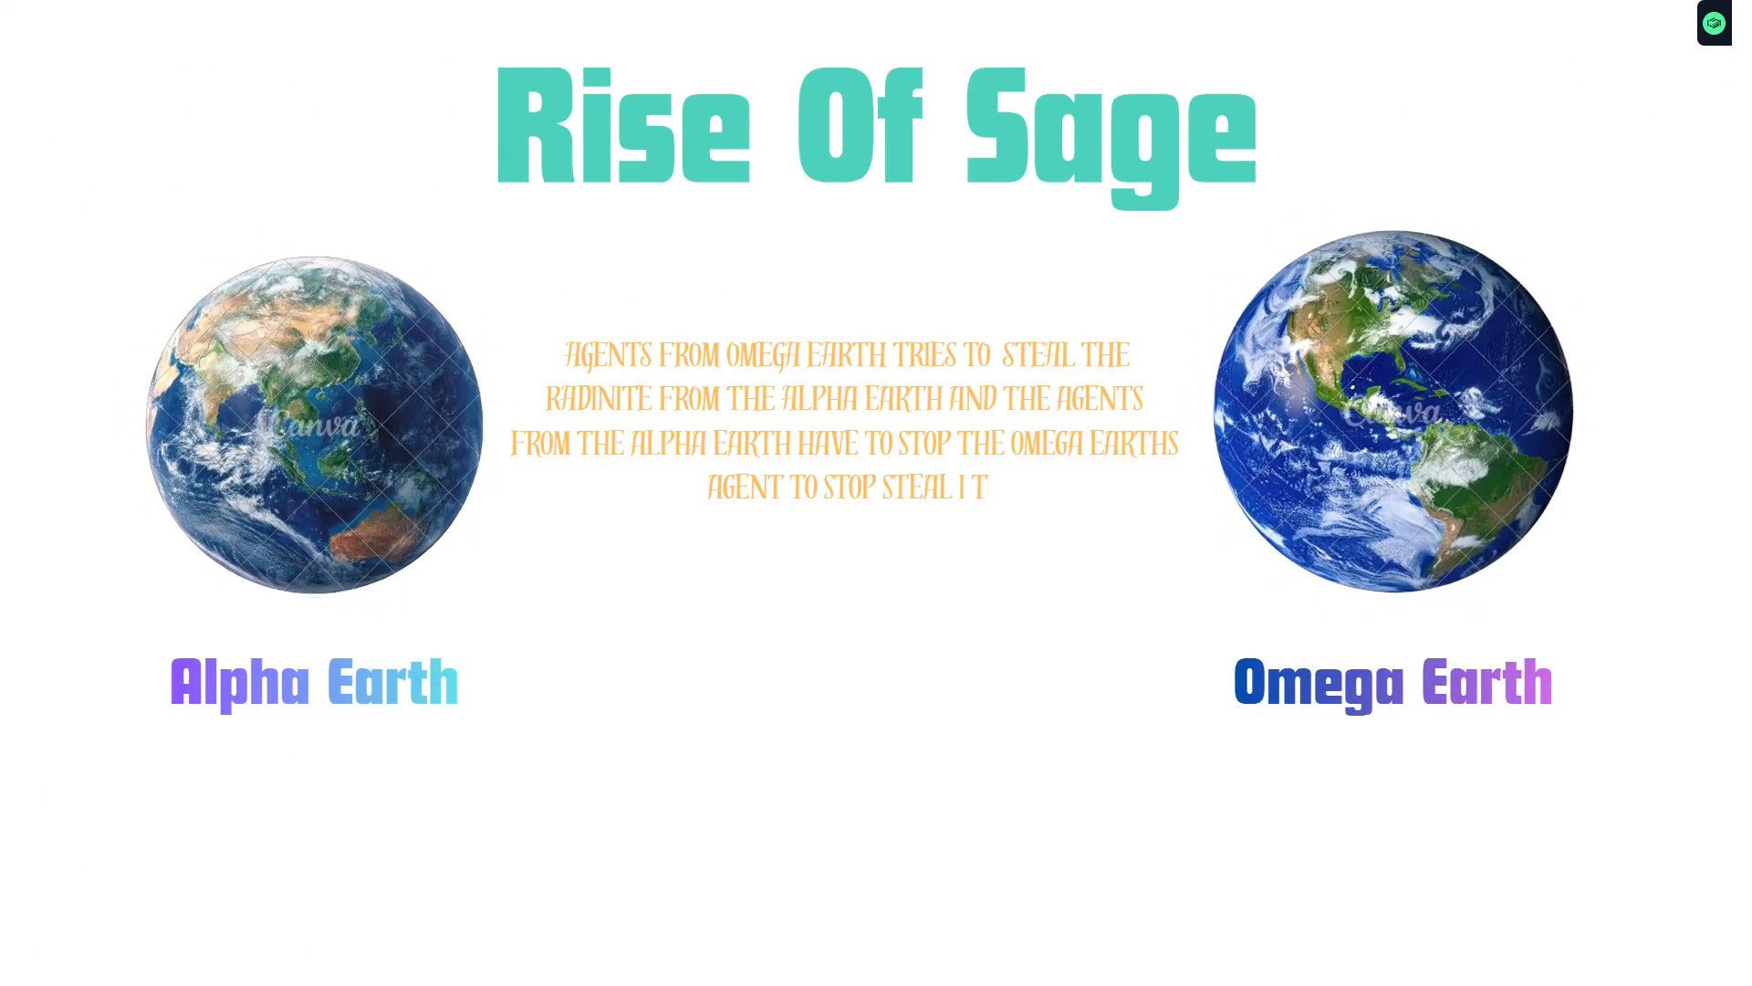
pyautogui.click(1704, 951)
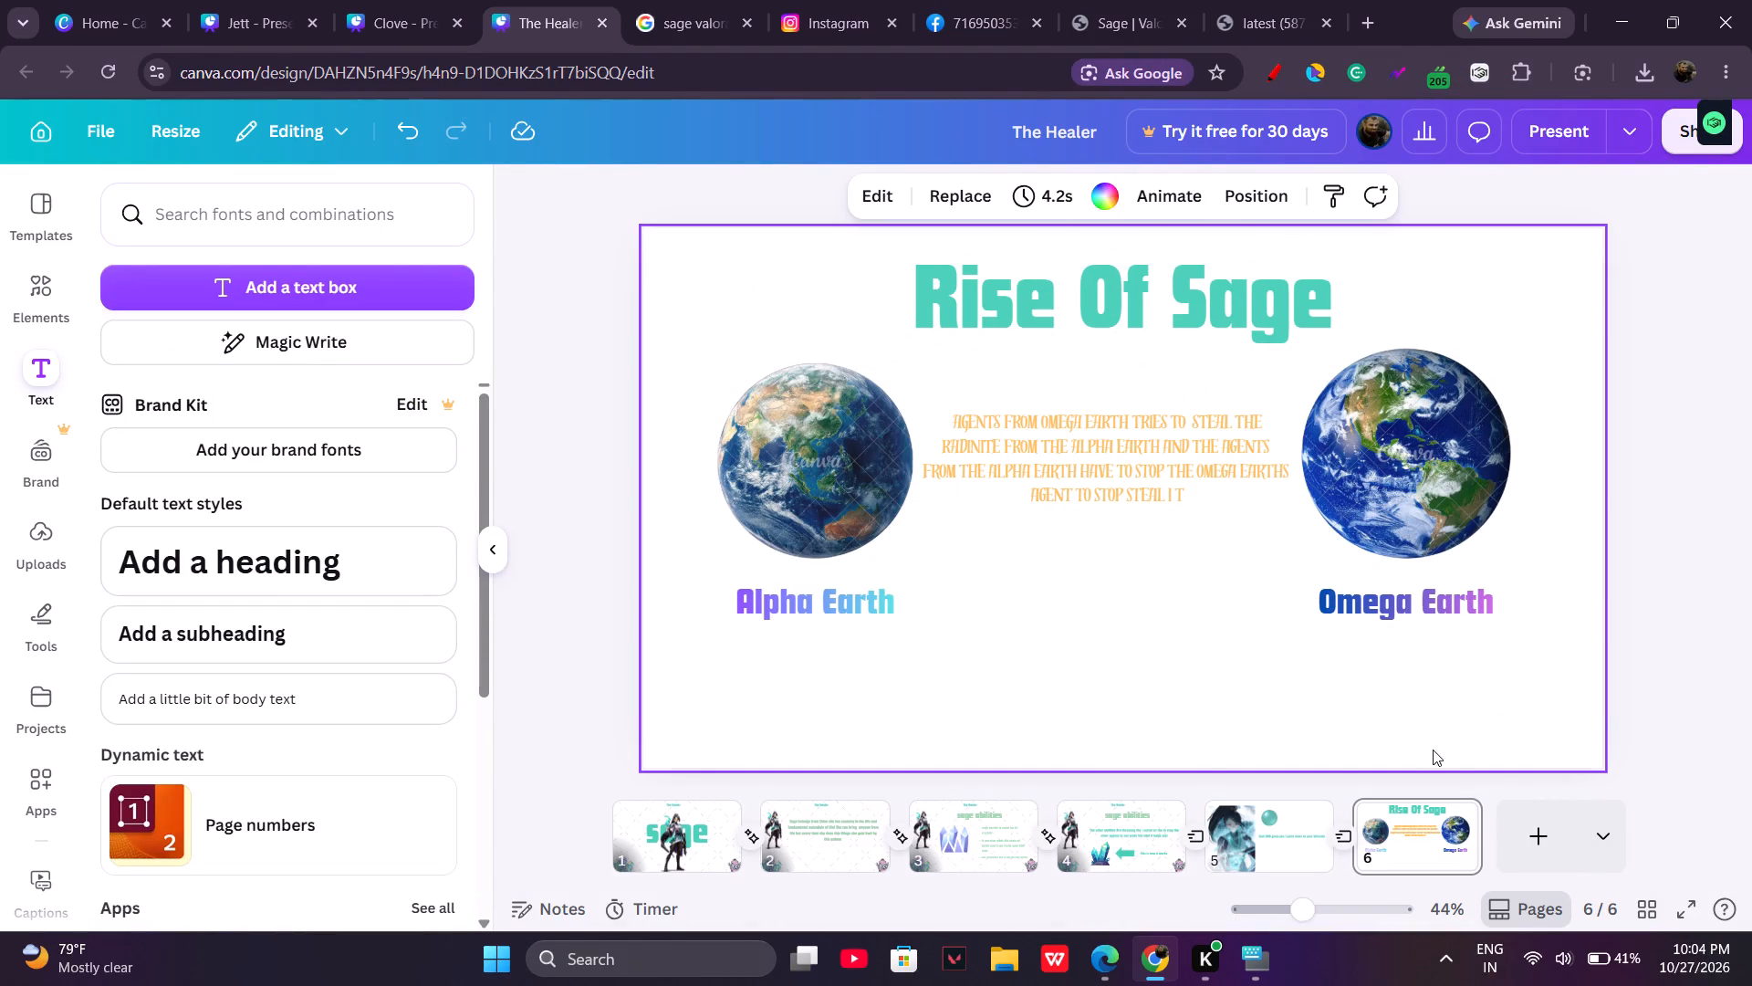
# Add a blank page 7 at the end and set its background to solid teal.
pyautogui.click(1534, 824)
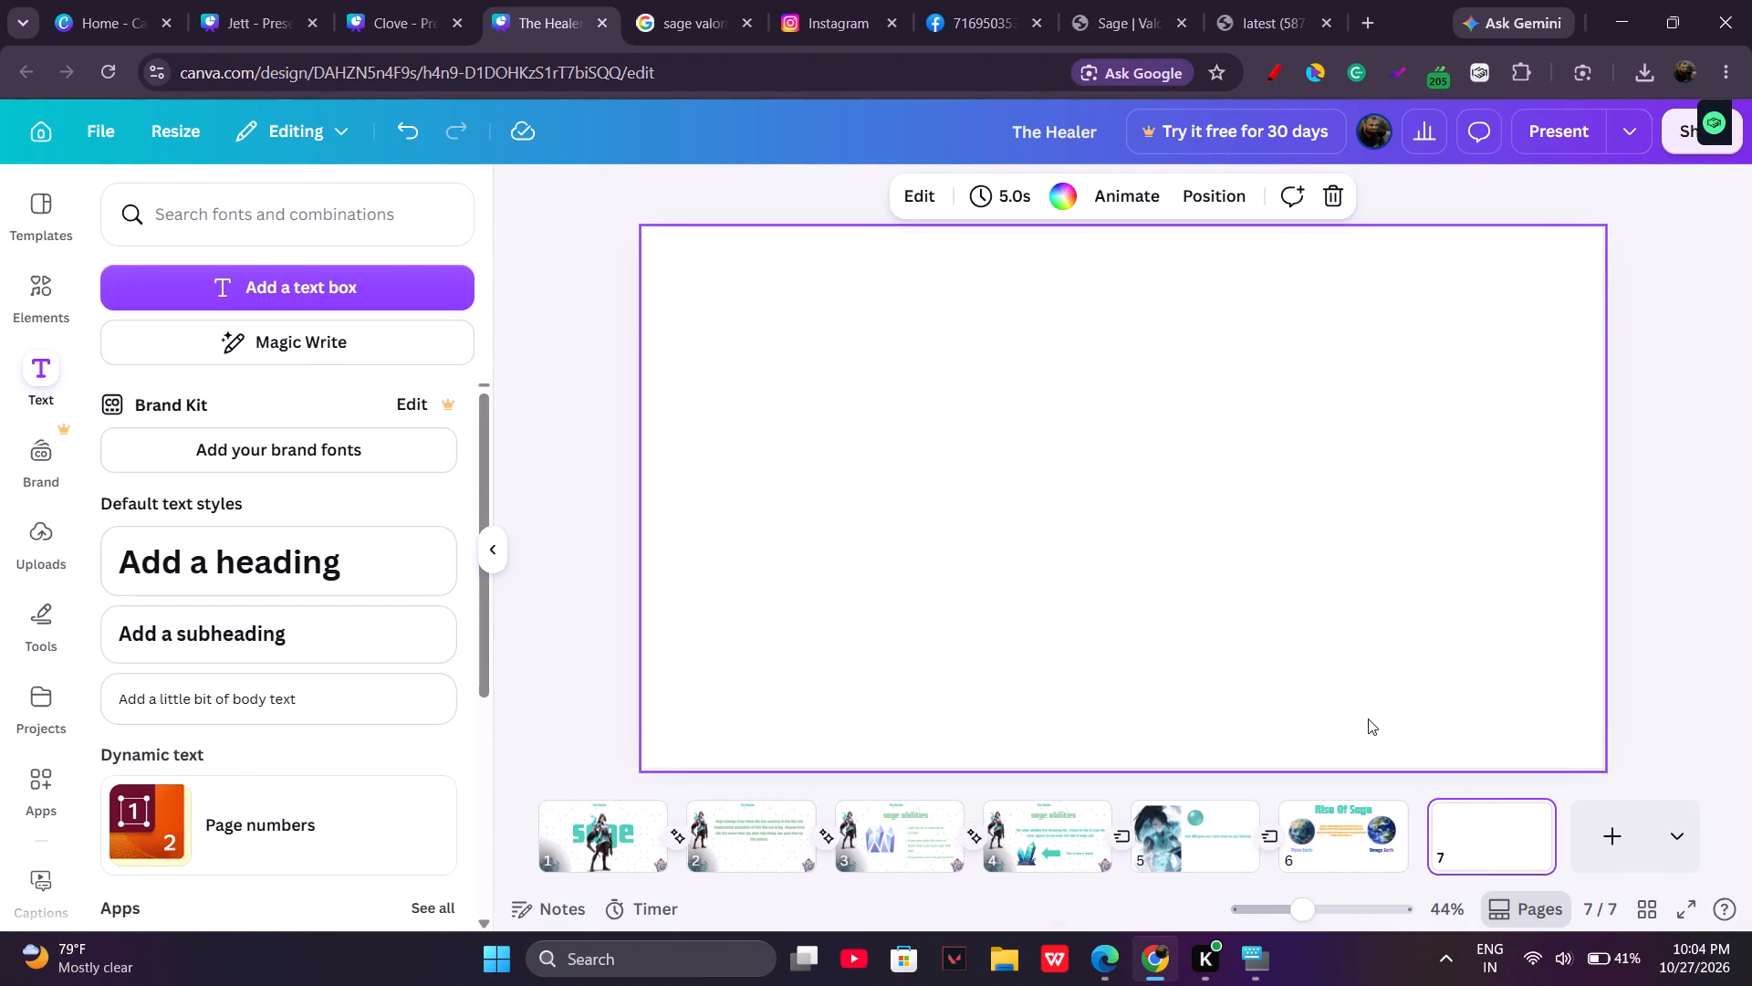
pyautogui.moveTo(896, 180); pyautogui.dragTo(909, 194)
pyautogui.click(909, 194)
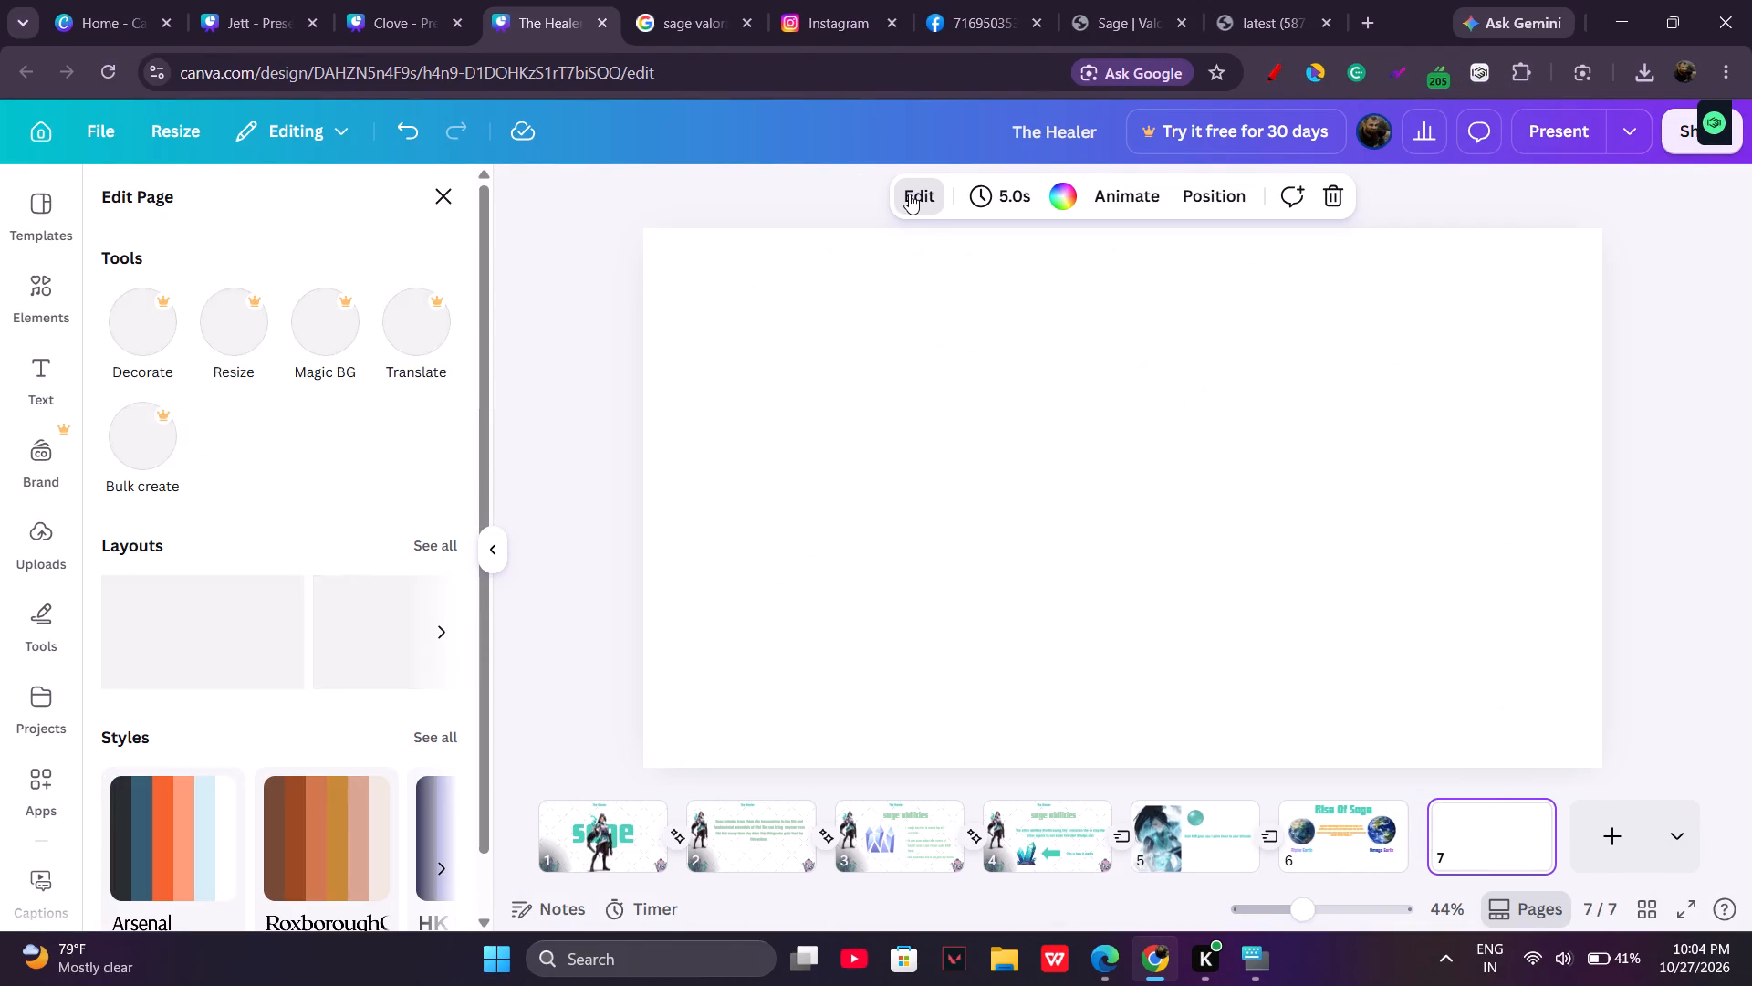
pyautogui.click(1021, 342)
pyautogui.rightClick(1021, 342)
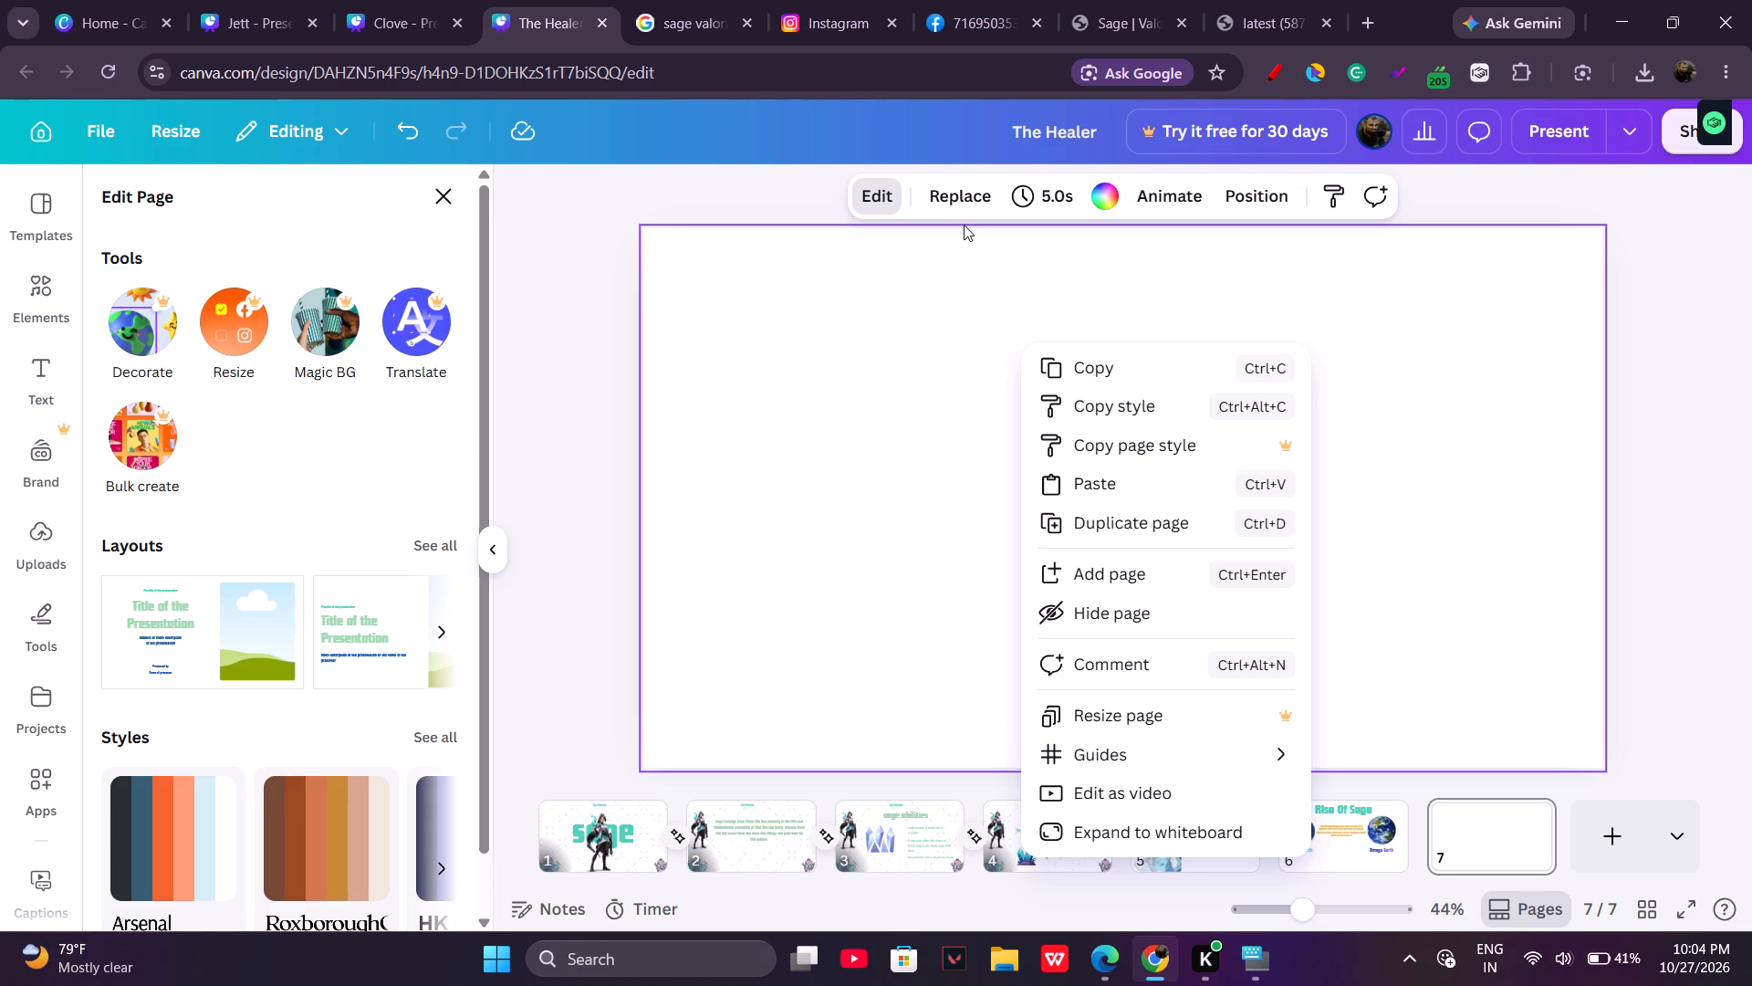
pyautogui.click(944, 201)
pyautogui.click(944, 201)
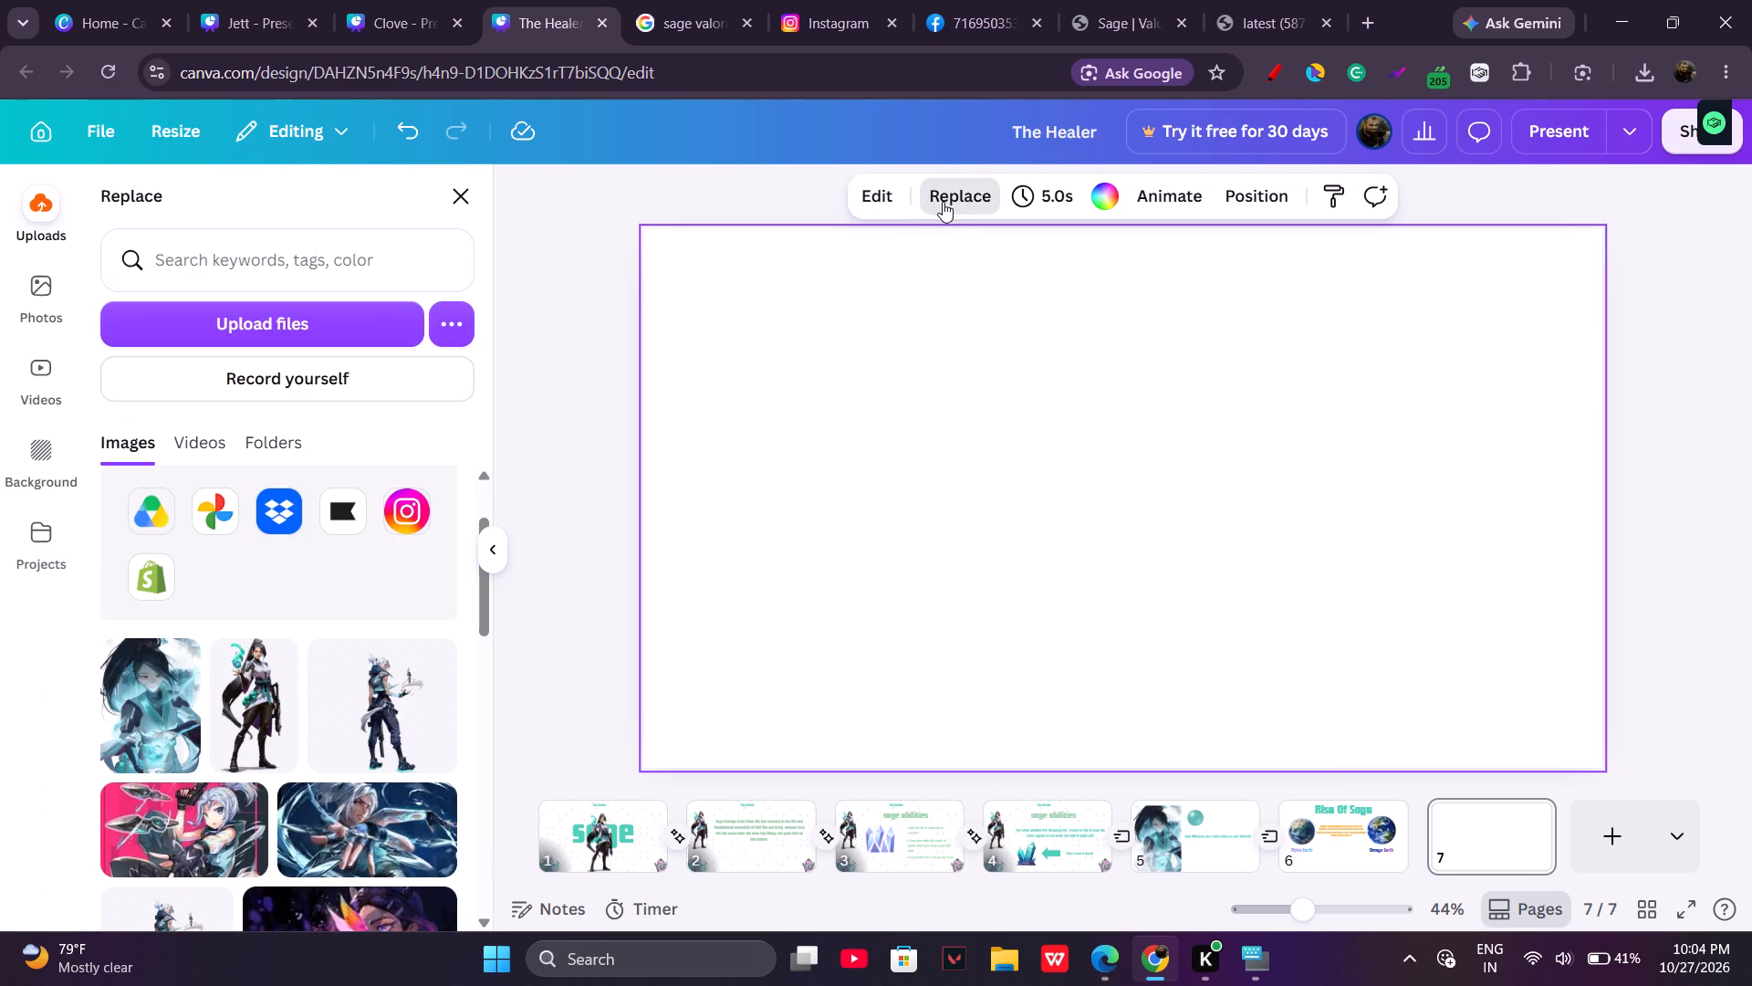
pyautogui.click(51, 434)
pyautogui.click(295, 319)
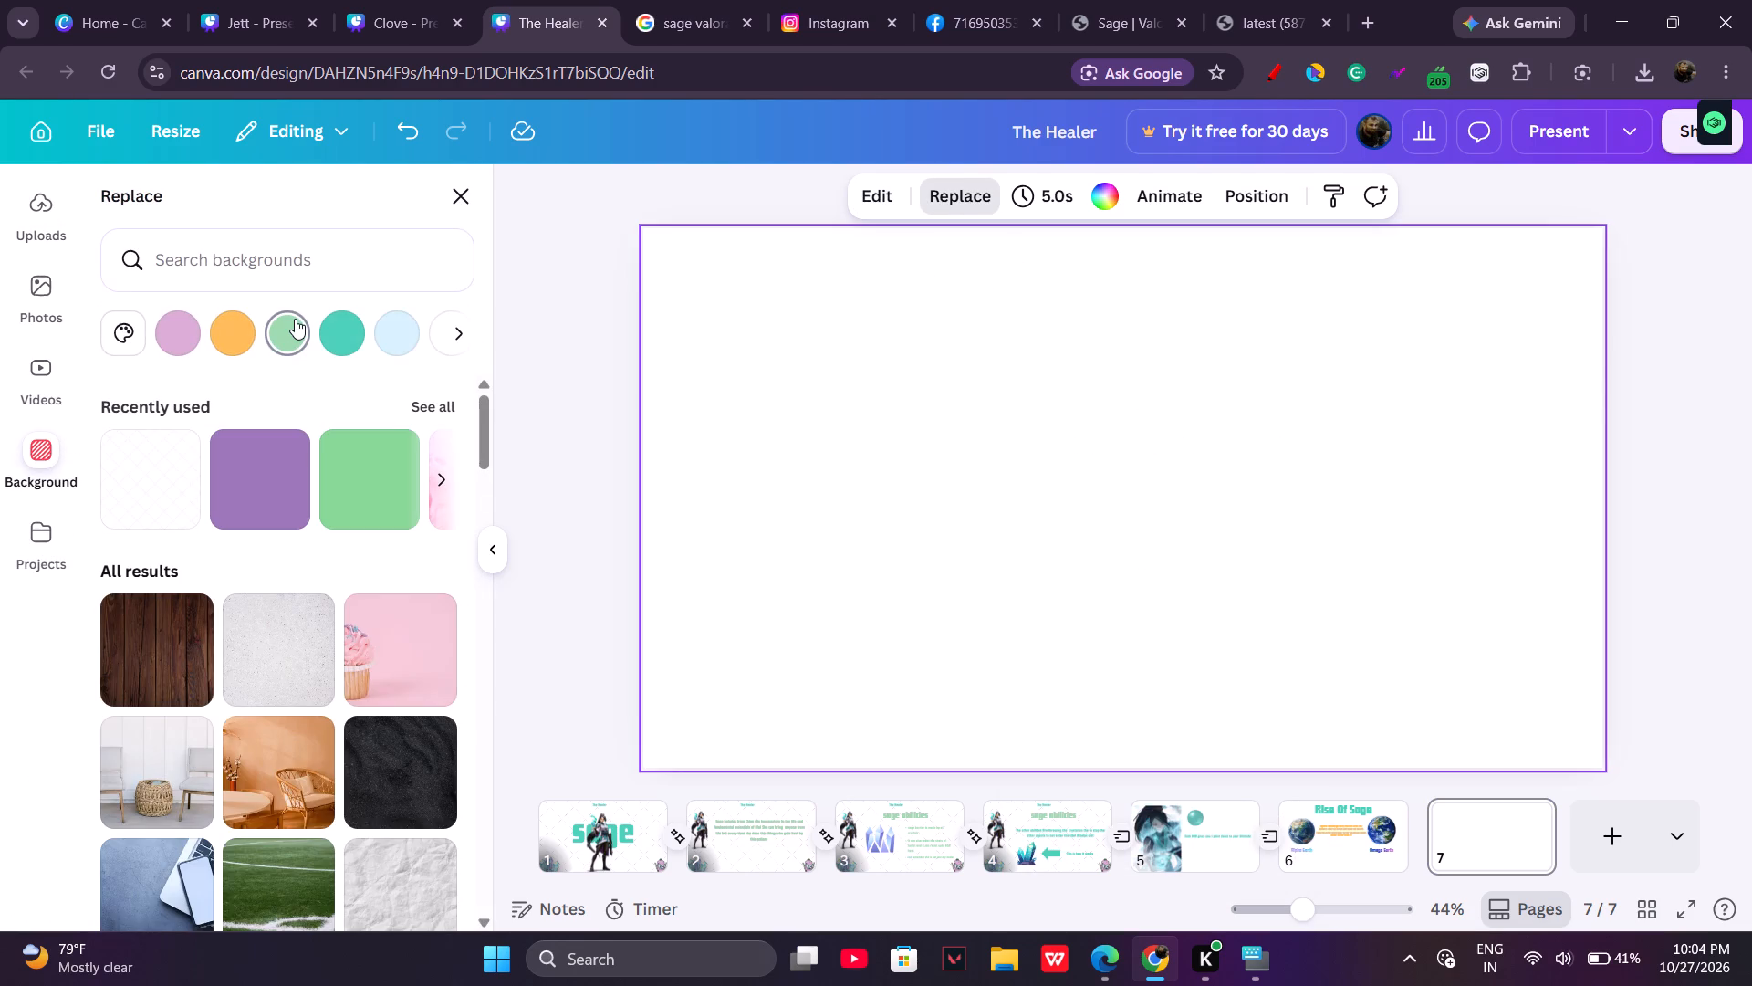
pyautogui.click(341, 316)
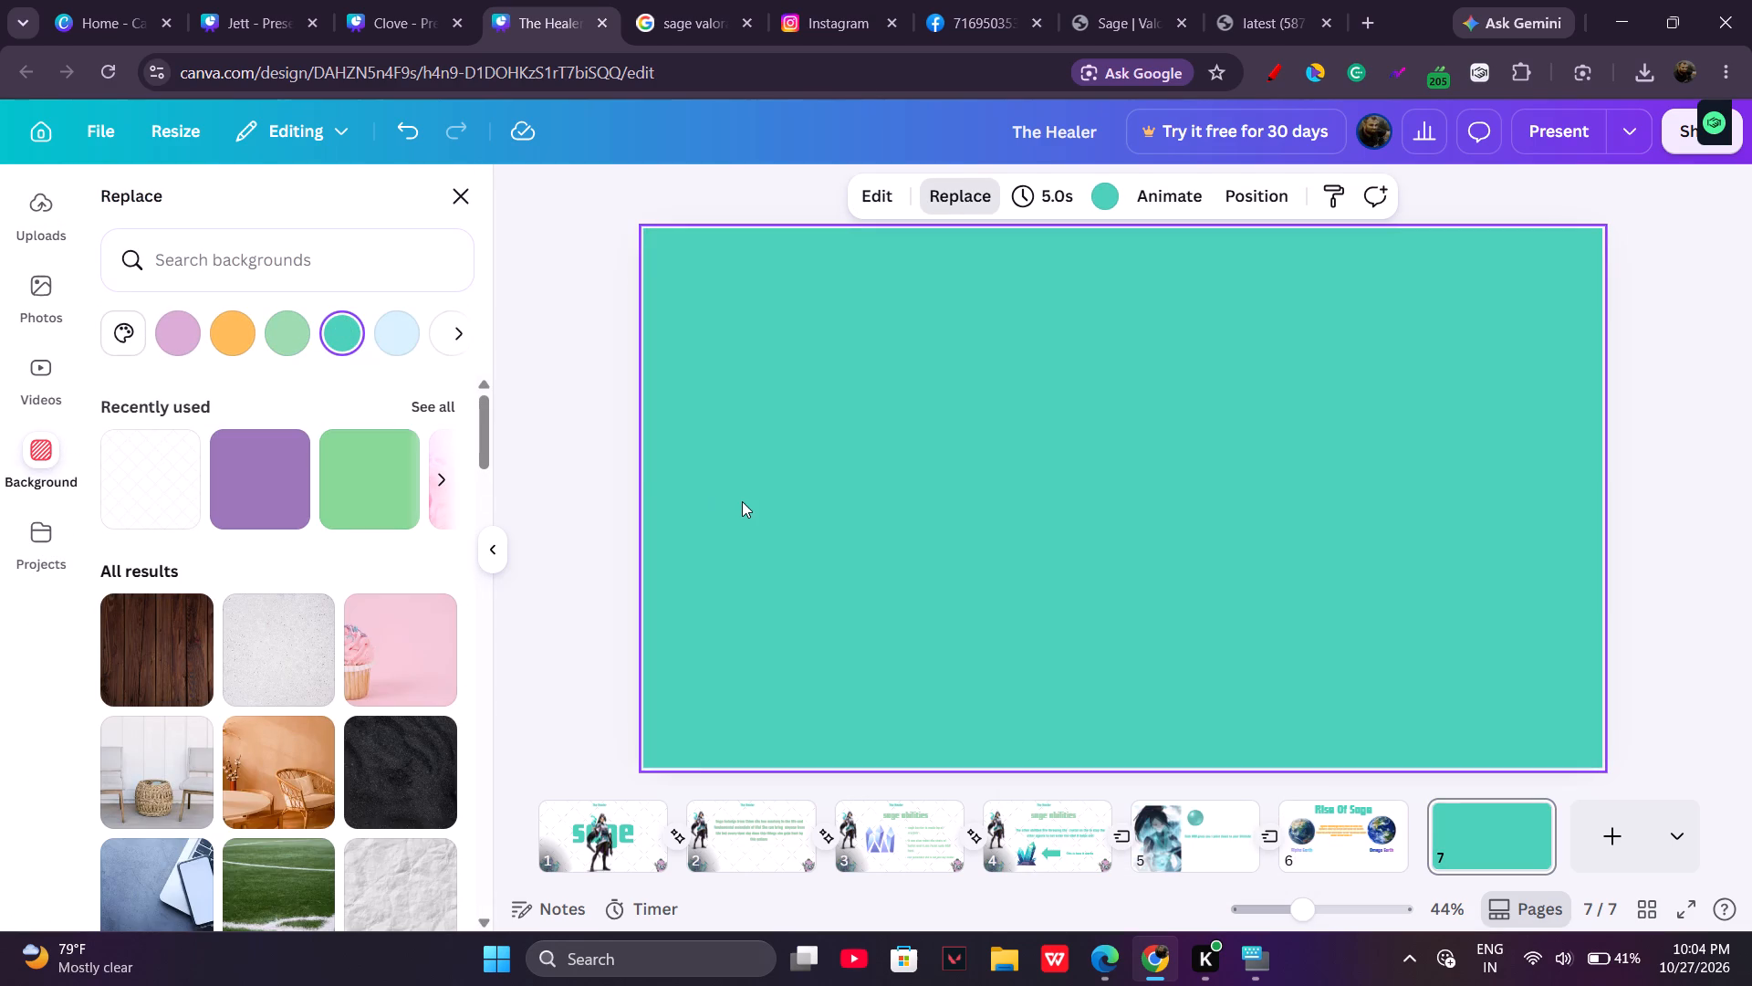
# Browse the text styles for a title design to use on page 7.
pyautogui.click(615, 519)
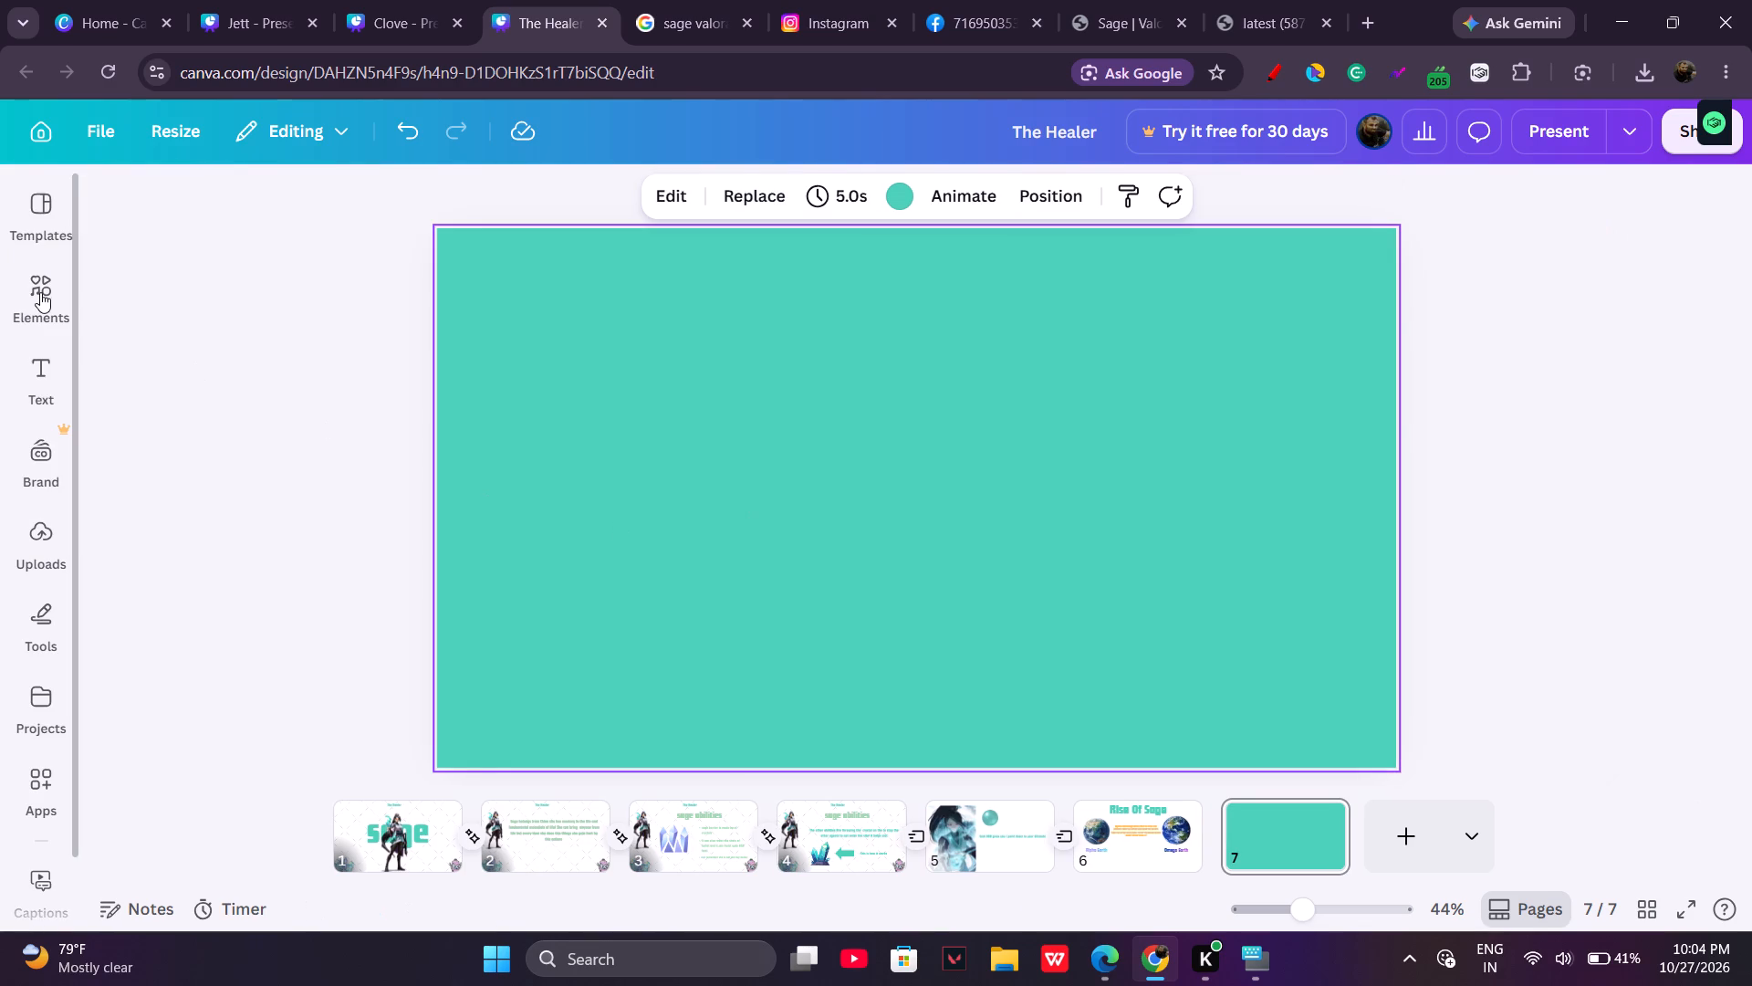
pyautogui.click(40, 365)
pyautogui.scroll(-3, 270, 548)
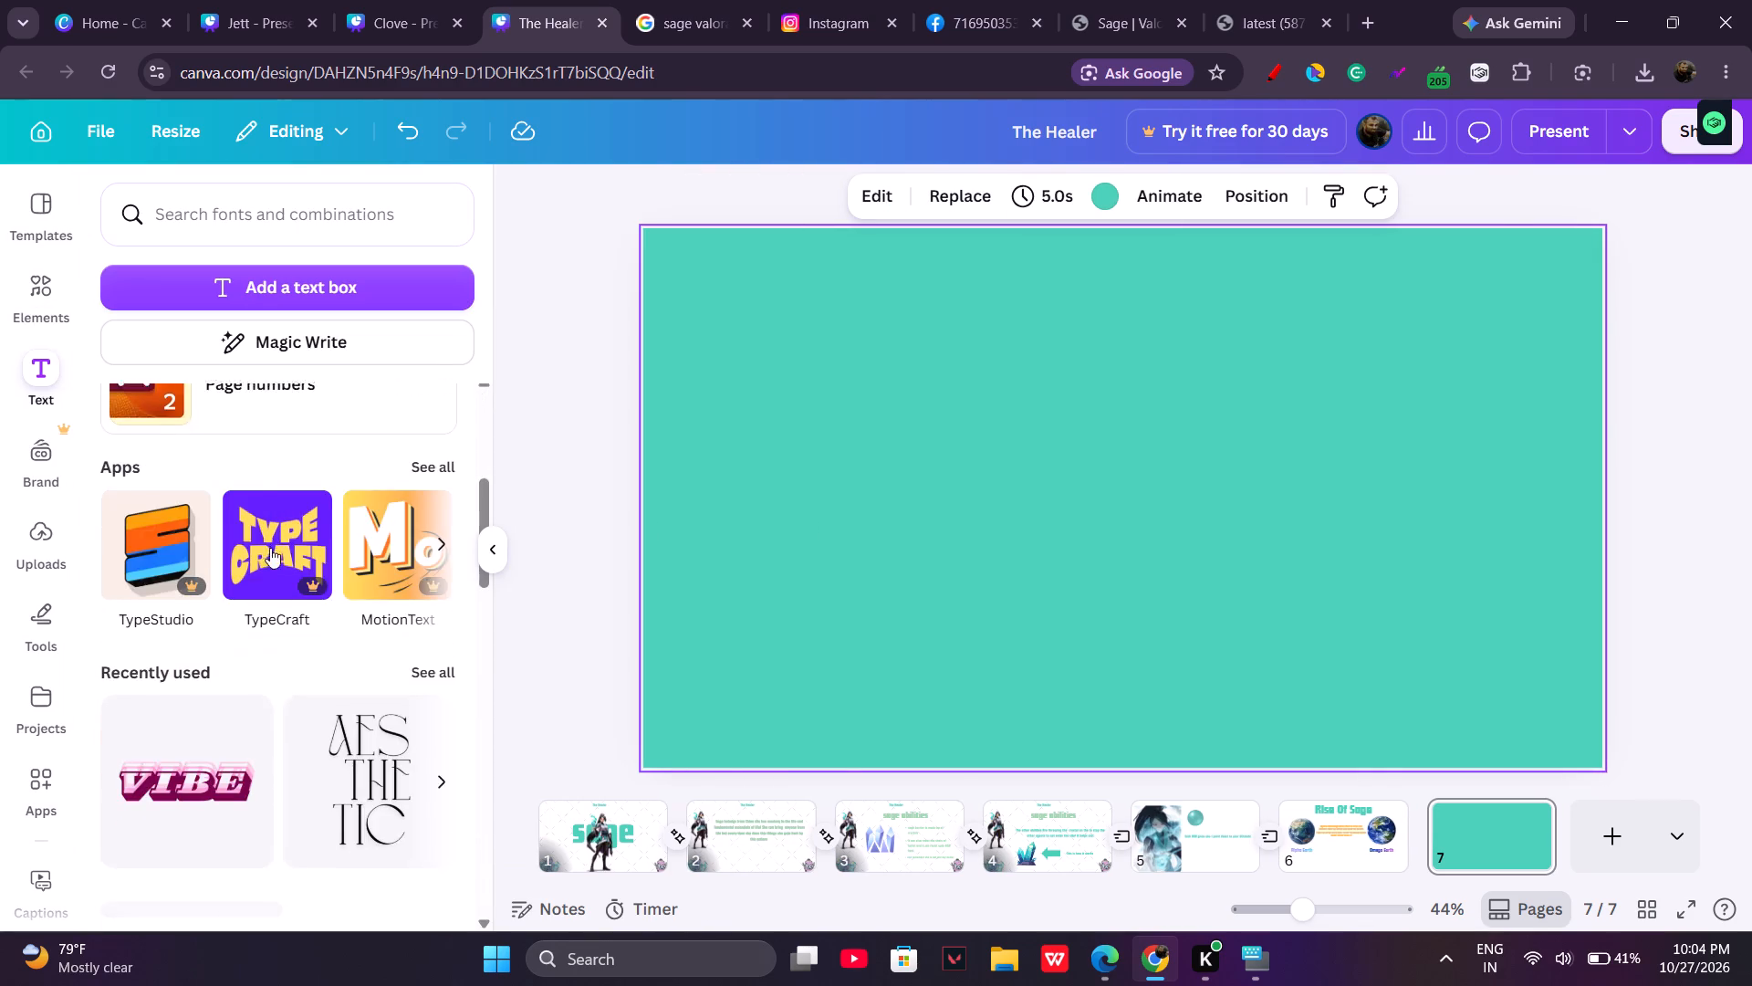
pyautogui.scroll(-2, 270, 548)
pyautogui.scroll(1, 290, 735)
pyautogui.scroll(-6, 290, 735)
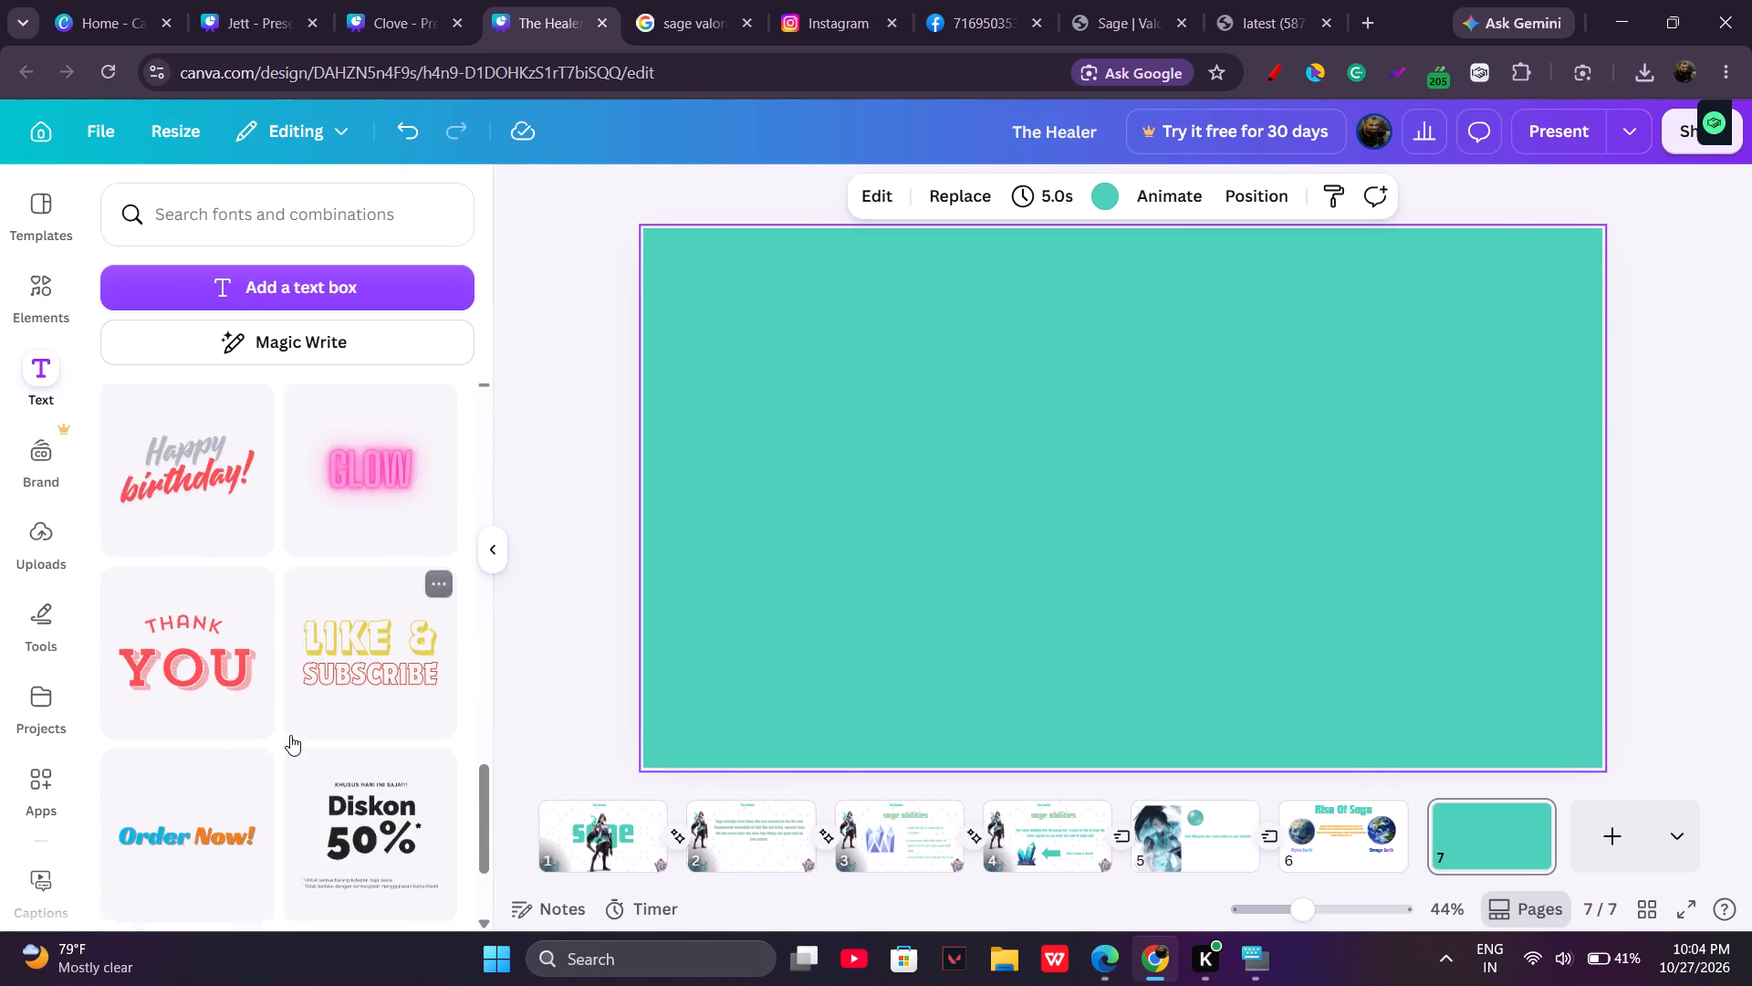
# Switch to Spotify, play the song "Golden" from the recent searches, and return to The Healer presentation.
pyautogui.click(1109, 940)
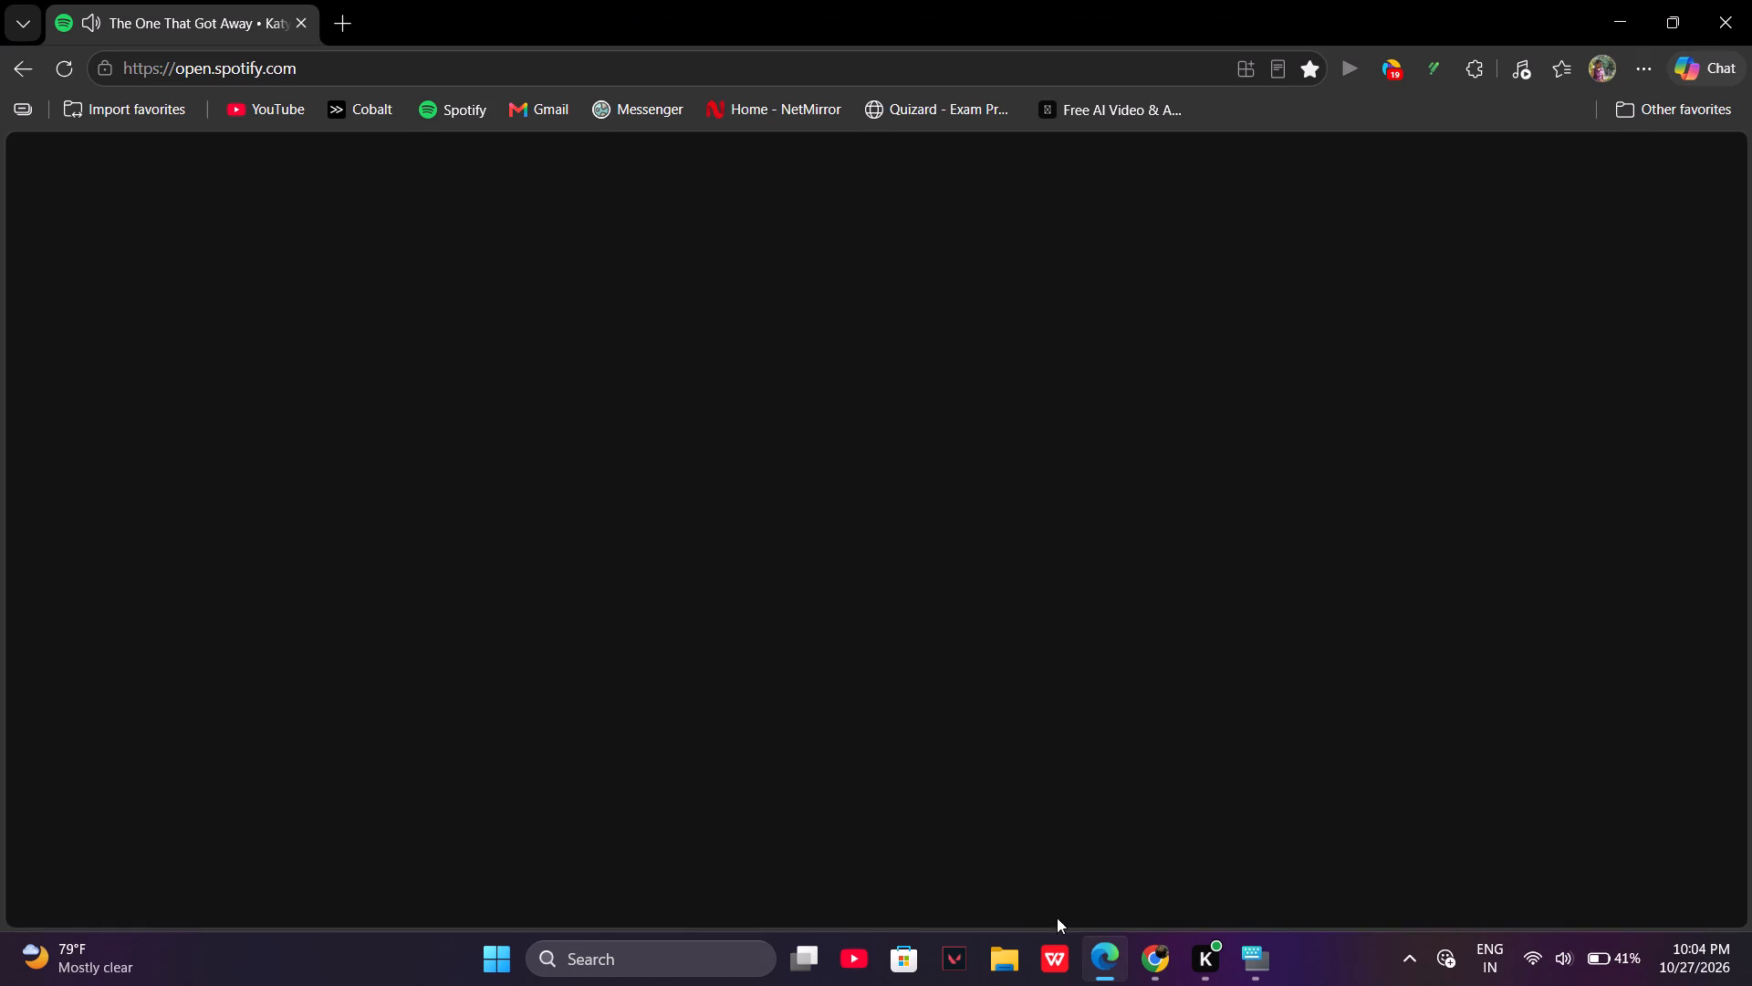
pyautogui.click(836, 858)
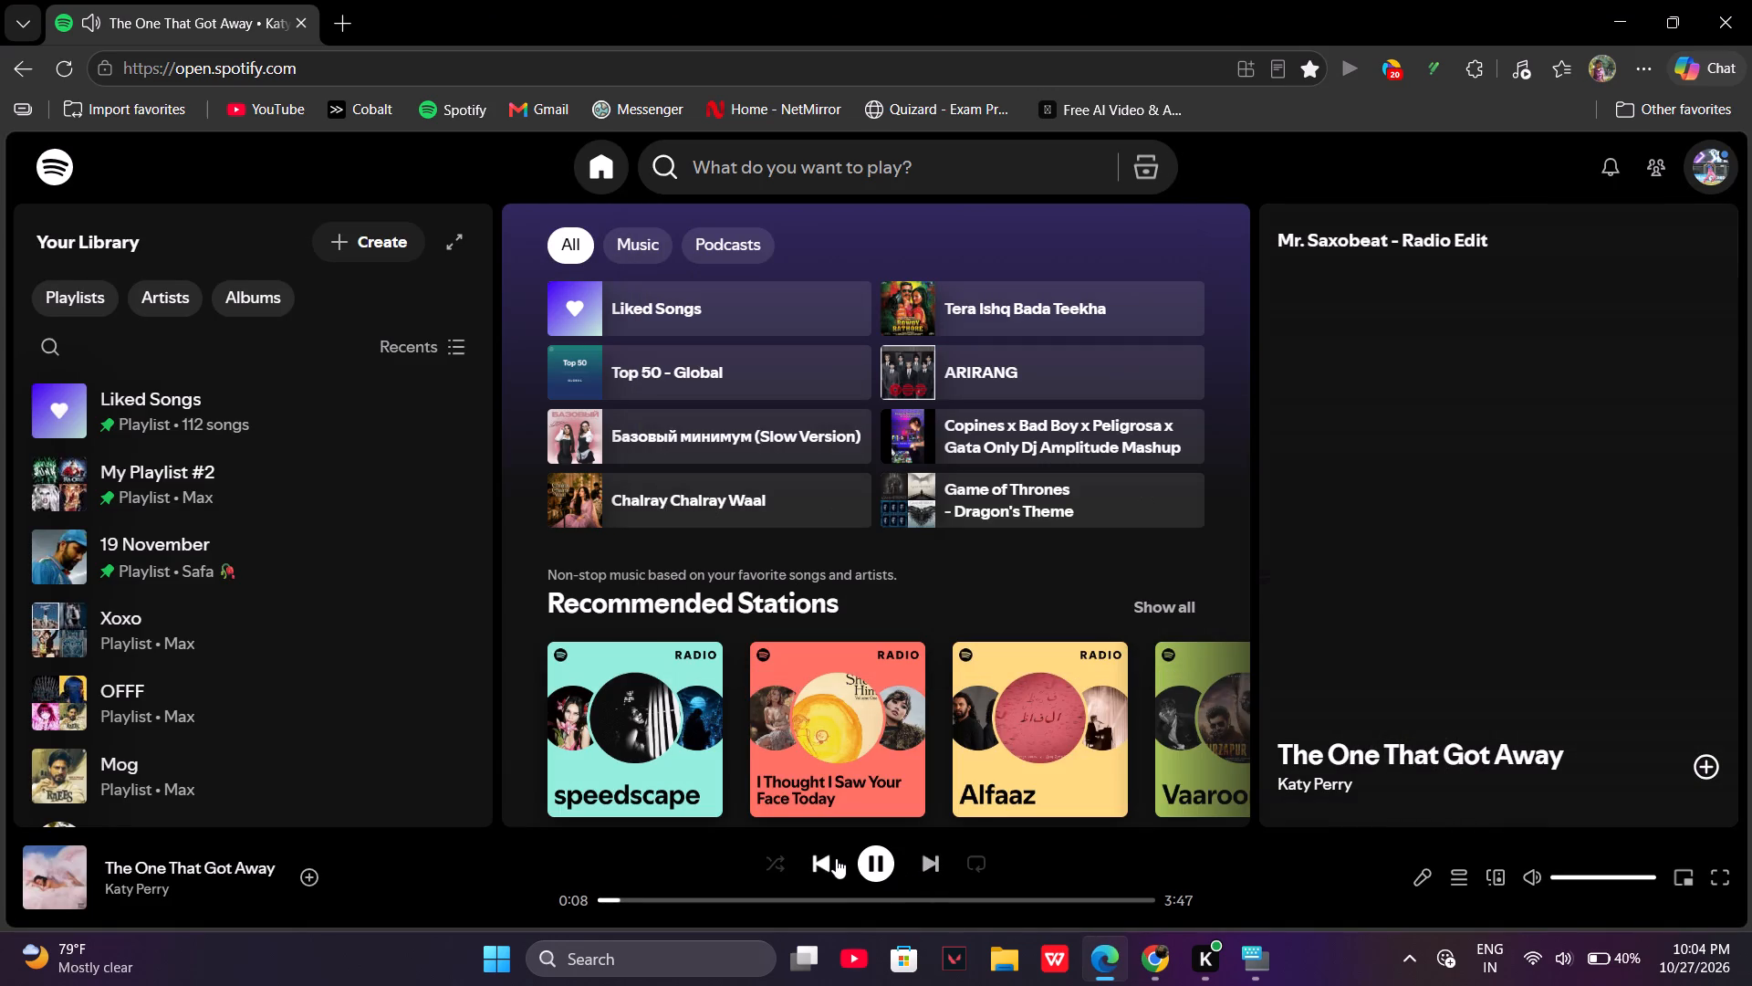
pyautogui.click(836, 858)
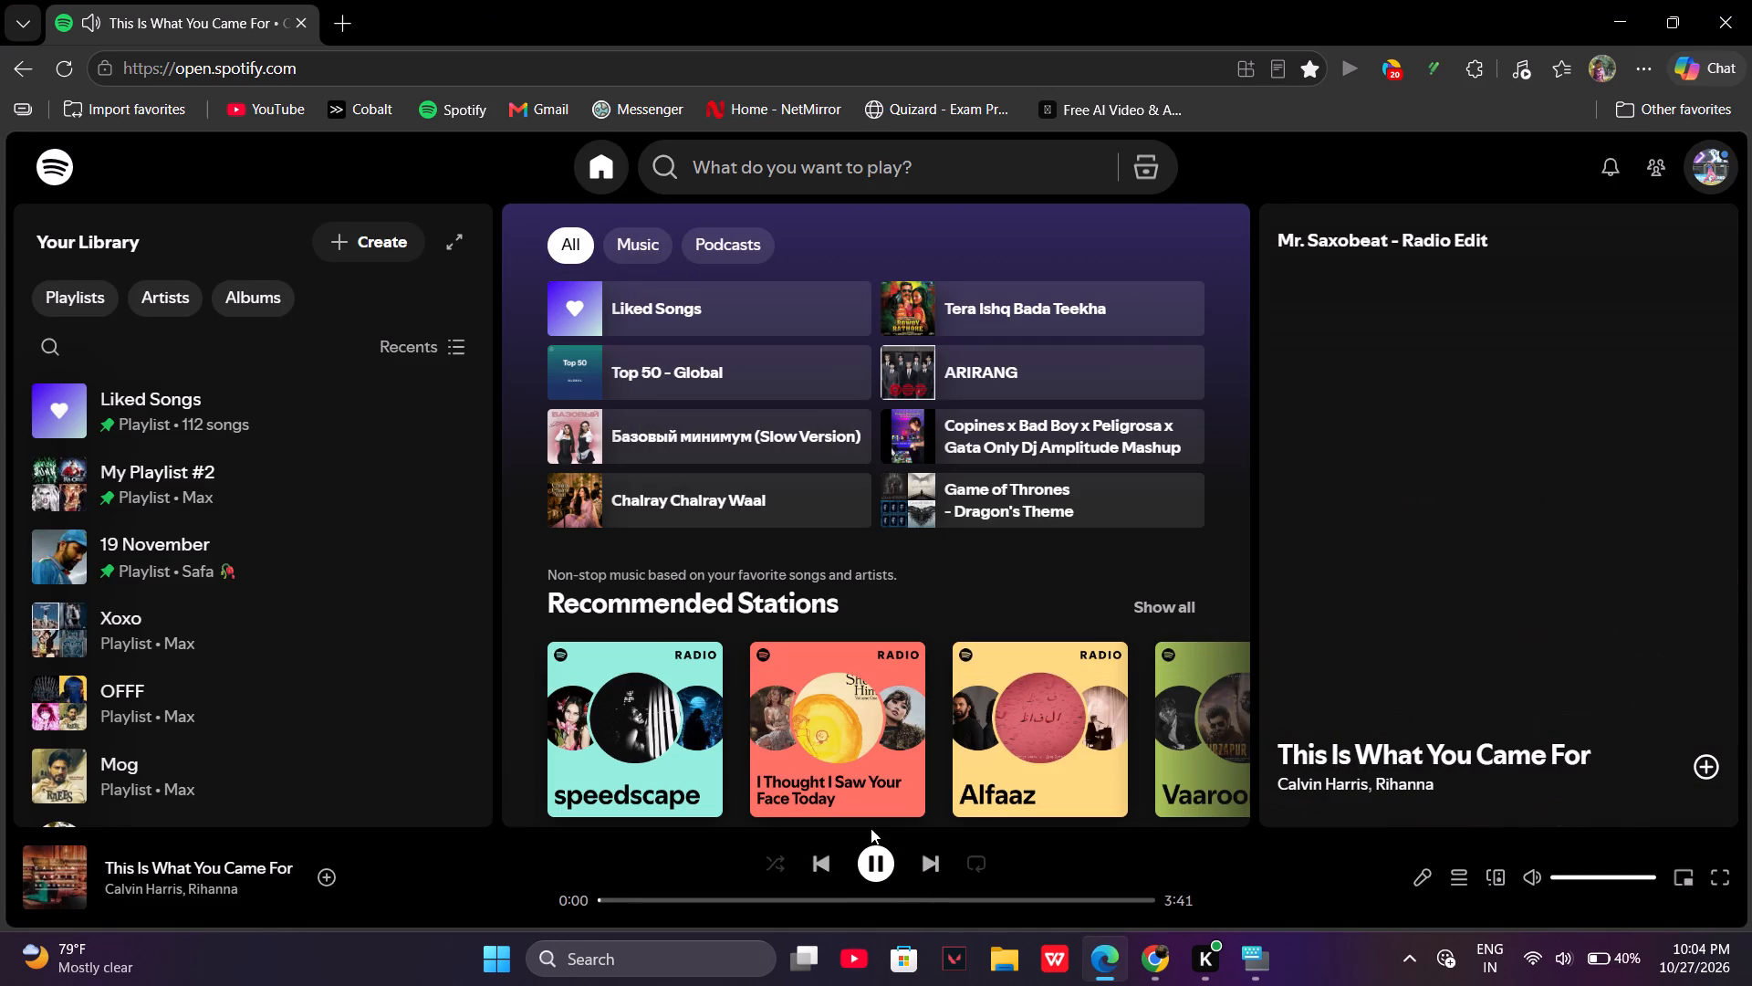
pyautogui.click(715, 172)
pyautogui.scroll(-1, 735, 491)
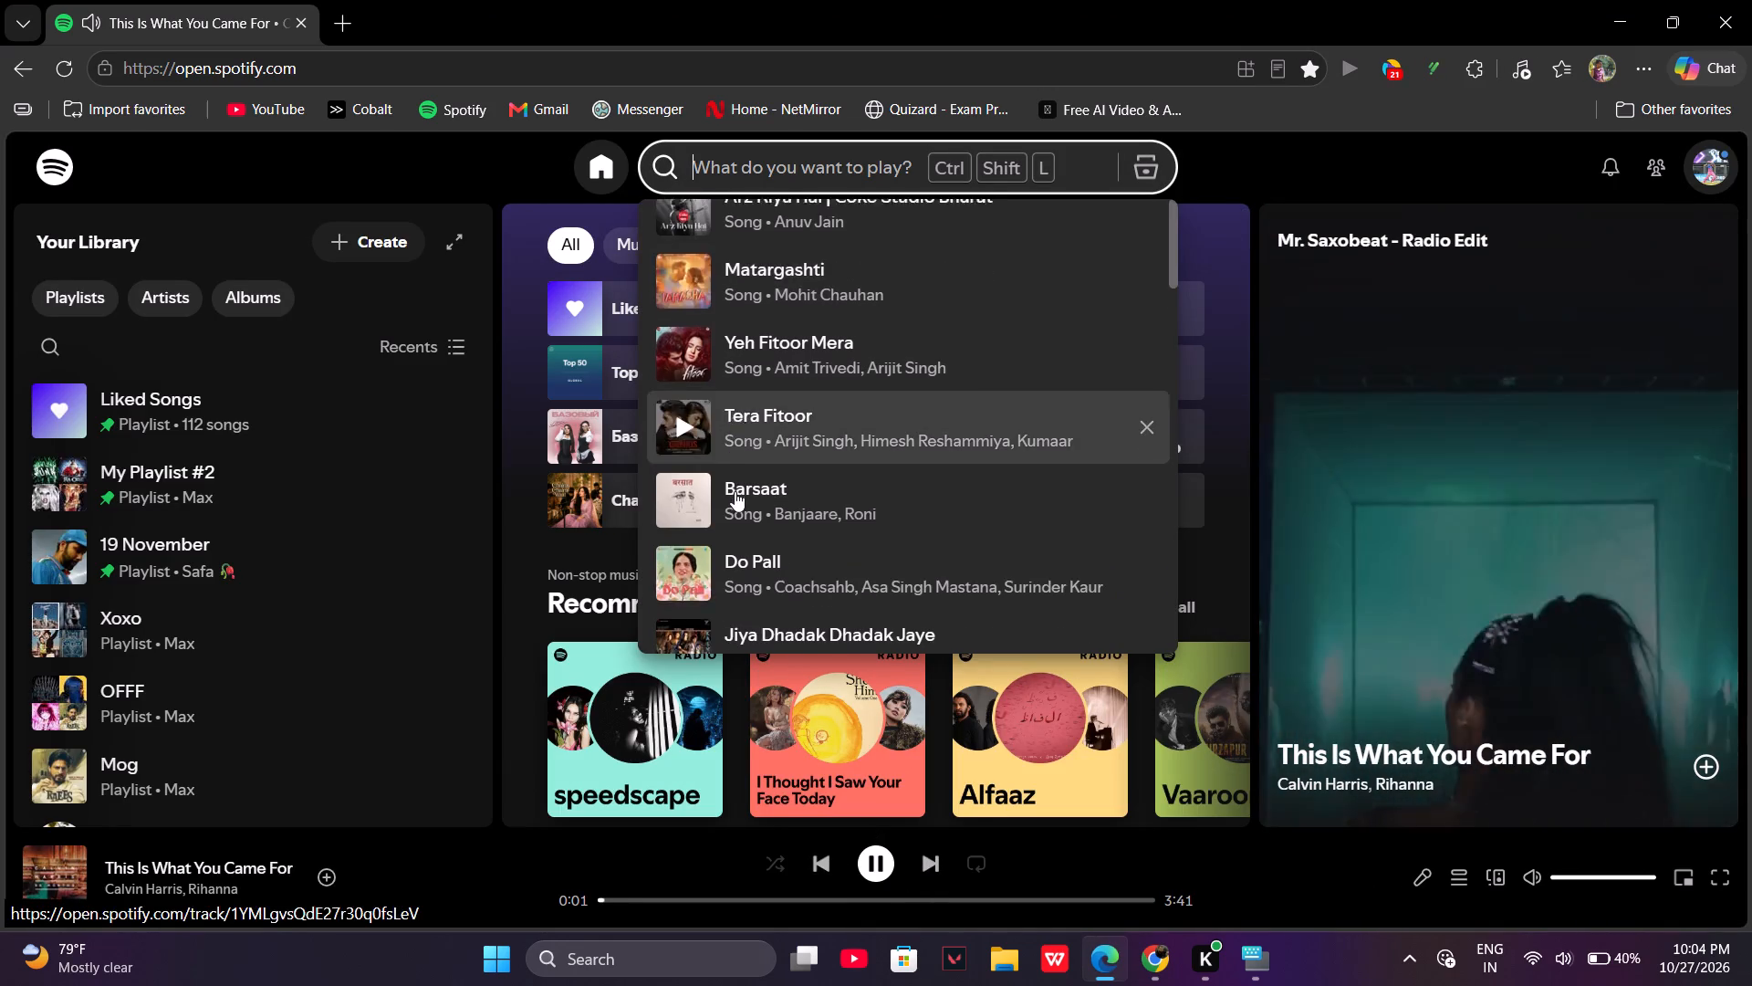
pyautogui.scroll(-4, 735, 491)
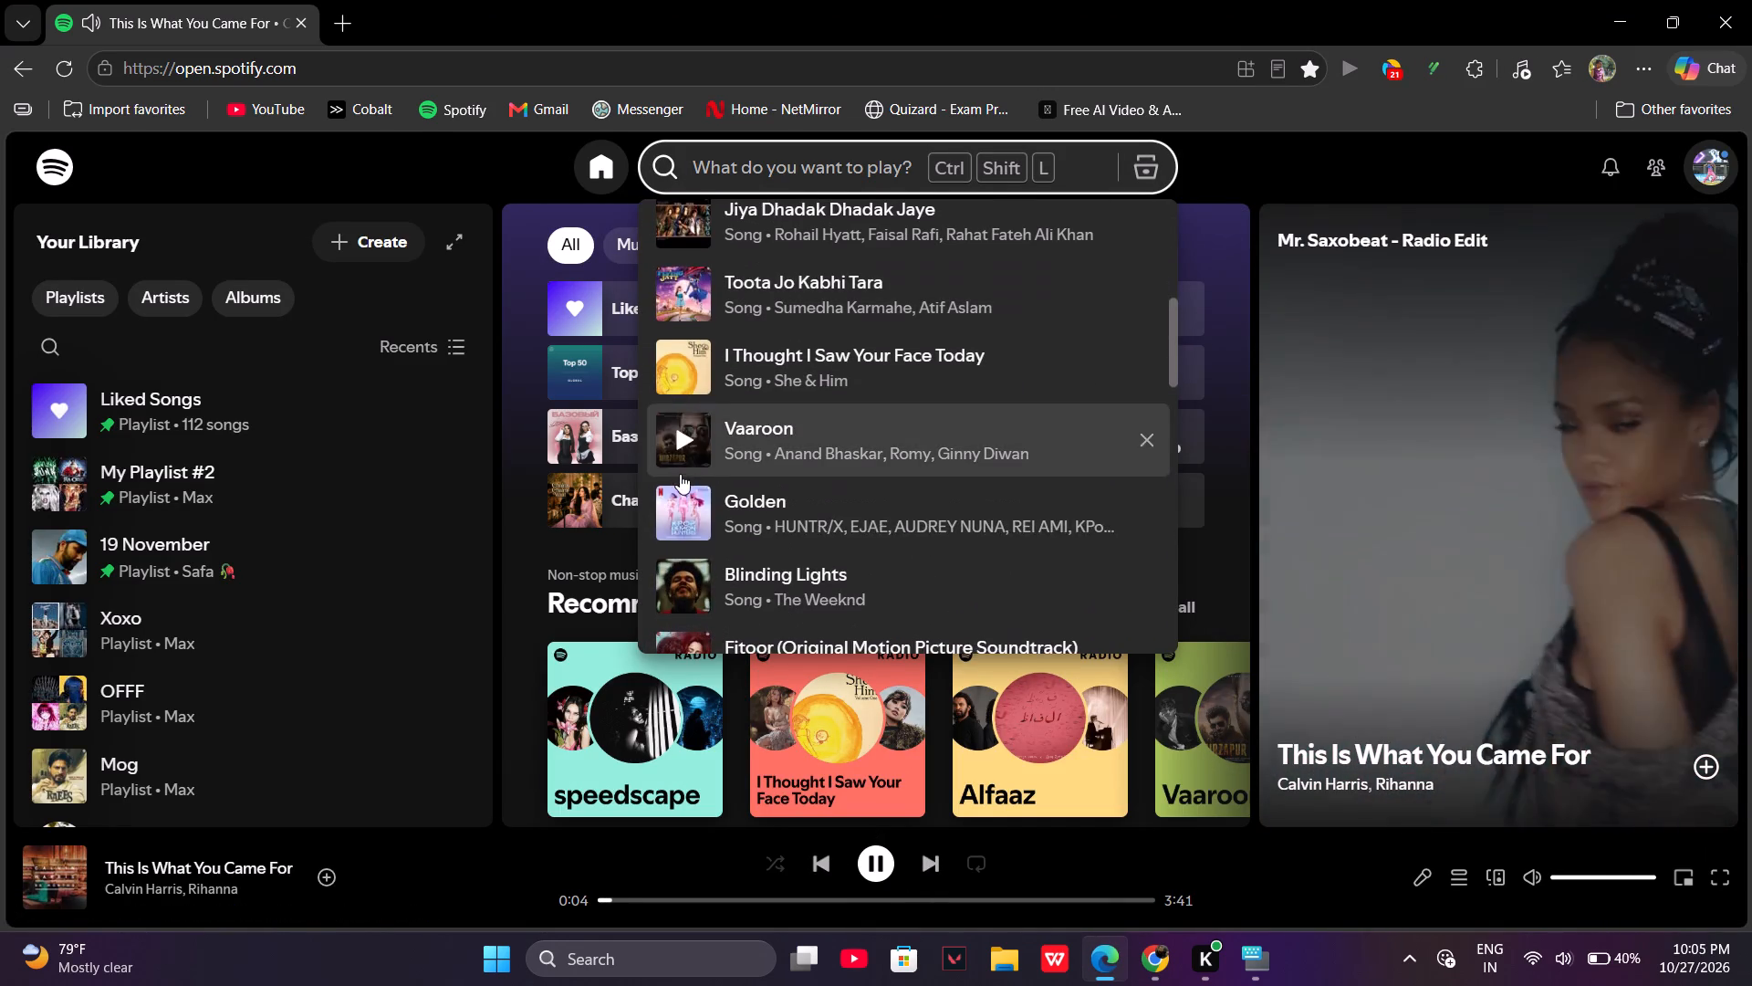
pyautogui.scroll(-1, 686, 522)
pyautogui.click(683, 306)
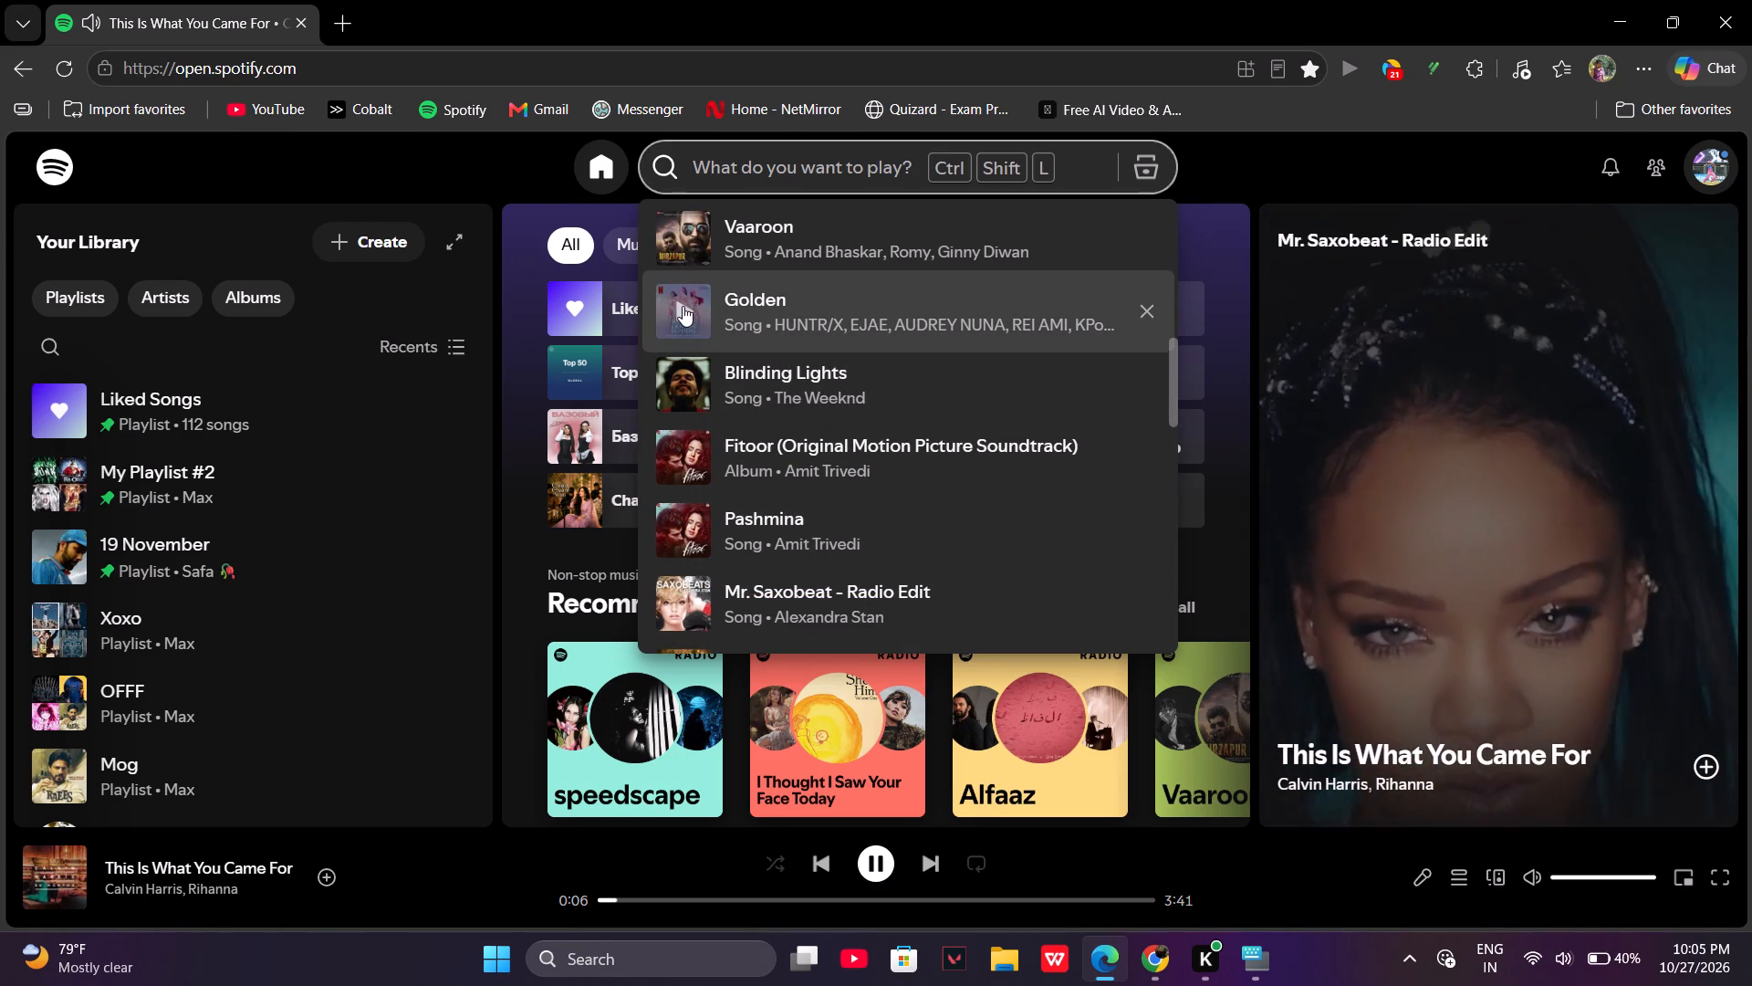
pyautogui.click(1627, 3)
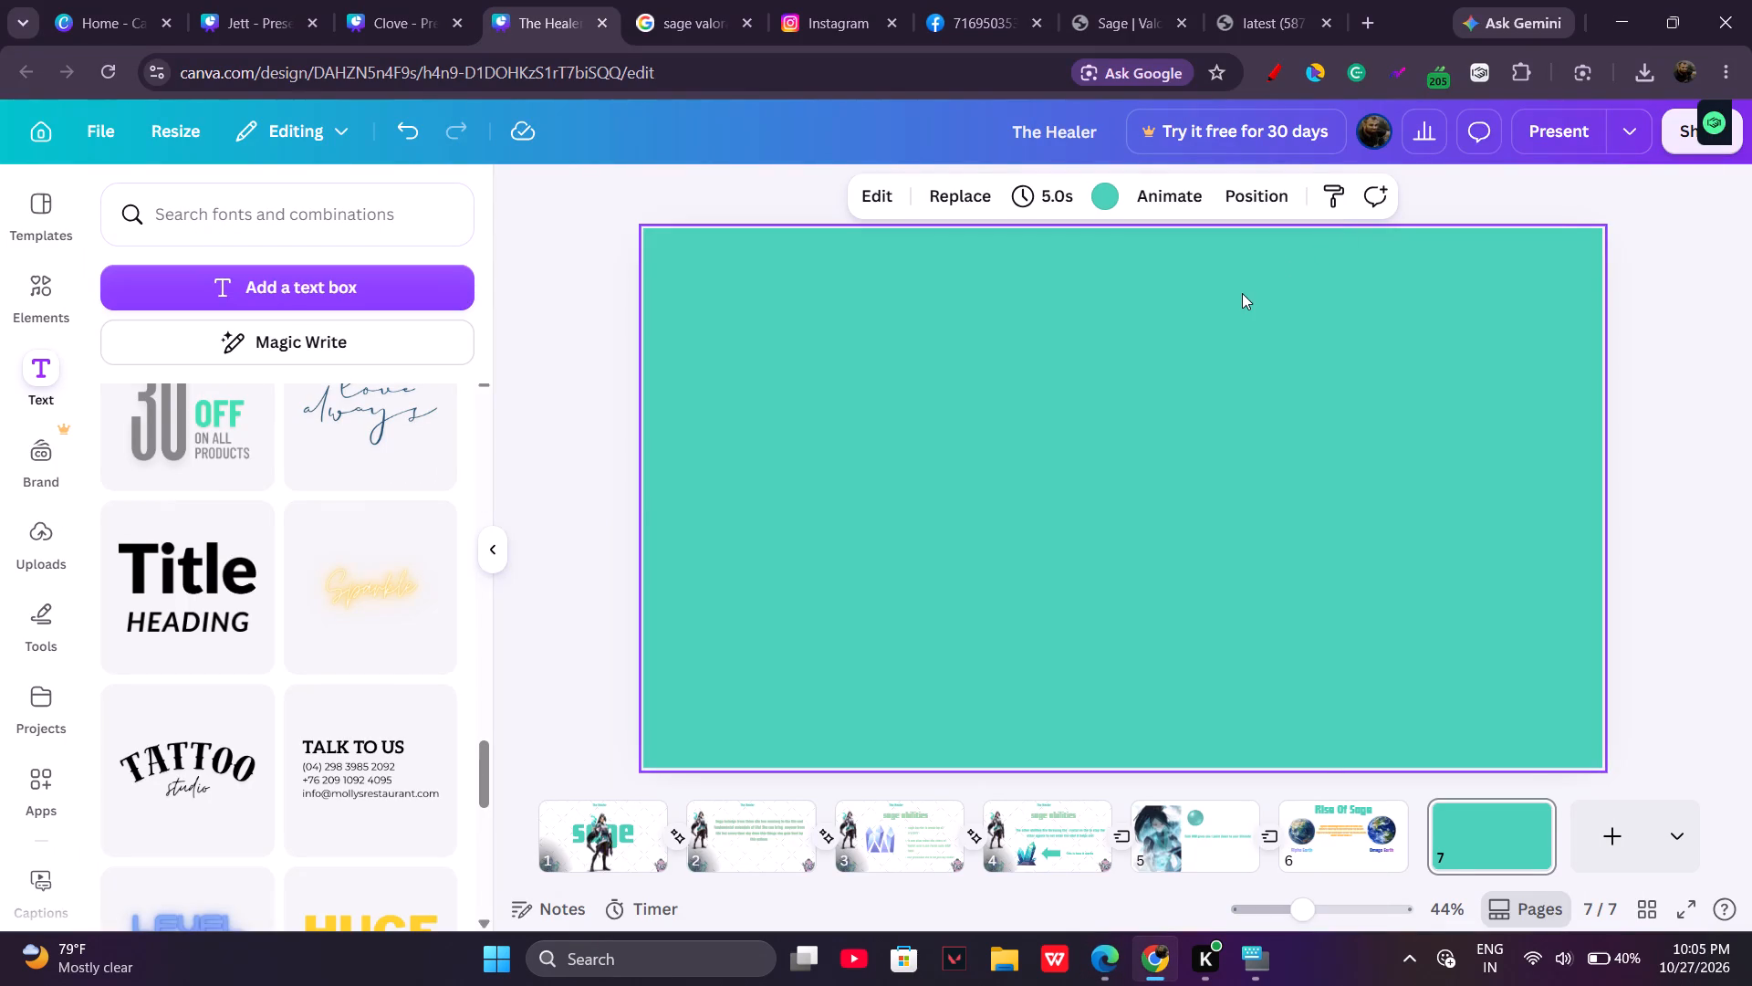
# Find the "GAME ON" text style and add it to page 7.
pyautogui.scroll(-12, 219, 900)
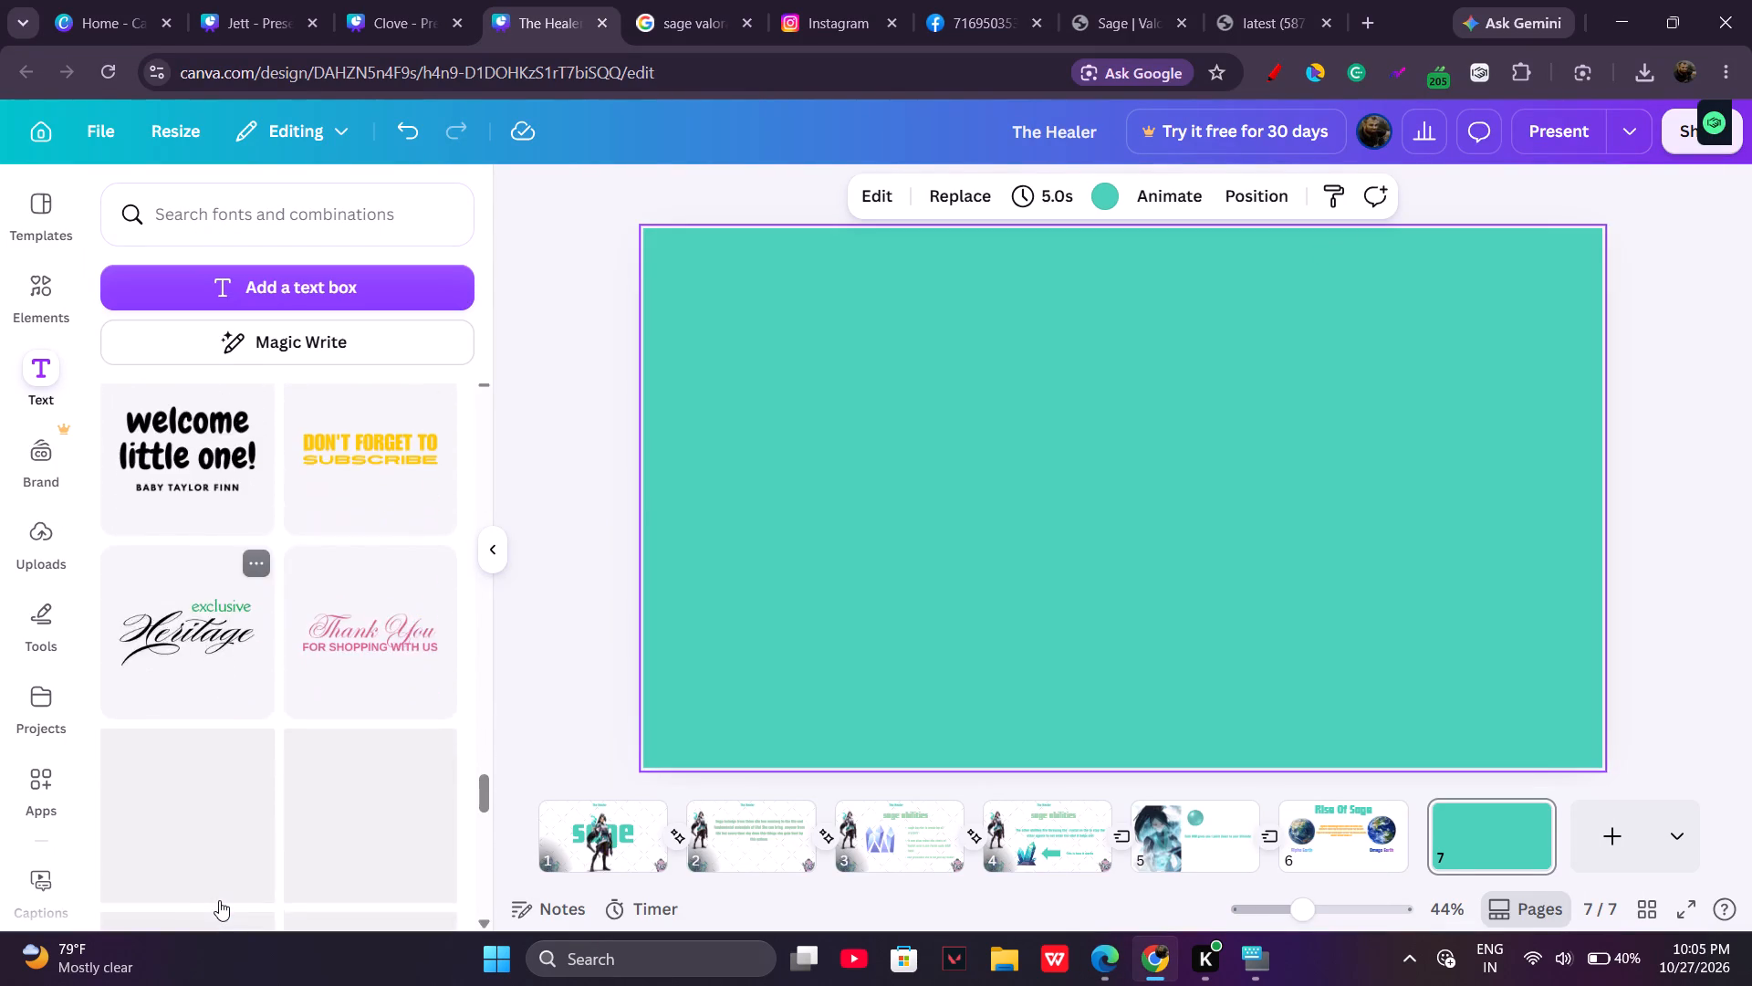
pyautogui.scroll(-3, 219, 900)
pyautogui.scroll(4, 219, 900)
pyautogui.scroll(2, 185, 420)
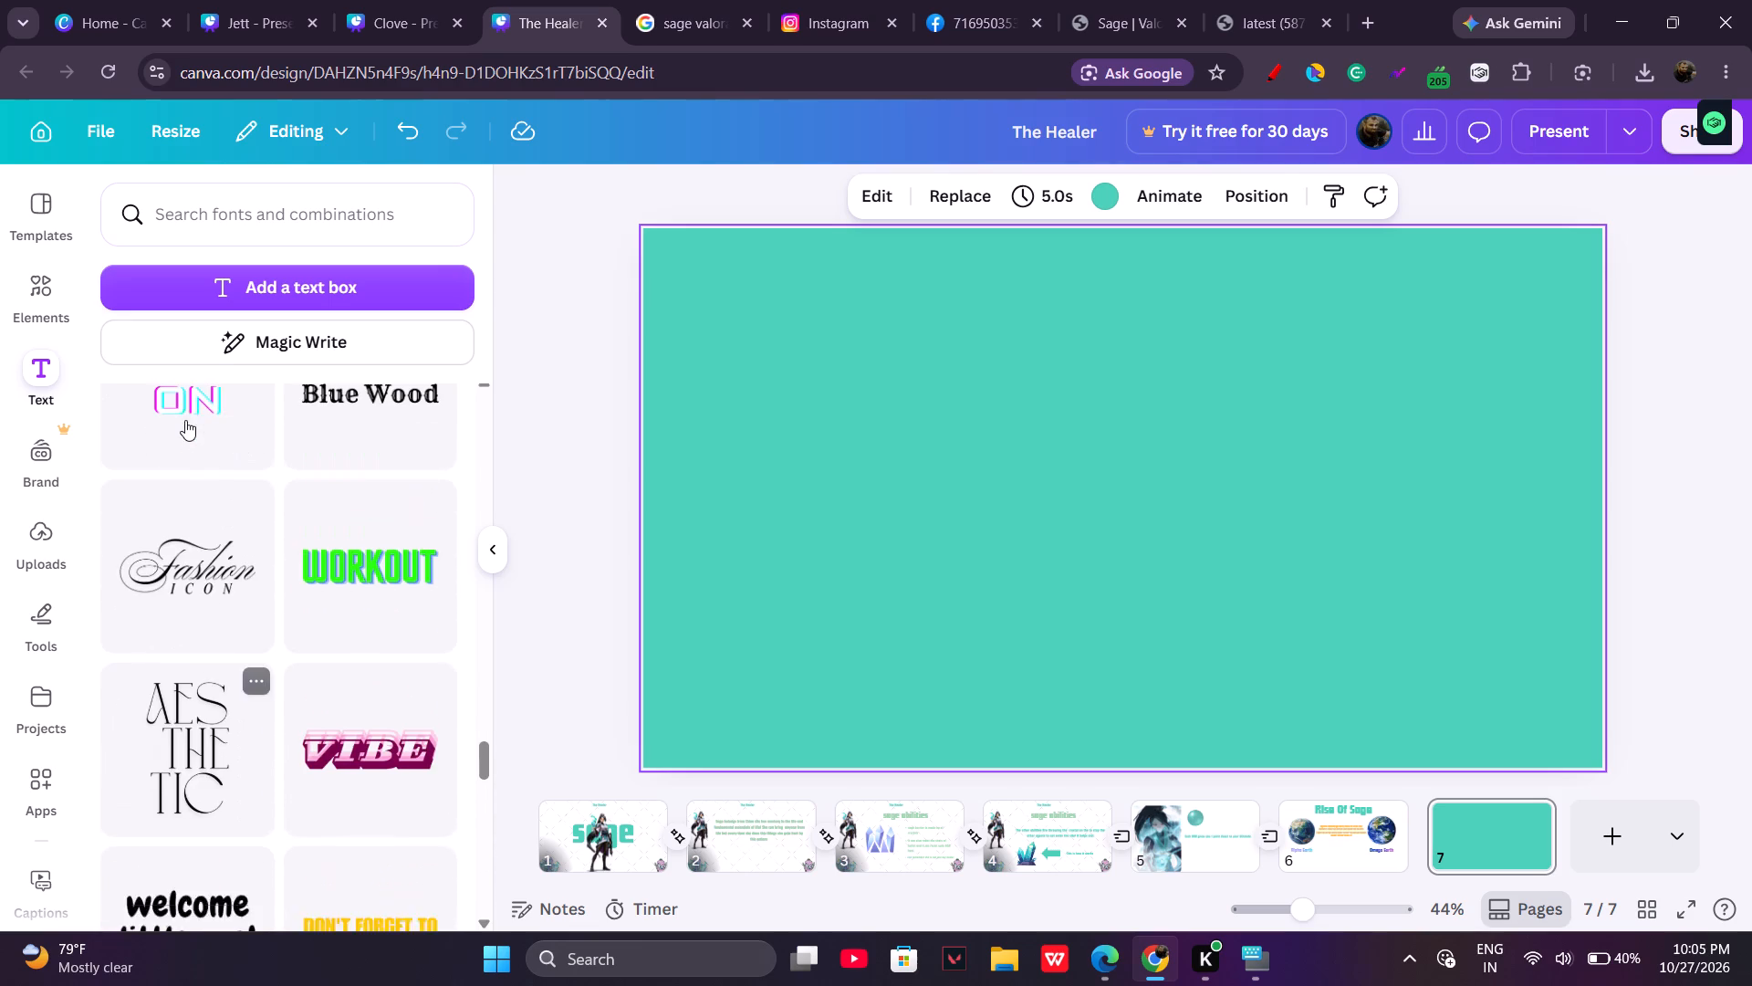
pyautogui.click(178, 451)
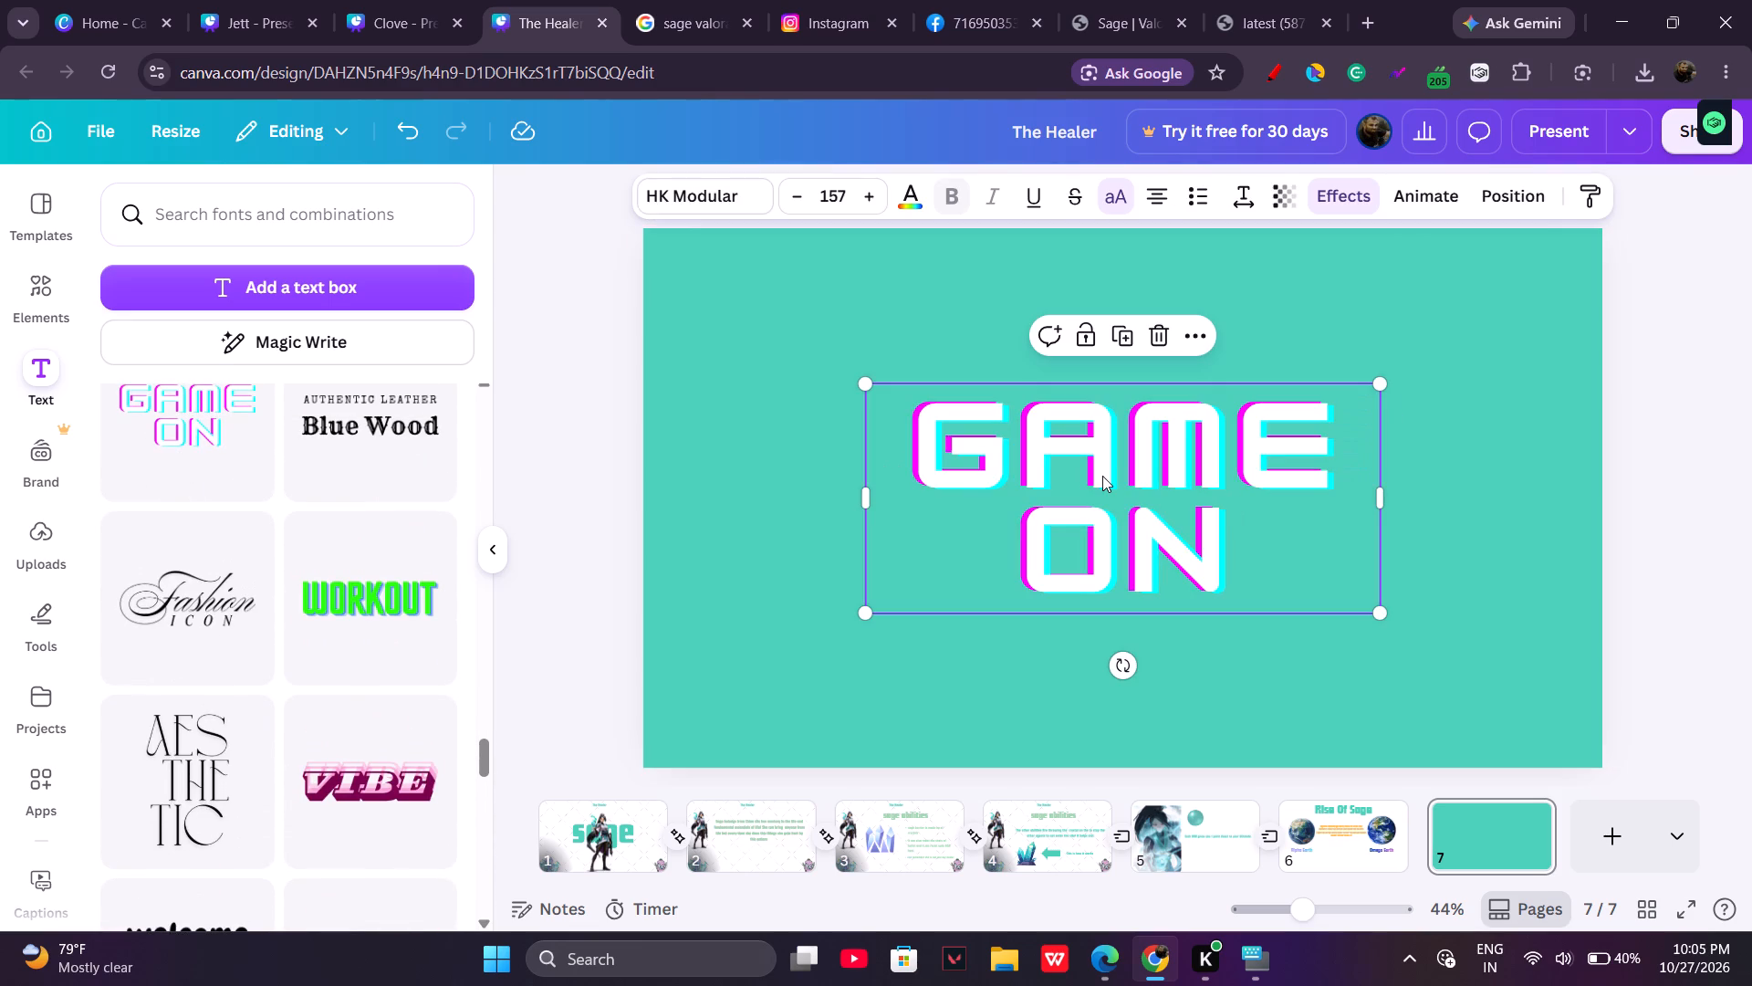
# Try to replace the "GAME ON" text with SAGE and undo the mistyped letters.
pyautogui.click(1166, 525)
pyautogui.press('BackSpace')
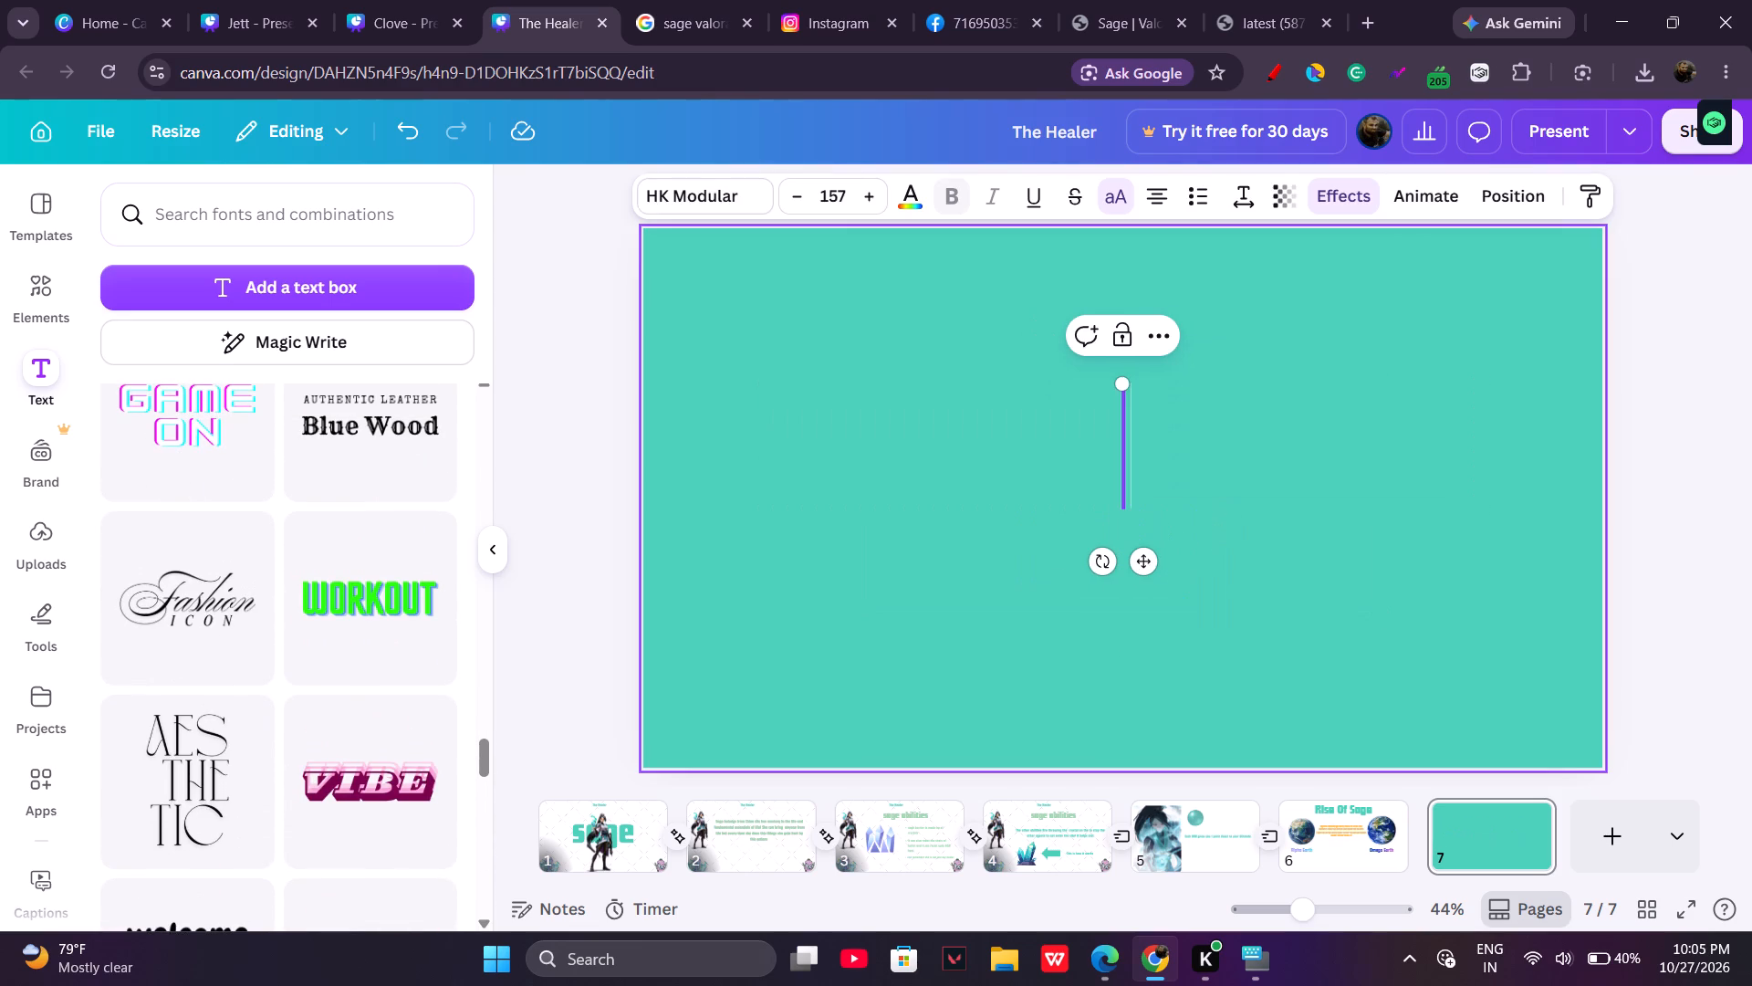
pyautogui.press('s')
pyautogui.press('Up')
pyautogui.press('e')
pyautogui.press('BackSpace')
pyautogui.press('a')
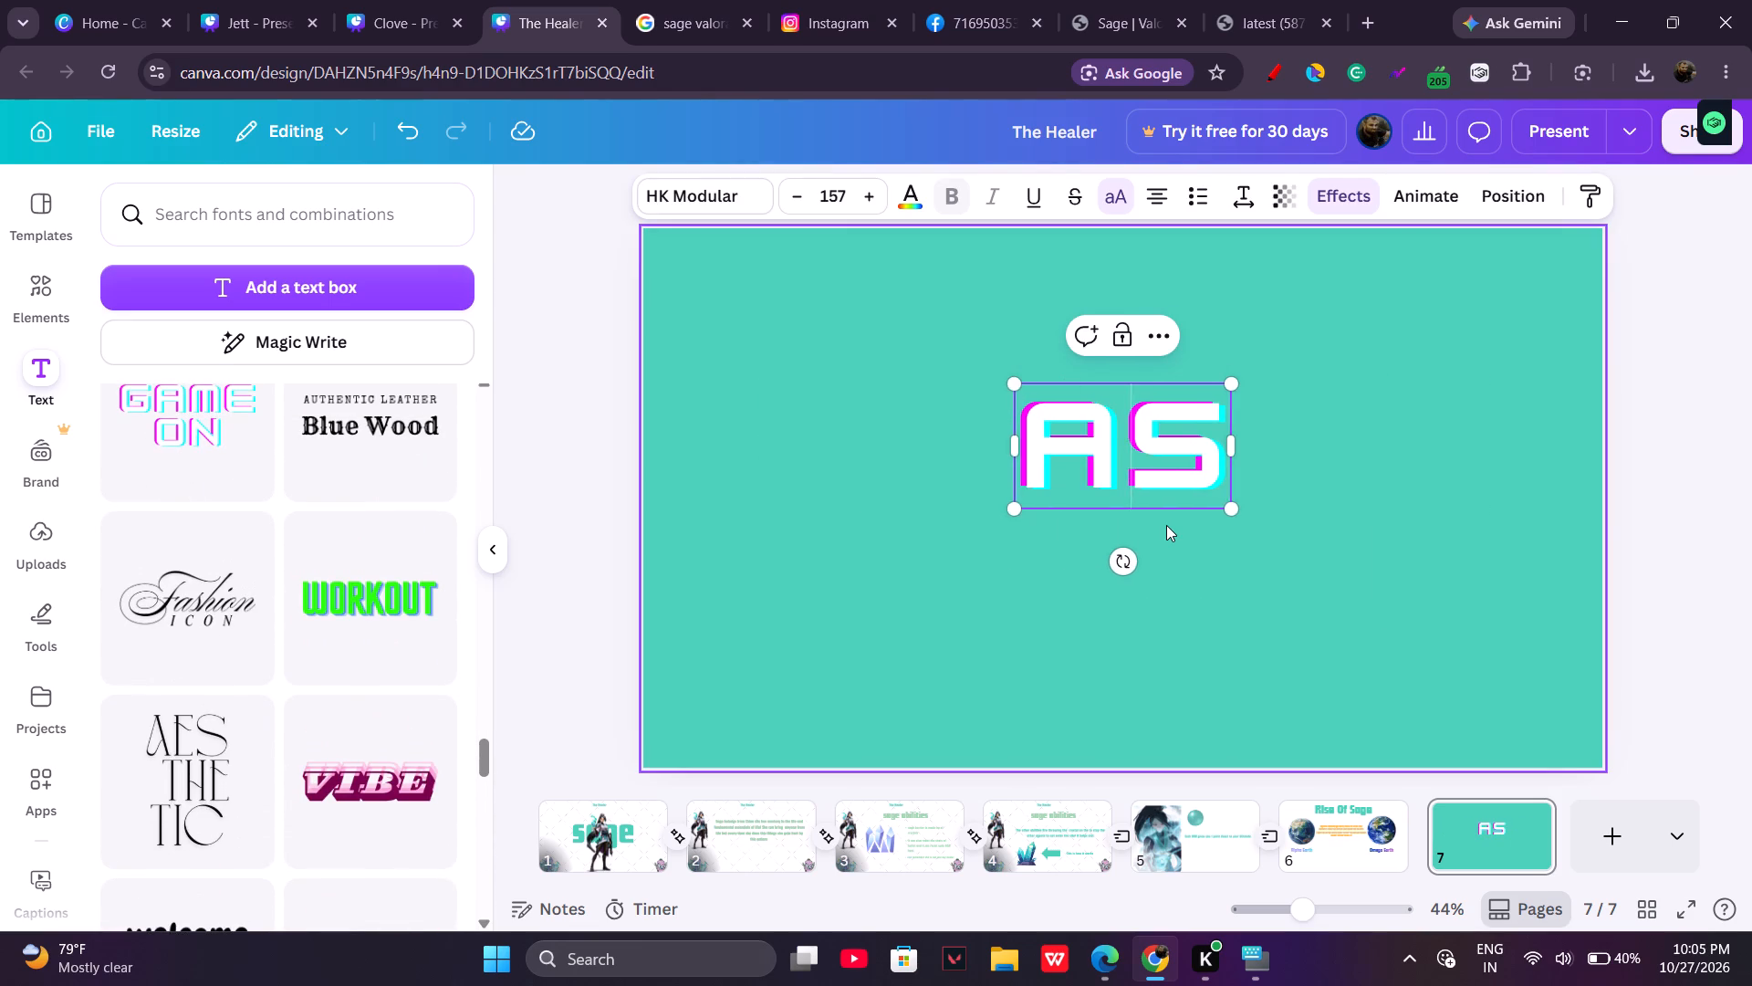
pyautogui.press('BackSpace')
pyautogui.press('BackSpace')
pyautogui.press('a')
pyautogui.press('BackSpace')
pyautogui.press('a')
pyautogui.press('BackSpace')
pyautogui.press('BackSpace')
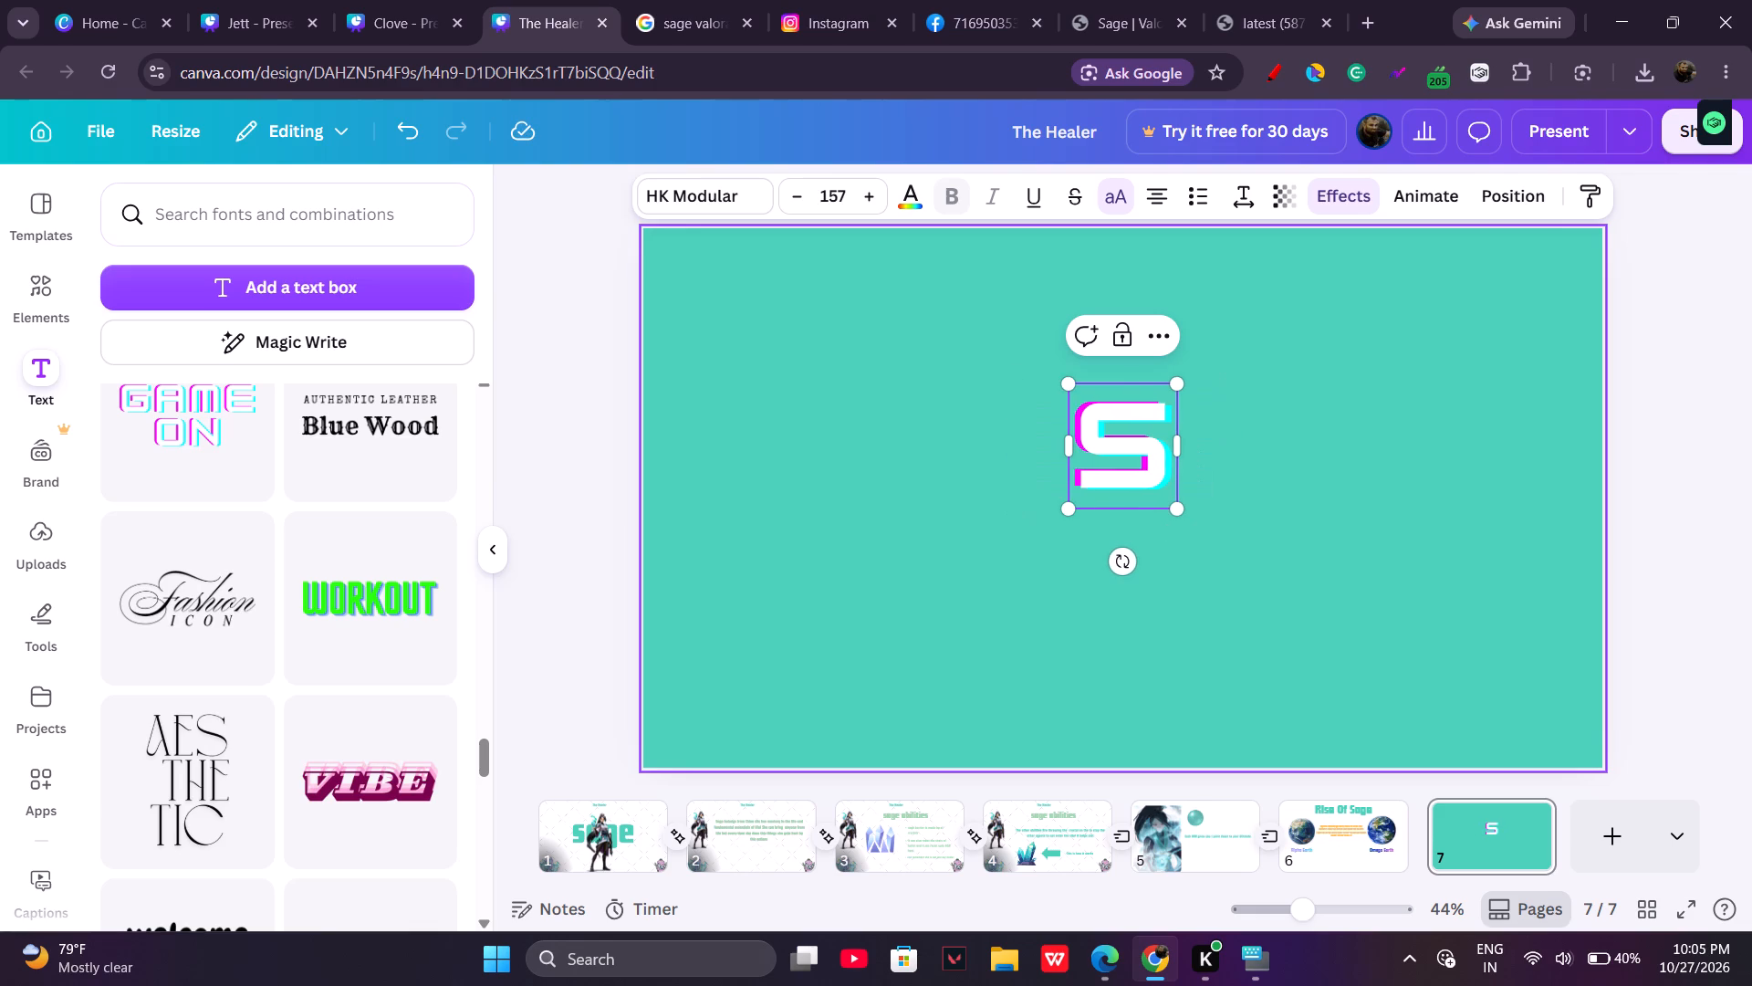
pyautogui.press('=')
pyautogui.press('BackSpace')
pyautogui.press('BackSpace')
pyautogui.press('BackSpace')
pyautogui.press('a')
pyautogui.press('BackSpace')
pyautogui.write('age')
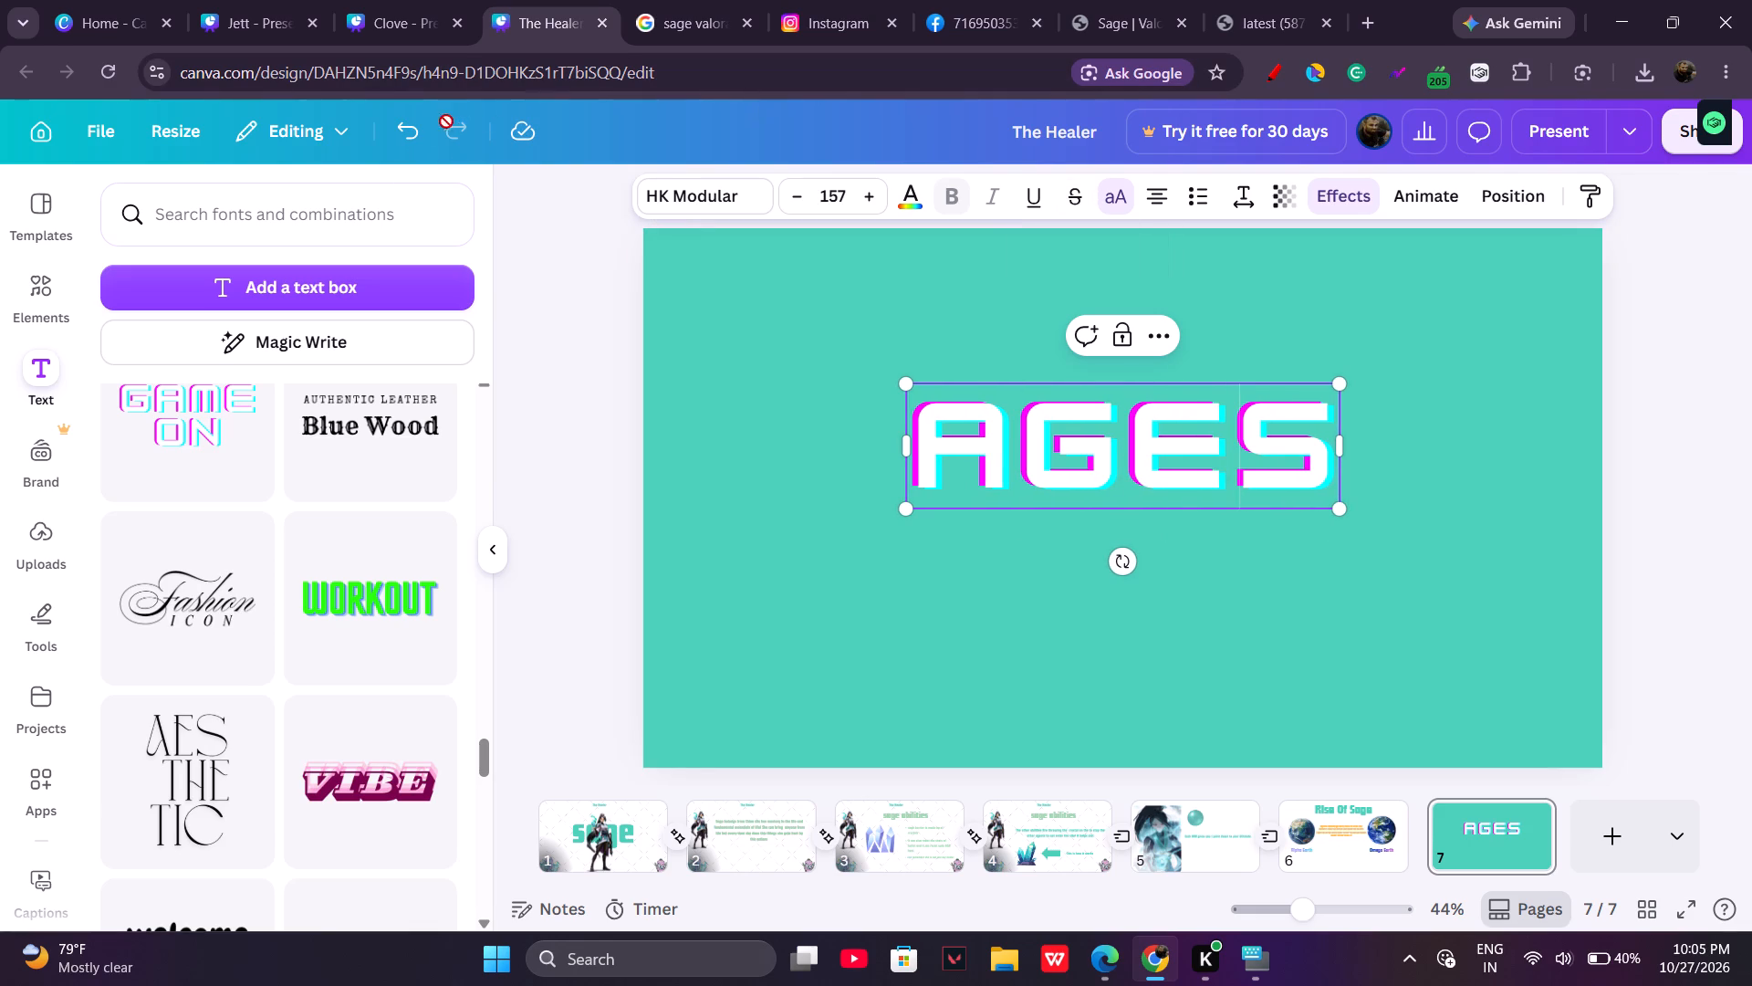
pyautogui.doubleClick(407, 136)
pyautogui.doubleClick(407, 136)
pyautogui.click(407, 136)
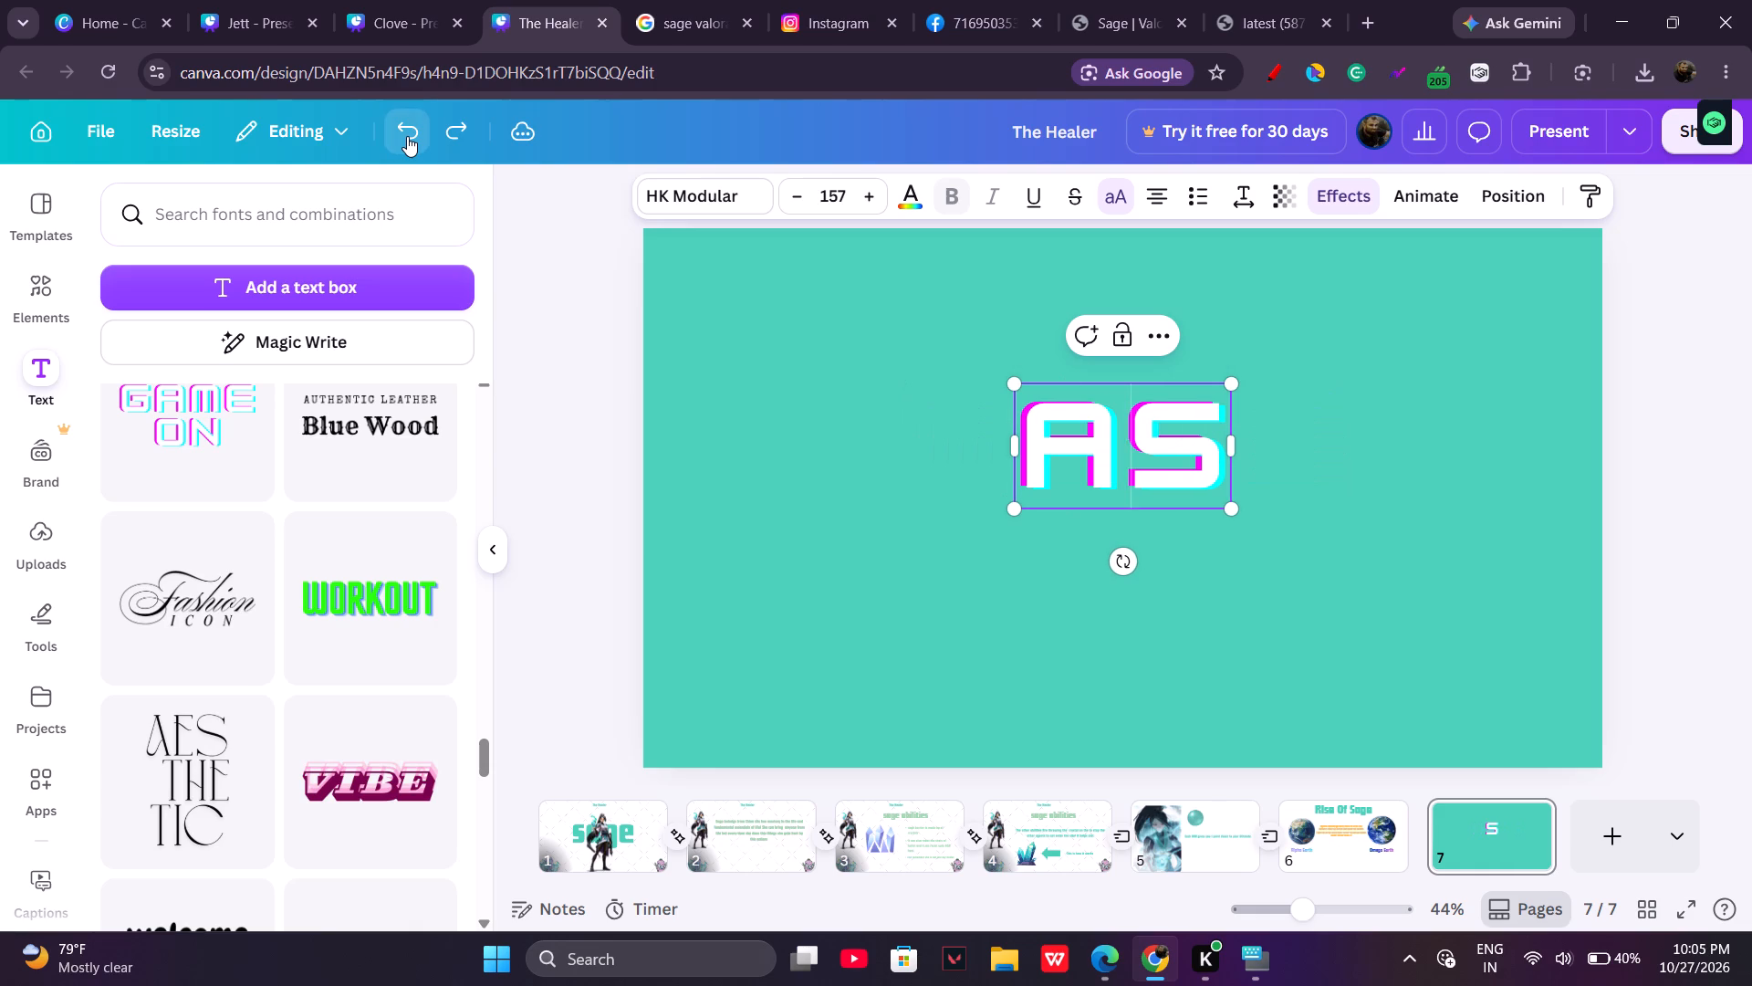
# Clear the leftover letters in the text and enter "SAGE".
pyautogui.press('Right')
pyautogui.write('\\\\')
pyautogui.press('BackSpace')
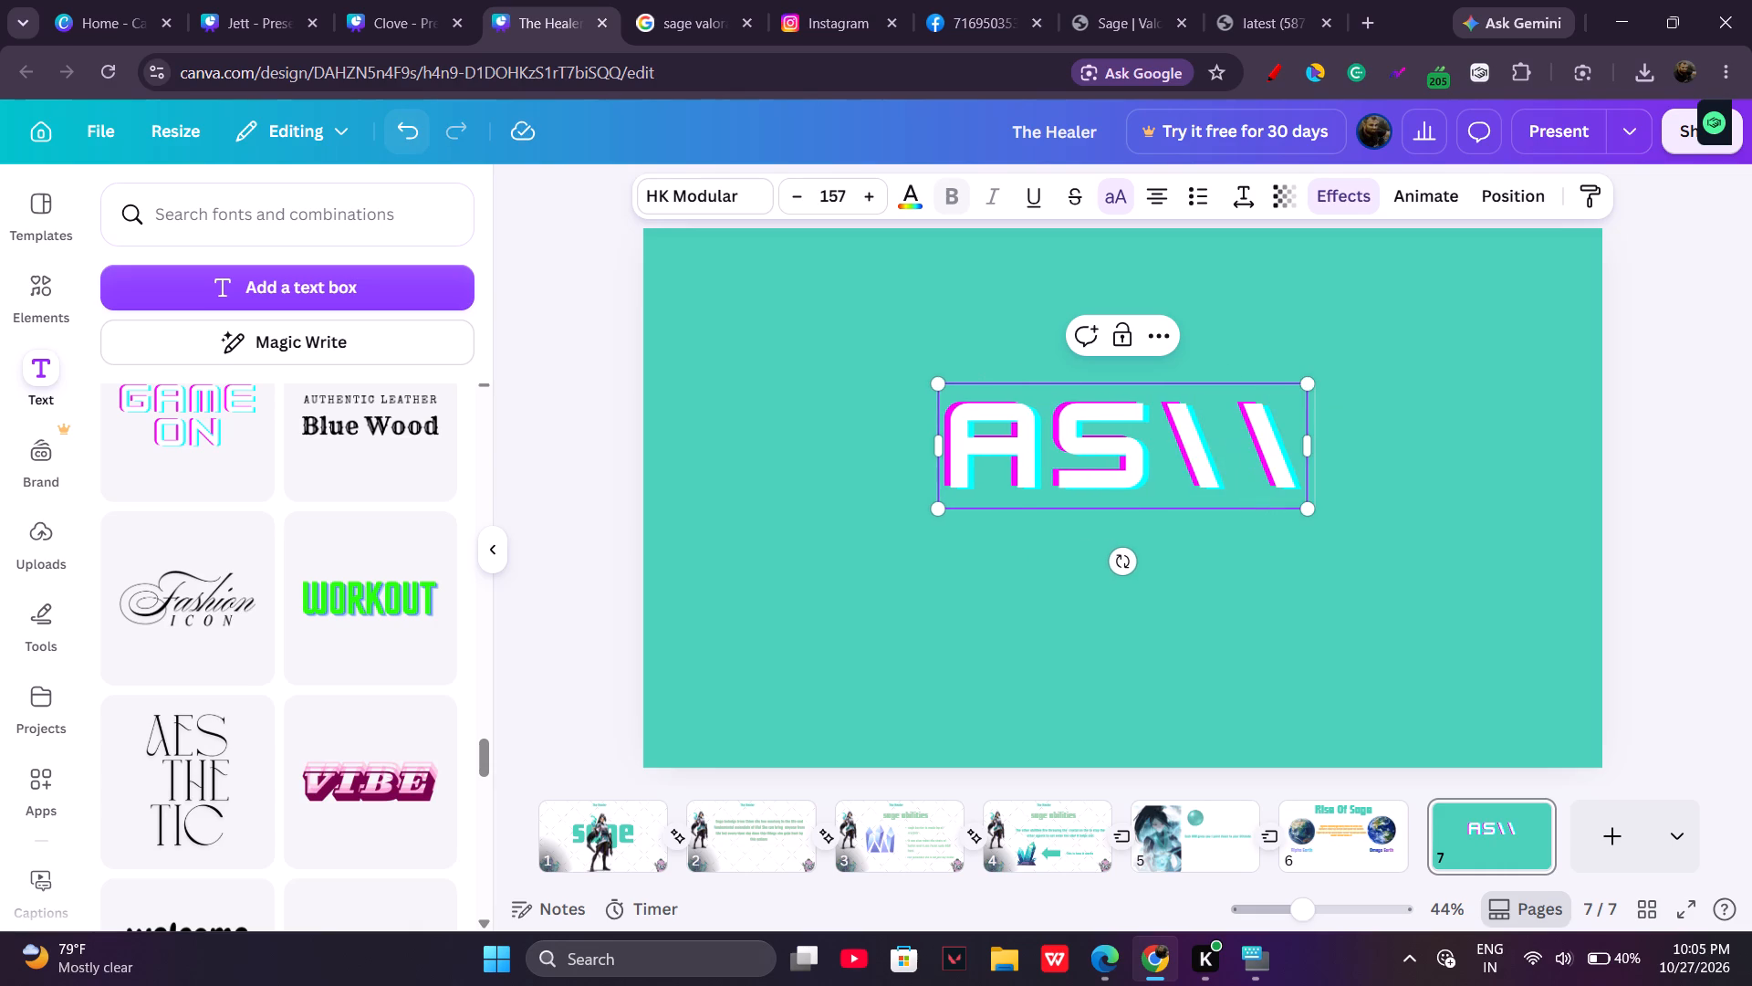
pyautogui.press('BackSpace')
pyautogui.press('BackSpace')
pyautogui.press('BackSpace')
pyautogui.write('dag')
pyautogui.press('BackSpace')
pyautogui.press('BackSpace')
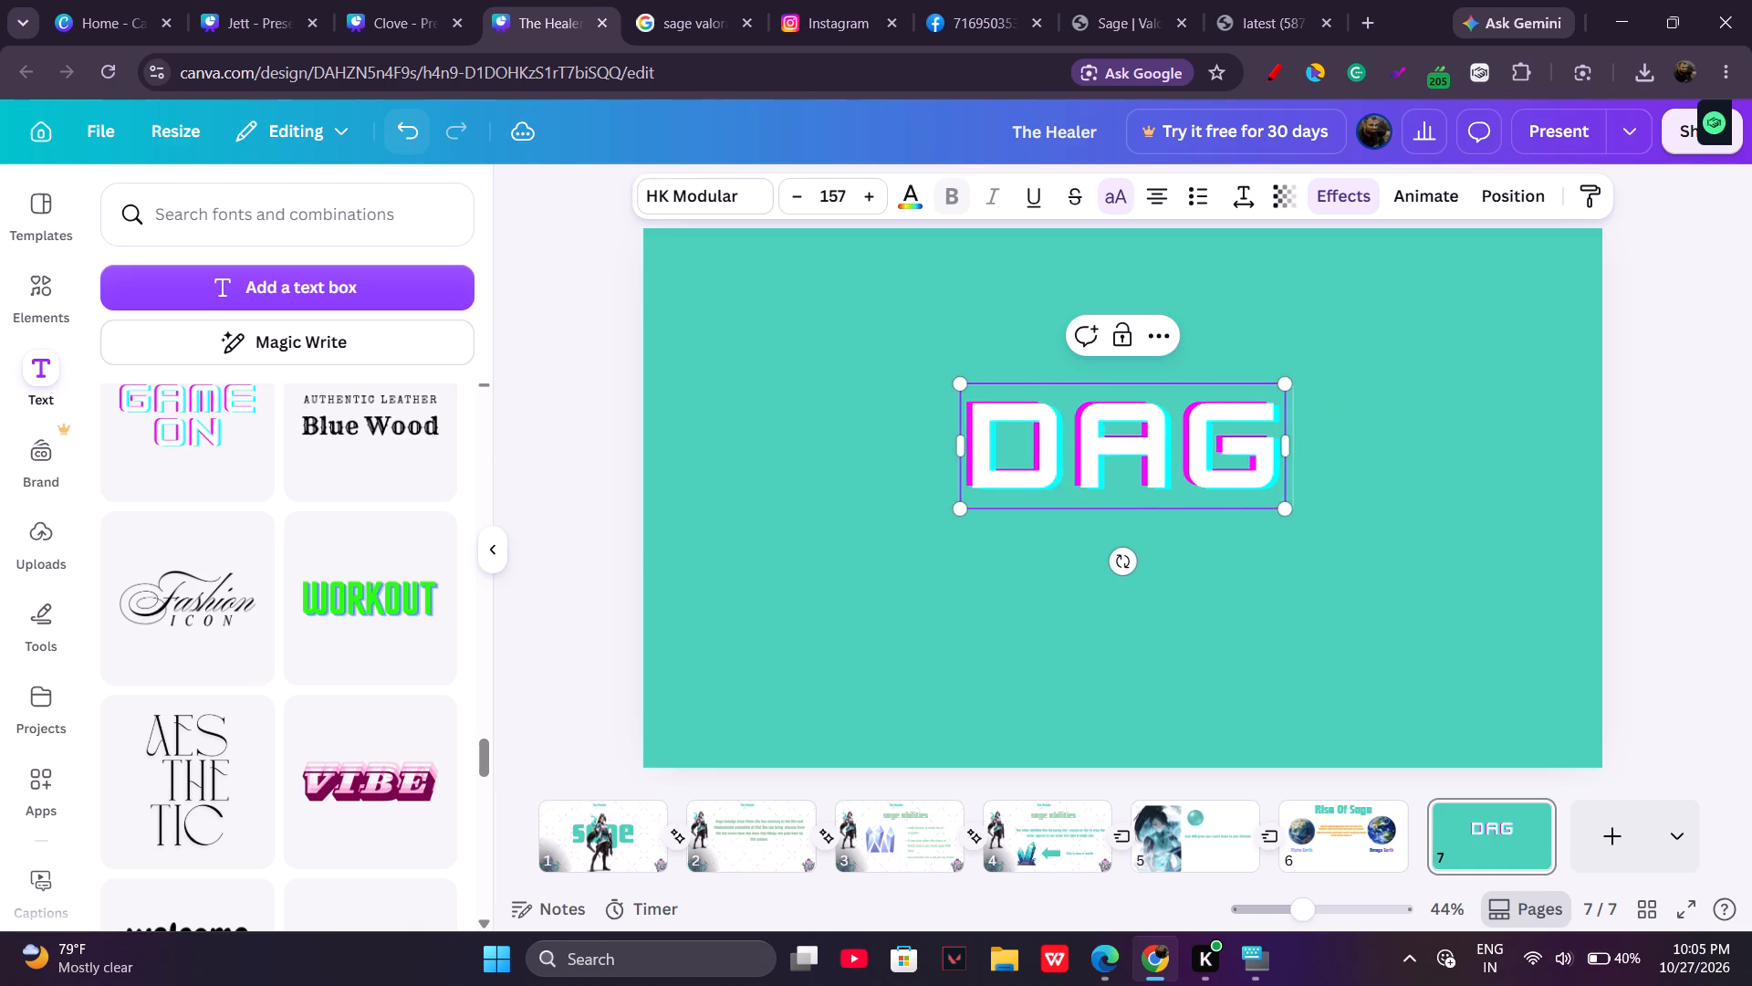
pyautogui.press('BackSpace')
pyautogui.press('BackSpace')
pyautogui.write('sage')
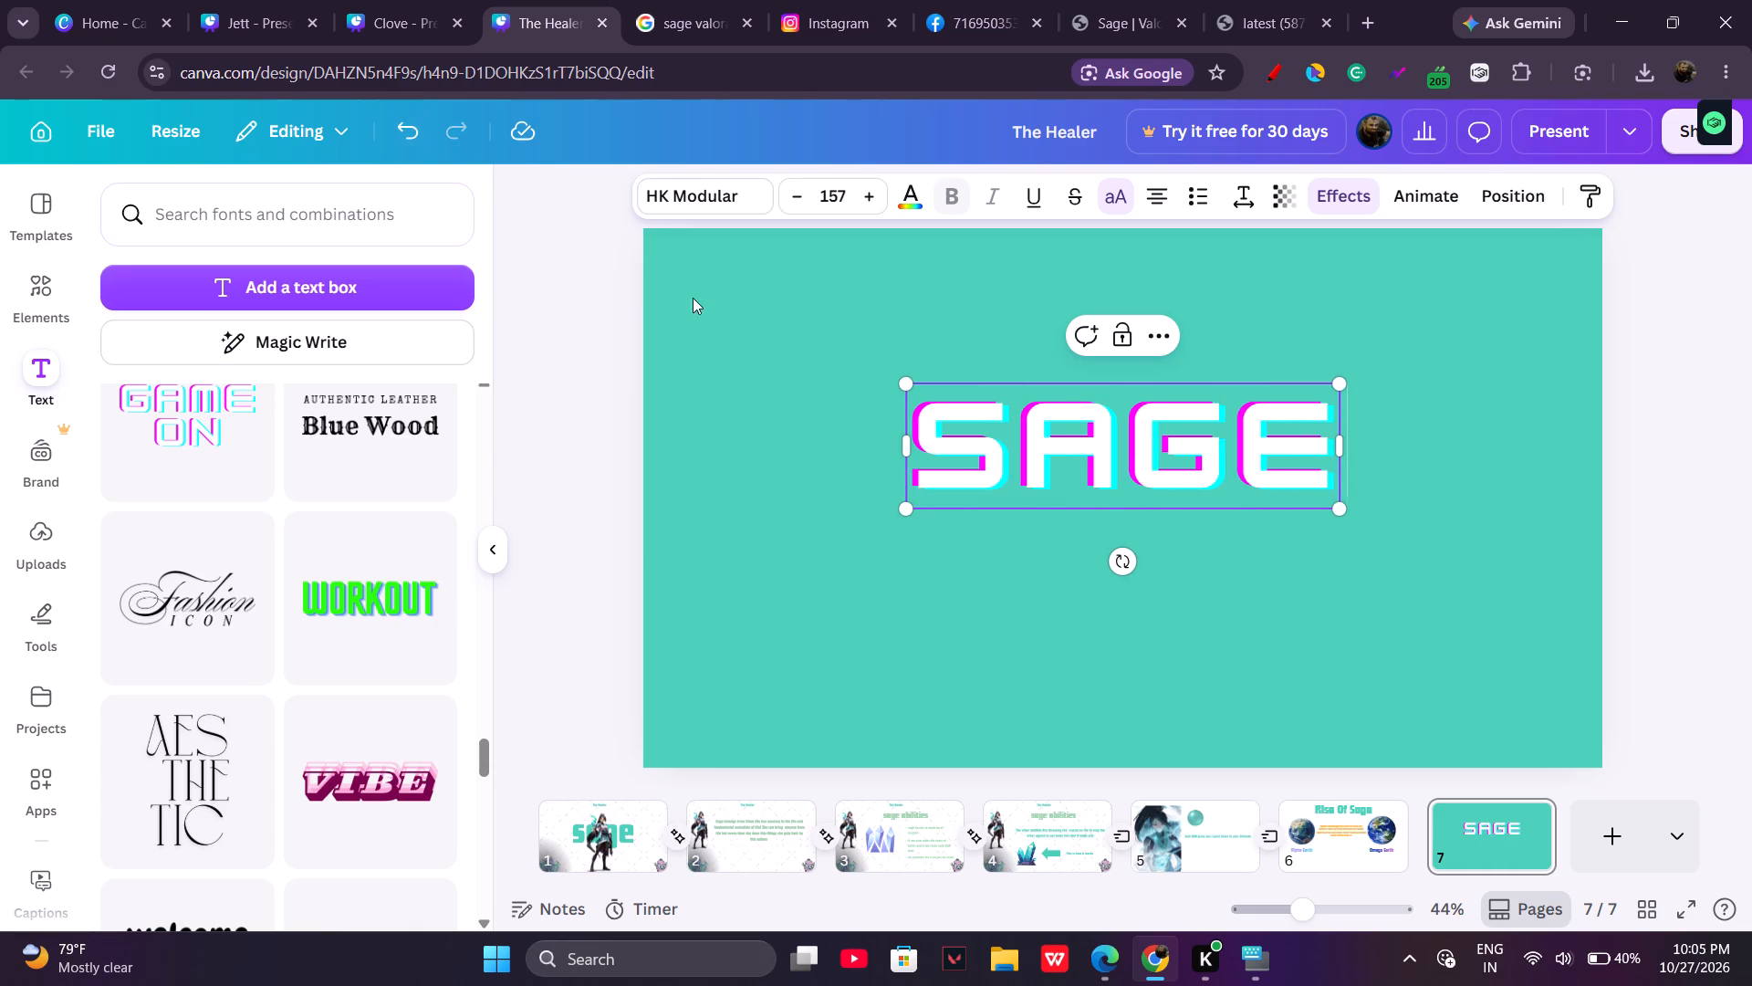
# Add the "WORKOUT" and "AES THE TIC" text styles, shrinking one "AES THE TIC" text to about size 85.7 in the page's upper-left corner.
pyautogui.click(425, 581)
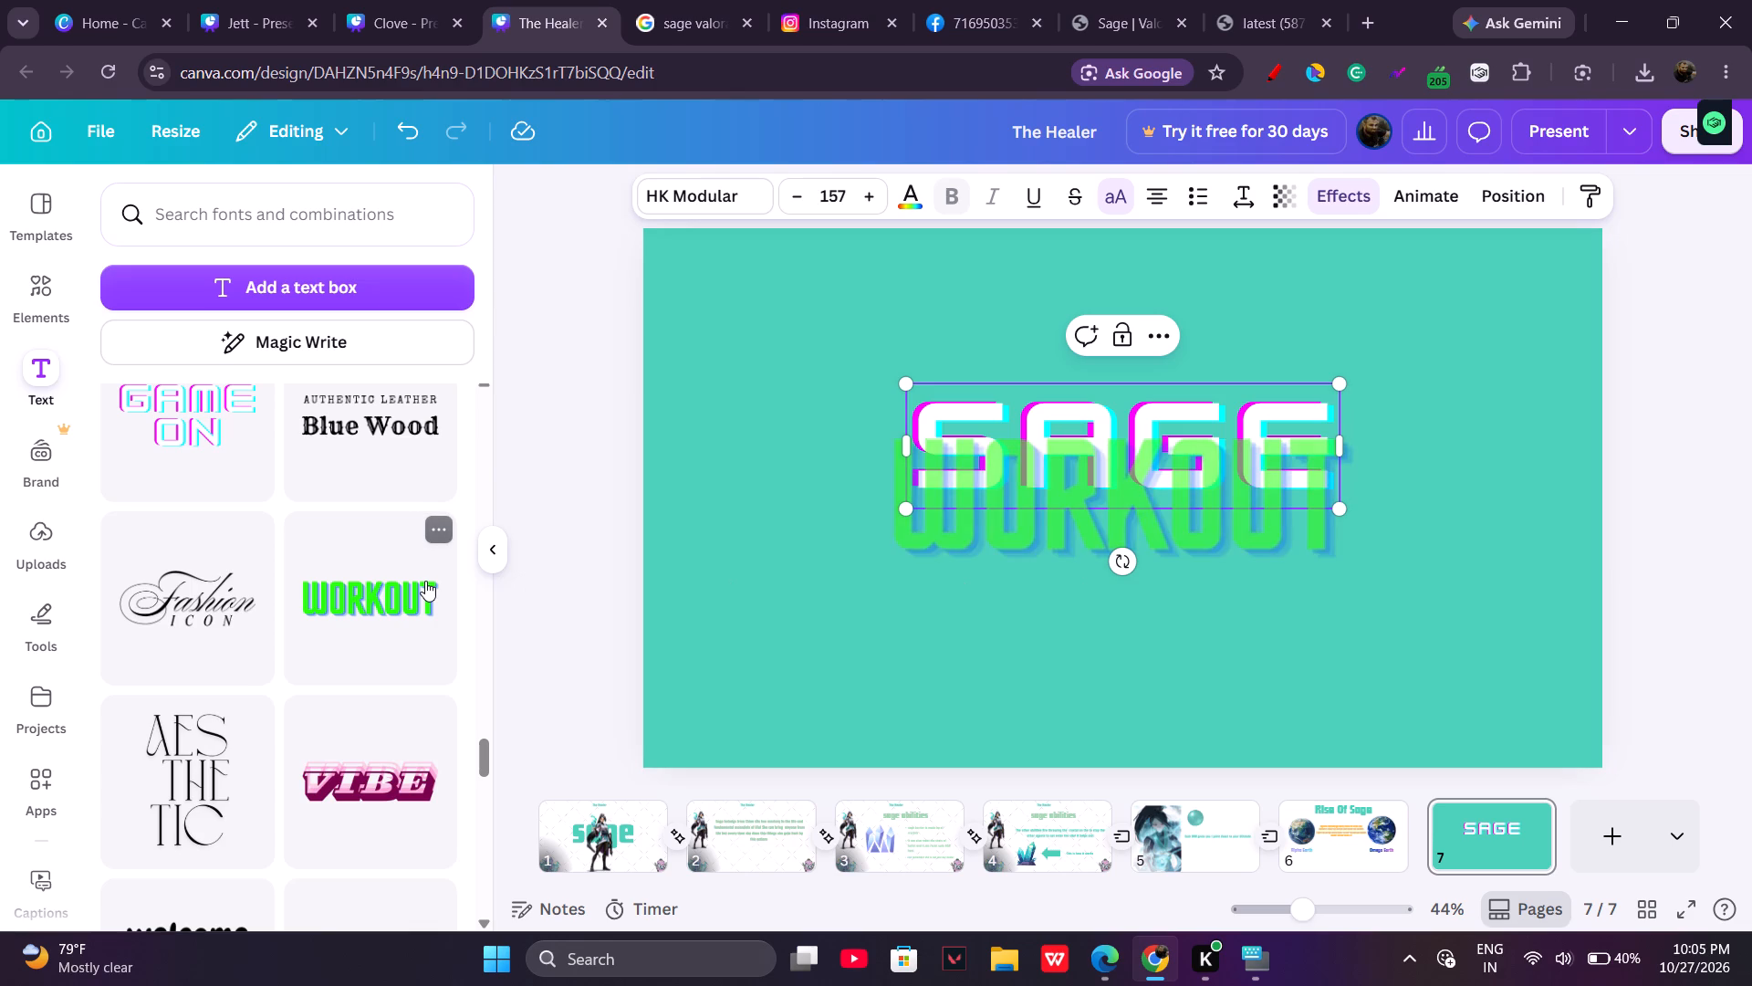
pyautogui.doubleClick(232, 819)
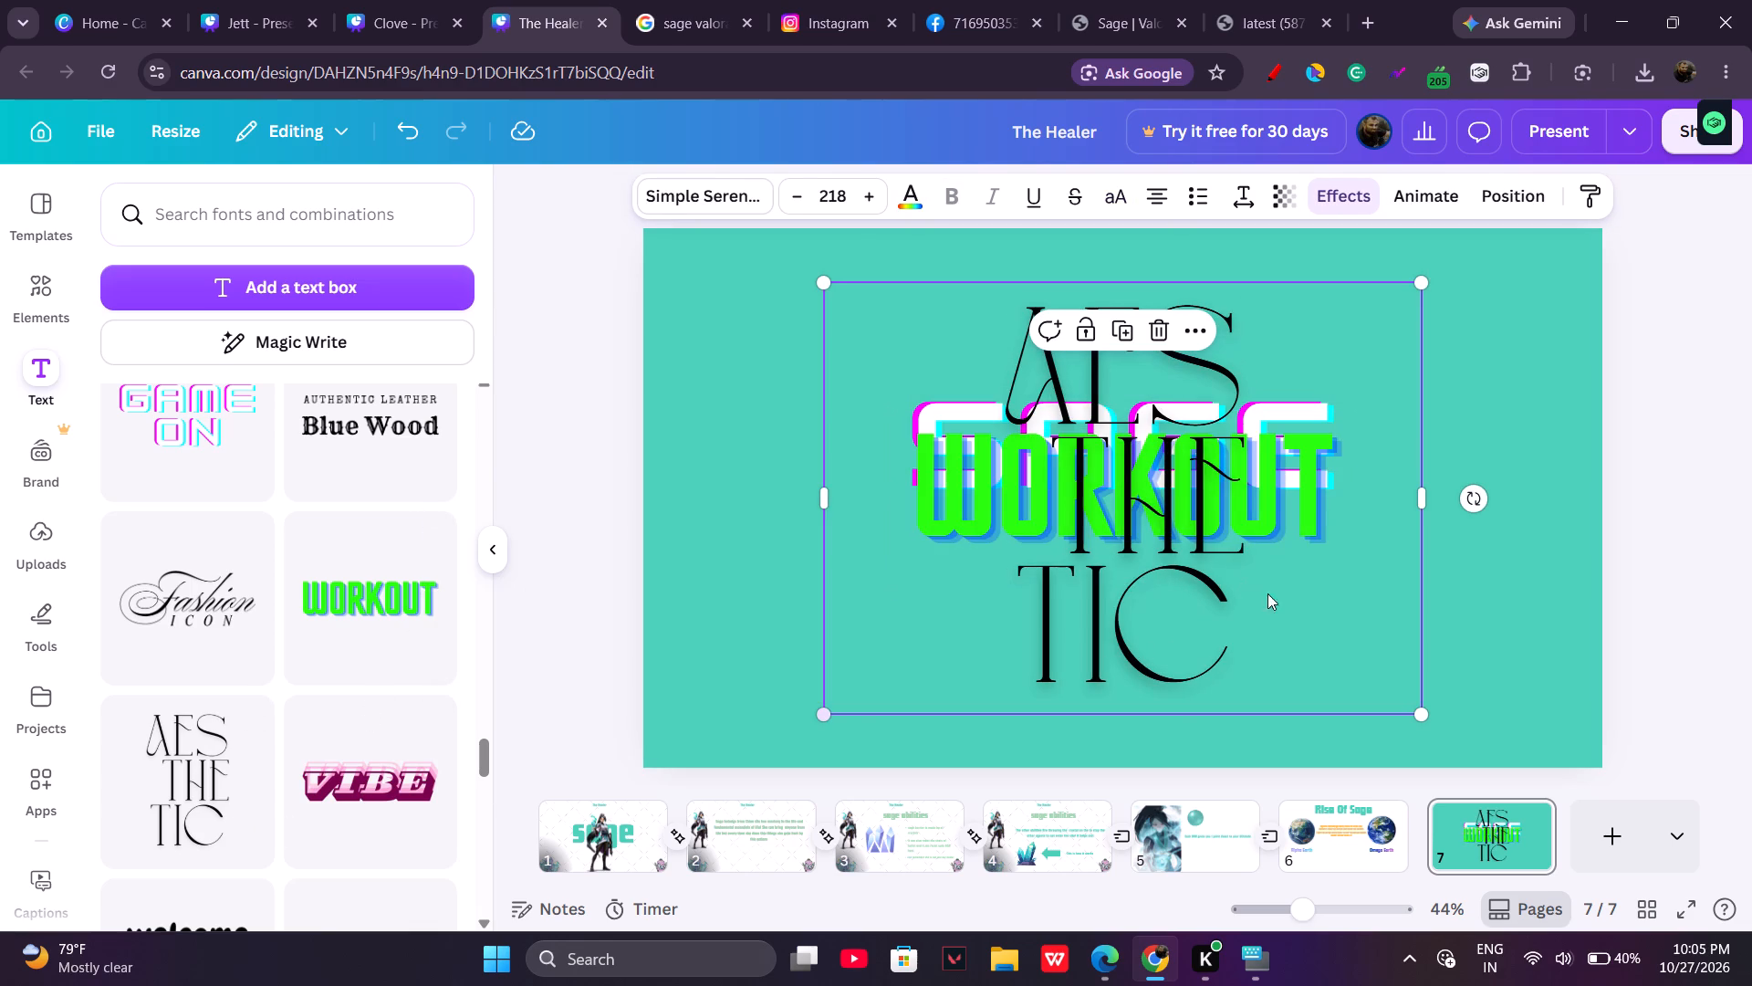
pyautogui.moveTo(1426, 719); pyautogui.dragTo(1174, 560)
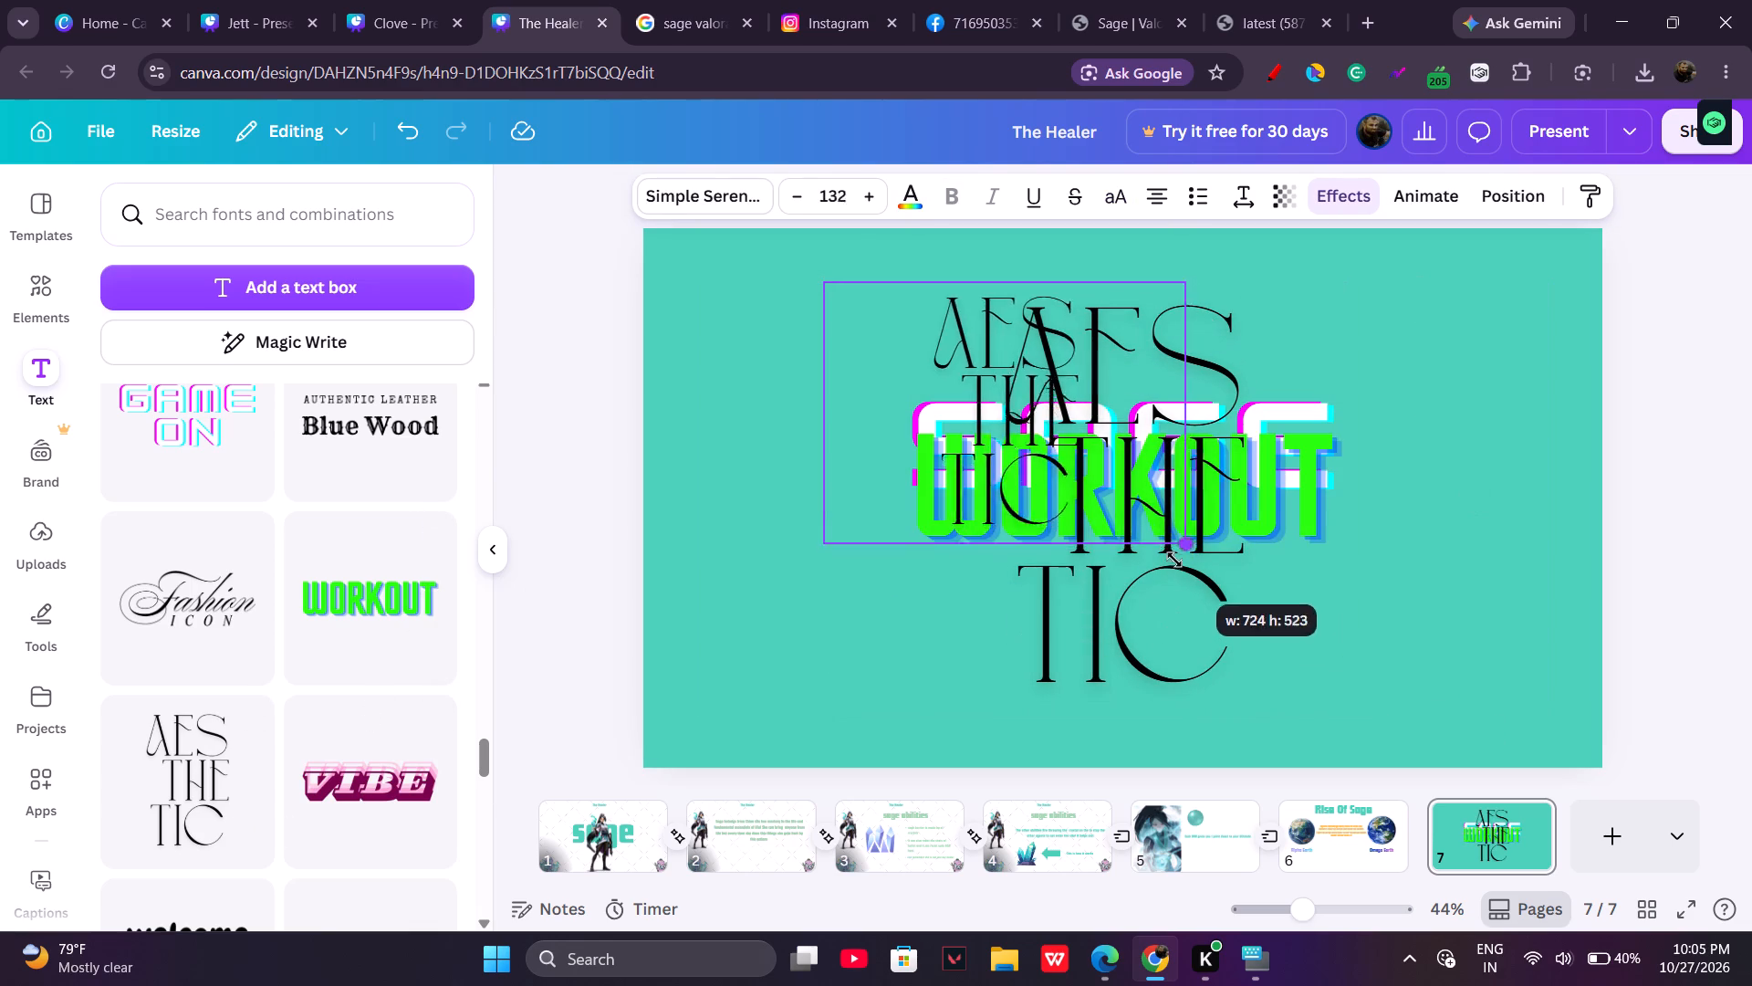
pyautogui.moveTo(1174, 560); pyautogui.dragTo(1026, 509)
pyautogui.moveTo(858, 345); pyautogui.dragTo(712, 309)
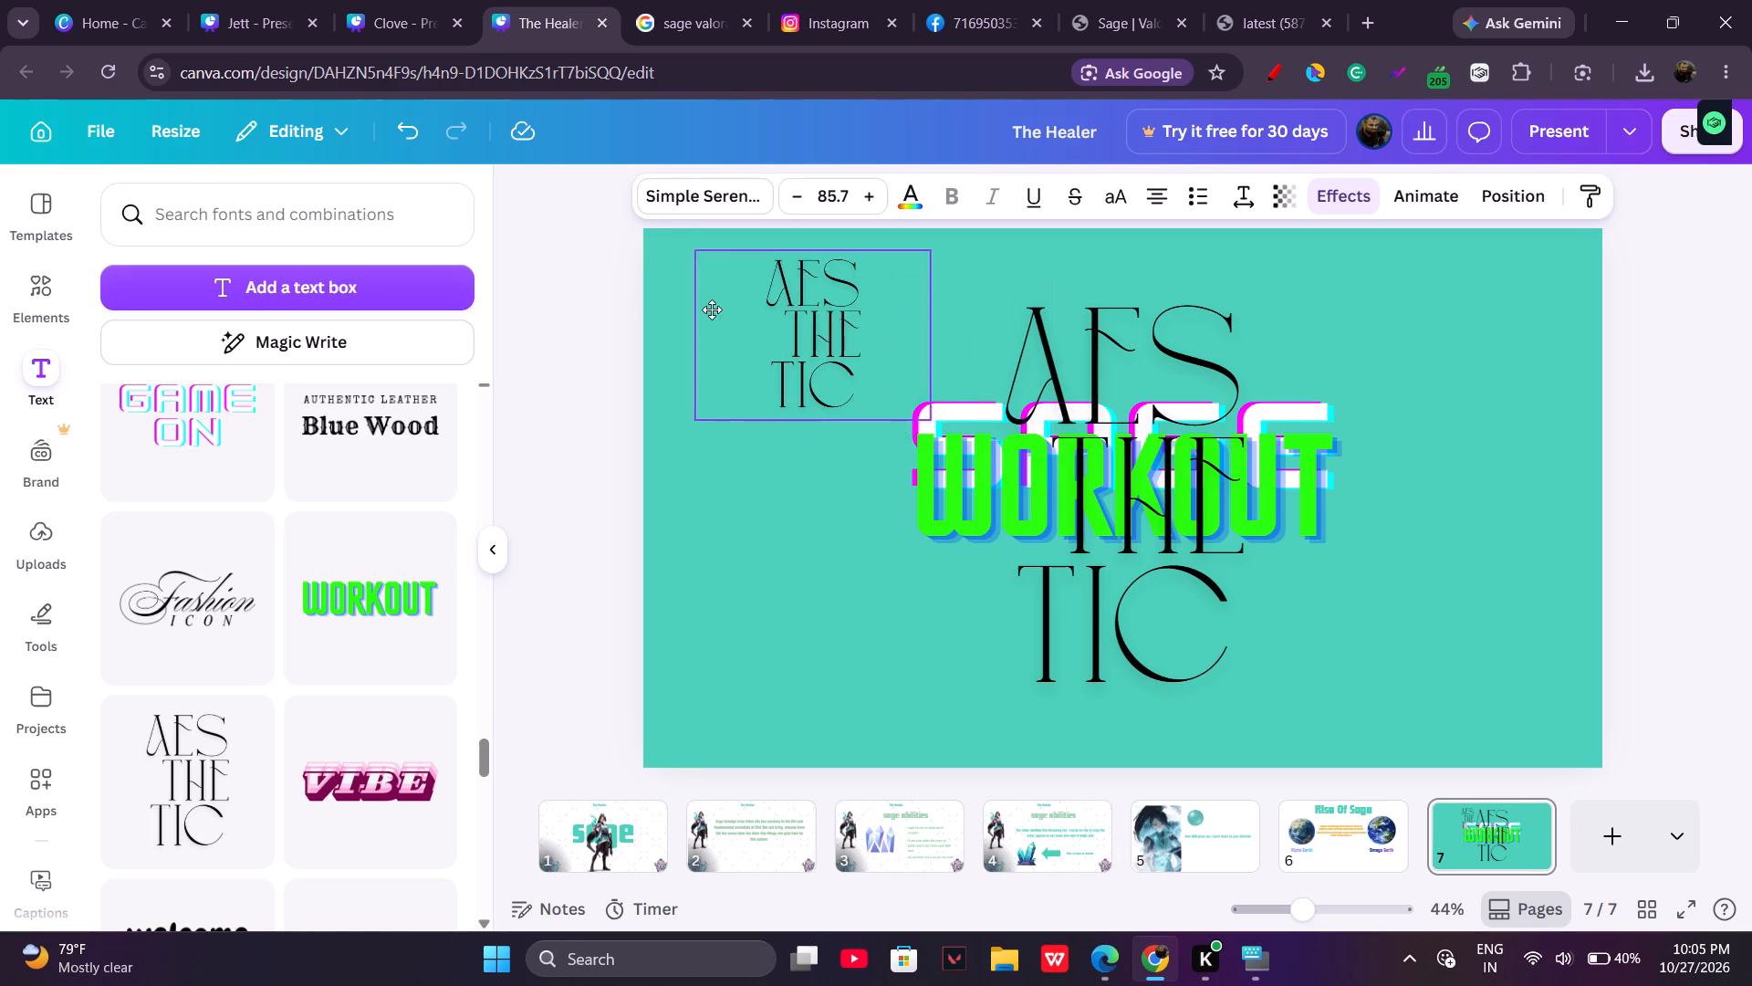
pyautogui.moveTo(712, 309); pyautogui.dragTo(704, 309)
# Delete the overlapping "SAGE", "WORKOUT" and large "AES THE TIC" texts from the middle of page 7.
pyautogui.moveTo(1579, 666); pyautogui.dragTo(1182, 370)
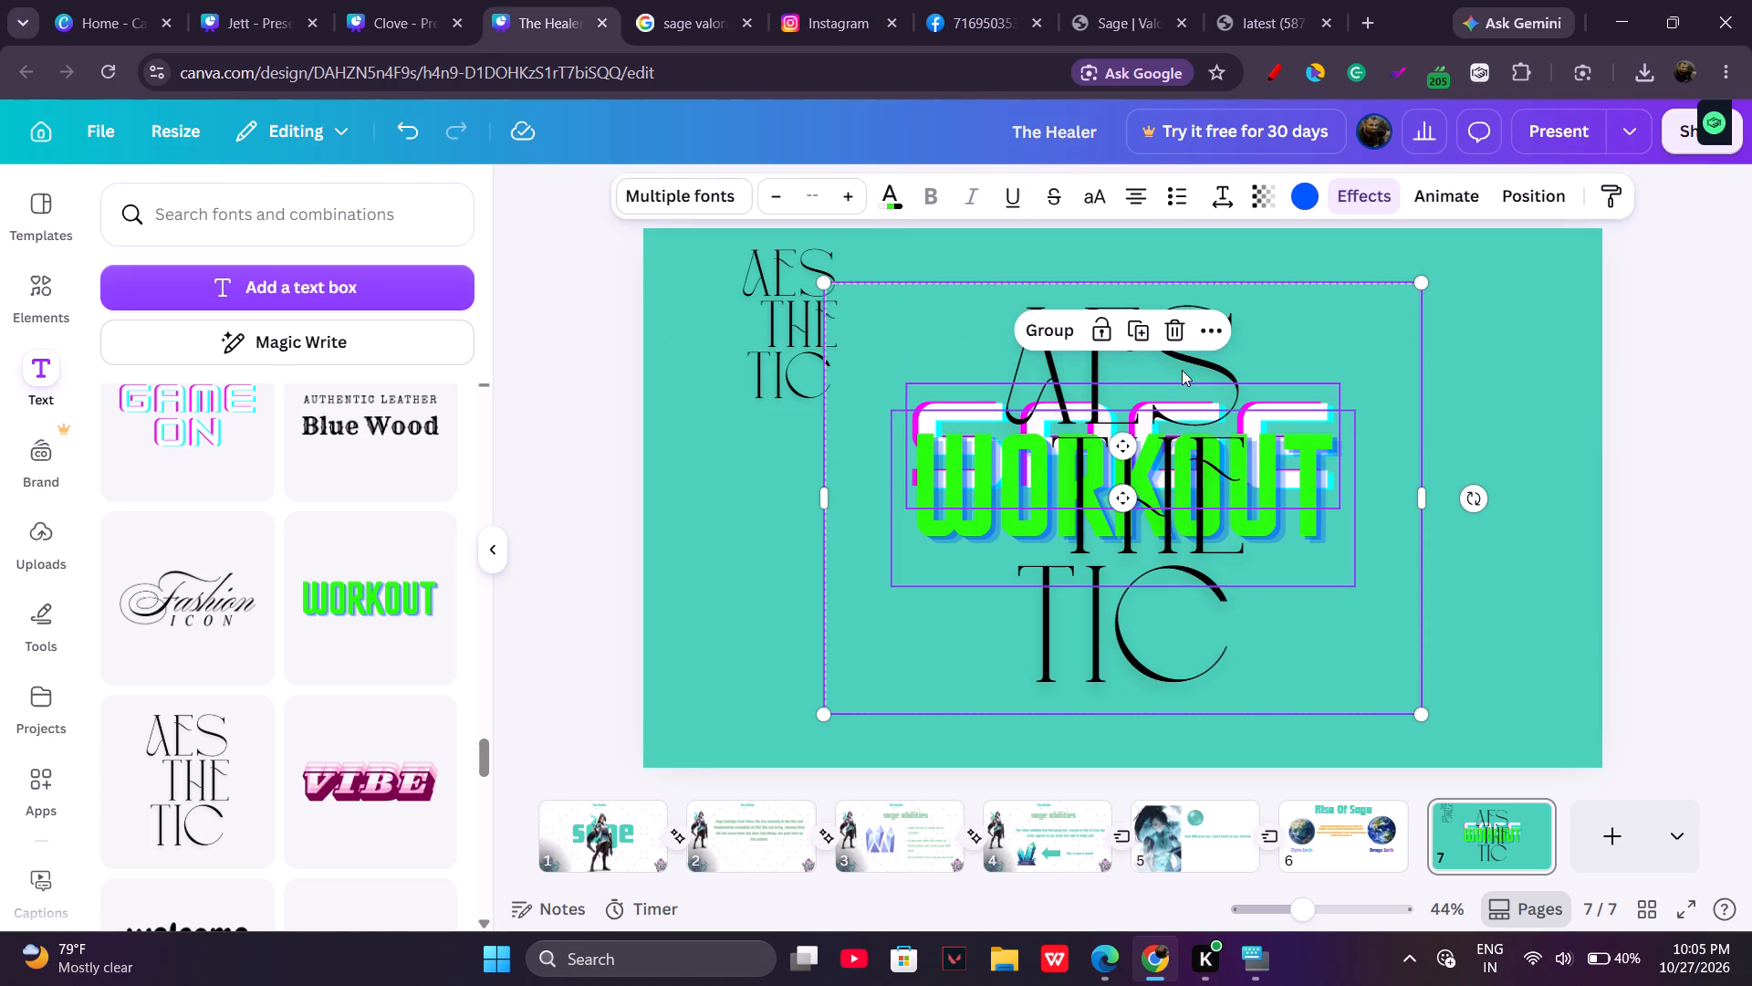
pyautogui.press('Delete')
# Replace the remaining "AES THE TIC" text with "SAGE".
pyautogui.click(704, 310)
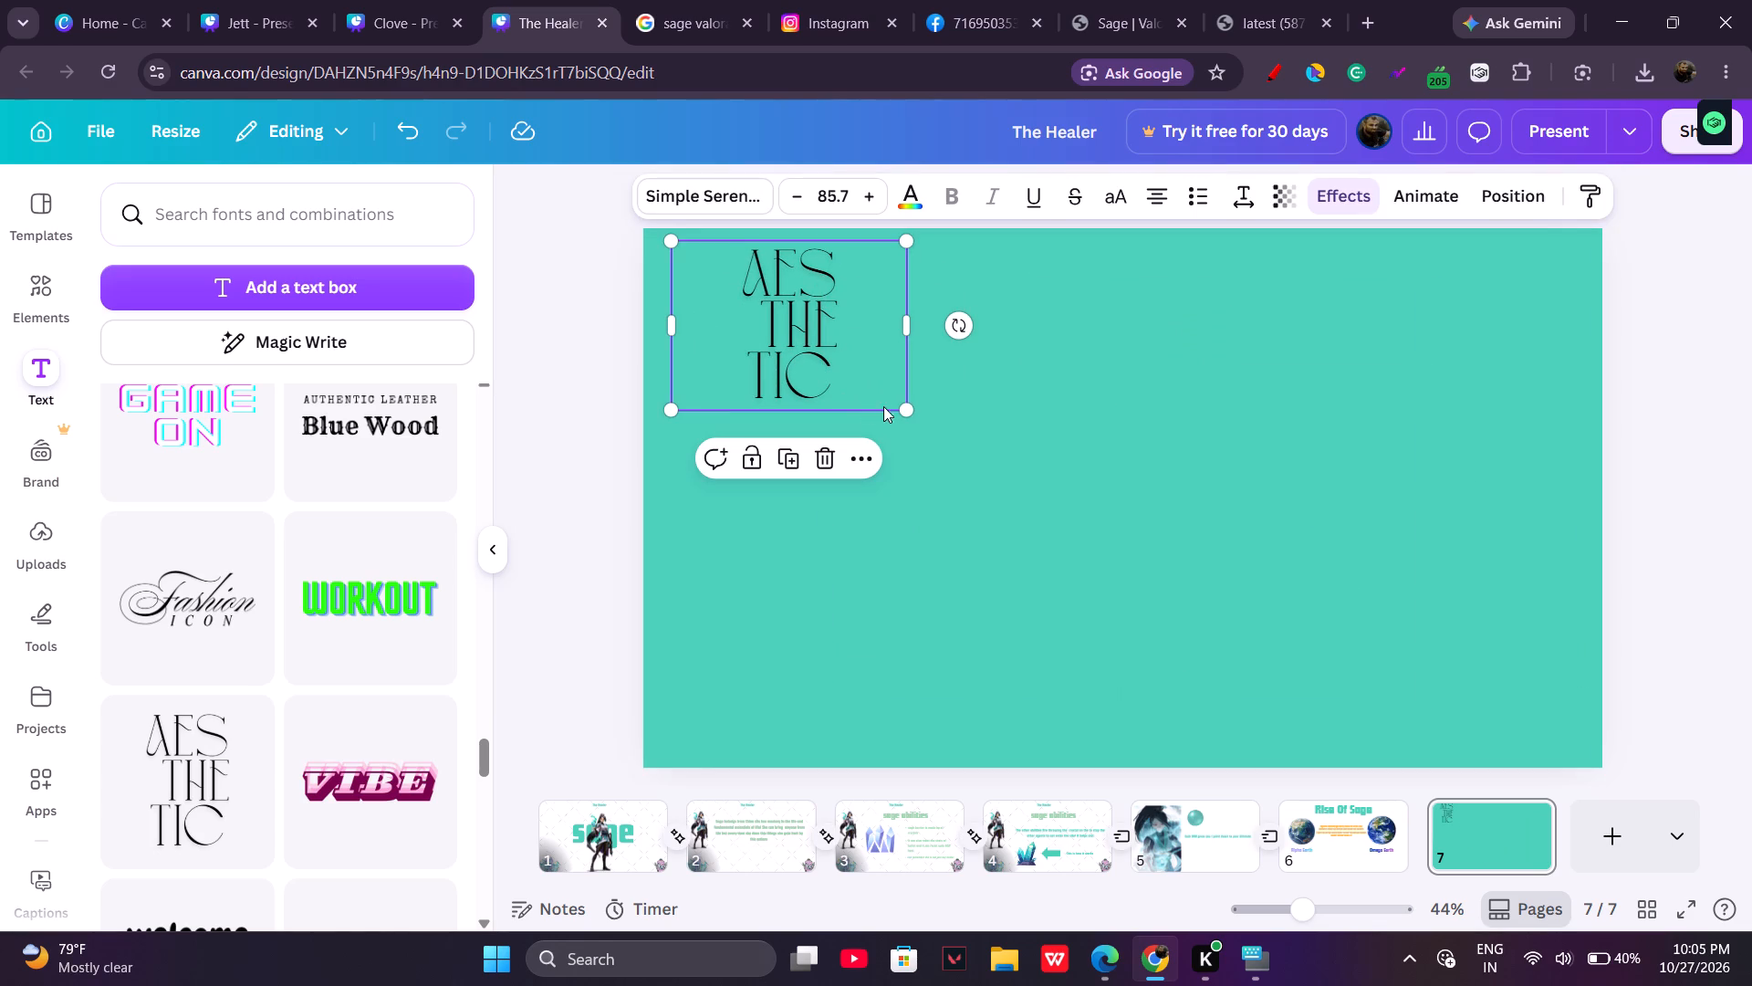
pyautogui.click(864, 370)
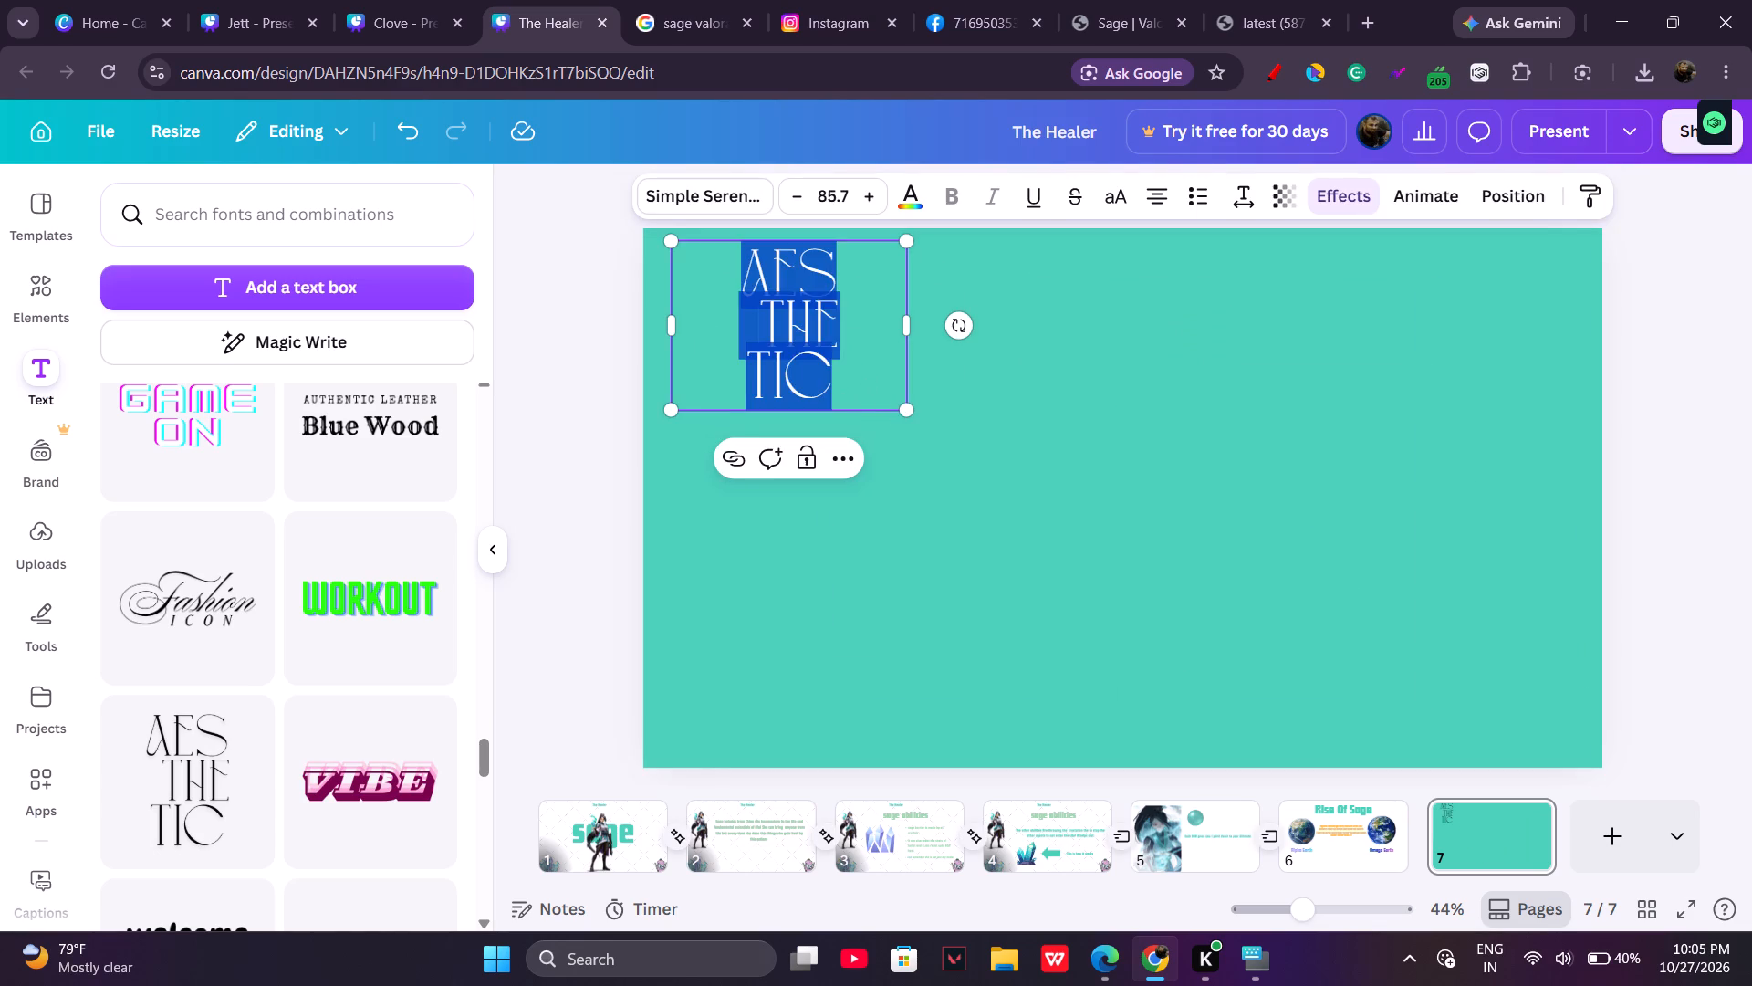
pyautogui.press('BackSpace')
pyautogui.press('s')
pyautogui.press('Up')
pyautogui.press('g')
pyautogui.press('BackSpace')
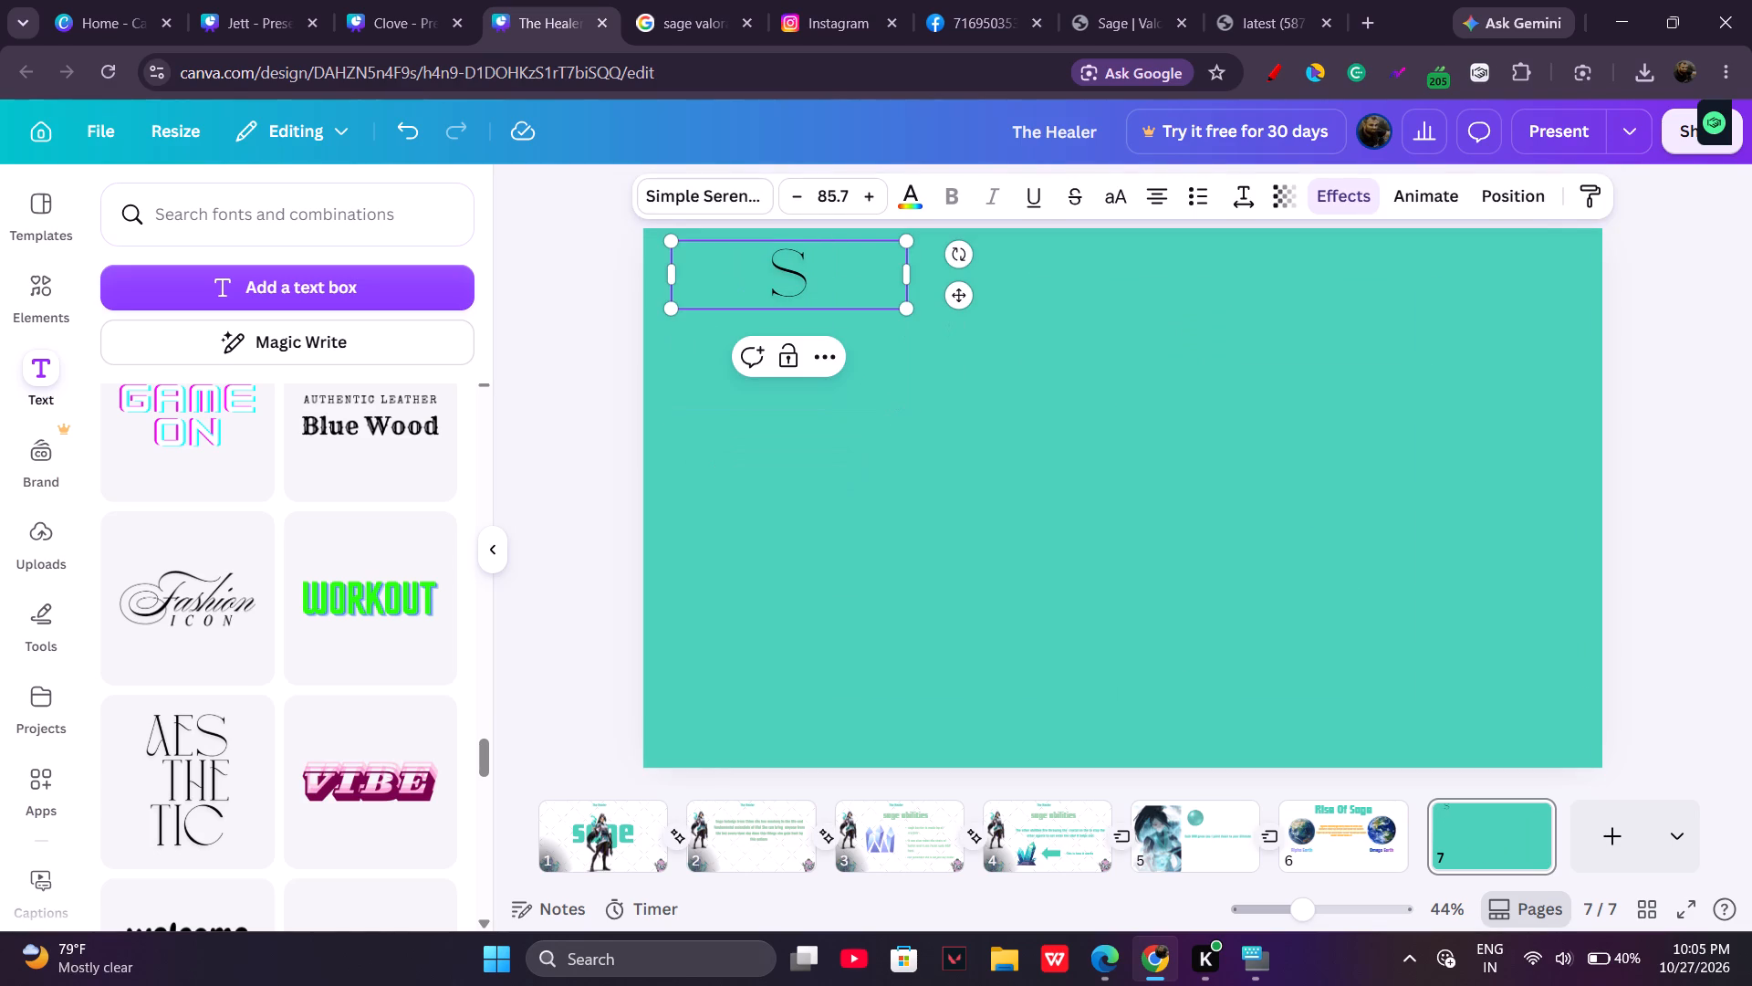
pyautogui.press('Right')
pyautogui.write('age')
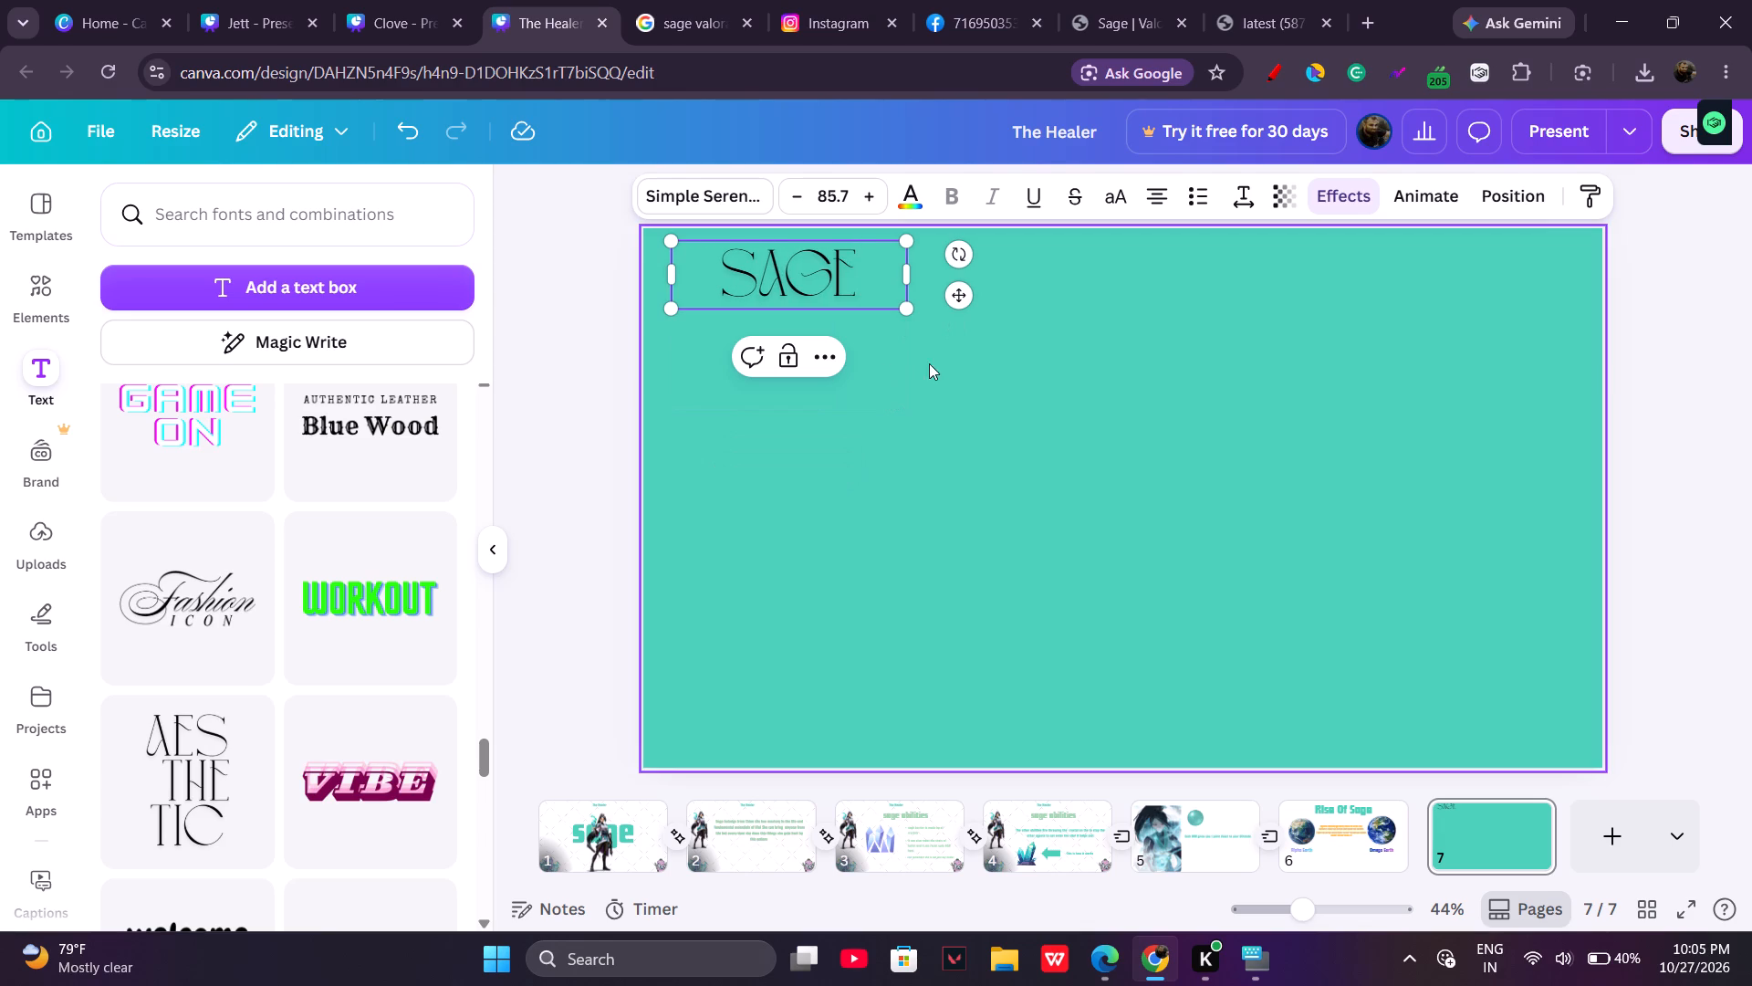
# Enlarge the "SAGE" title on page 7 to about font size 233 and deselect it.
pyautogui.moveTo(914, 305); pyautogui.dragTo(1216, 456)
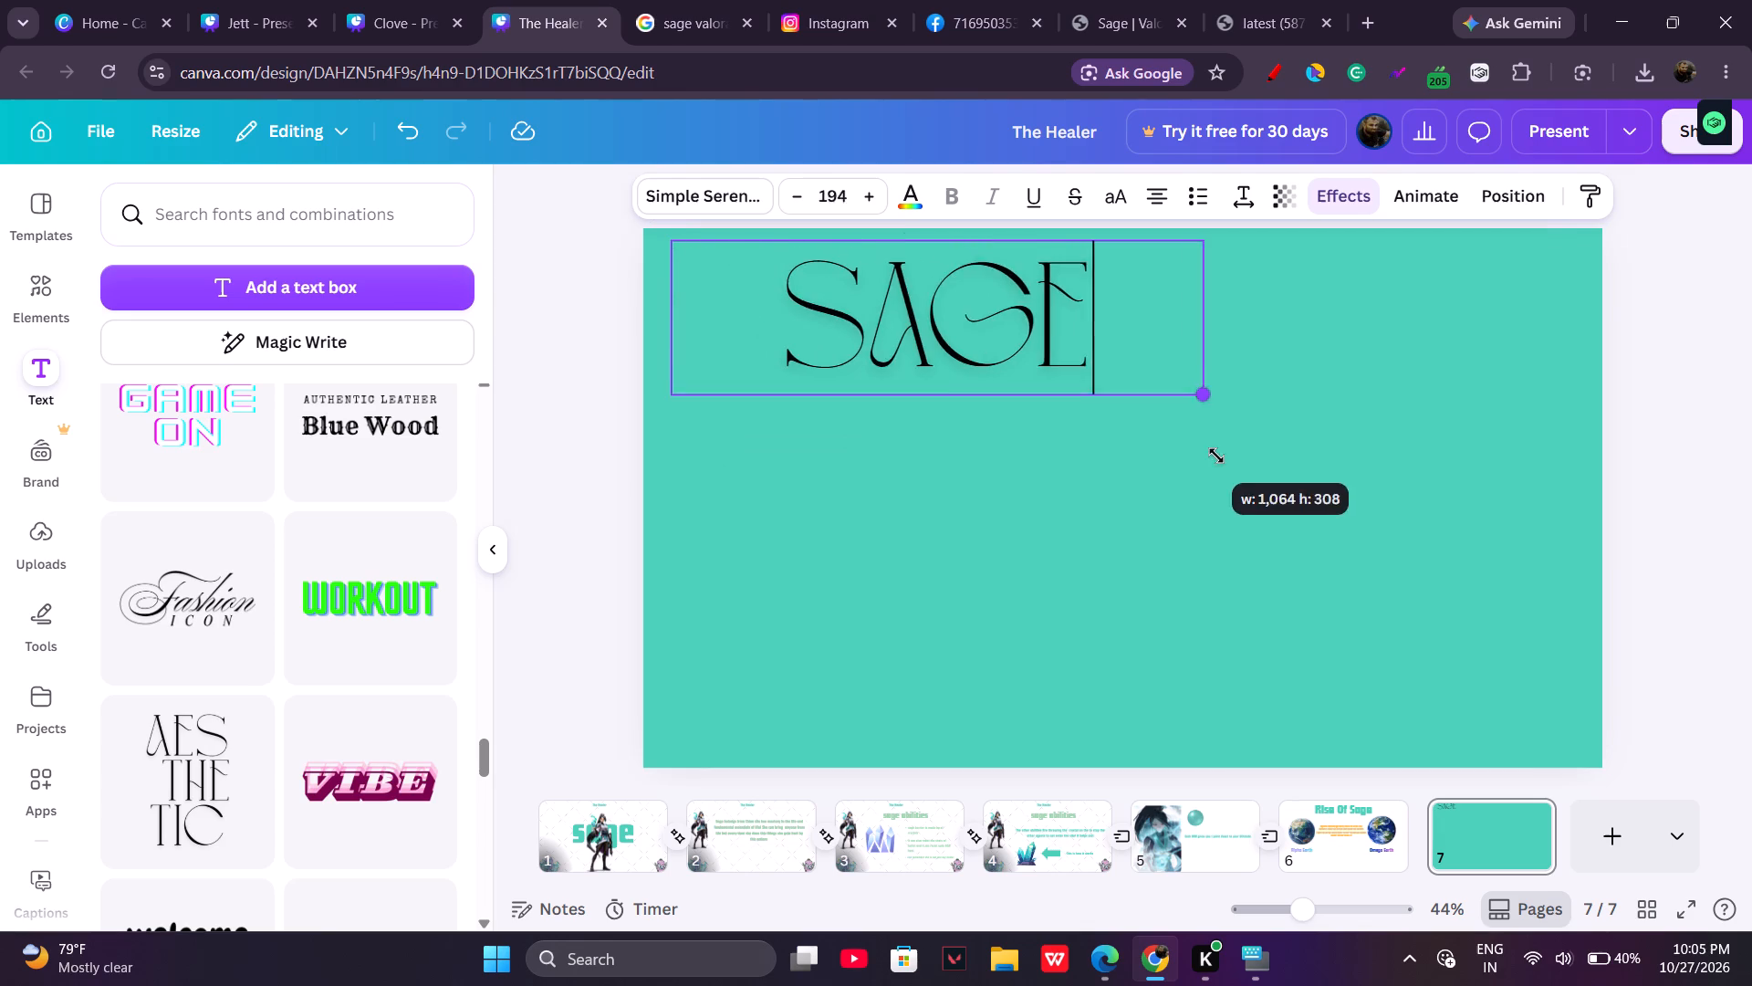
pyautogui.moveTo(1216, 456); pyautogui.dragTo(1294, 505)
pyautogui.moveTo(1192, 337); pyautogui.dragTo(1237, 381)
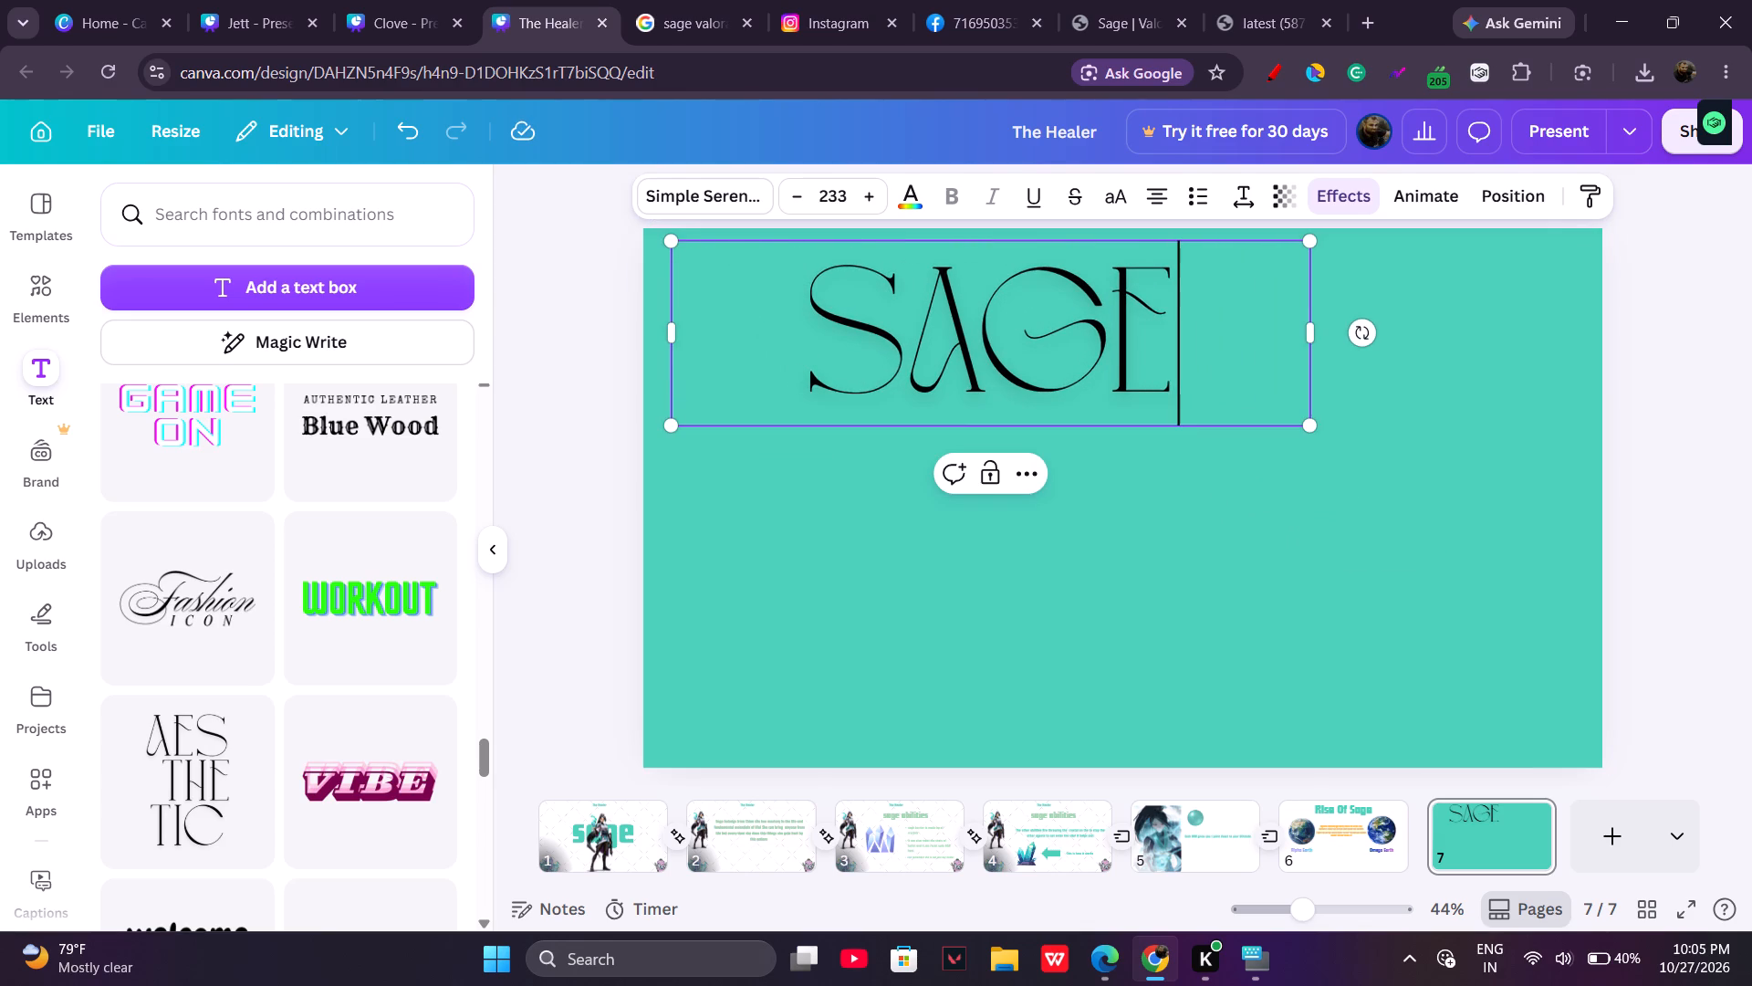
pyautogui.moveTo(1237, 381); pyautogui.dragTo(1239, 382)
pyautogui.click(1239, 382)
pyautogui.click(1216, 361)
pyautogui.click(1290, 340)
pyautogui.click(1236, 491)
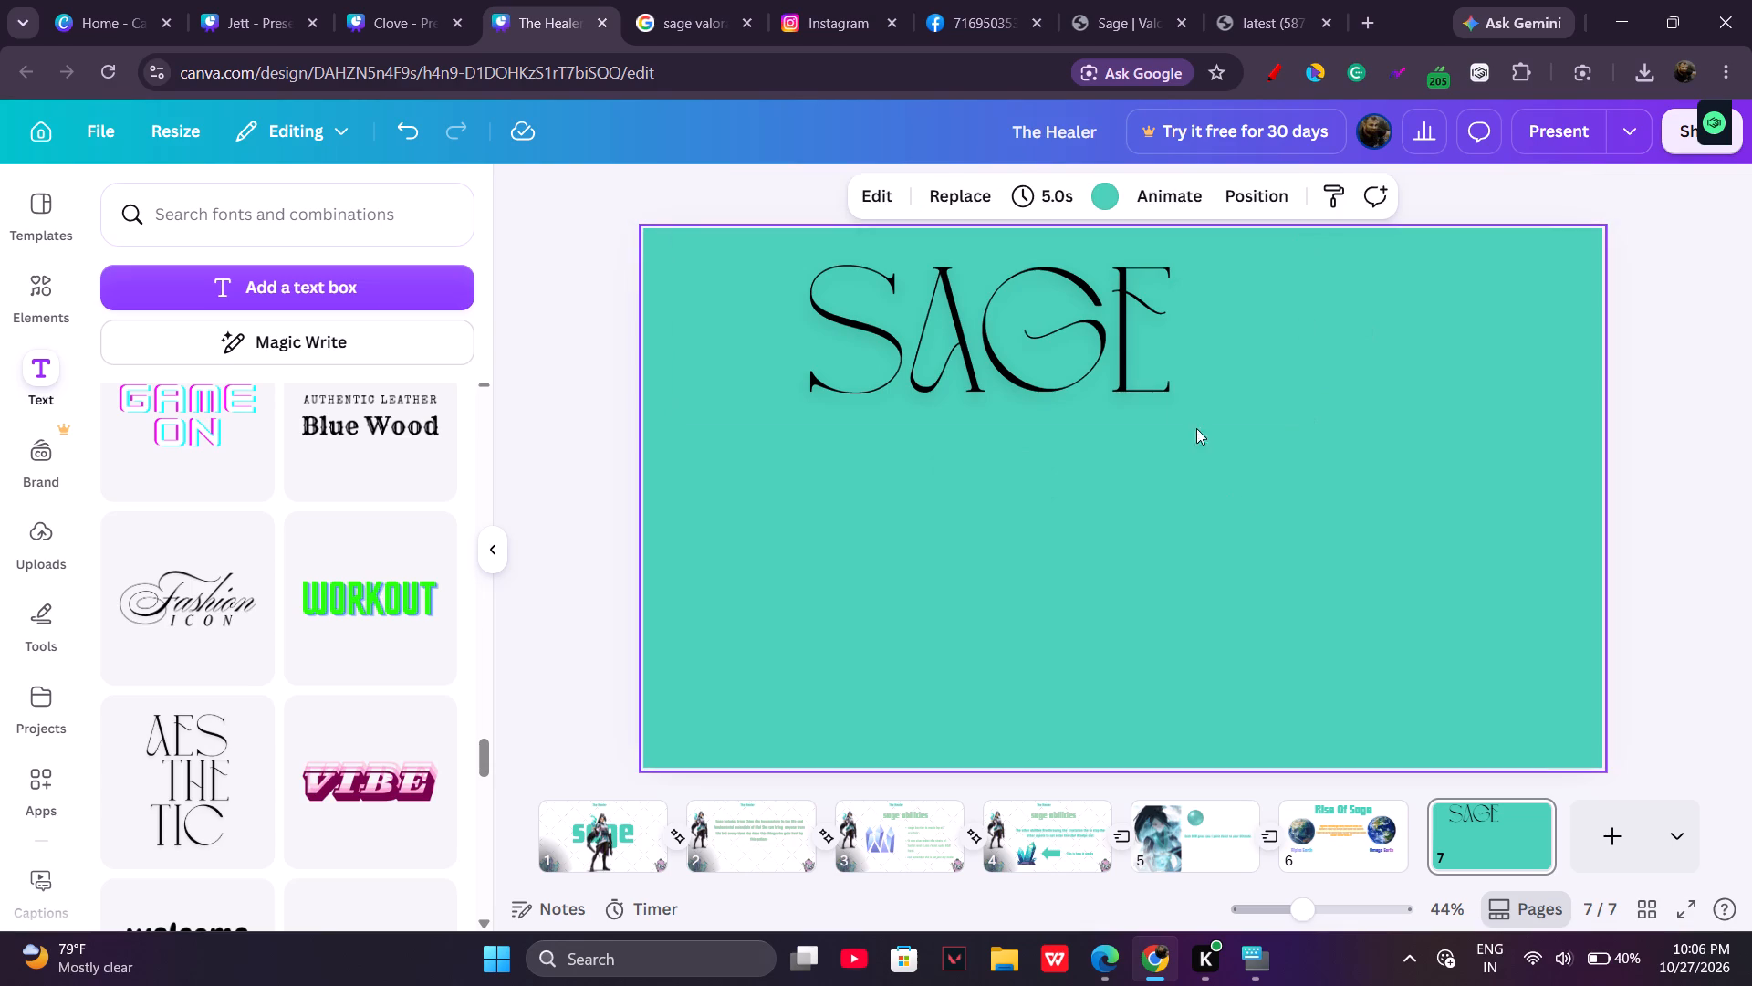
# Shrink the "SAGE" title to about font size 175 and centre it in the upper part of page 7.
pyautogui.moveTo(1133, 339); pyautogui.dragTo(1239, 422)
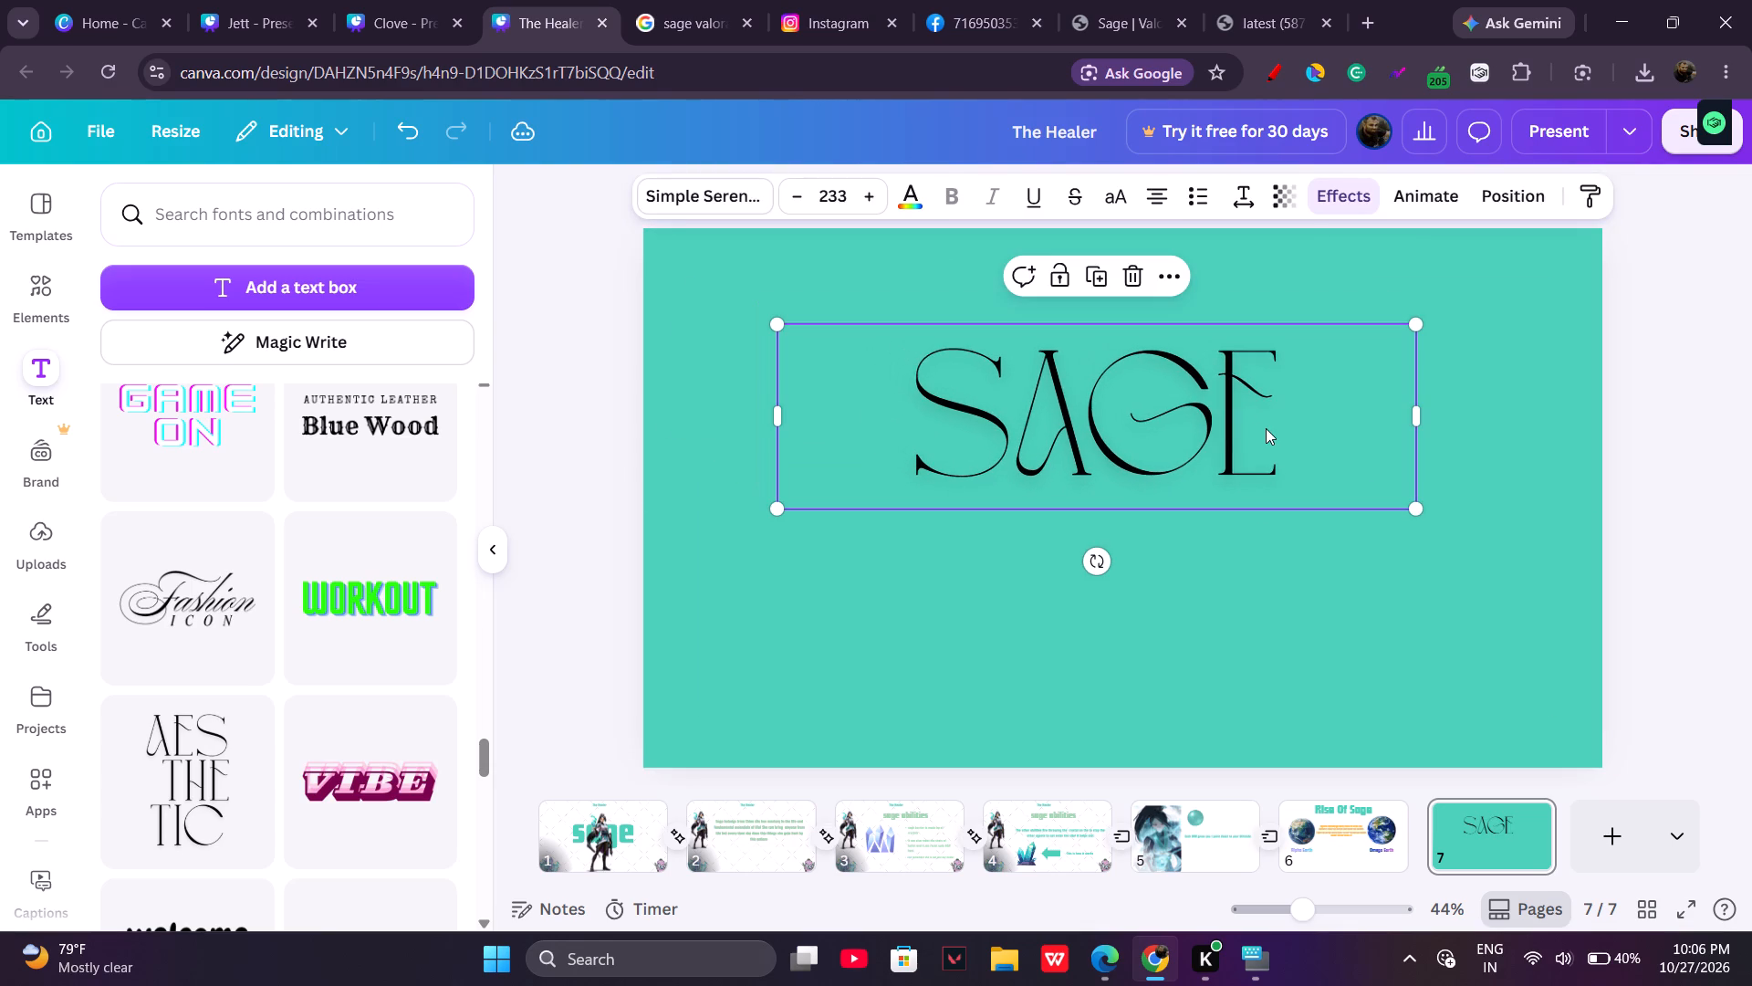
pyautogui.click(1278, 428)
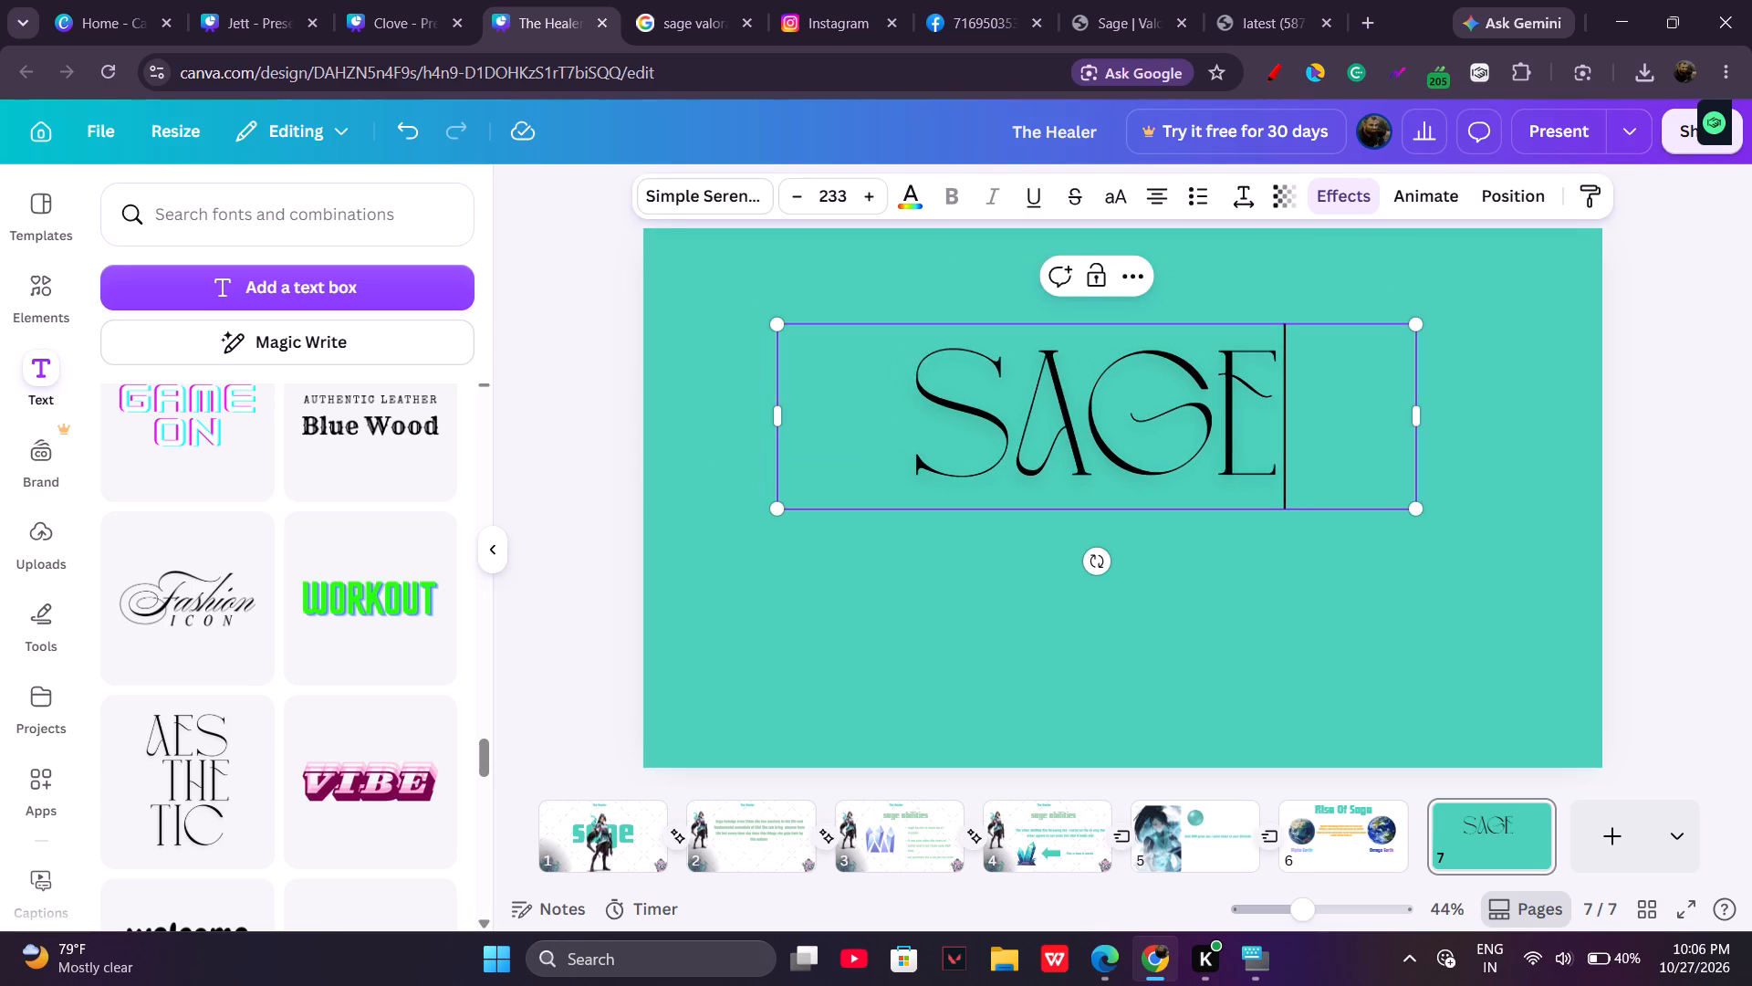
pyautogui.moveTo(1428, 510); pyautogui.dragTo(1388, 476)
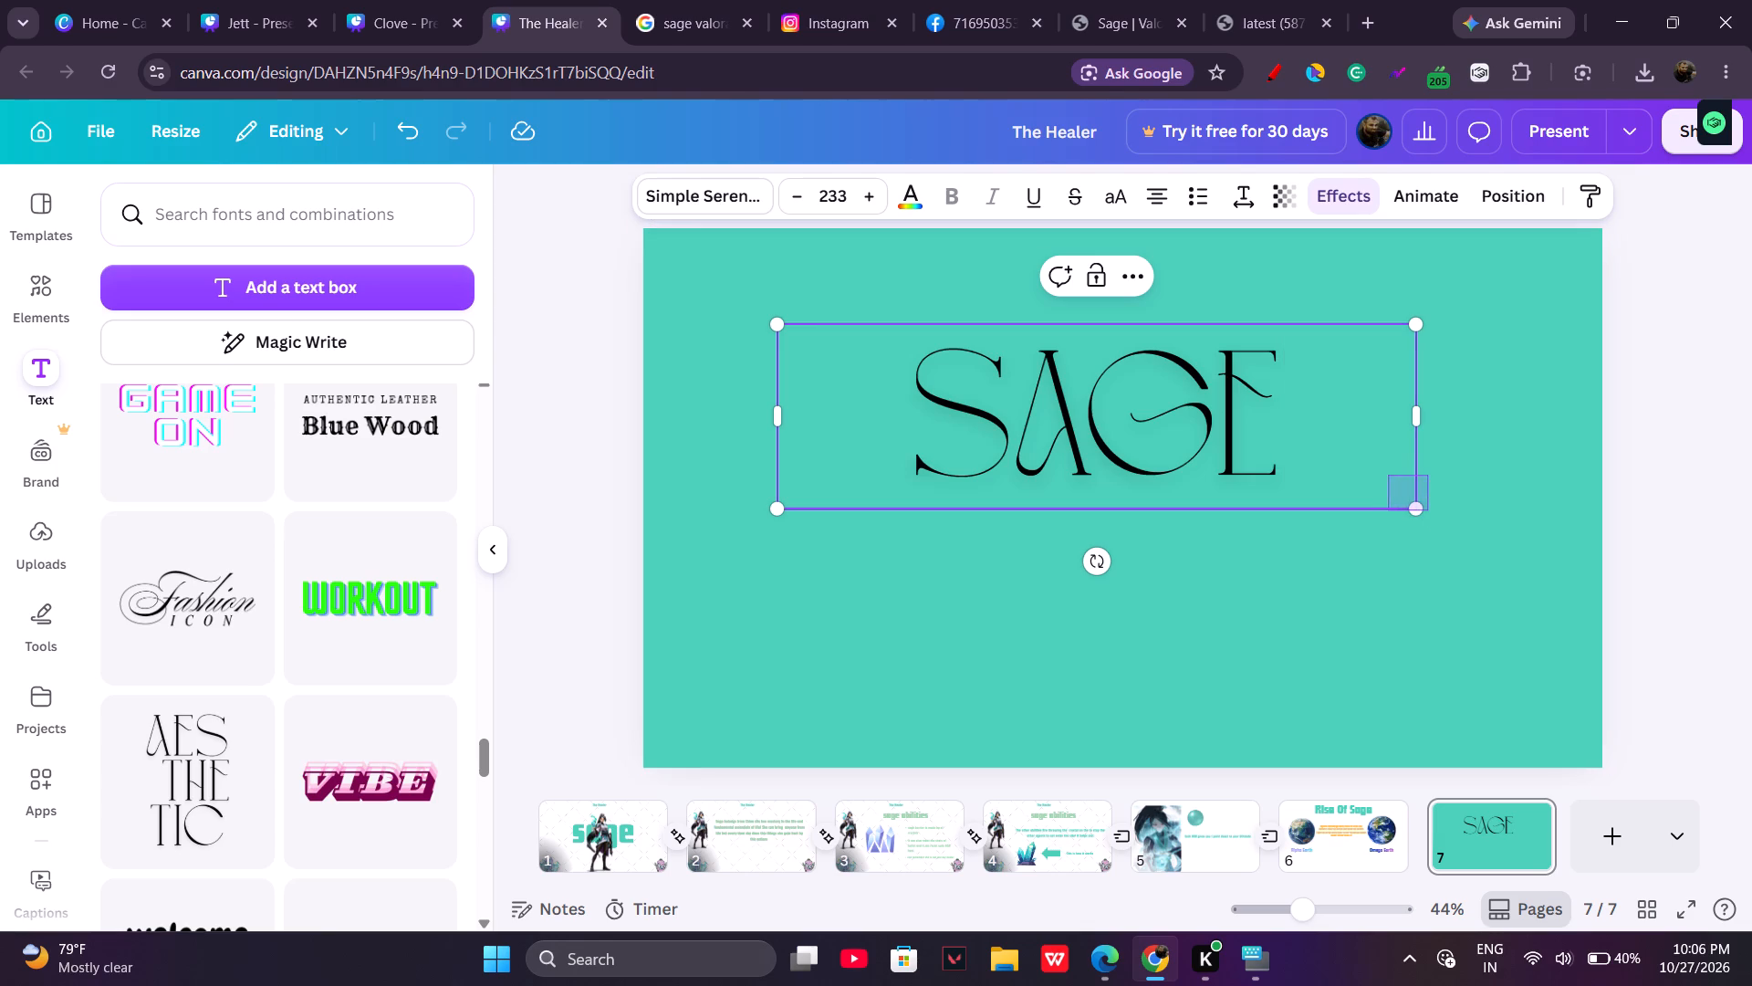
pyautogui.moveTo(1388, 476); pyautogui.dragTo(1415, 498)
pyautogui.moveTo(1430, 516); pyautogui.dragTo(1419, 509)
pyautogui.moveTo(1419, 509); pyautogui.dragTo(1383, 486)
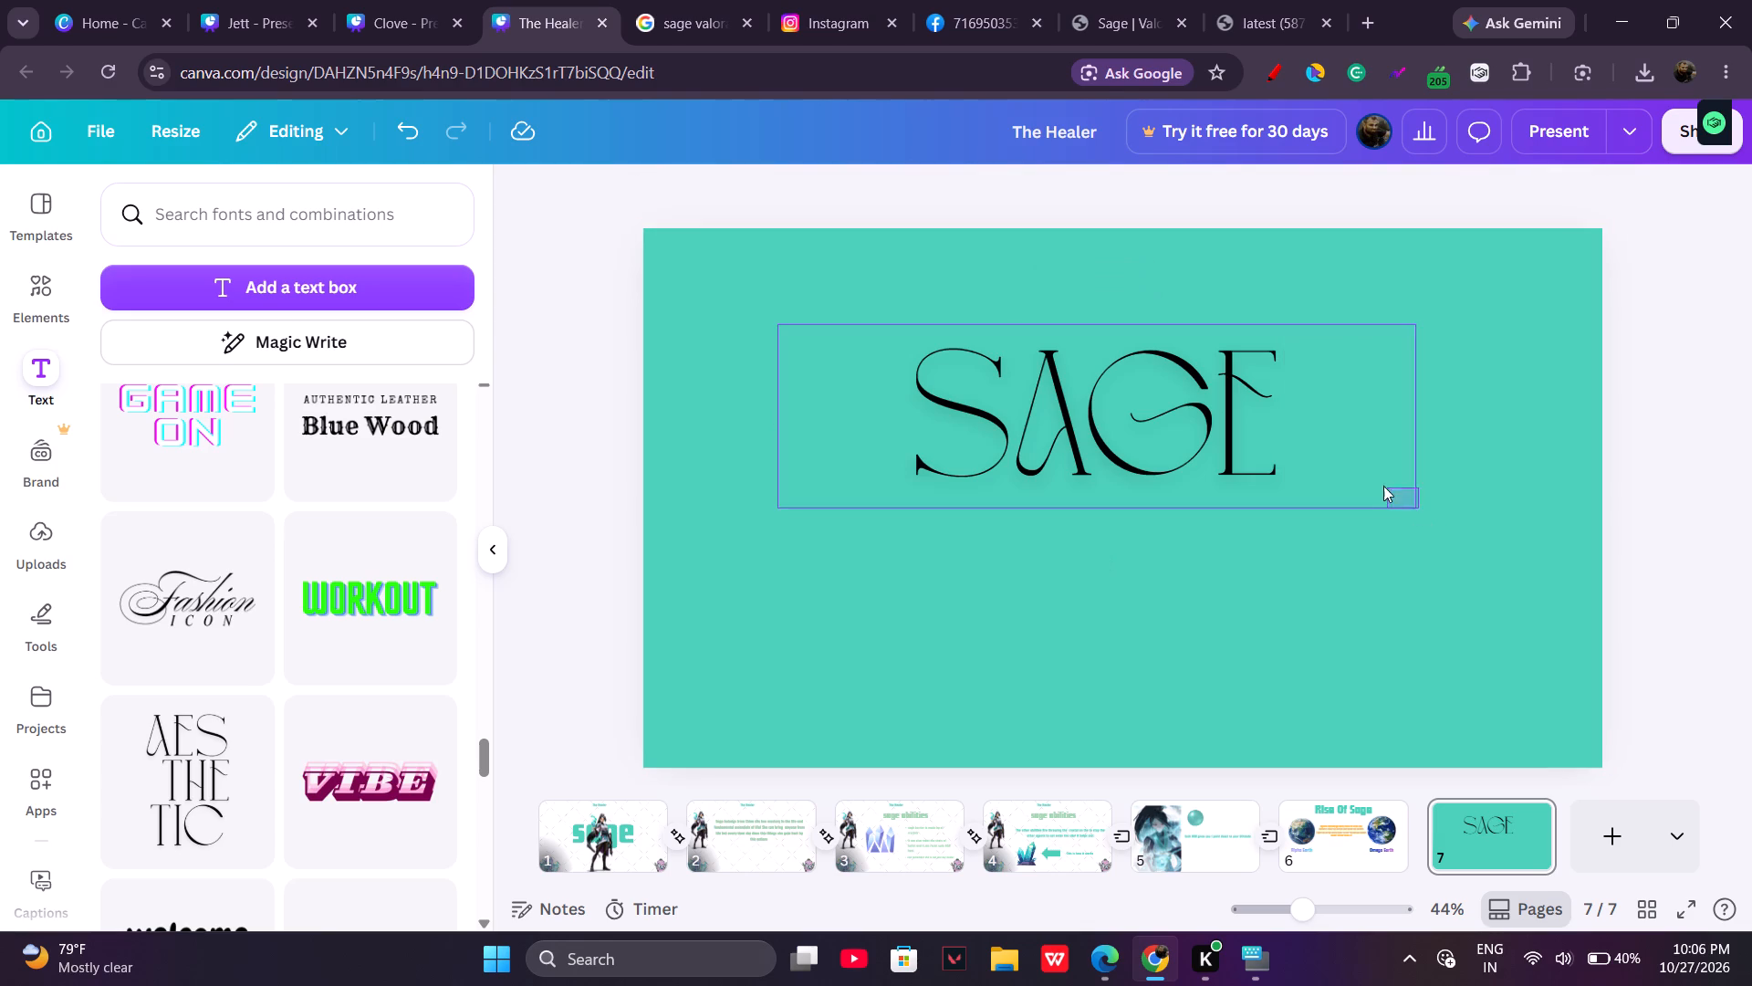
pyautogui.moveTo(1383, 486); pyautogui.dragTo(1406, 500)
pyautogui.moveTo(1414, 506); pyautogui.dragTo(1263, 420)
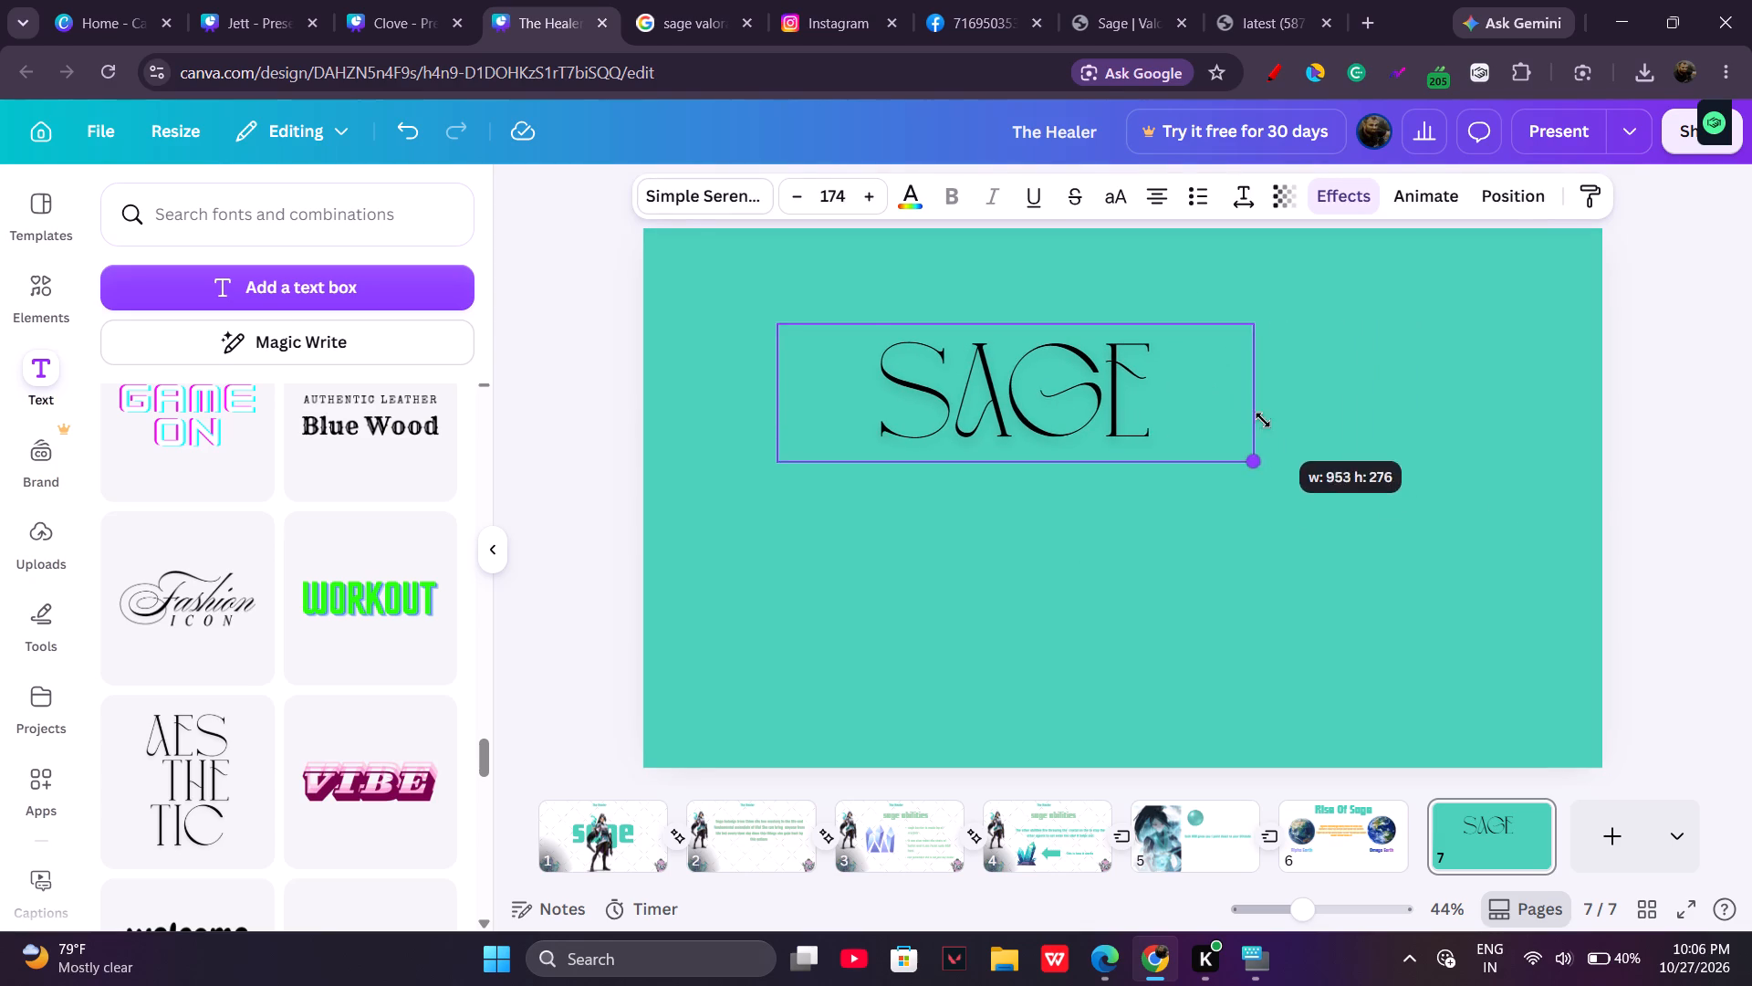
pyautogui.moveTo(1263, 420); pyautogui.dragTo(1266, 425)
pyautogui.moveTo(1020, 382); pyautogui.dragTo(1146, 357)
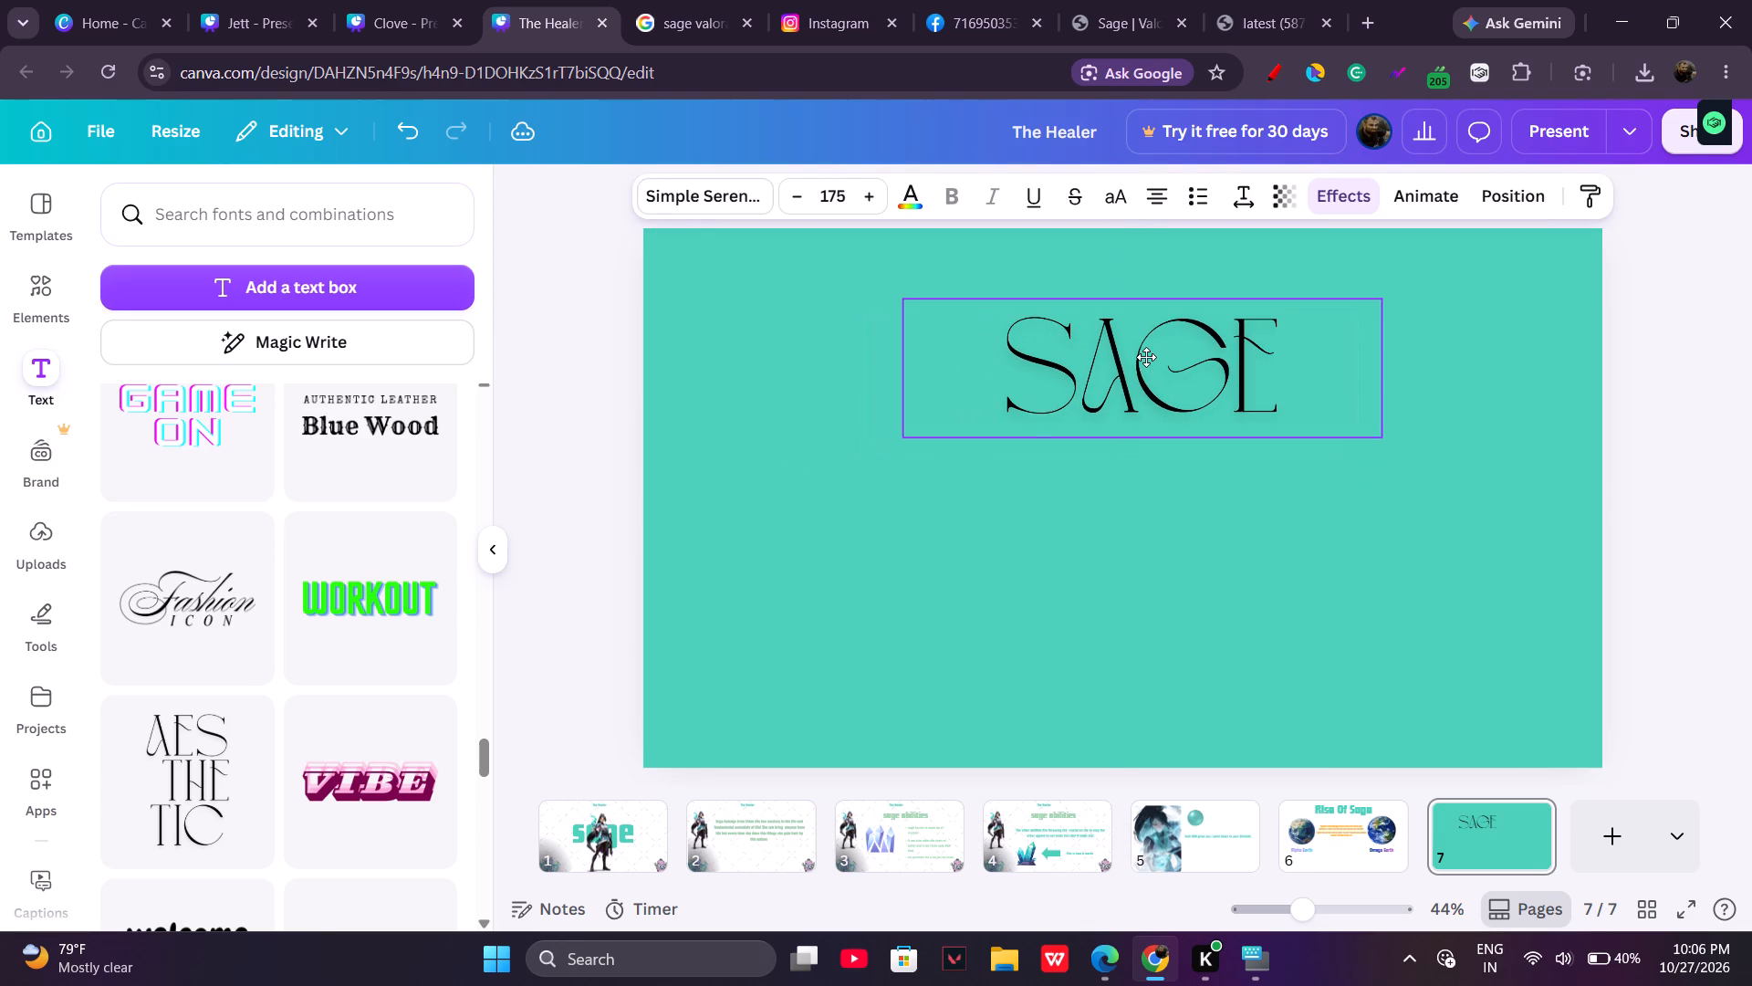
pyautogui.moveTo(1146, 357); pyautogui.dragTo(1129, 361)
pyautogui.click(1022, 567)
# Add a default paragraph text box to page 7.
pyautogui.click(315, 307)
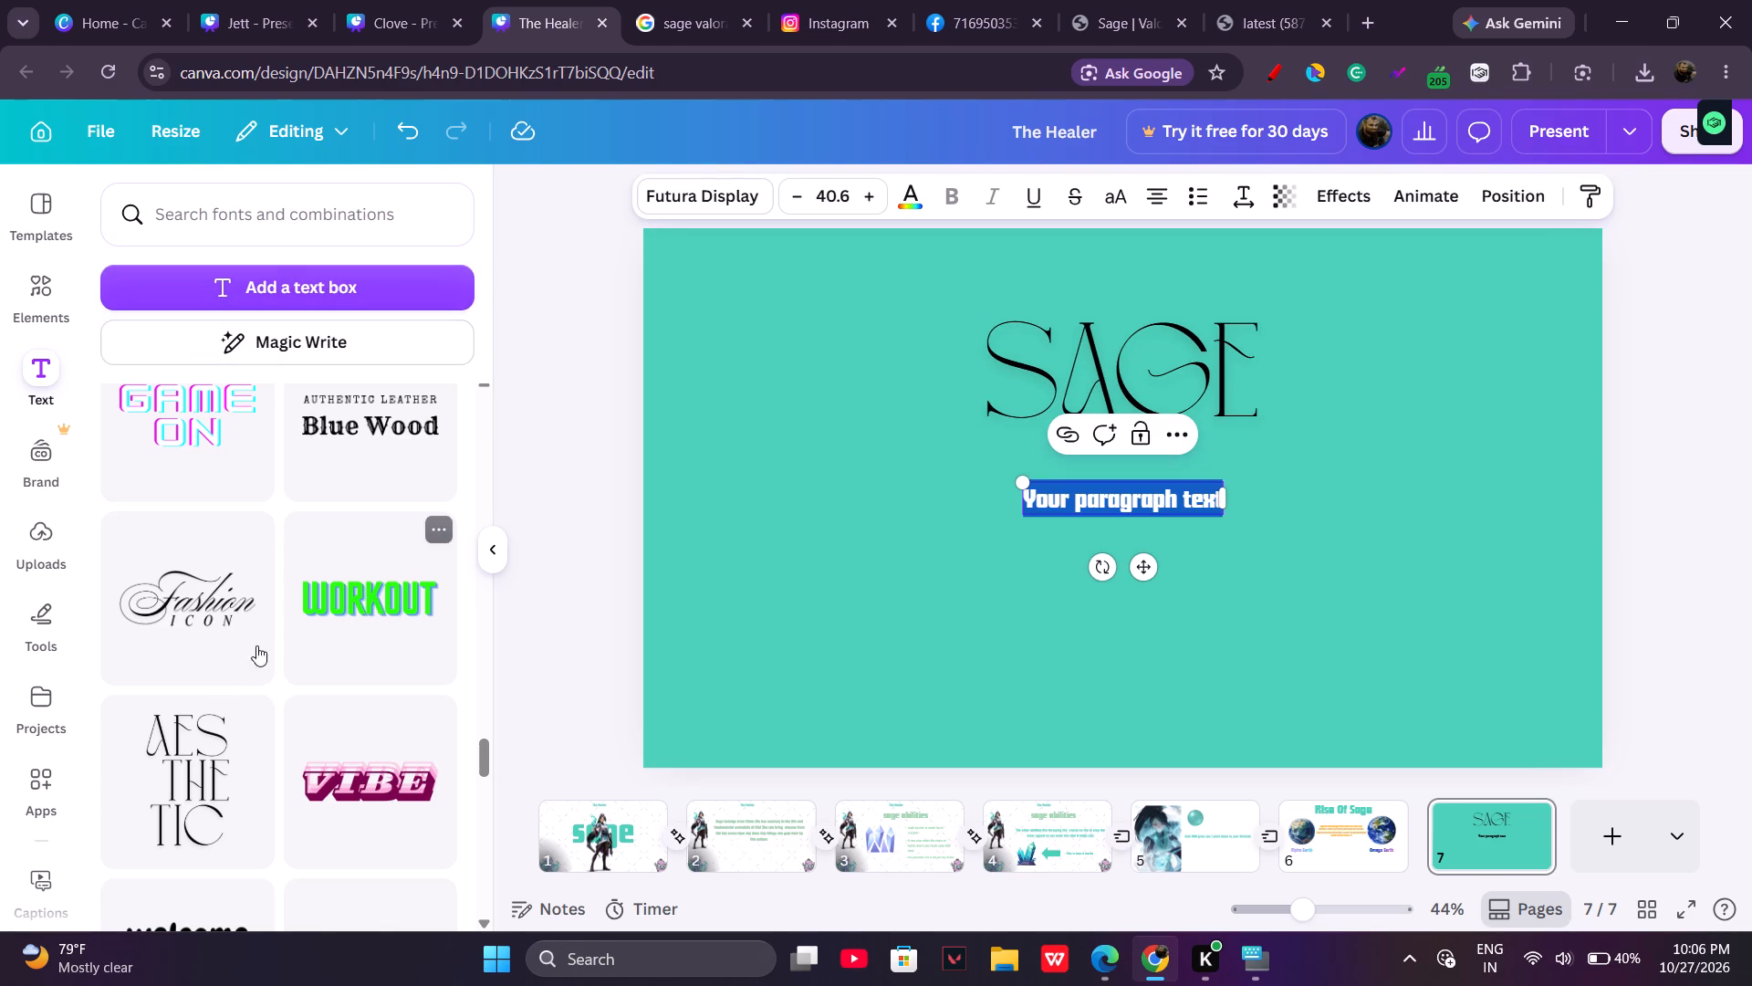
# Add another "AES THE TIC" style text to page 7 and shrink it to about font size 65.4.
pyautogui.click(163, 748)
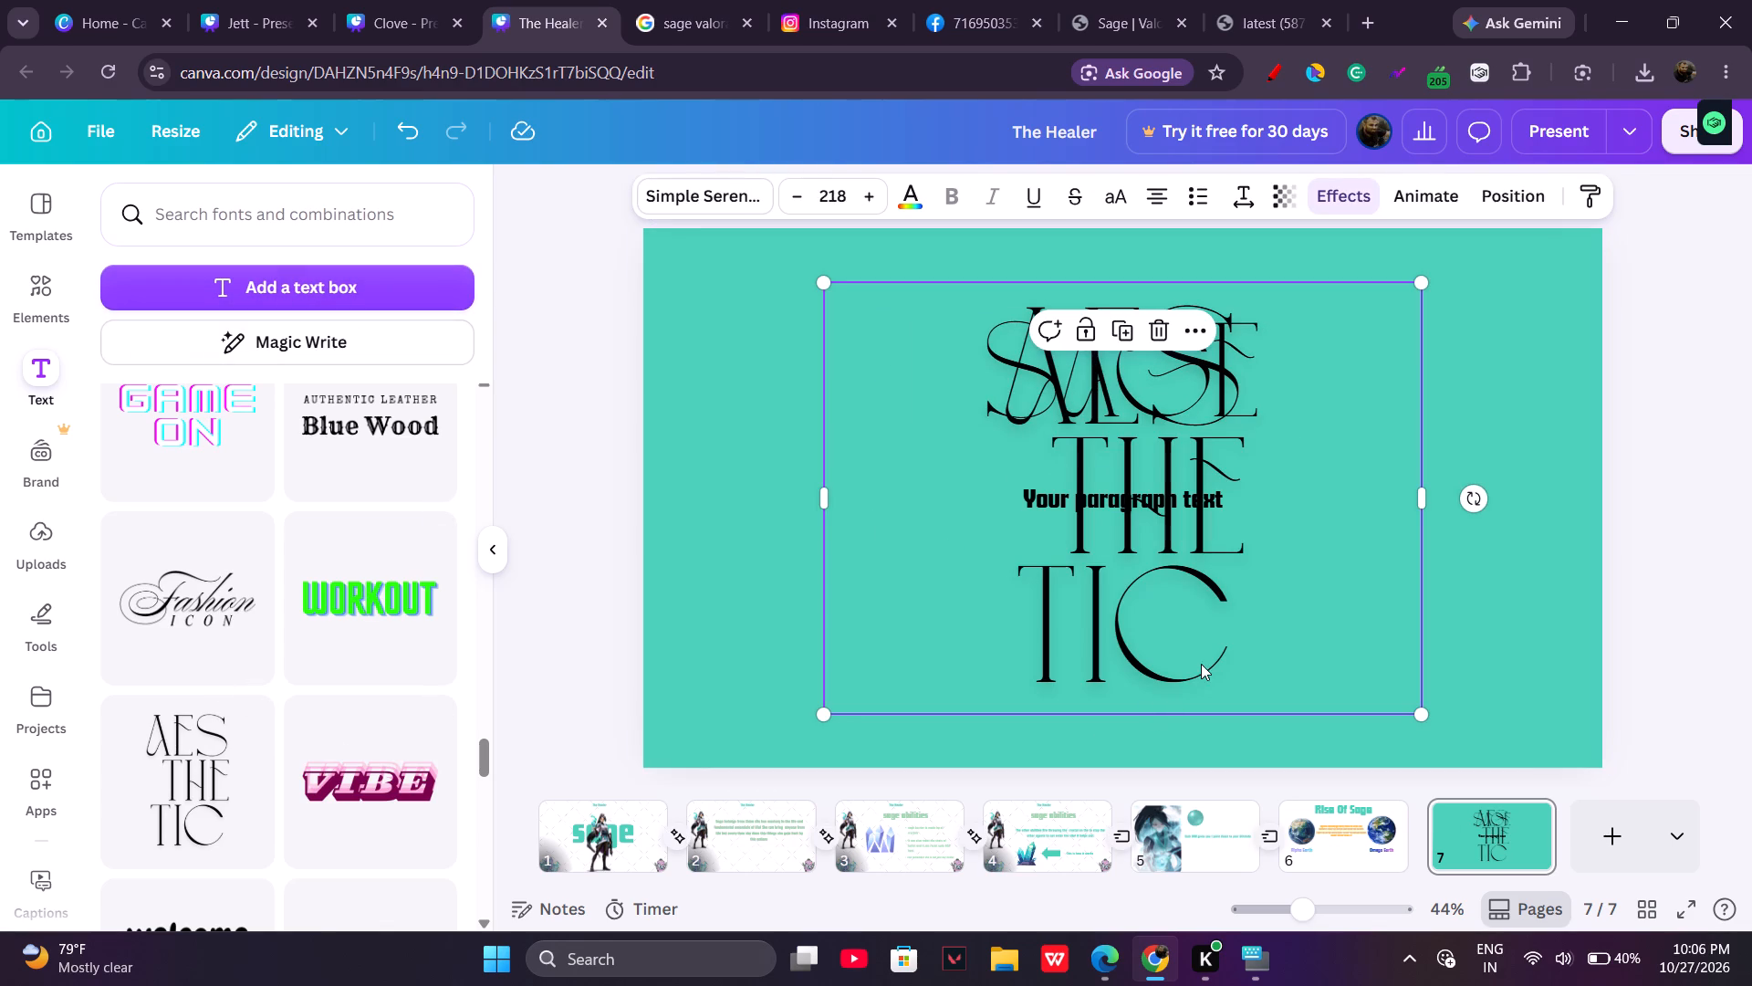
pyautogui.click(1143, 500)
pyautogui.click(1143, 500)
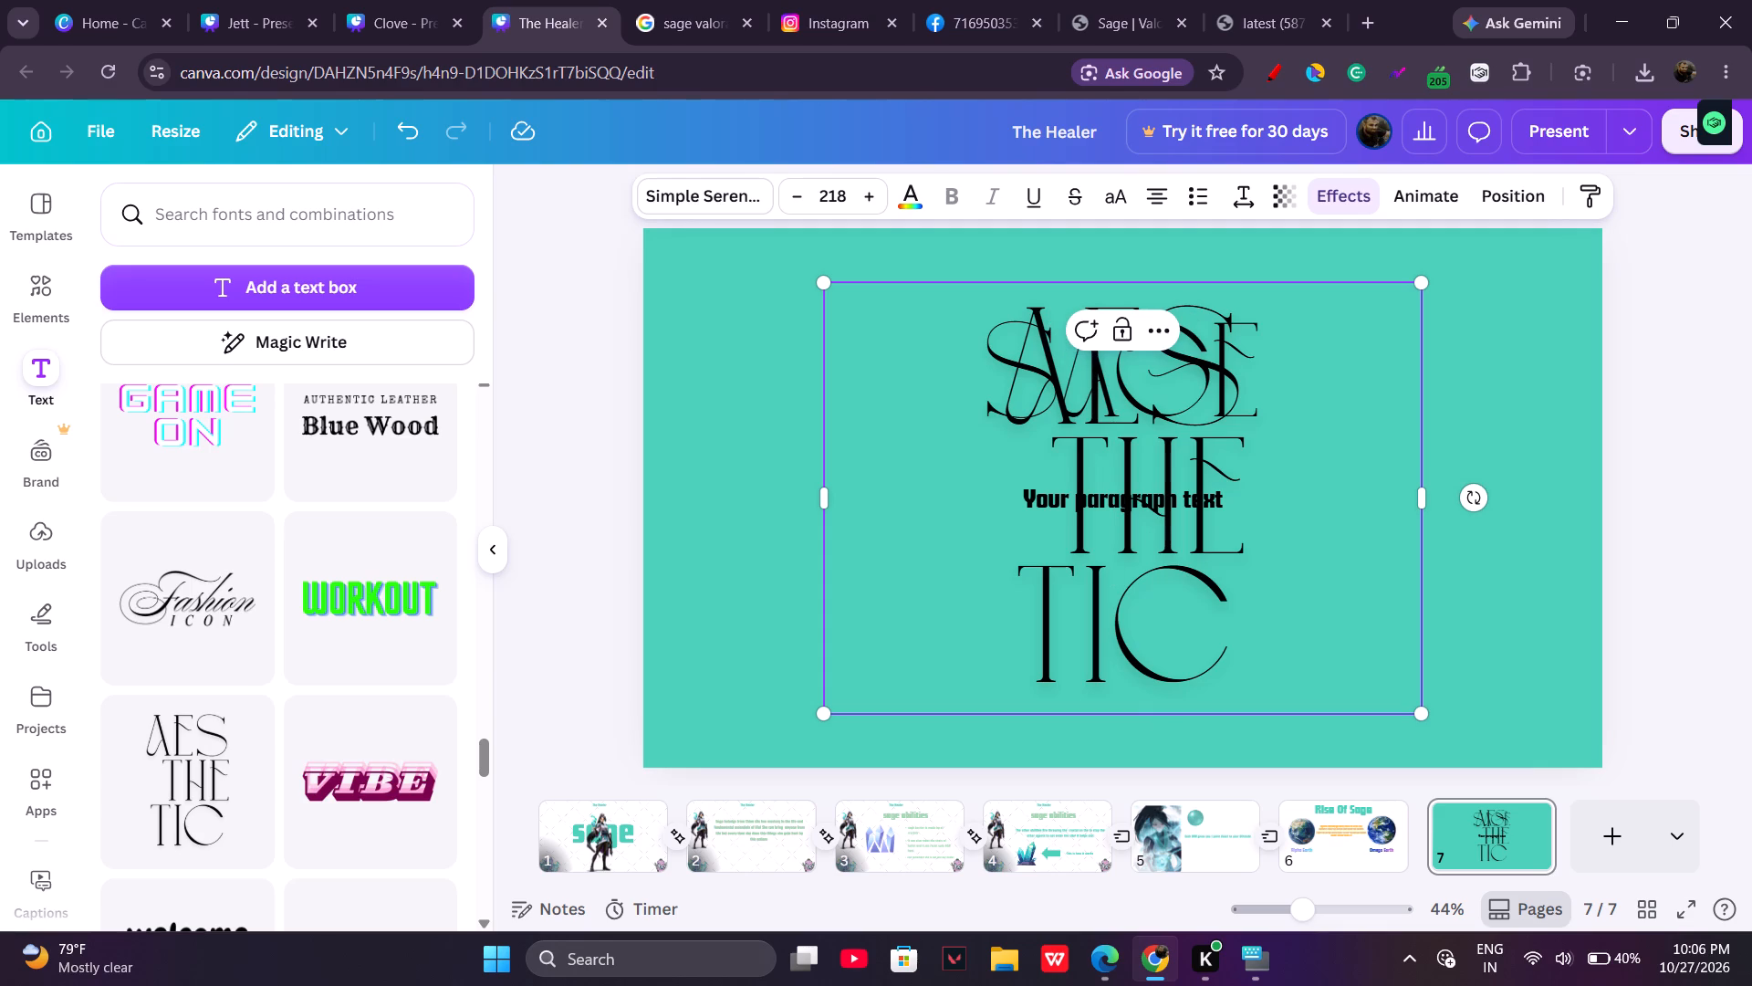
pyautogui.click(1376, 504)
pyautogui.click(1329, 502)
pyautogui.moveTo(1424, 708); pyautogui.dragTo(965, 461)
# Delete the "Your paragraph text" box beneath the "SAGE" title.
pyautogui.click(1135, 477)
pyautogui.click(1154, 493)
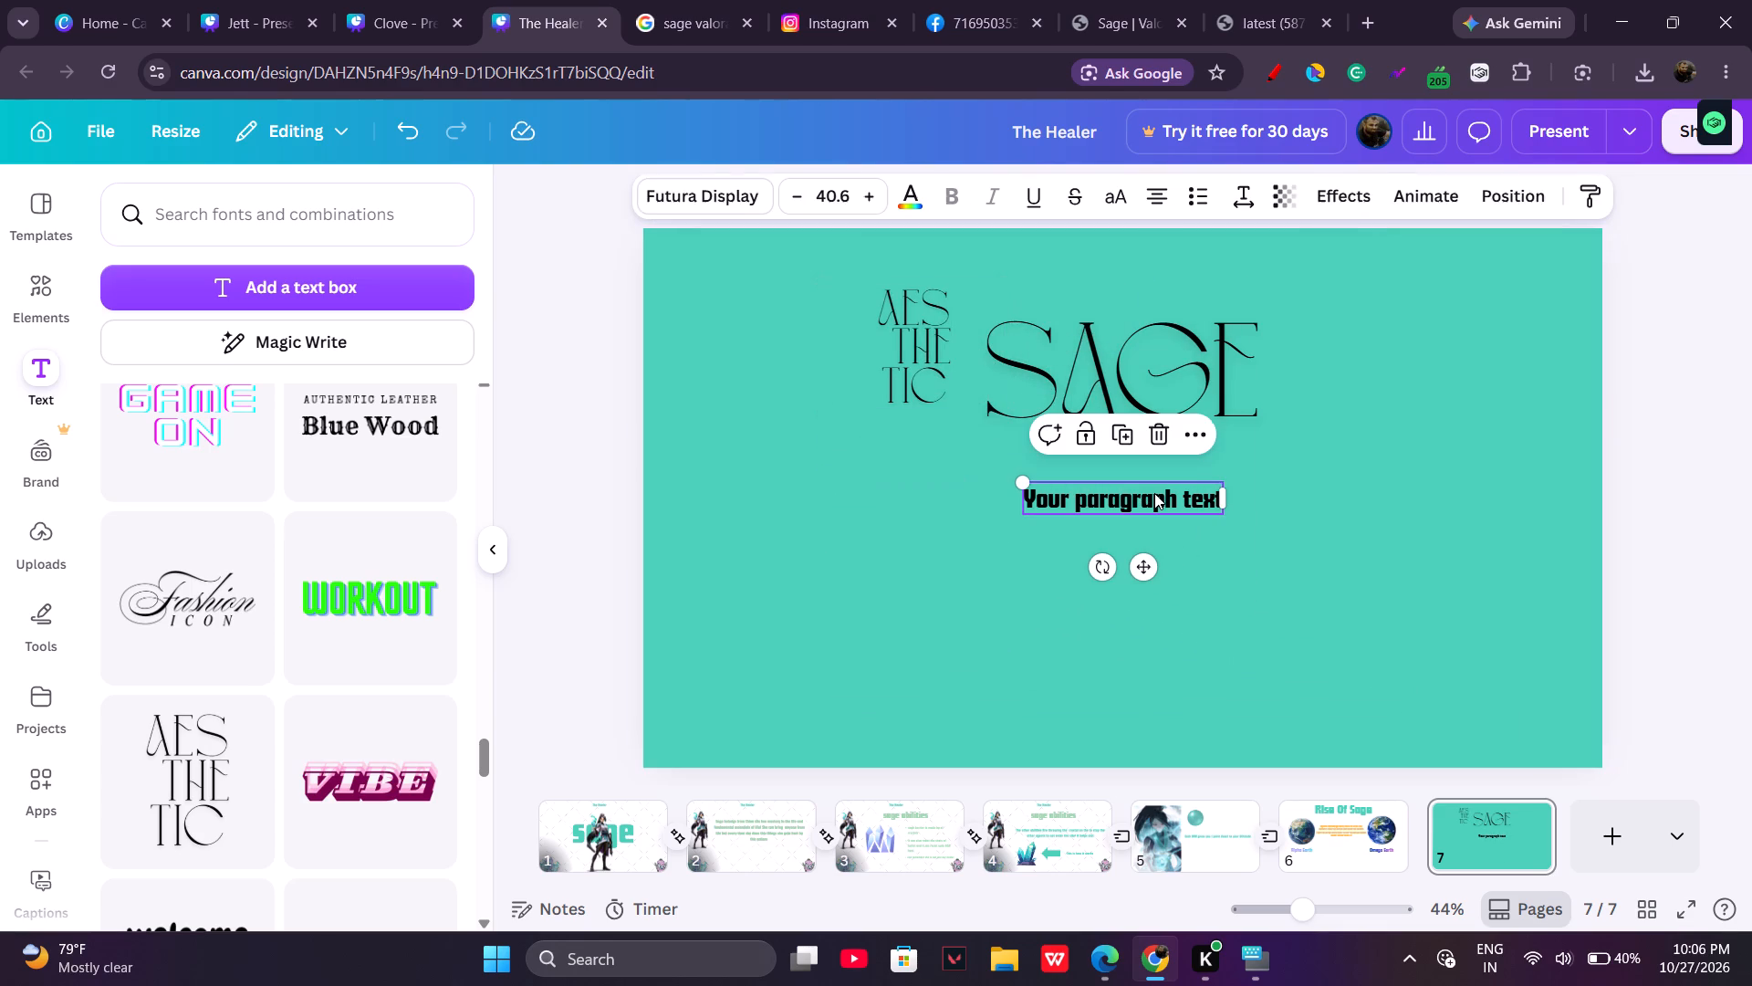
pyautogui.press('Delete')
# Move the "AES THE TIC" text beneath "SAGE" and enlarge it to about font size 141.
pyautogui.moveTo(909, 363); pyautogui.dragTo(935, 387)
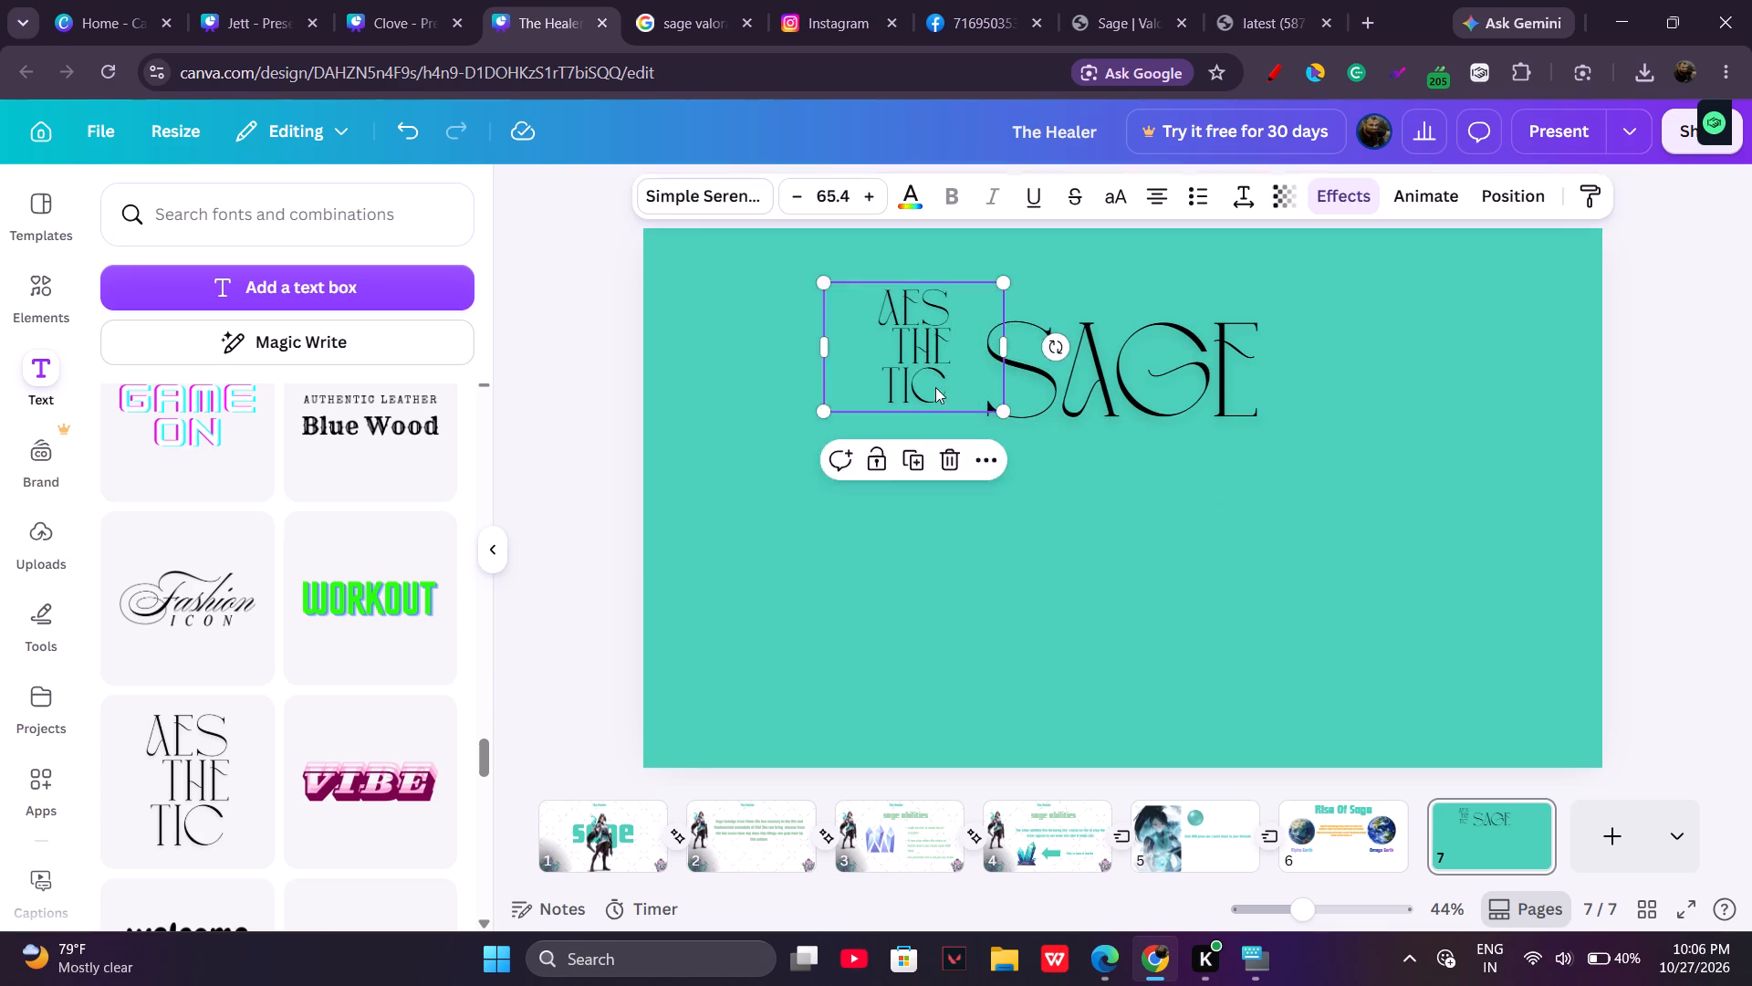
pyautogui.moveTo(935, 387); pyautogui.dragTo(1073, 523)
pyautogui.moveTo(1169, 574); pyautogui.dragTo(1485, 710)
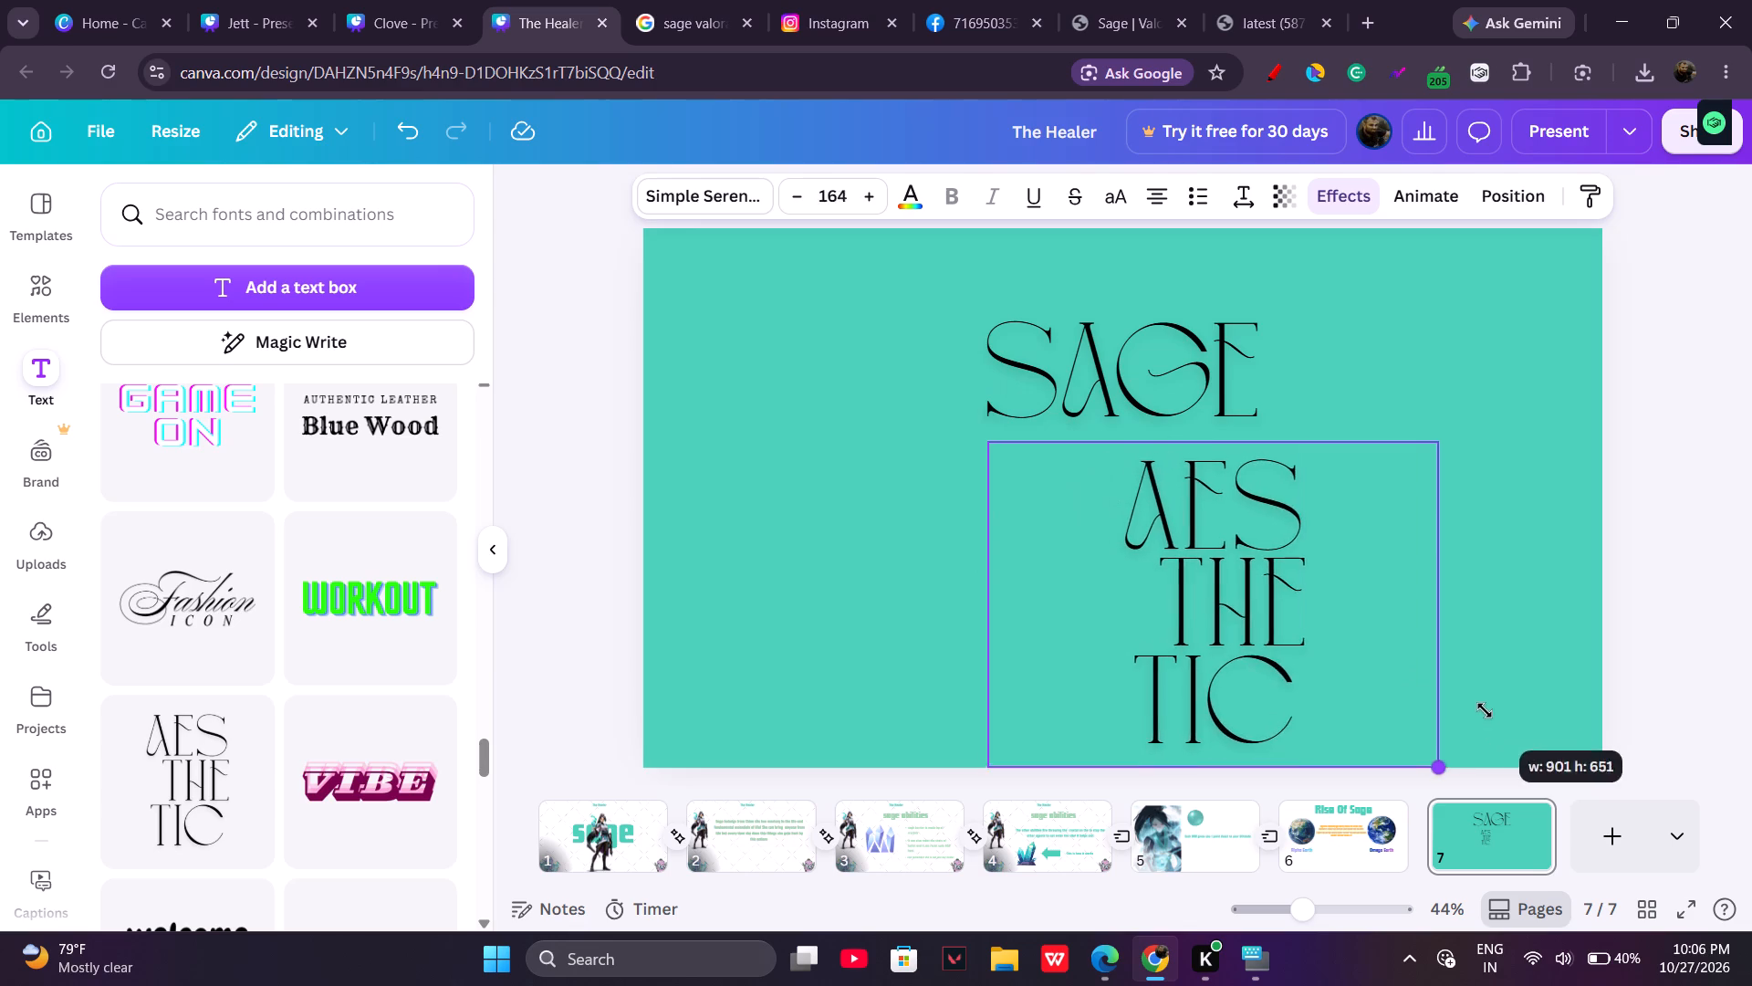
pyautogui.moveTo(1485, 710); pyautogui.dragTo(1419, 666)
pyautogui.moveTo(1190, 554); pyautogui.dragTo(1156, 537)
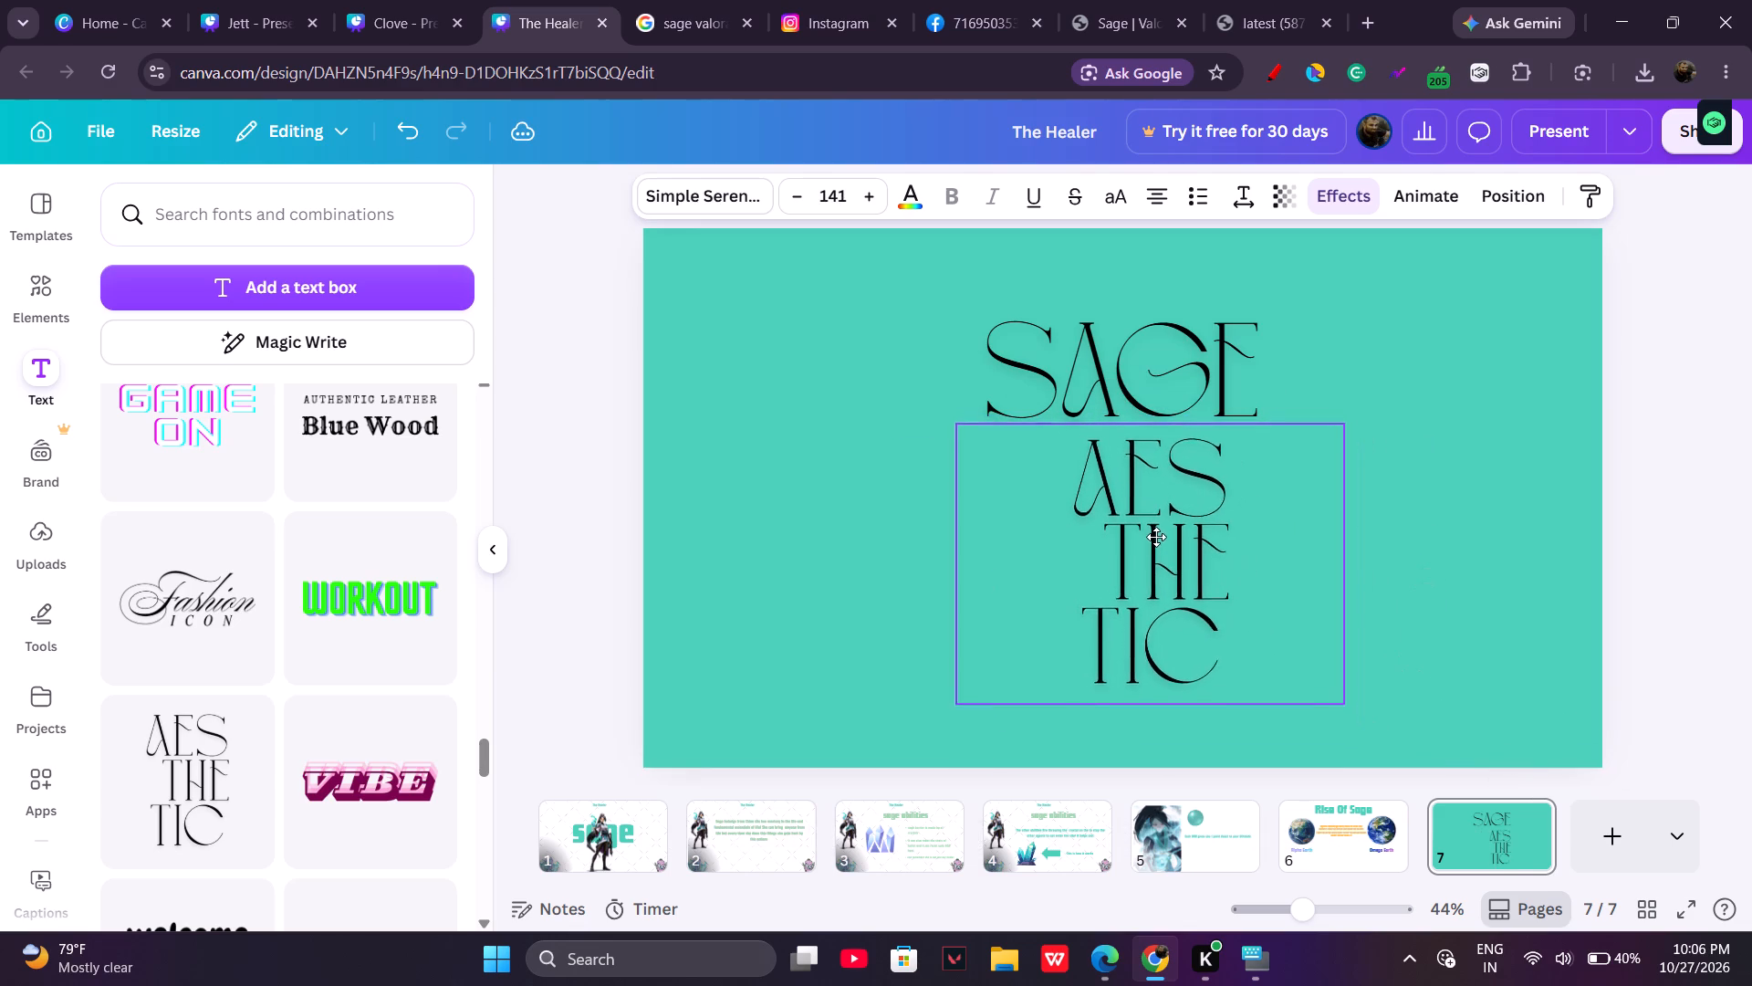
pyautogui.moveTo(1156, 537); pyautogui.dragTo(1137, 540)
# Replace the "AES THE TIC" text under "SAGE" with "clove" and enlarge it to about font size 145.
pyautogui.click(1142, 542)
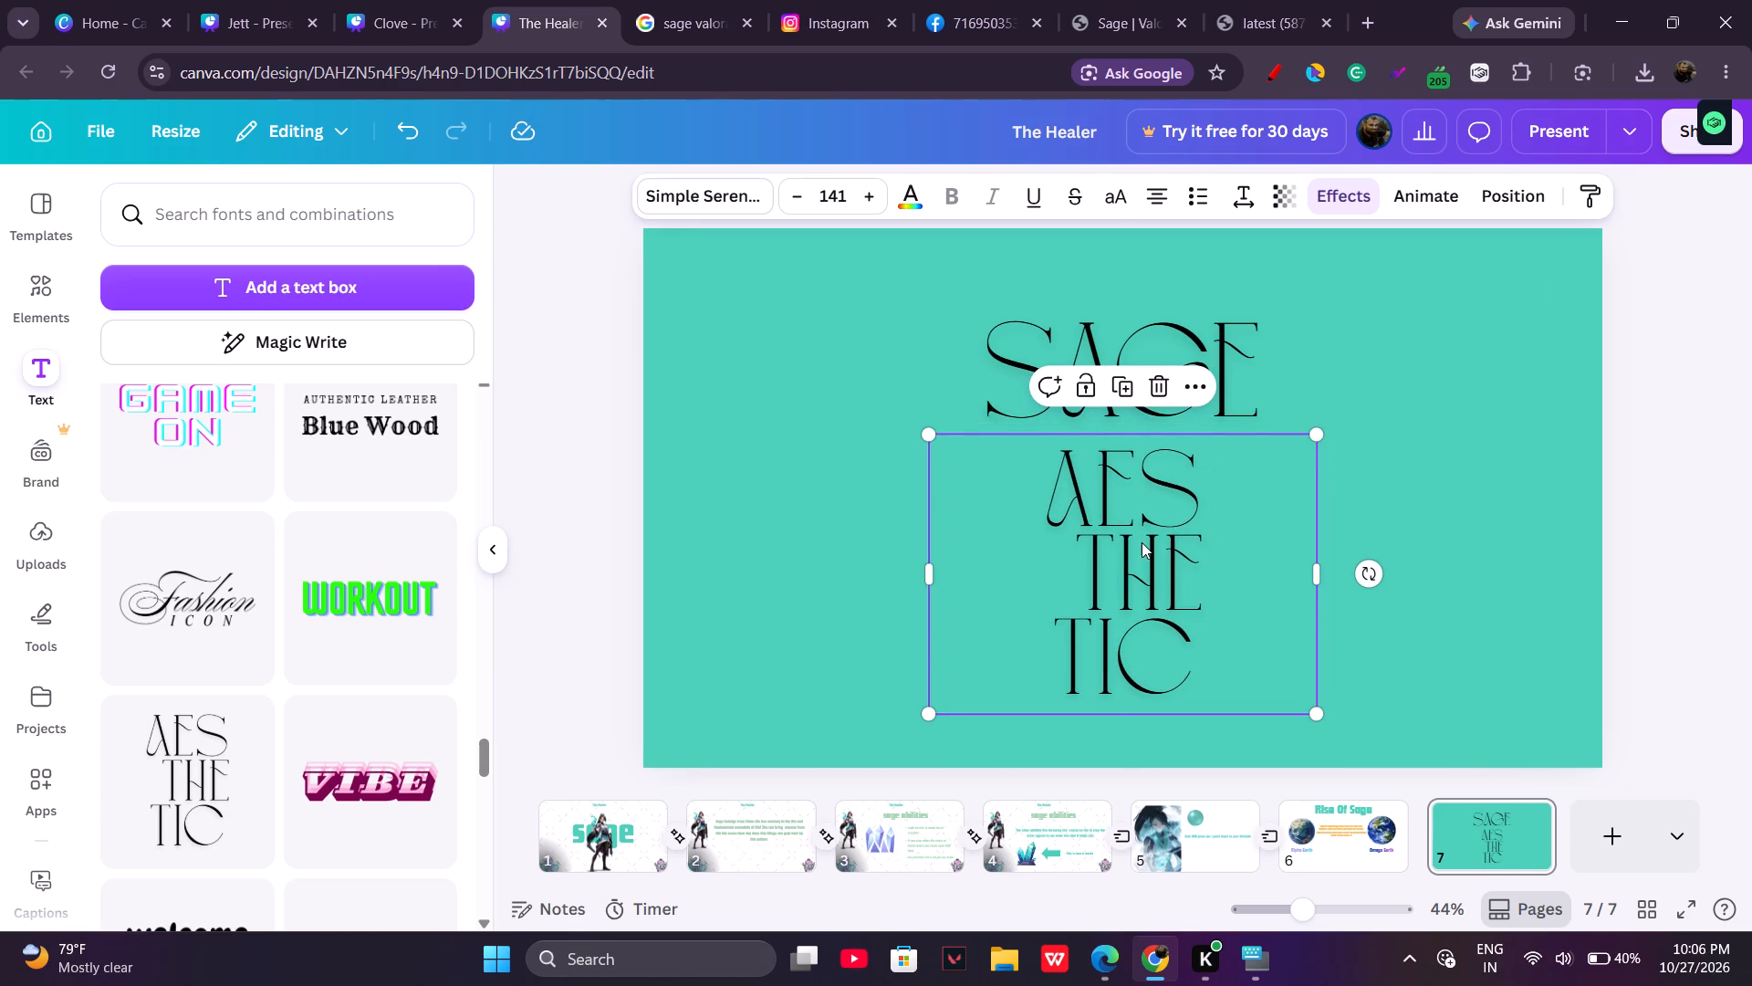
pyautogui.click(1197, 618)
pyautogui.press('BackSpace')
pyautogui.write('clove')
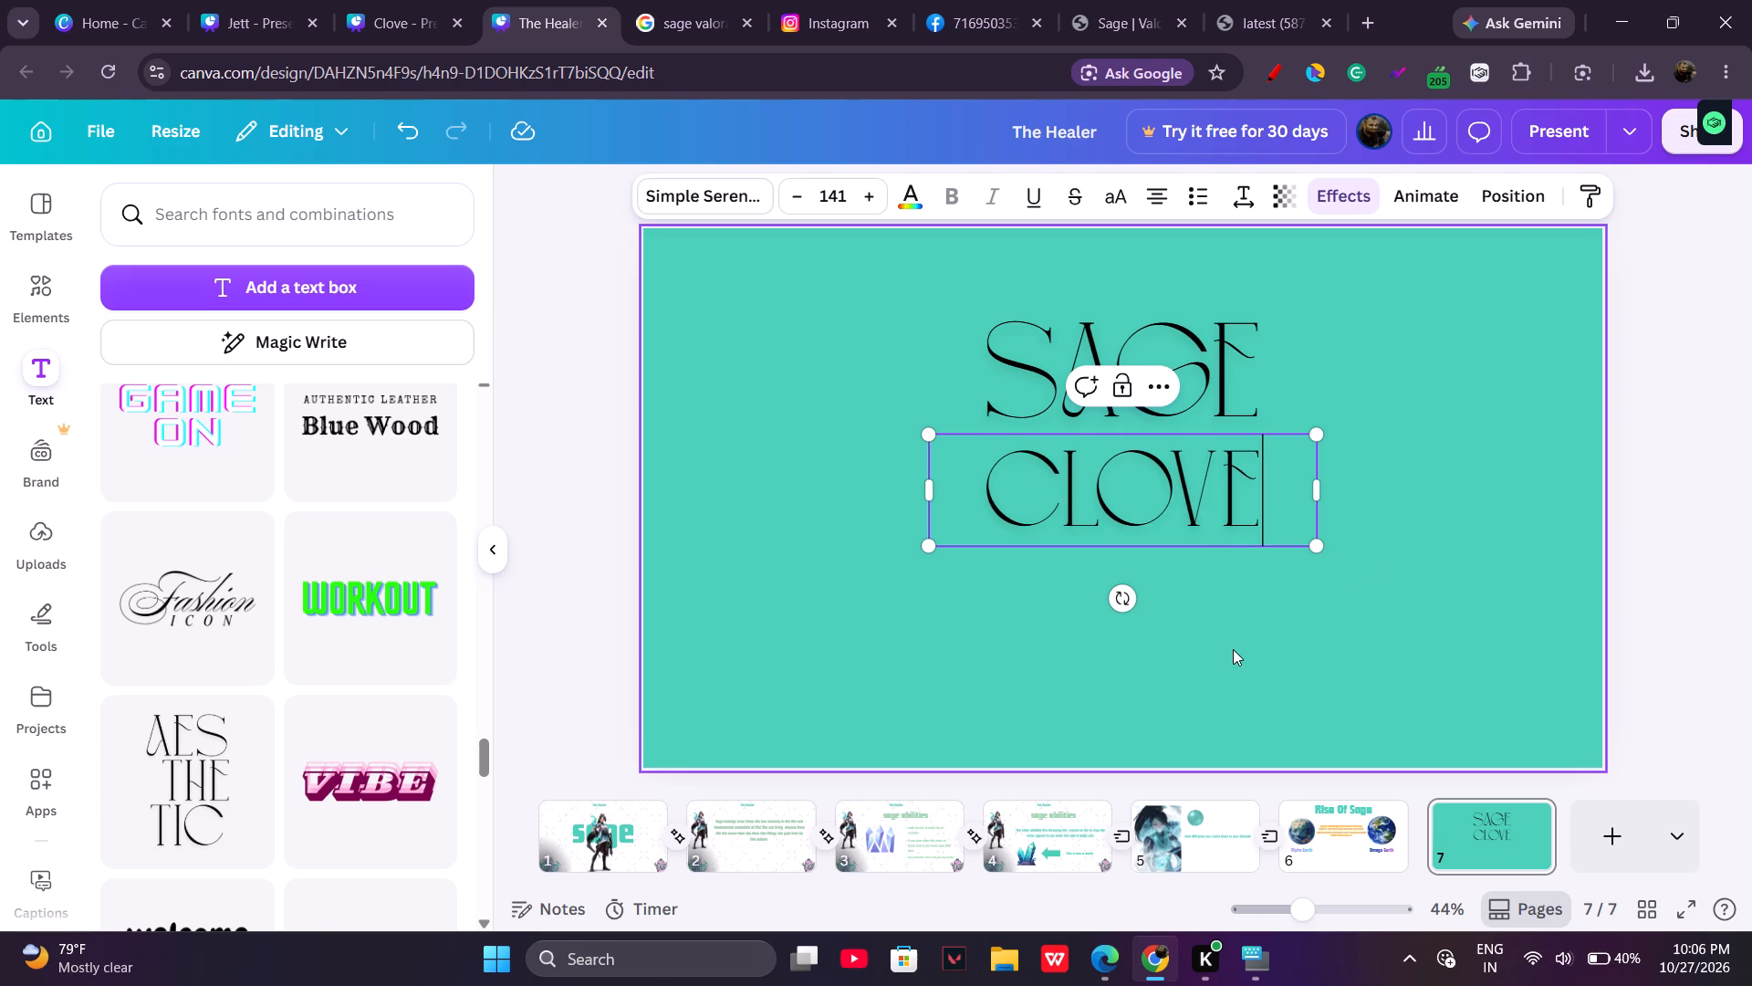
pyautogui.moveTo(1310, 546); pyautogui.dragTo(1319, 551)
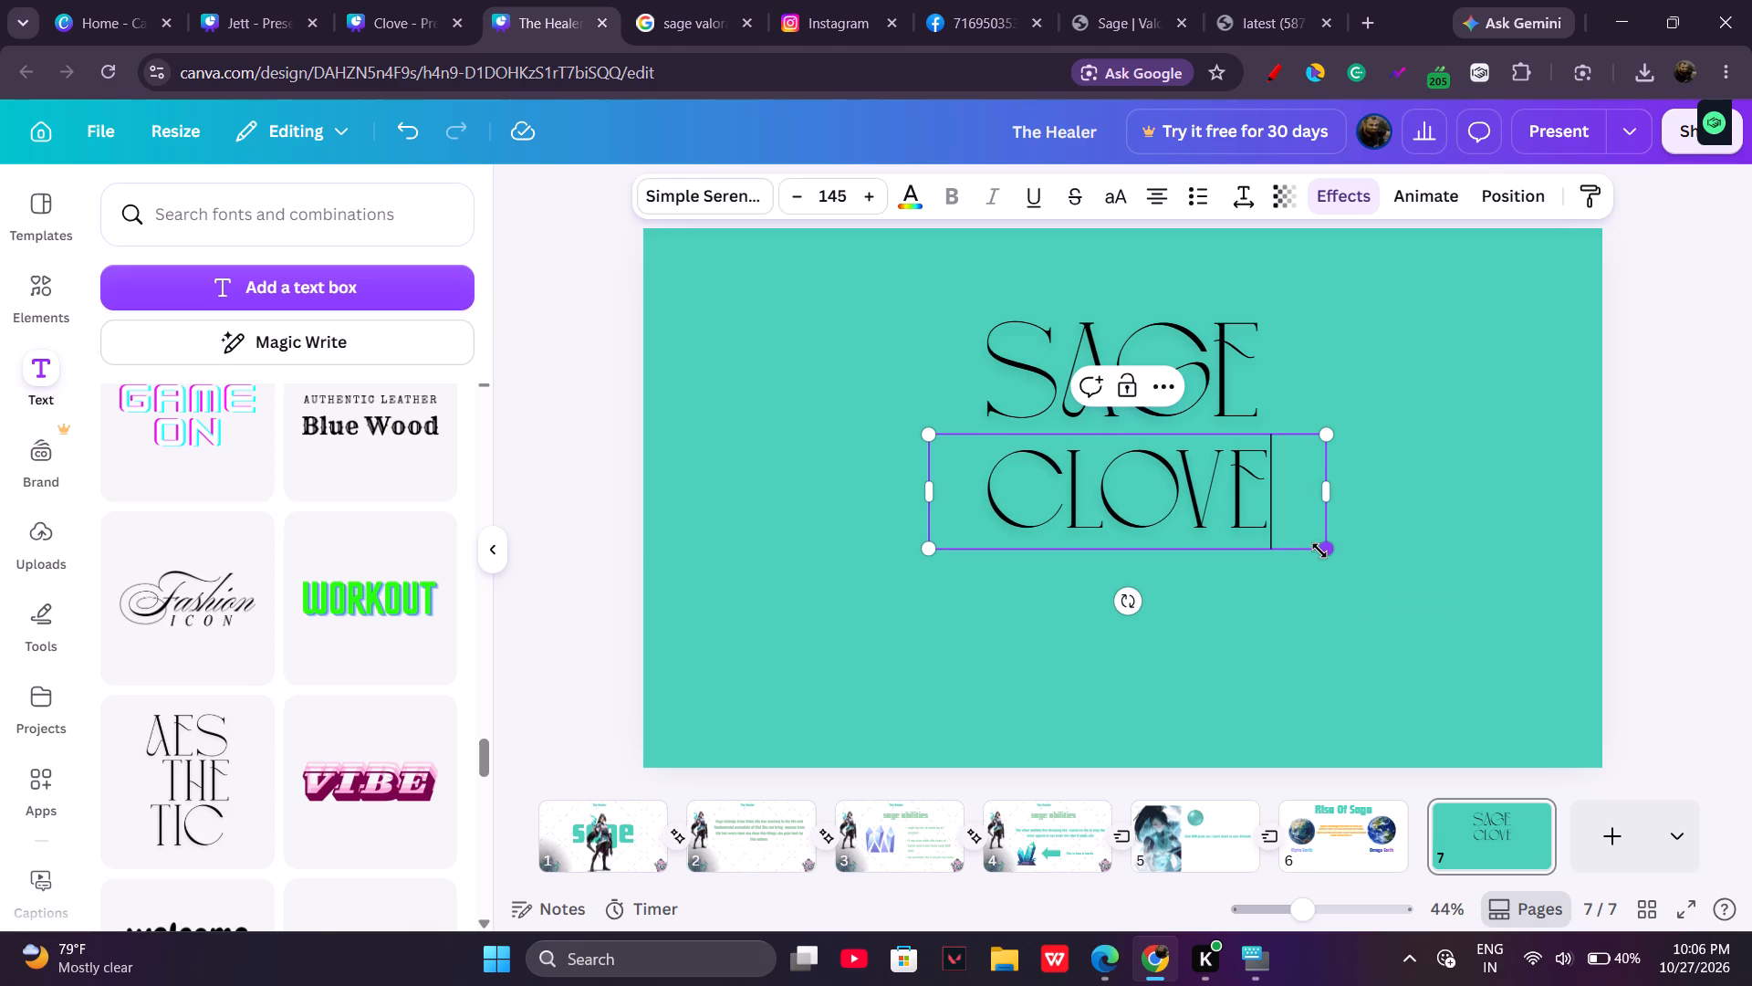
pyautogui.click(1298, 660)
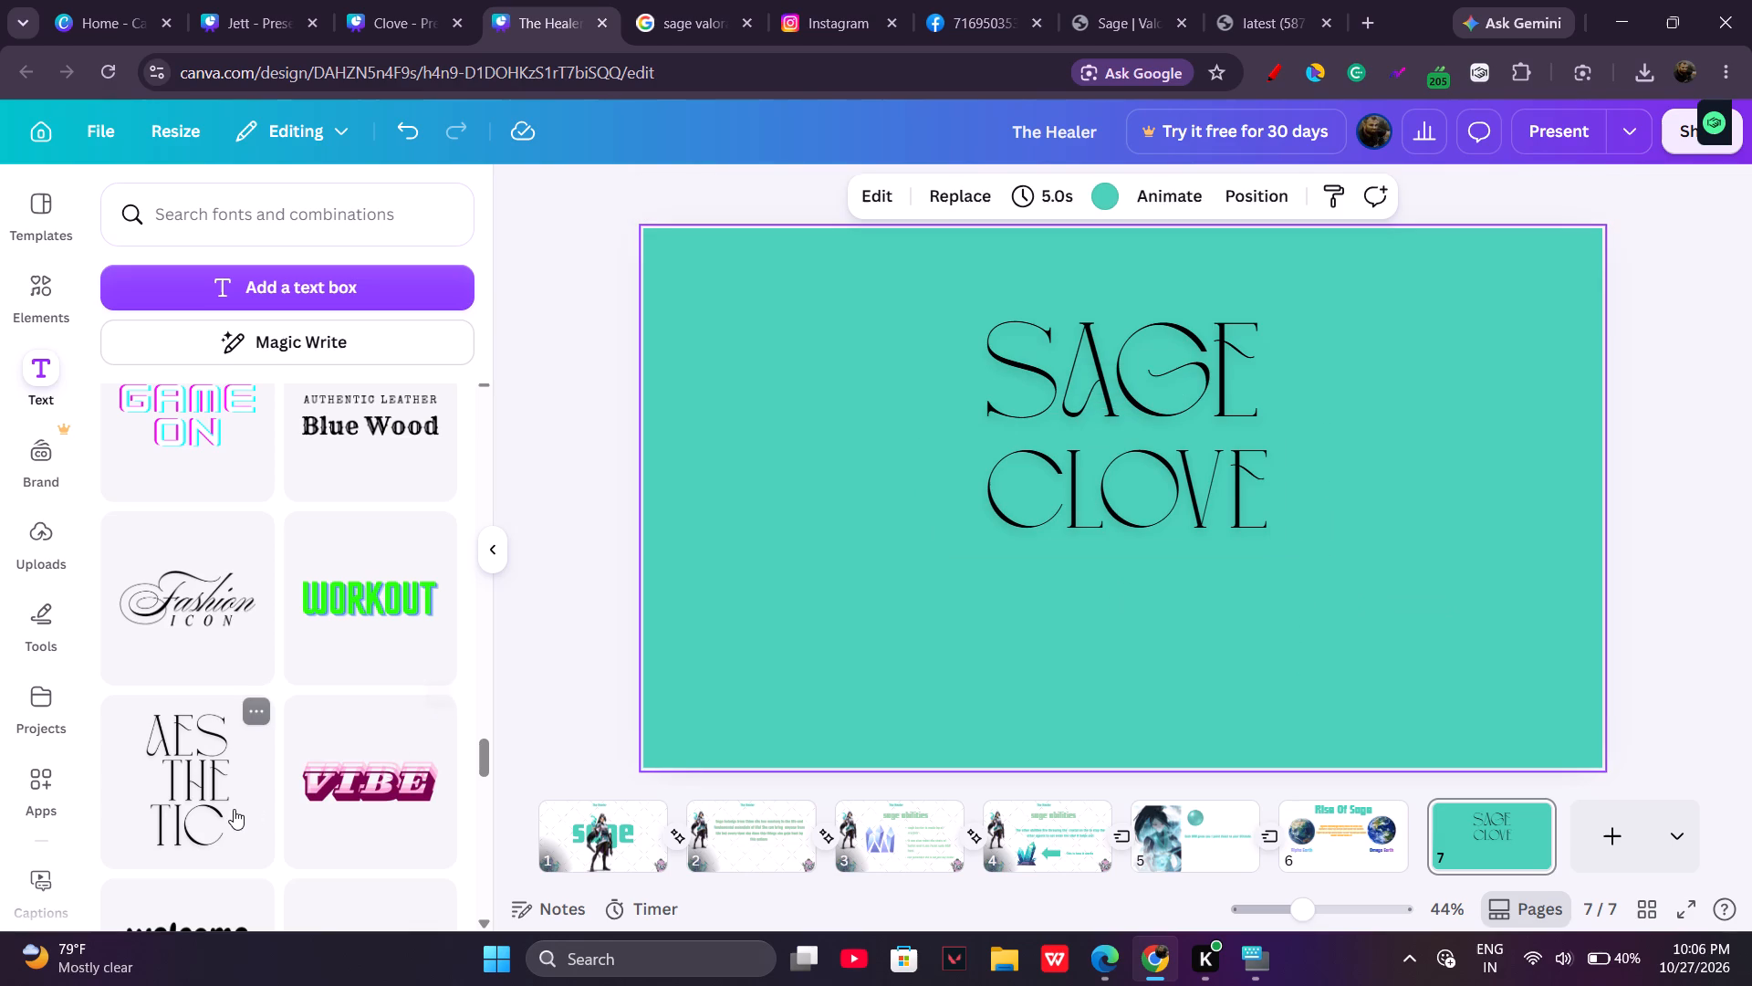
# Add another "AES THE TIC" style text, shrink it to about font size 161, and replace its wording with "jett".
pyautogui.click(234, 809)
pyautogui.moveTo(1430, 719); pyautogui.dragTo(1295, 576)
pyautogui.click(1189, 564)
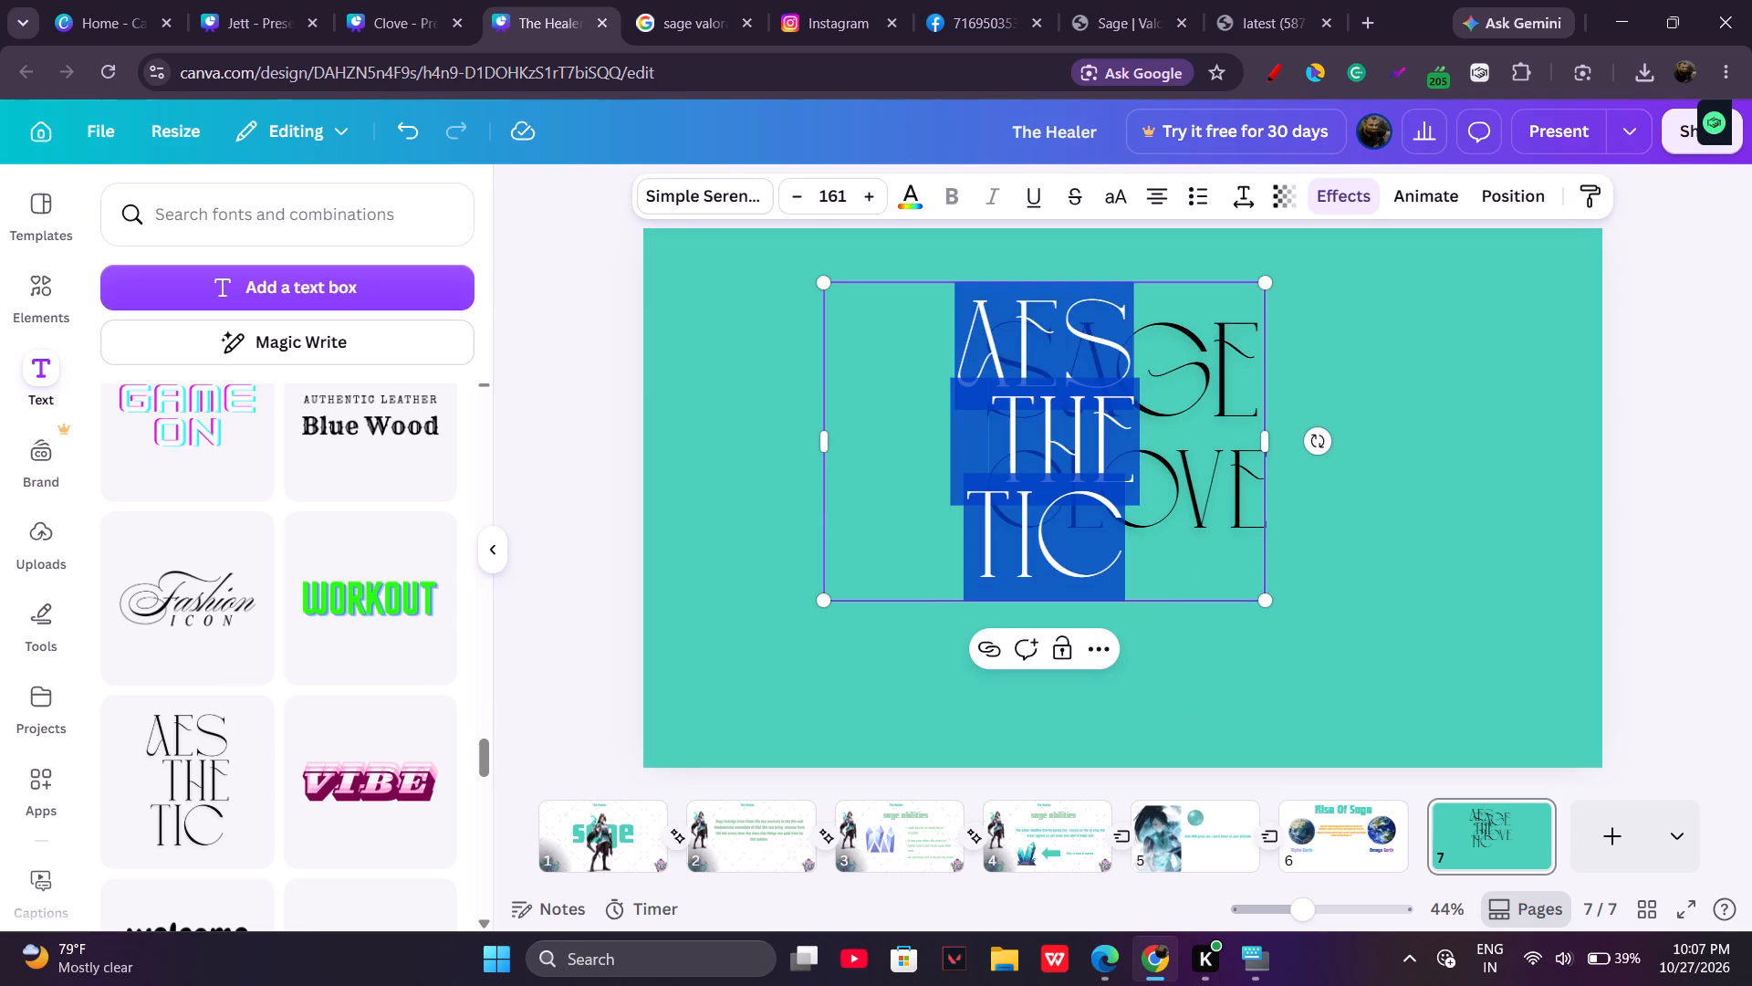
pyautogui.press('BackSpace')
pyautogui.write('jett')
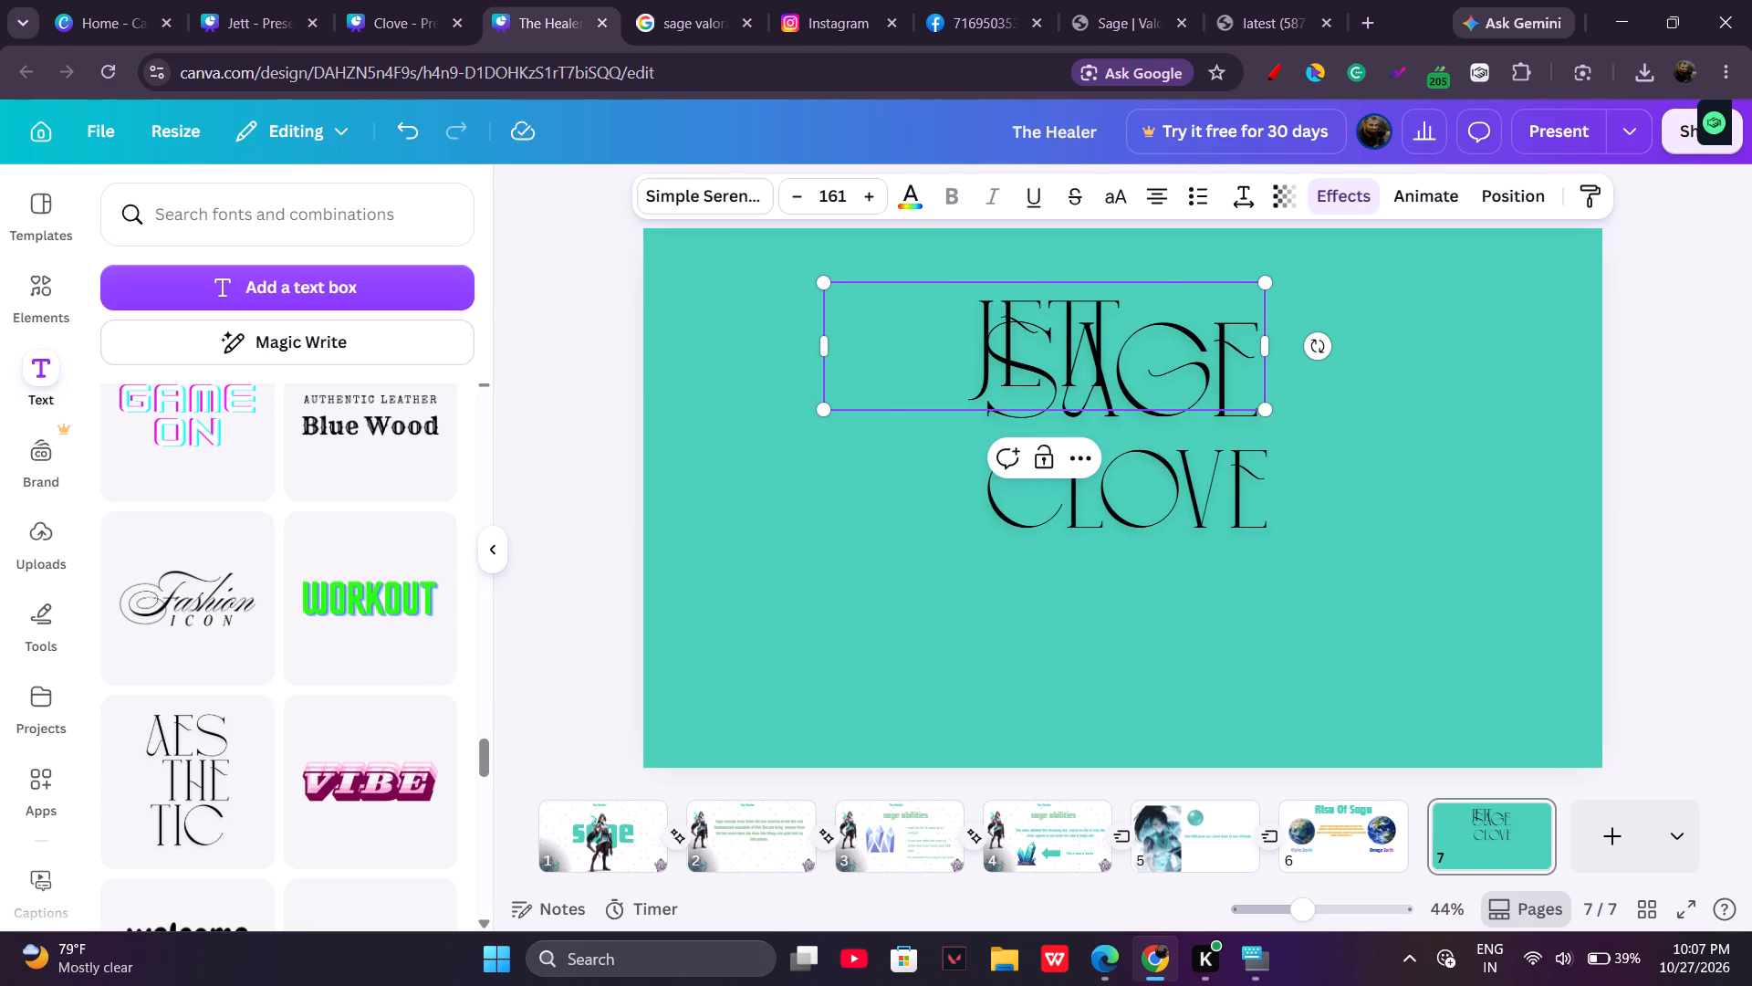
pyautogui.click(1206, 332)
pyautogui.press('Return')
pyautogui.press('BackSpace')
pyautogui.click(1152, 601)
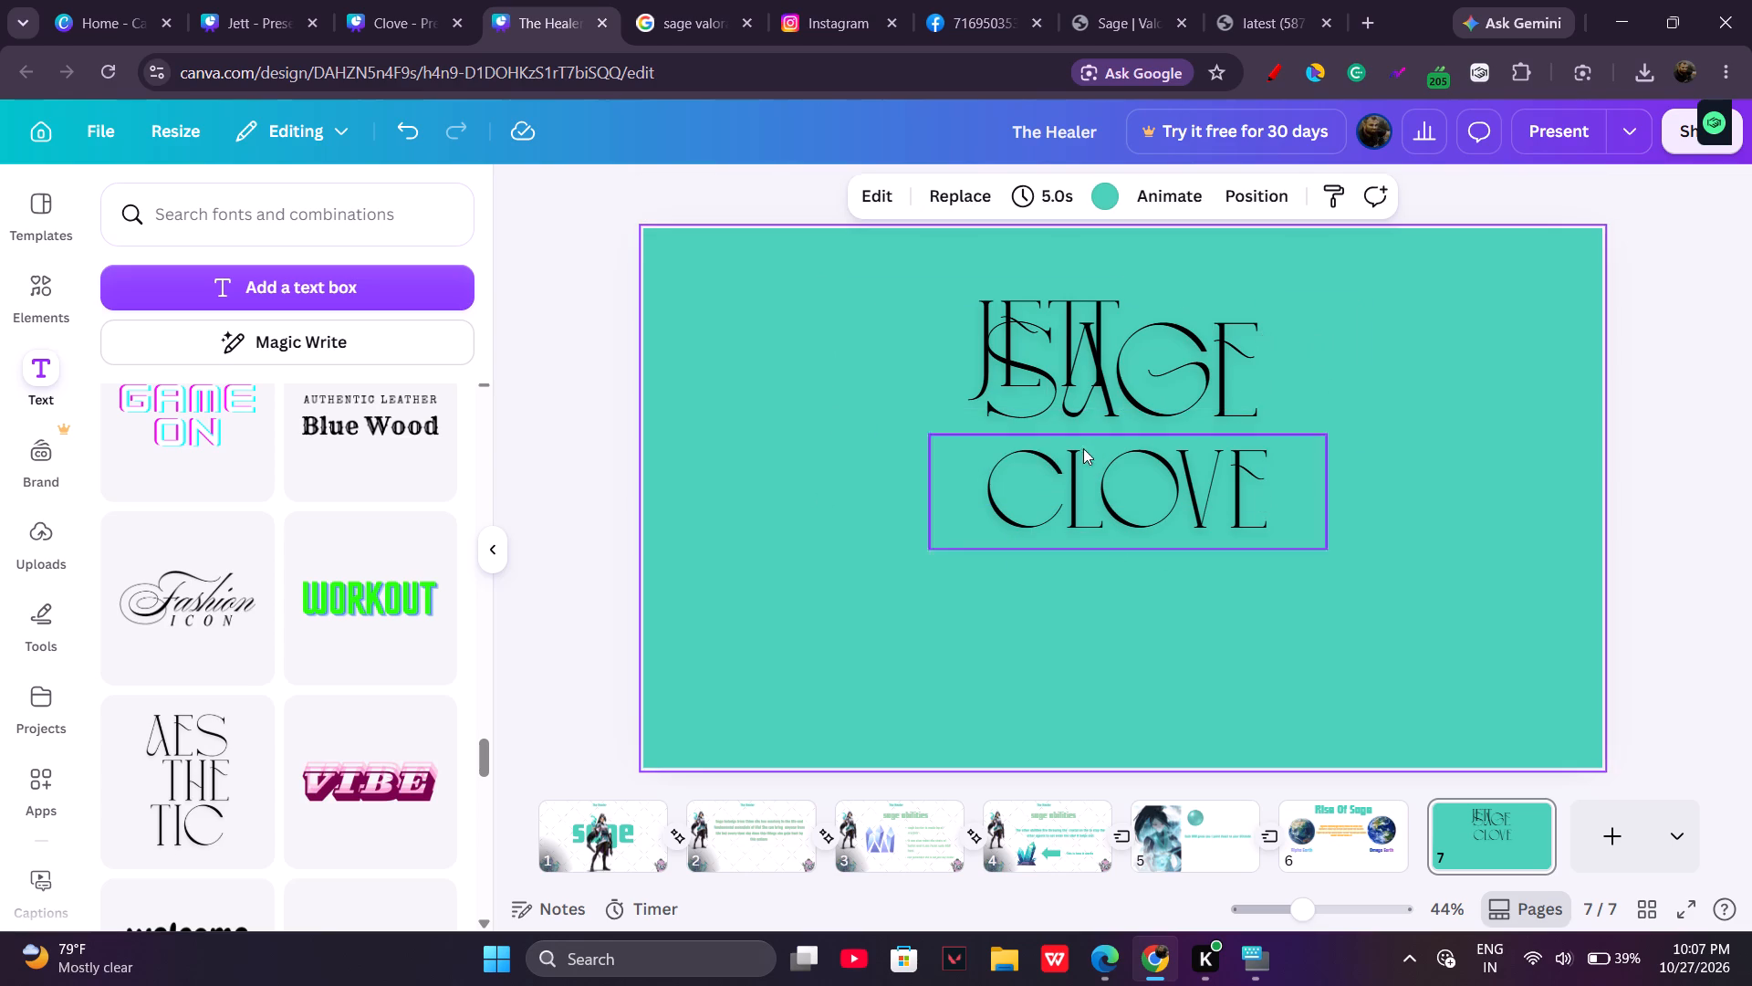
# Move the "JETT" text beneath "CLOVE" and enlarge it to about font size 190.
pyautogui.moveTo(1022, 347); pyautogui.dragTo(1093, 613)
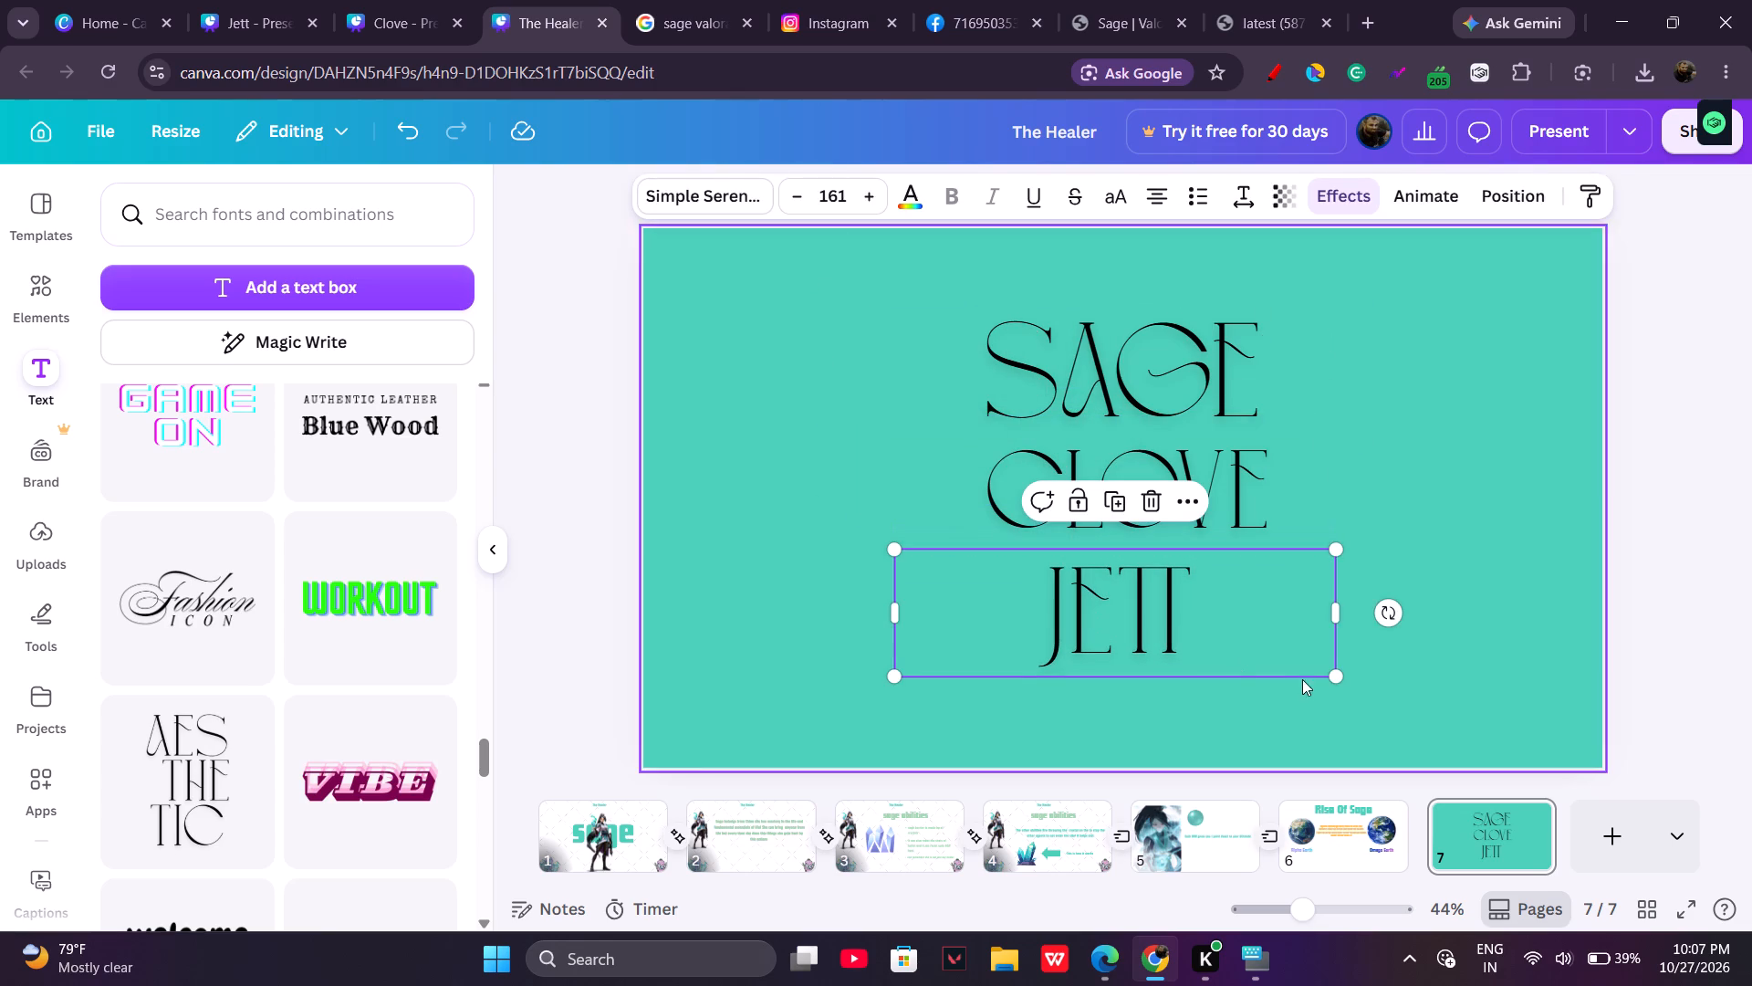
pyautogui.moveTo(1334, 684); pyautogui.dragTo(1413, 708)
pyautogui.moveTo(1165, 624); pyautogui.dragTo(1156, 624)
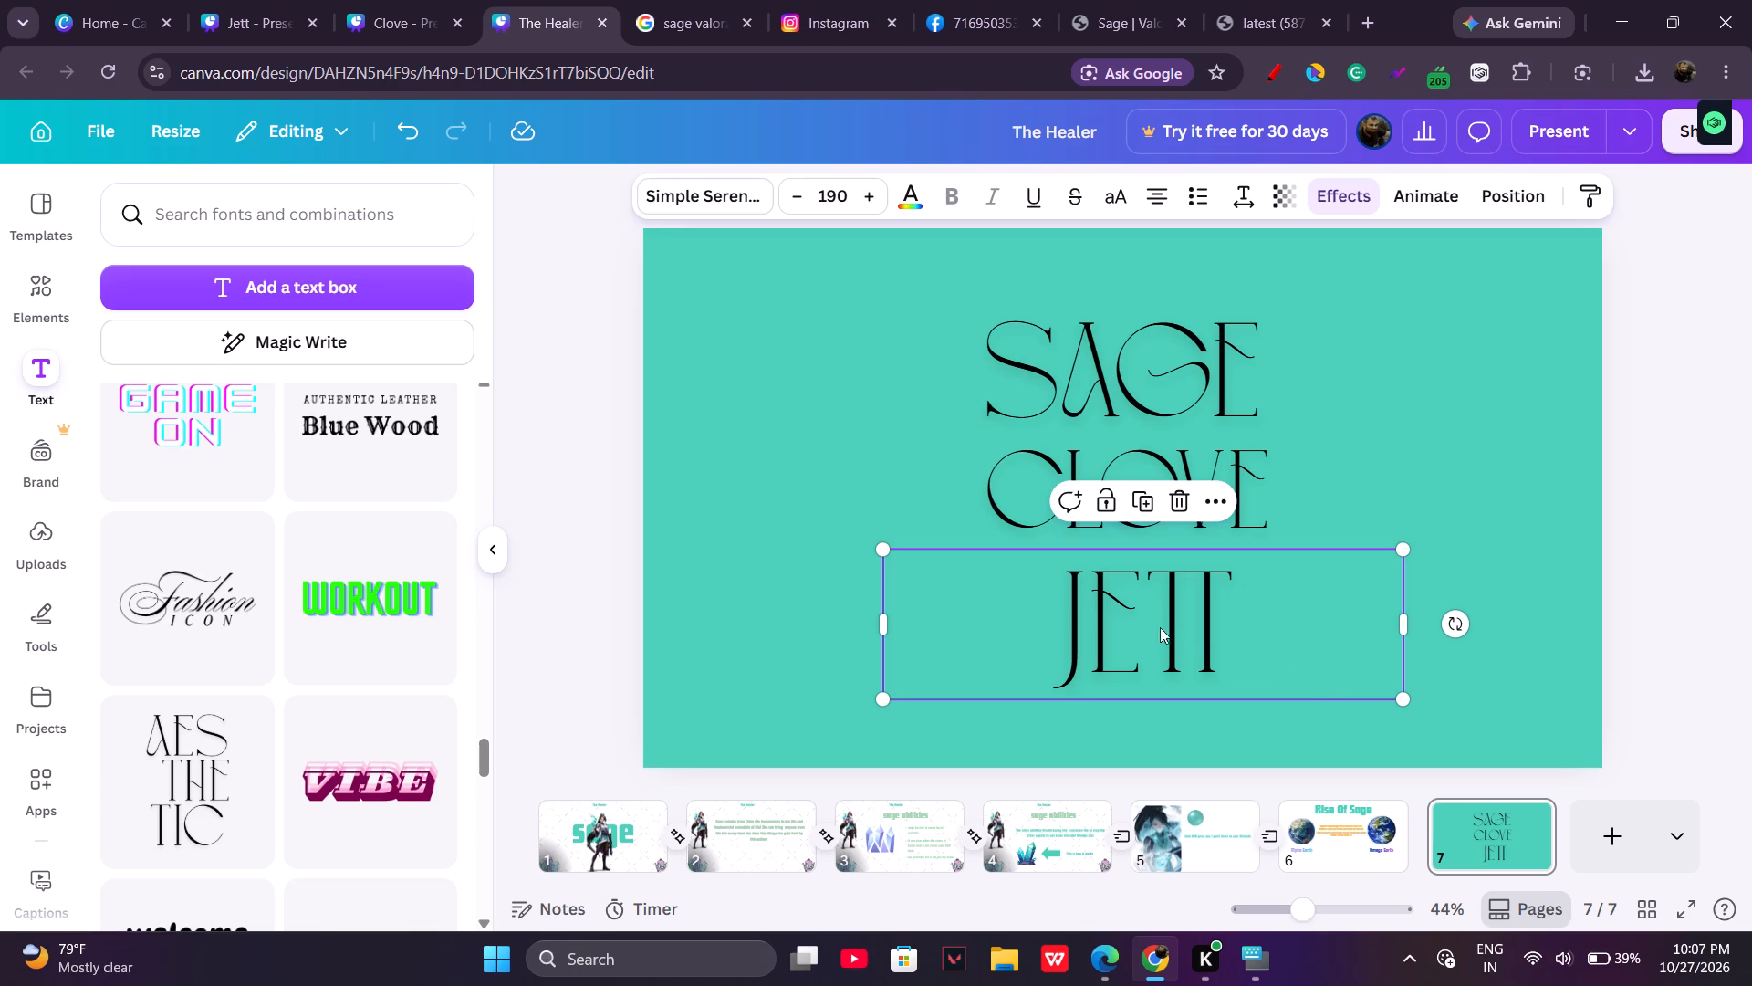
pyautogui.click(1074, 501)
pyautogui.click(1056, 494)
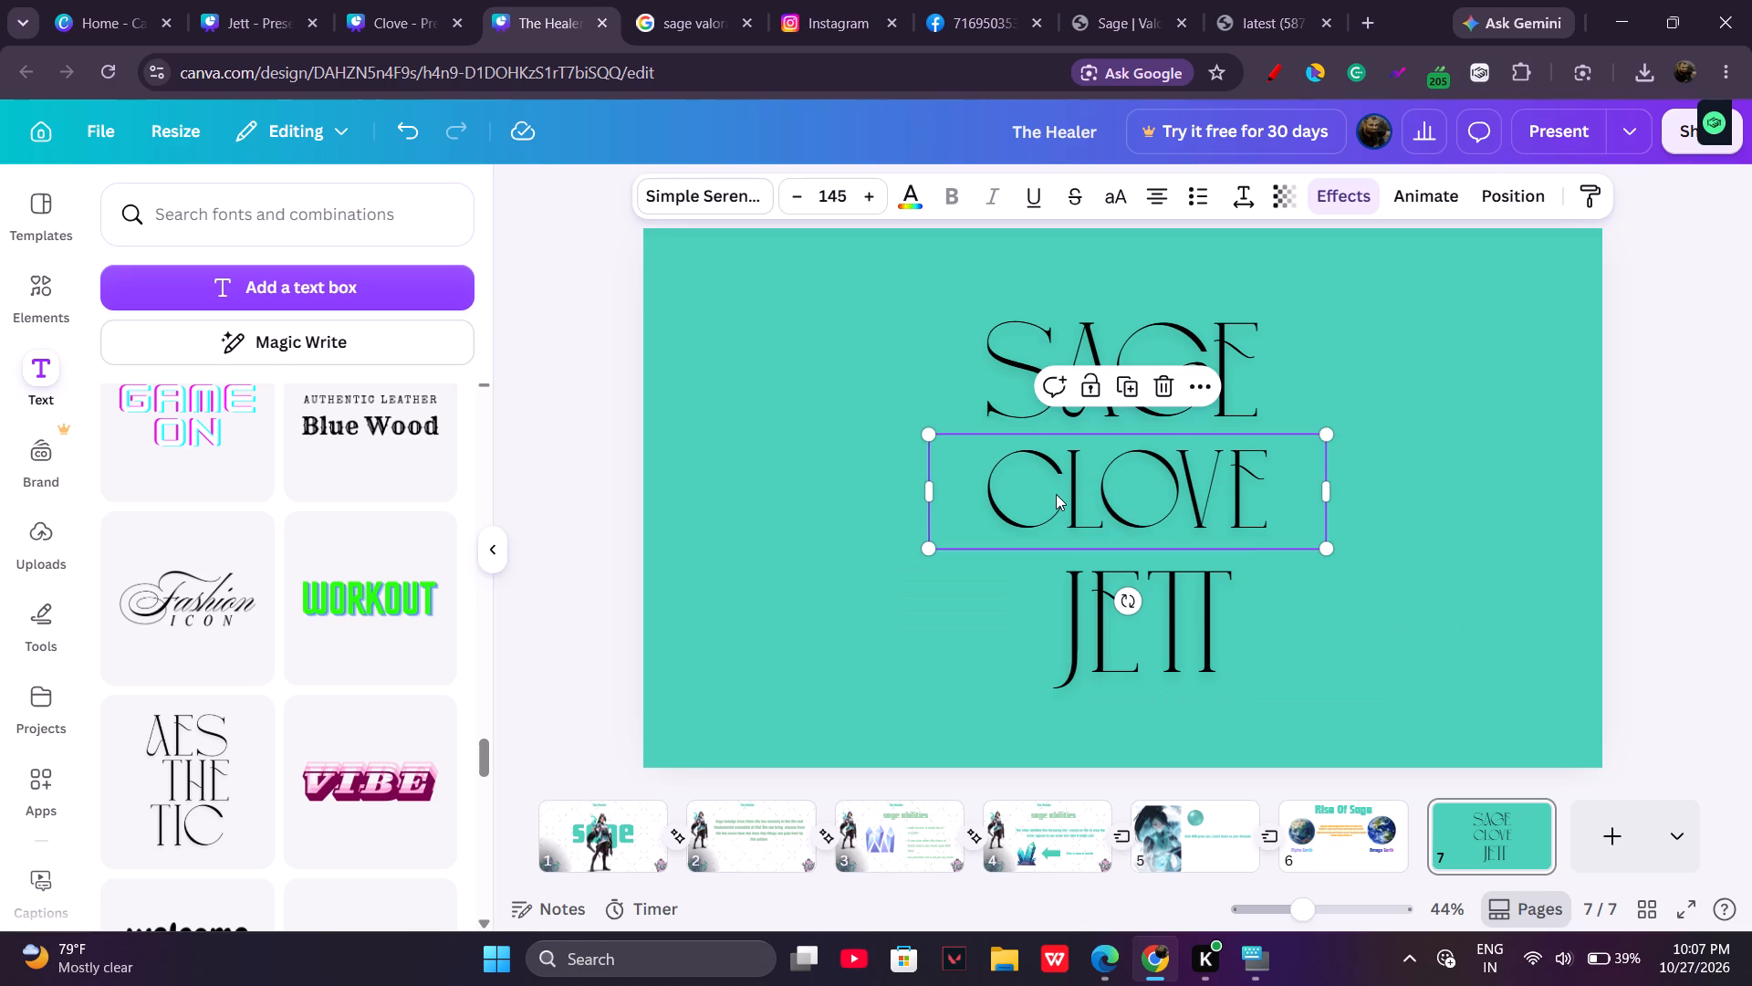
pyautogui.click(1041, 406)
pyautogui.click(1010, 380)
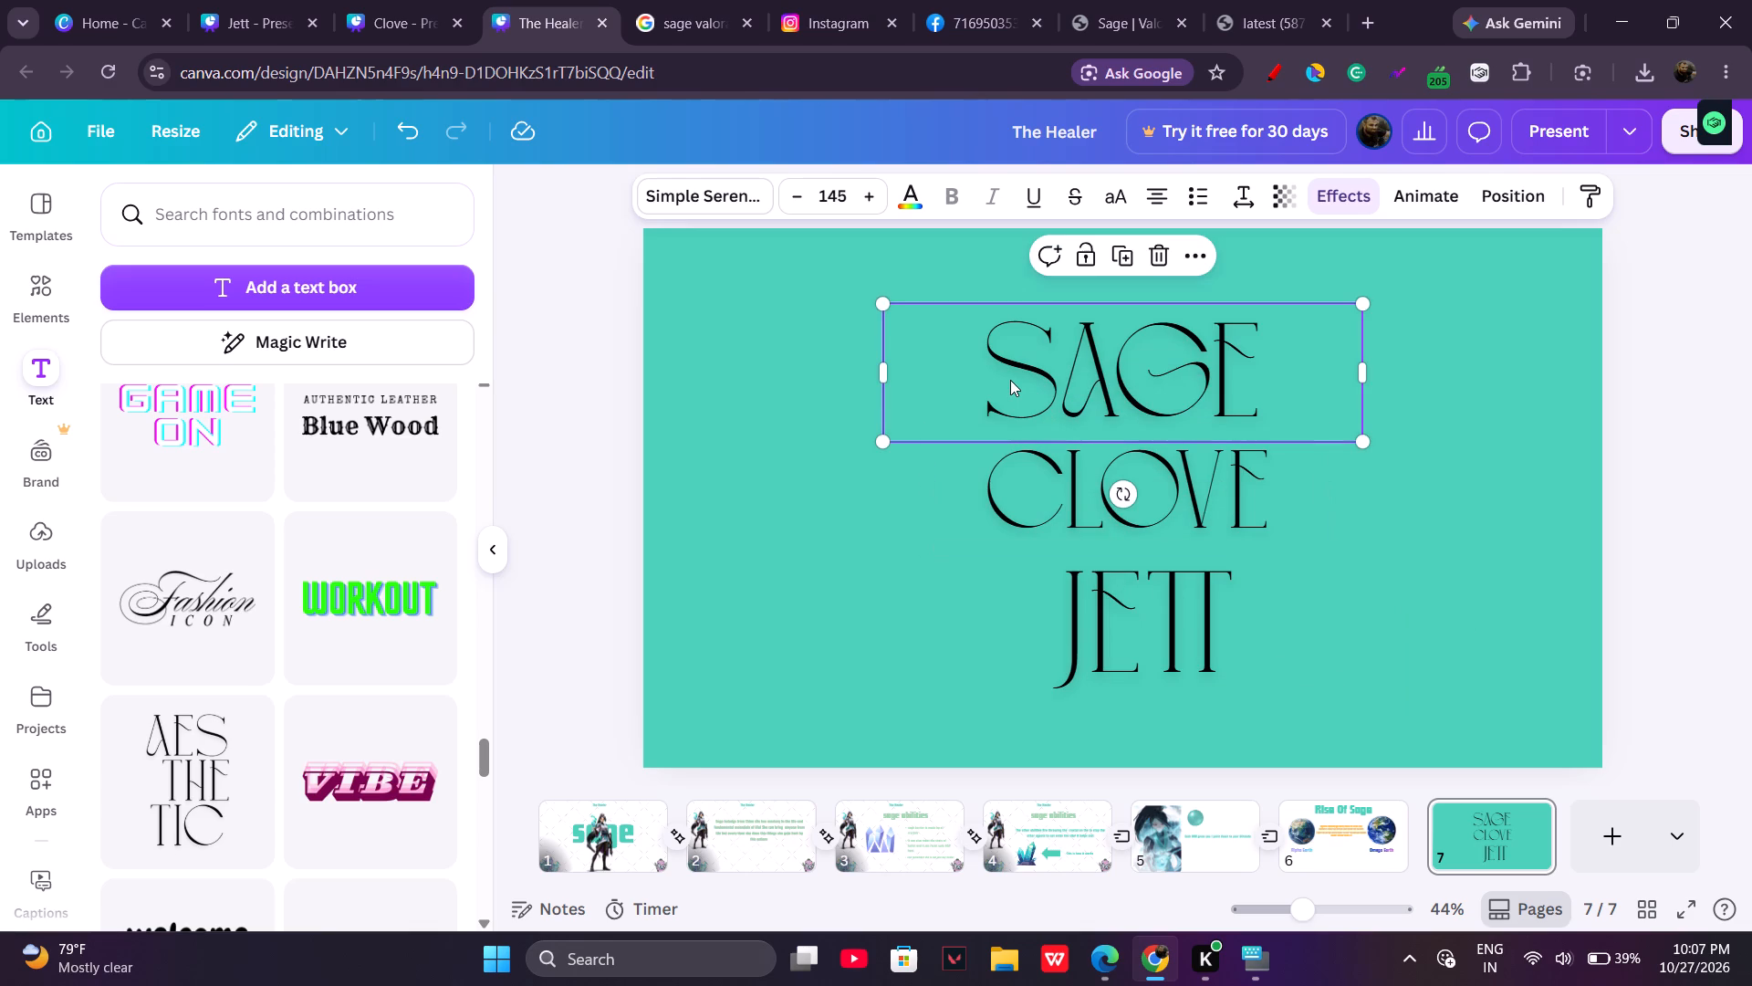
# Widen the "JETT" text box on both sides and enlarge its text to about font size 193.
pyautogui.click(1108, 598)
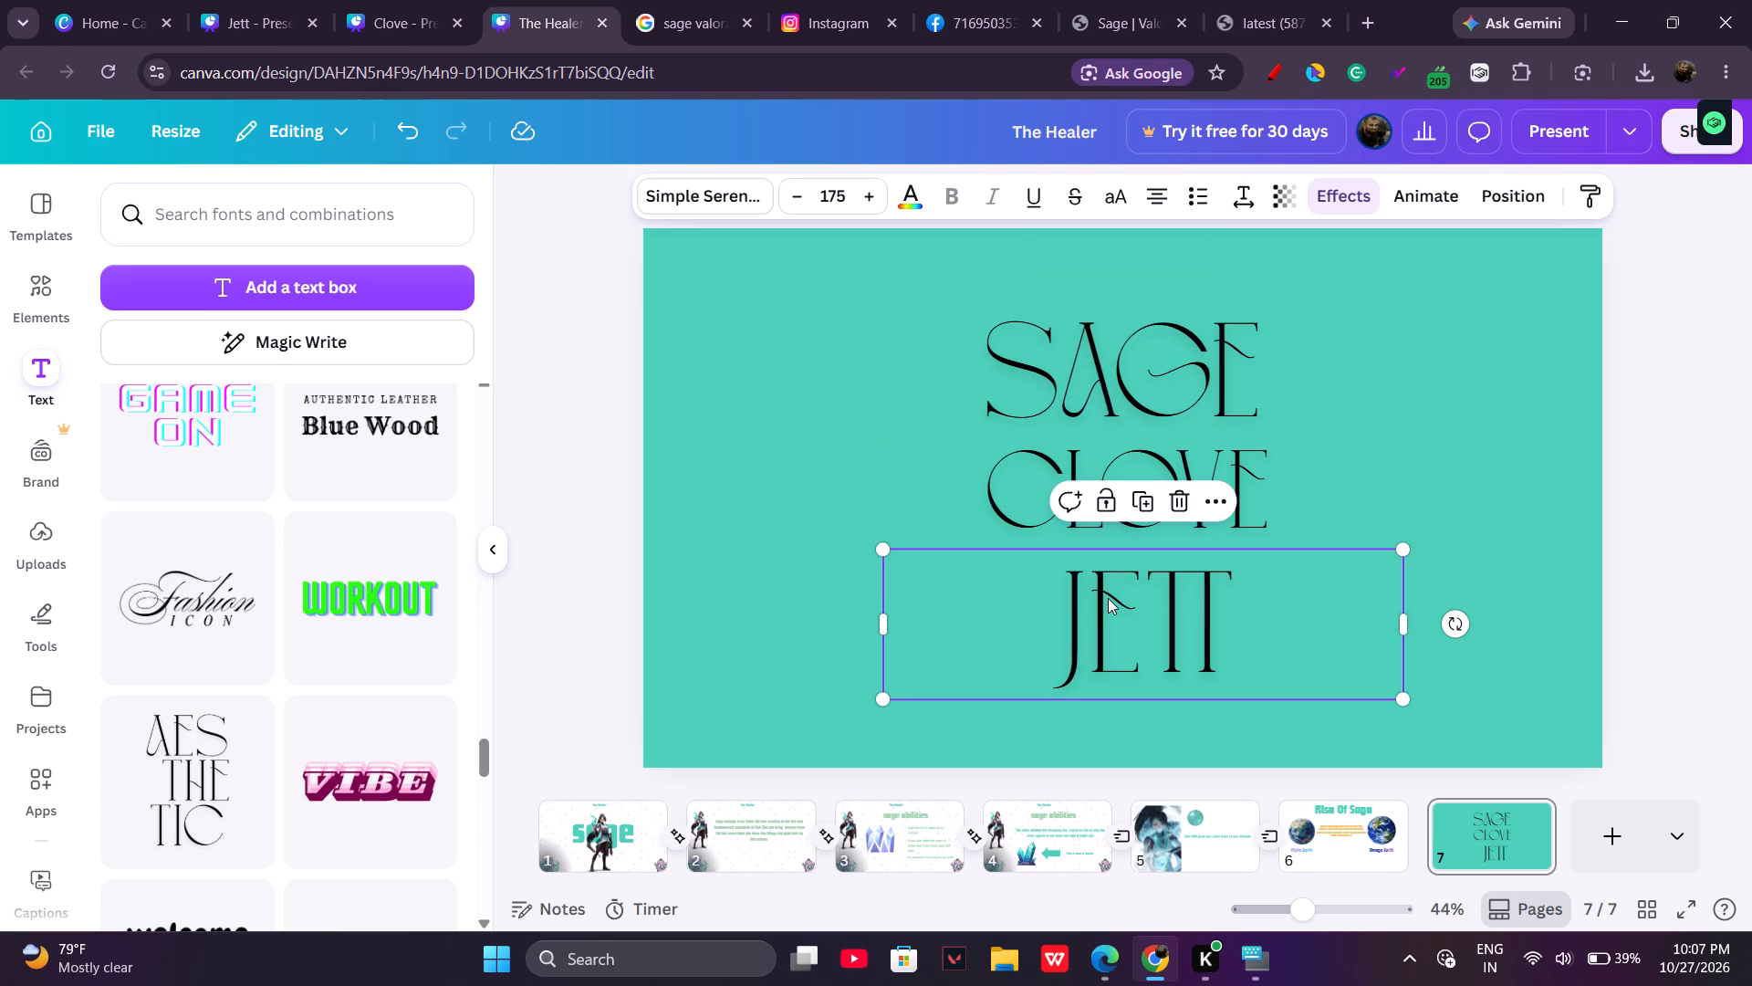
pyautogui.click(887, 624)
pyautogui.click(883, 625)
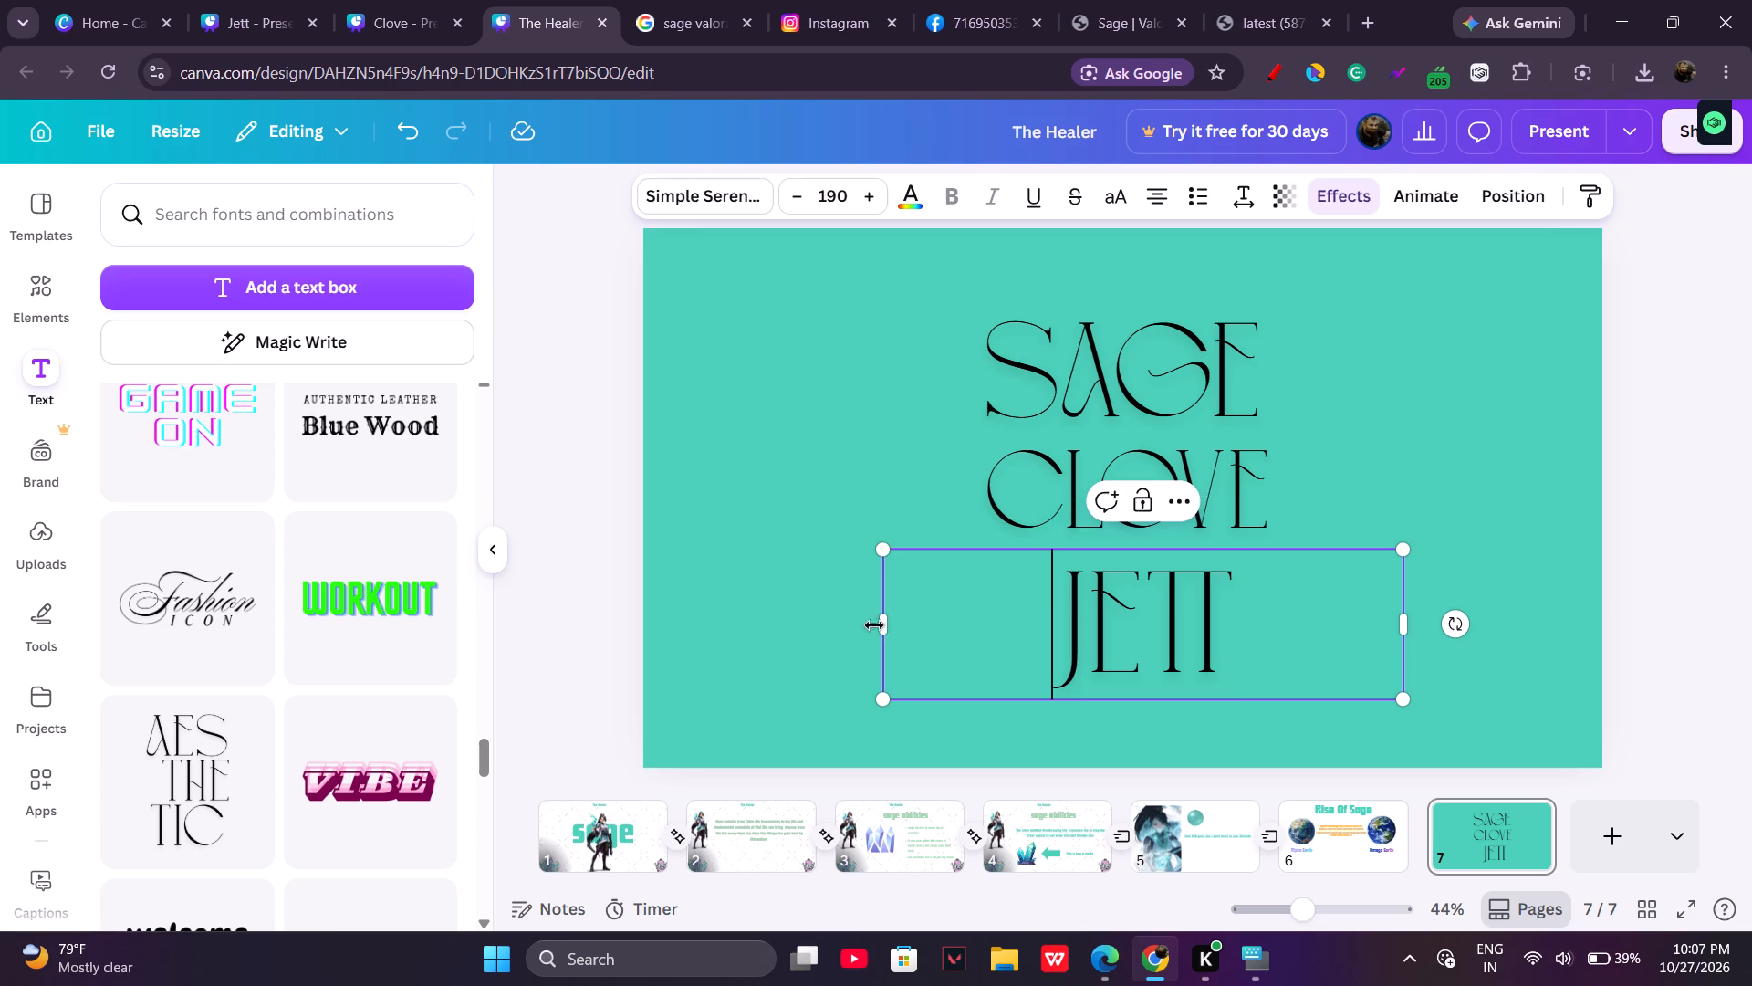
pyautogui.moveTo(877, 625); pyautogui.dragTo(819, 624)
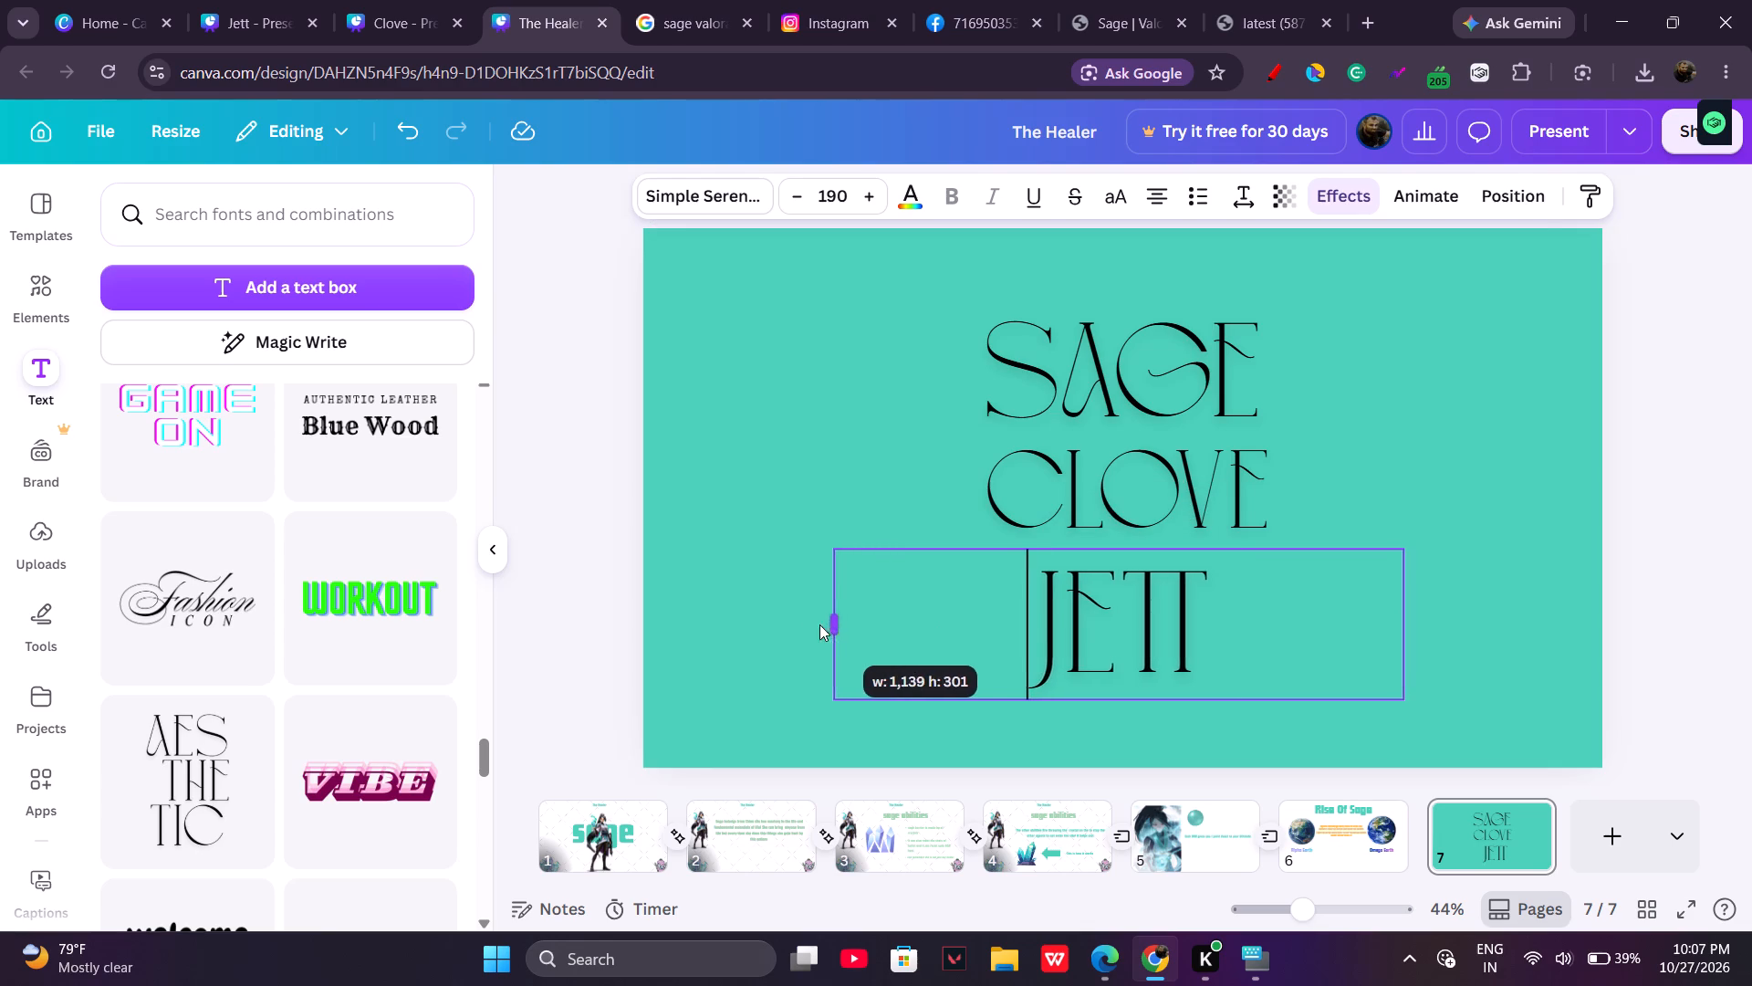
pyautogui.moveTo(819, 624); pyautogui.dragTo(769, 619)
pyautogui.moveTo(1404, 633); pyautogui.dragTo(1533, 633)
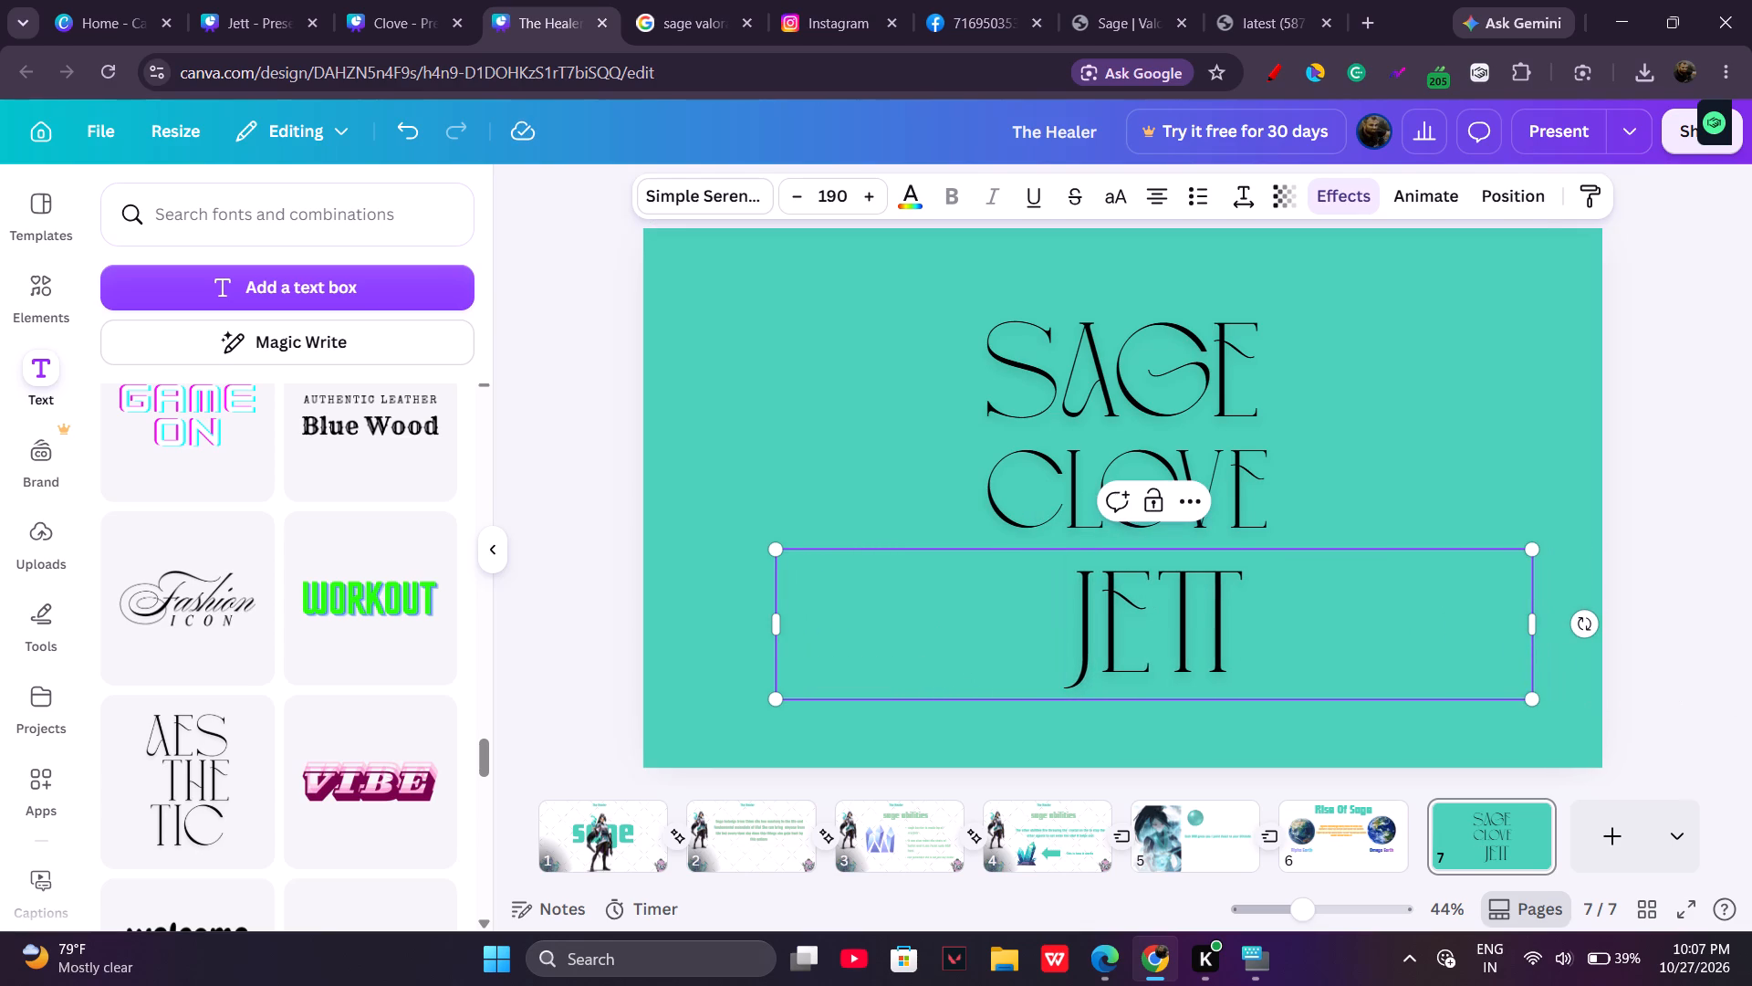
pyautogui.moveTo(772, 548); pyautogui.dragTo(737, 525)
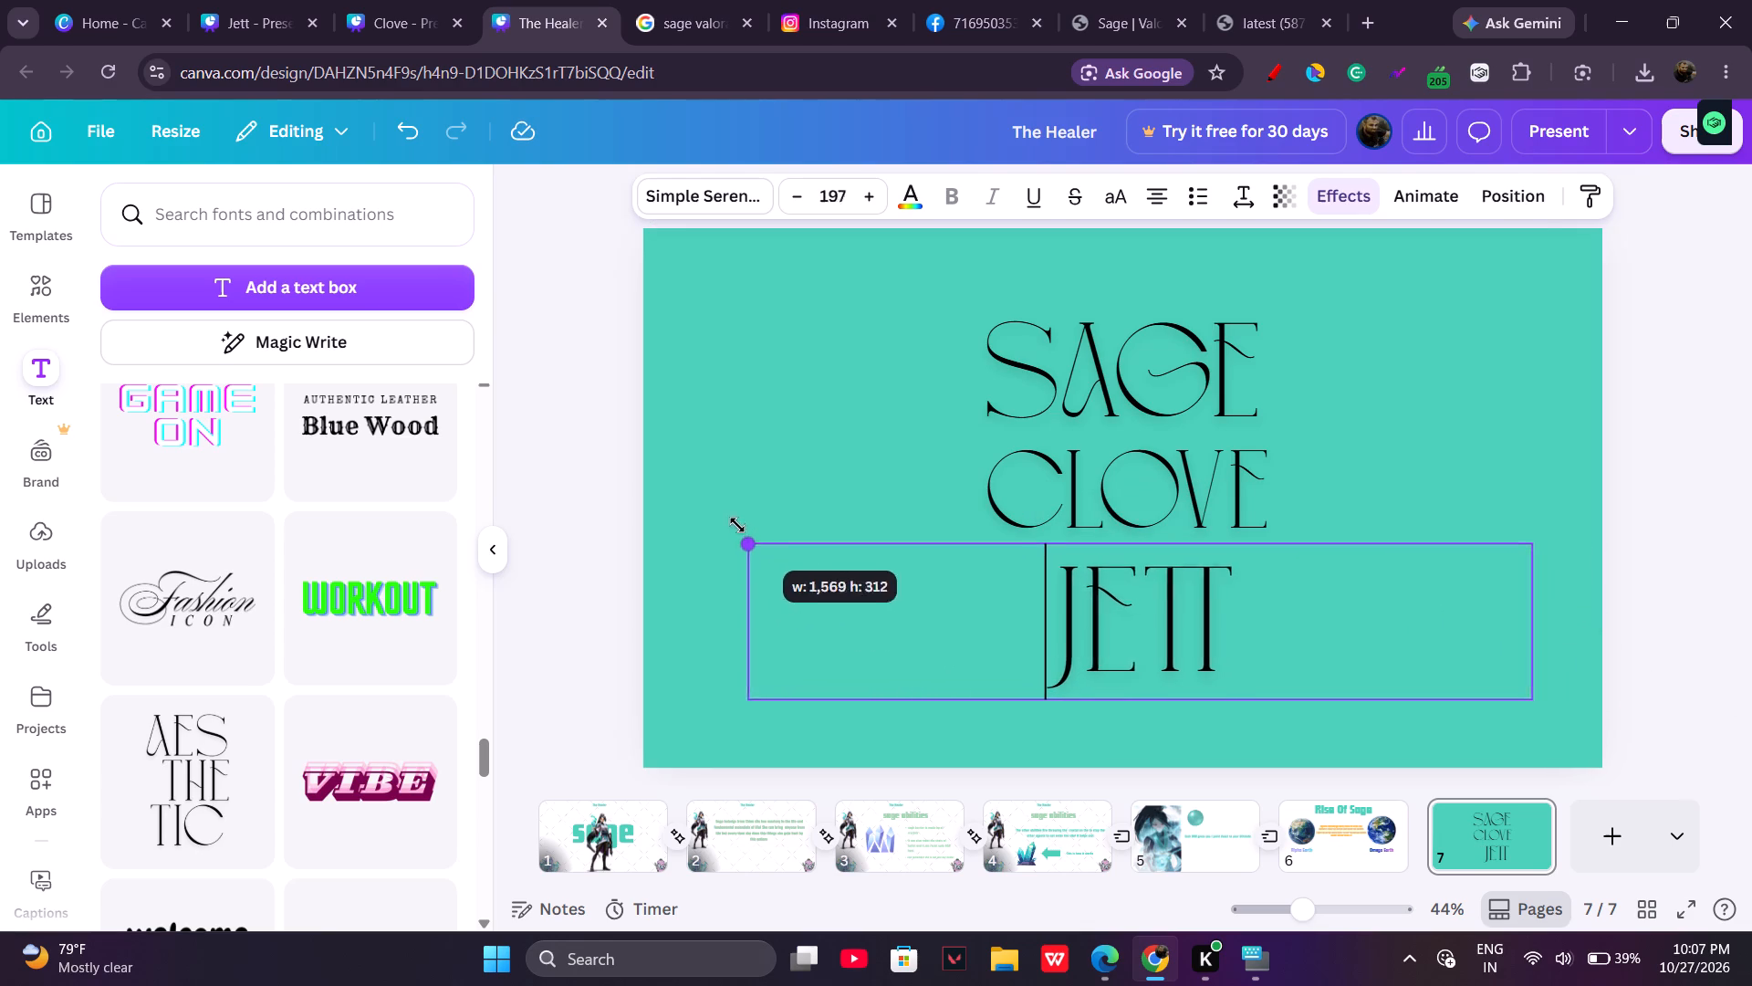
pyautogui.moveTo(737, 525); pyautogui.dragTo(763, 543)
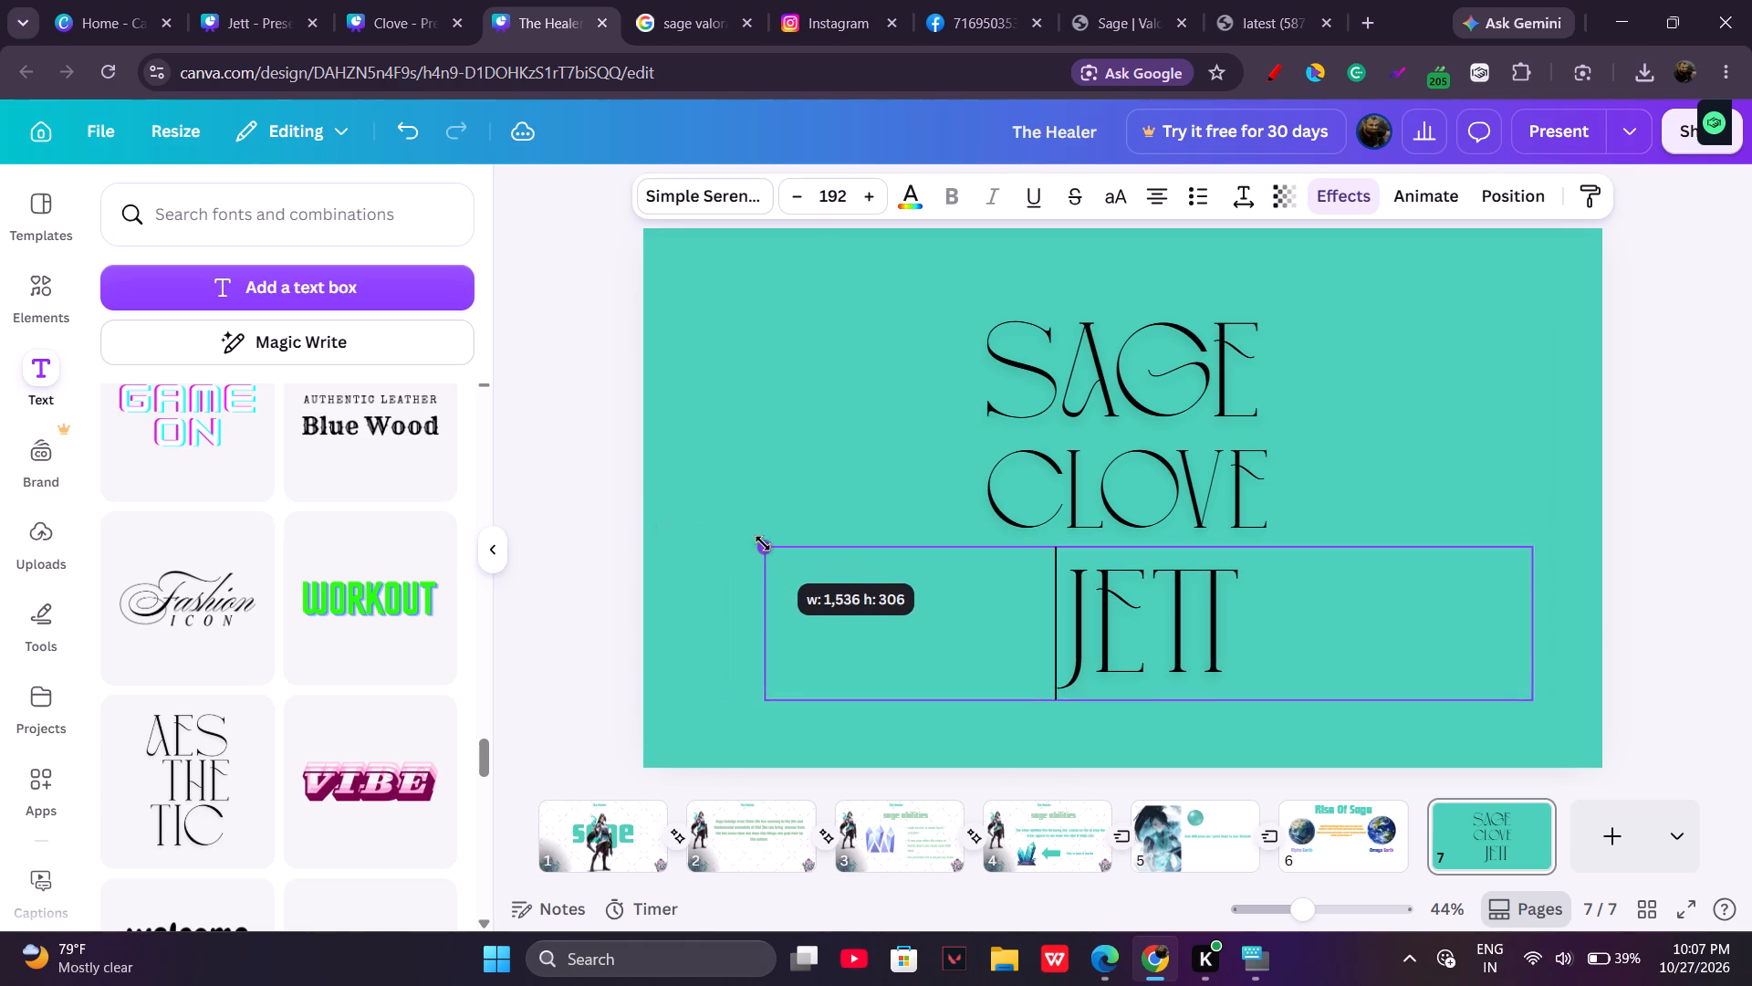
pyautogui.moveTo(763, 543); pyautogui.dragTo(760, 545)
pyautogui.click(1277, 759)
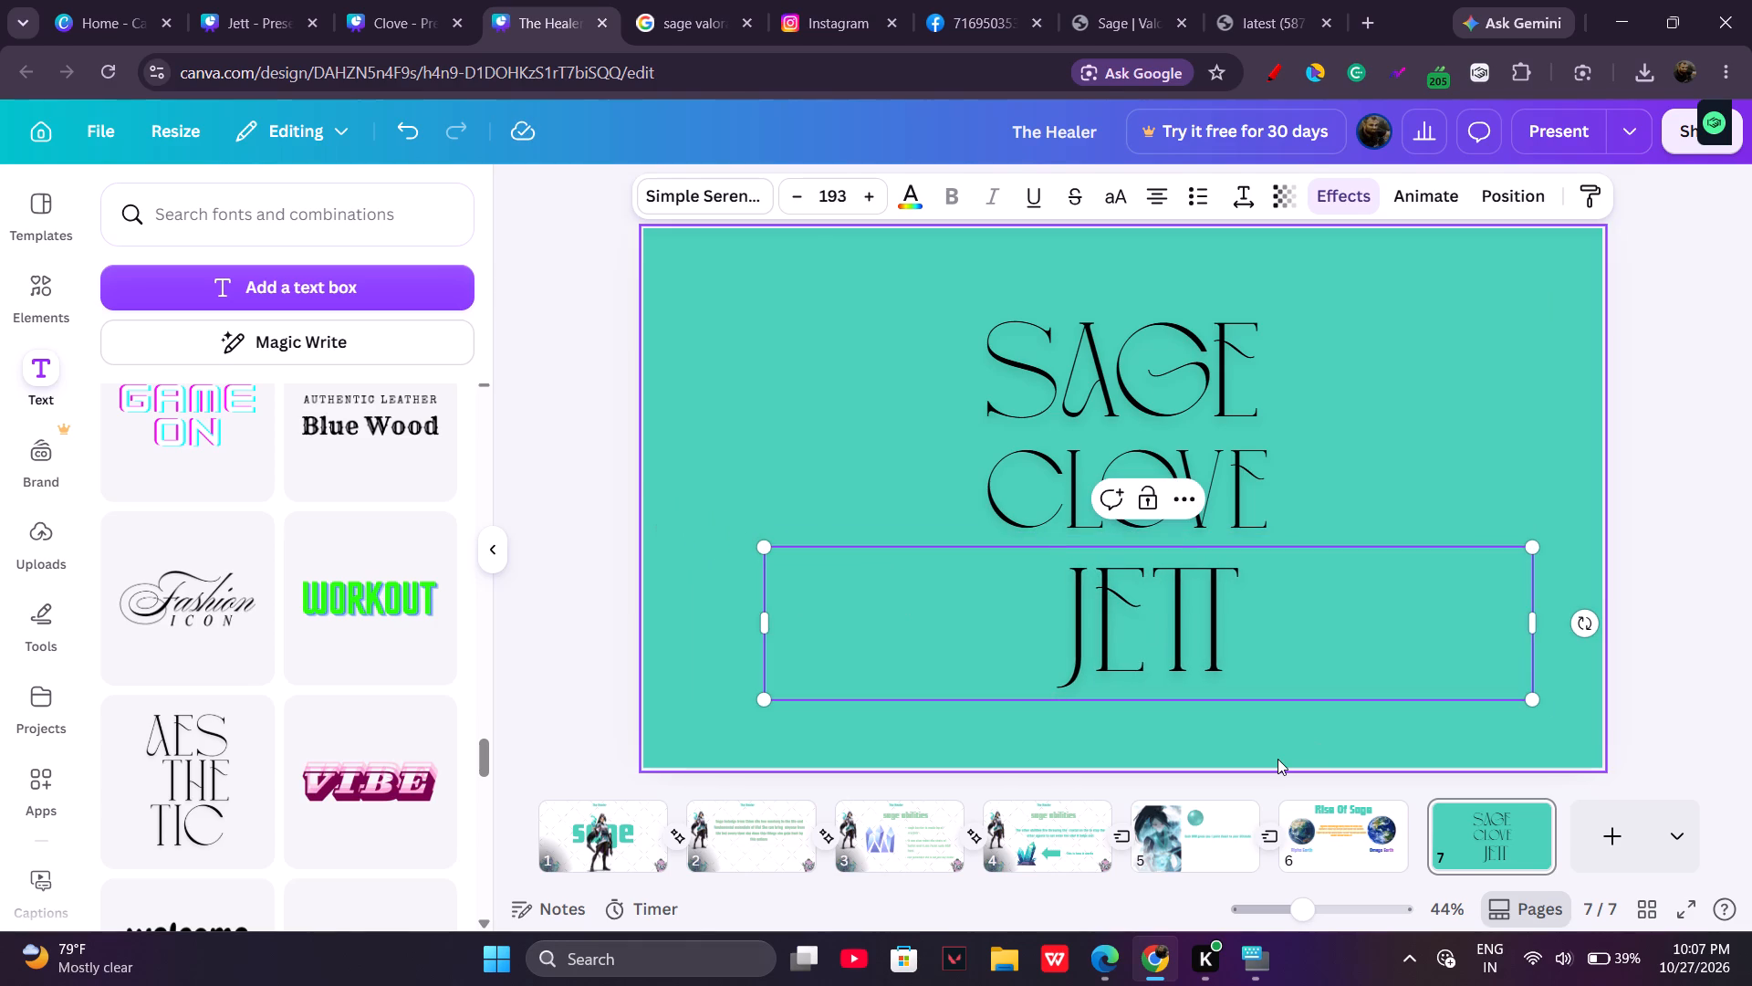
pyautogui.click(1265, 749)
# Move "JETT" slightly closer to "CLOVE" and align it with the centre of that text.
pyautogui.moveTo(1134, 649); pyautogui.dragTo(1111, 636)
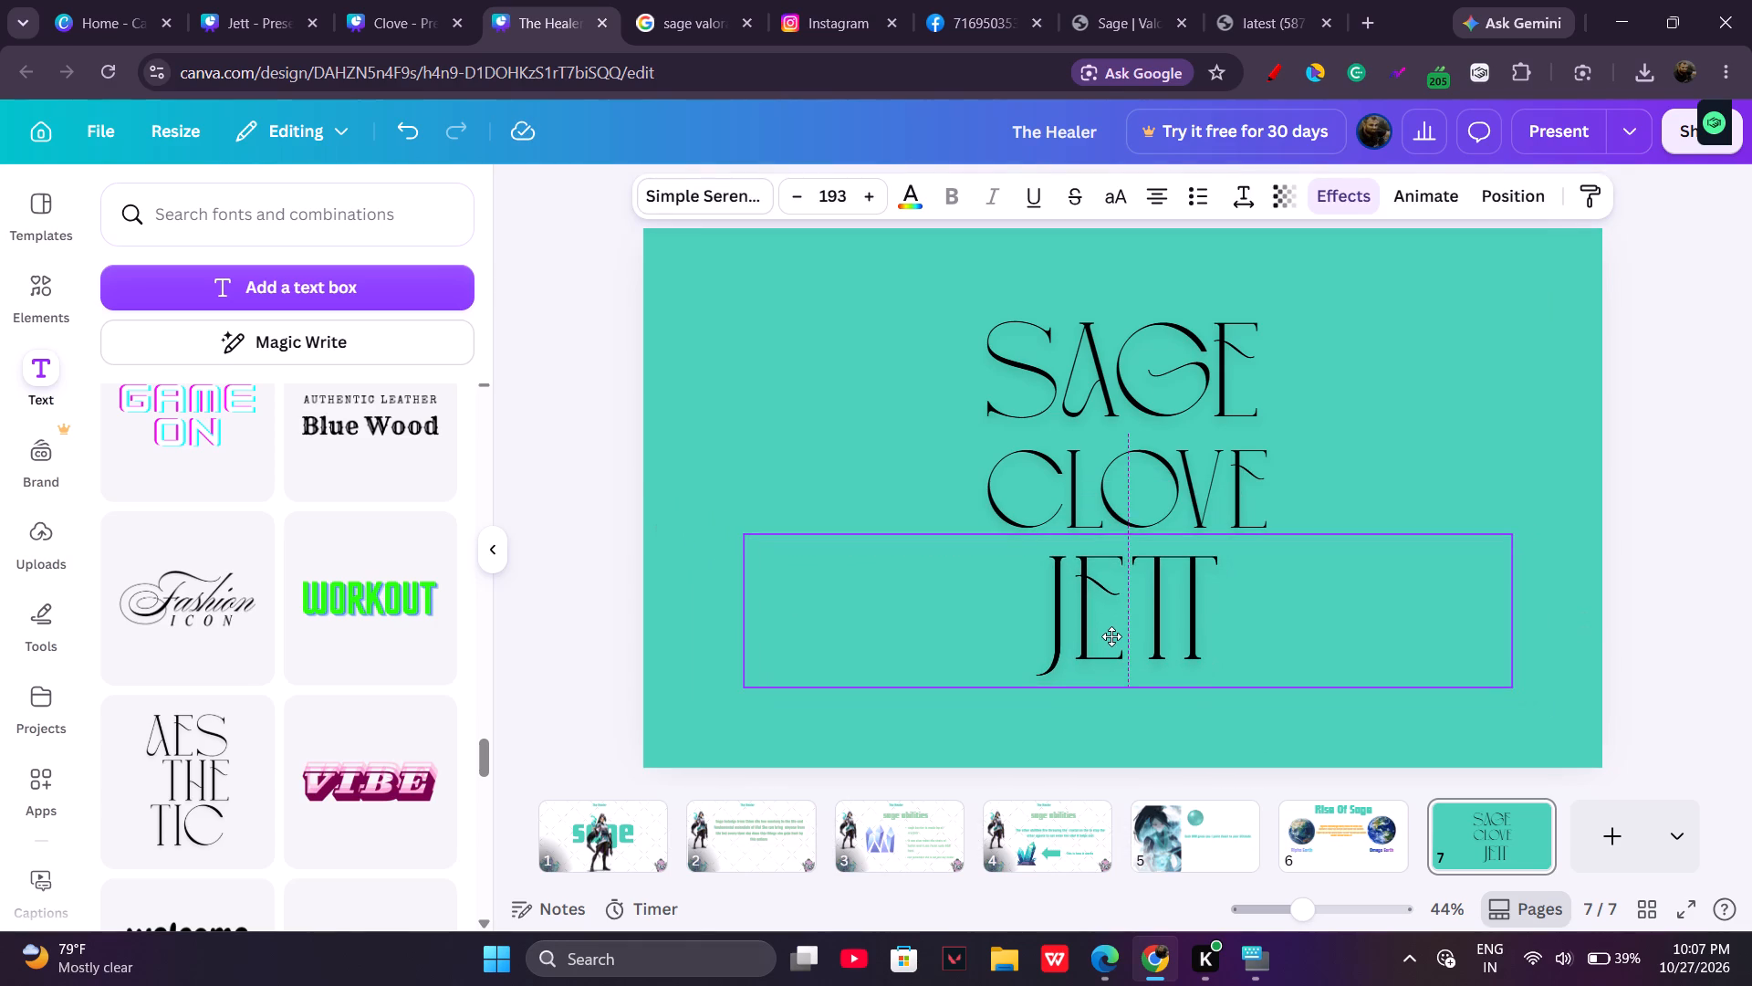
pyautogui.moveTo(1111, 636); pyautogui.dragTo(1116, 636)
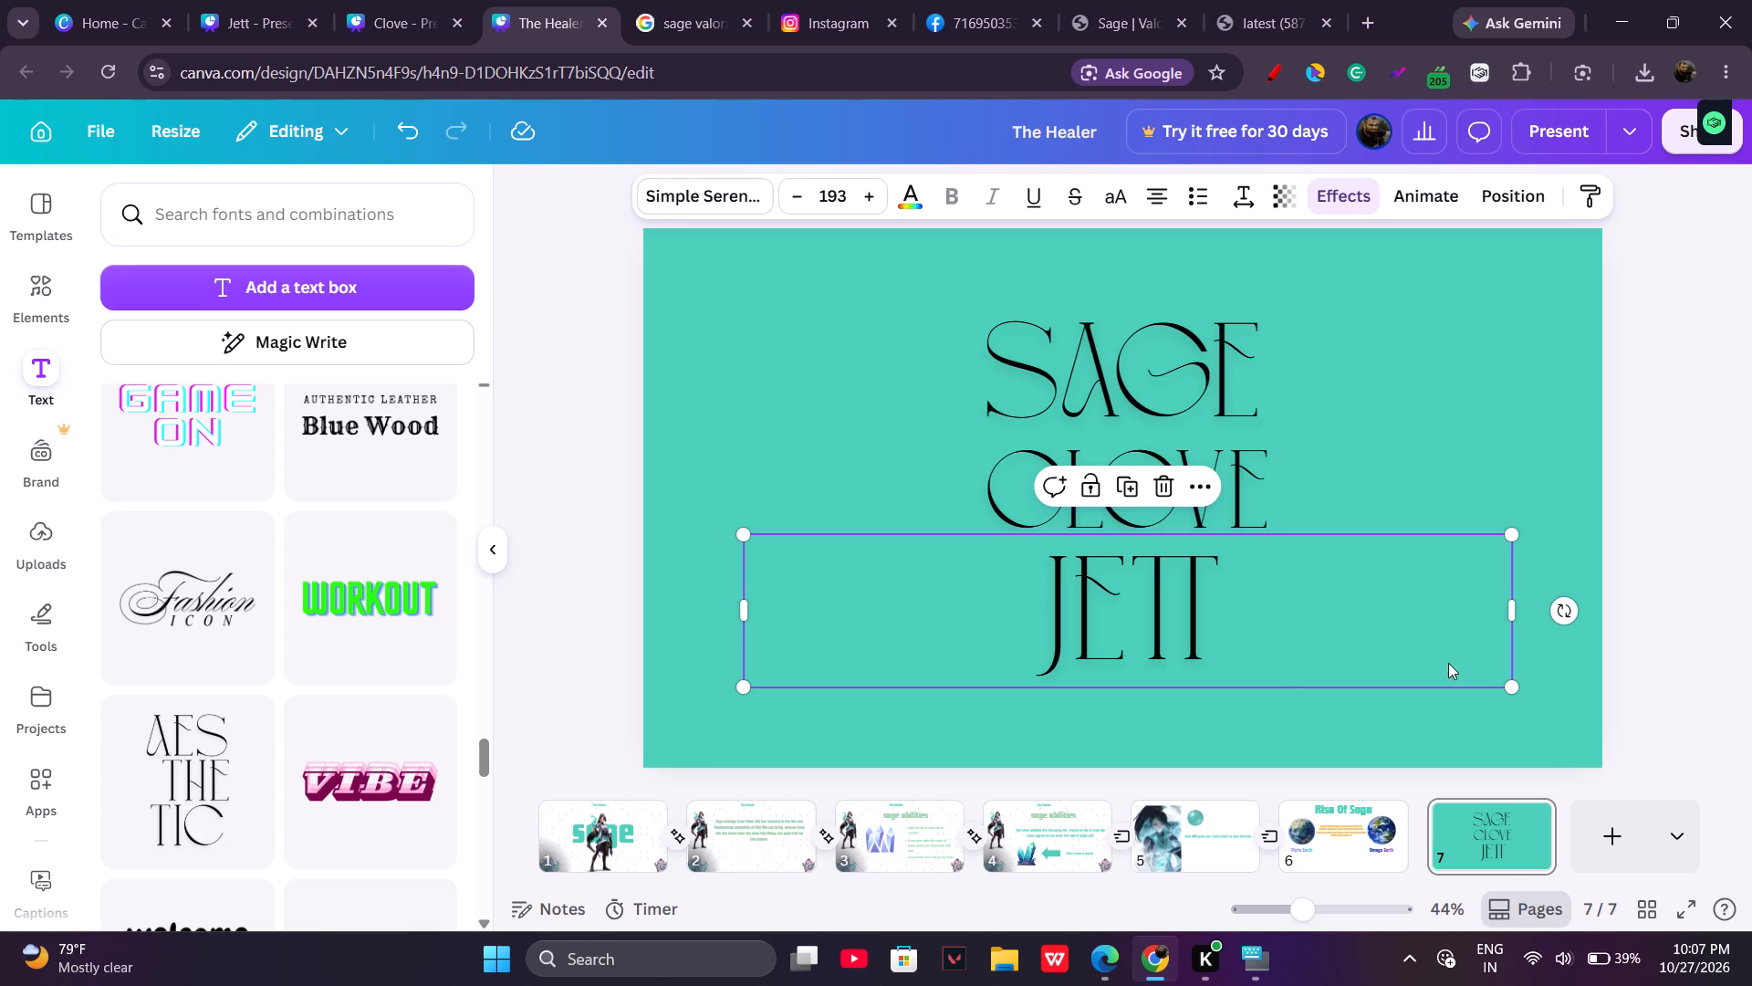
# Present the slideshow full screen and review the slides from page 1 through the "Each ORB gives you" slide.
pyautogui.click(1553, 132)
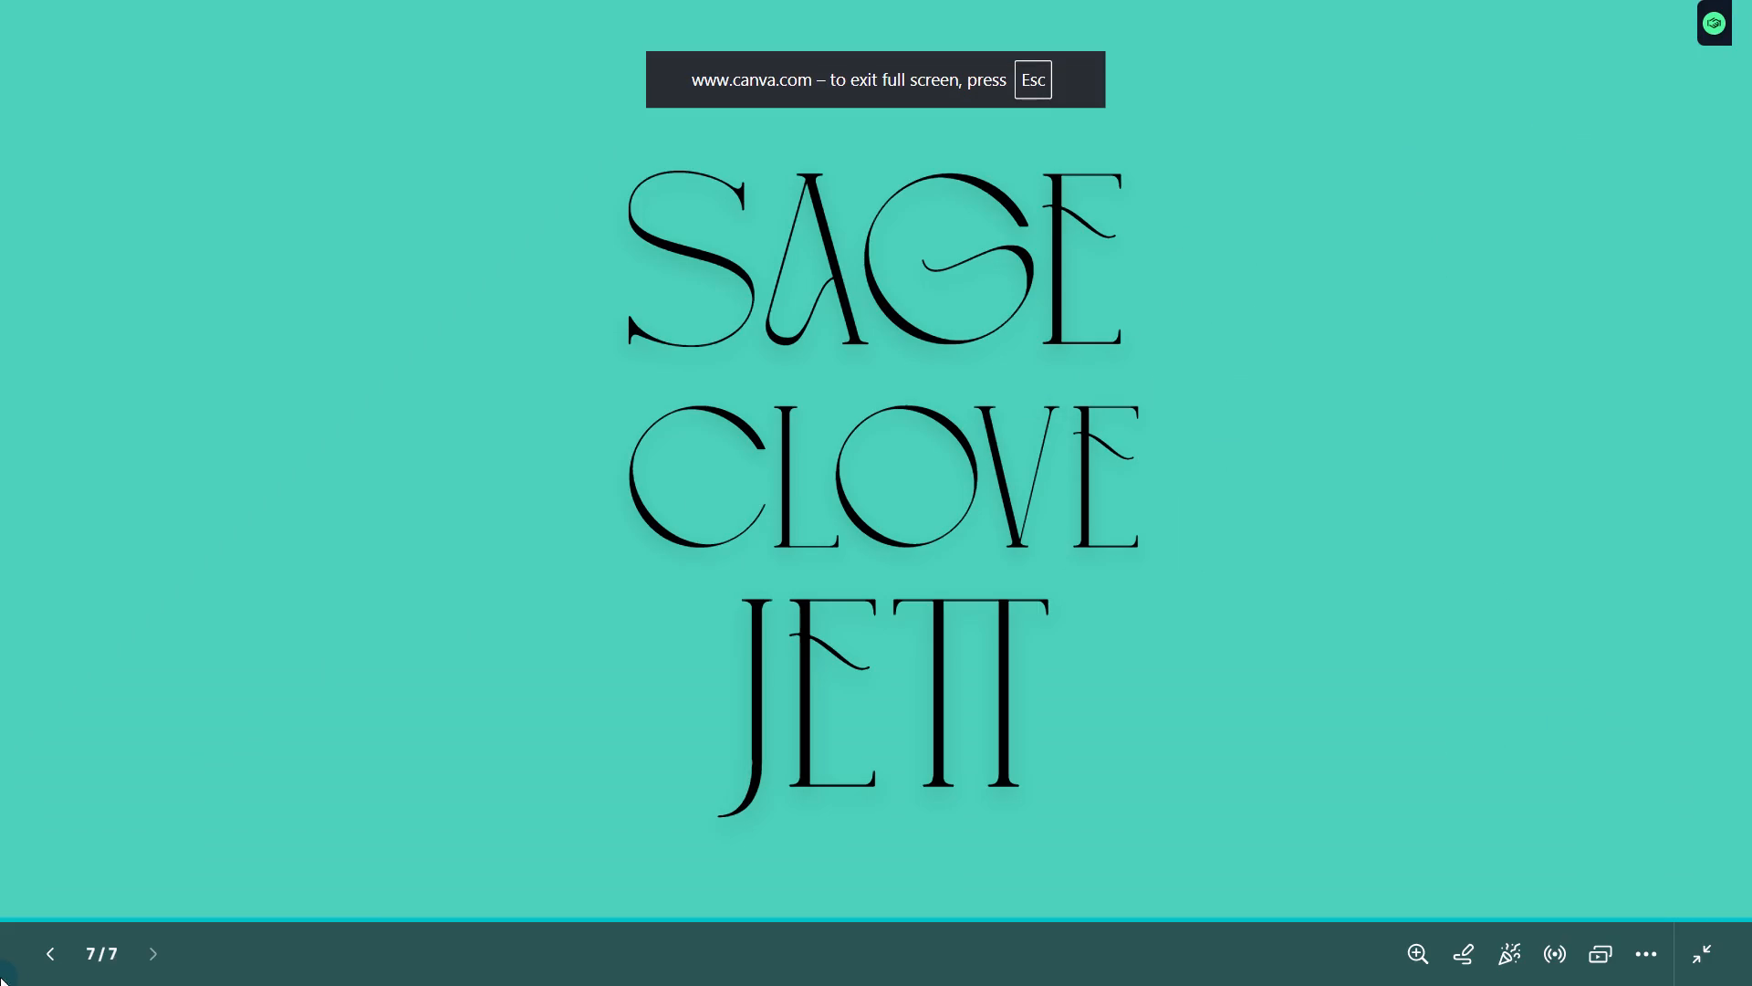
pyautogui.tripleClick(40, 949)
pyautogui.tripleClick(40, 949)
pyautogui.tripleClick(40, 949)
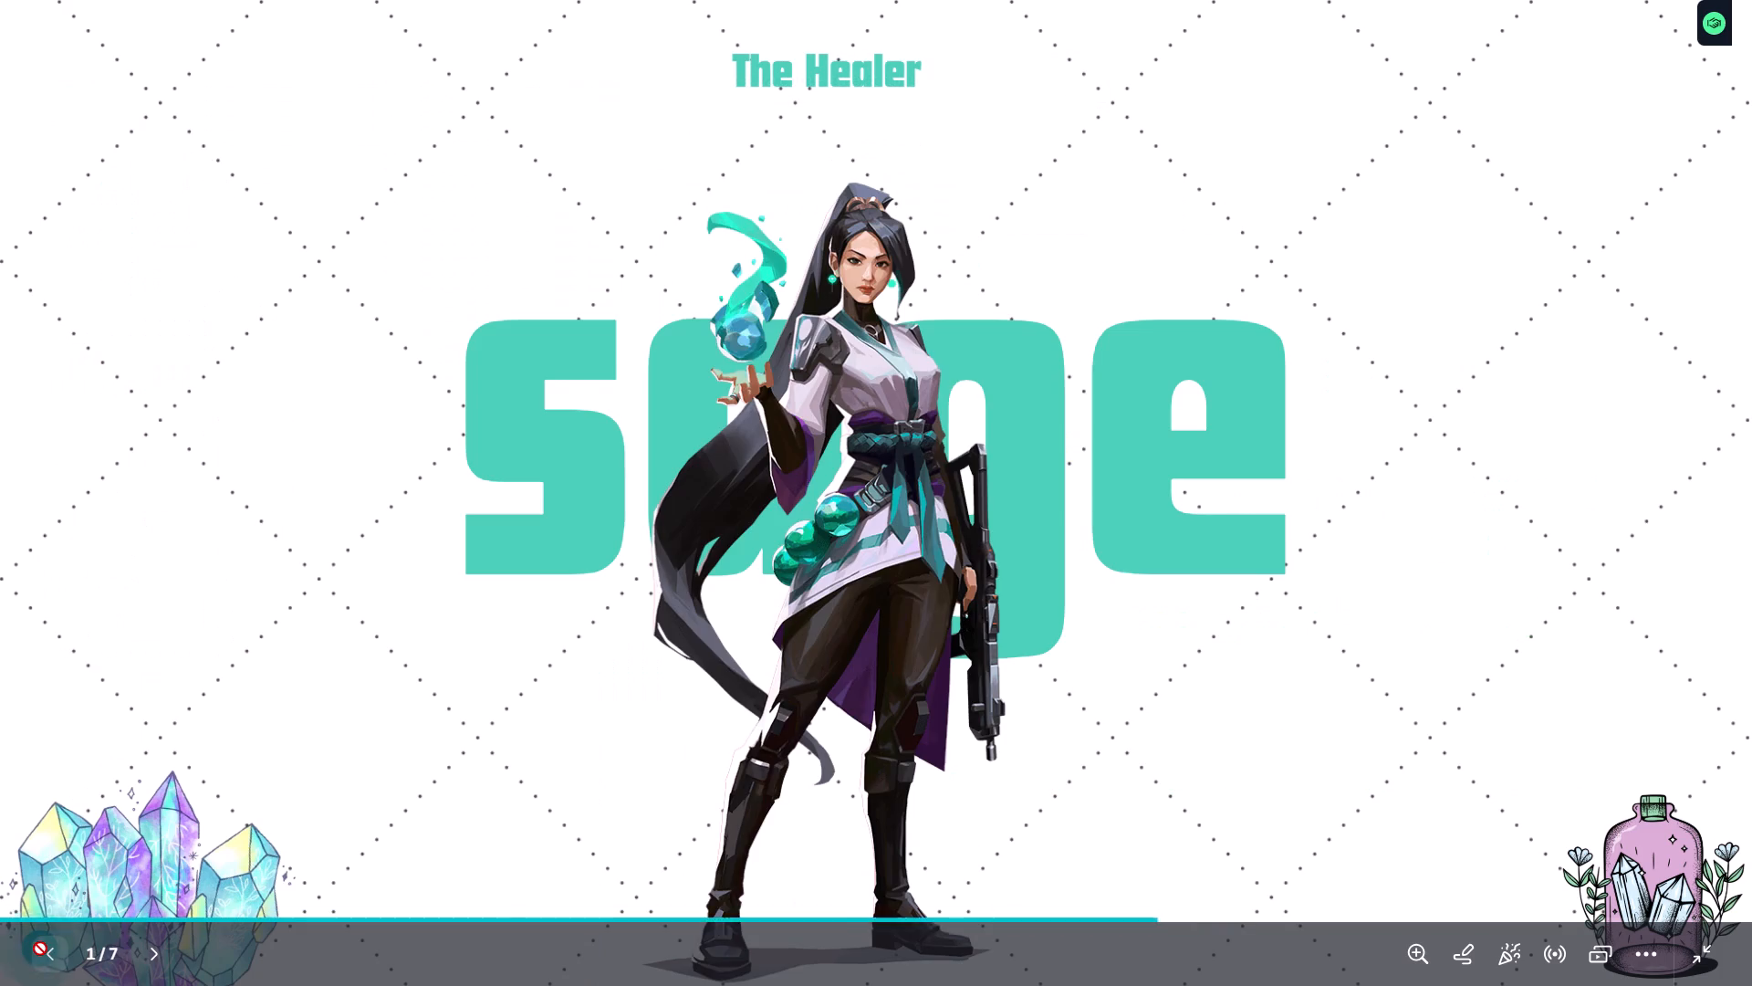
pyautogui.doubleClick(40, 949)
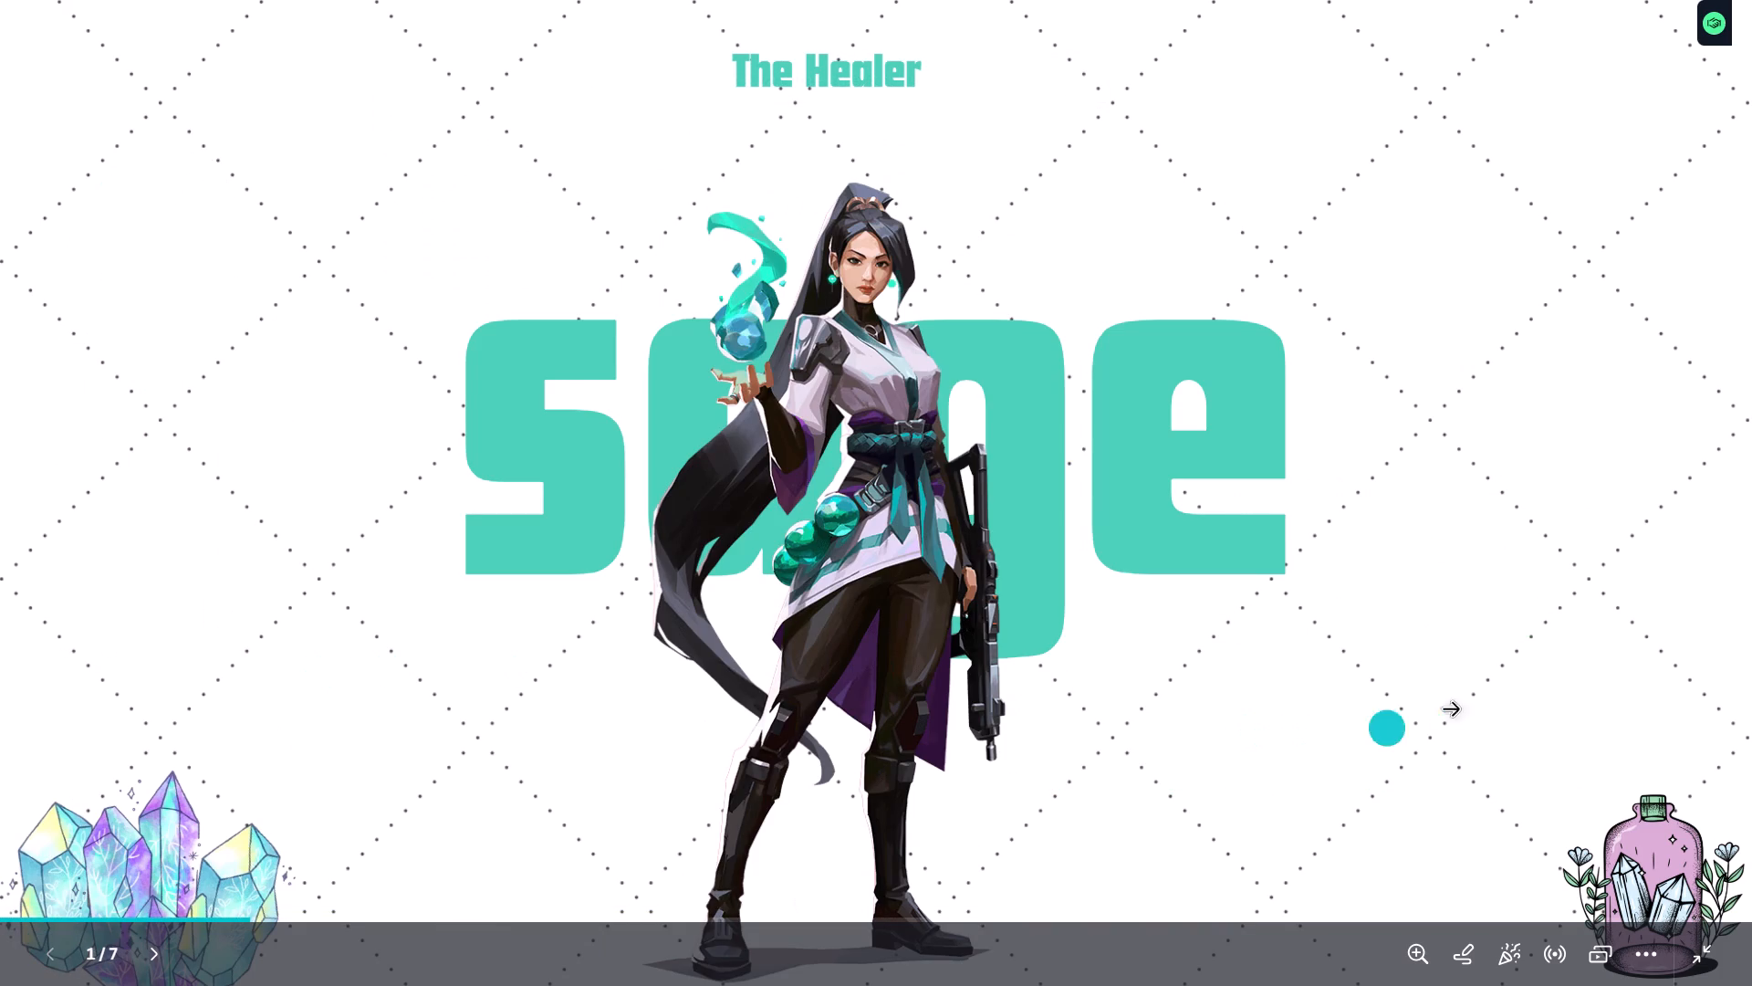
pyautogui.click(1504, 698)
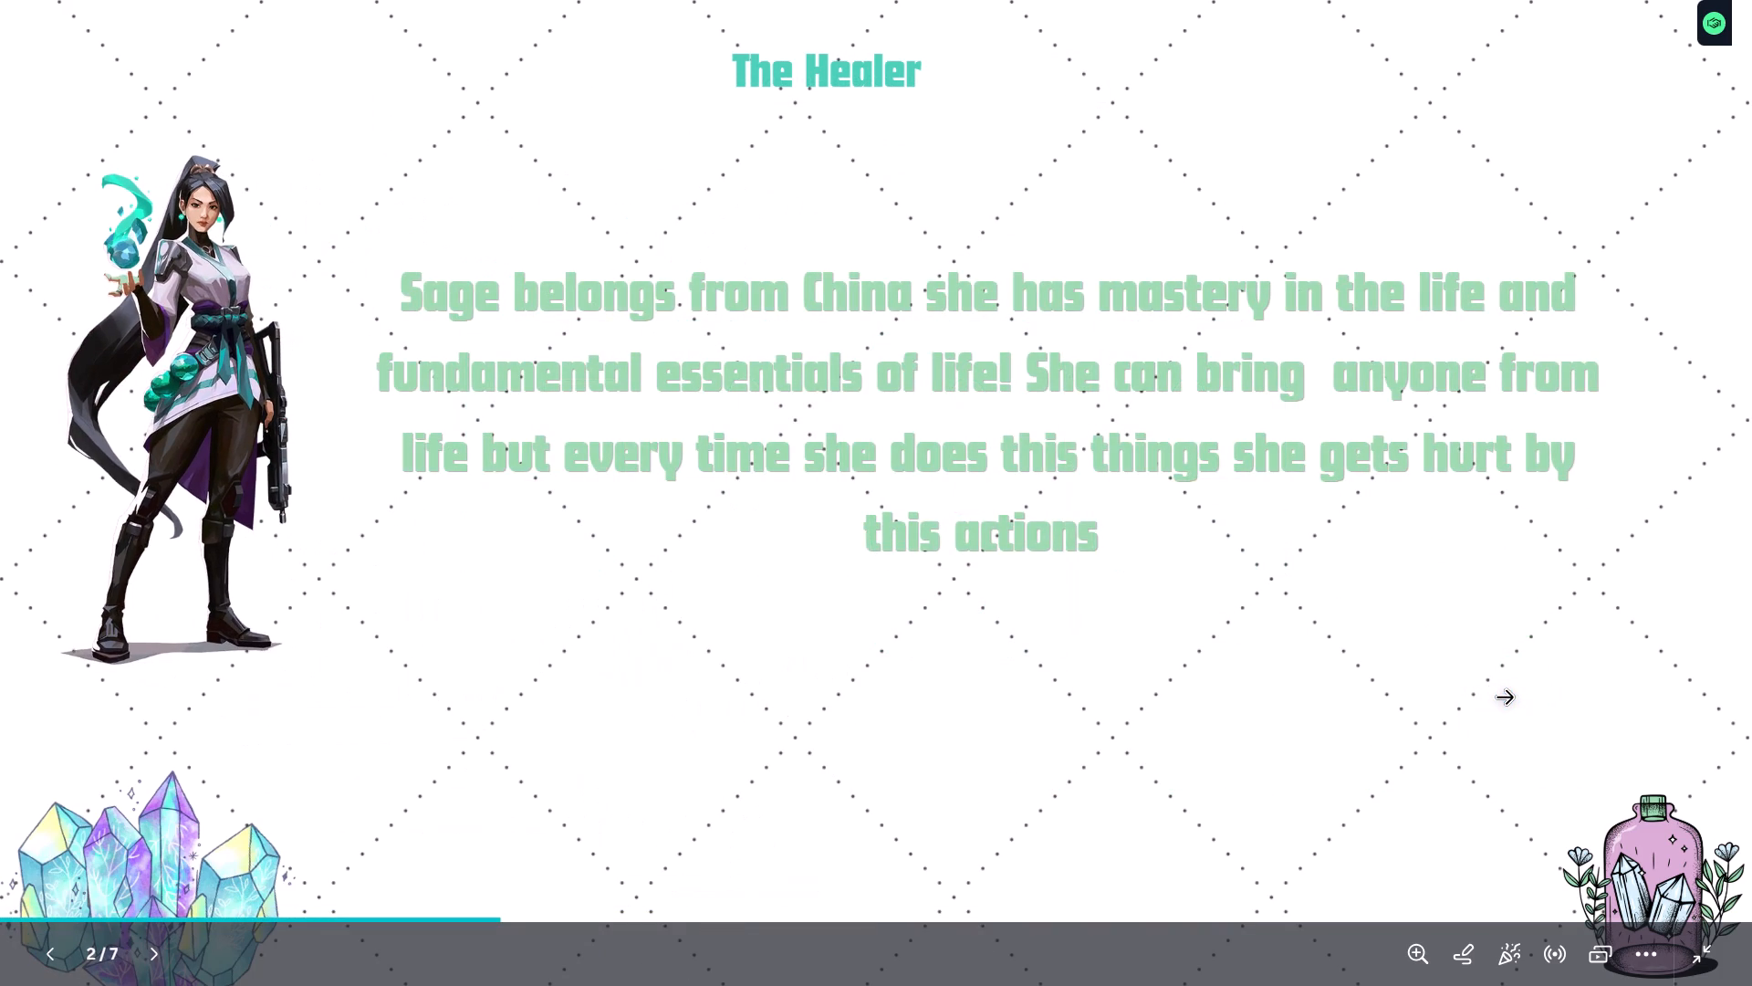
pyautogui.click(1504, 698)
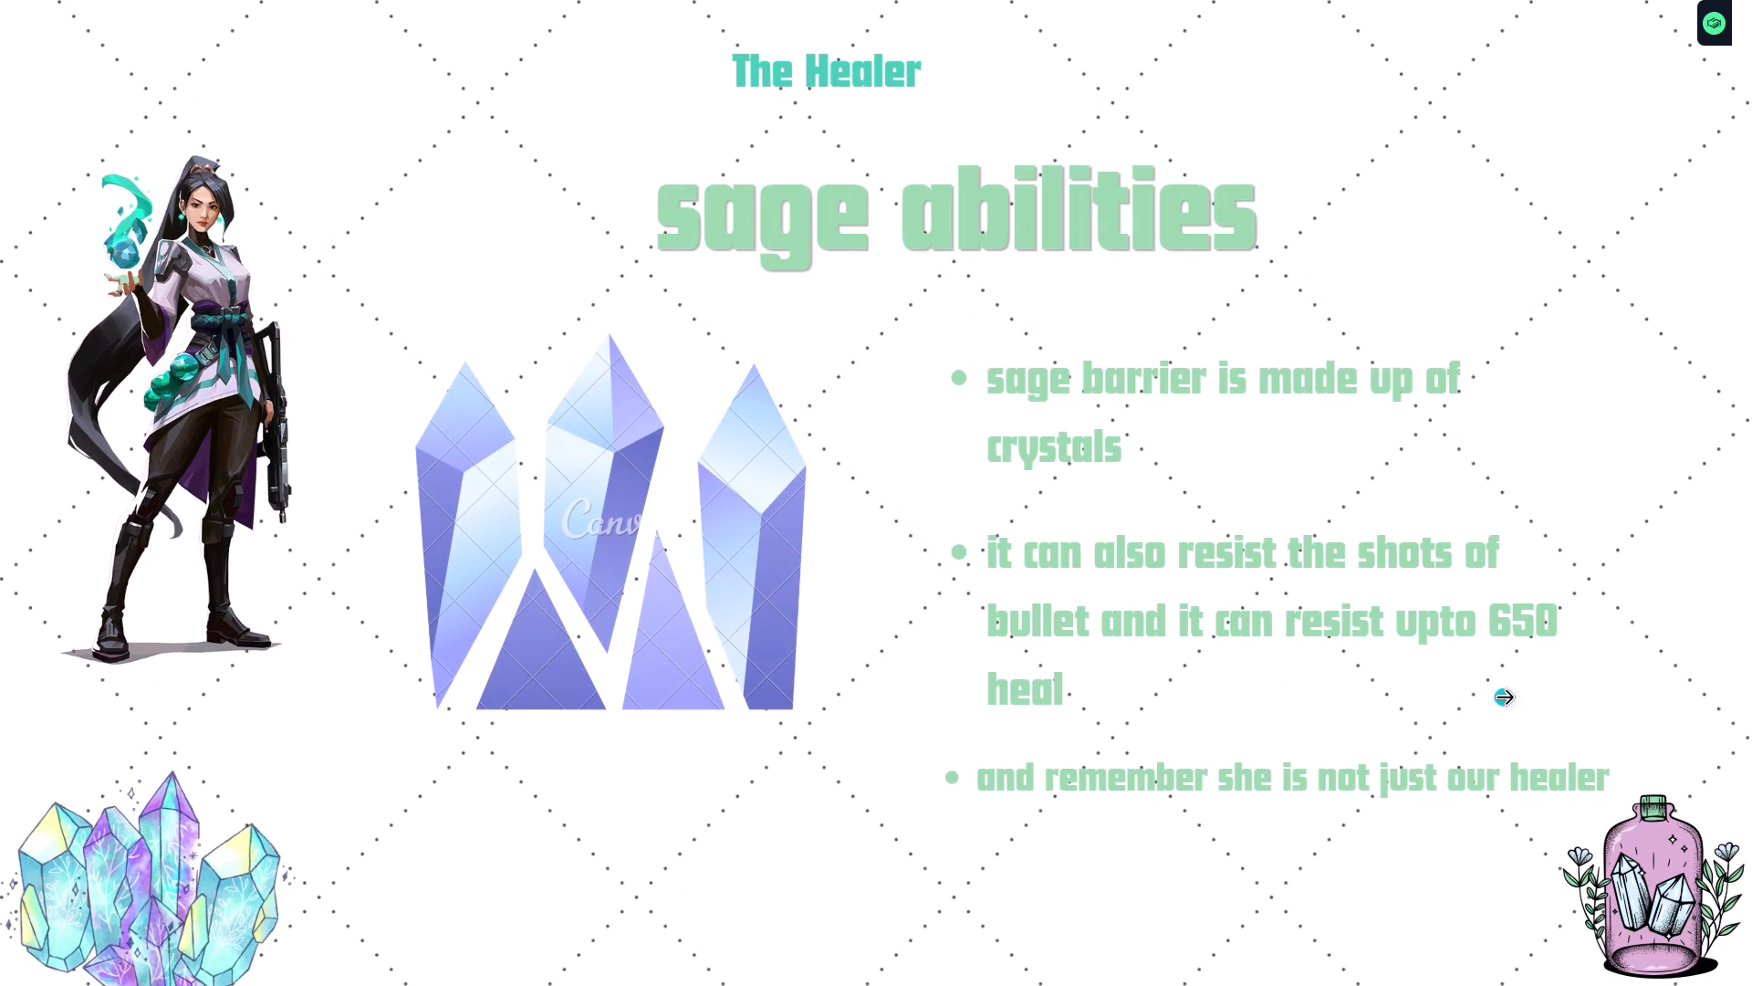
pyautogui.click(1504, 698)
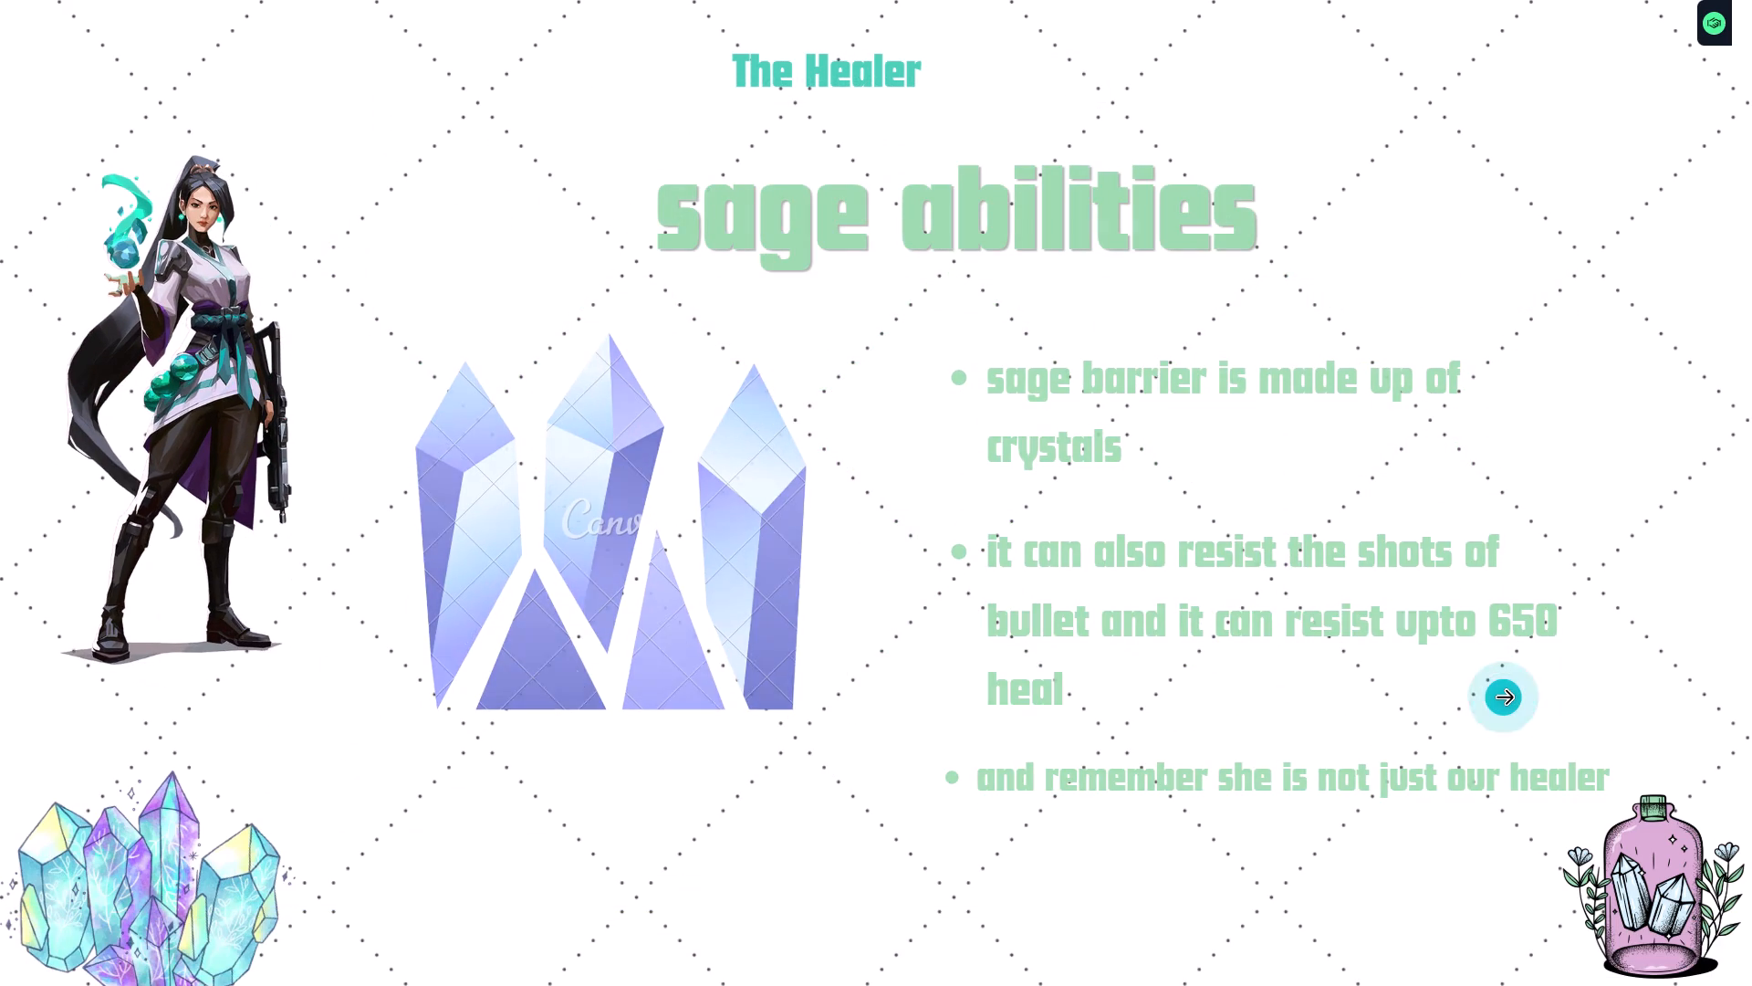
pyautogui.click(1504, 698)
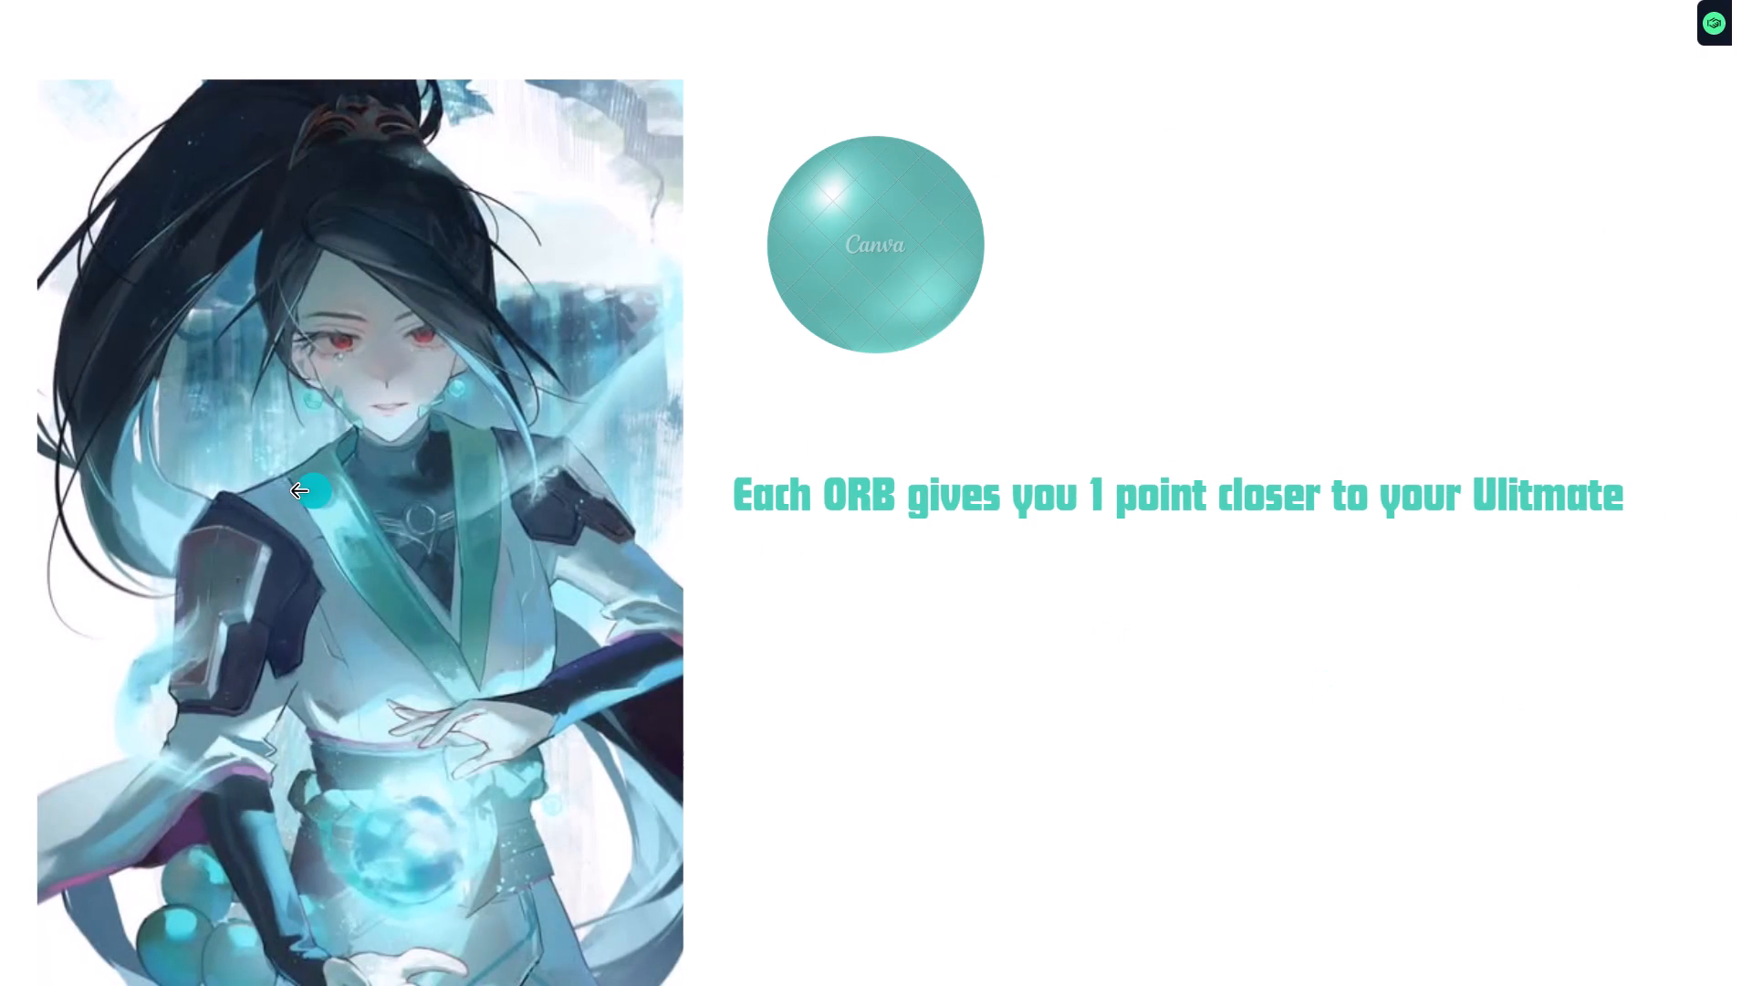
pyautogui.click(298, 491)
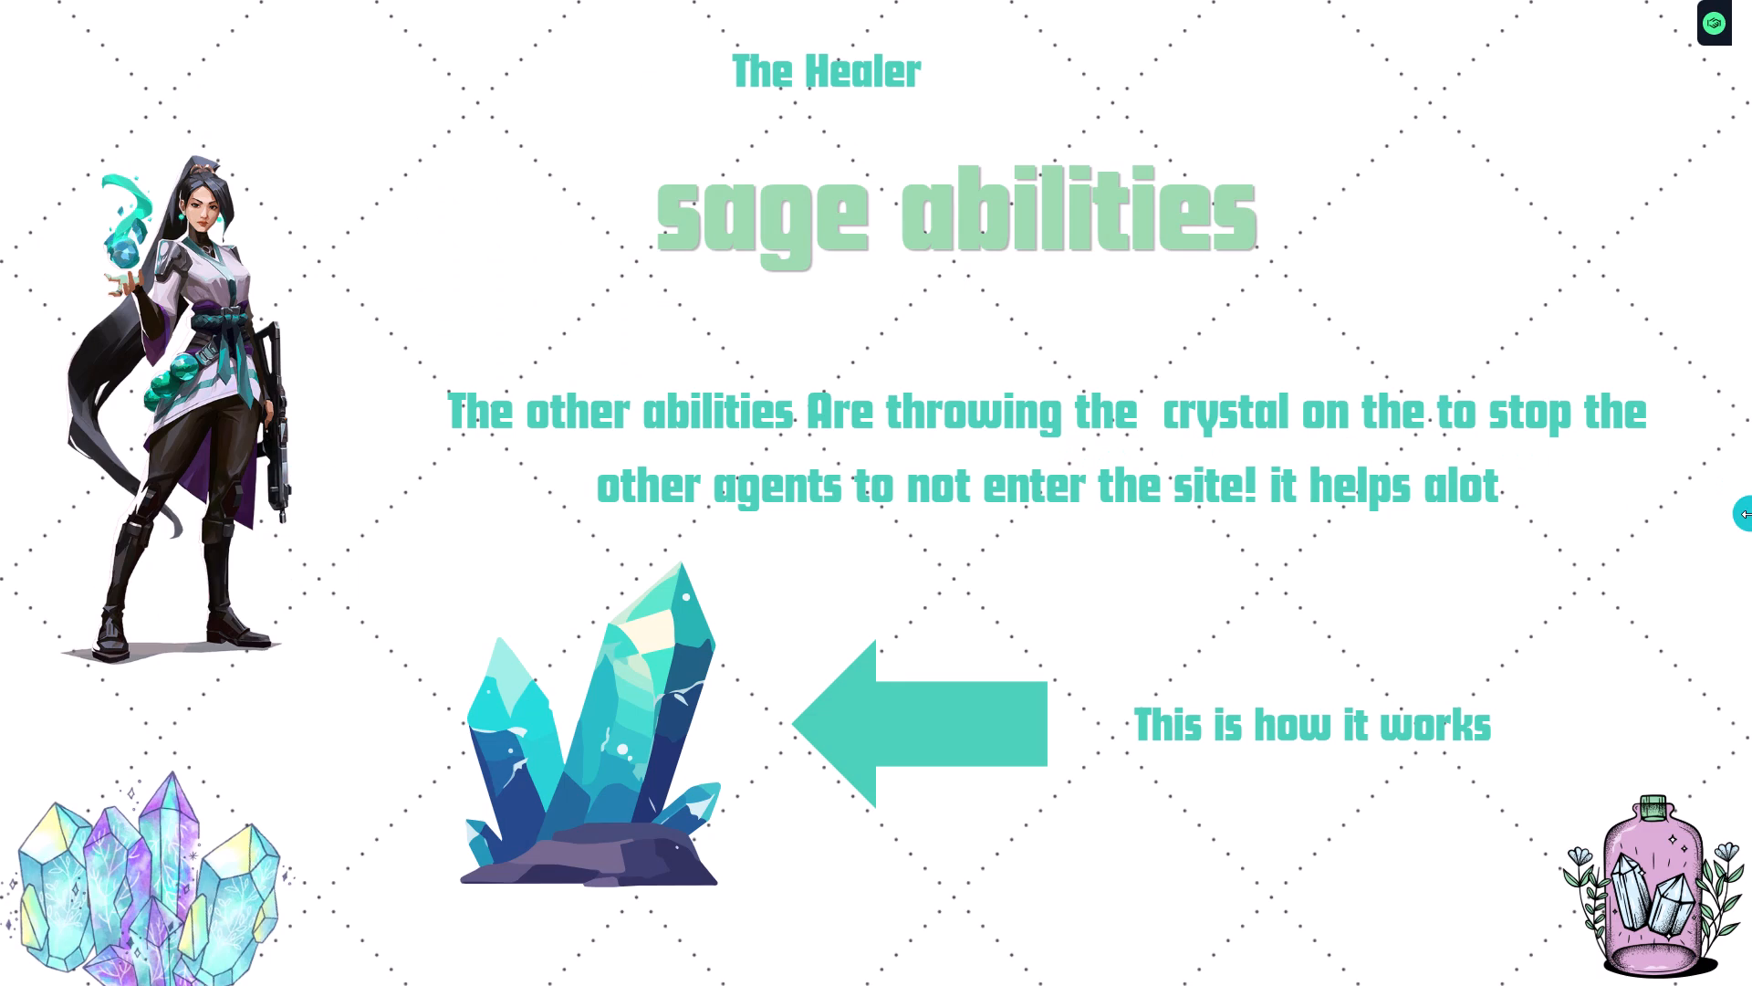
pyautogui.click(1684, 603)
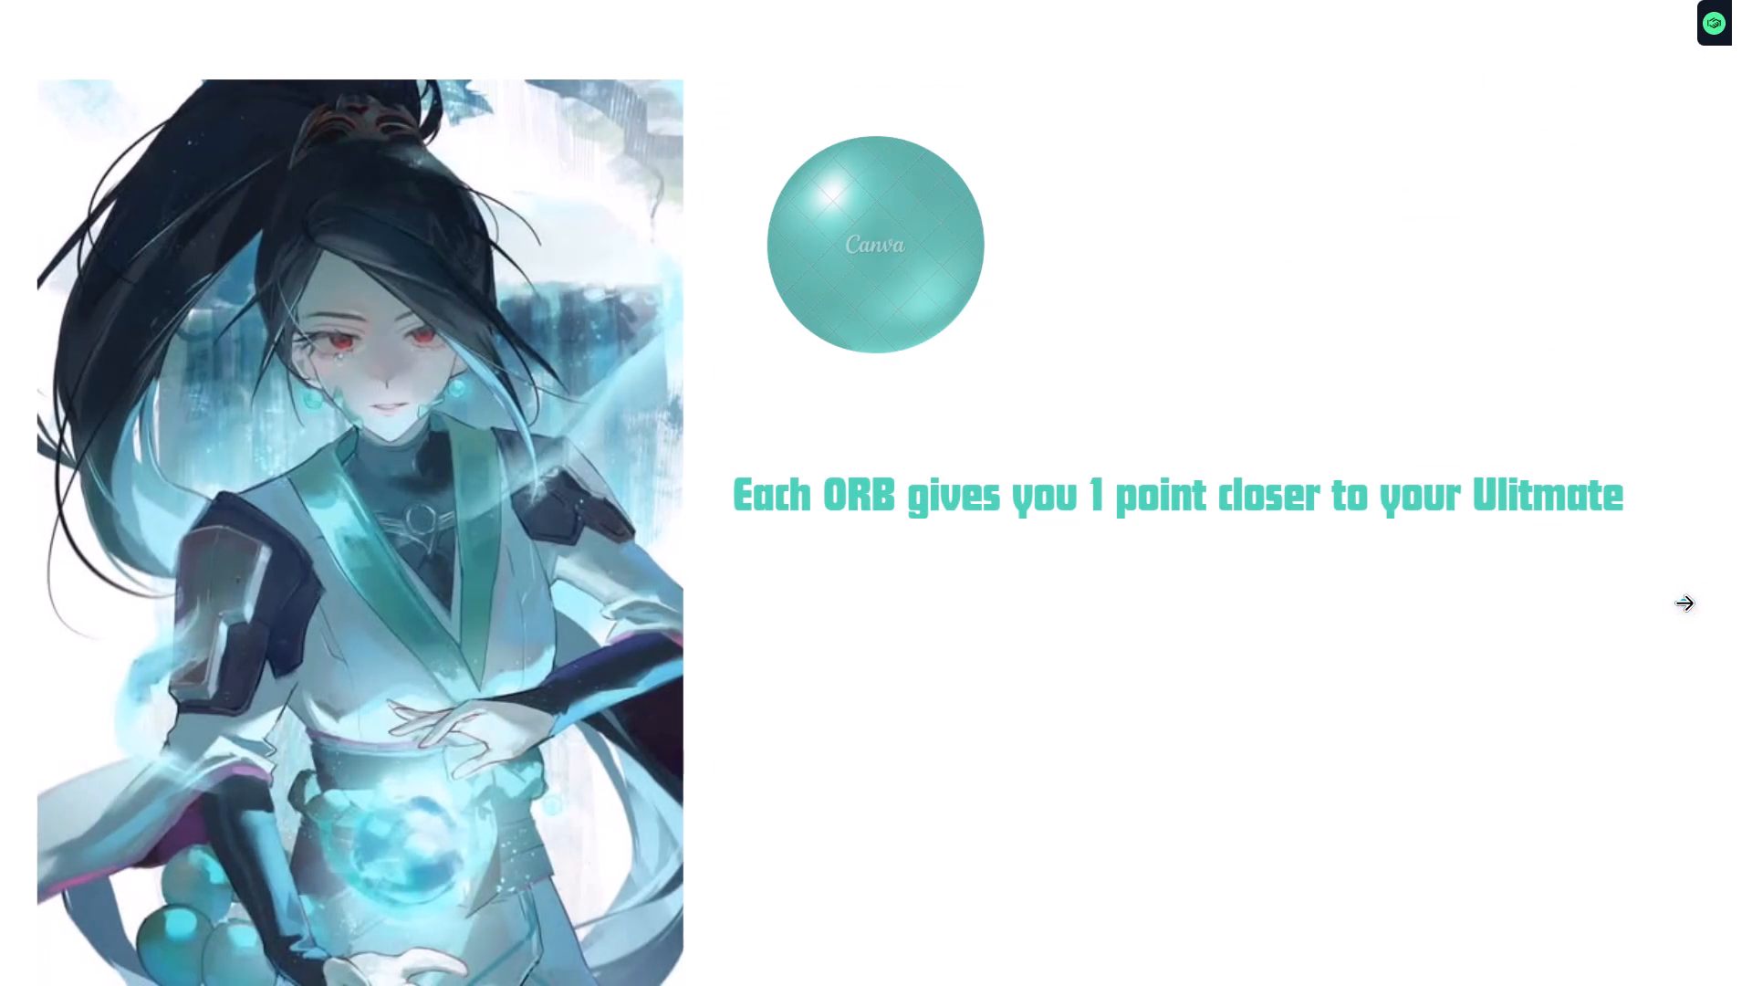
pyautogui.click(1684, 603)
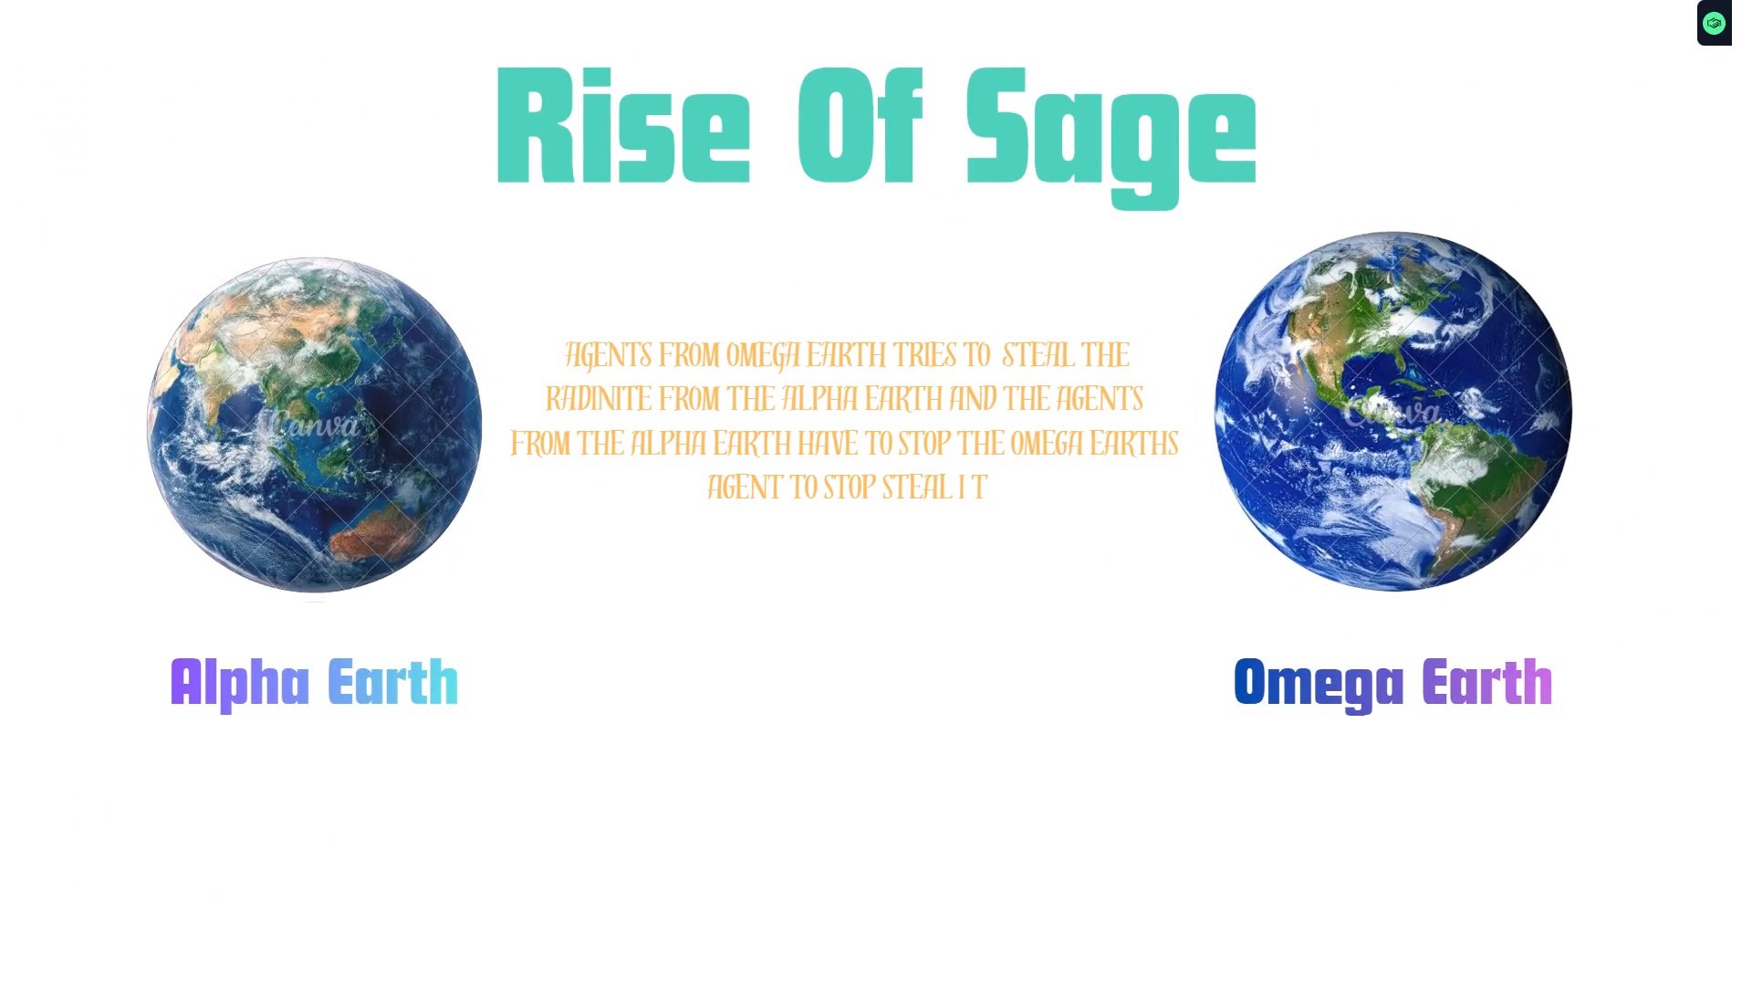
# Continue the slideshow past "Rise Of Sage" to the "SAGE CLOVE JETT" slide and return to the editor.
pyautogui.click(1684, 603)
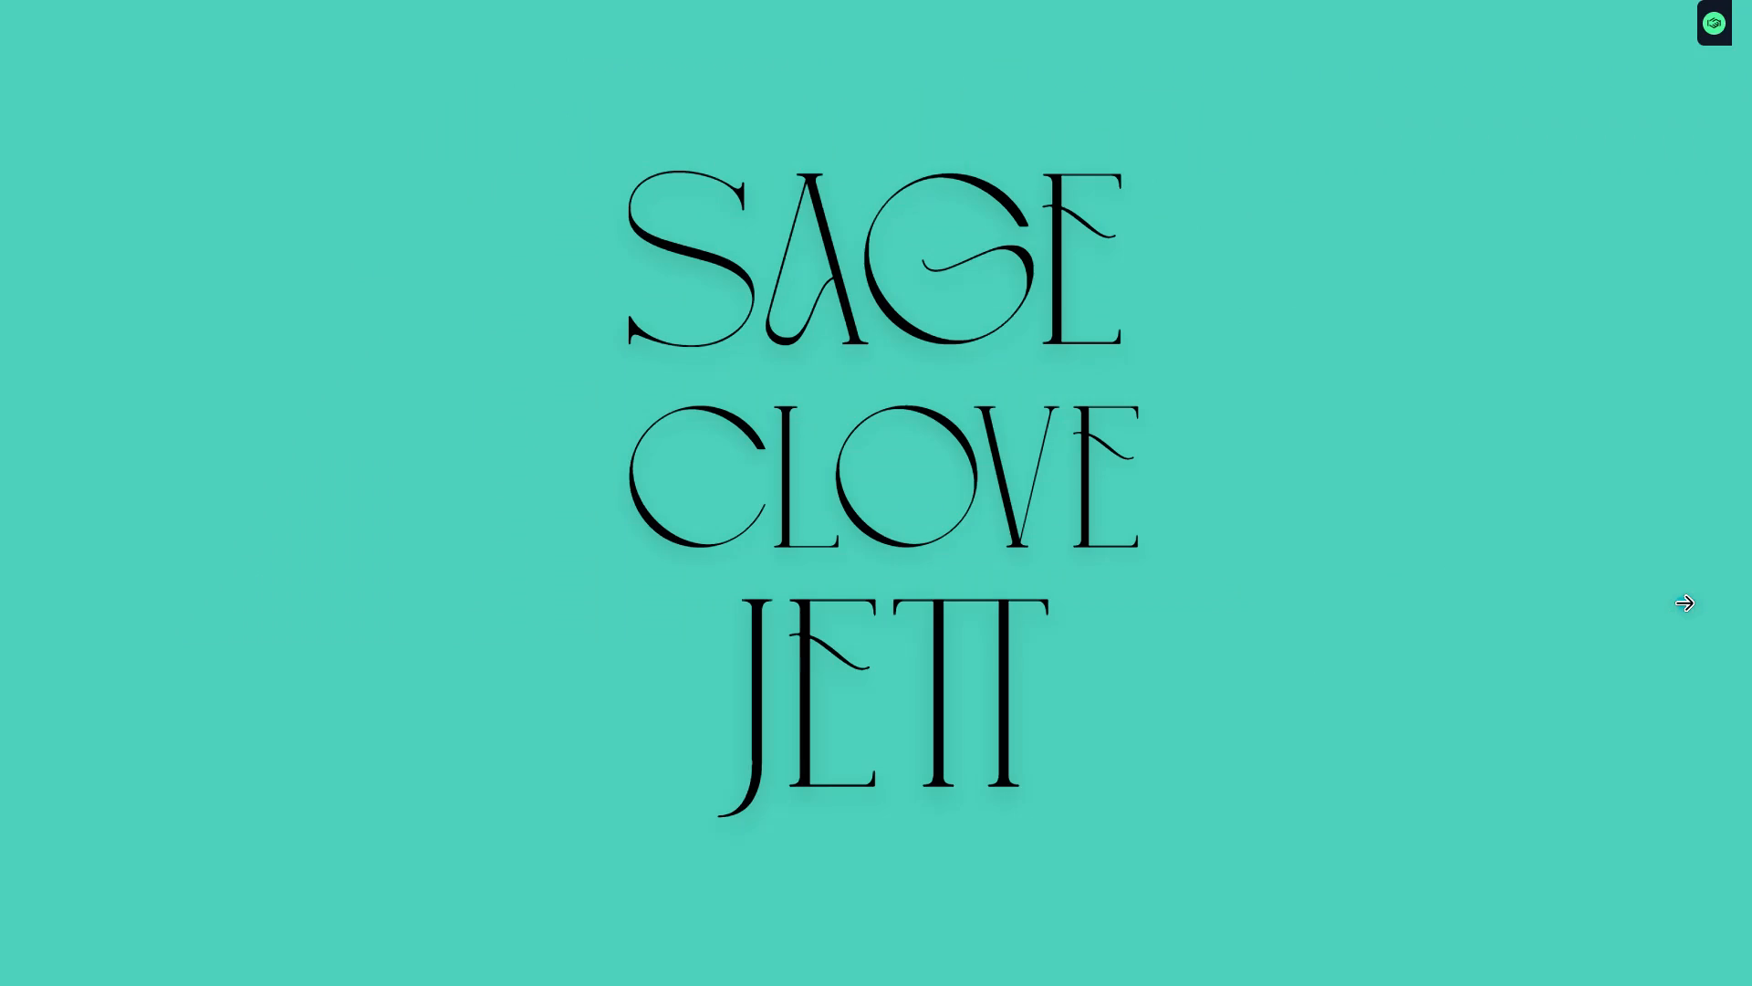
pyautogui.click(1664, 640)
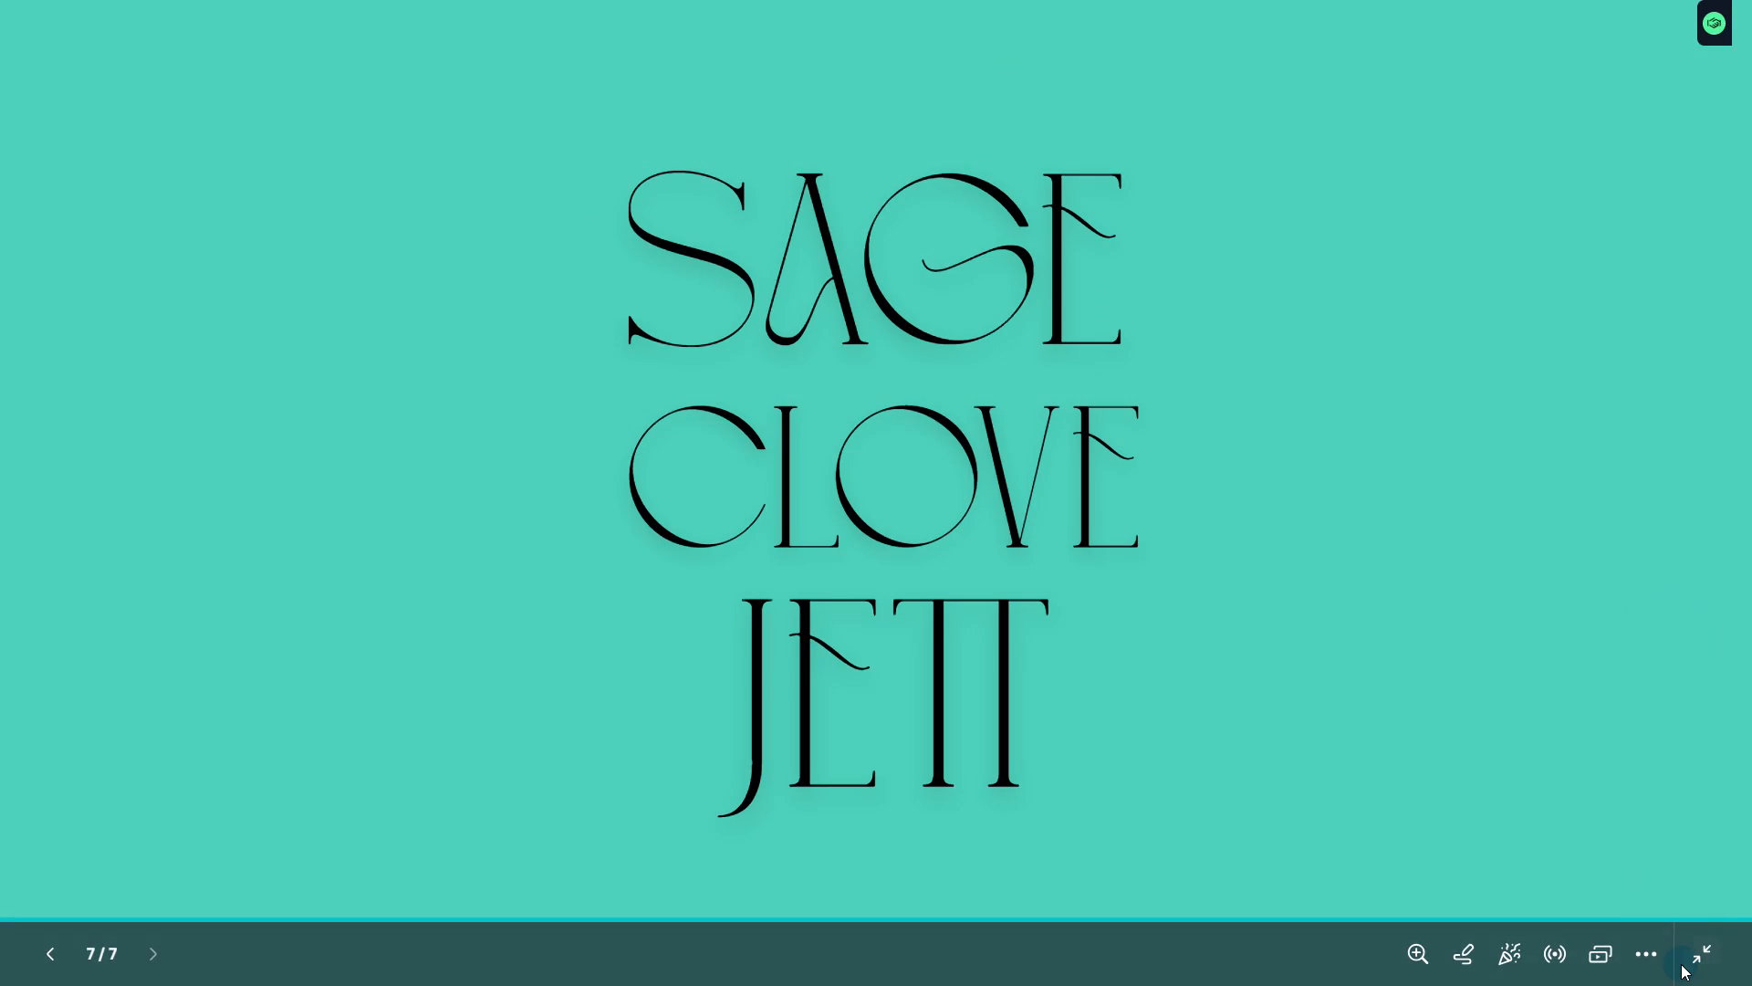
pyautogui.moveTo(1681, 964); pyautogui.dragTo(1701, 964)
pyautogui.click(1701, 964)
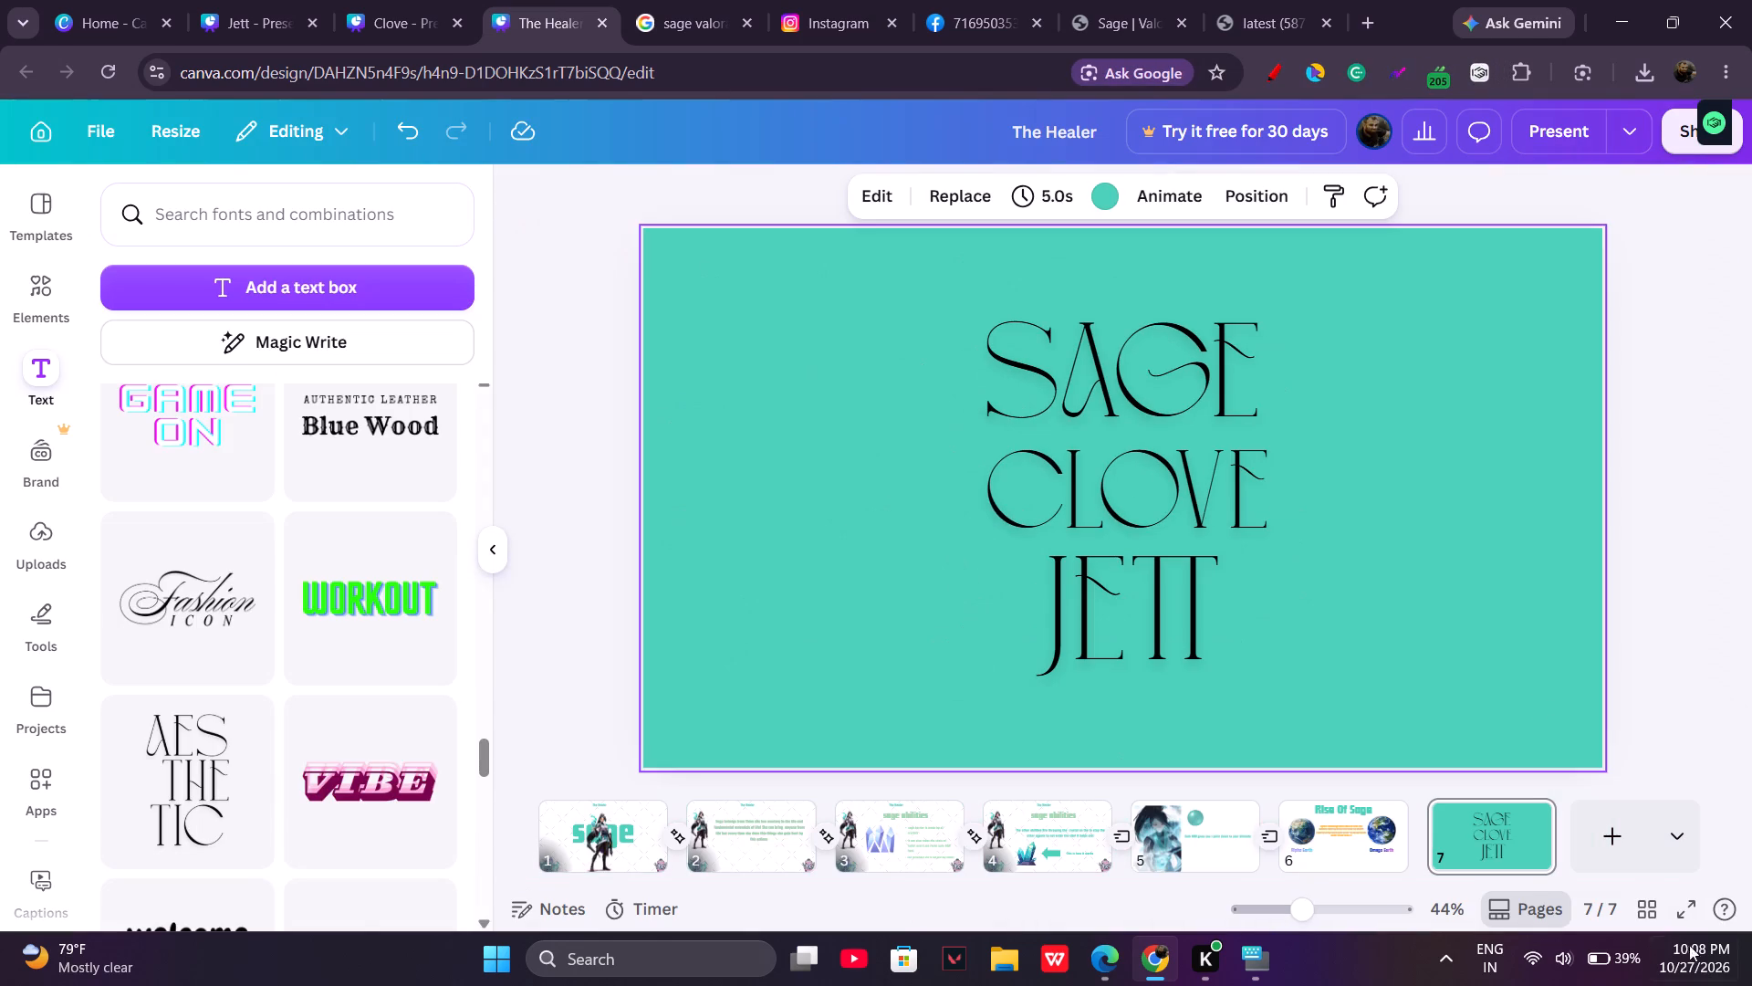
# Open the elements library for the presentation.
pyautogui.click(31, 288)
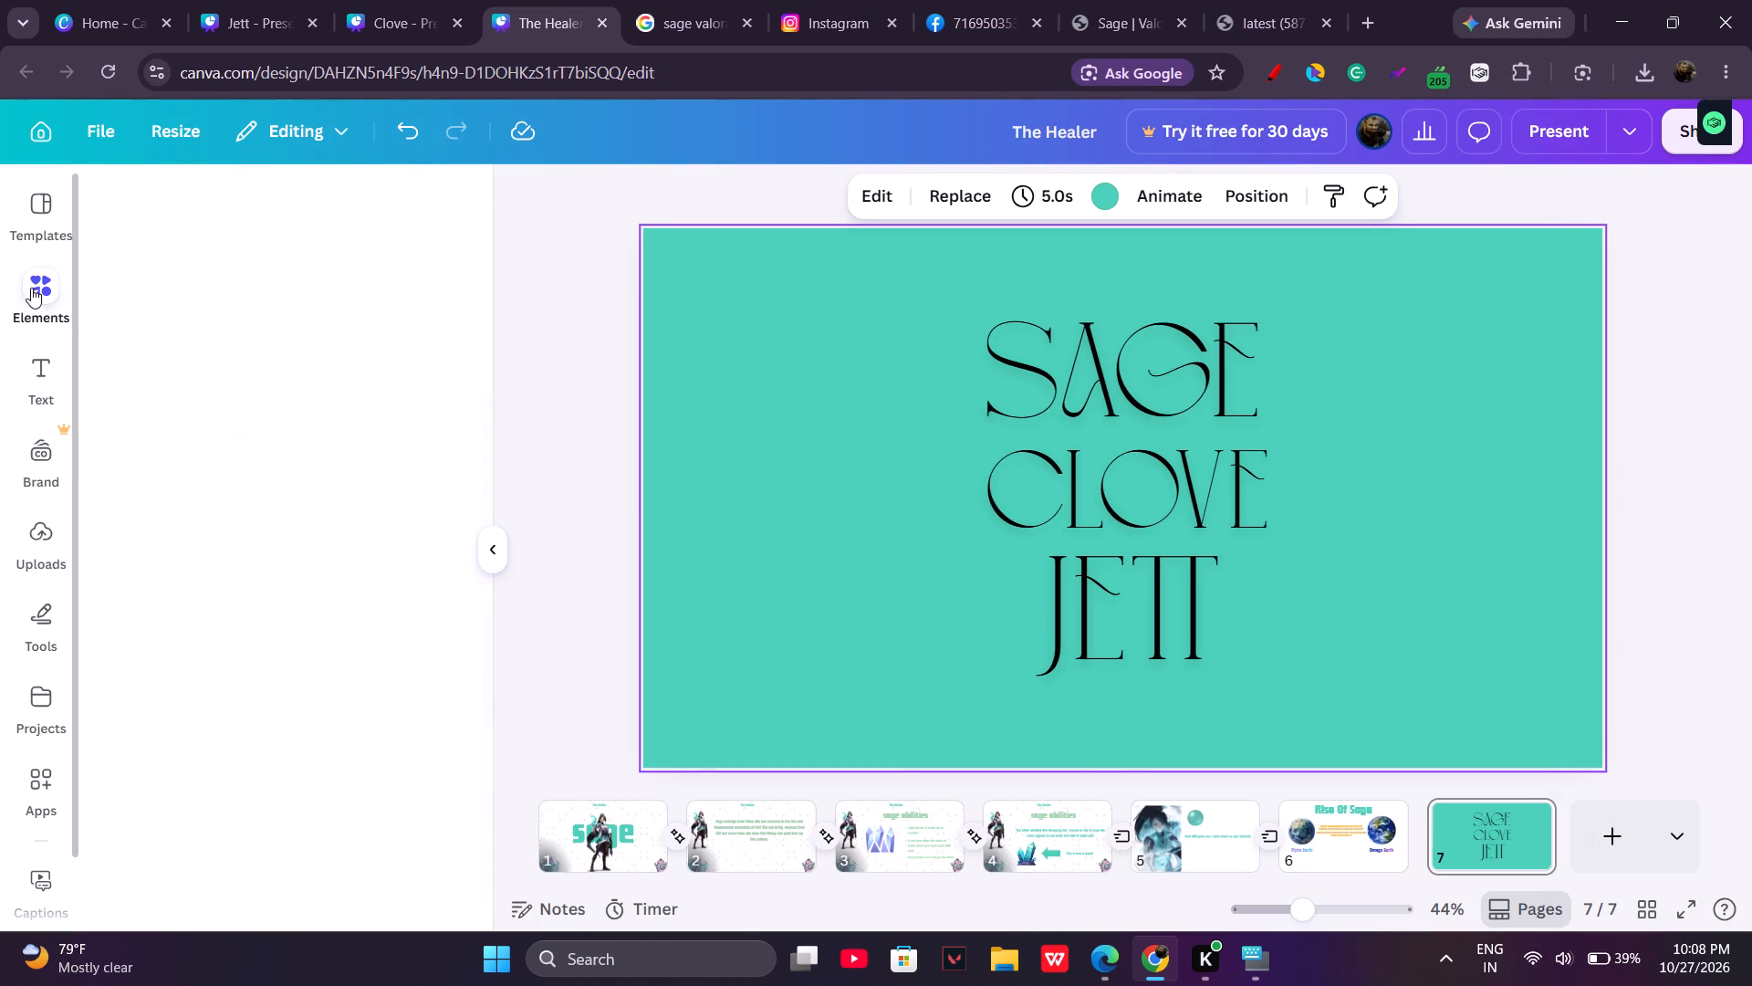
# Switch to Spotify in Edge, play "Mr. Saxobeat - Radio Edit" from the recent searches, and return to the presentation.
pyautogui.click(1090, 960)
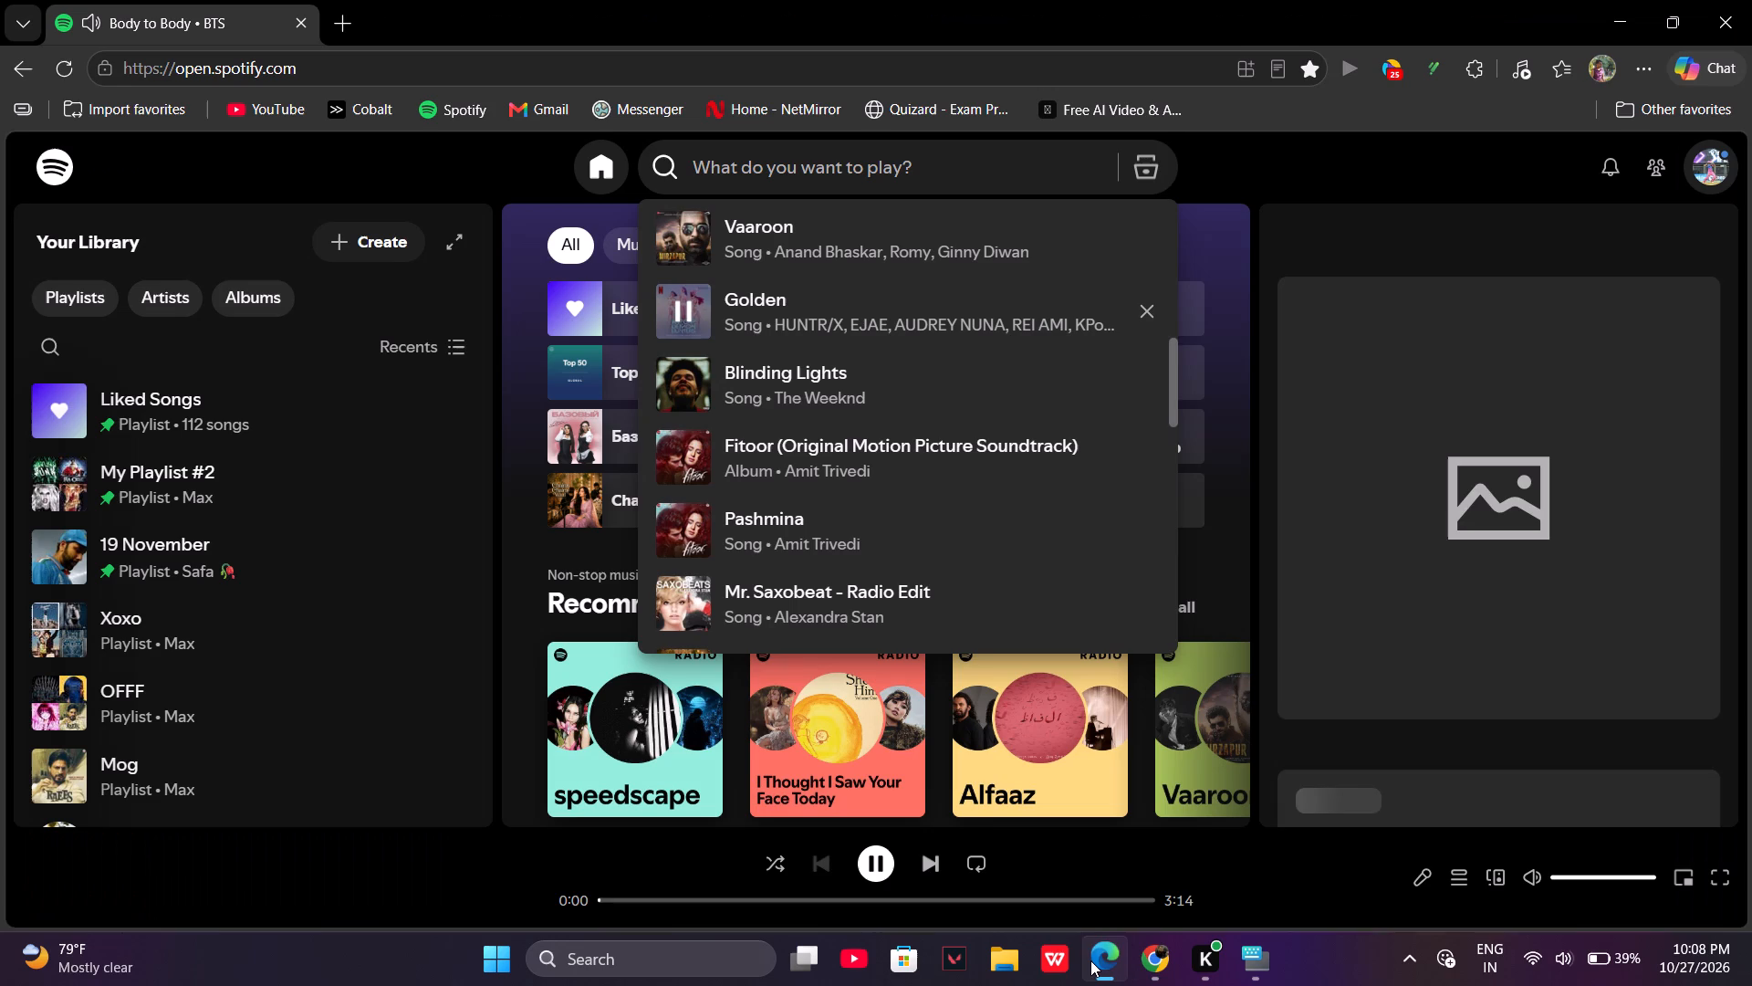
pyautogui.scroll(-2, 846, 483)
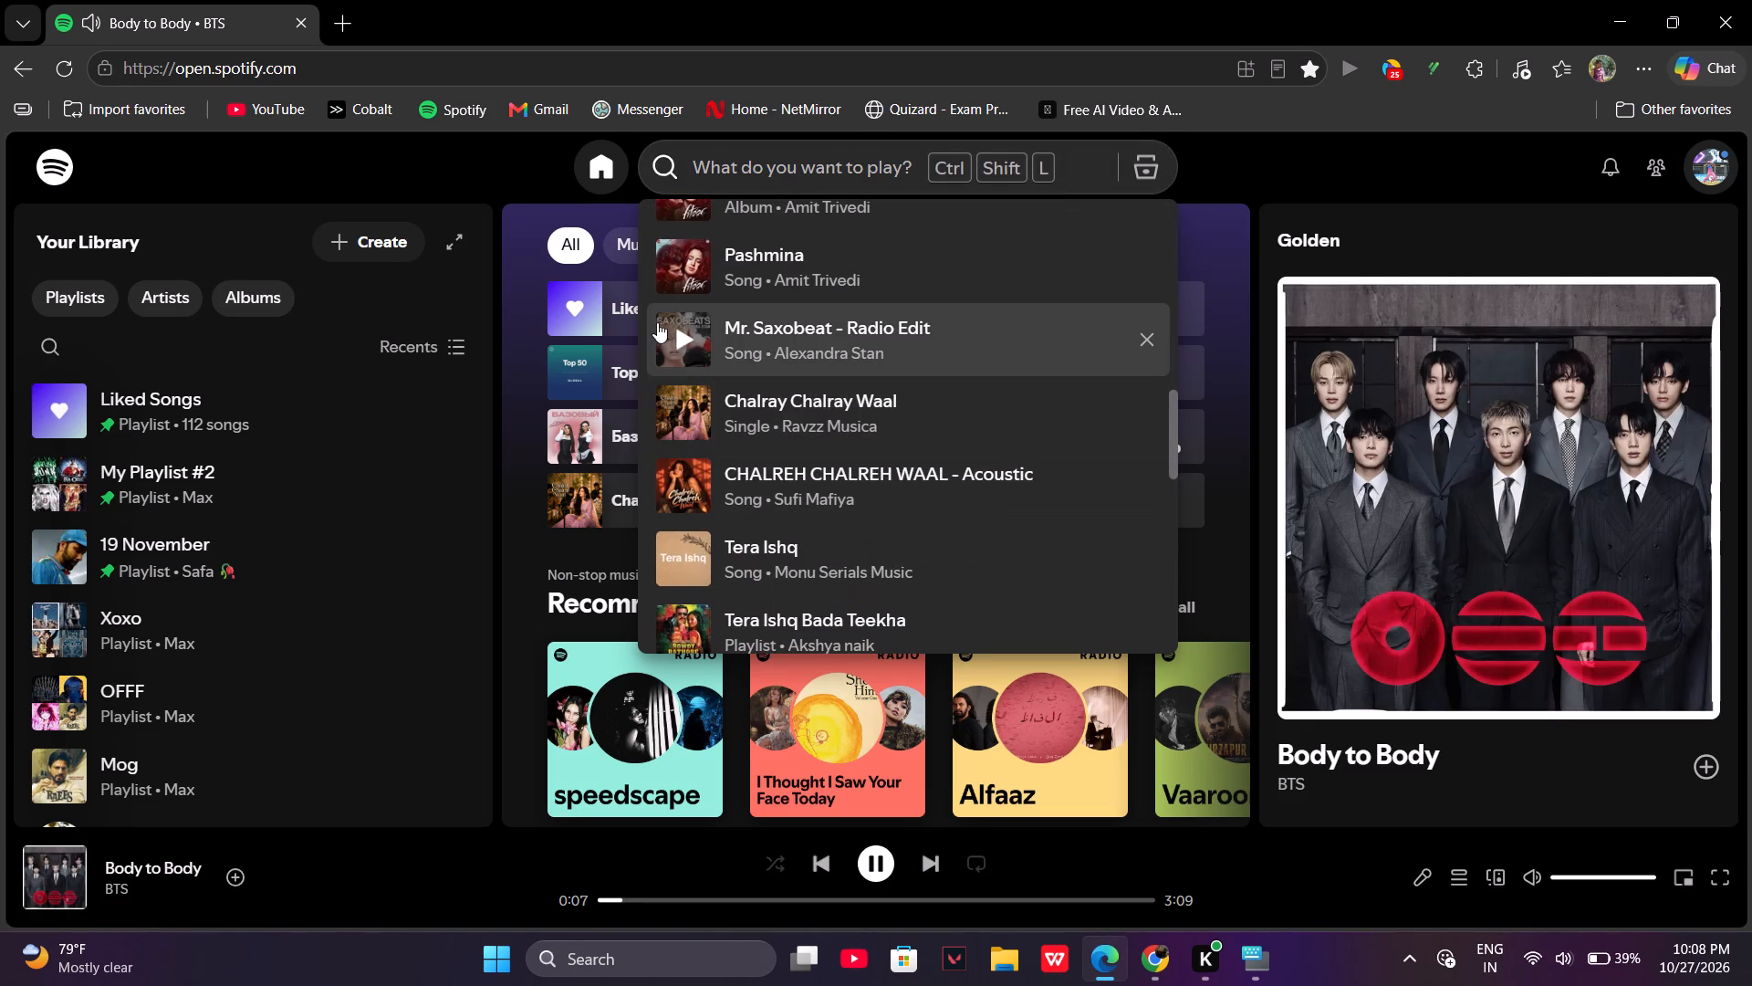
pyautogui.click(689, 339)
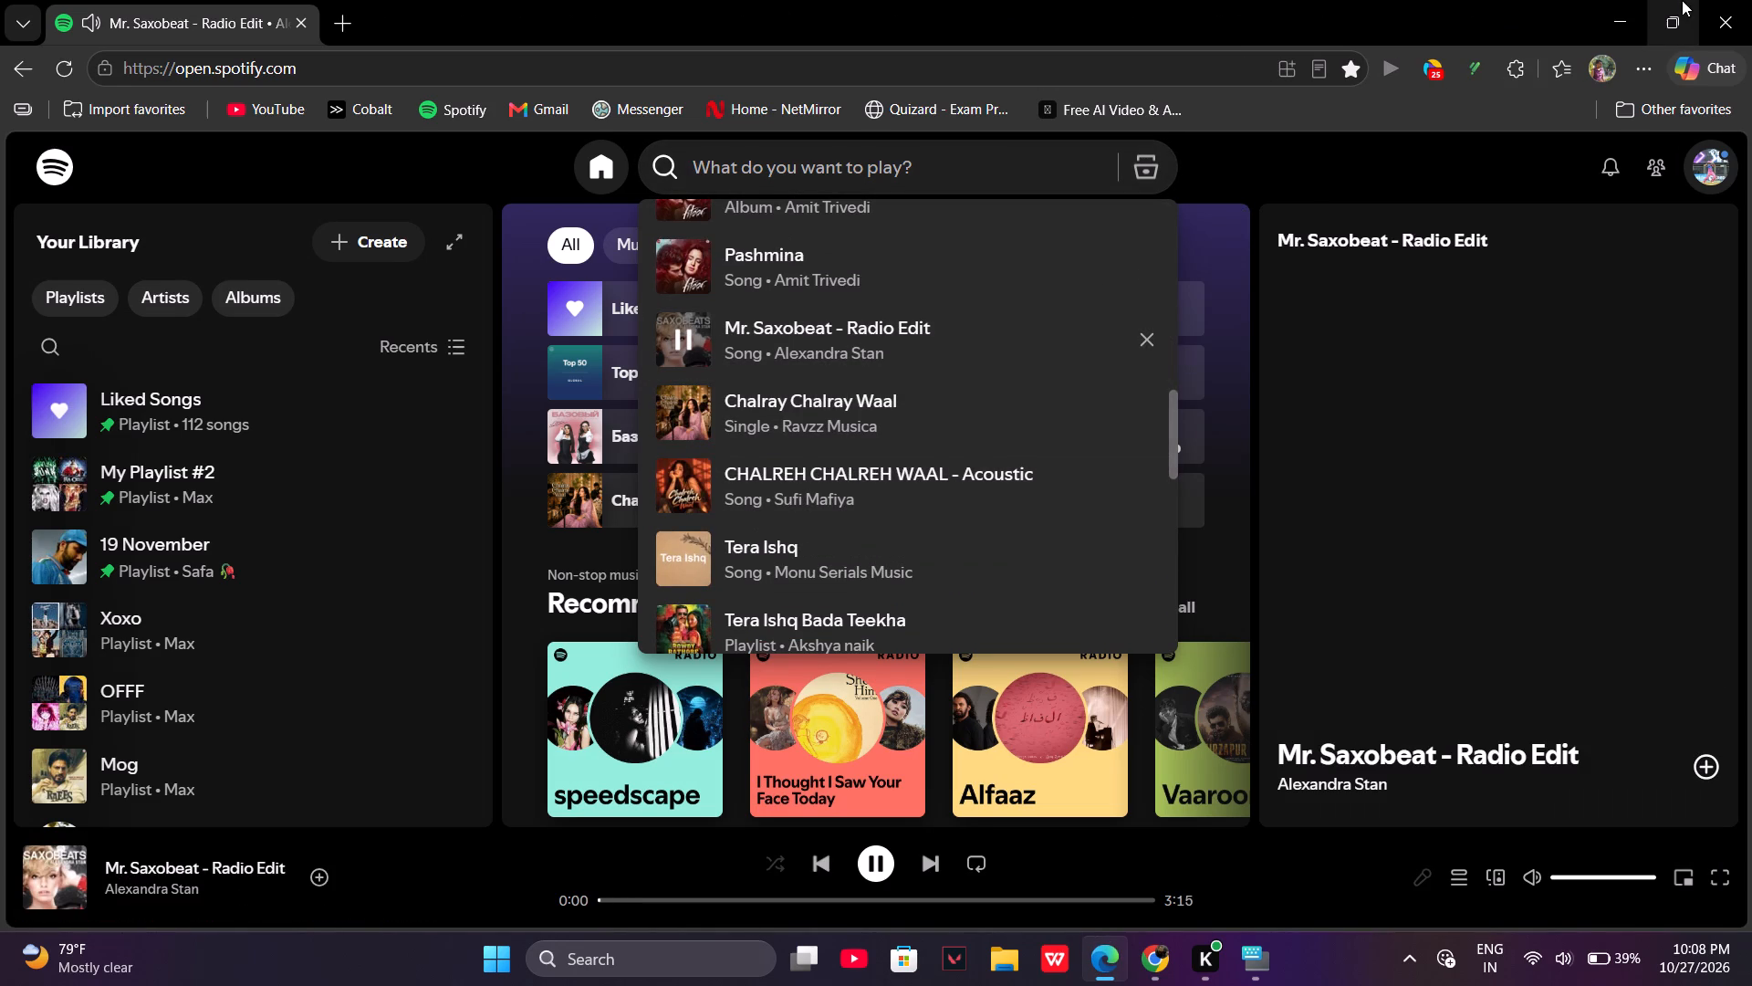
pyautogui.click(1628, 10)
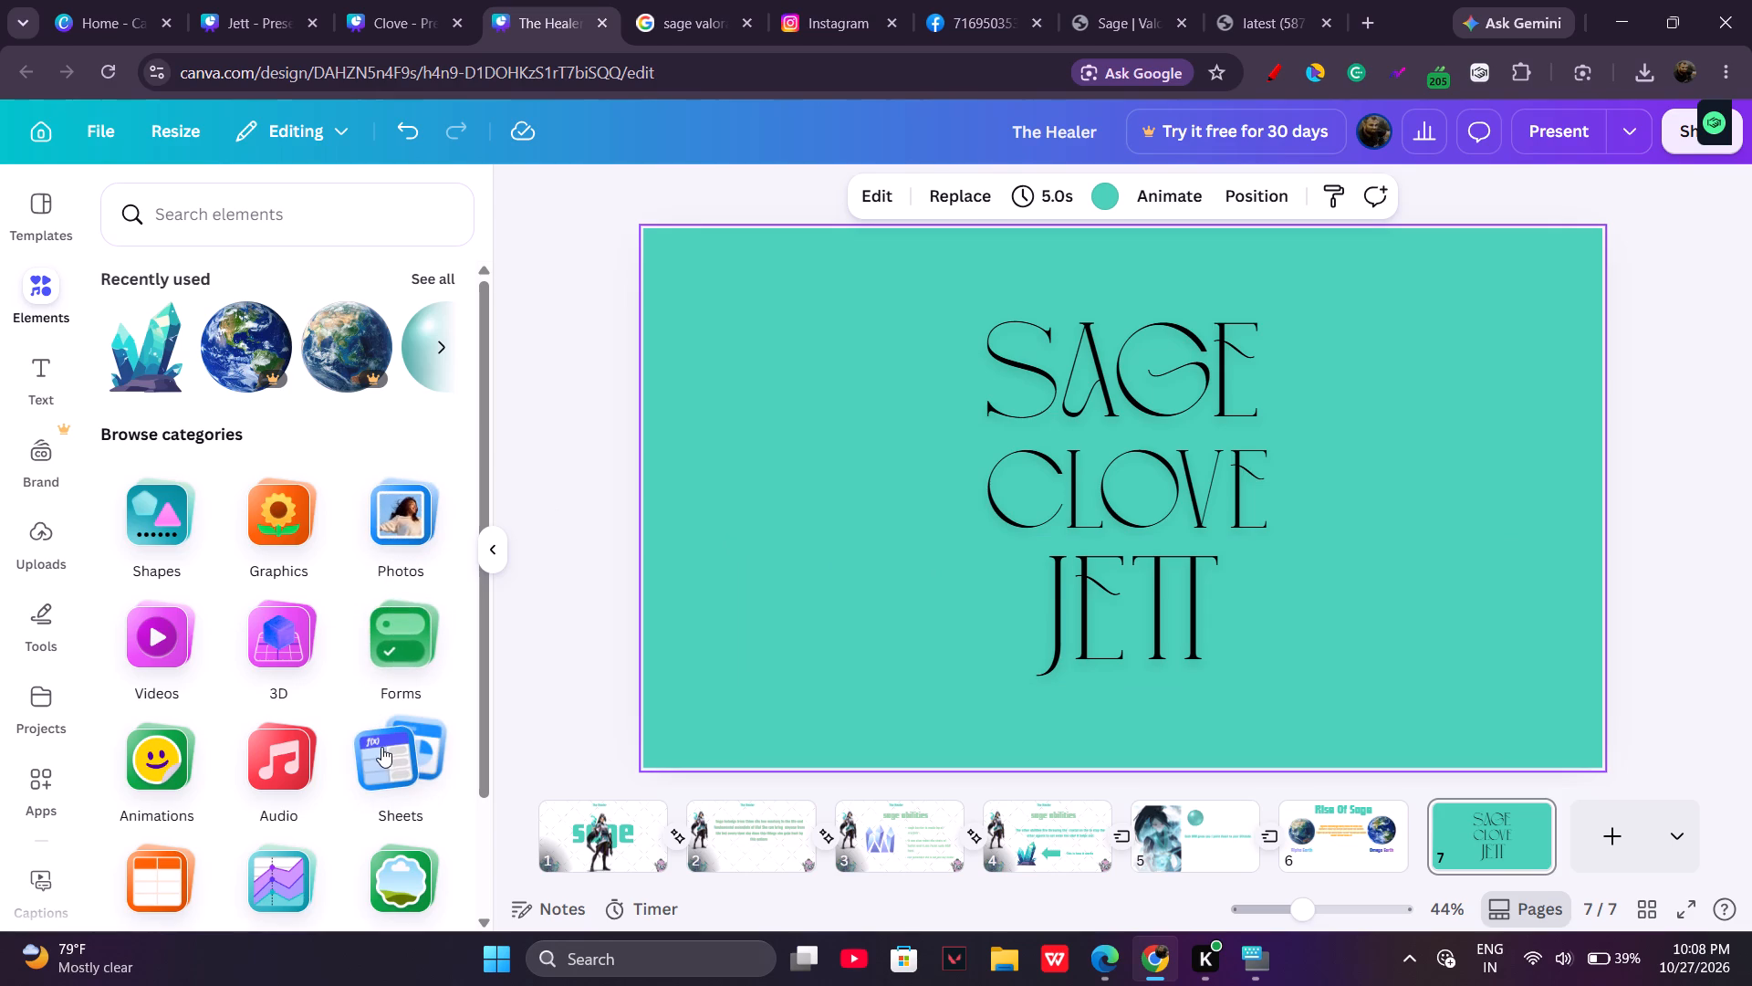
# Add a new blank page 8 after the "SAGE CLOVE JETT" slide.
pyautogui.click(1605, 854)
# Open the Tables category of the elements library for the new blank page 8.
pyautogui.scroll(-2, 312, 852)
pyautogui.click(141, 756)
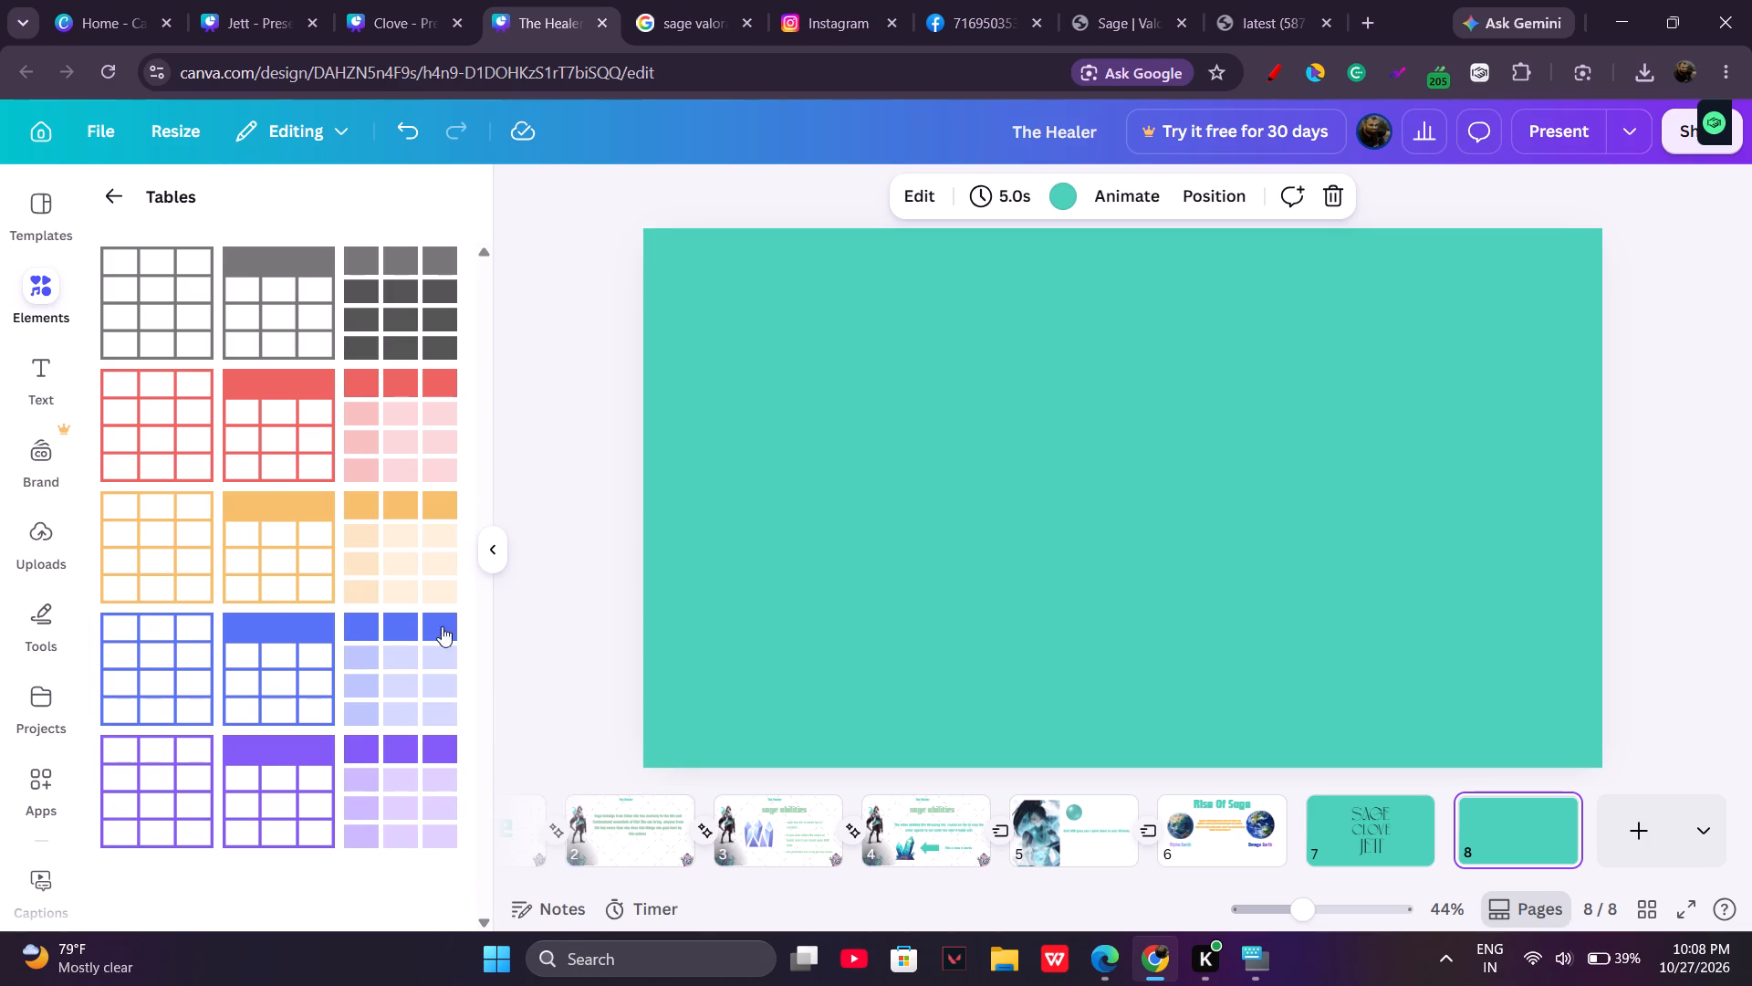
# Insert the purple filled-cell table on the blank teal page 8 and enlarge it slightly from its upper-left corner.
pyautogui.click(403, 786)
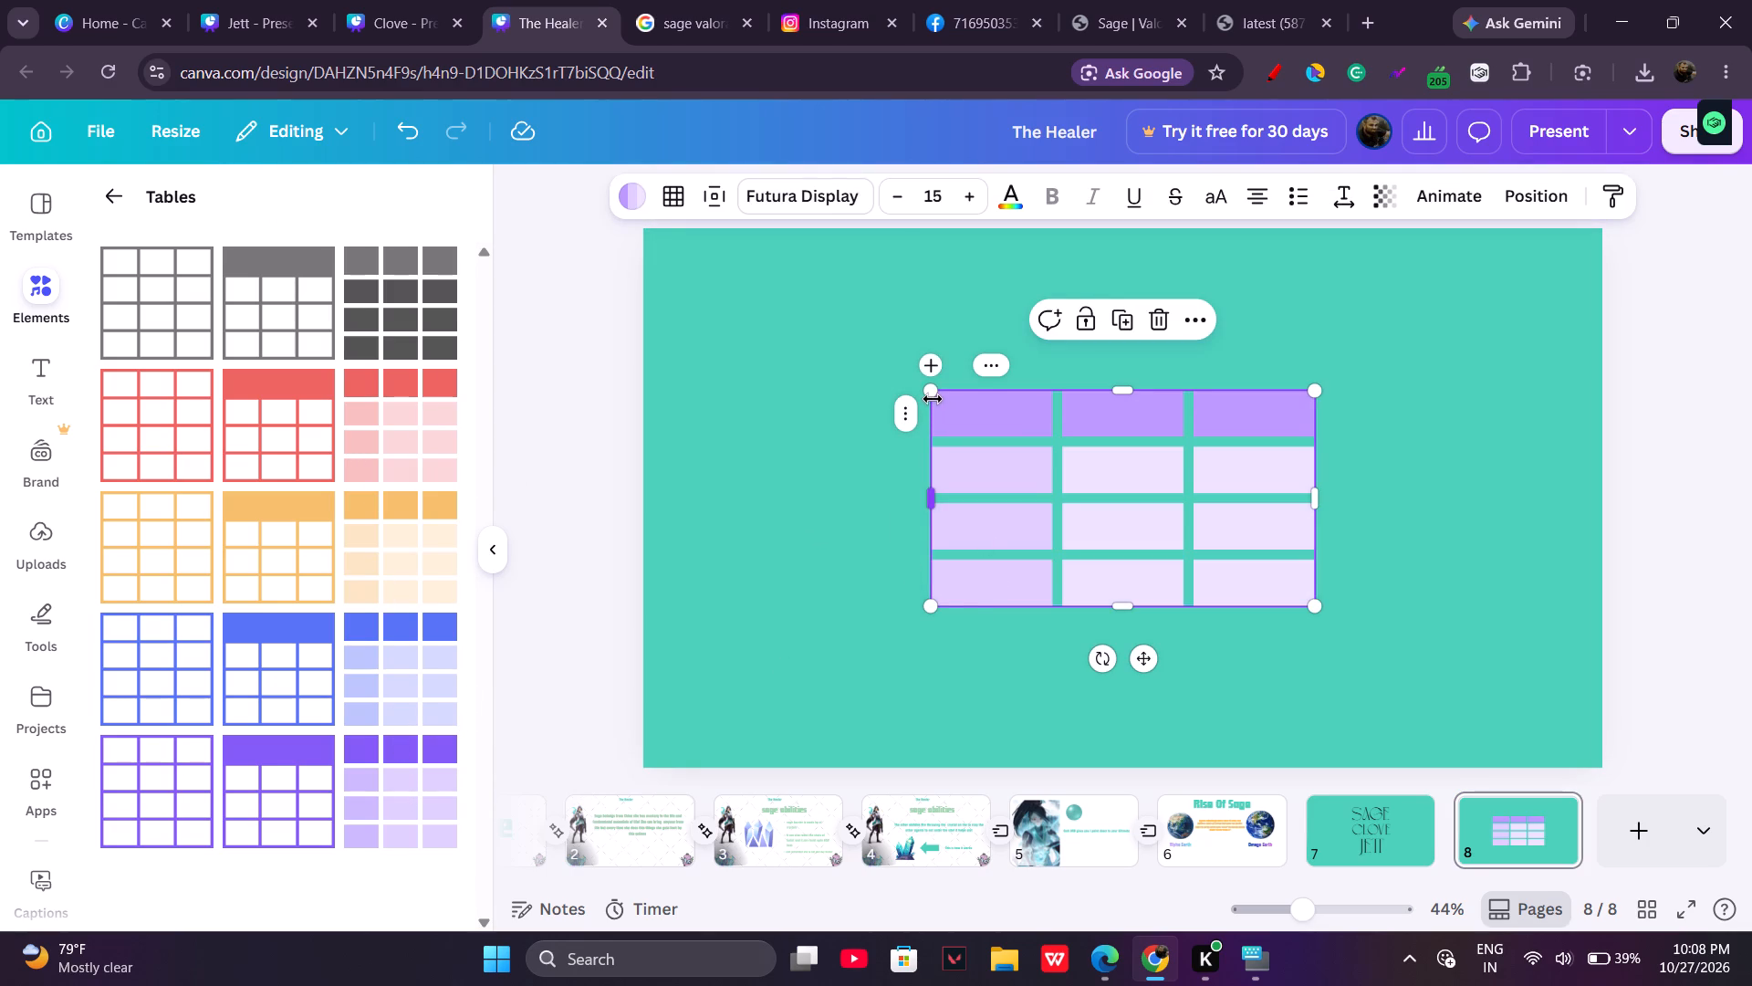
pyautogui.moveTo(933, 393); pyautogui.dragTo(856, 332)
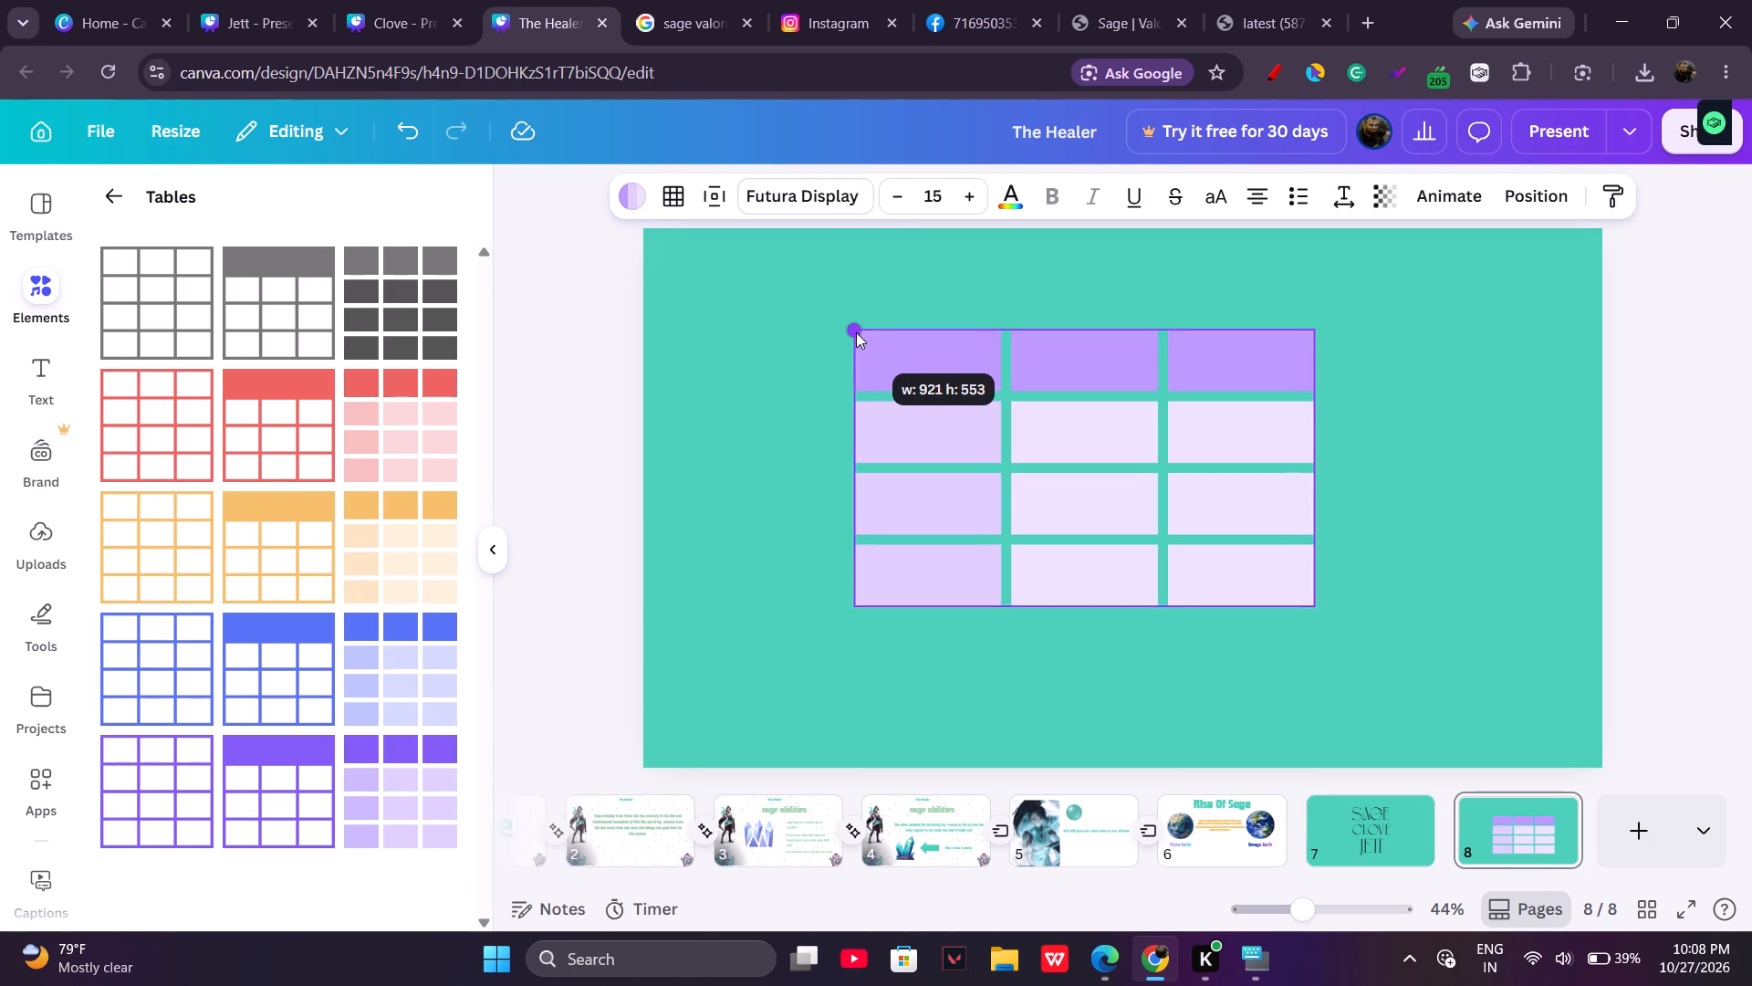
pyautogui.moveTo(856, 332); pyautogui.dragTo(912, 372)
# Enter "Sage" in the table's first header cell and set its font size to 33.
pyautogui.click(929, 384)
pyautogui.click(931, 387)
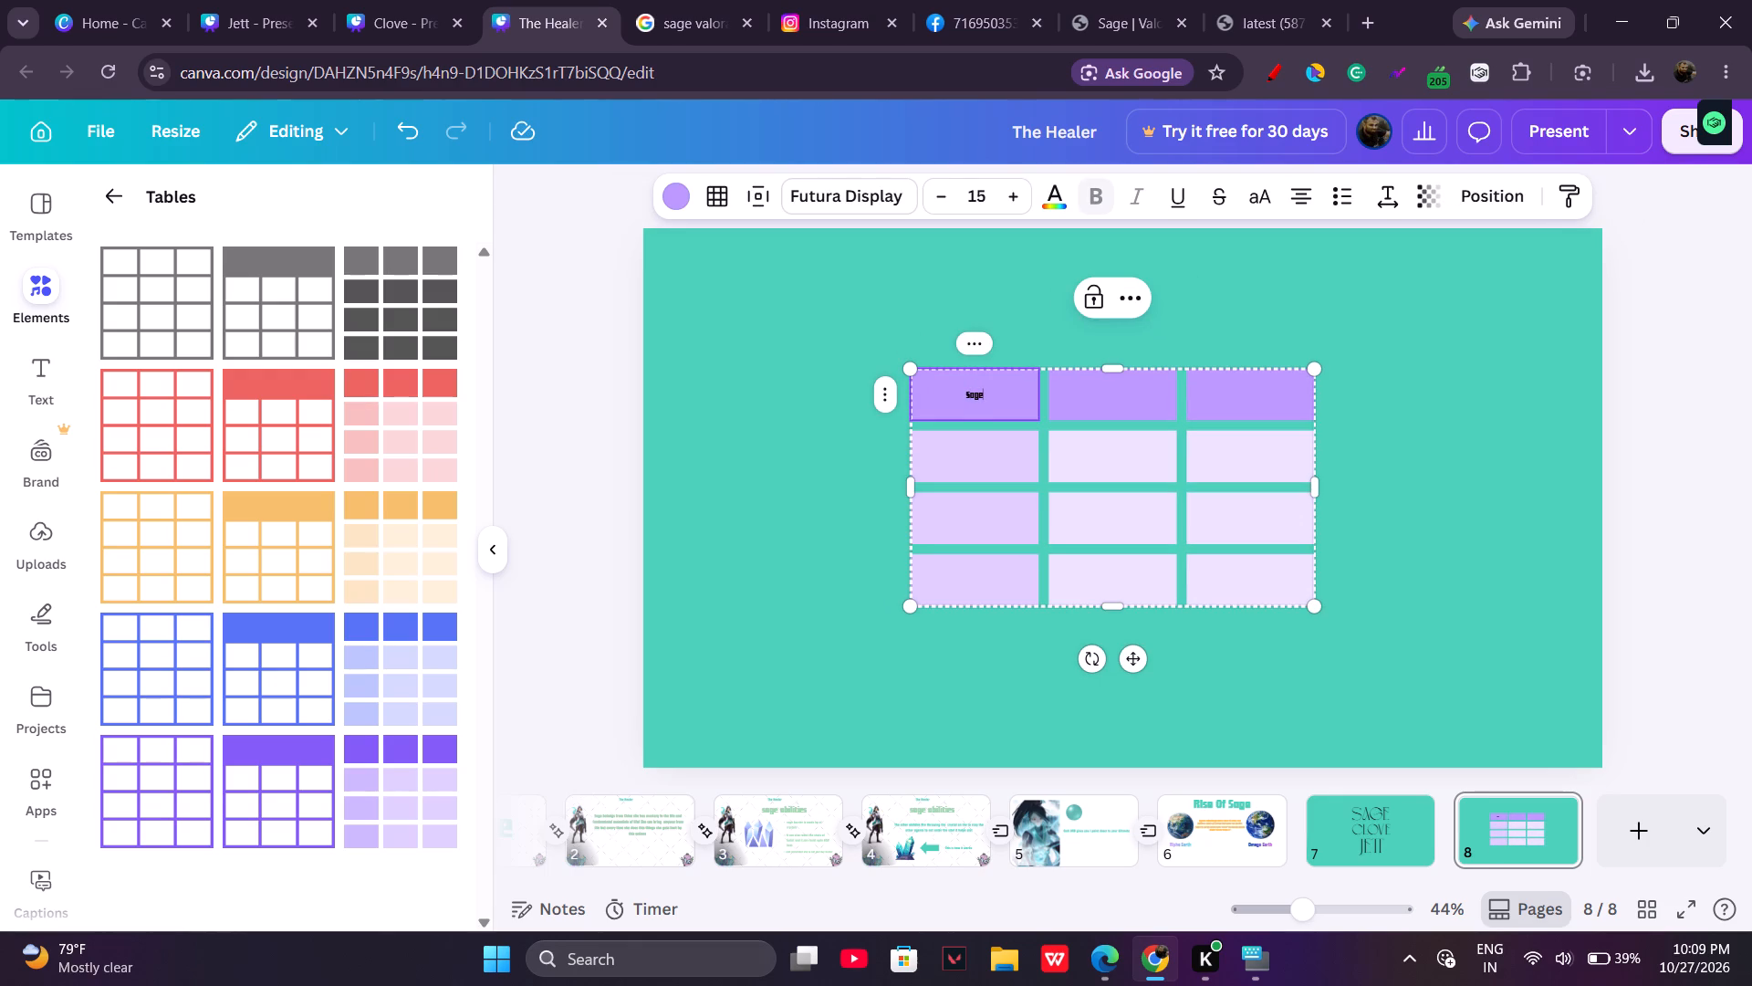
pyautogui.doubleClick(1017, 197)
# Enter "clove" in the table's second header cell and set its font size to 33.
pyautogui.click(1097, 386)
pyautogui.click(1108, 398)
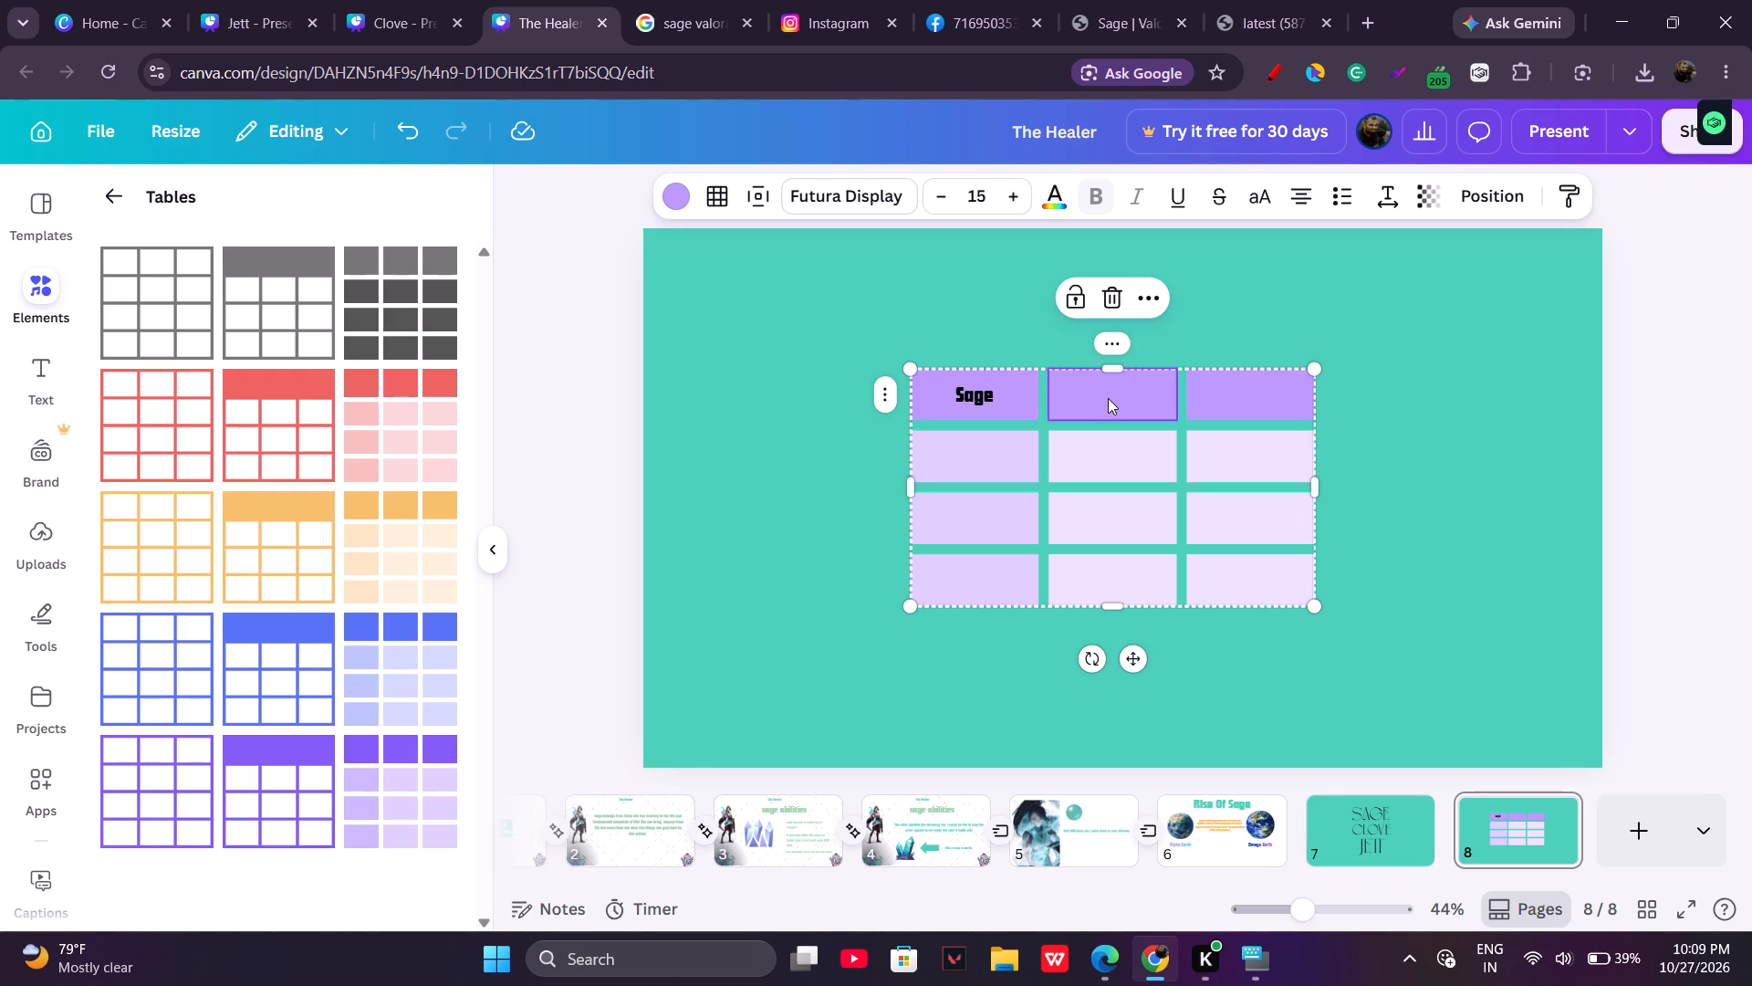
pyautogui.press('c')
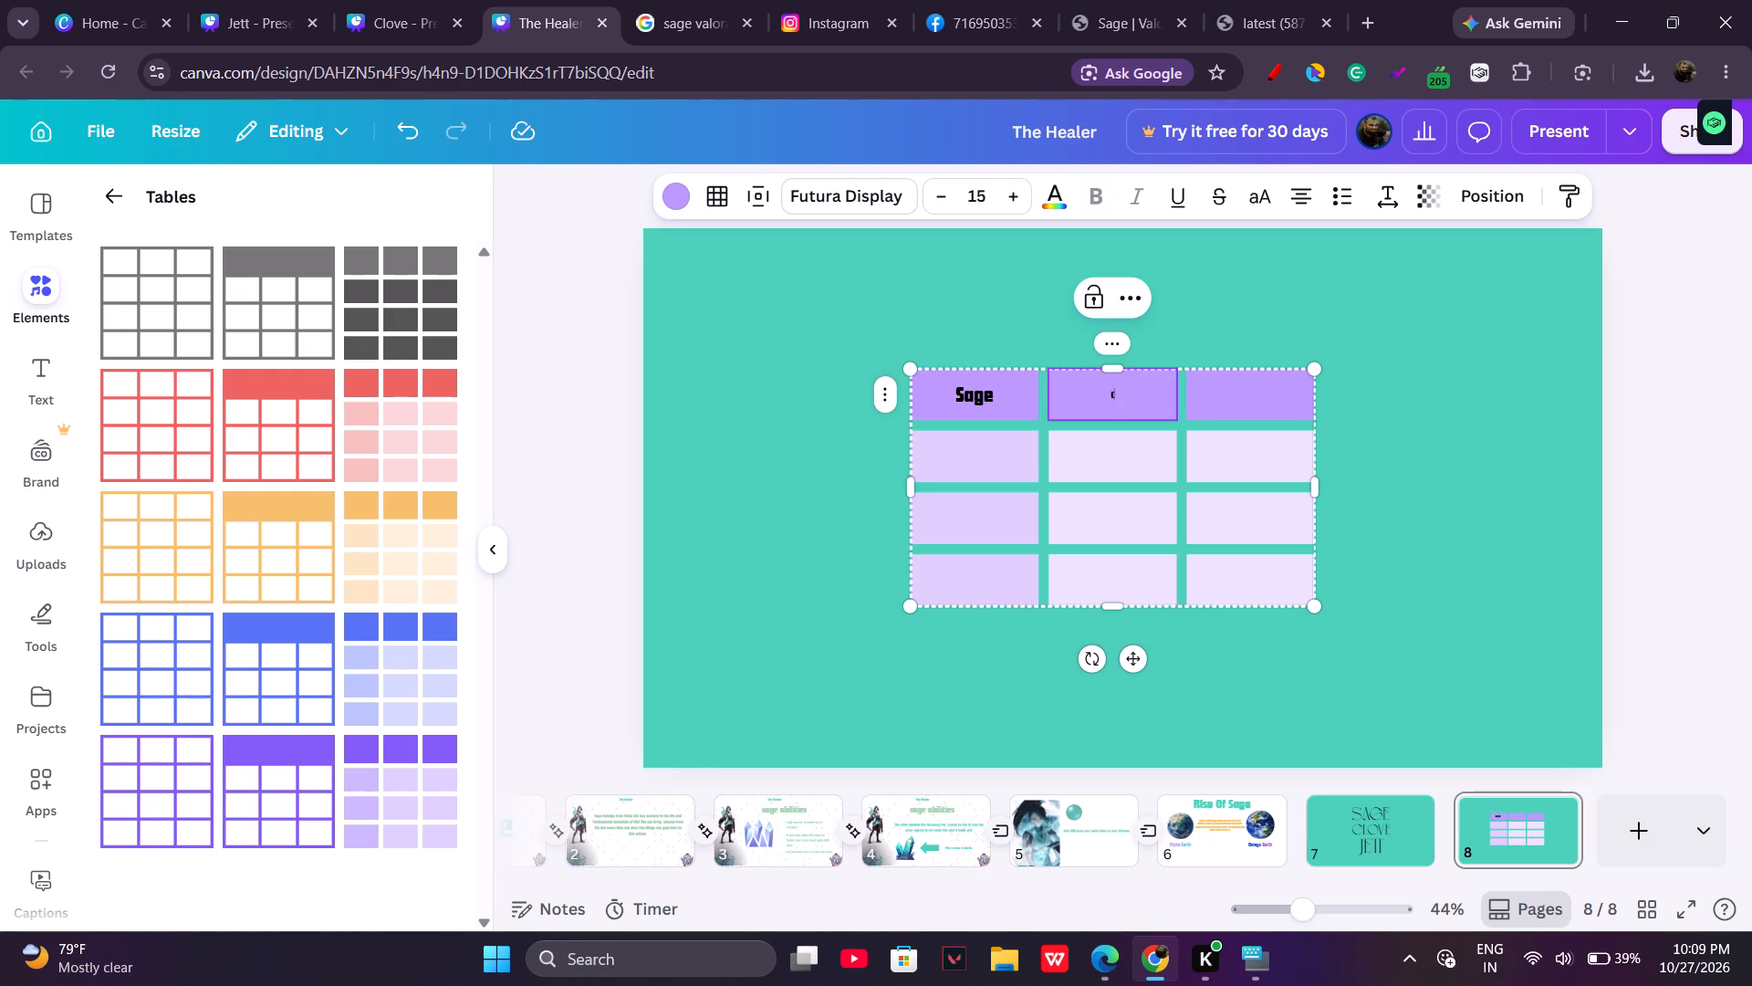
pyautogui.press('BackSpace')
pyautogui.press('BackSpace')
pyautogui.write('love')
pyautogui.moveTo(1011, 189); pyautogui.dragTo(1011, 203)
pyautogui.press('Left')
pyautogui.press('Left')
pyautogui.press('Left')
pyautogui.press('Left')
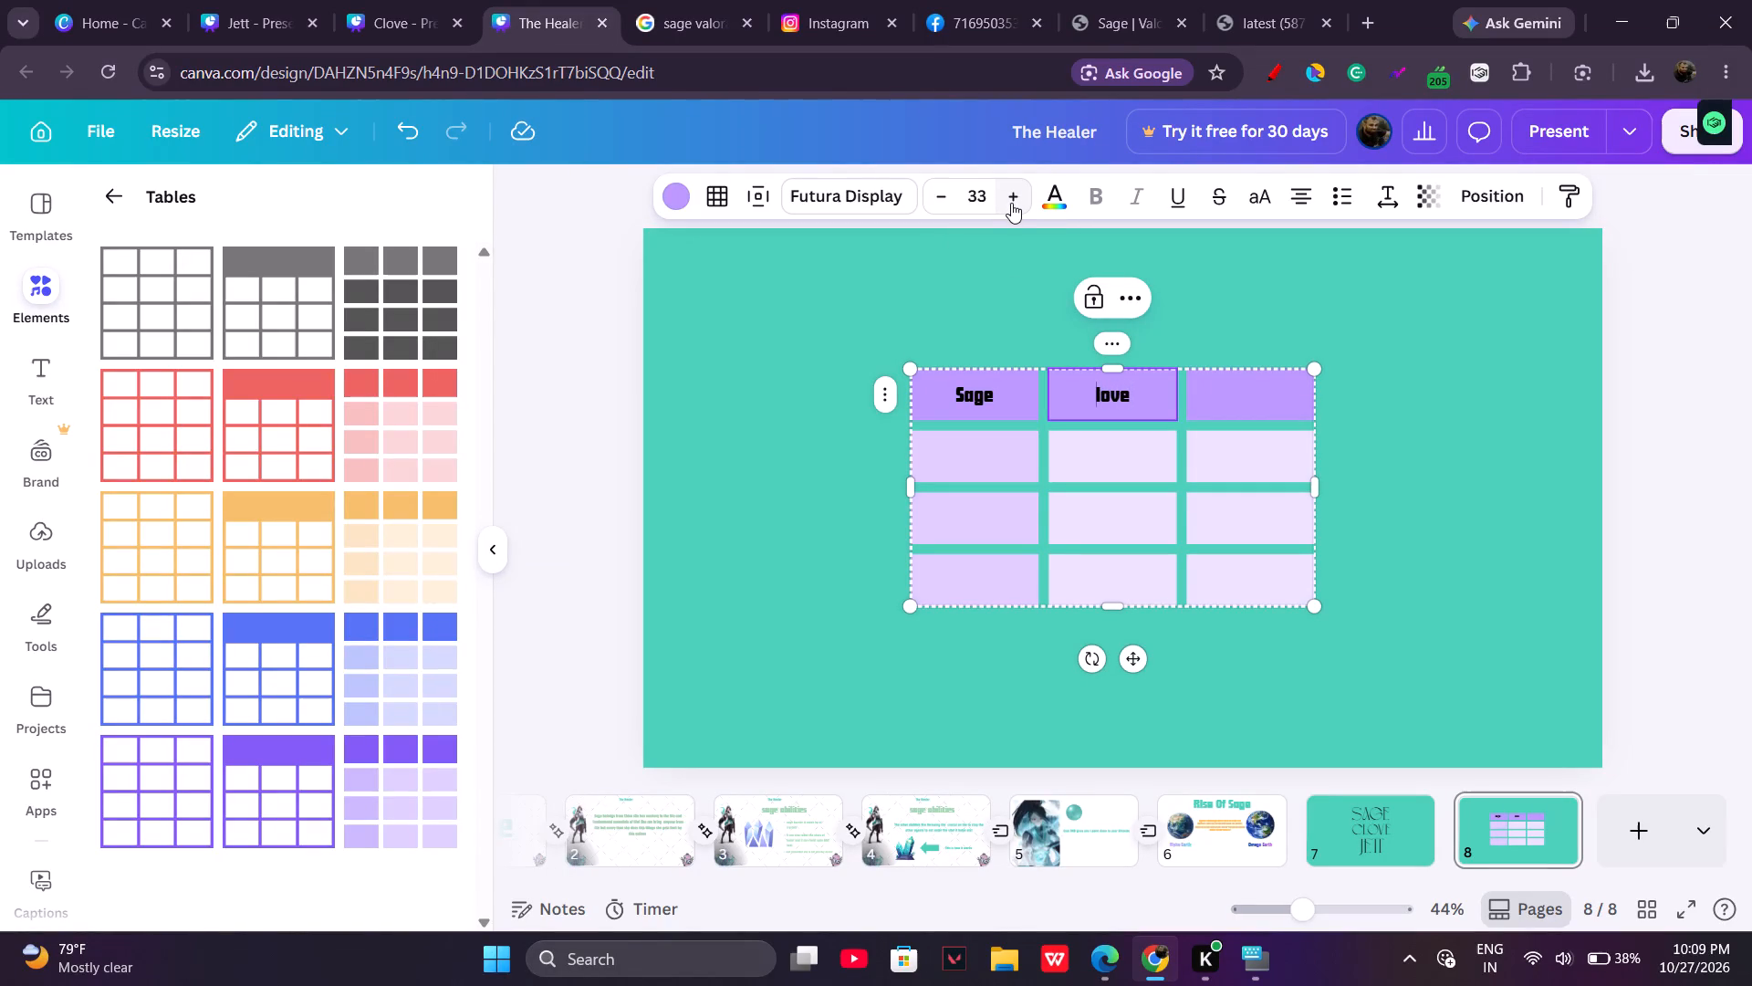
pyautogui.press('c')
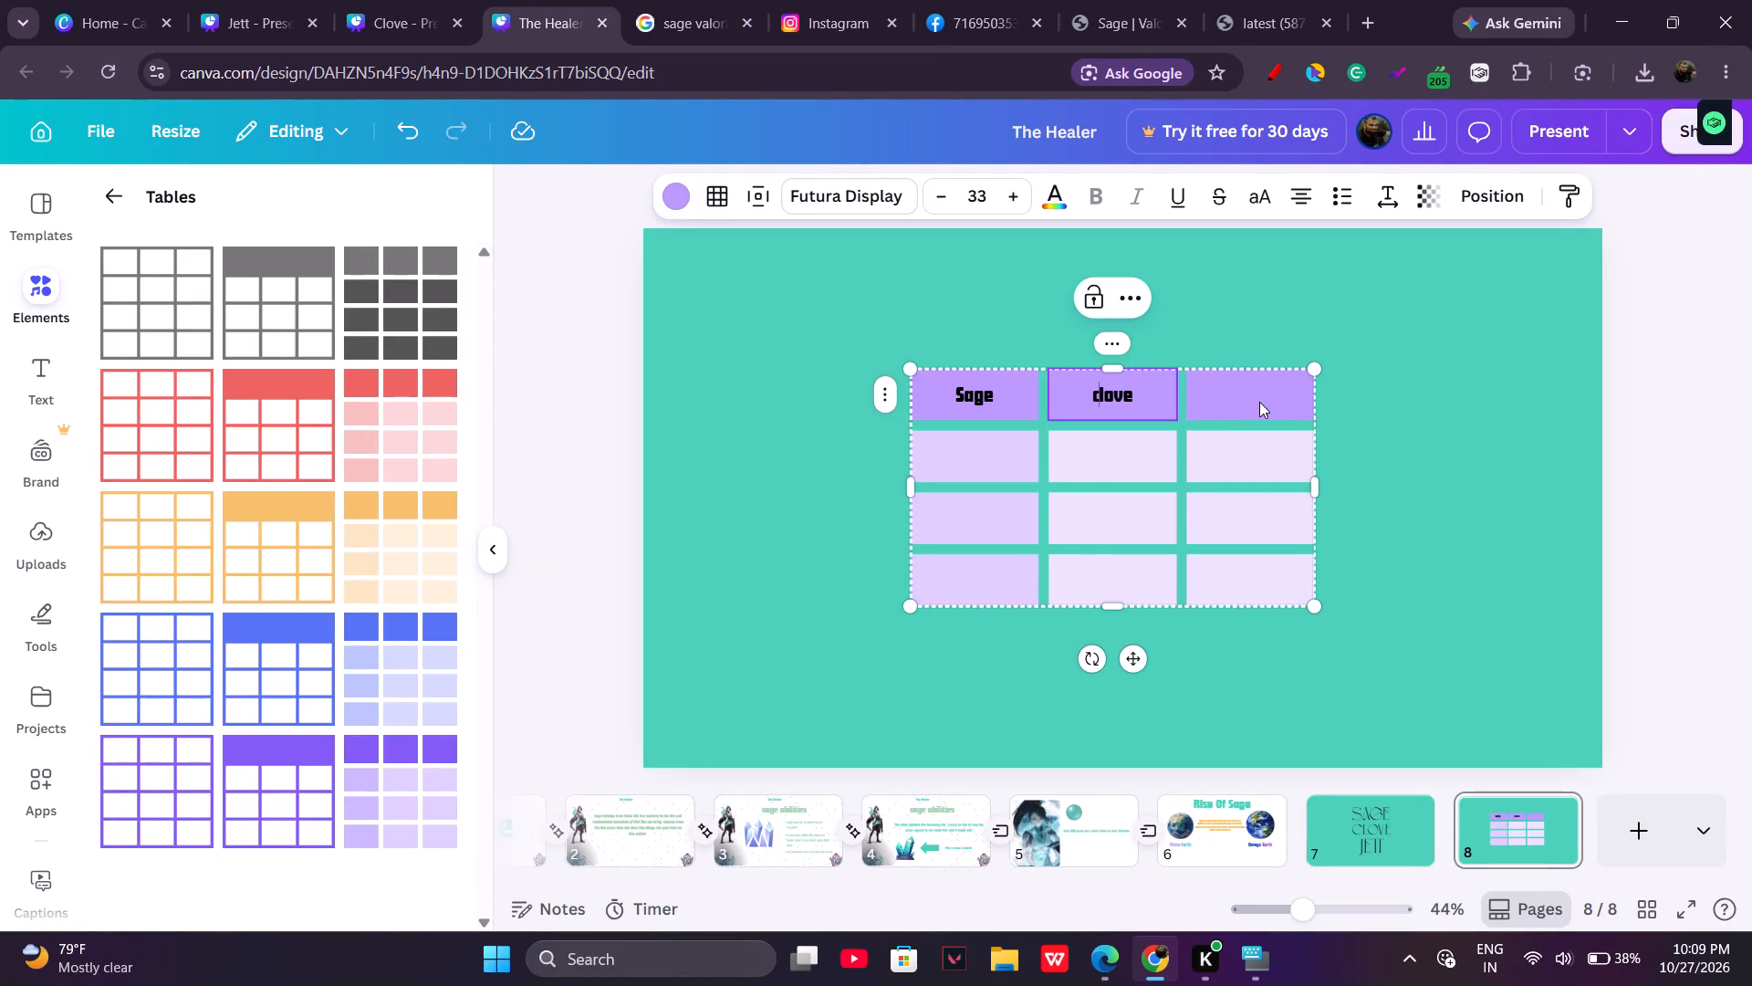
# Enter "Jett" in the table's third header cell and set its font size to 33.
pyautogui.click(1259, 402)
pyautogui.click(1118, 393)
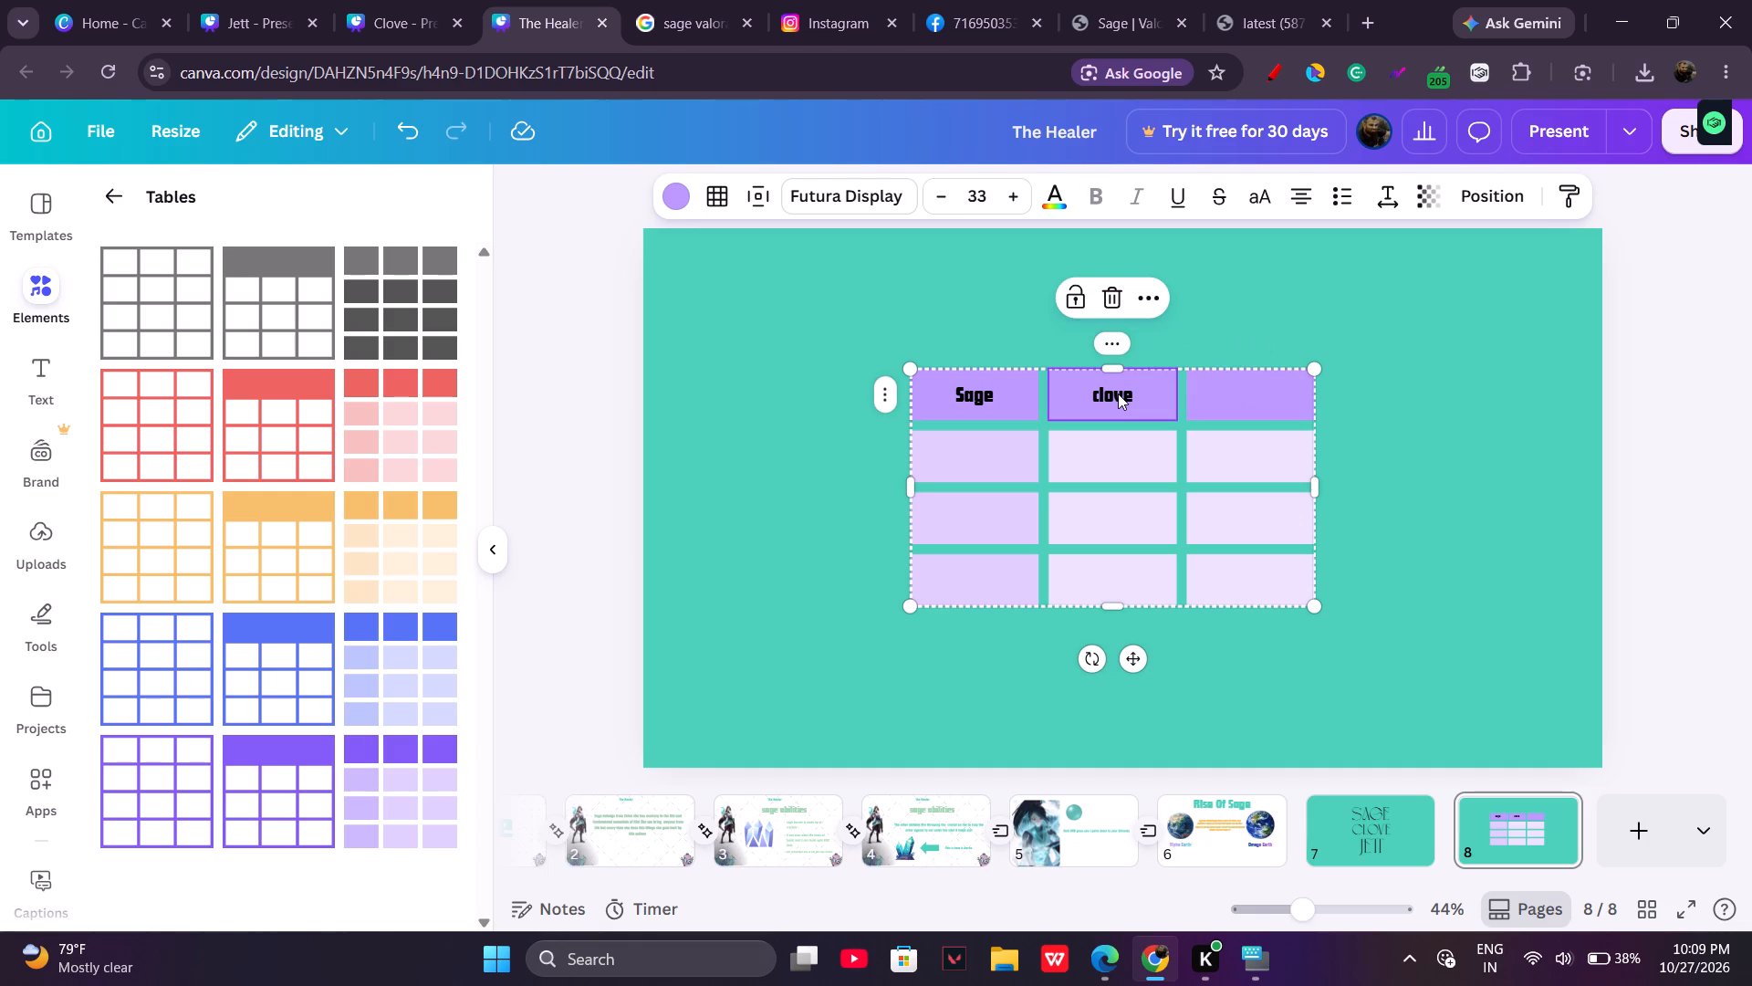
pyautogui.click(1254, 382)
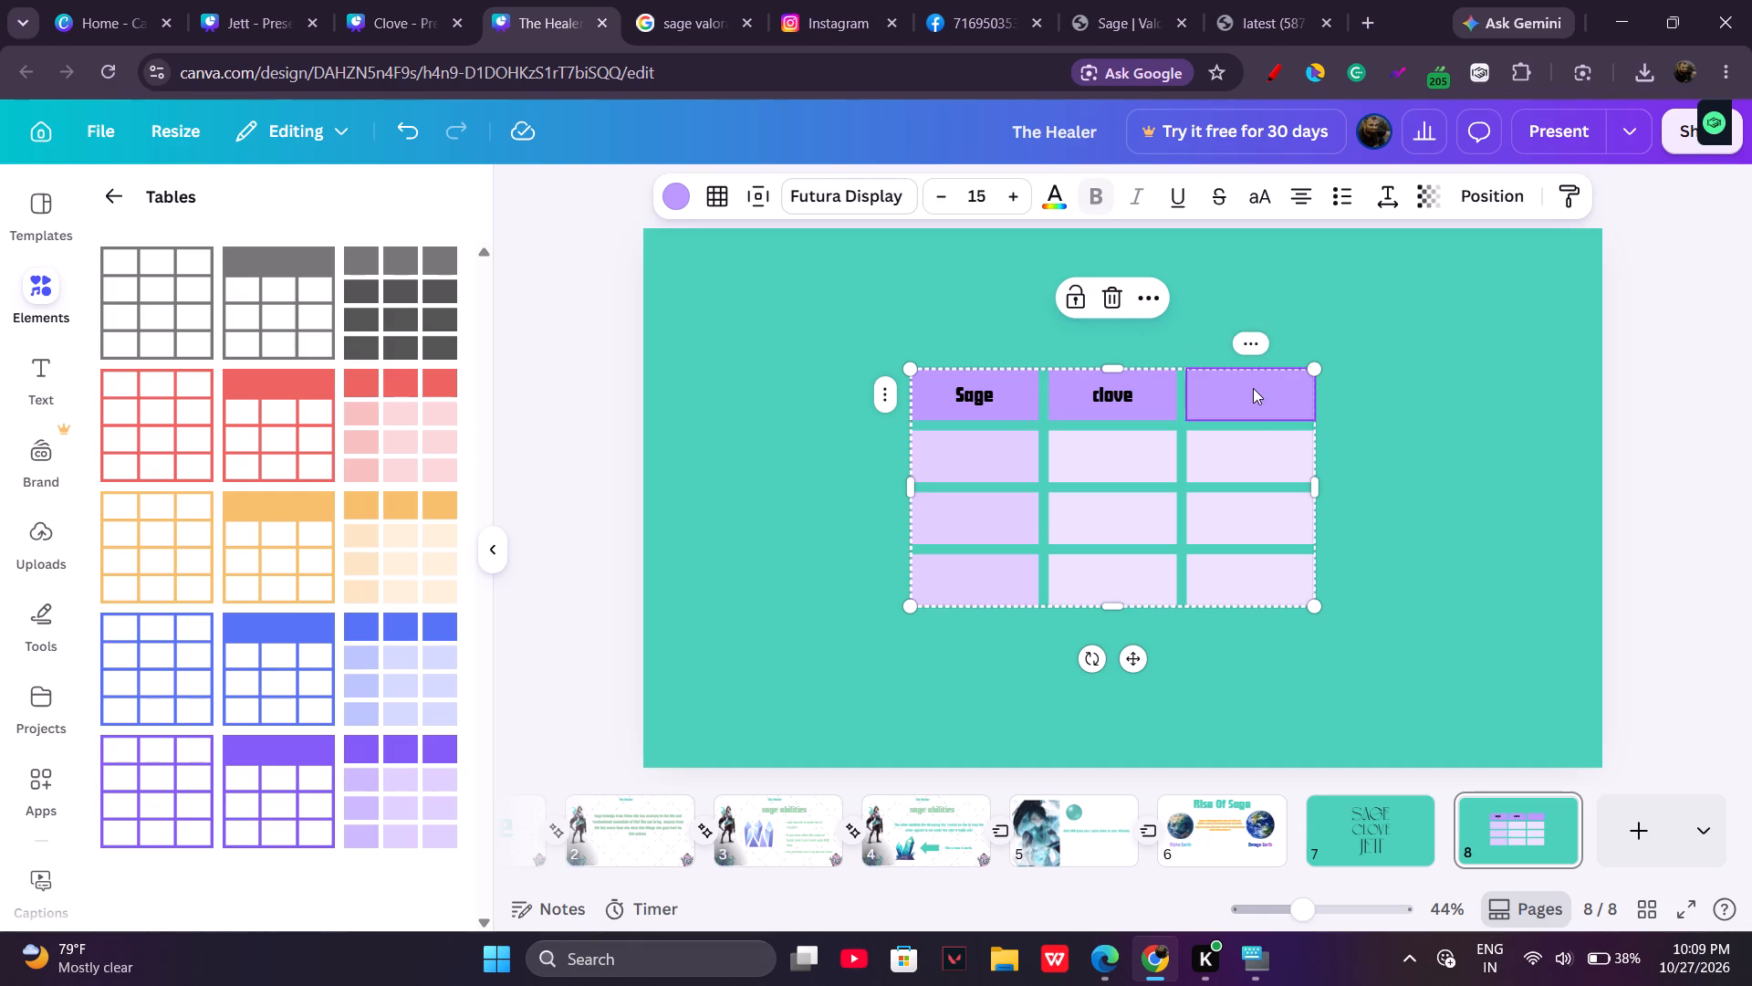
pyautogui.click(1250, 402)
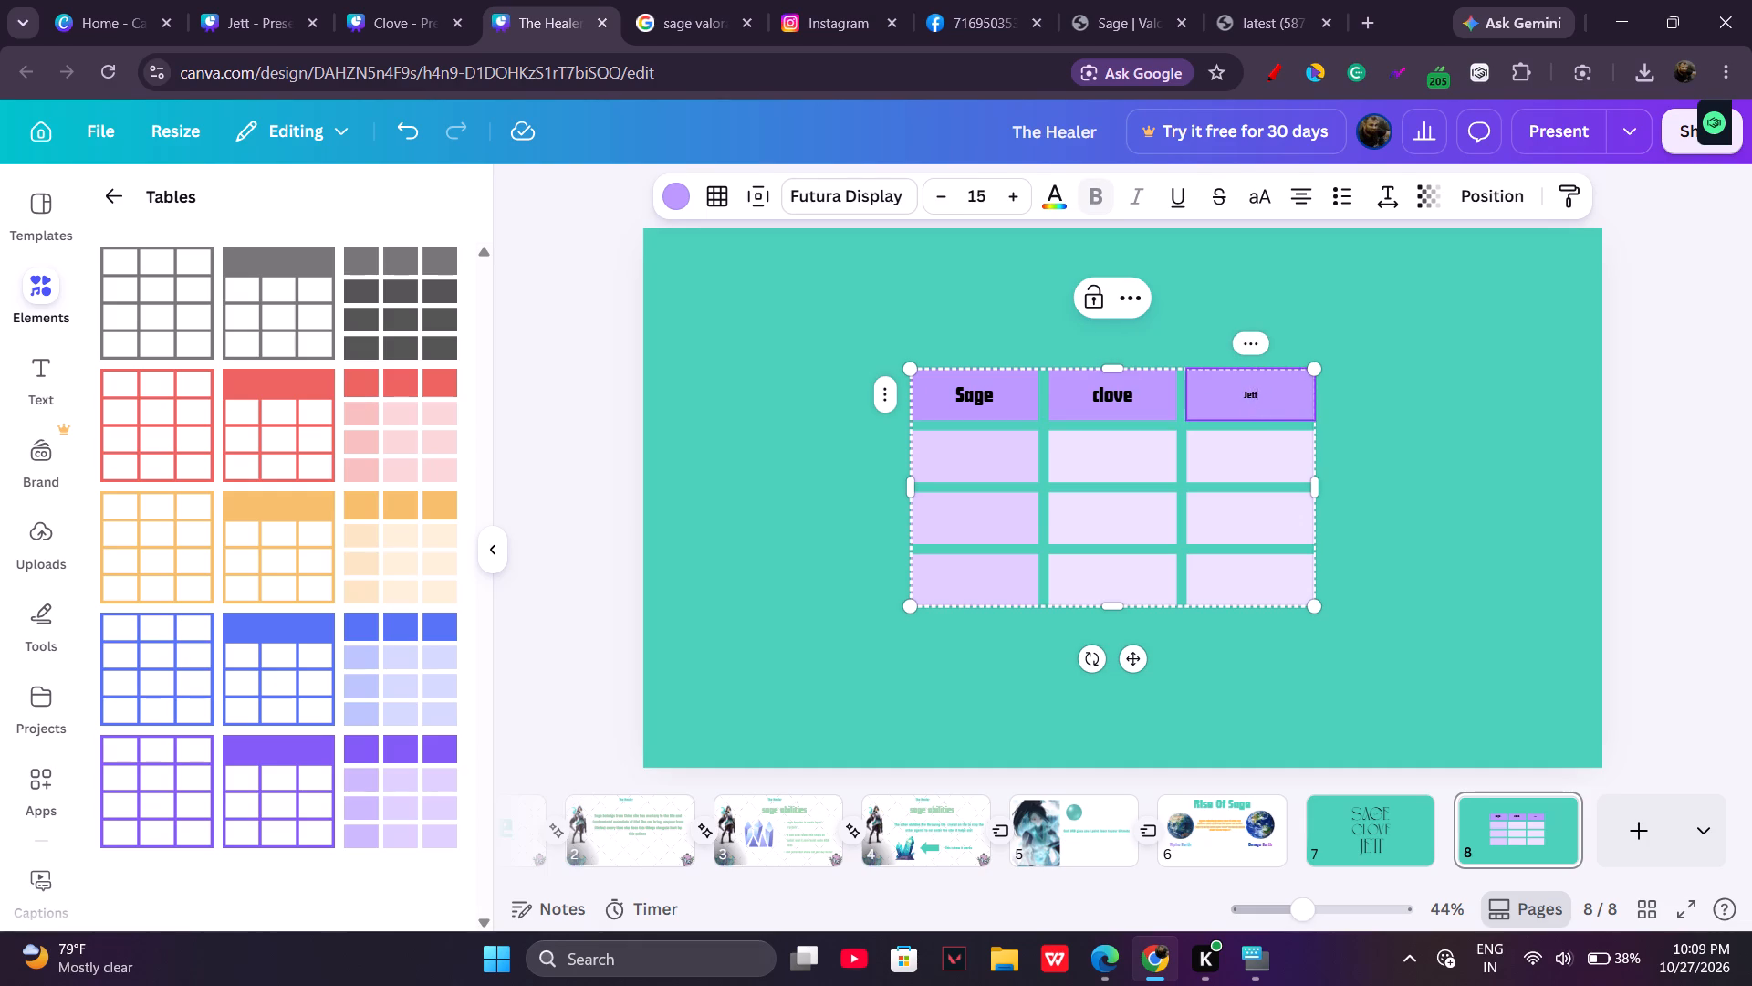
pyautogui.press('BackSpace')
pyautogui.press('BackSpace')
pyautogui.write('ett')
pyautogui.doubleClick(1015, 205)
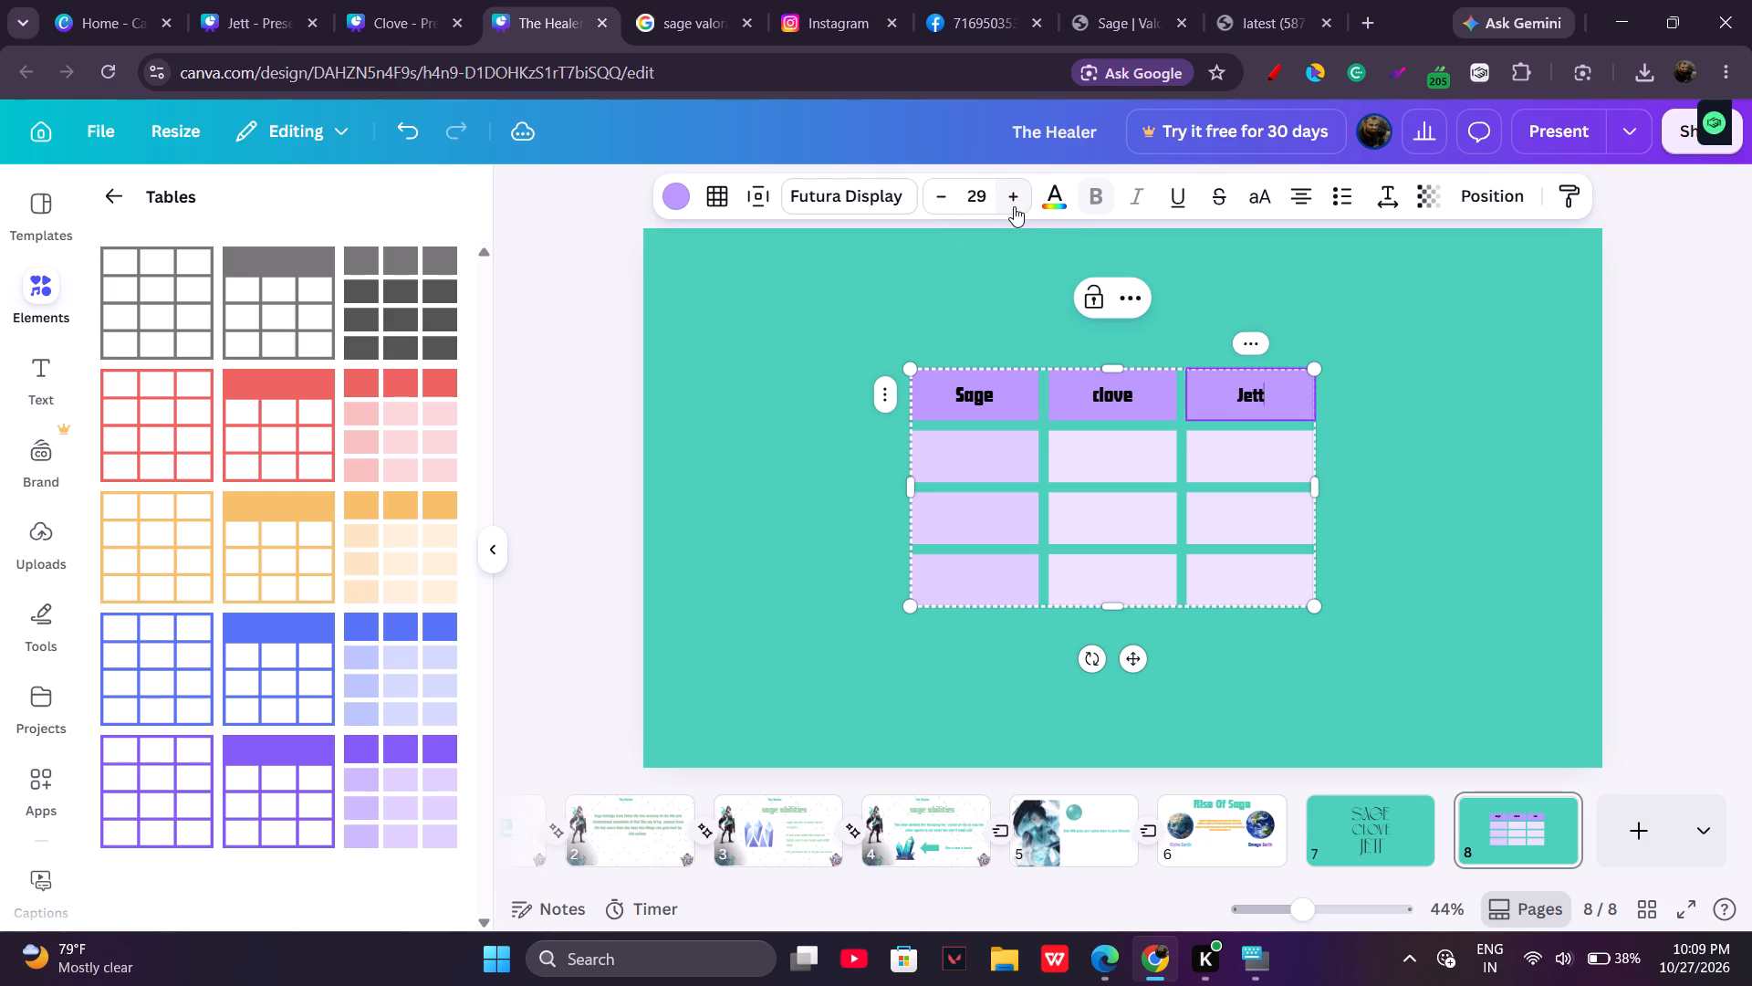
pyautogui.click(1015, 206)
pyautogui.moveTo(1015, 206); pyautogui.dragTo(1039, 267)
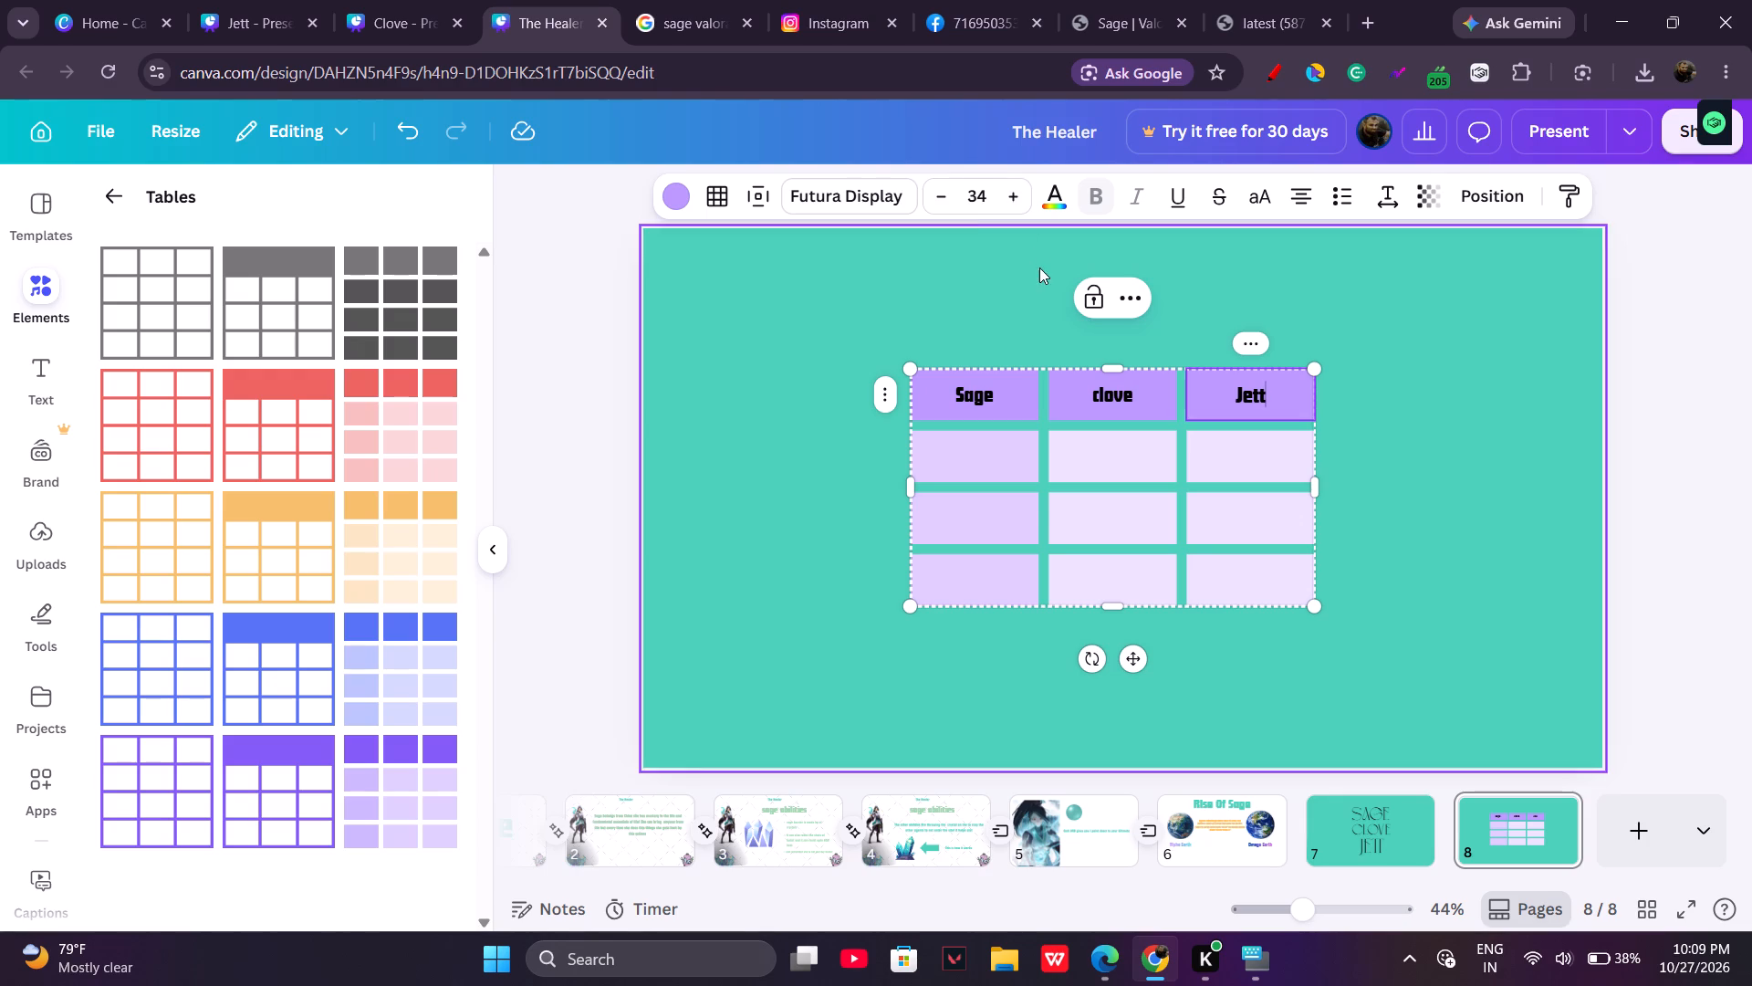
pyautogui.moveTo(1039, 267); pyautogui.dragTo(923, 199)
pyautogui.click(941, 207)
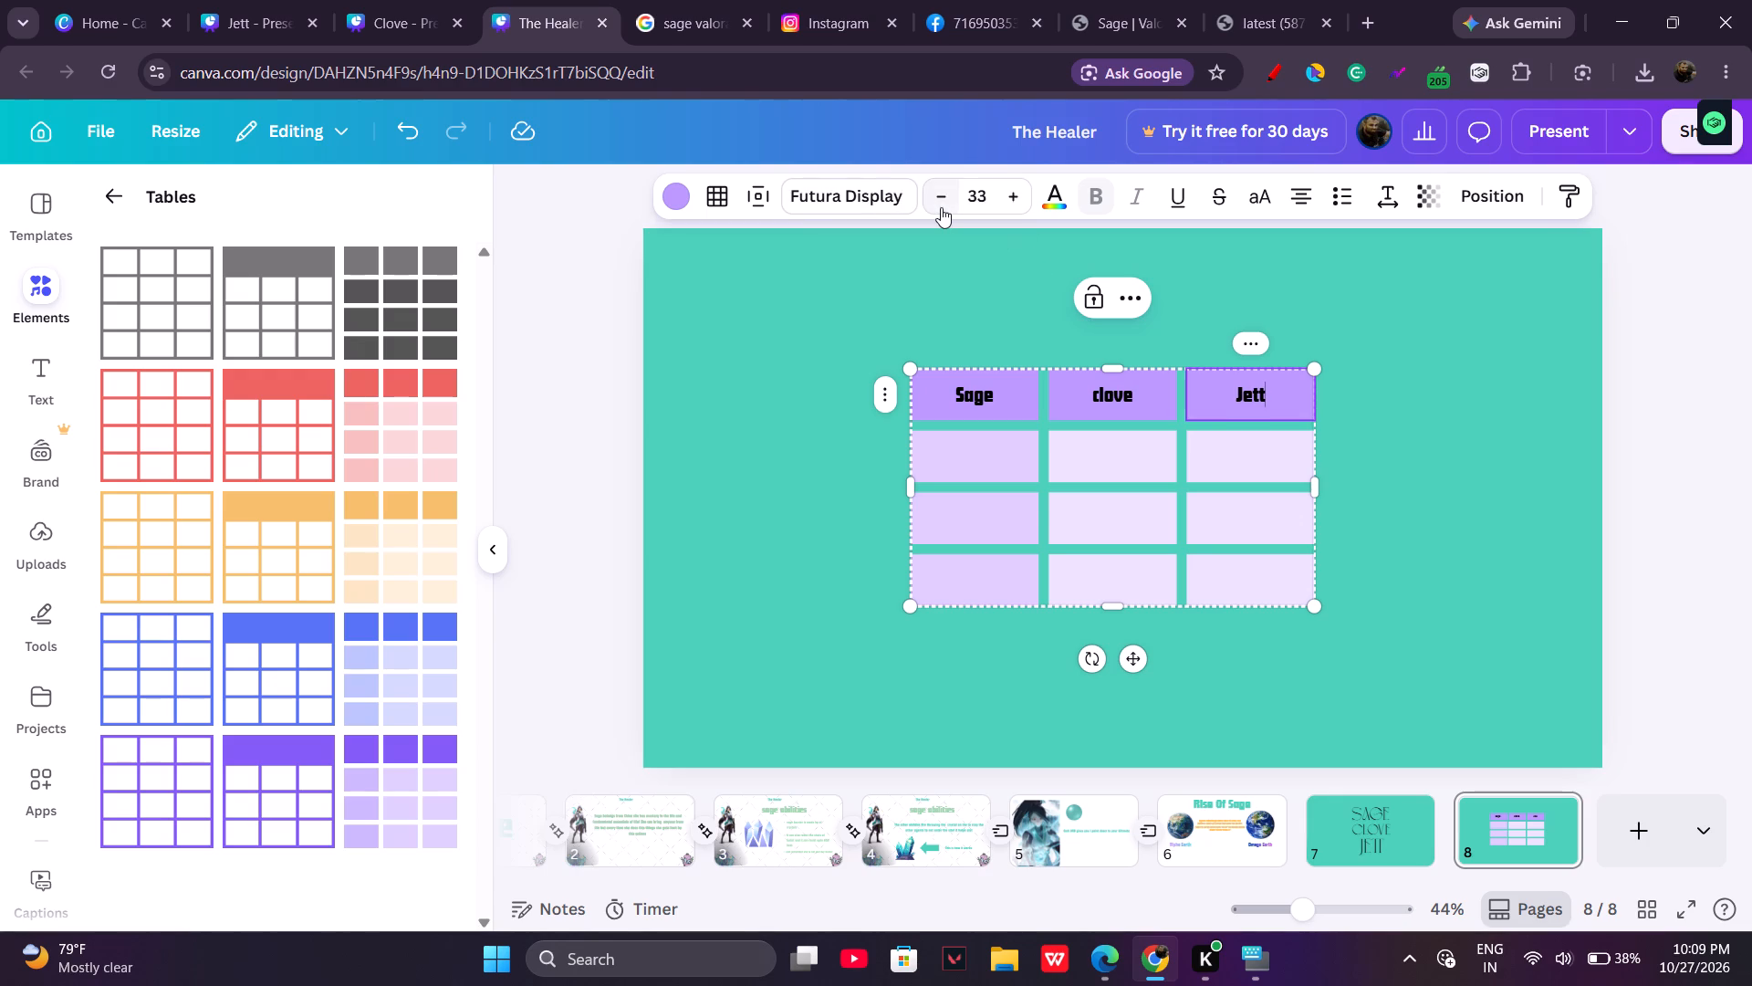
# Enter "China" in the cell beneath the "Sage" header and set its font size to 33.
pyautogui.click(965, 456)
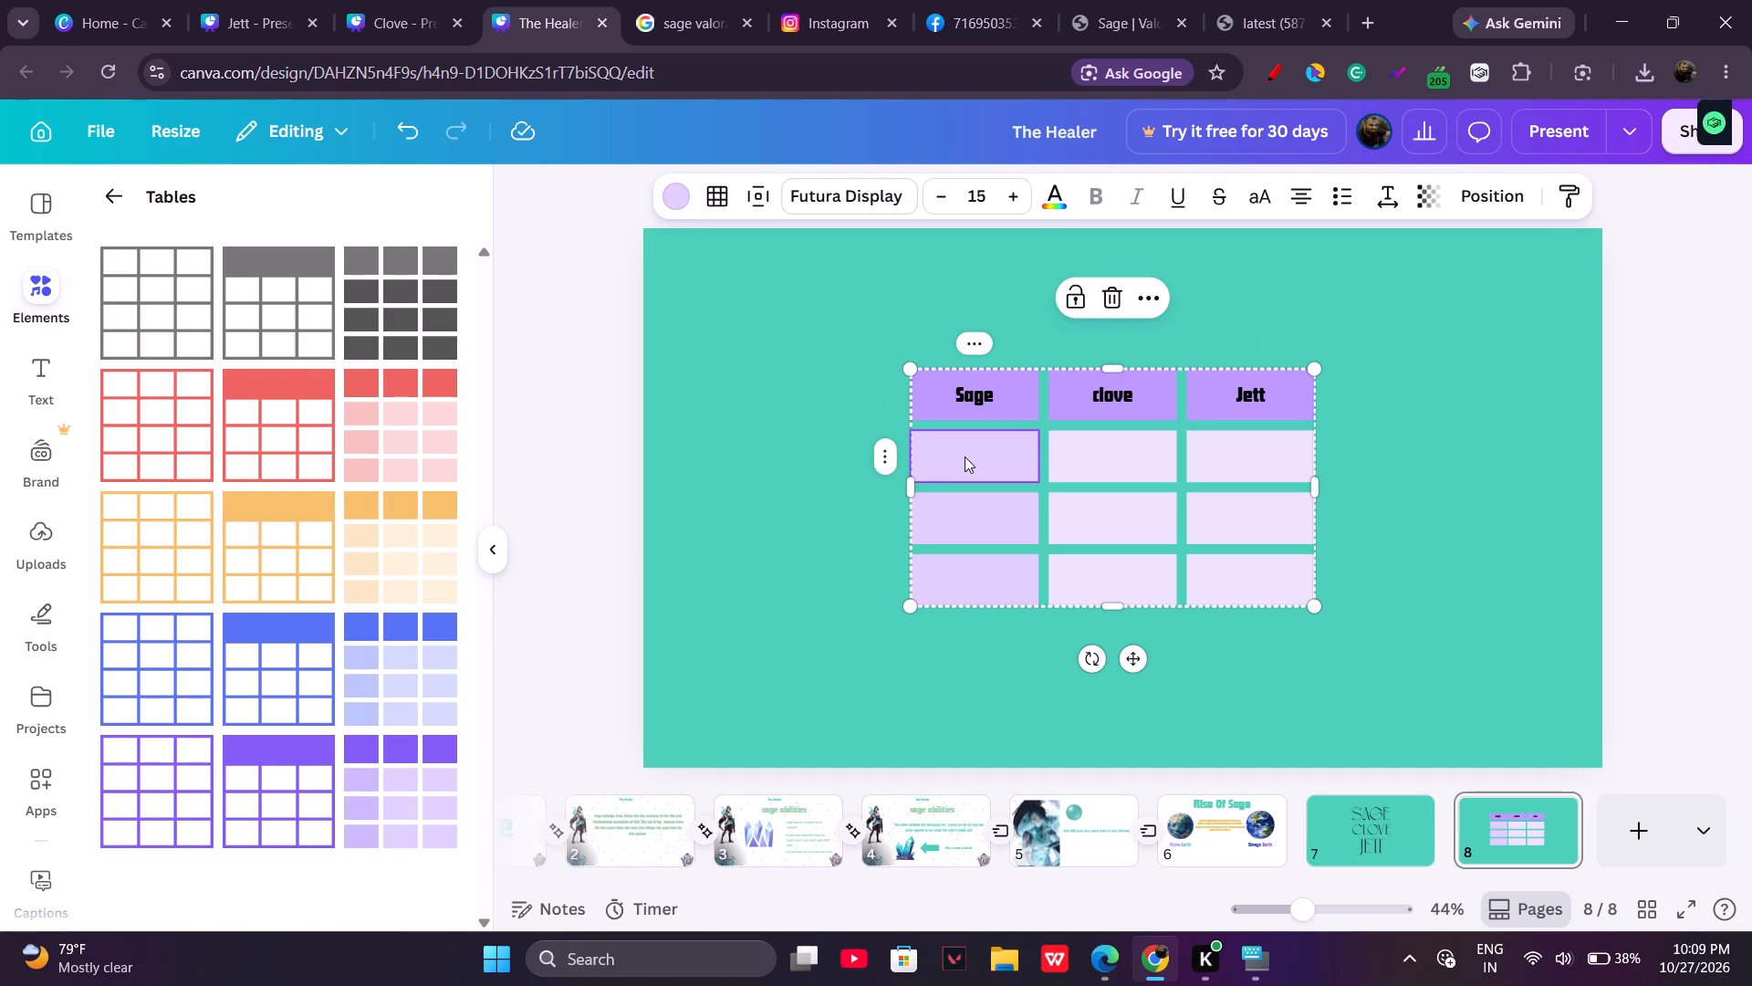
pyautogui.click(965, 456)
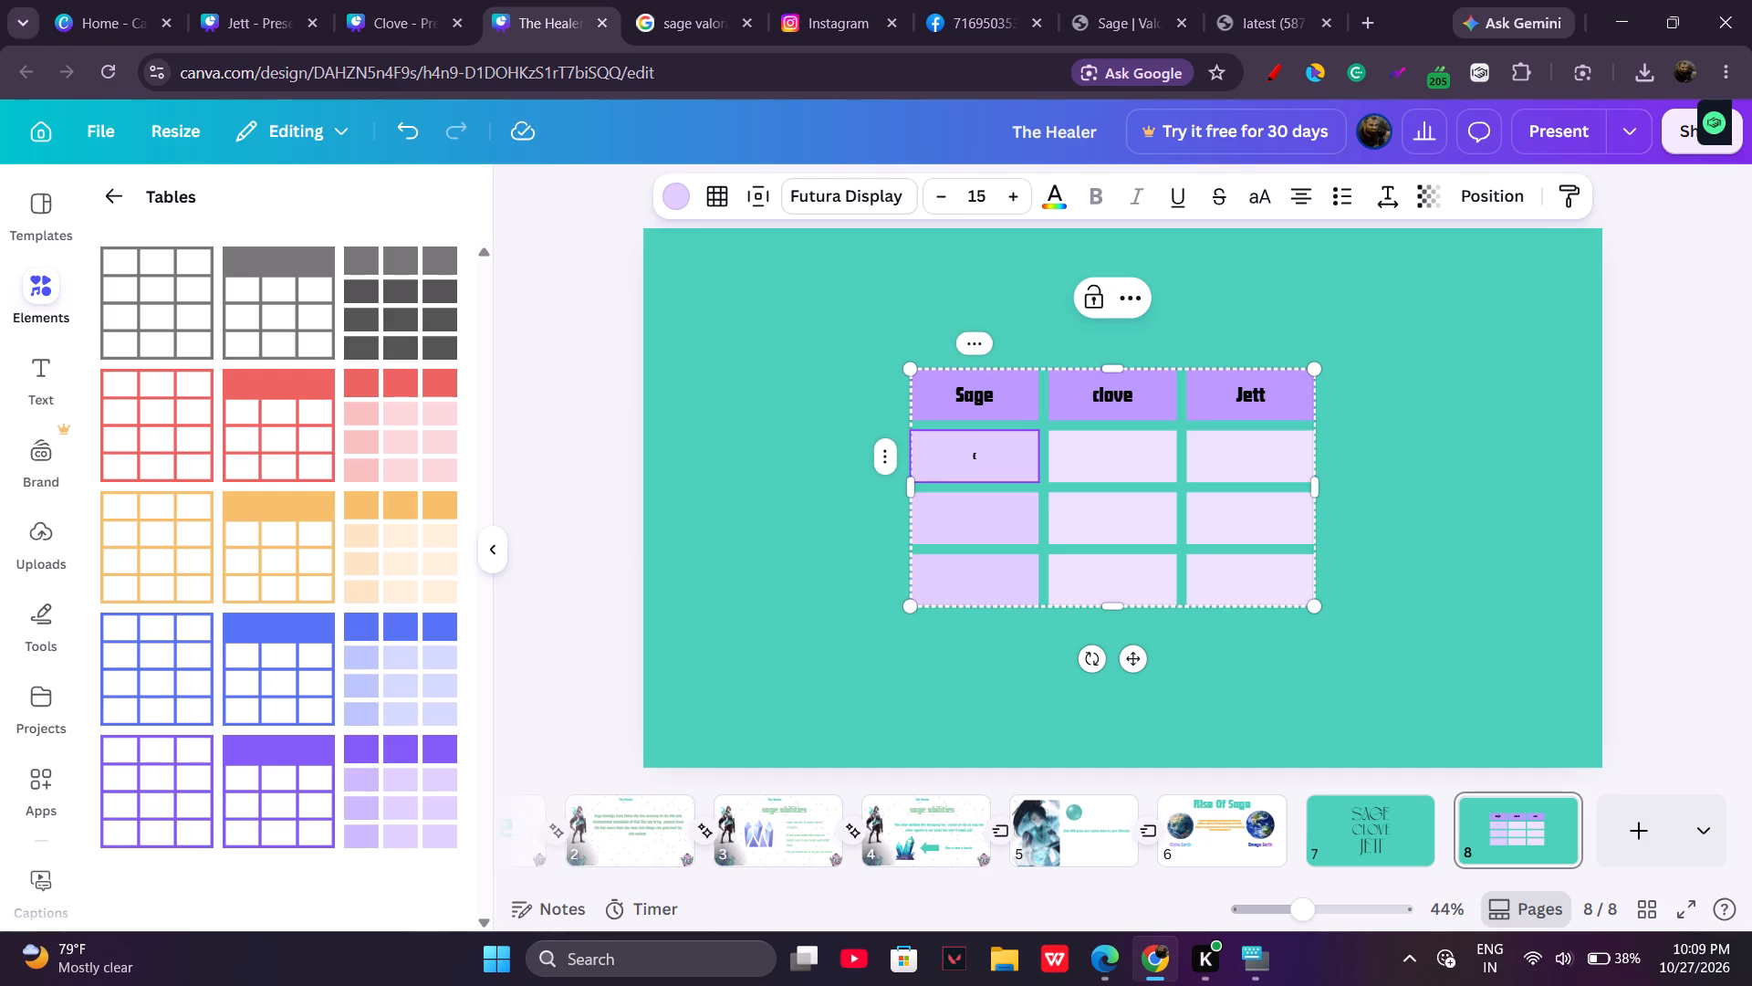
pyautogui.write('hina')
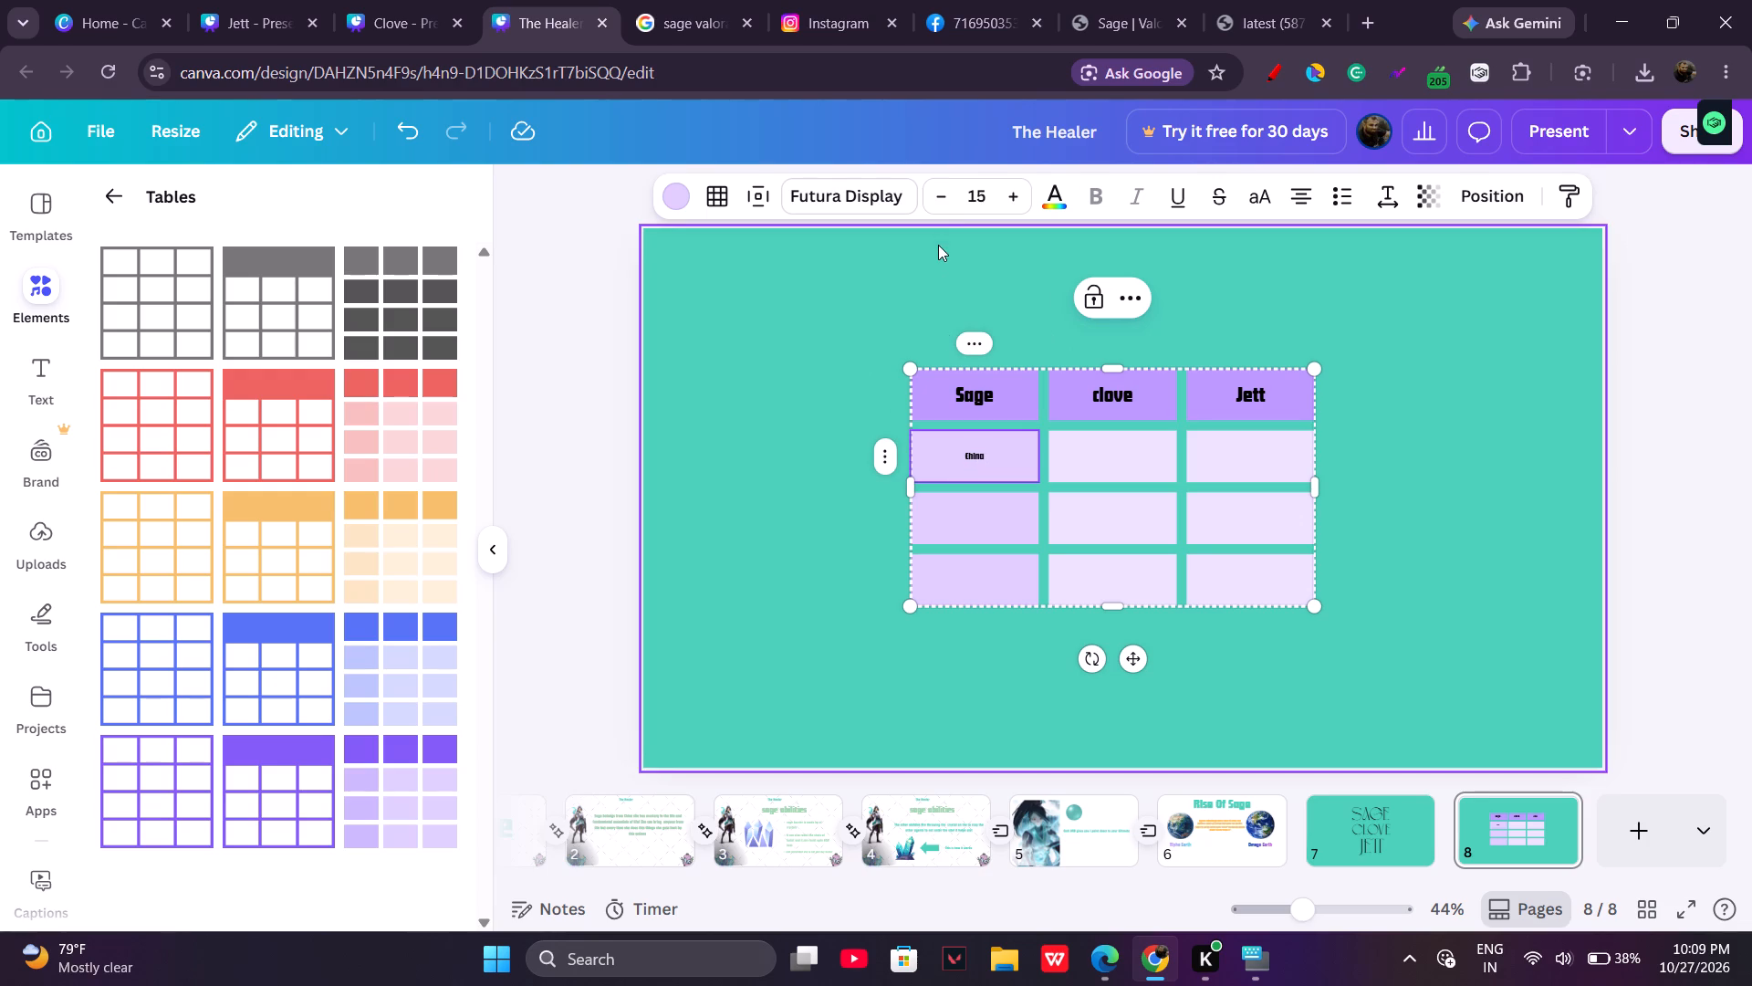
pyautogui.click(1004, 200)
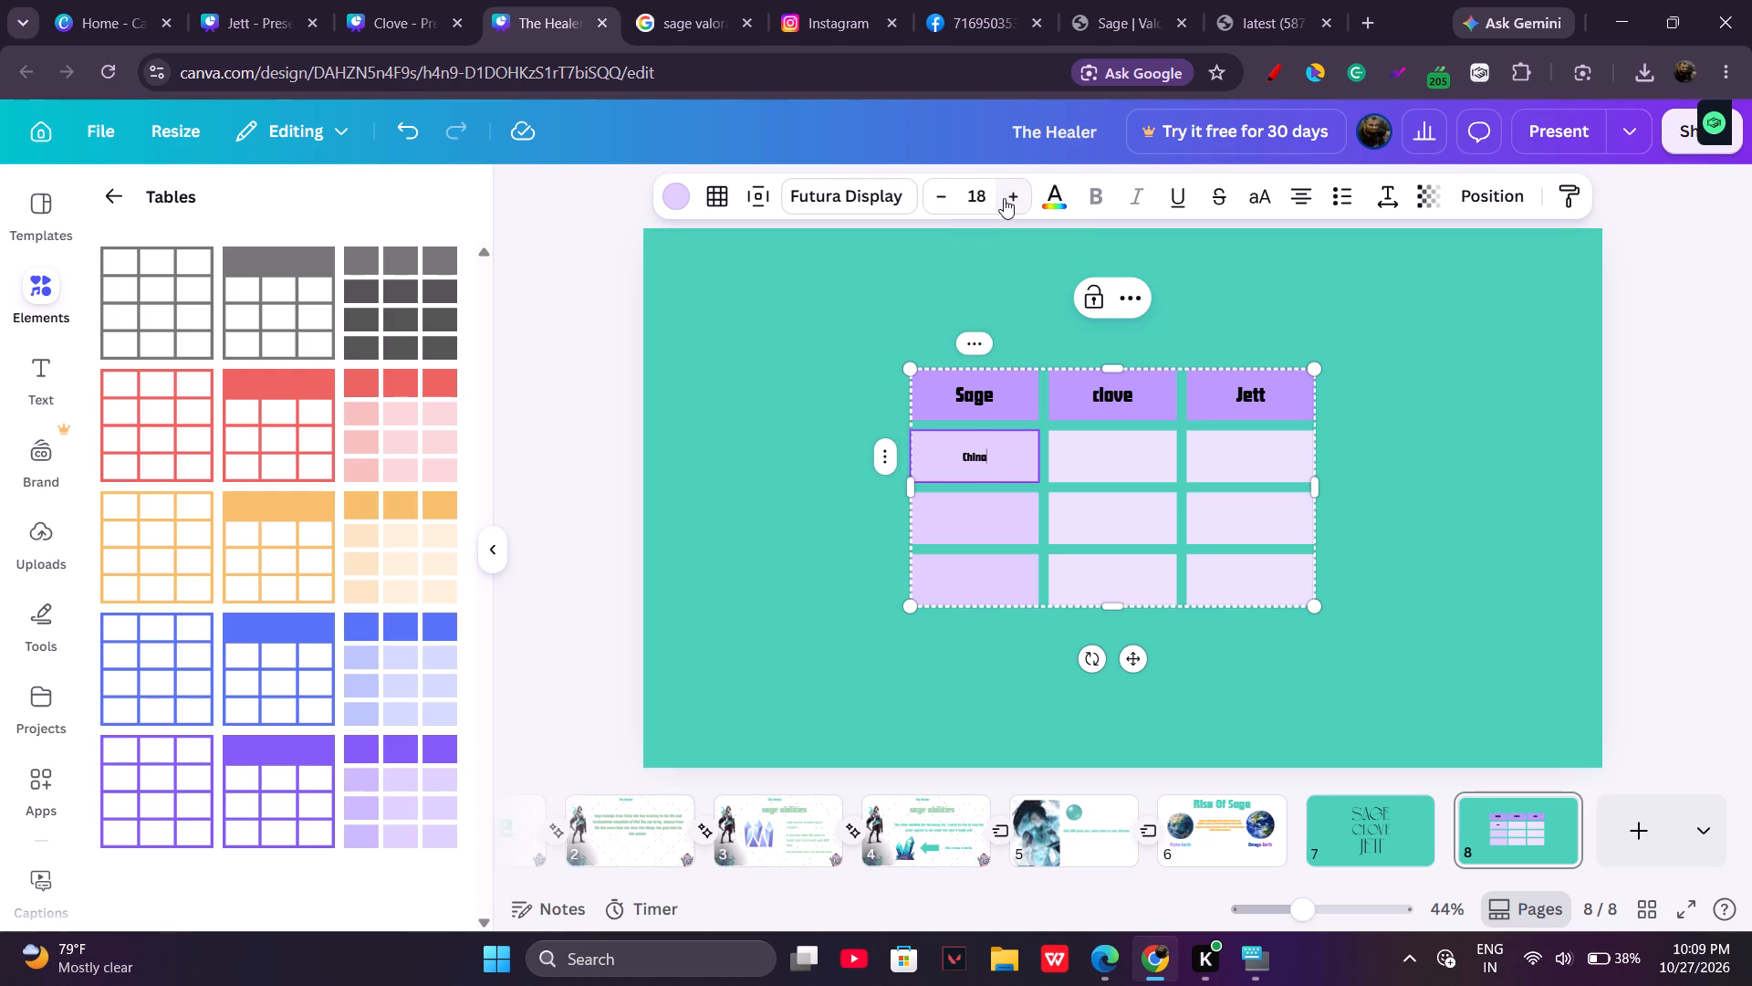
pyautogui.click(996, 205)
pyautogui.click(1121, 444)
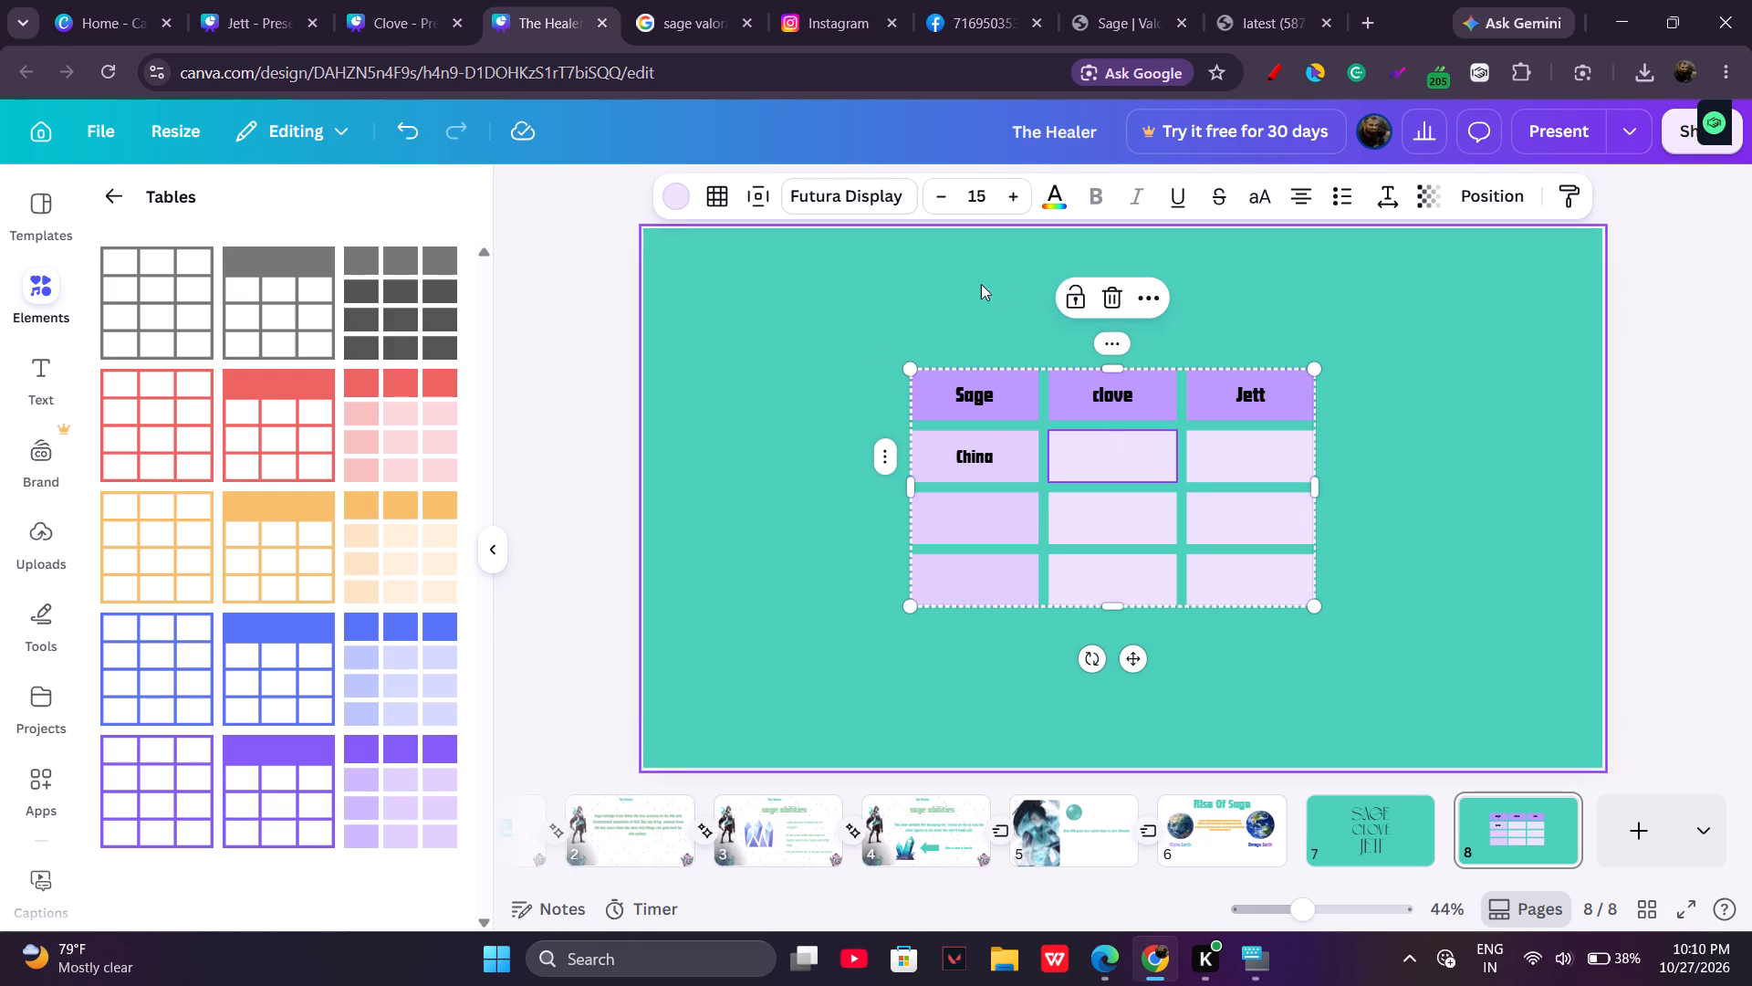
pyautogui.click(1001, 455)
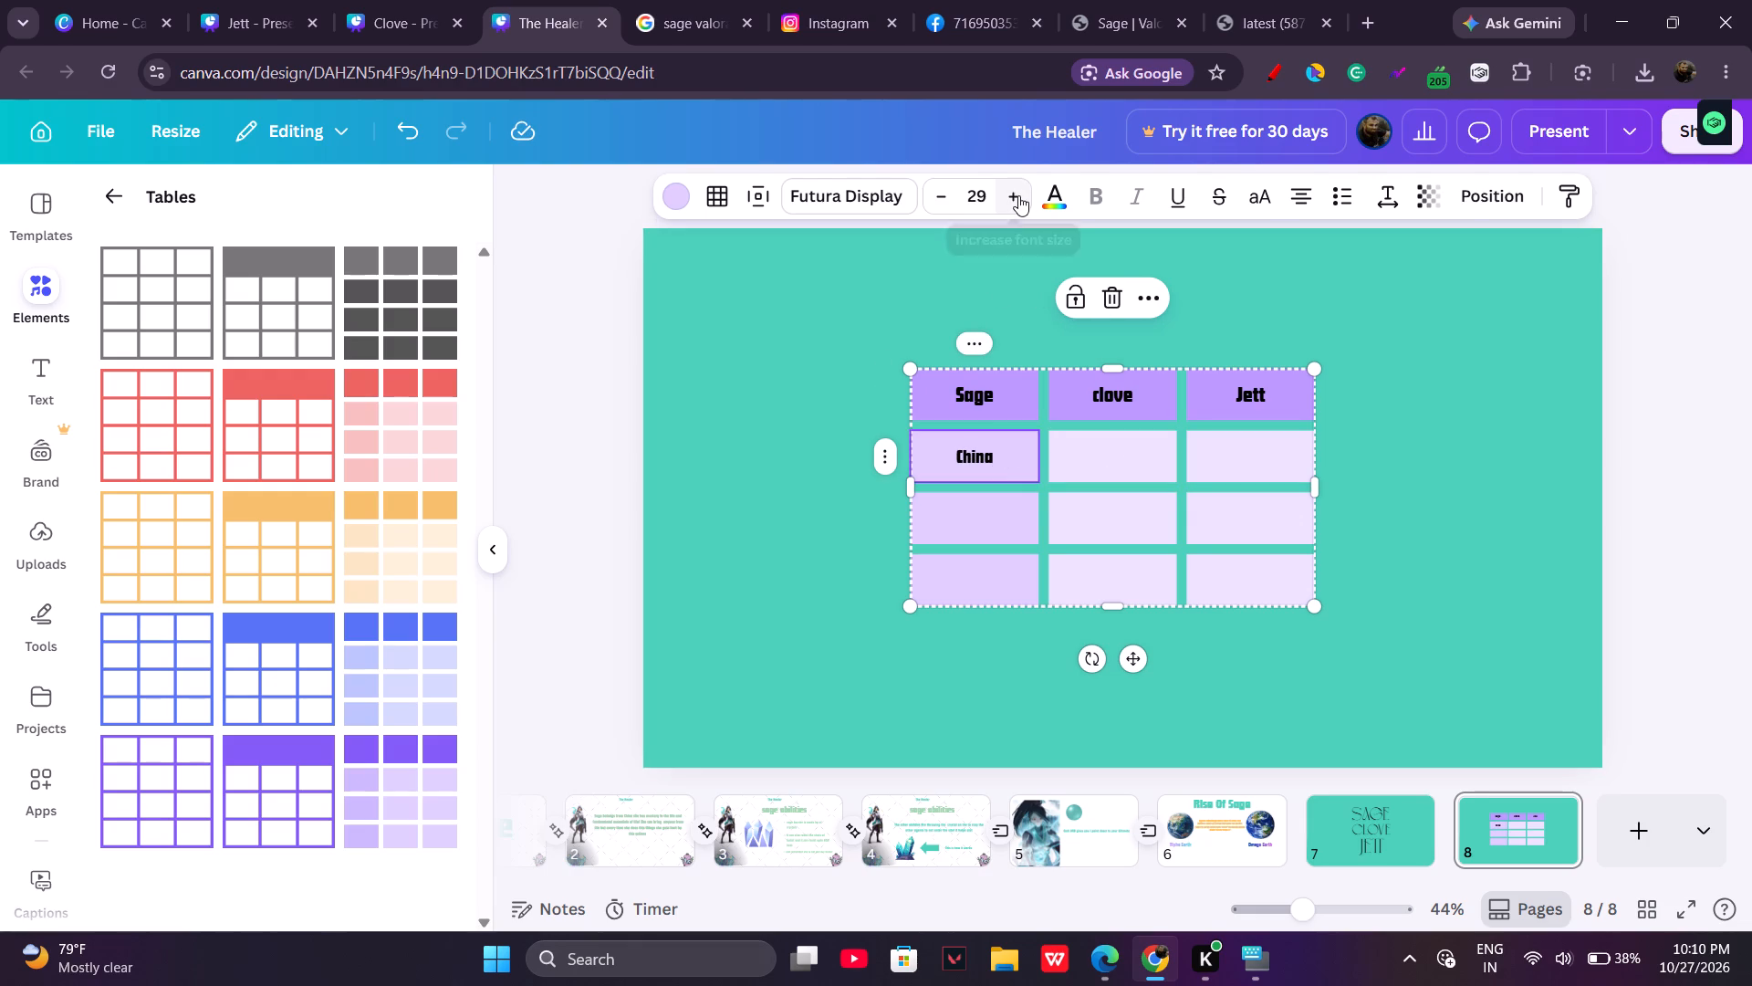
pyautogui.doubleClick(1018, 195)
pyautogui.click(1018, 195)
pyautogui.click(1018, 195)
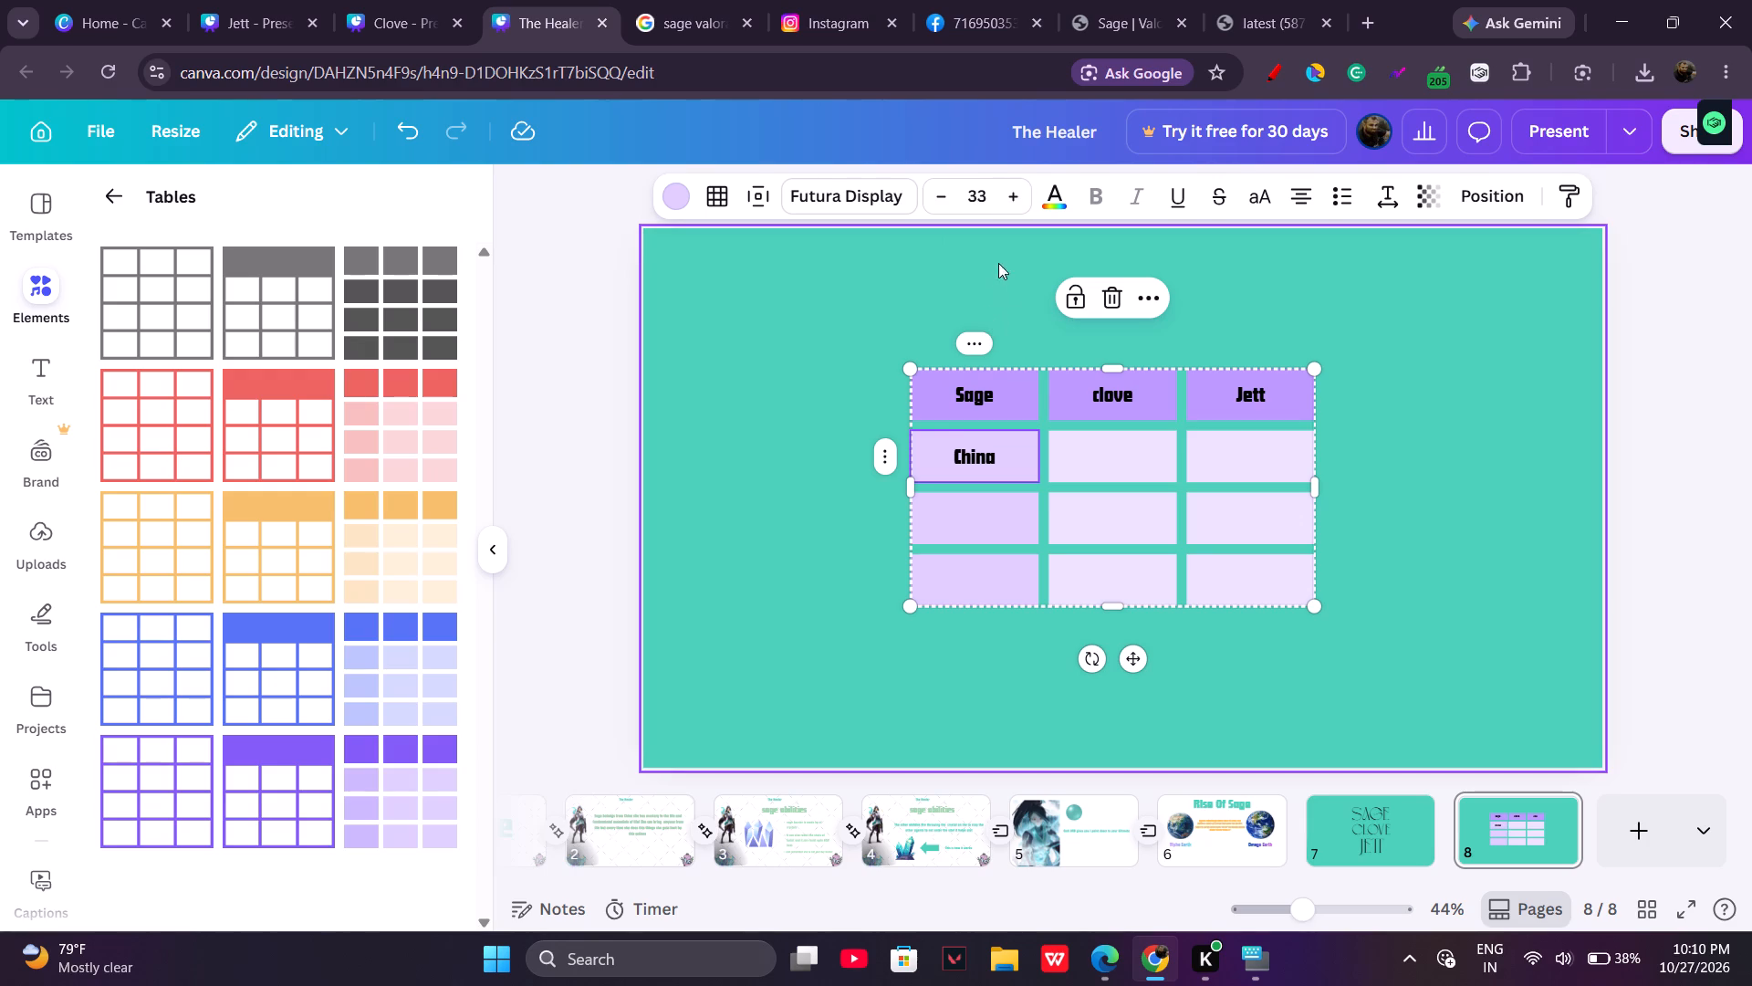
# Enter "Scottland" in the cell beneath the "clove" header and set its font size to 33.
pyautogui.click(1095, 459)
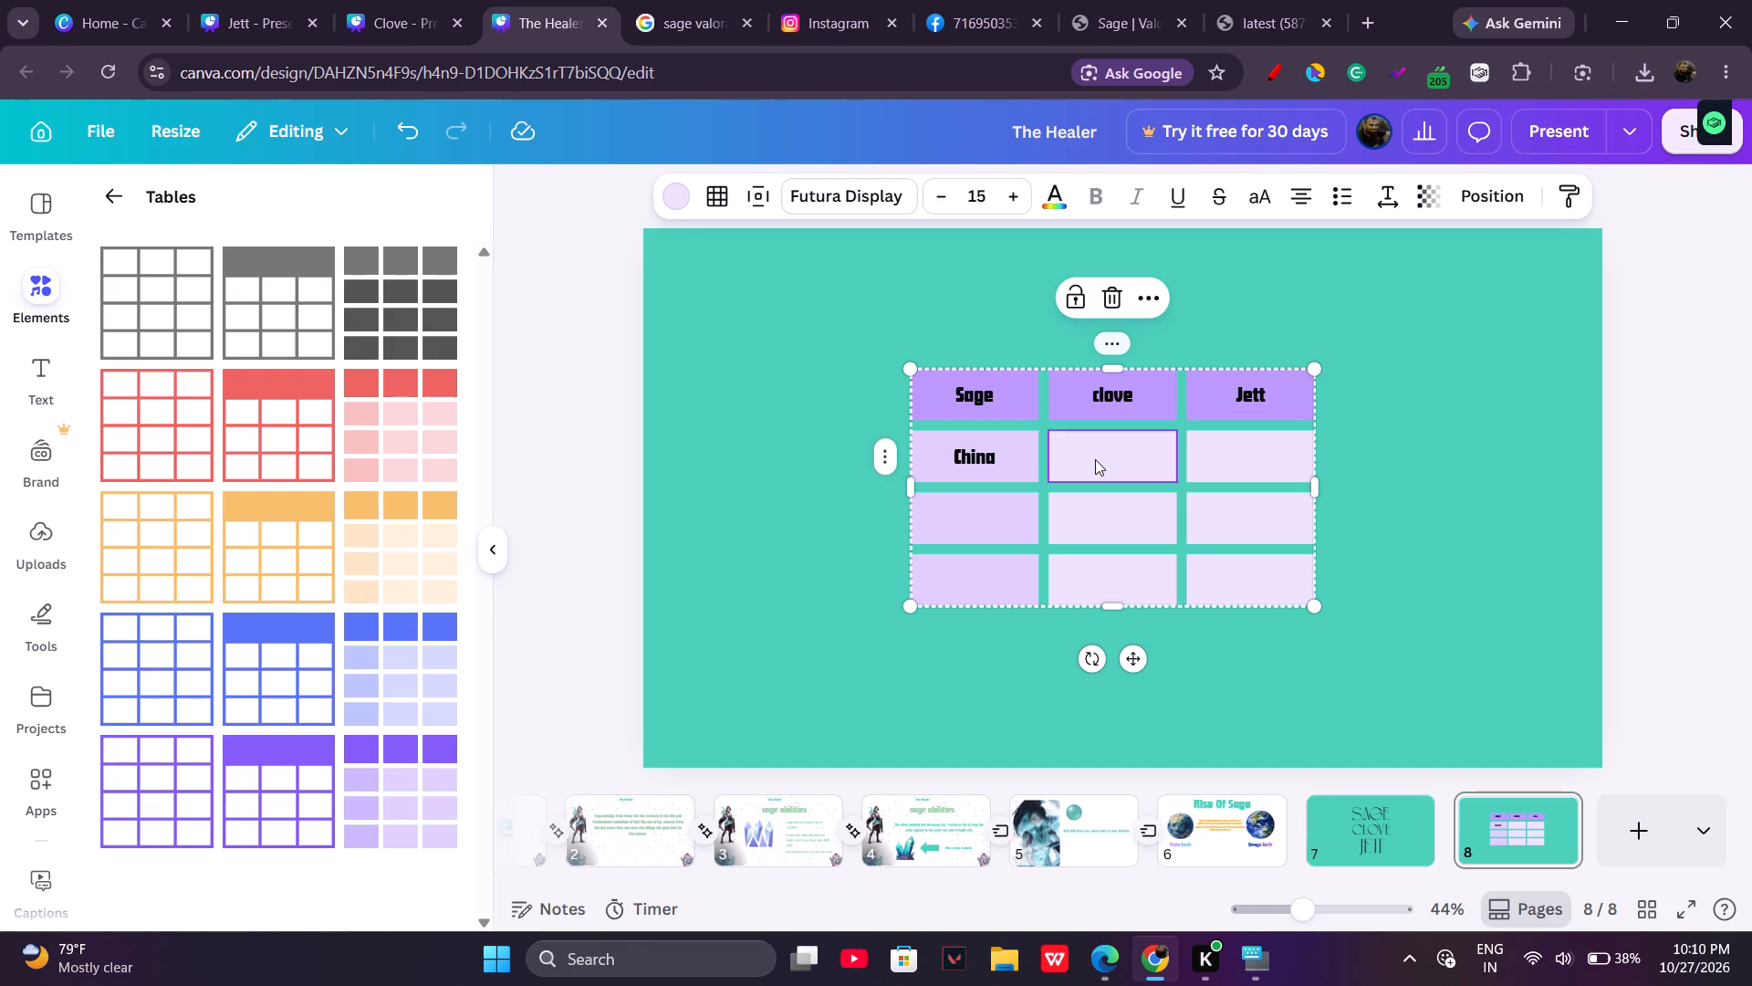
pyautogui.click(1095, 459)
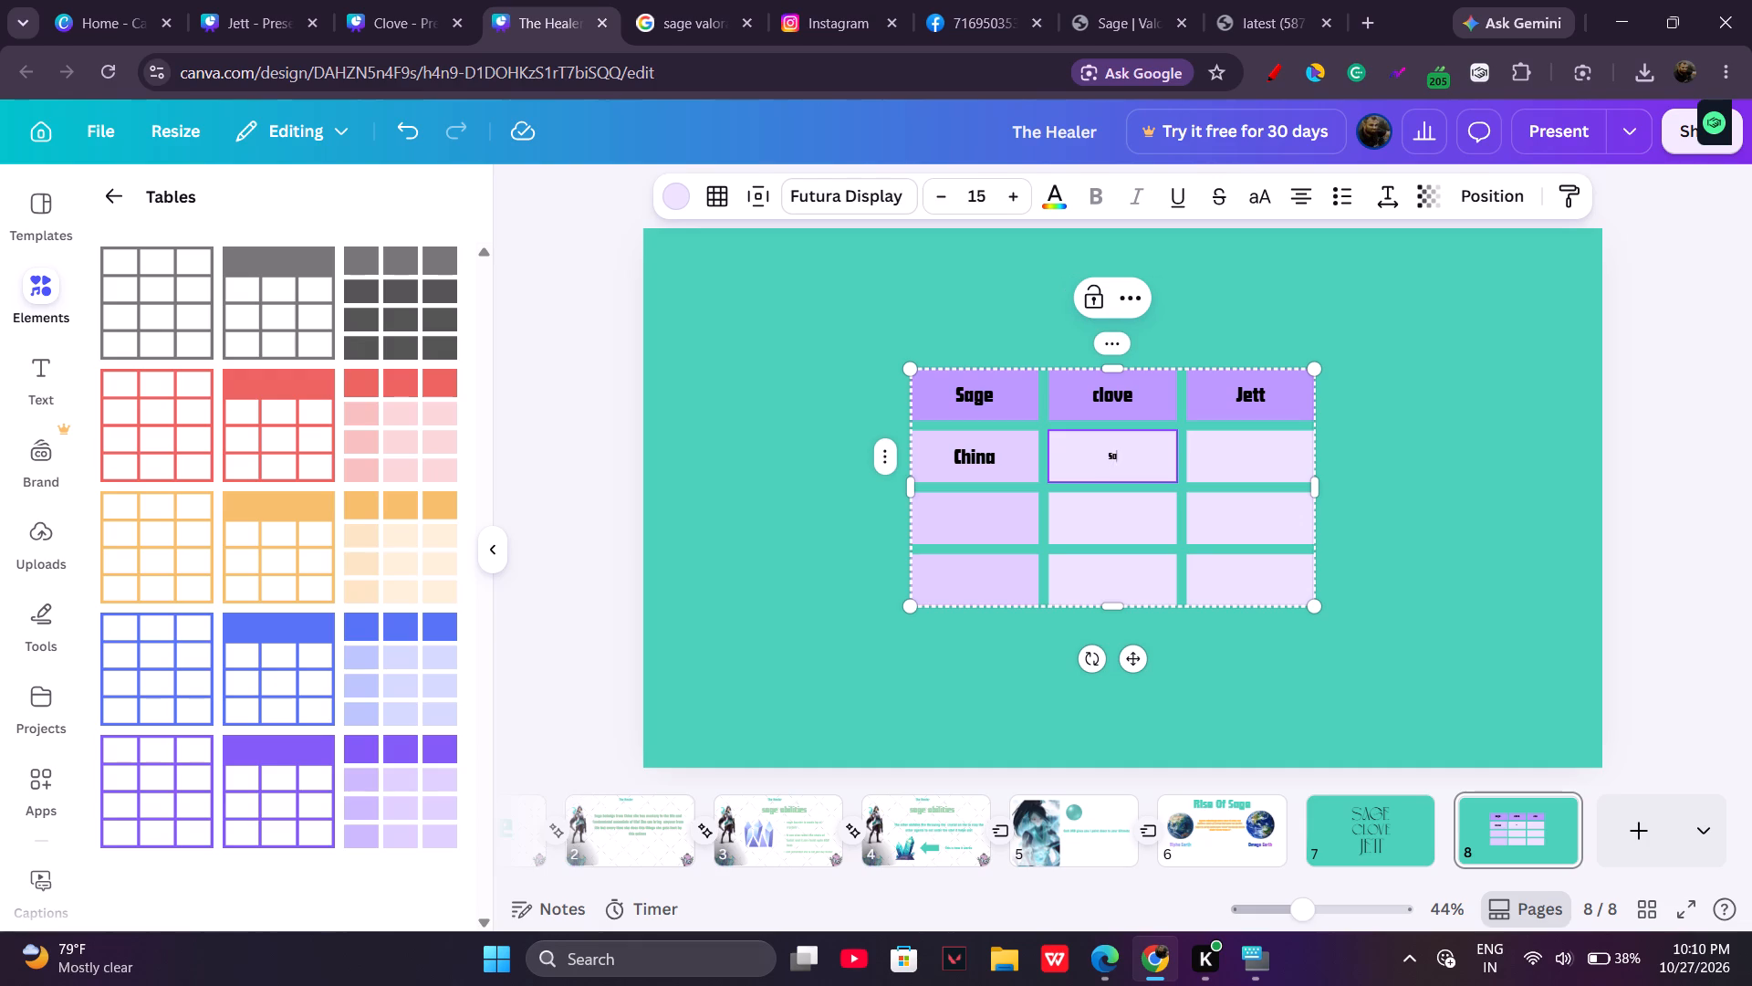
pyautogui.press('BackSpace')
pyautogui.write('ot')
pyautogui.write('tla')
pyautogui.write('nd')
pyautogui.tripleClick(1019, 205)
pyautogui.tripleClick(1019, 205)
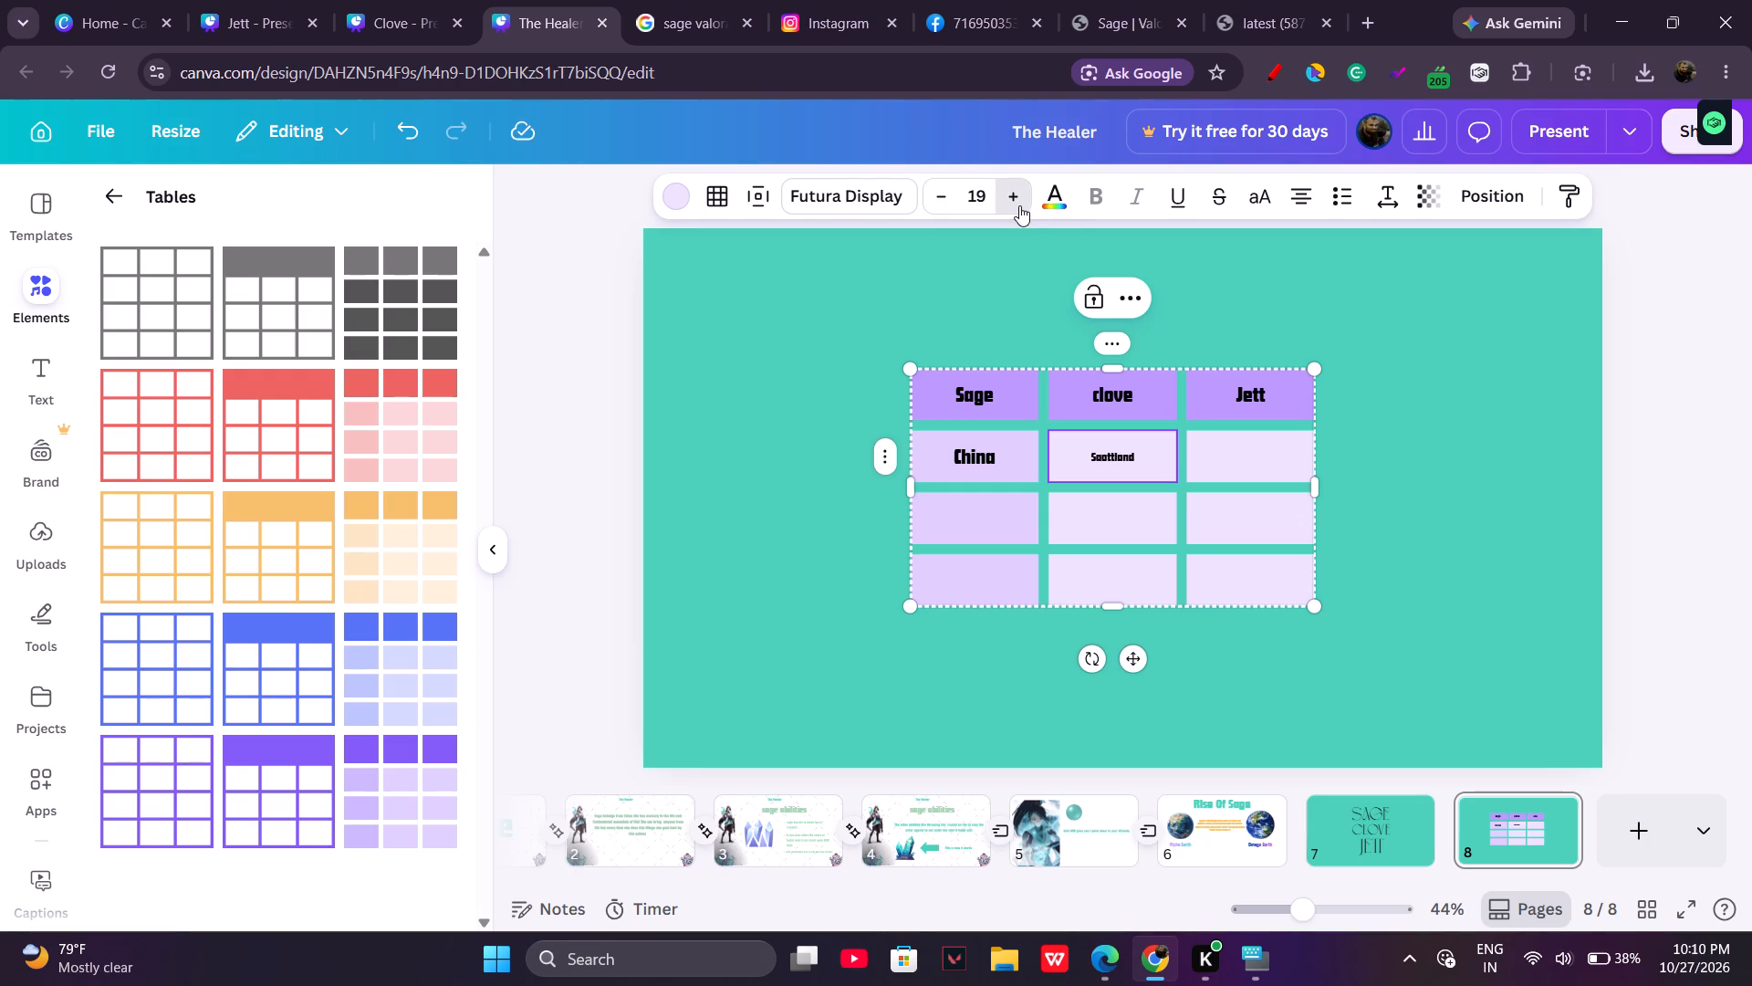
pyautogui.tripleClick(1019, 205)
pyautogui.tripleClick(1019, 205)
pyautogui.tripleClick(1019, 205)
pyautogui.tripleClick(1019, 205)
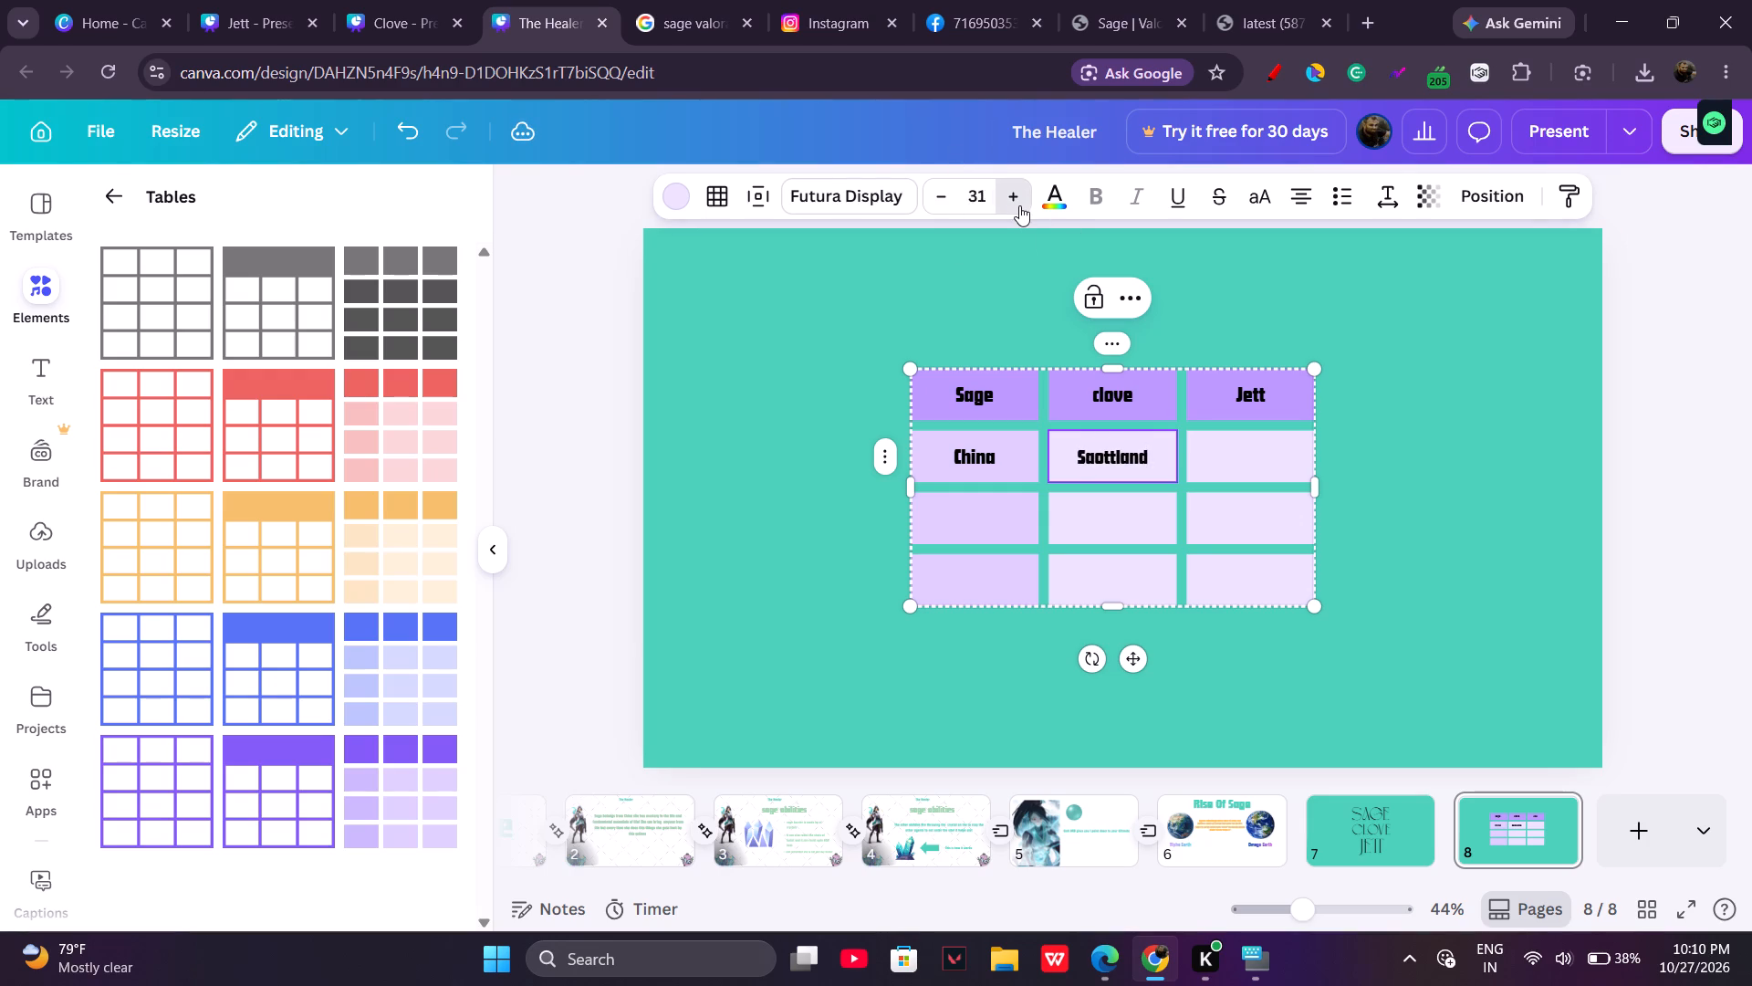
pyautogui.click(1019, 205)
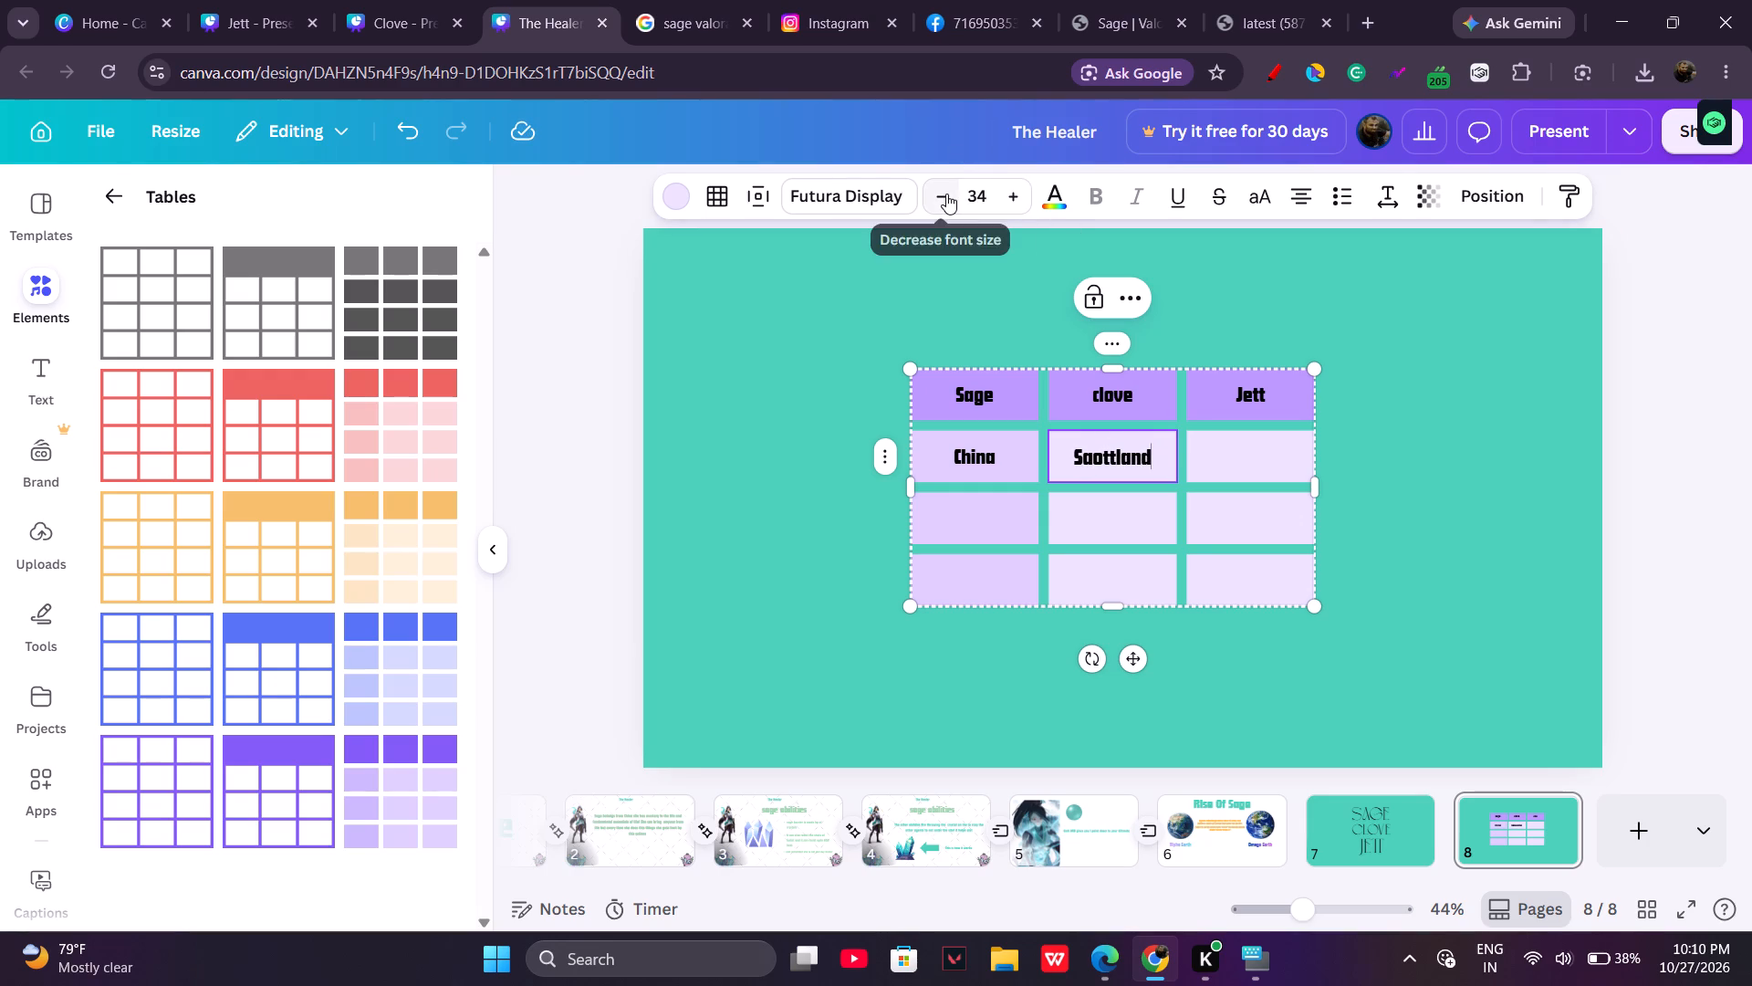
pyautogui.click(946, 194)
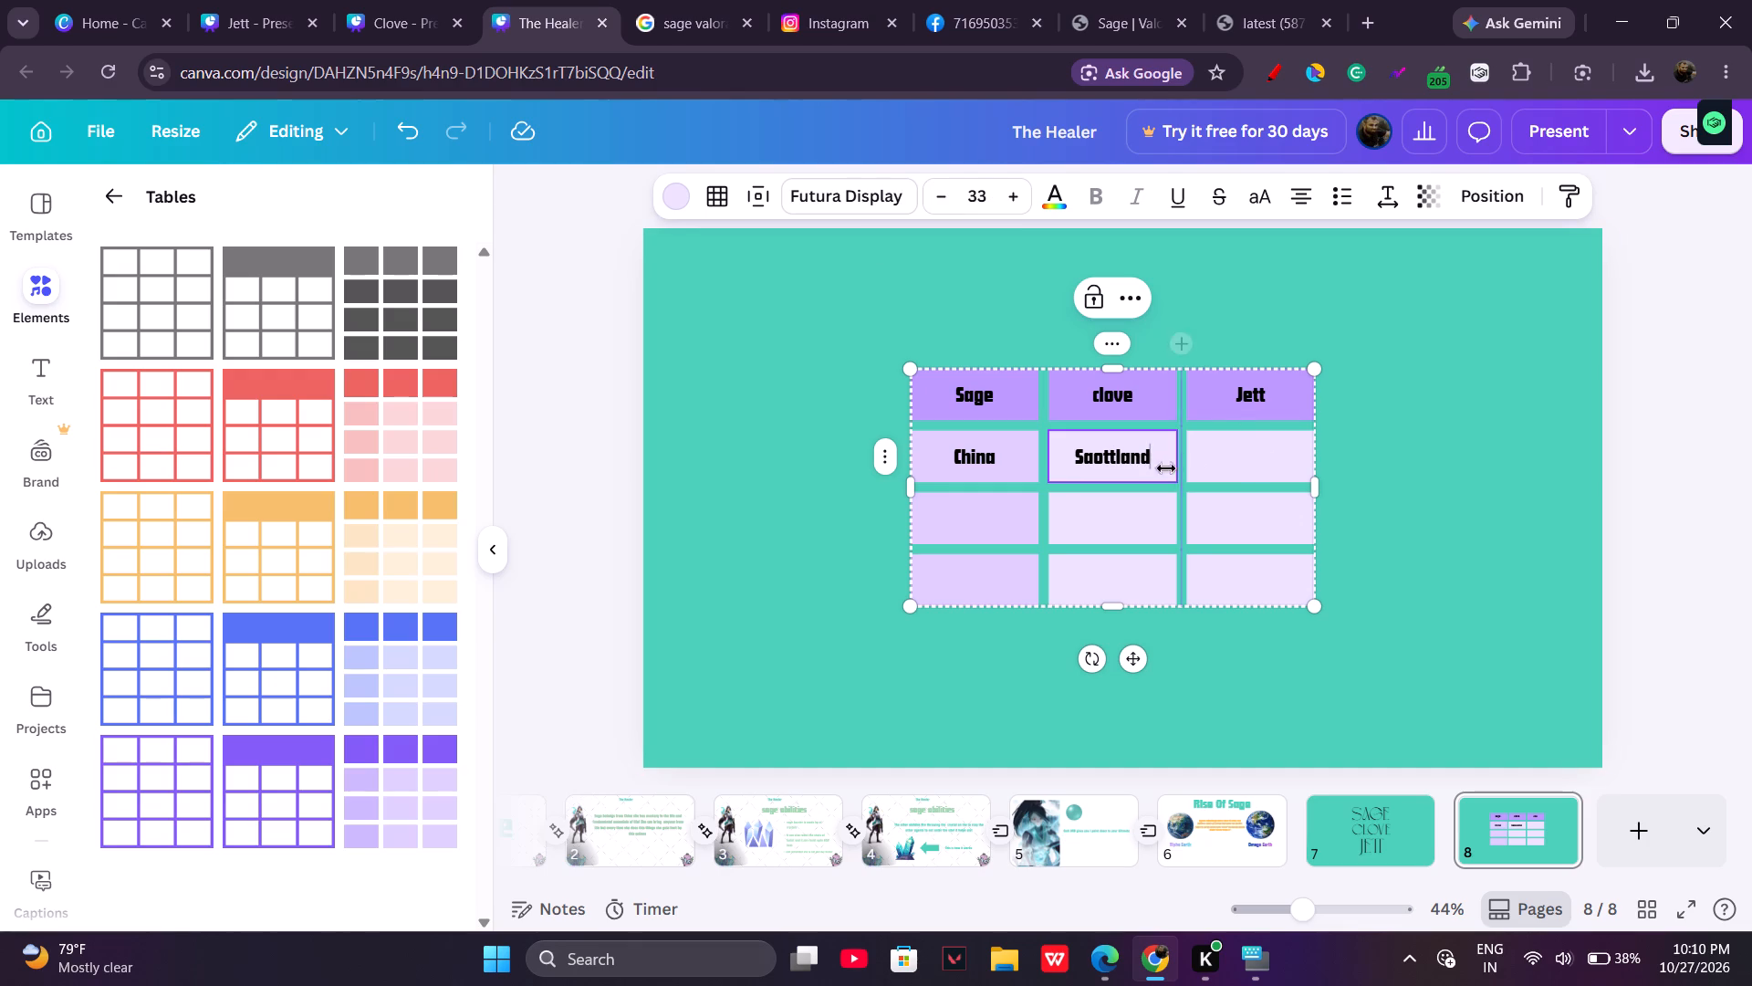
pyautogui.click(1092, 467)
pyautogui.press('BackSpace')
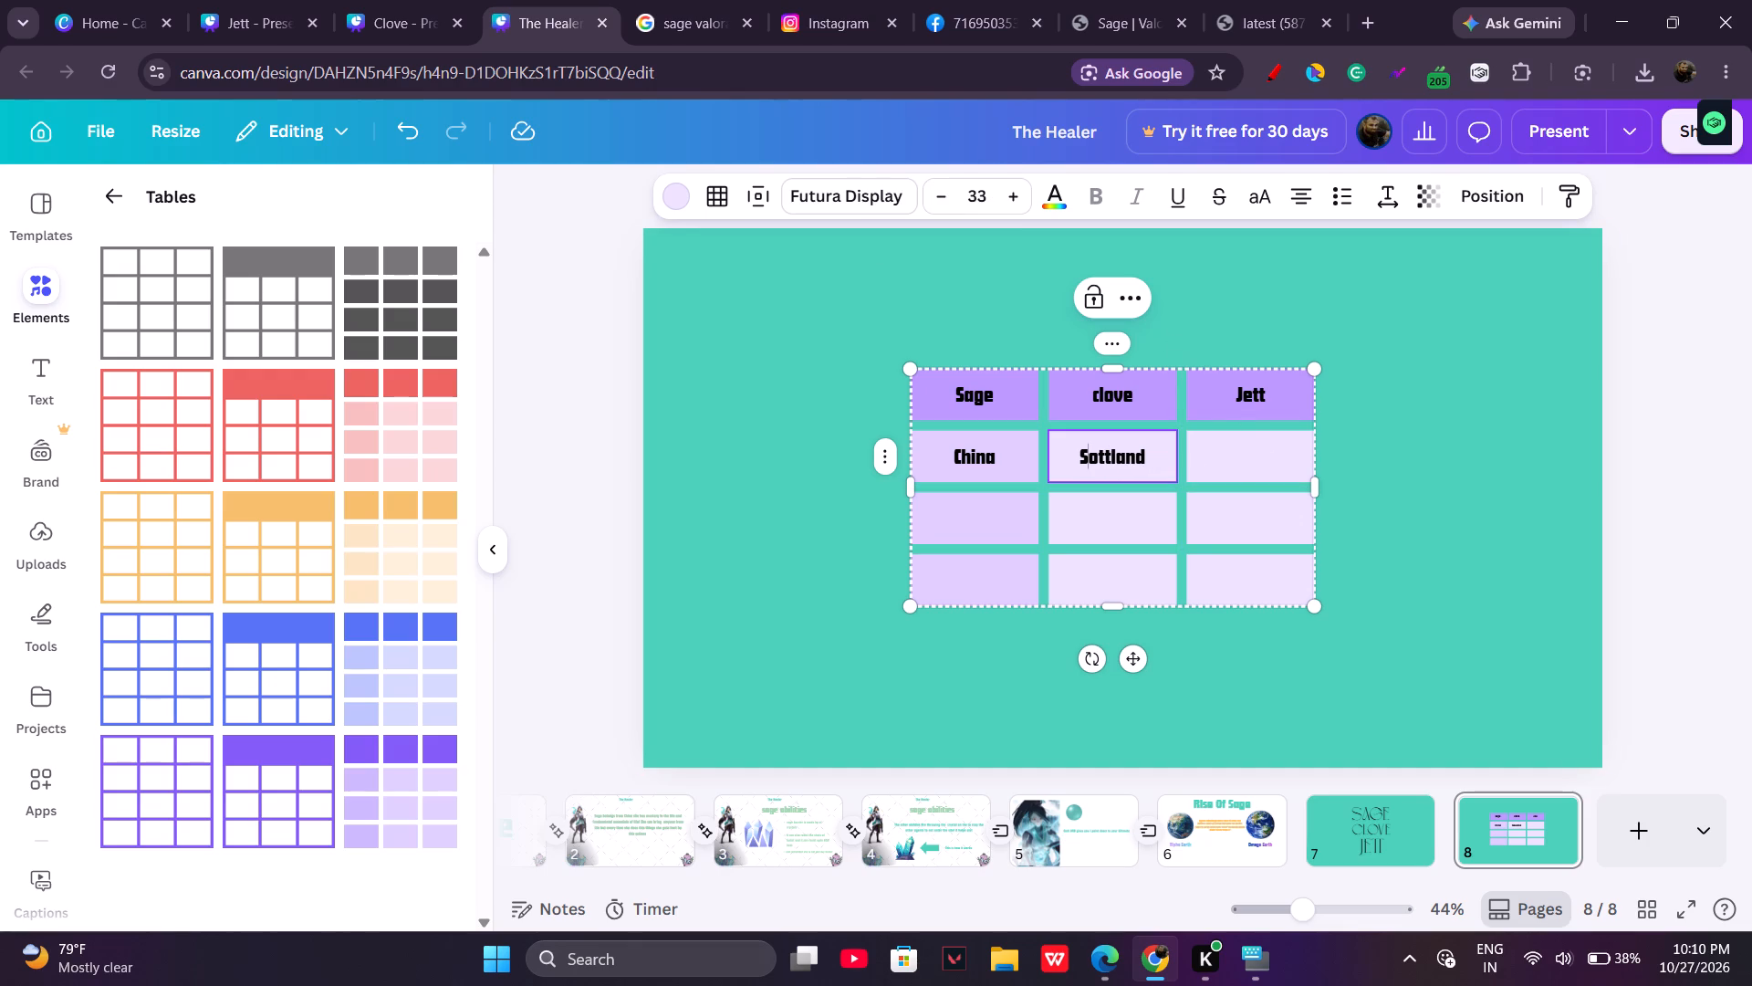
pyautogui.press('c')
# Enter "Korea" in the cell beneath the "Jett" header and set its font size to 33.
pyautogui.click(1236, 471)
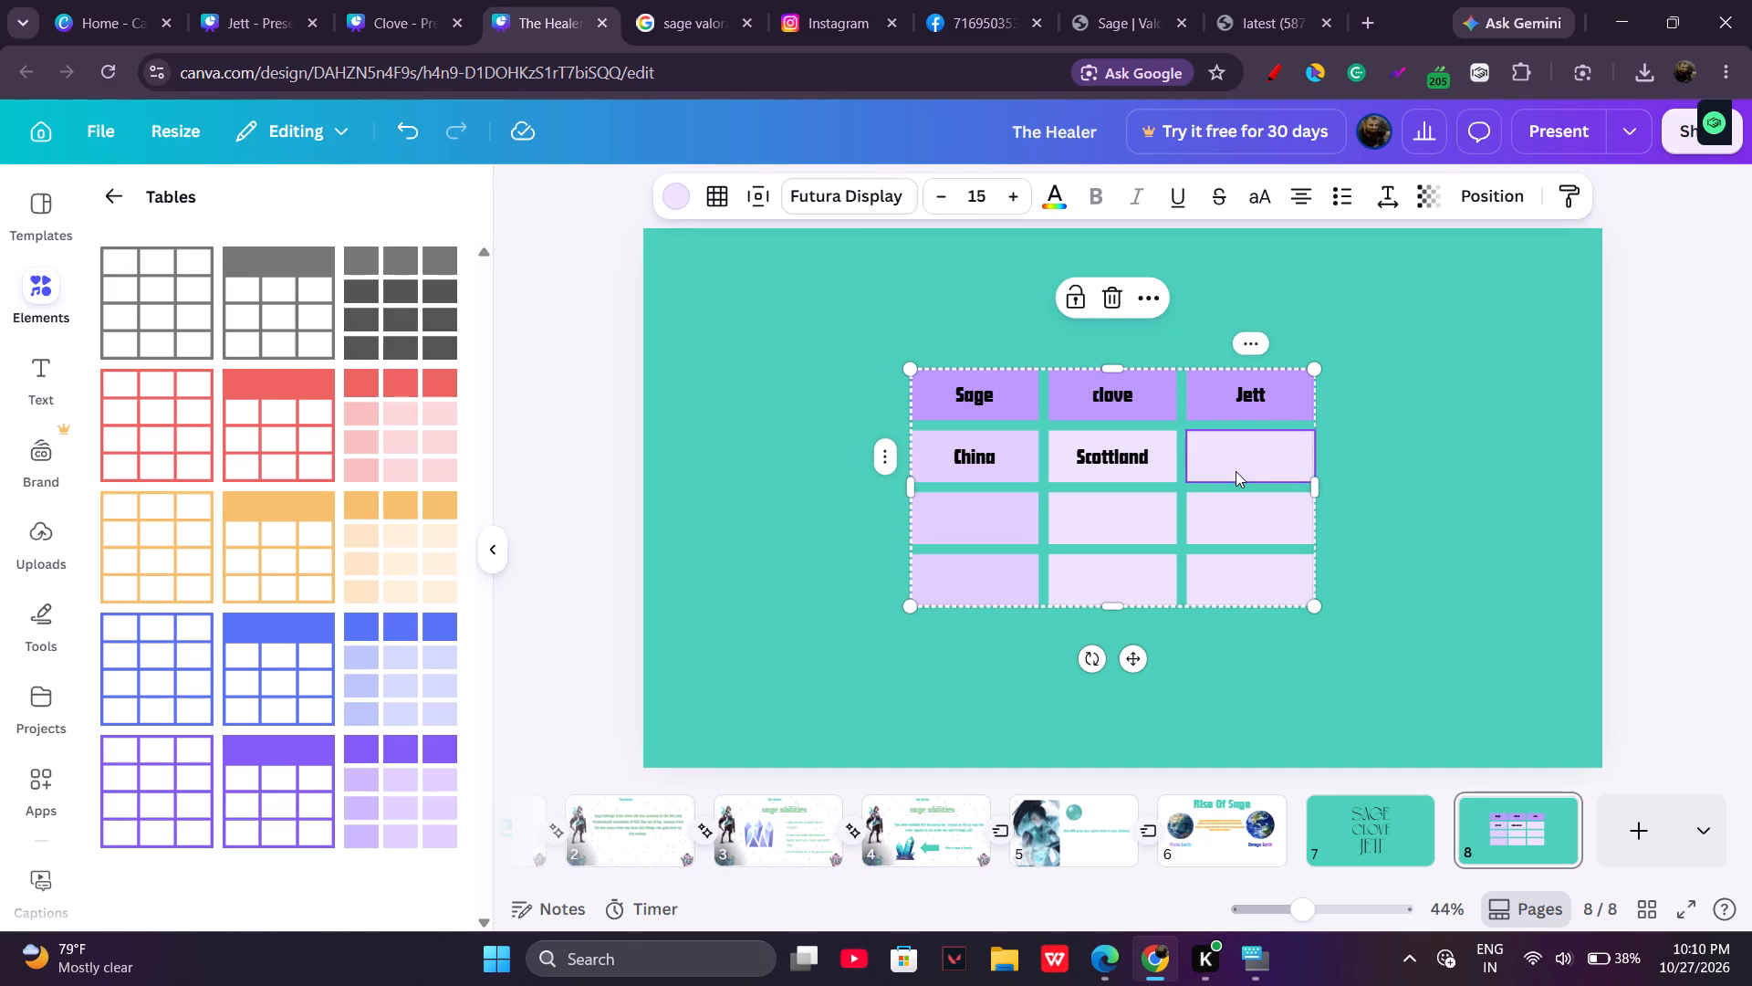
pyautogui.press('BackSpace')
pyautogui.press('BackSpace')
pyautogui.write('orea')
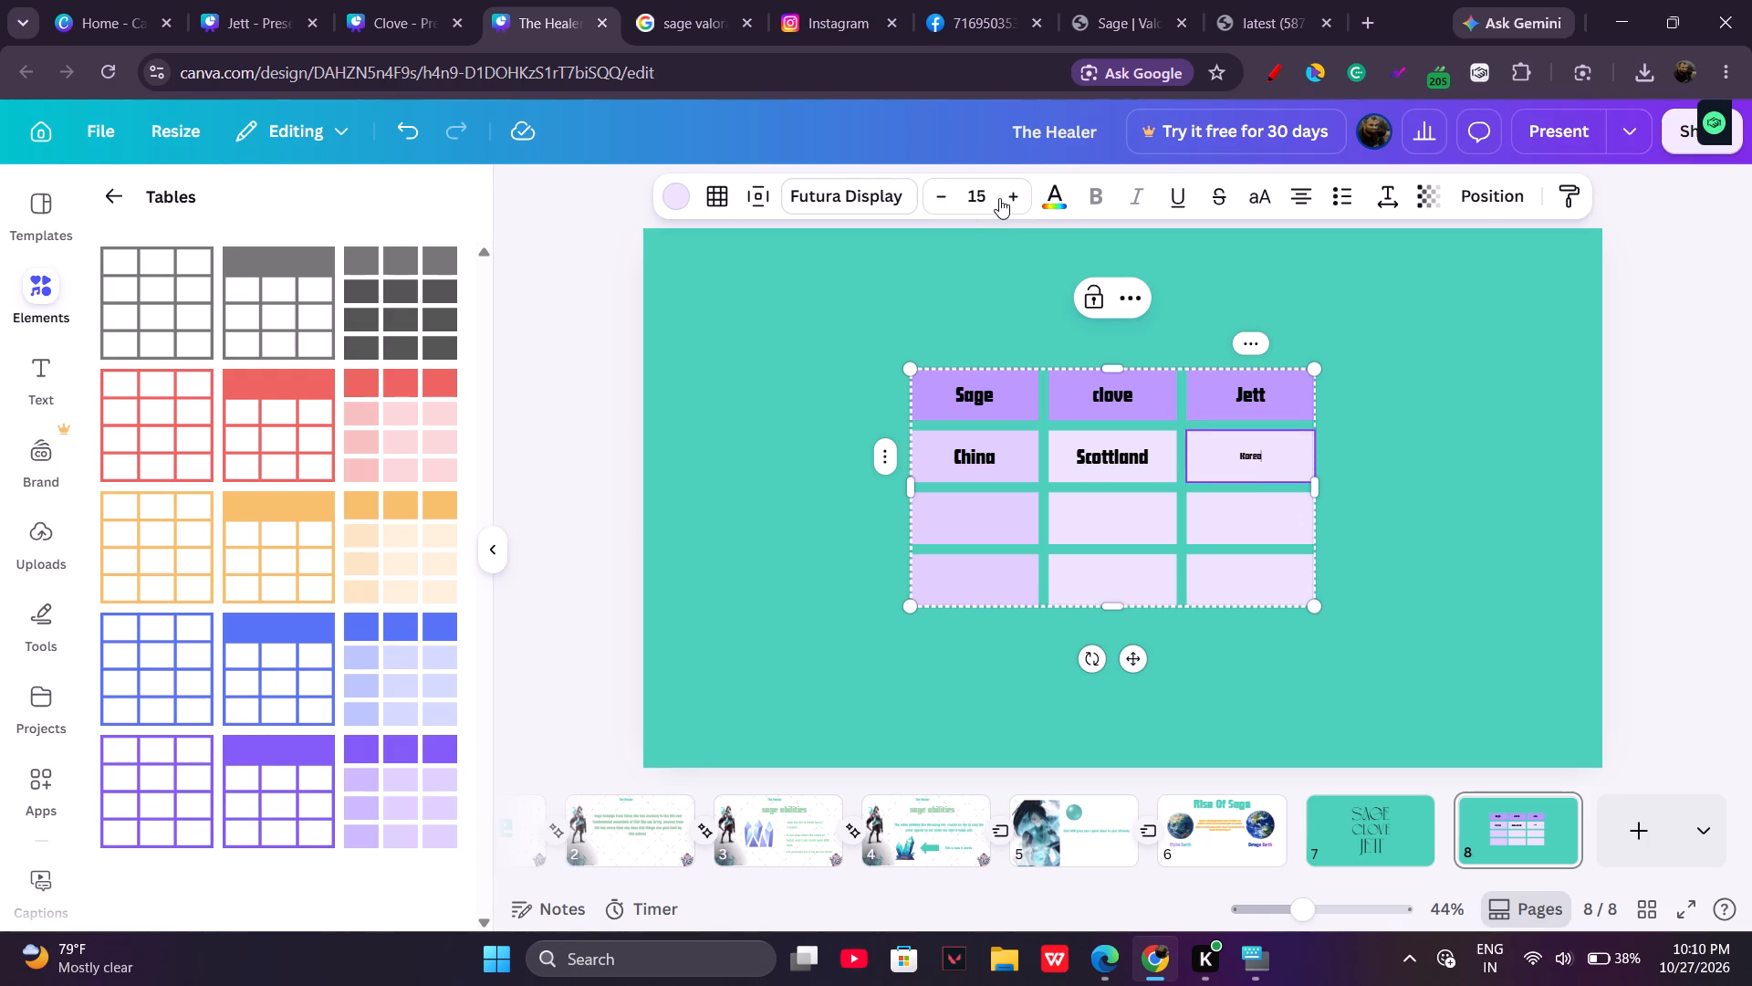
pyautogui.tripleClick(1012, 198)
pyautogui.tripleClick(1012, 198)
pyautogui.tripleClick(1012, 198)
pyautogui.tripleClick(1012, 198)
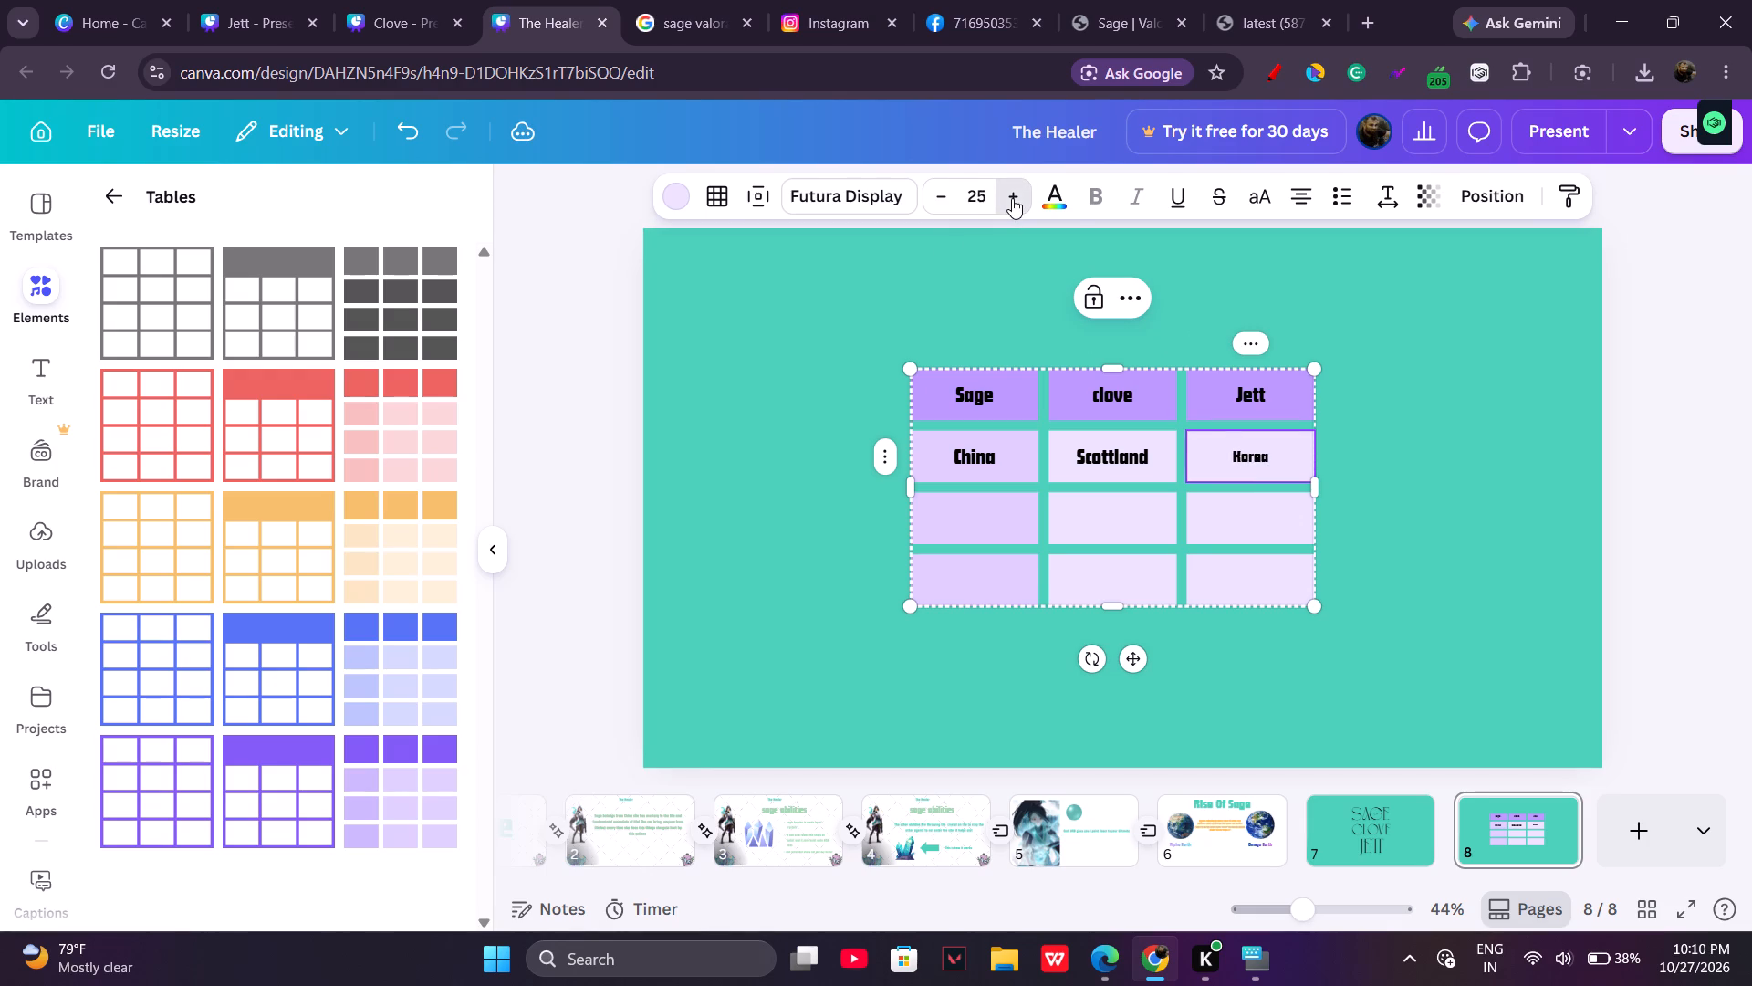
pyautogui.tripleClick(1012, 198)
pyautogui.tripleClick(1012, 198)
# Enter "Sentinal" in the cell beneath "China" and set its font size to 33.
pyautogui.click(989, 518)
pyautogui.click(975, 519)
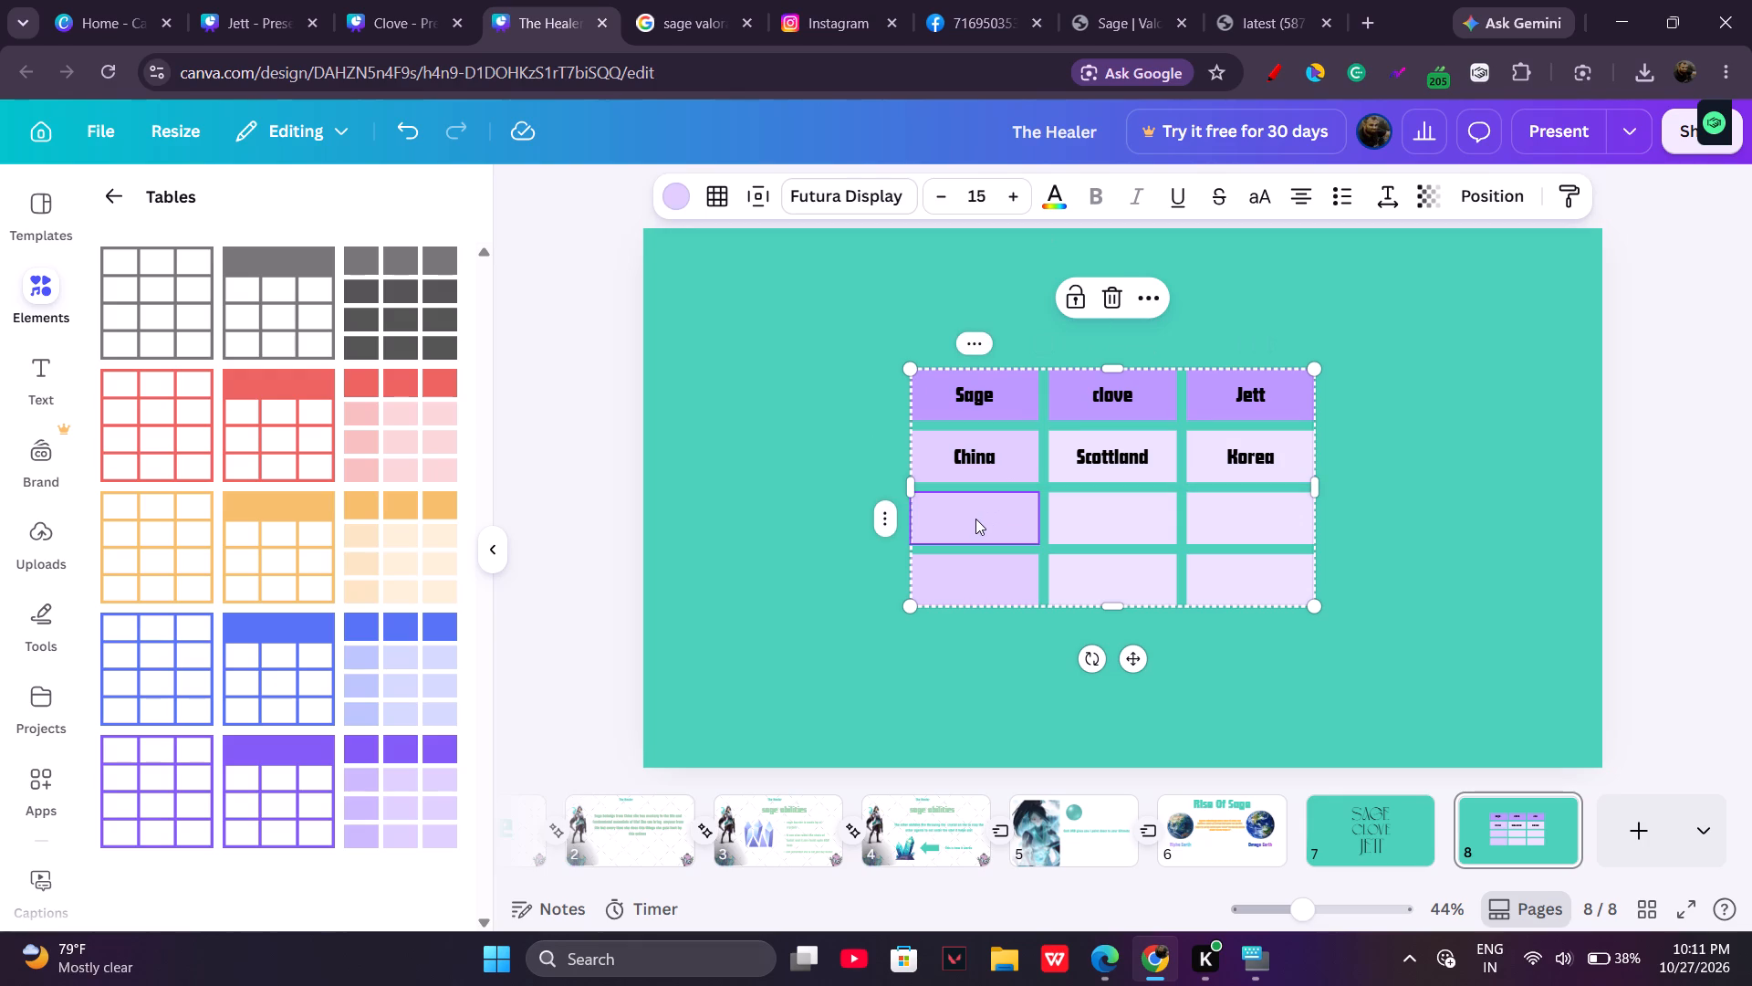
pyautogui.click(975, 519)
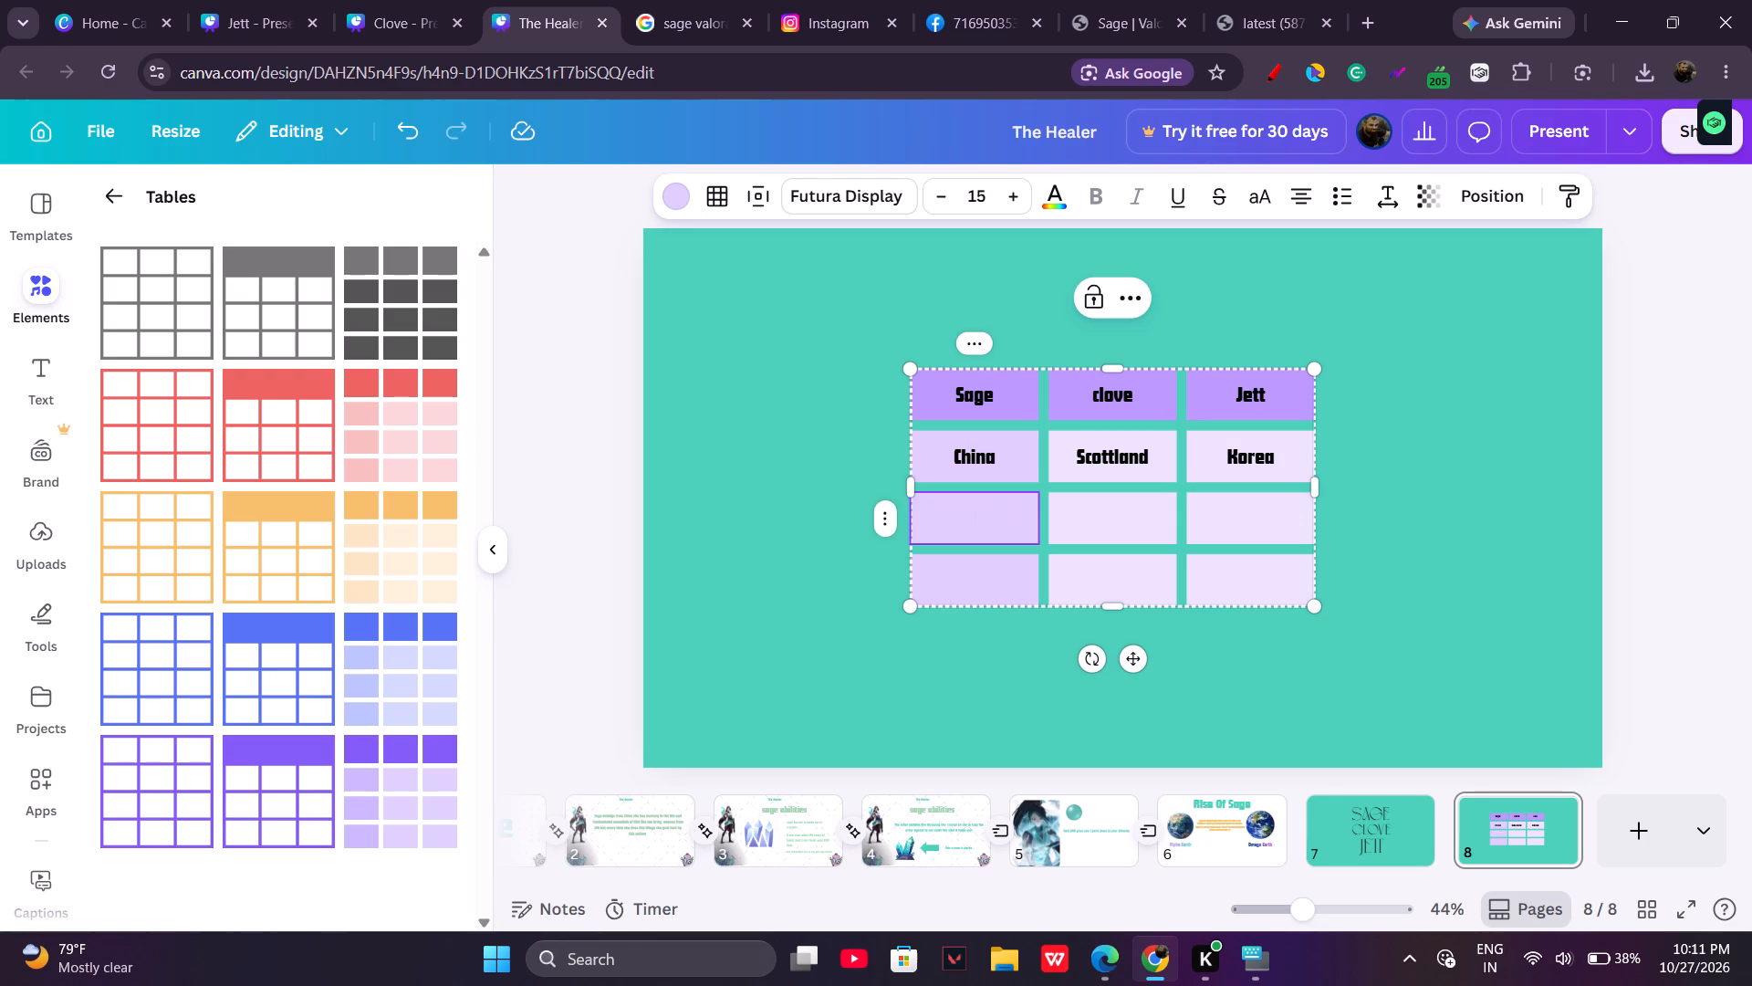
pyautogui.press('e')
pyautogui.press('n')
pyautogui.press('t')
pyautogui.press('BackSpace')
pyautogui.write('tinal')
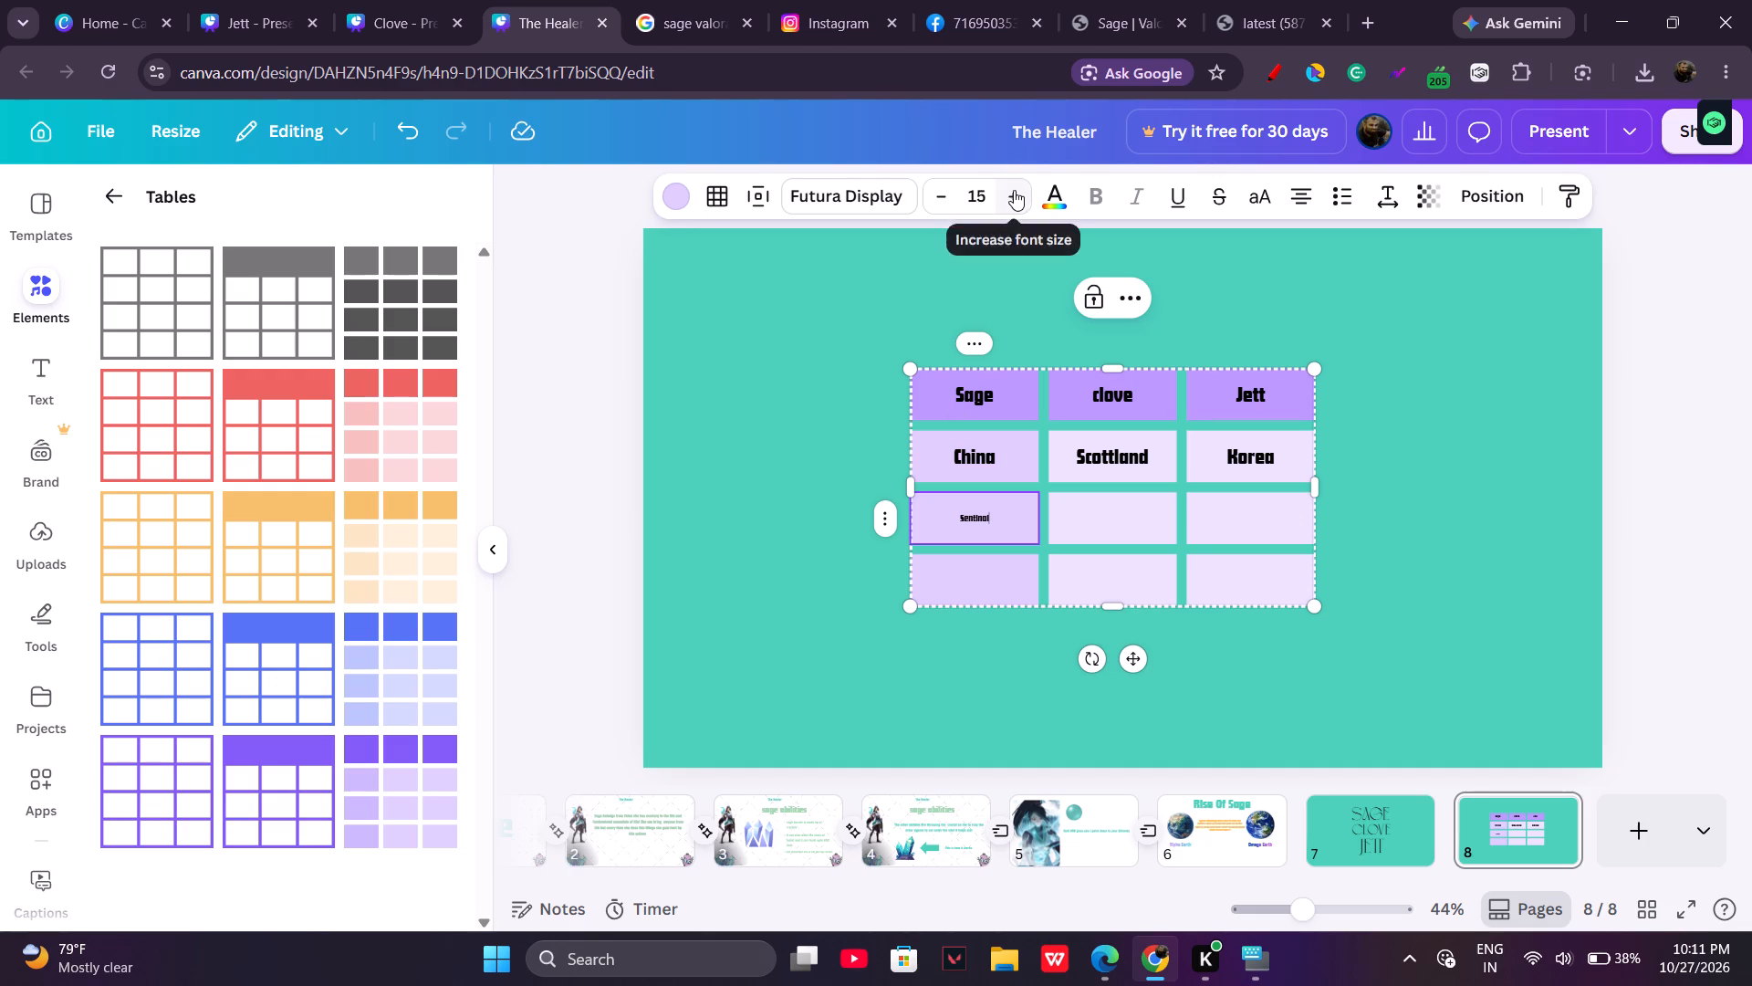
pyautogui.tripleClick(1014, 191)
pyautogui.tripleClick(1014, 191)
pyautogui.tripleClick(1014, 191)
pyautogui.tripleClick(1014, 191)
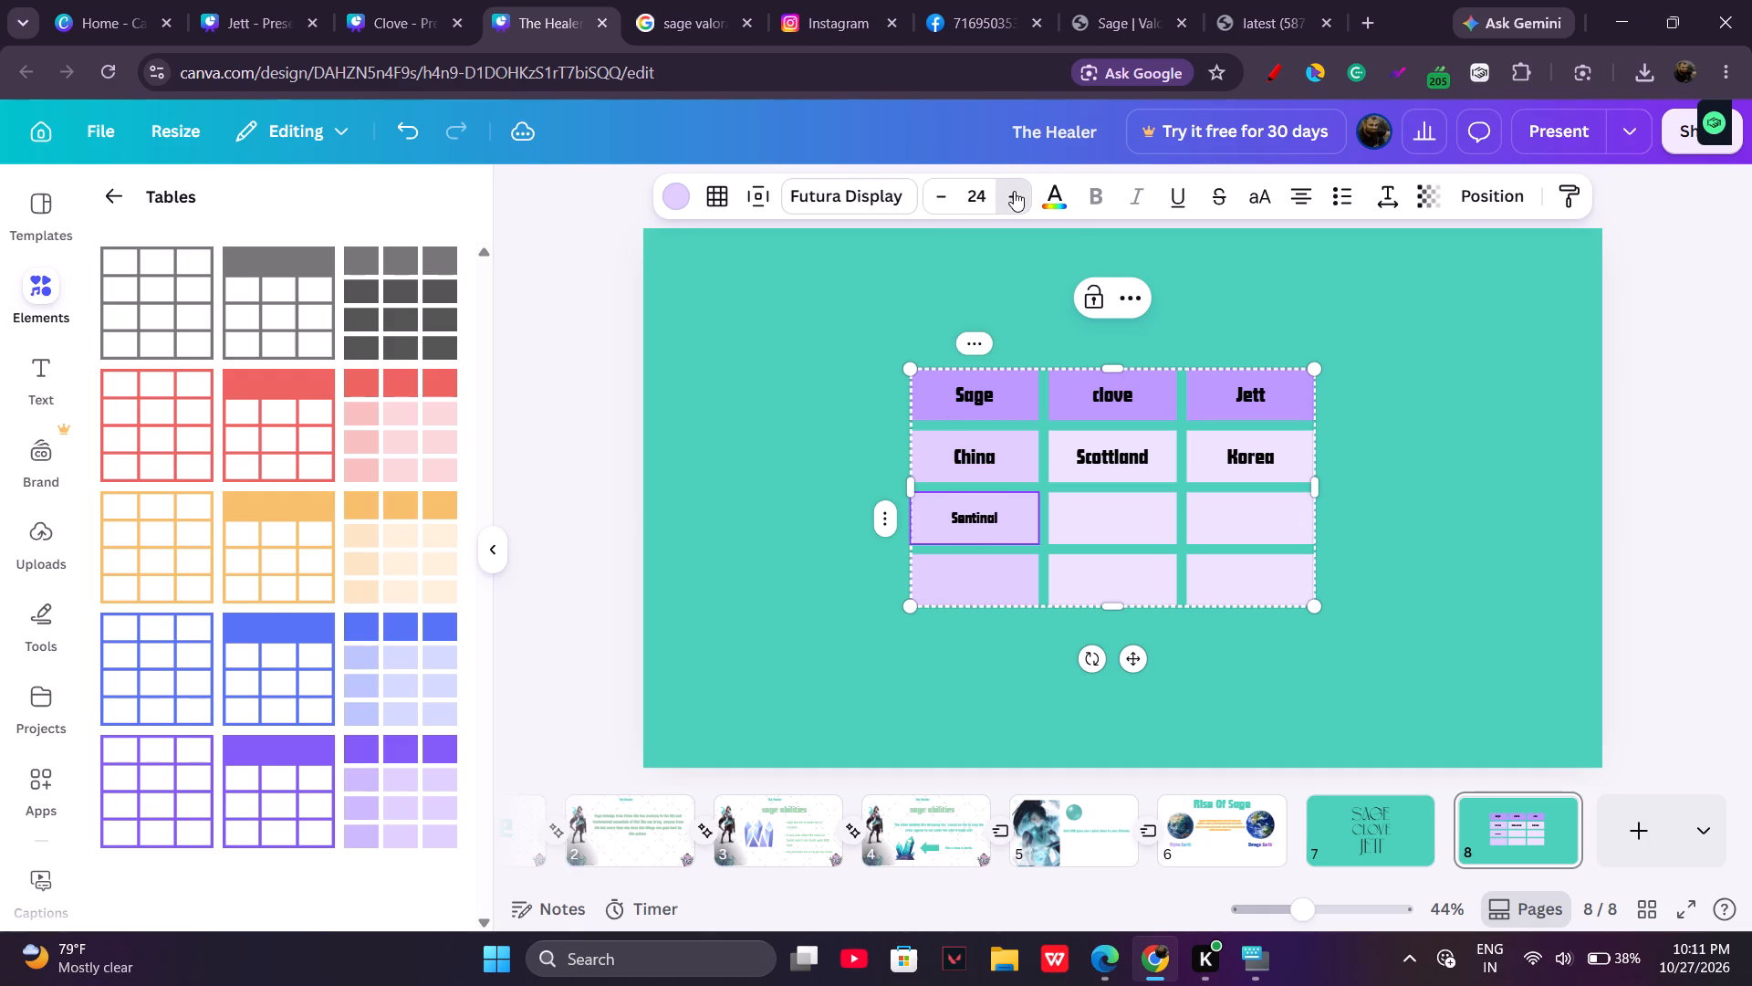
pyautogui.tripleClick(1014, 191)
pyautogui.tripleClick(1014, 191)
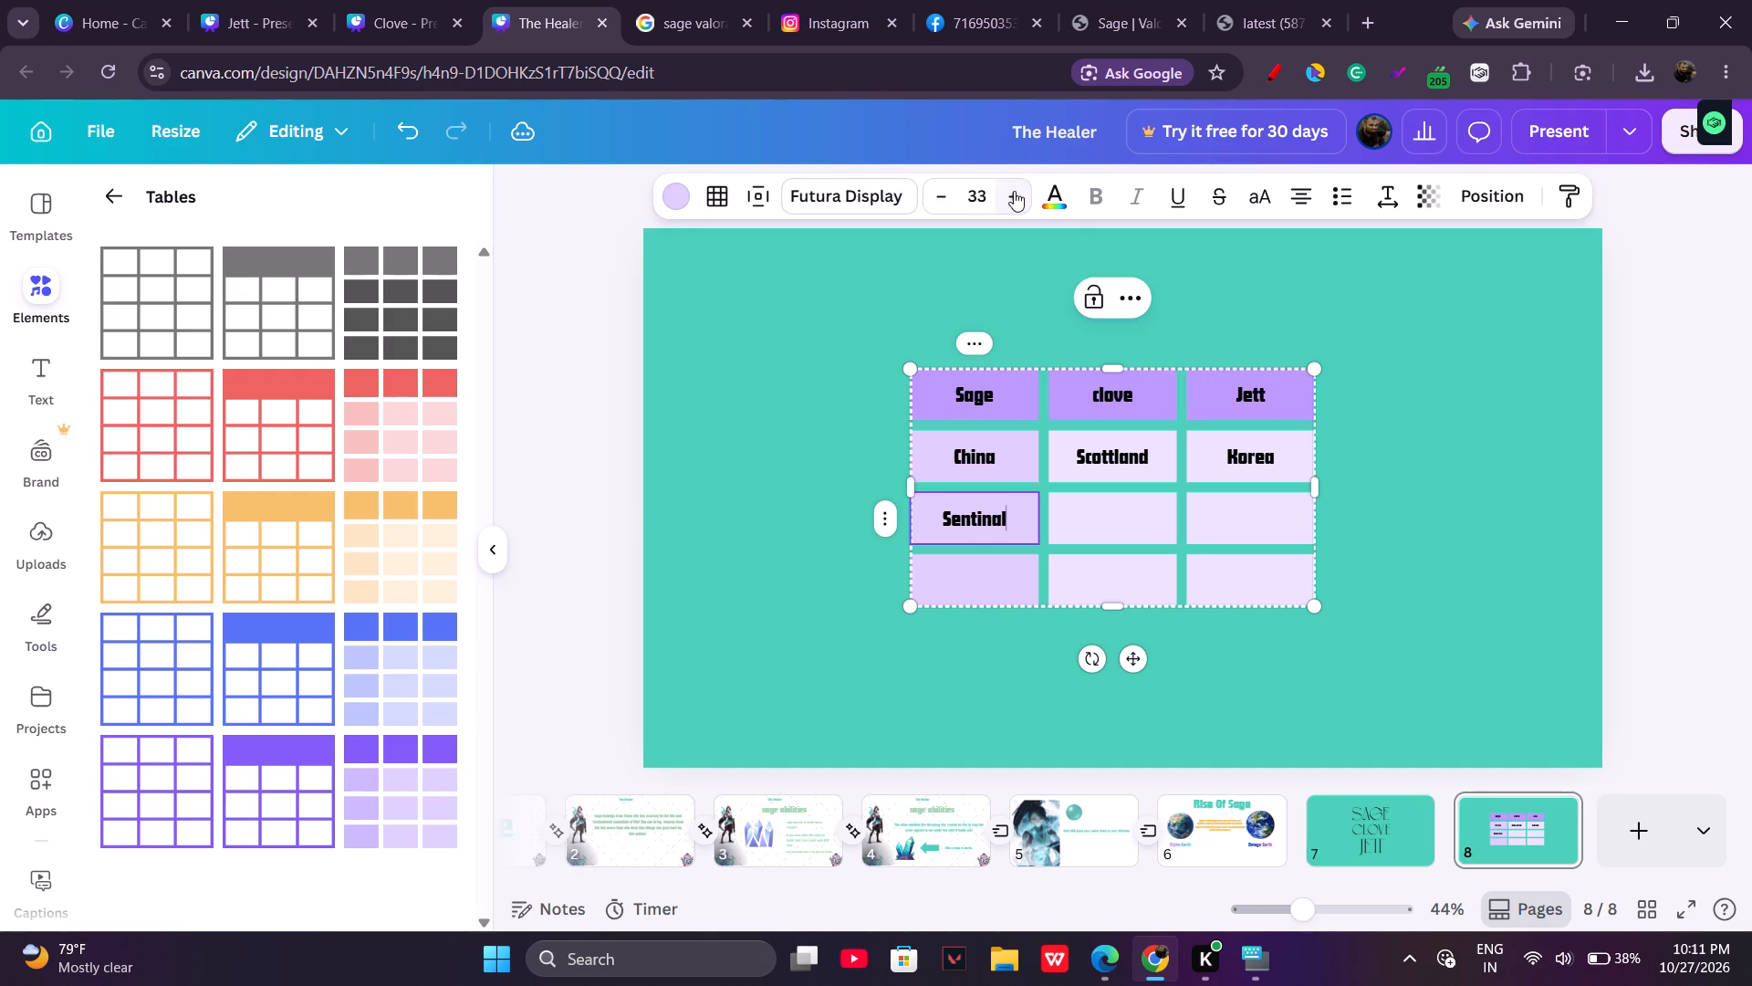
pyautogui.click(1014, 191)
pyautogui.click(936, 196)
# Enter "Controller" in the cell beneath "Scottland" and set its font size to 33.
pyautogui.click(1112, 523)
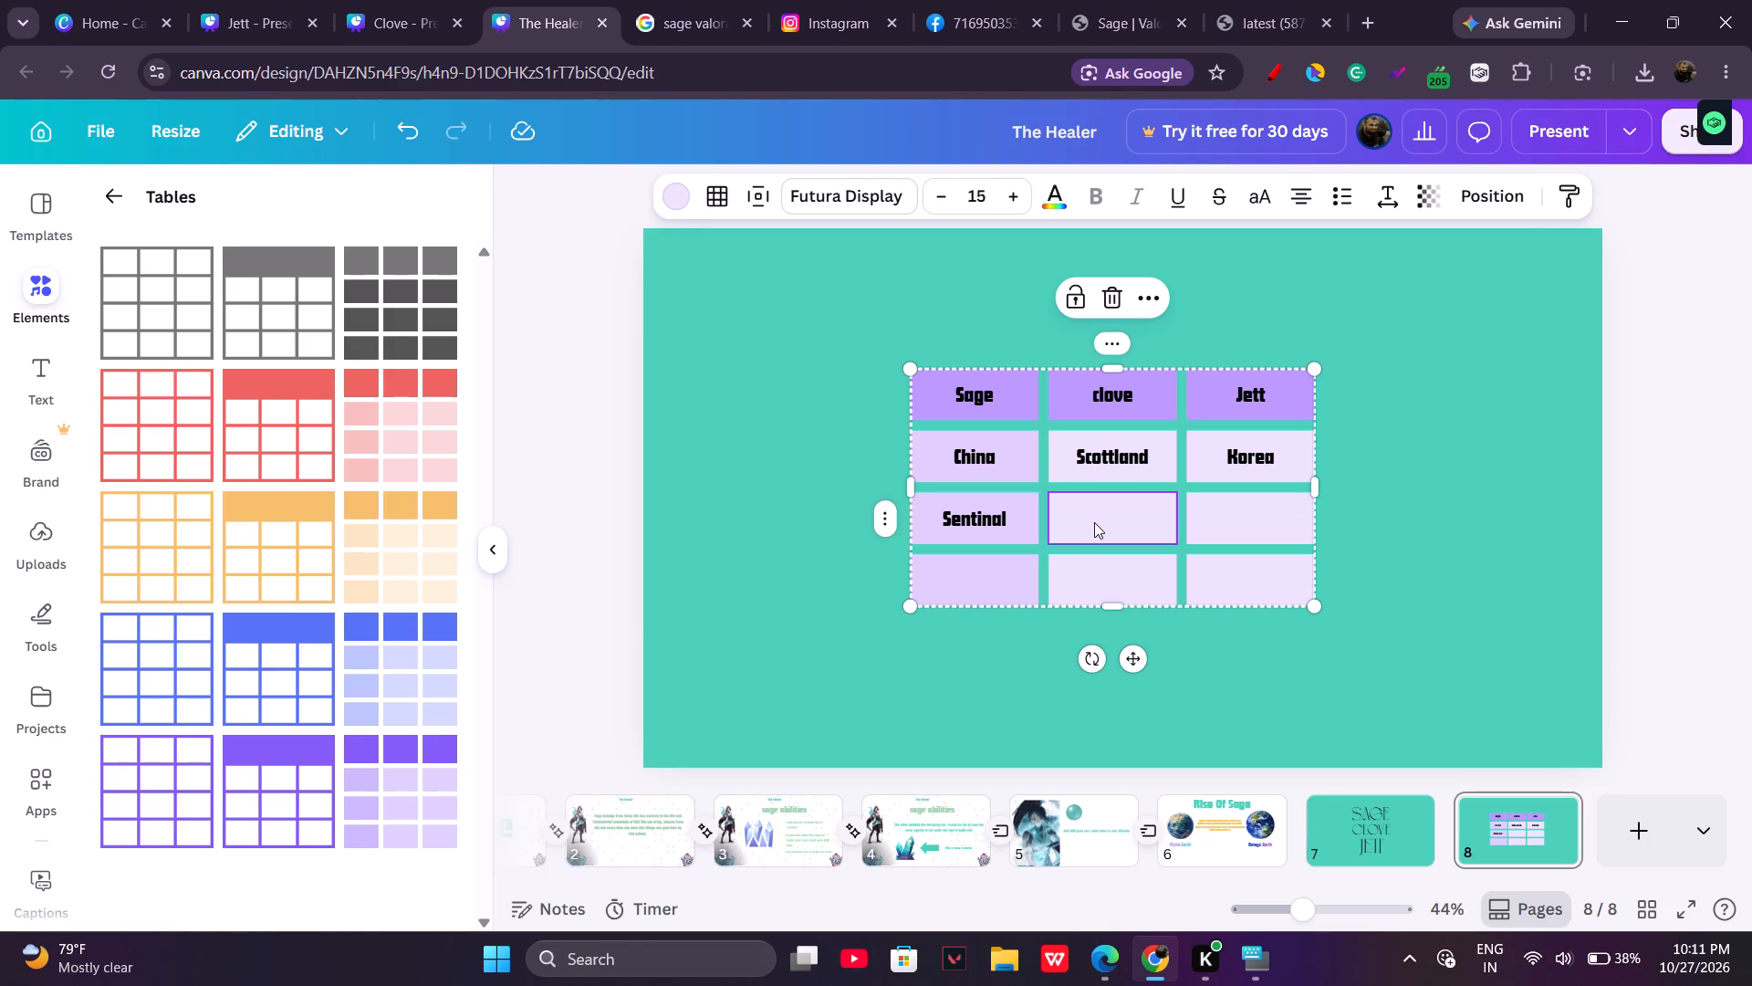
pyautogui.click(1094, 514)
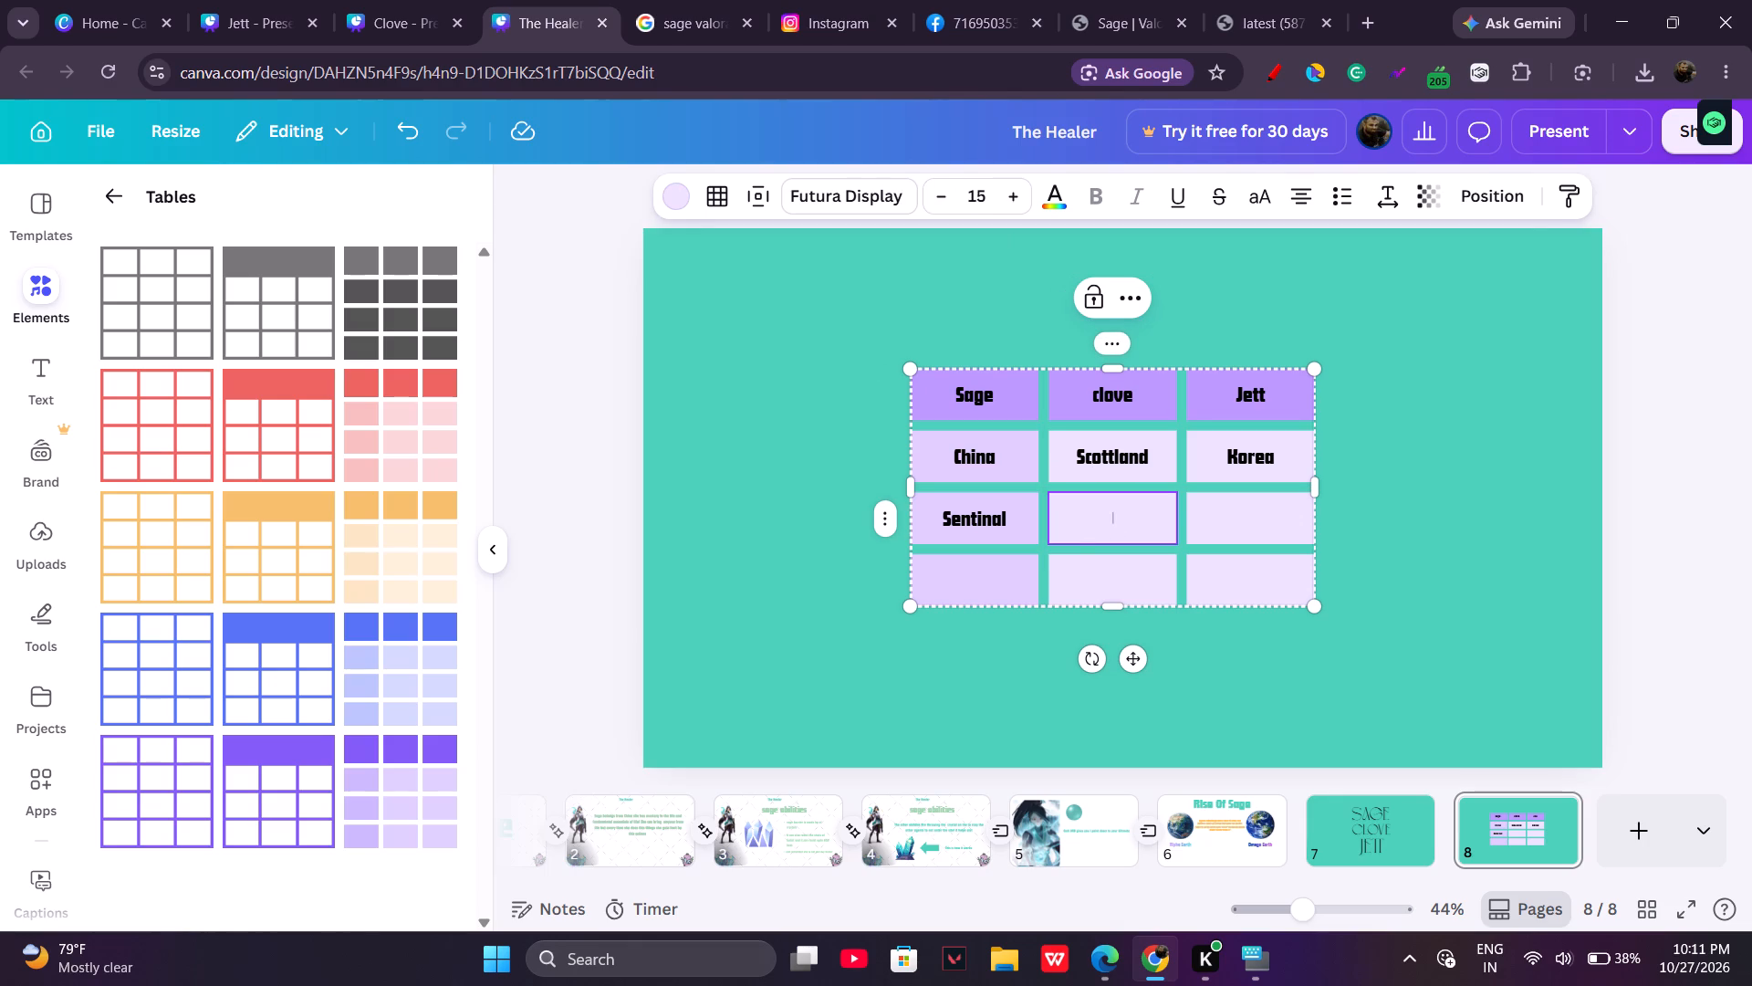
pyautogui.press('c')
pyautogui.press('BackSpace')
pyautogui.press('o')
pyautogui.write('ntroller')
pyautogui.tripleClick(1021, 197)
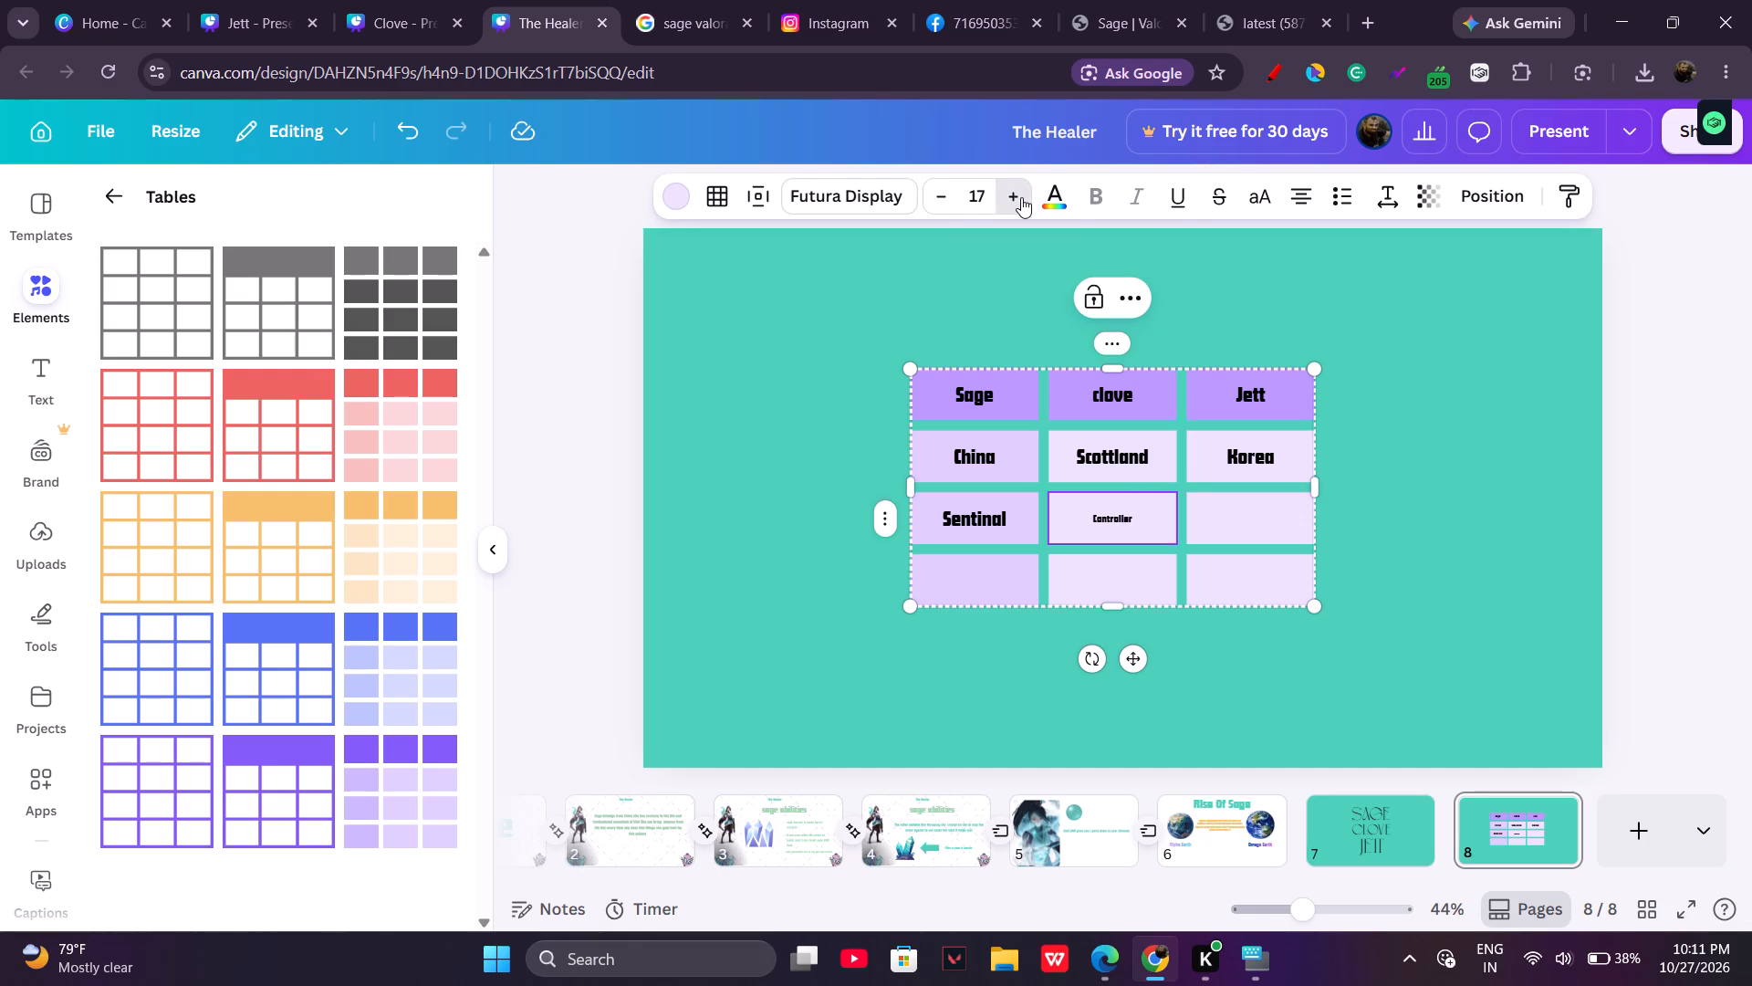
pyautogui.tripleClick(1021, 197)
pyautogui.tripleClick(1021, 197)
pyautogui.tripleClick(1021, 197)
pyautogui.tripleClick(1021, 197)
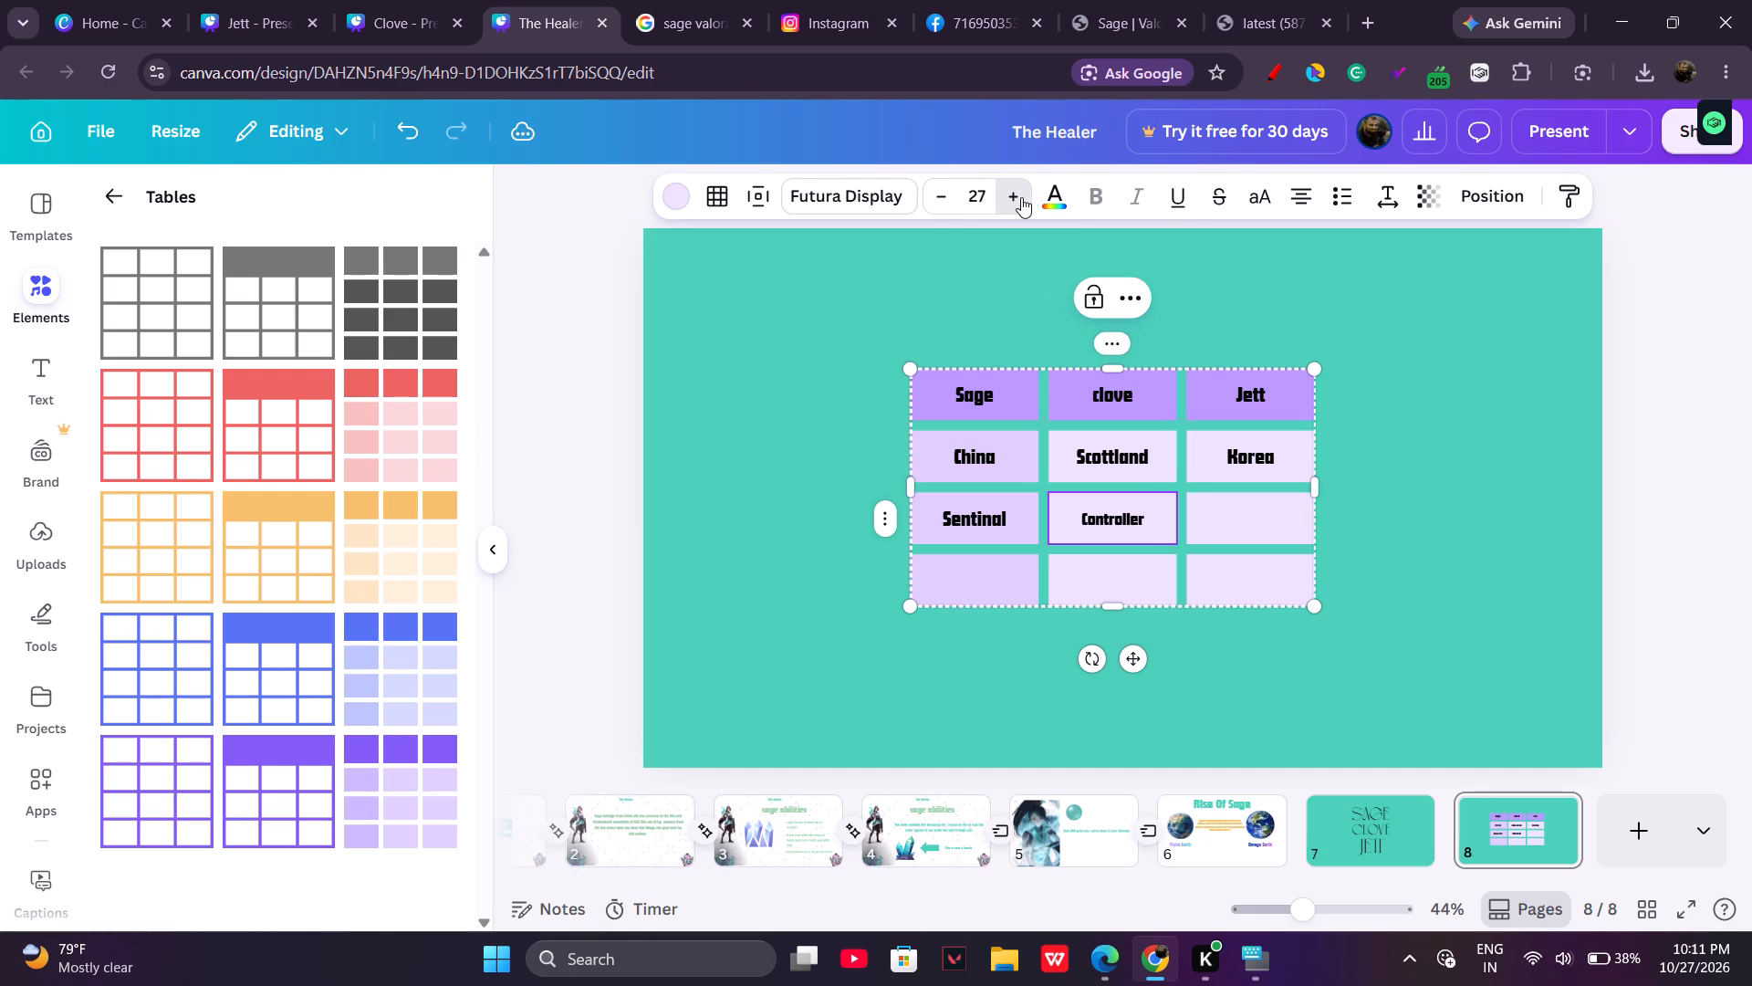
pyautogui.tripleClick(1021, 197)
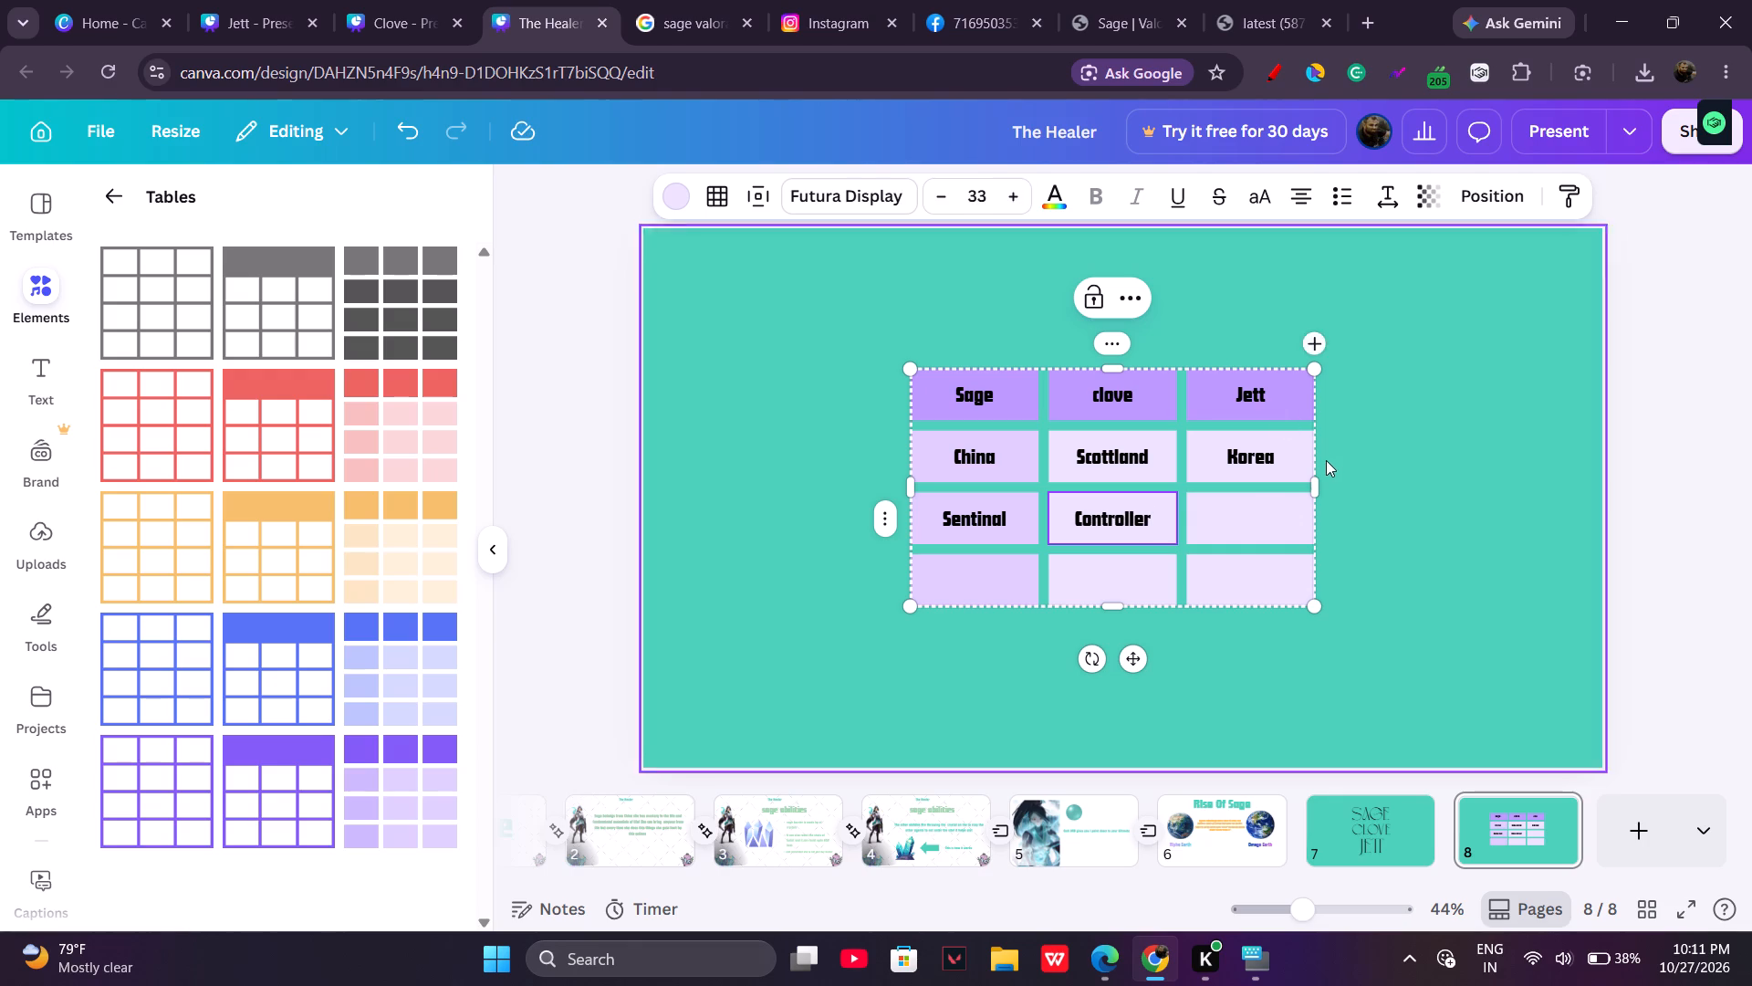
# Enter "Duelist" in the cell beneath "Korea" and set its font size to 33.
pyautogui.click(1231, 522)
pyautogui.click(1231, 522)
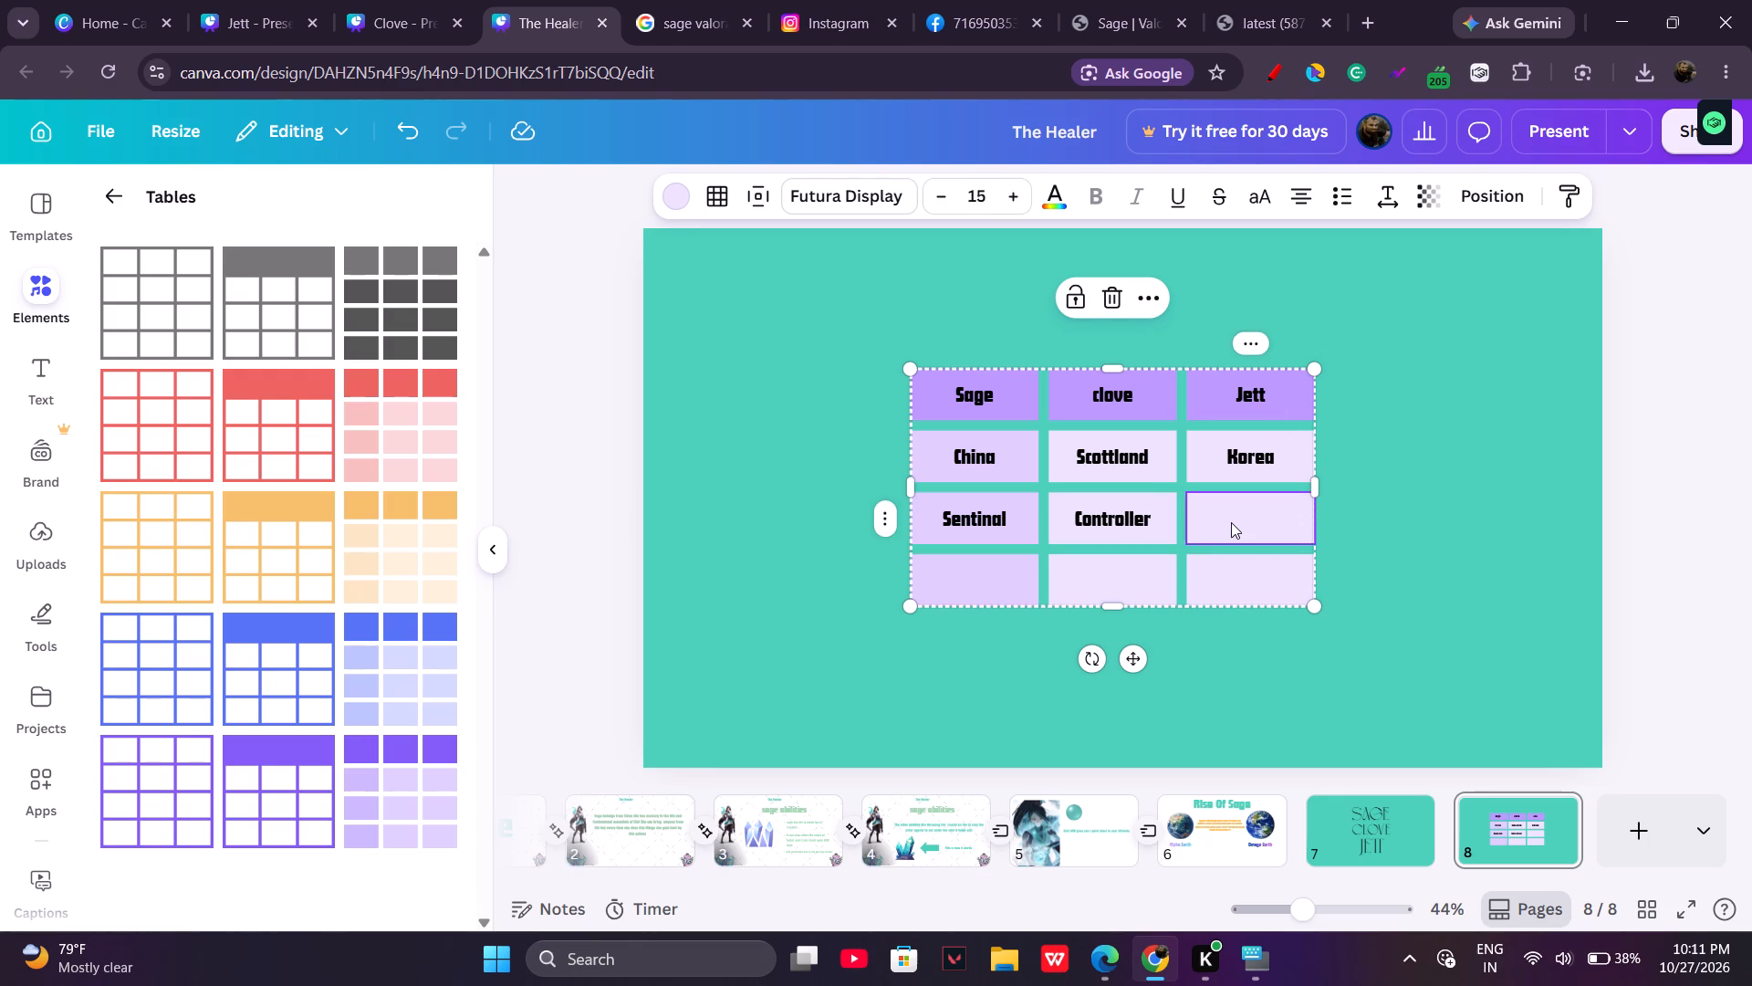
pyautogui.write('uelist')
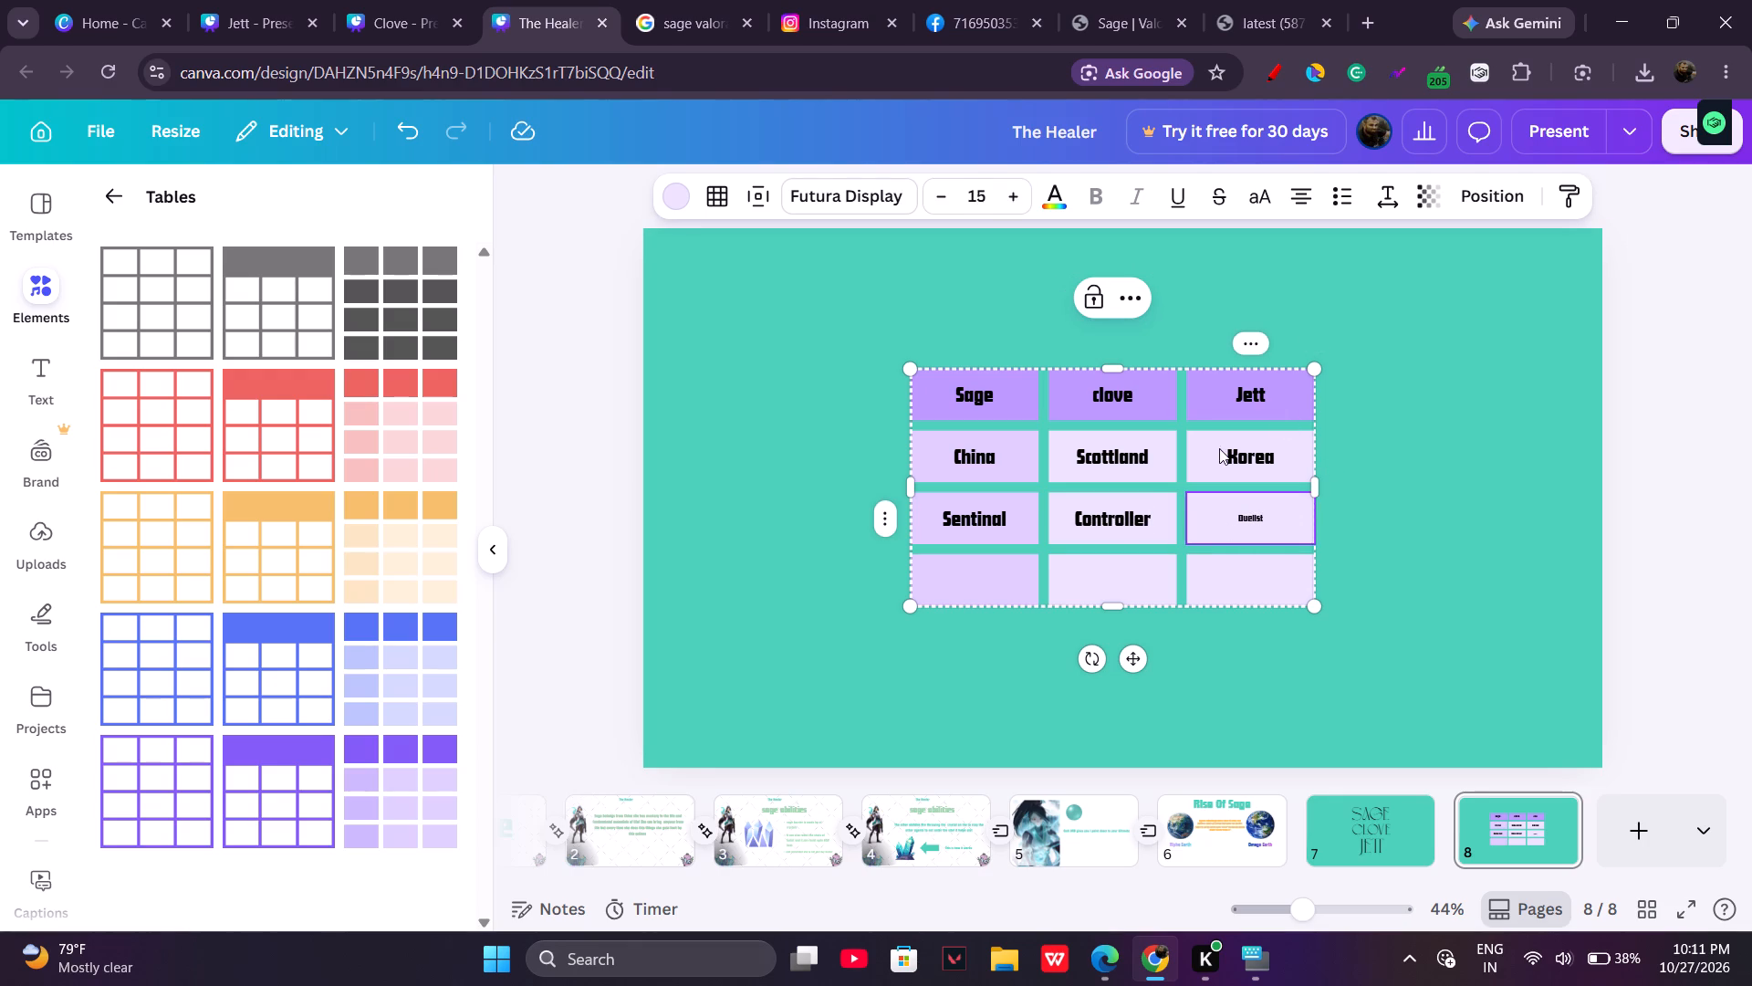
pyautogui.tripleClick(1017, 191)
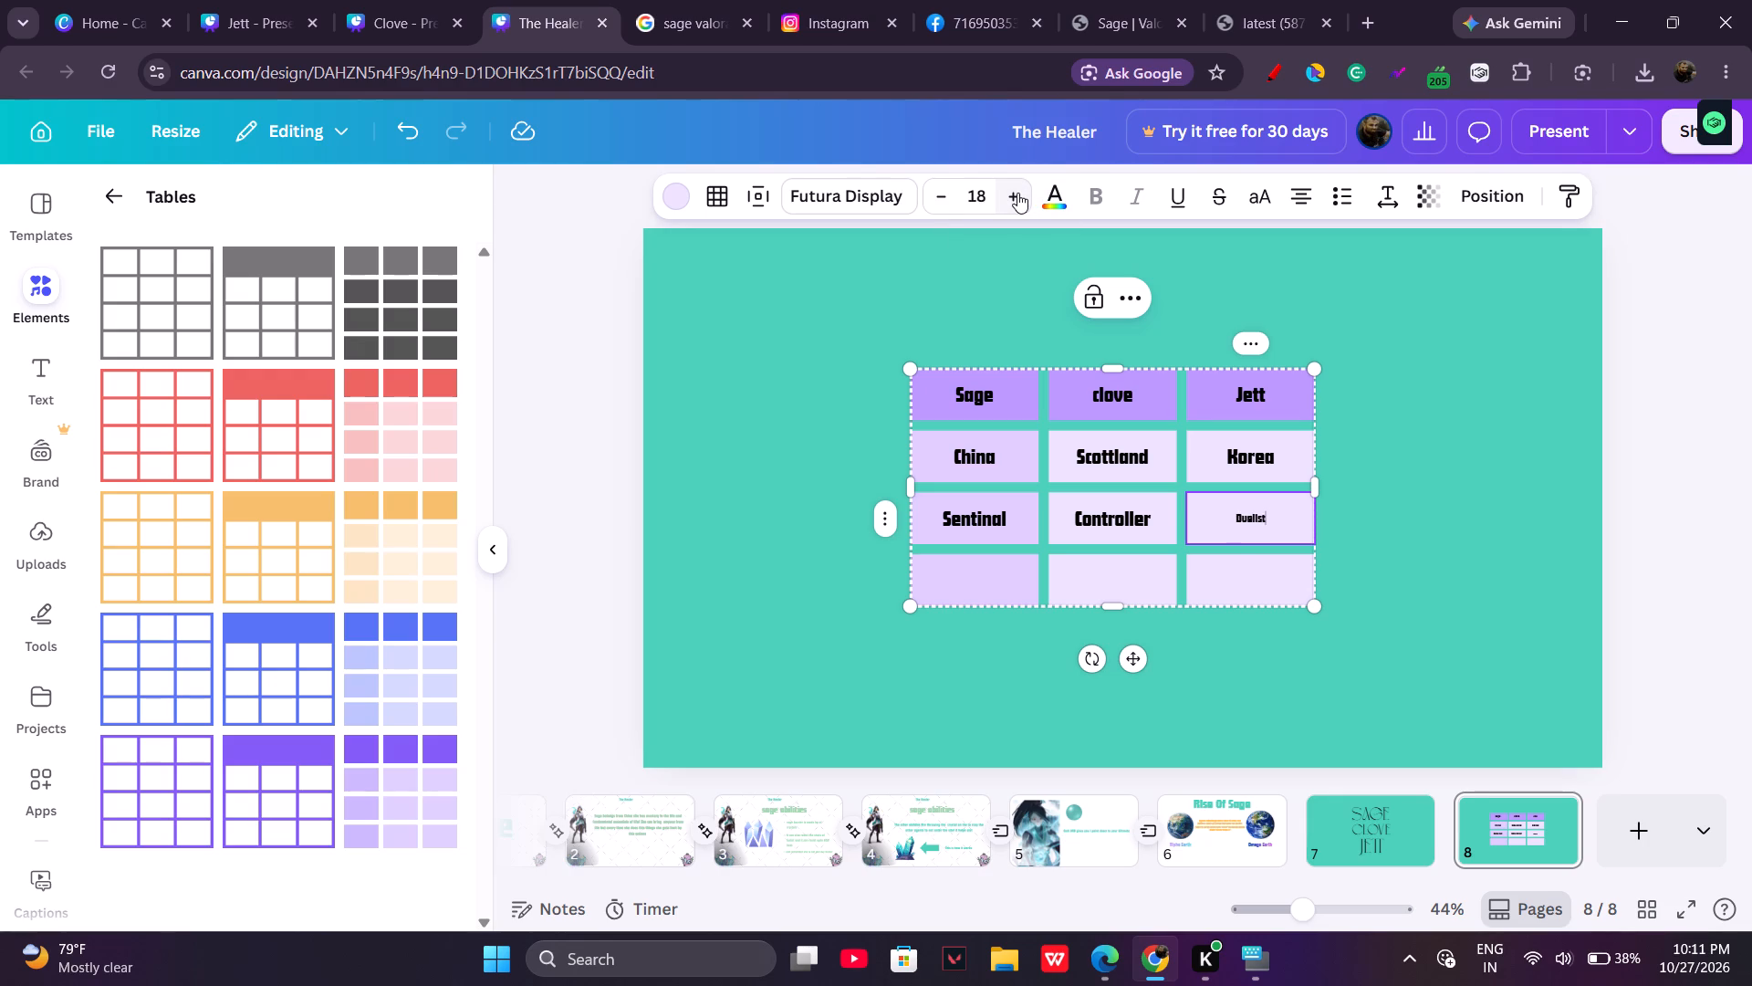
pyautogui.tripleClick(1024, 198)
pyautogui.tripleClick(1024, 198)
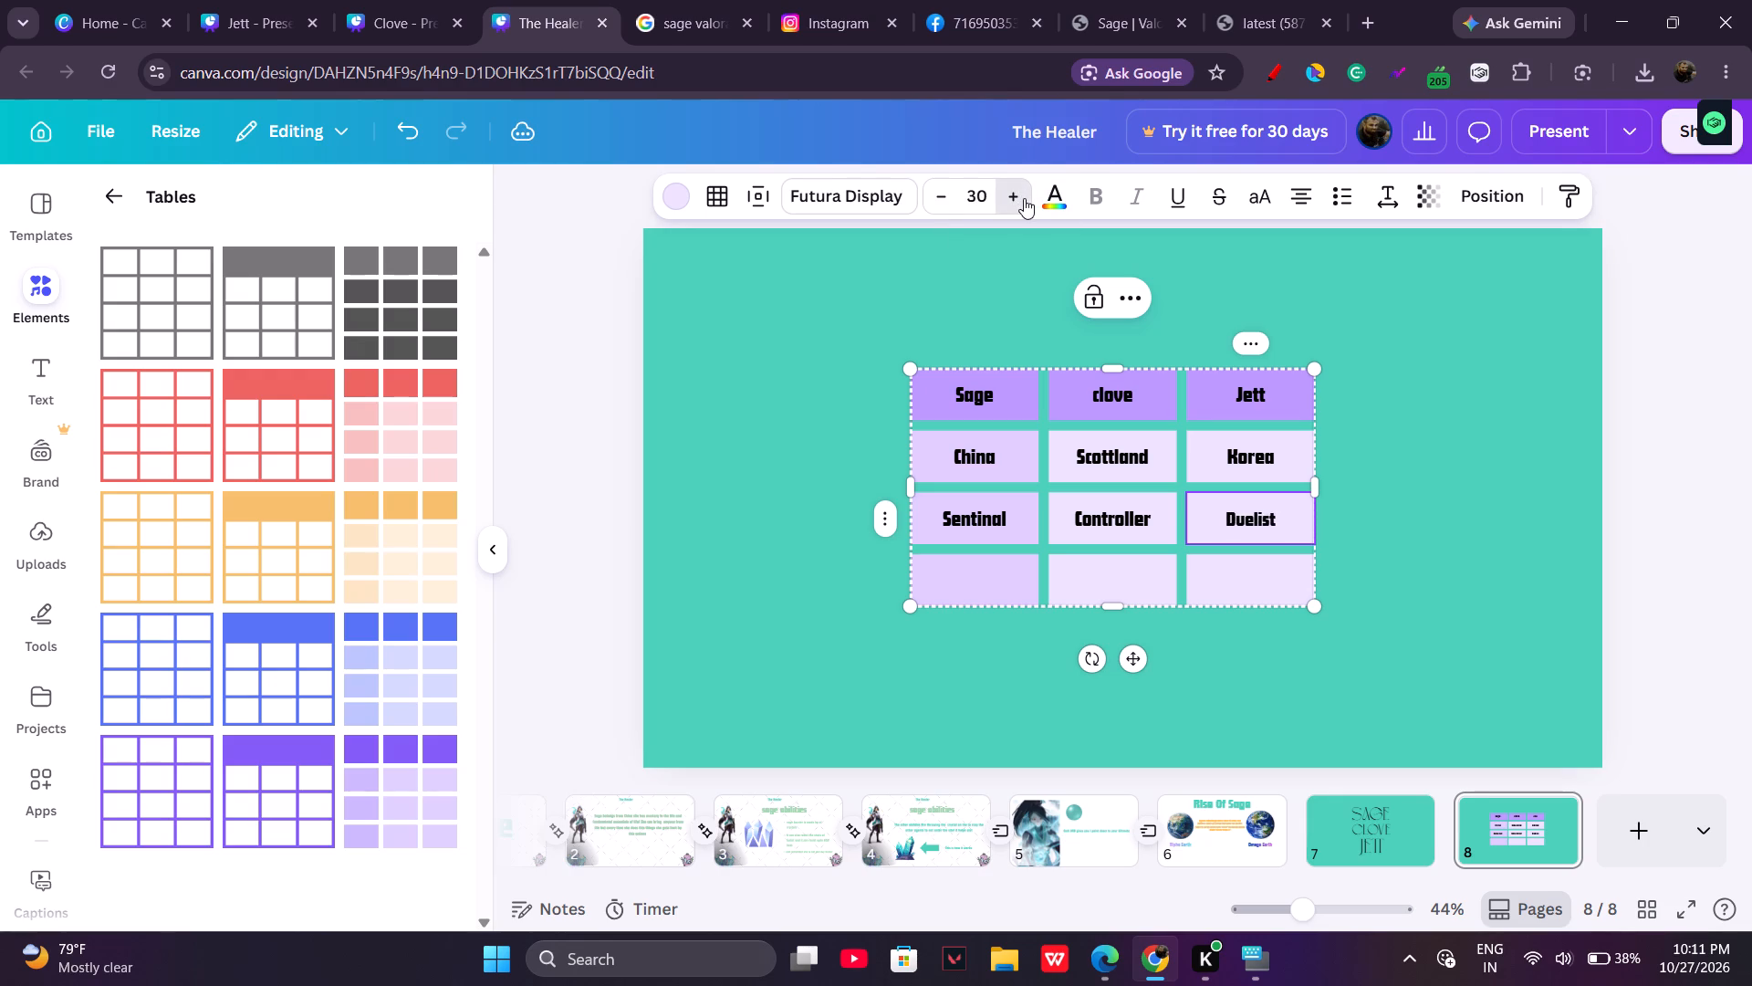
pyautogui.doubleClick(1024, 198)
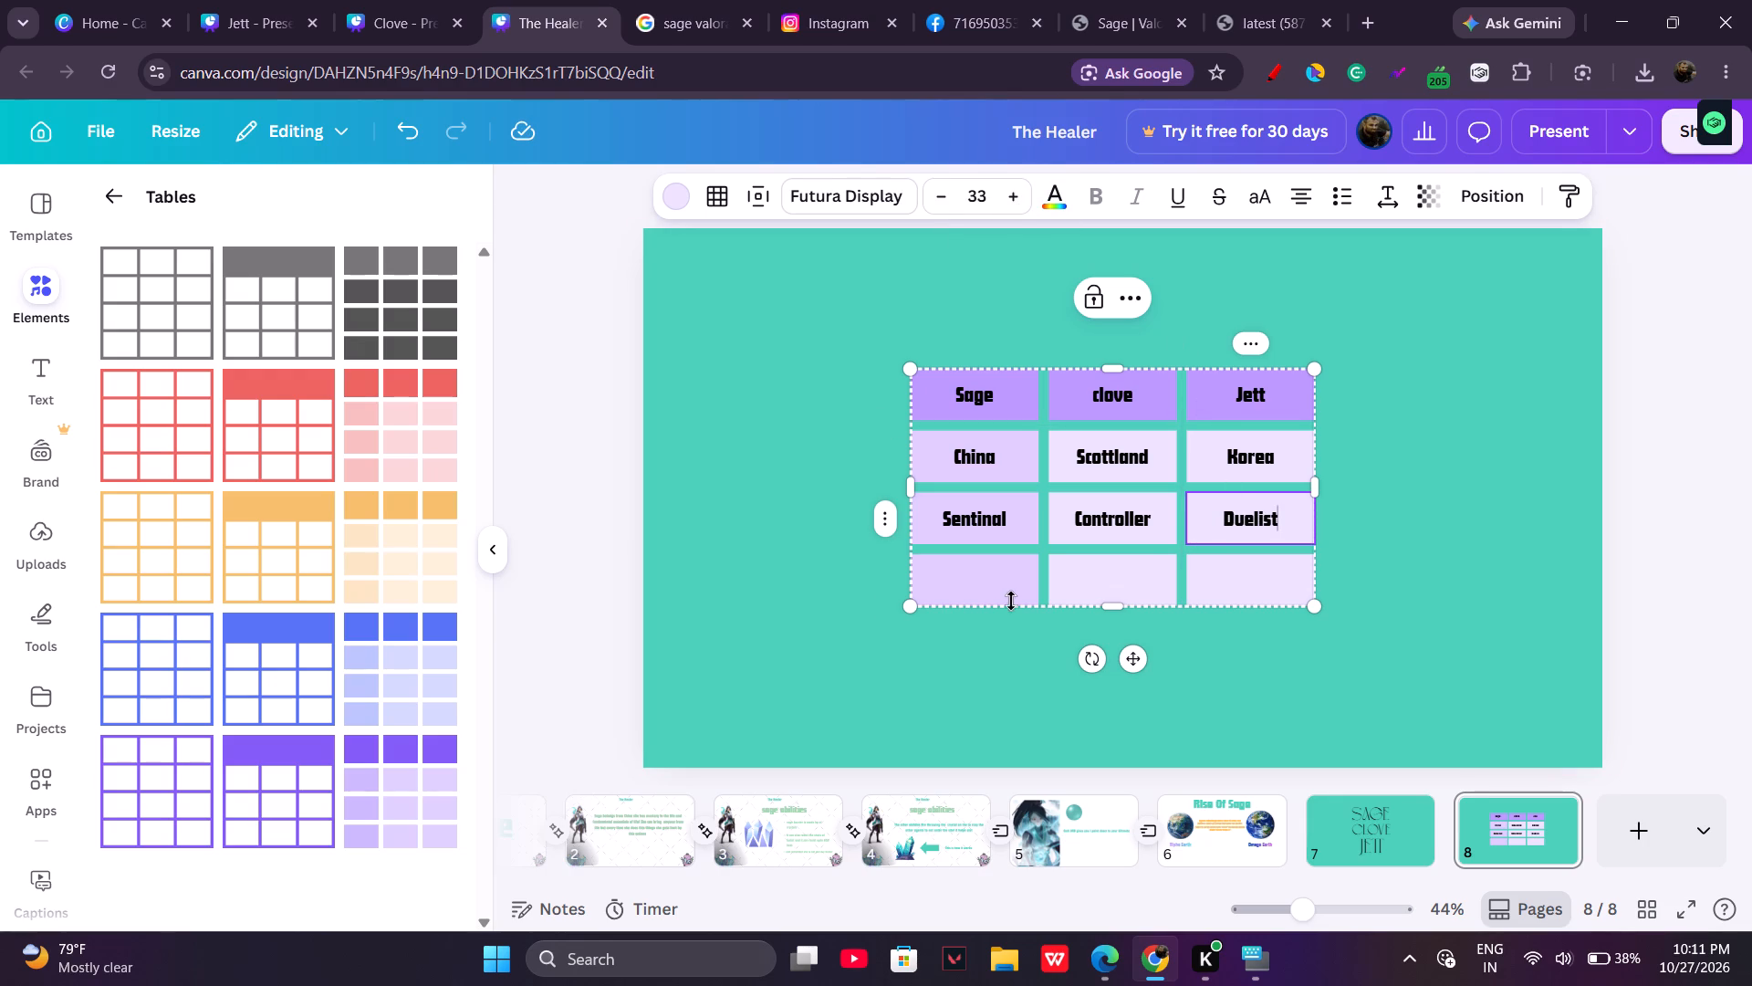
# Enter "RESURRECTION" in the cell beneath "Sentinal" and set its font size to 32.
pyautogui.click(978, 593)
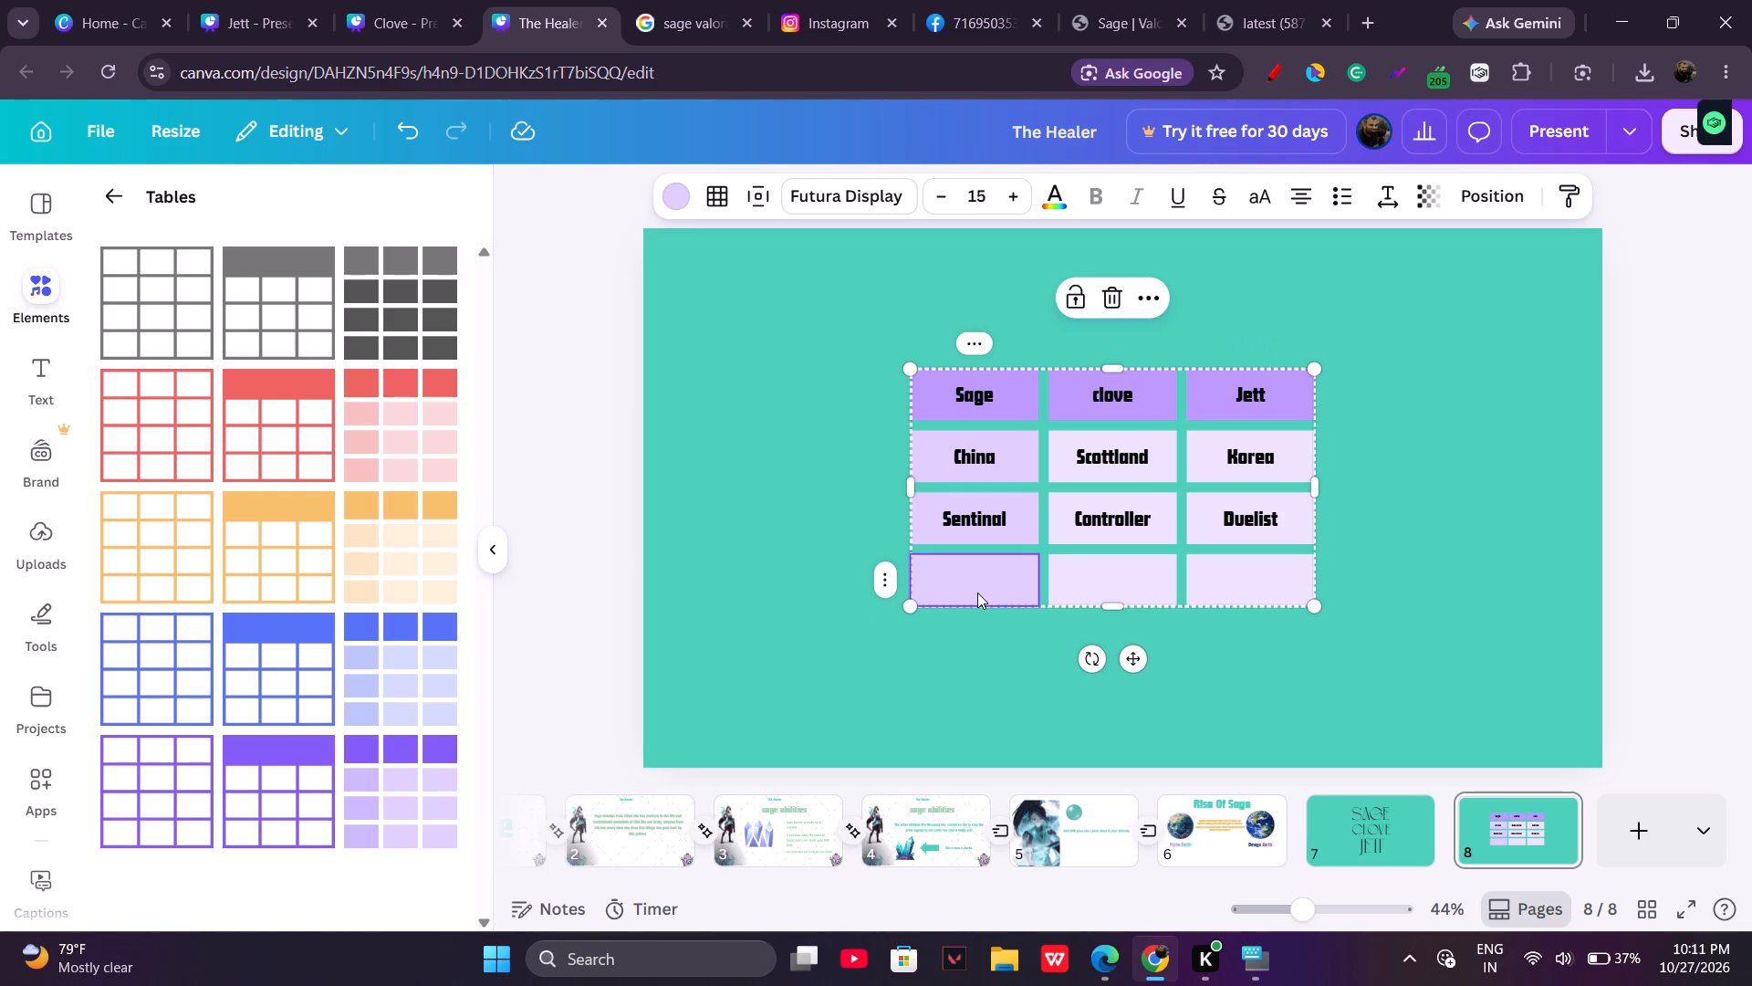
pyautogui.write('RESURRECTION')
pyautogui.tripleClick(1018, 205)
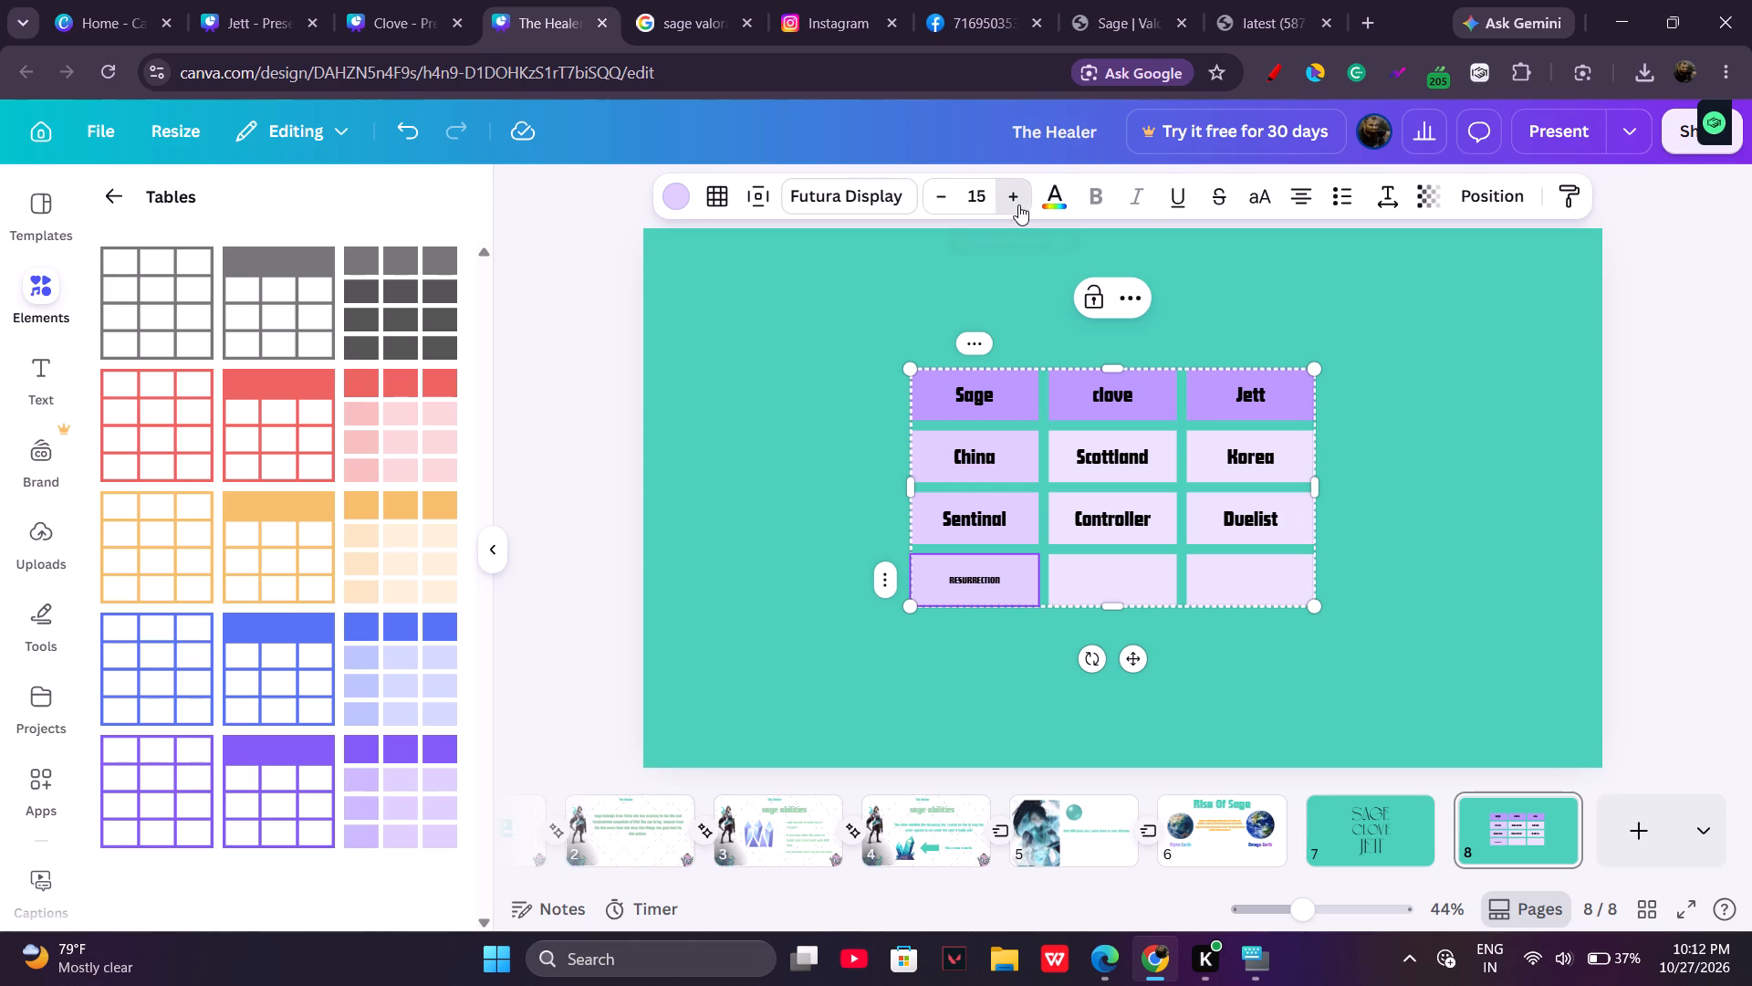
pyautogui.tripleClick(1018, 205)
pyautogui.doubleClick(1018, 205)
pyautogui.tripleClick(1018, 205)
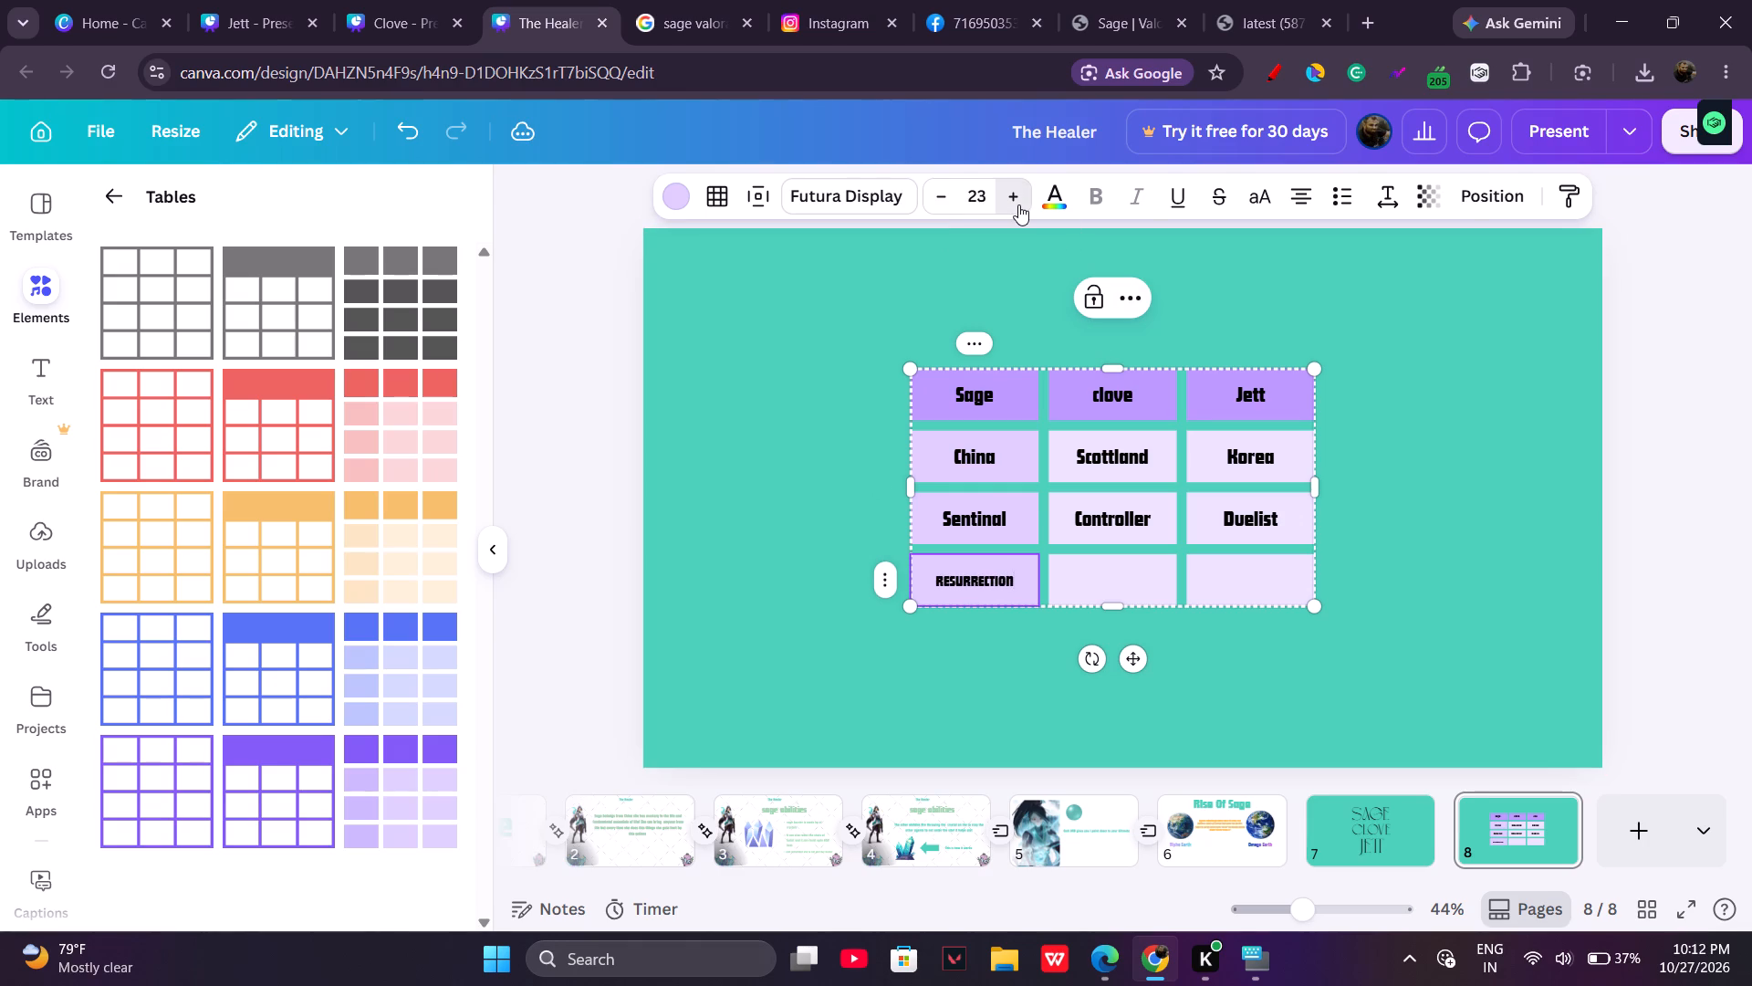
pyautogui.doubleClick(1018, 205)
pyautogui.doubleClick(1018, 205)
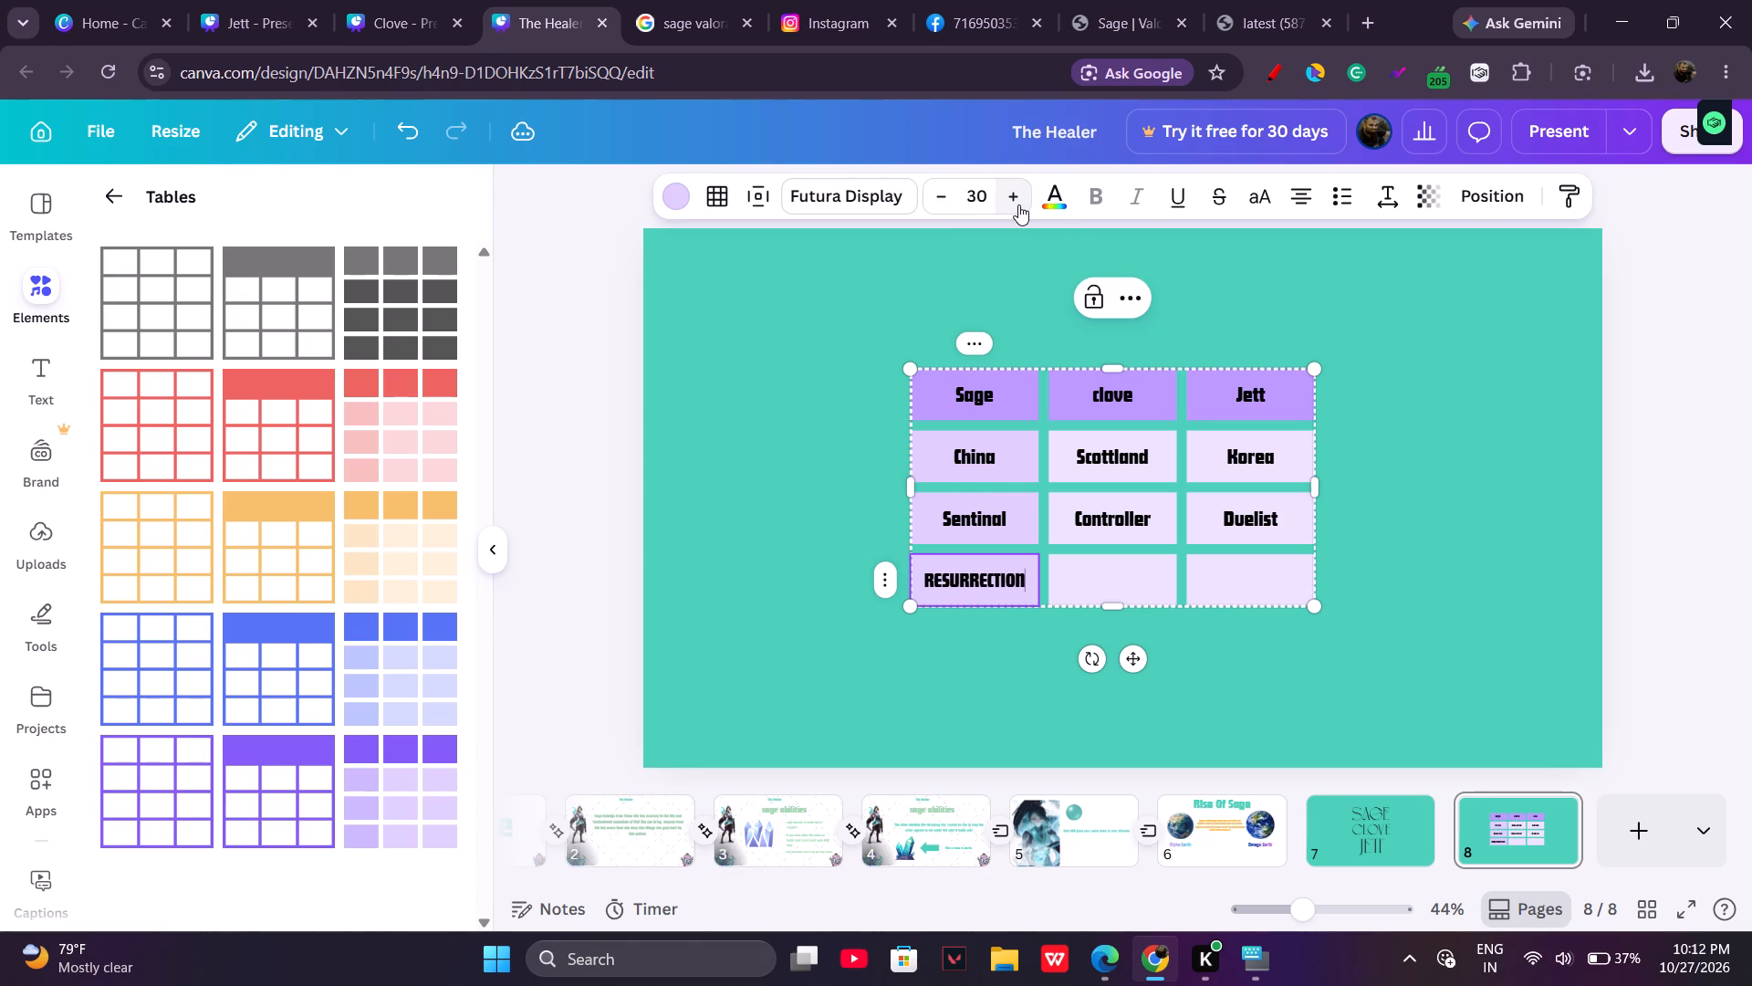
pyautogui.click(1018, 205)
pyautogui.click(1018, 205)
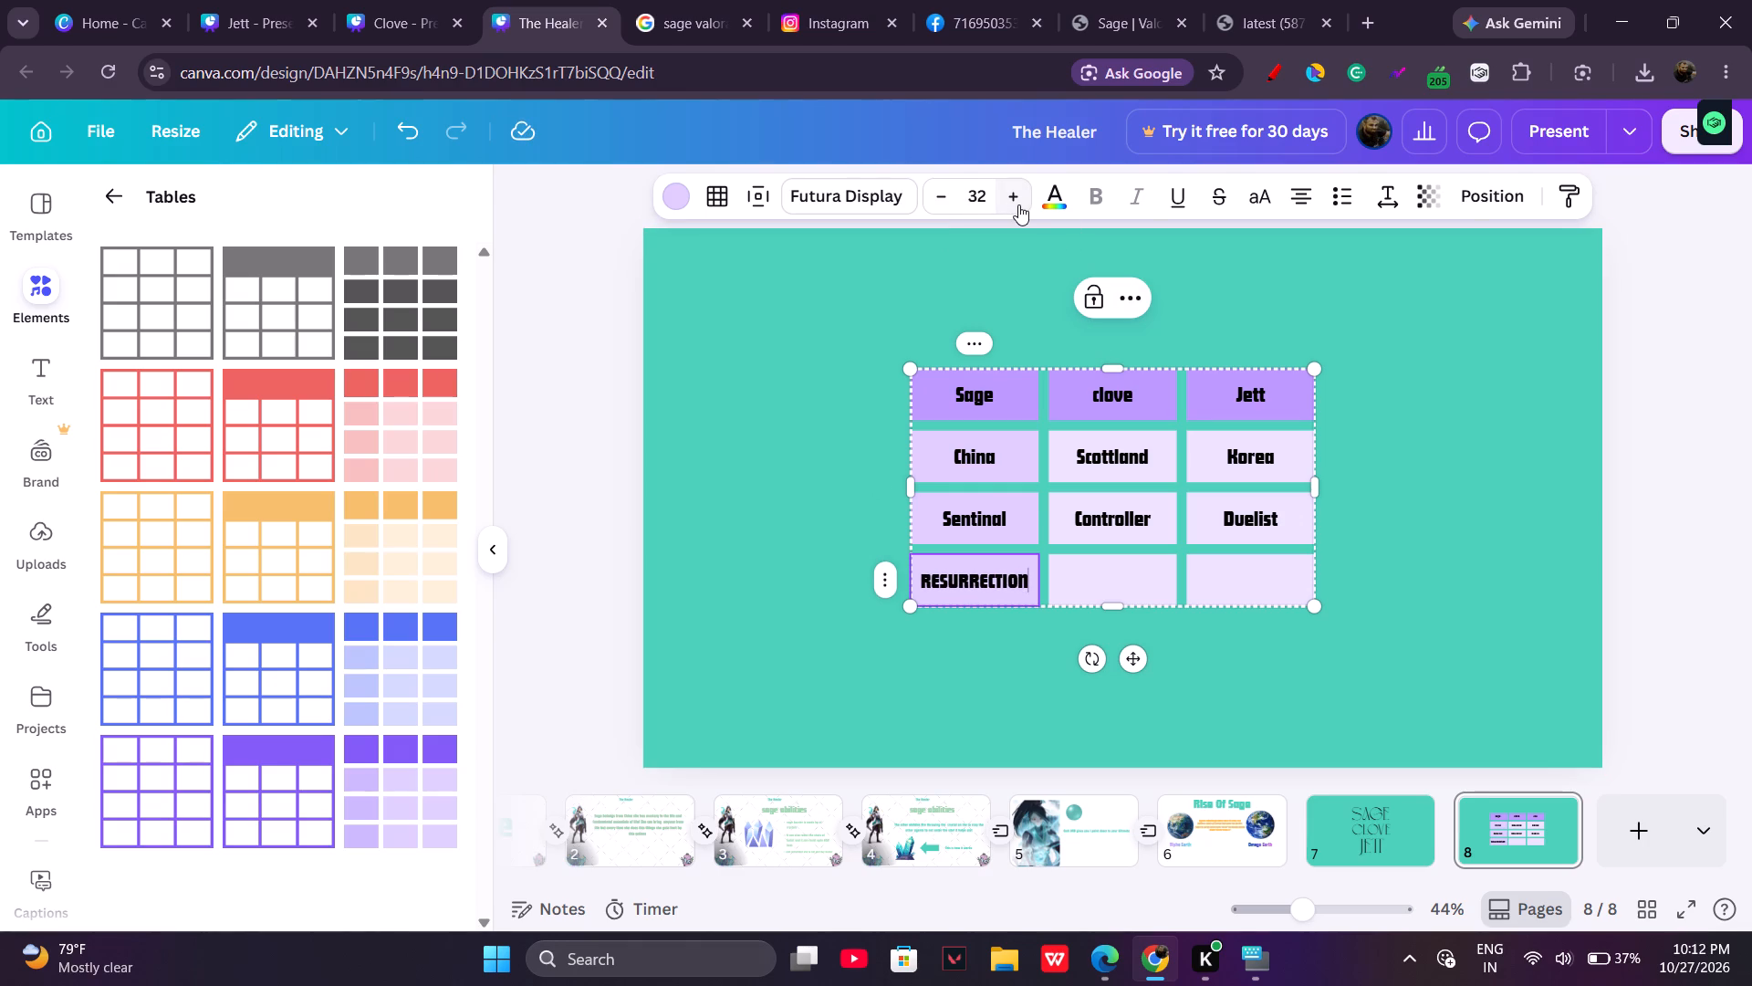
# Enter "LIFT ME UP" in the cell beneath "Controller" and enlarge its text to roughly match the cell above.
pyautogui.click(1099, 595)
pyautogui.click(1099, 577)
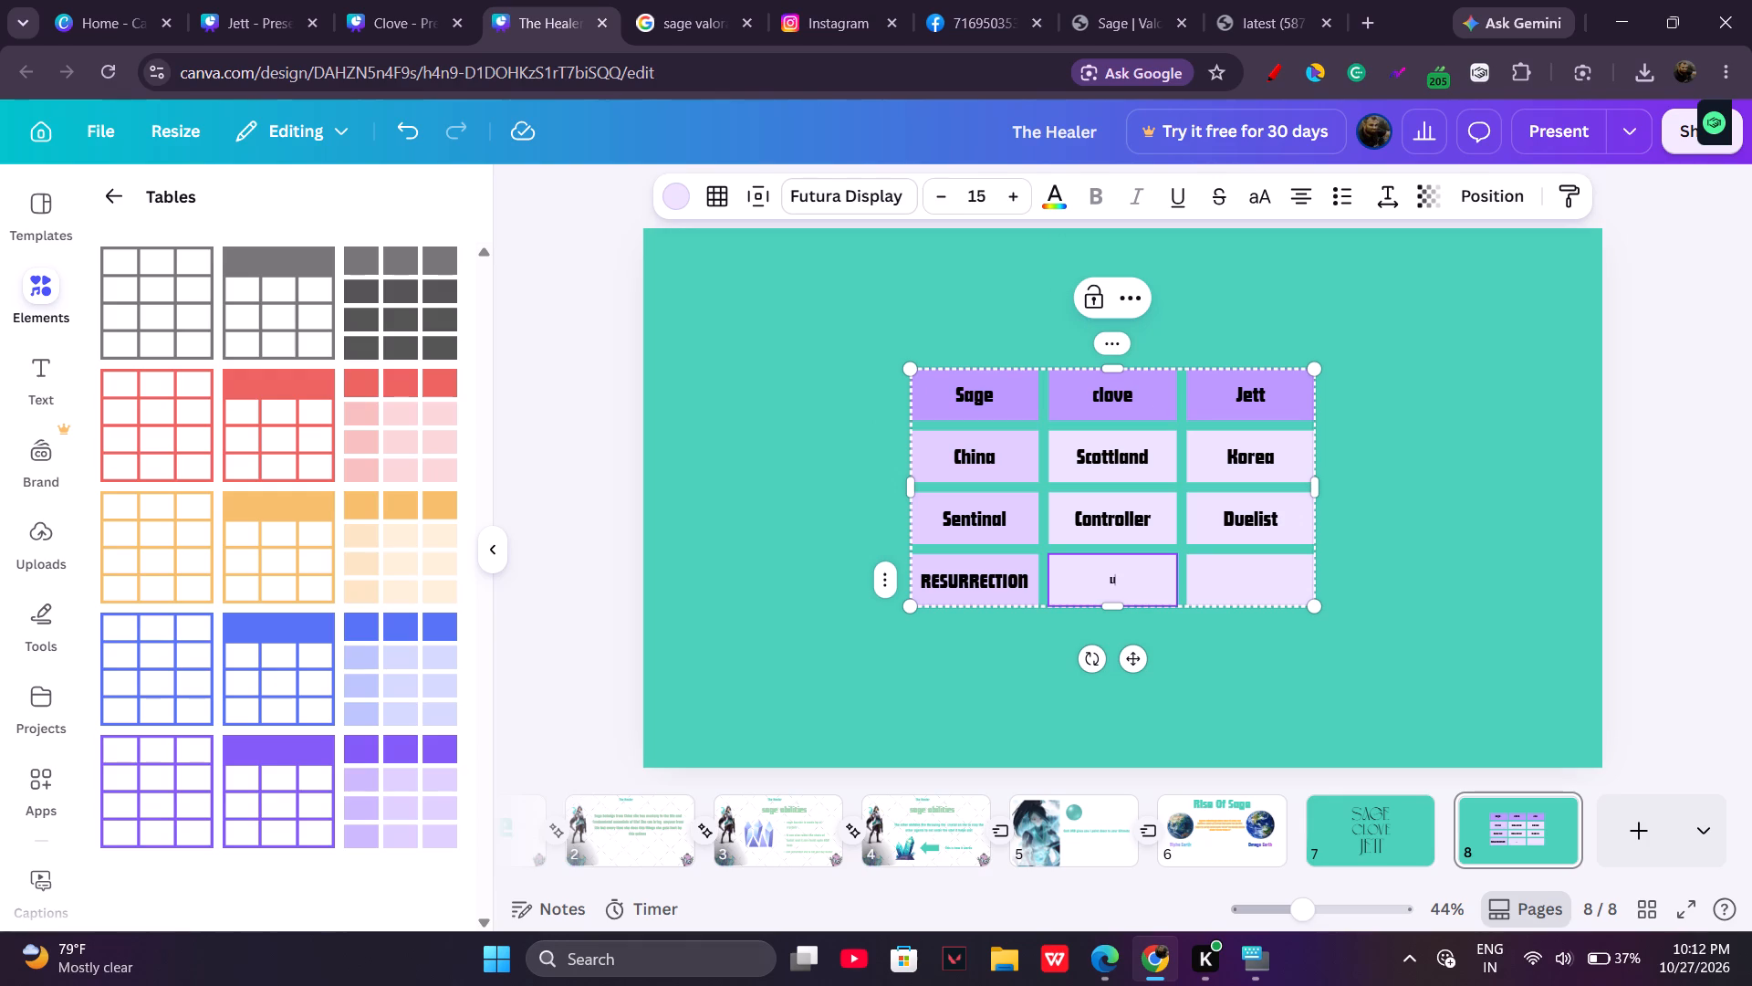
pyautogui.press('BackSpace')
pyautogui.write('LIFT ME')
pyautogui.press('space')
pyautogui.write('UP')
pyautogui.tripleClick(1017, 192)
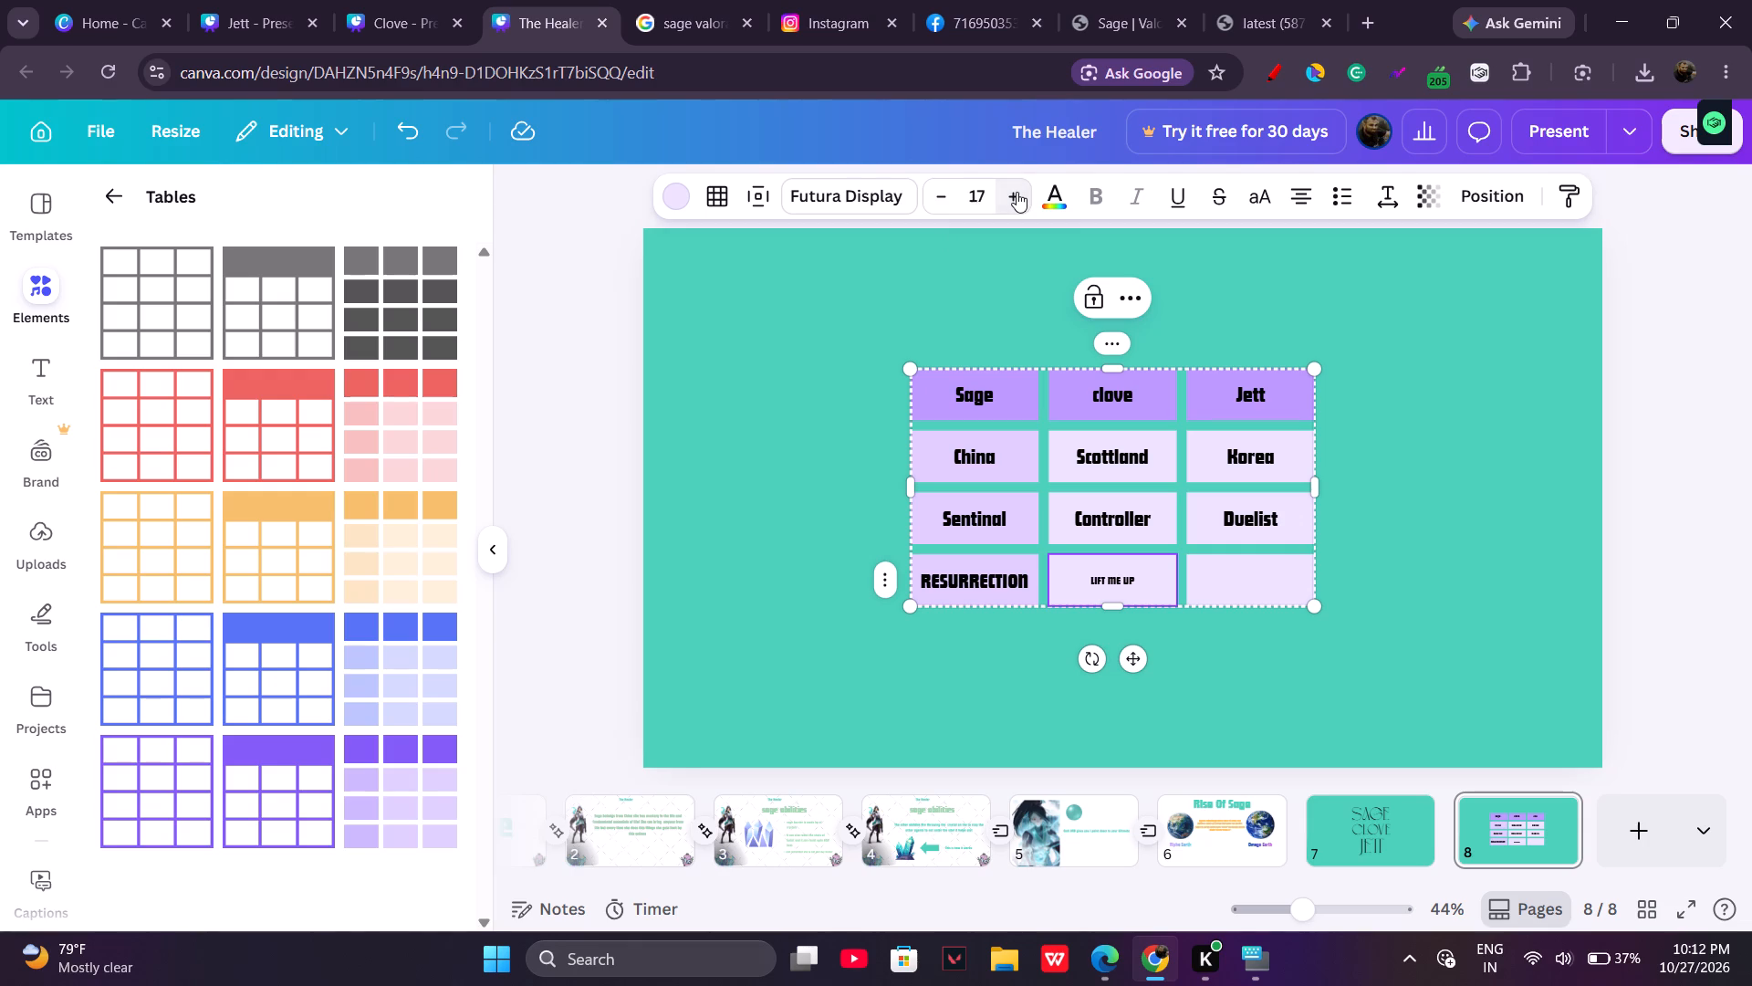
pyautogui.tripleClick(1017, 192)
pyautogui.tripleClick(1017, 192)
pyautogui.tripleClick(1017, 192)
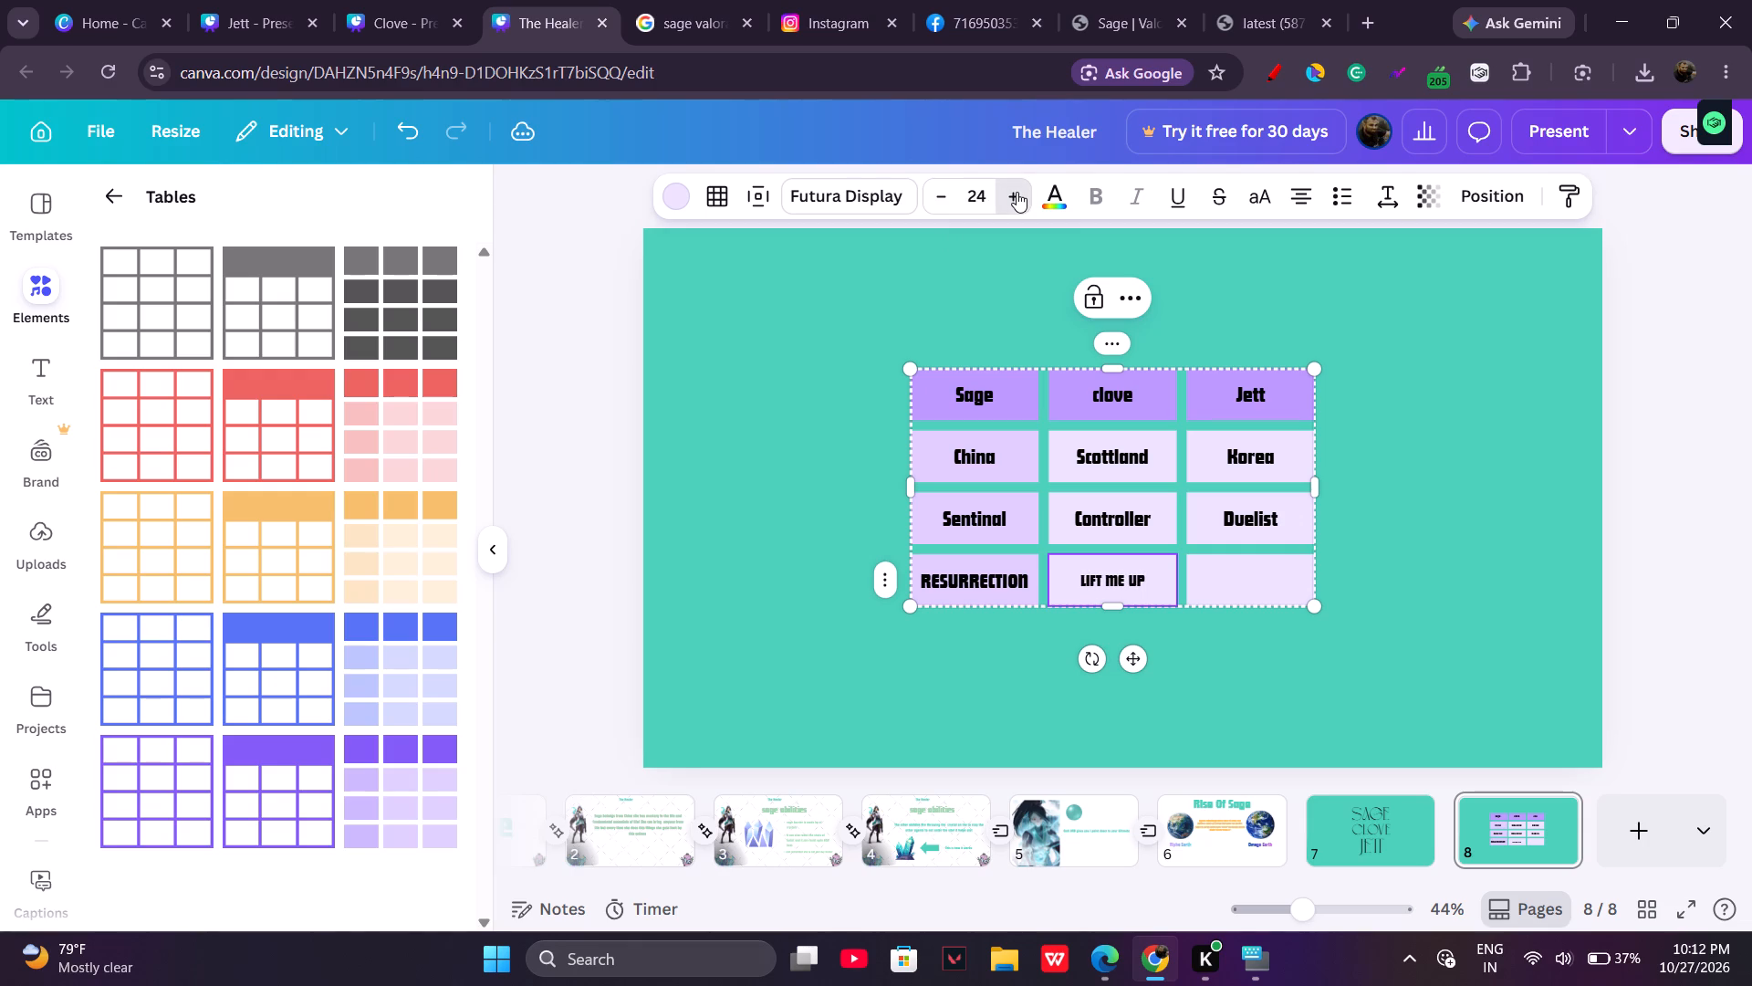
pyautogui.tripleClick(1017, 192)
pyautogui.doubleClick(1017, 192)
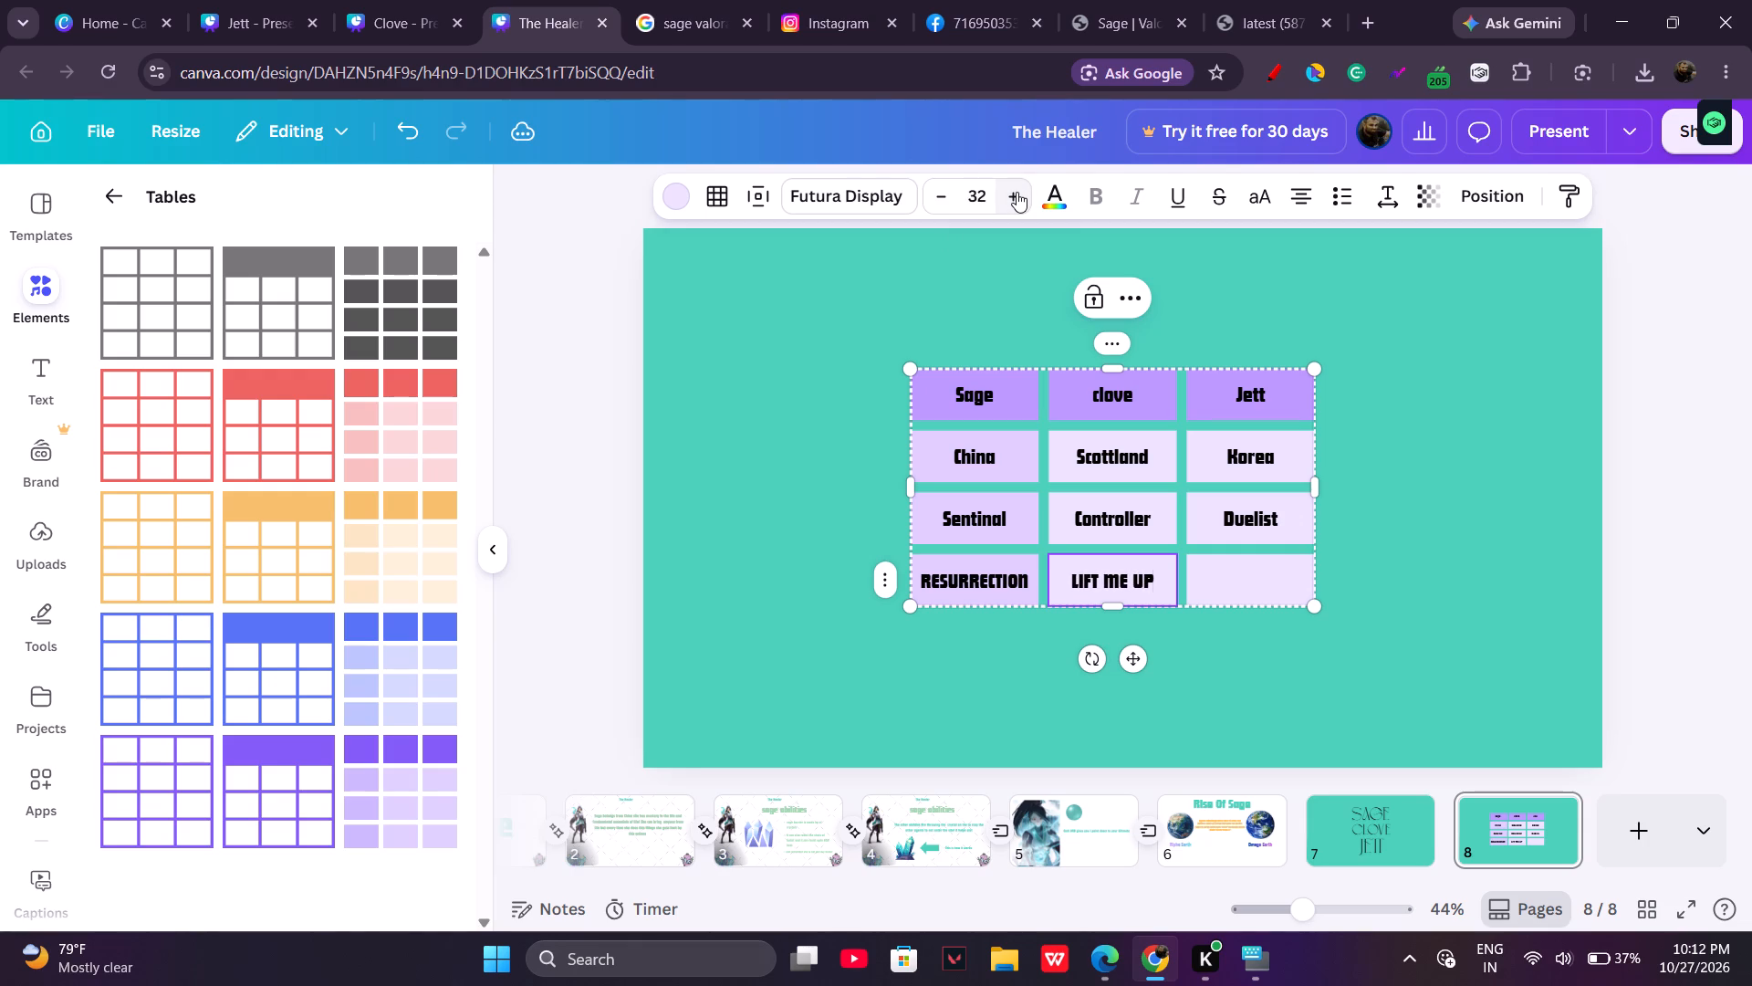
pyautogui.click(1017, 192)
pyautogui.click(1017, 192)
pyautogui.click(944, 201)
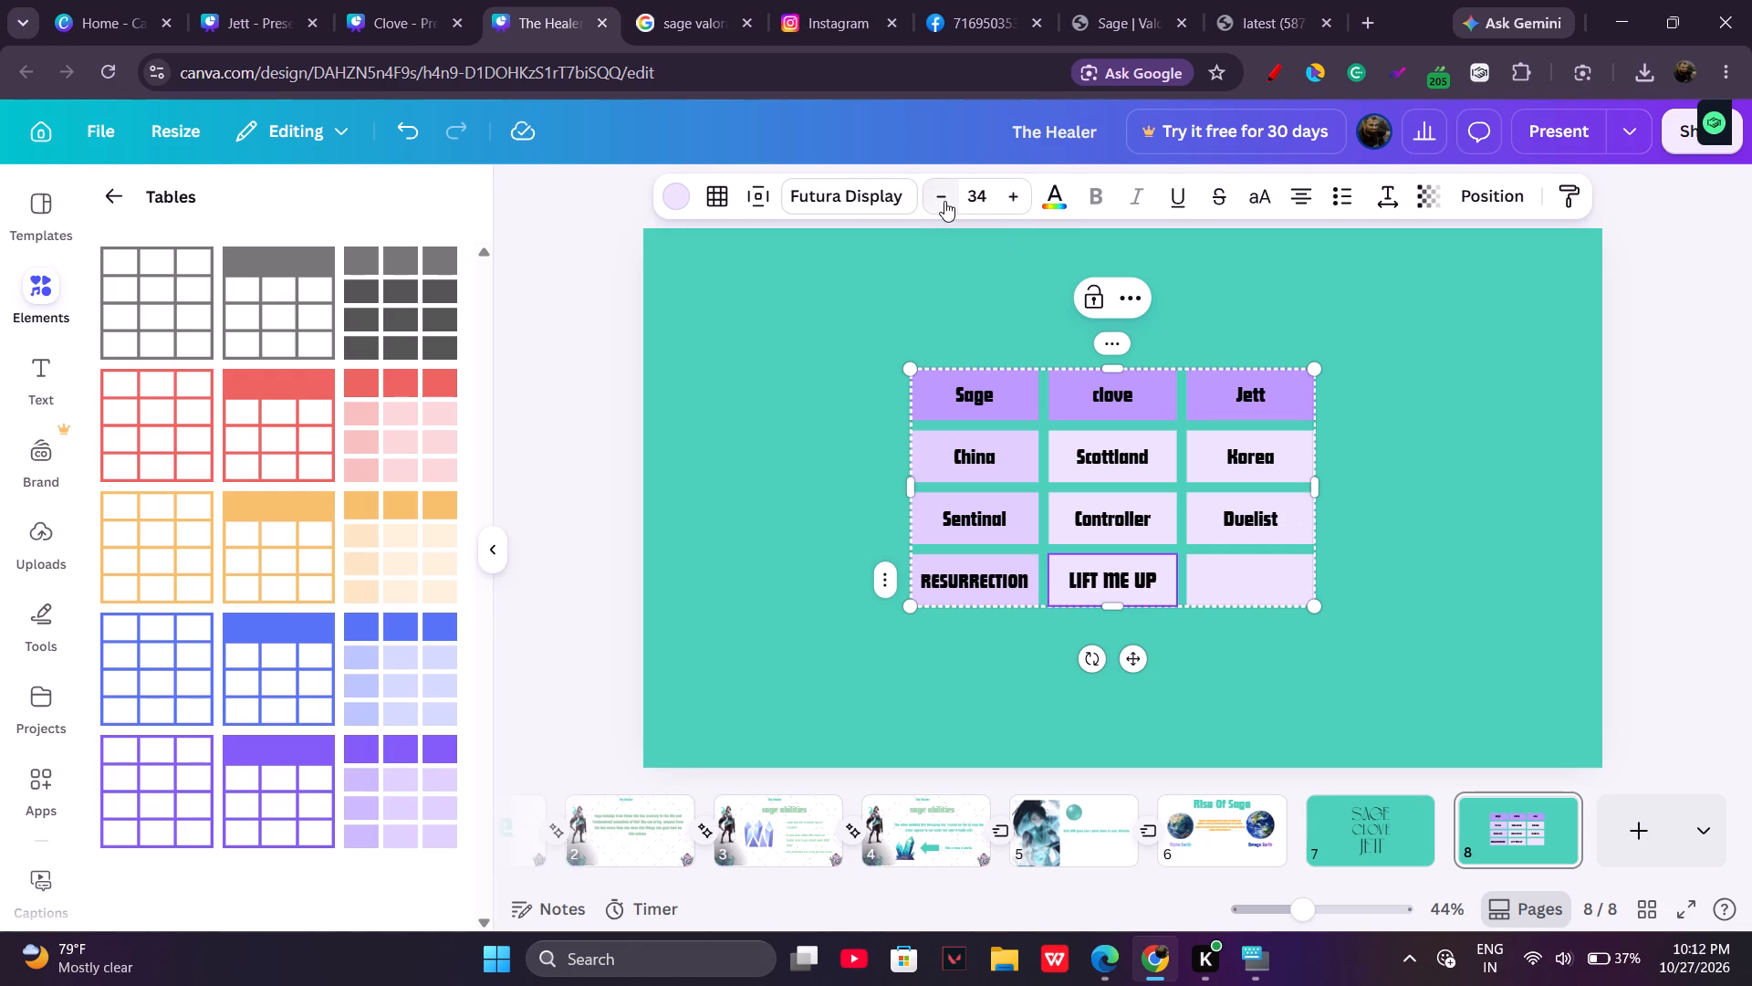
# Enter "STORM BLADES" in the cell beneath "Duelist" and set its font size to 27.
pyautogui.click(1216, 582)
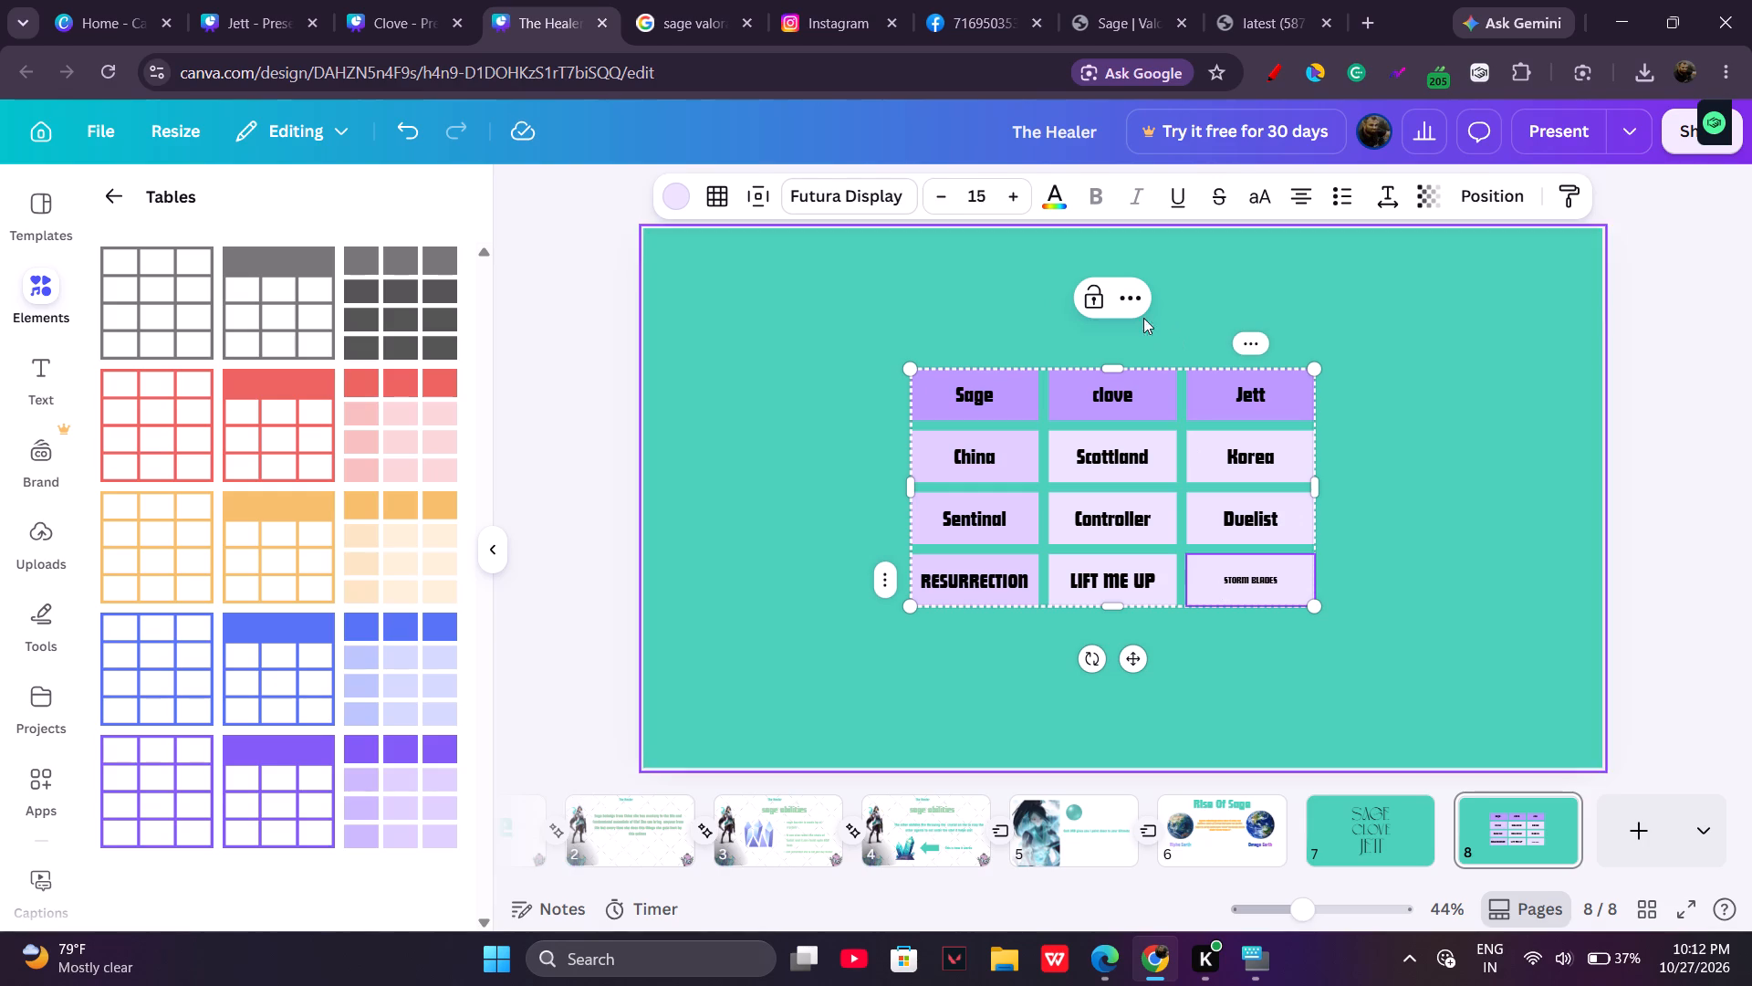
pyautogui.tripleClick(1009, 205)
pyautogui.tripleClick(1009, 205)
pyautogui.tripleClick(1009, 205)
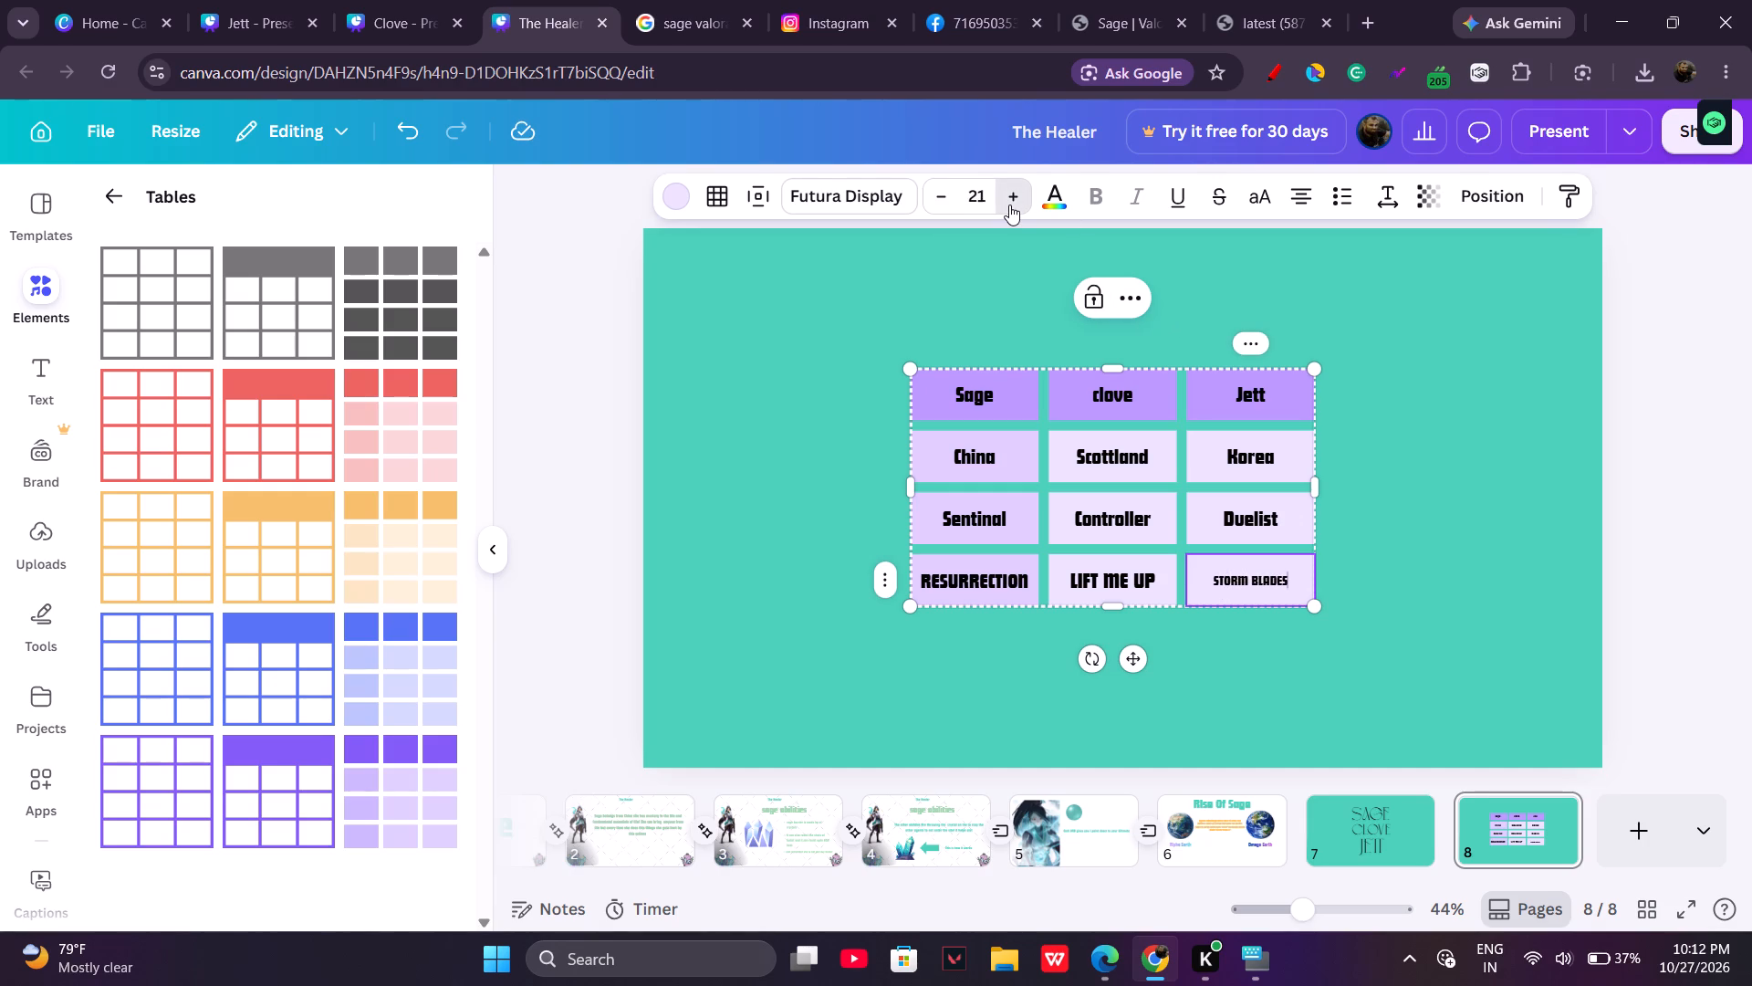
pyautogui.click(1009, 205)
pyautogui.click(1009, 205)
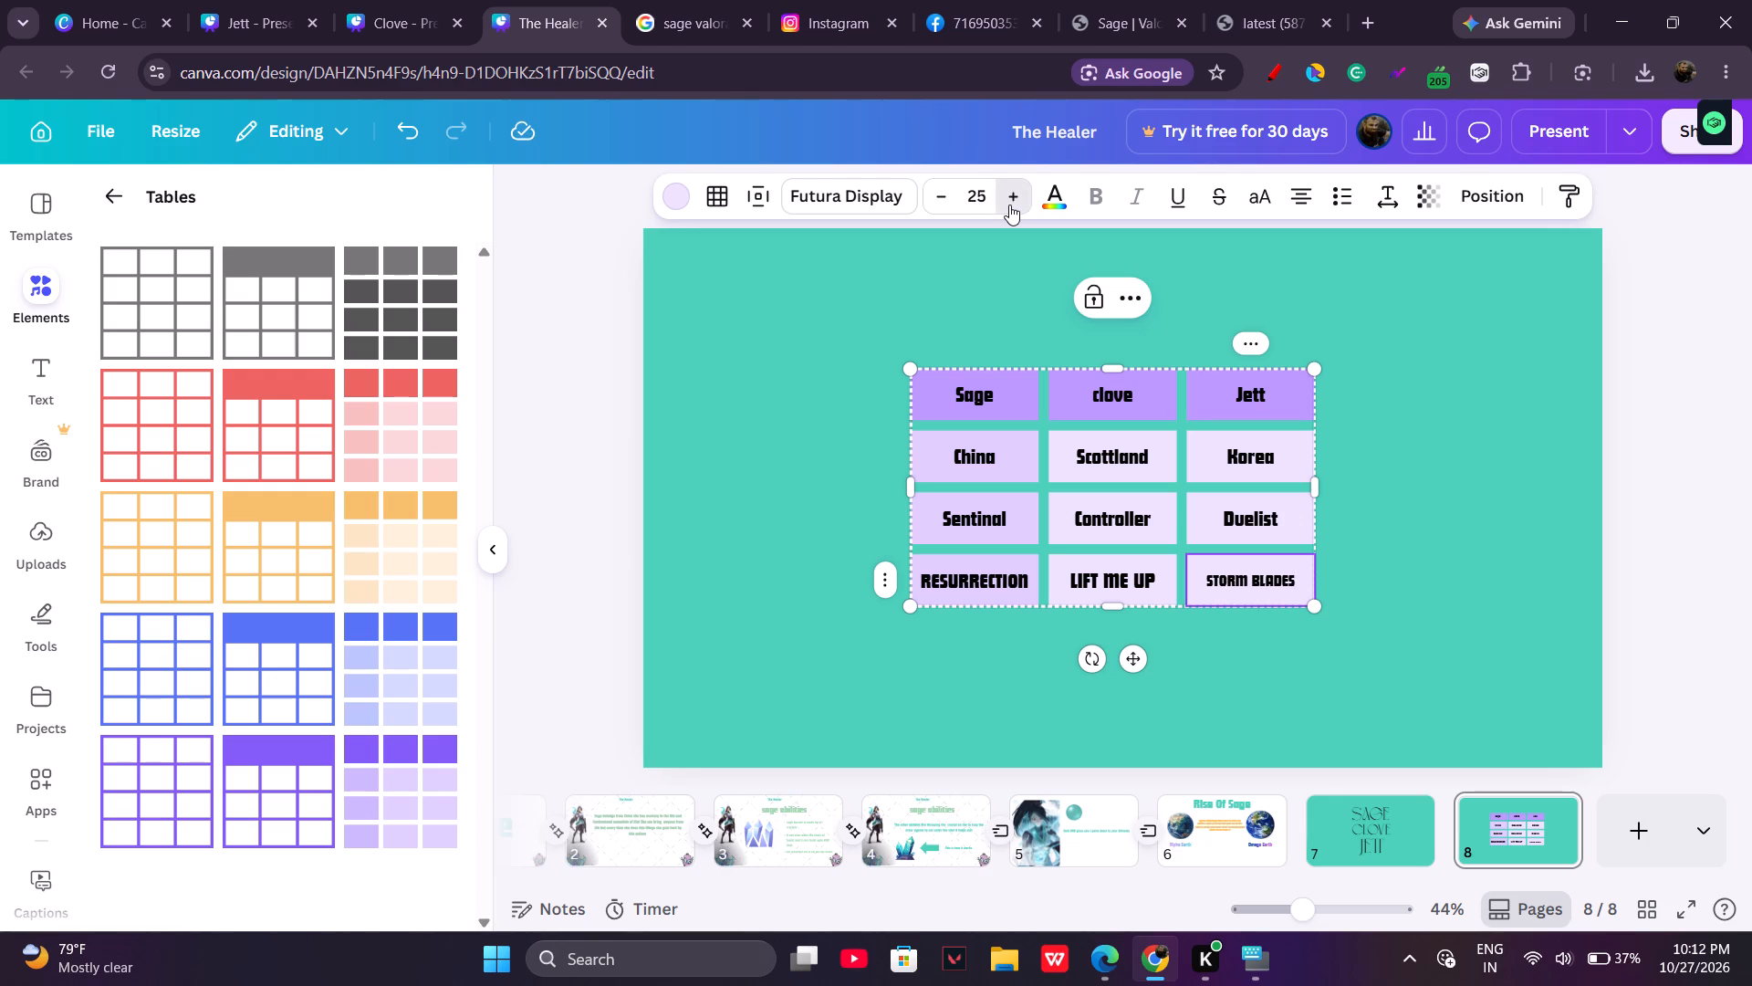
pyautogui.click(1009, 205)
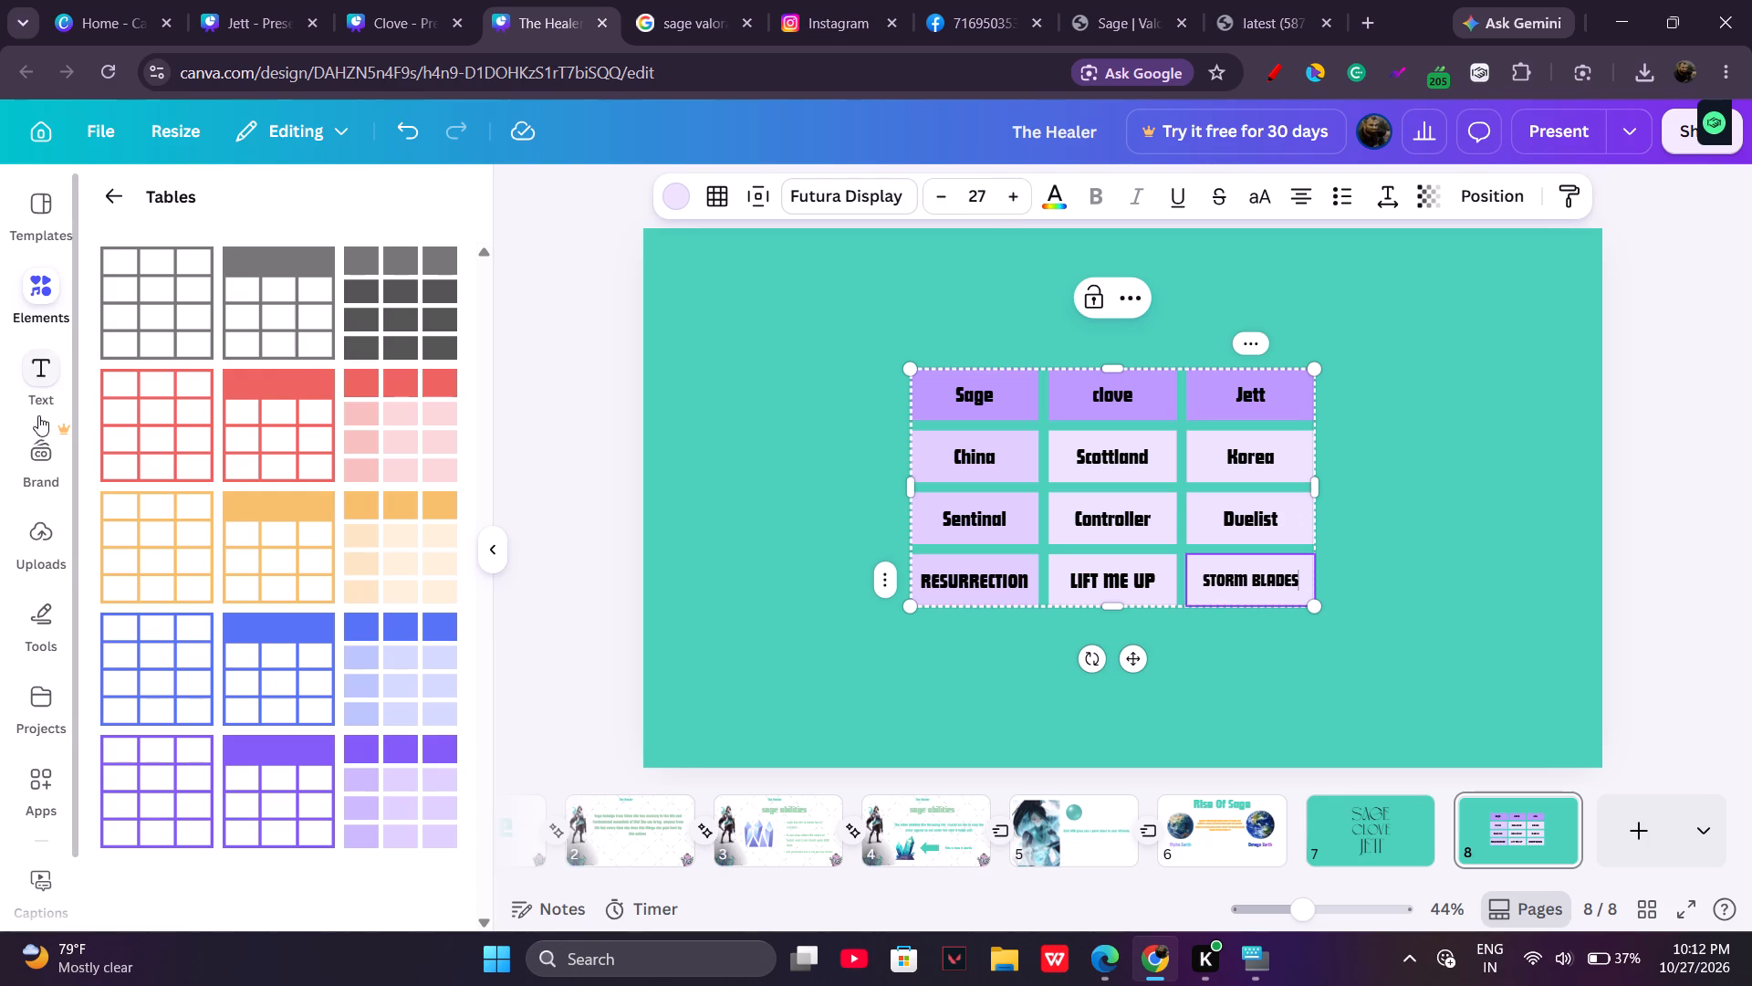
# Search the elements for "flowers" and place the L-shaped floral border graphic, scaled down, in page 8's lower-left corner.
pyautogui.click(36, 285)
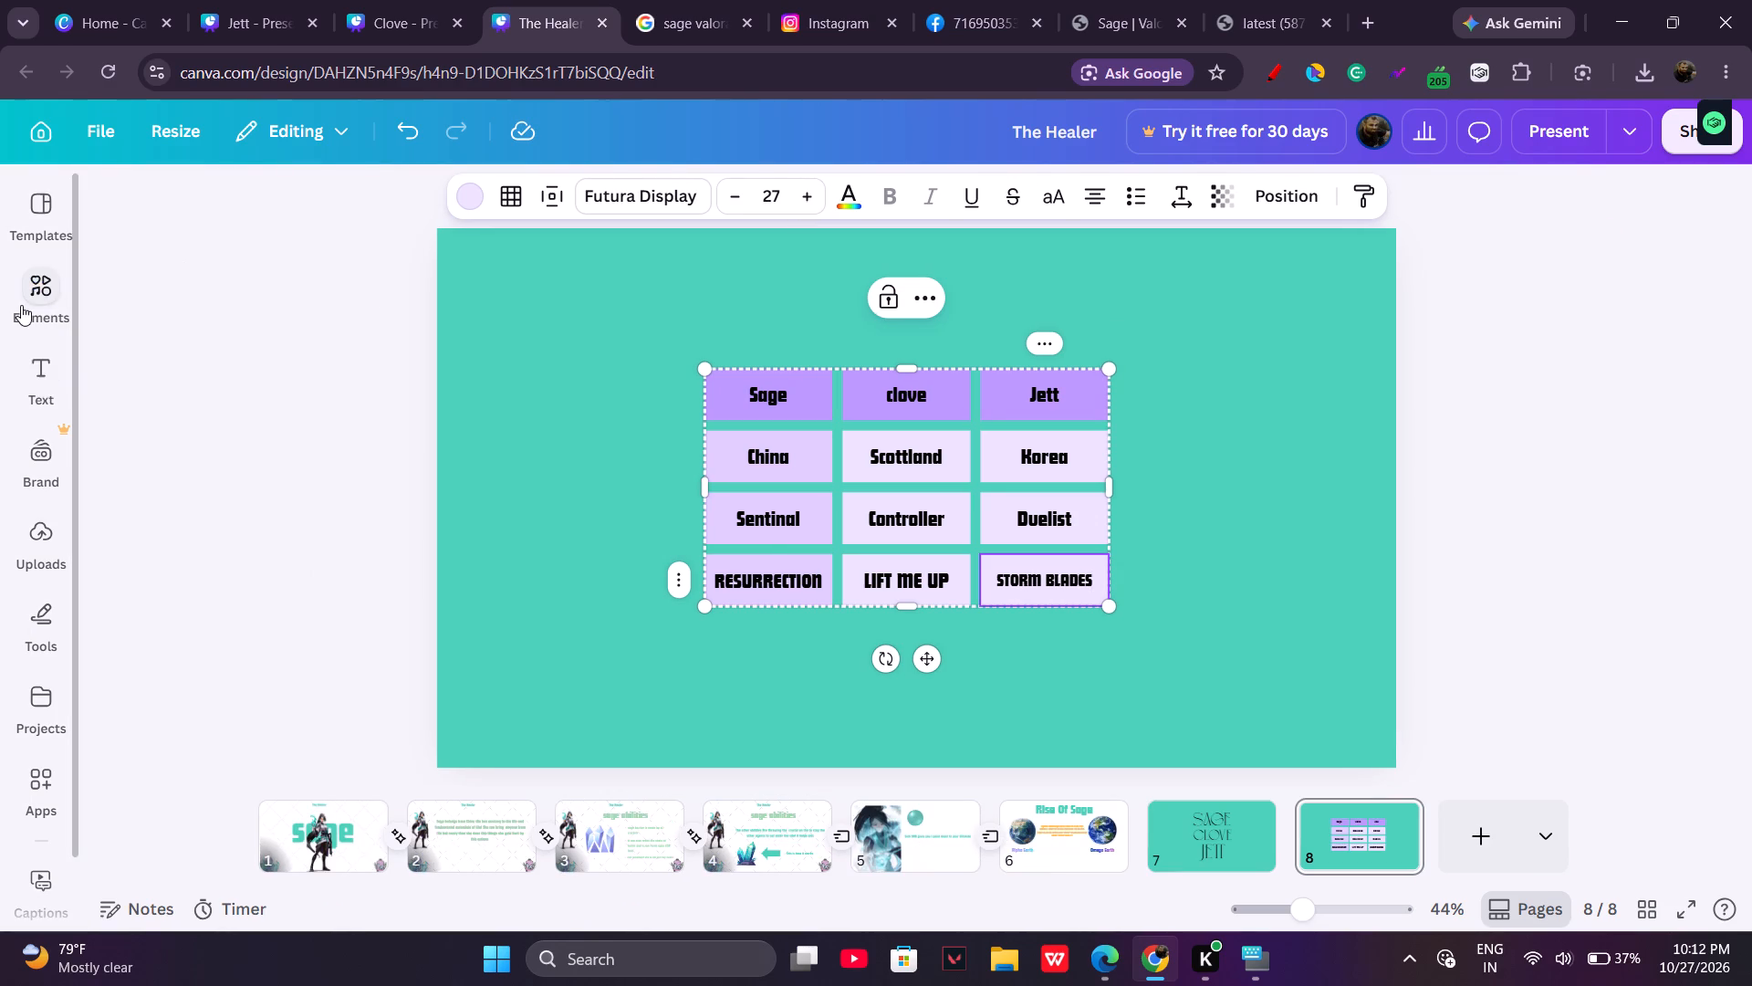
pyautogui.click(21, 305)
pyautogui.click(139, 205)
pyautogui.click(133, 202)
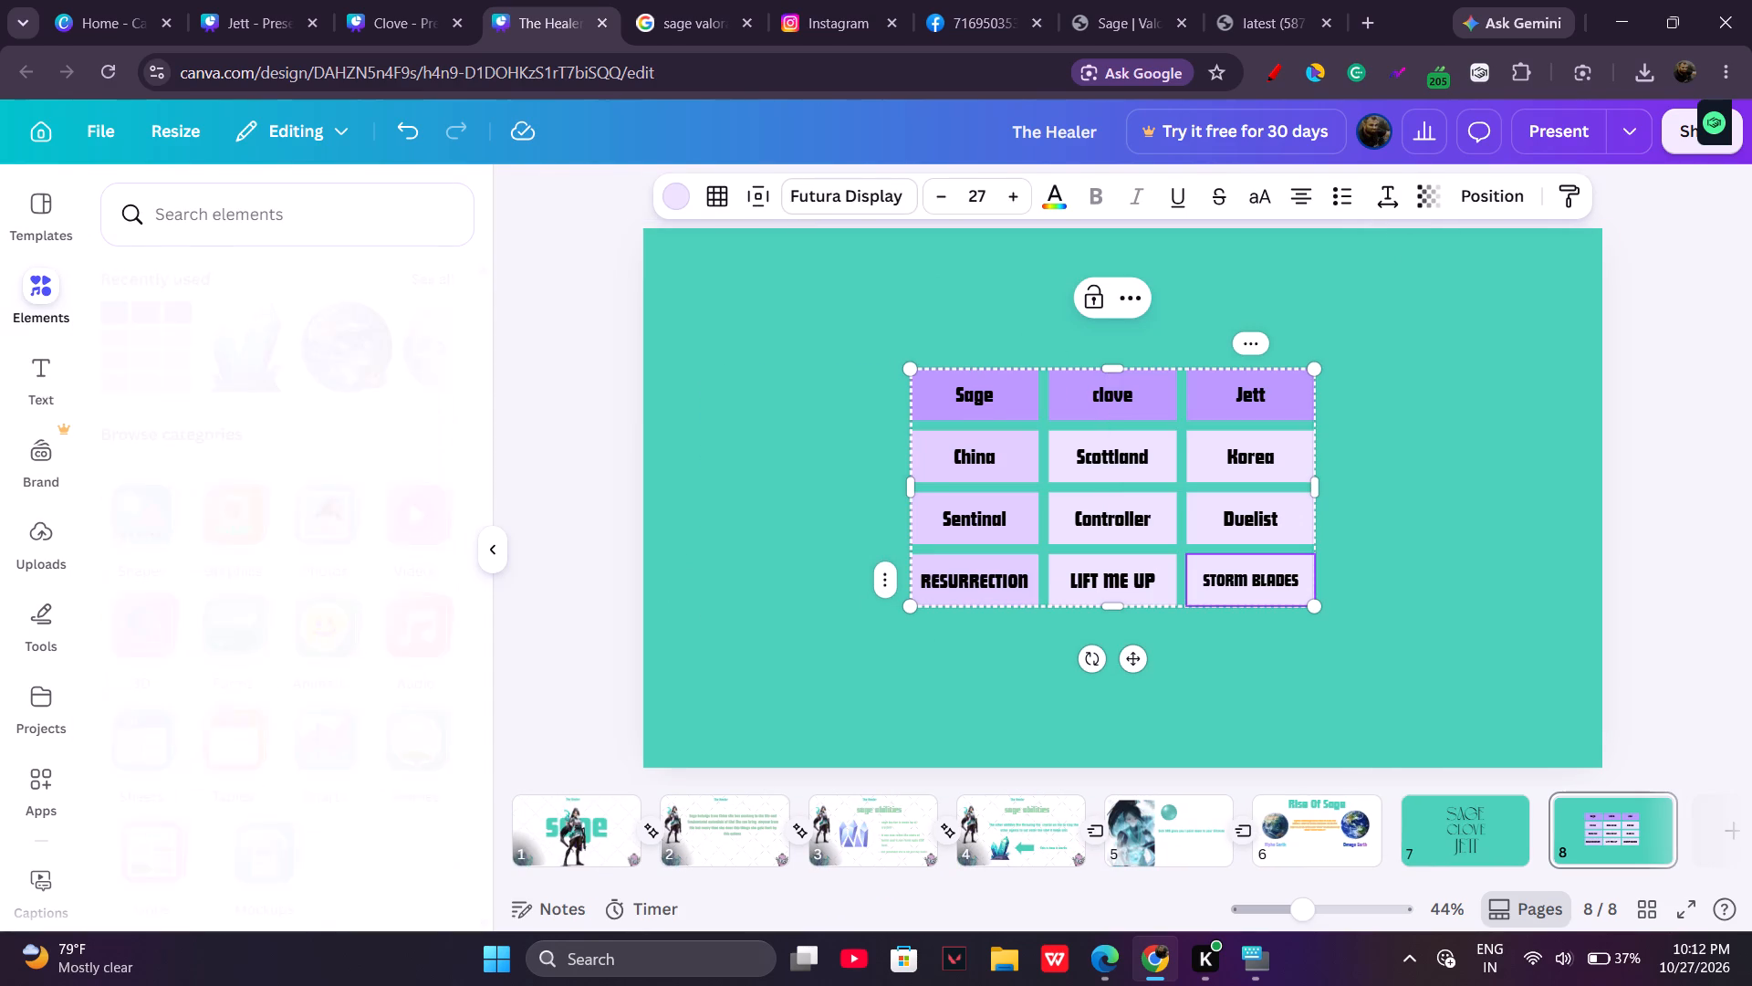
pyautogui.click(230, 199)
pyautogui.write('flowers')
pyautogui.press('Return')
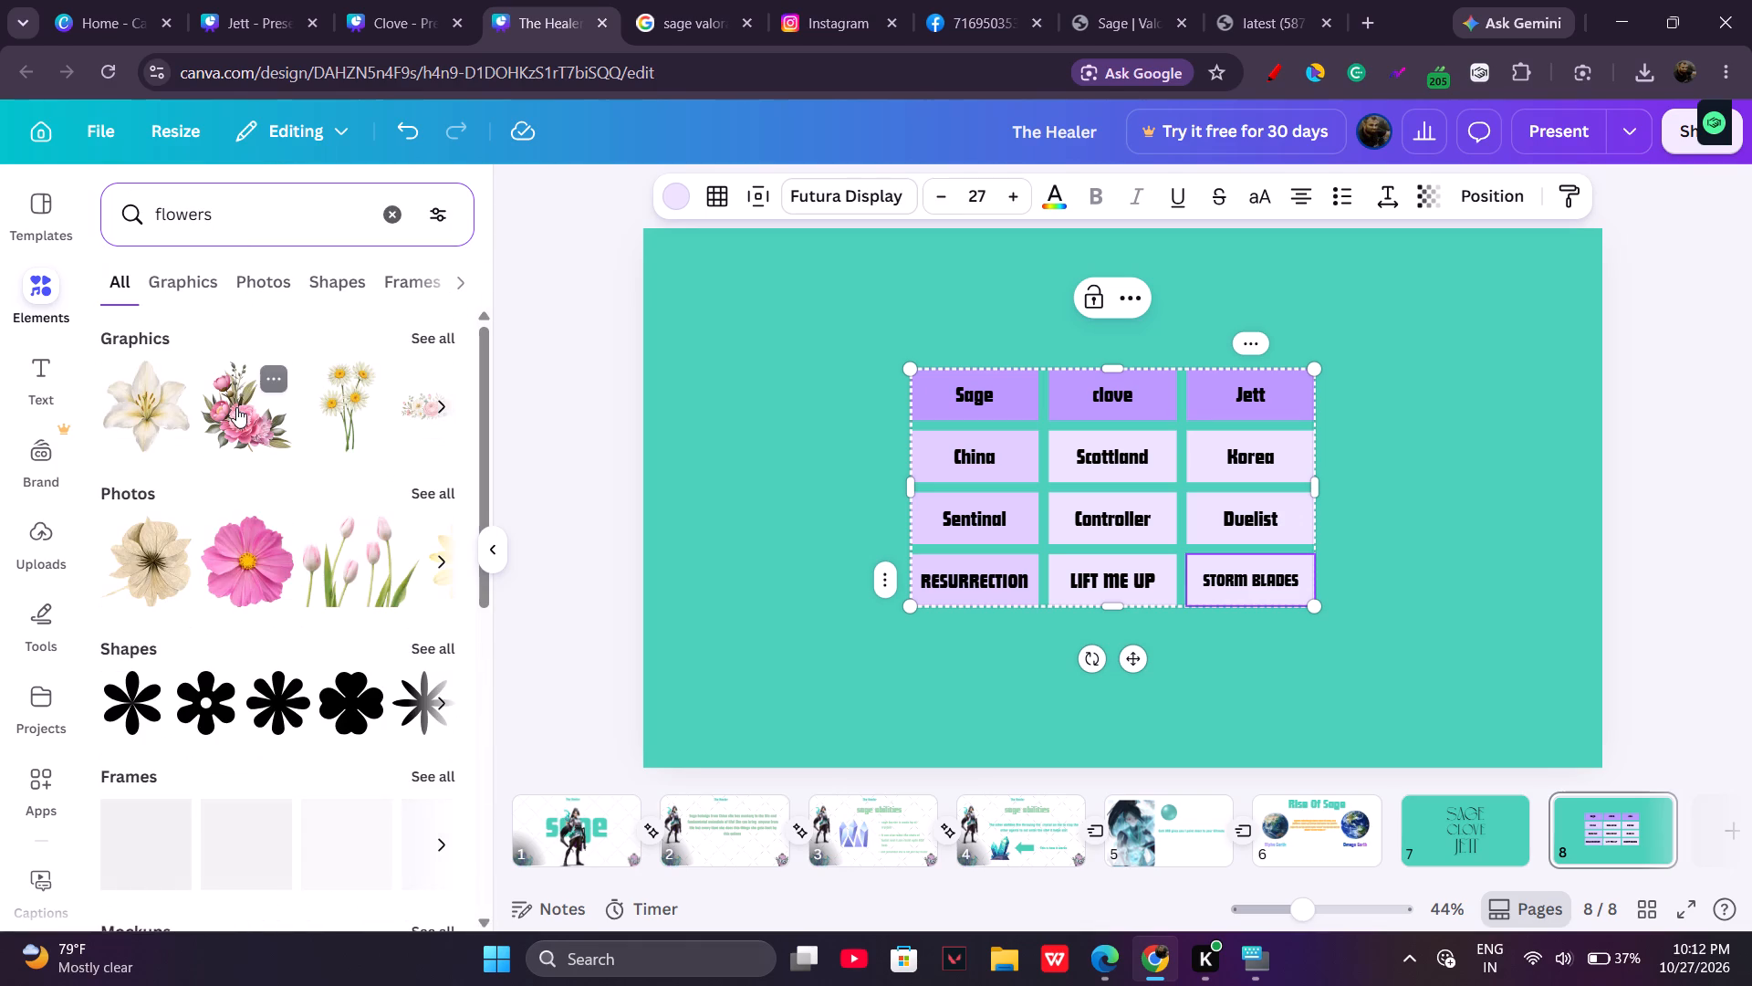
pyautogui.click(422, 339)
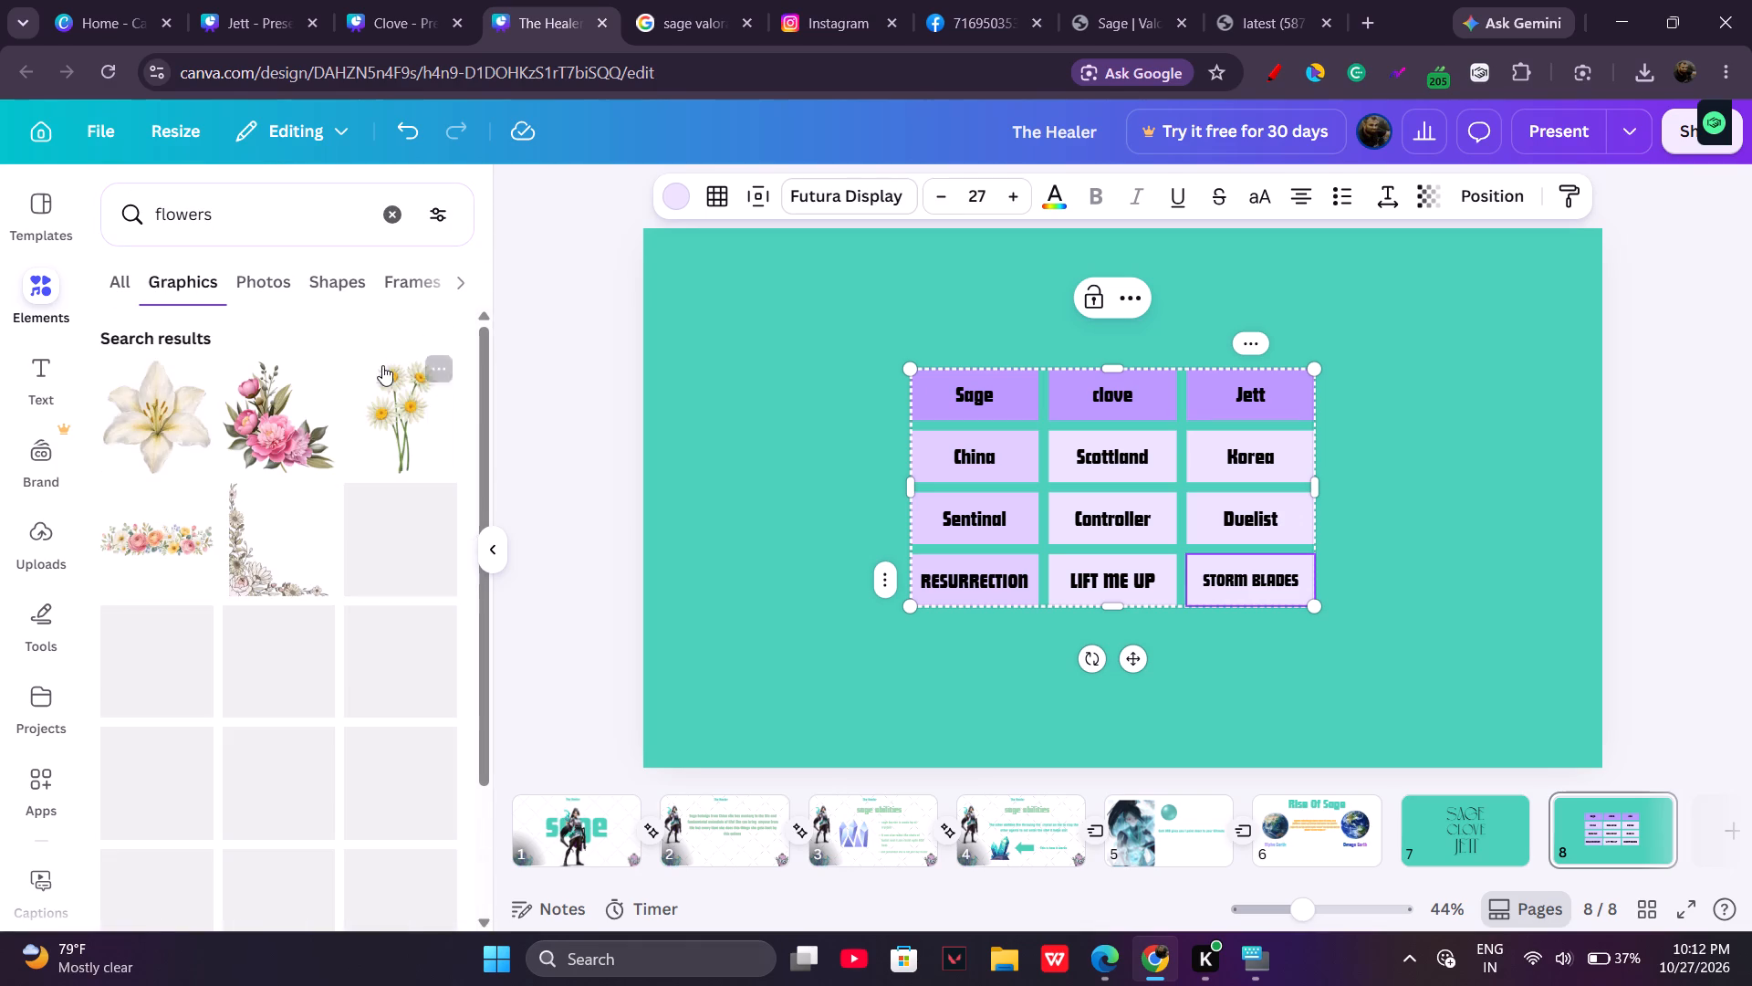
pyautogui.click(283, 538)
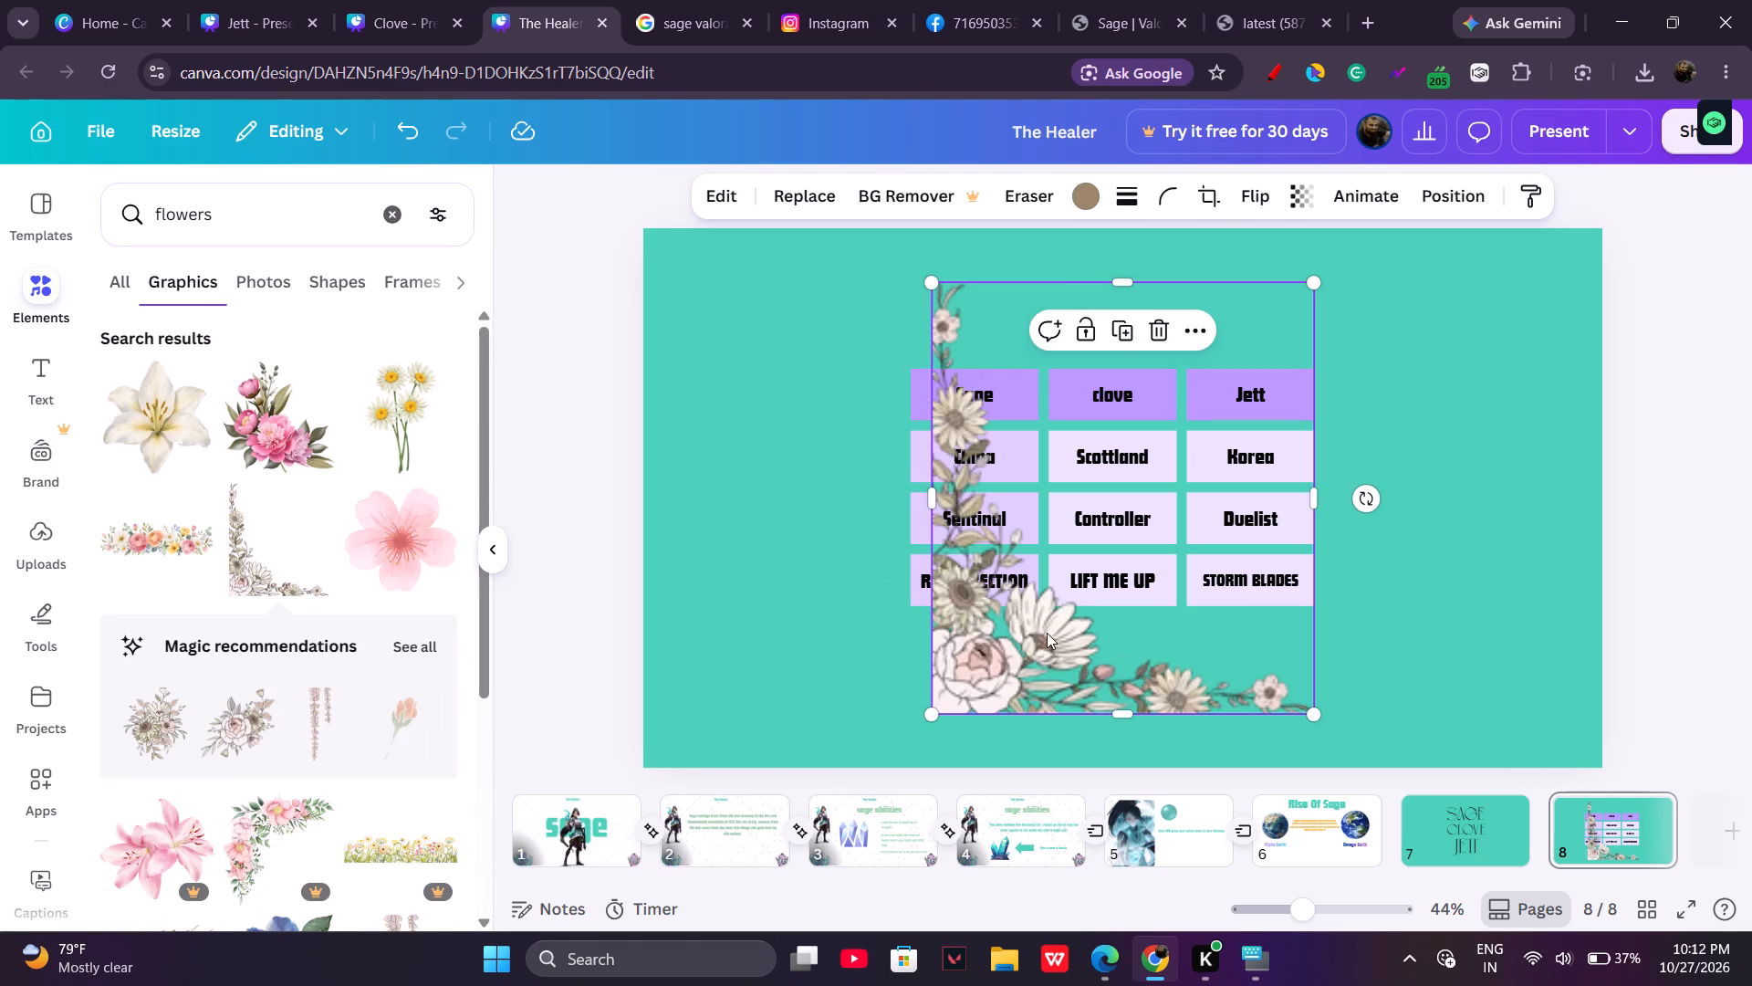
pyautogui.moveTo(1047, 633); pyautogui.dragTo(764, 687)
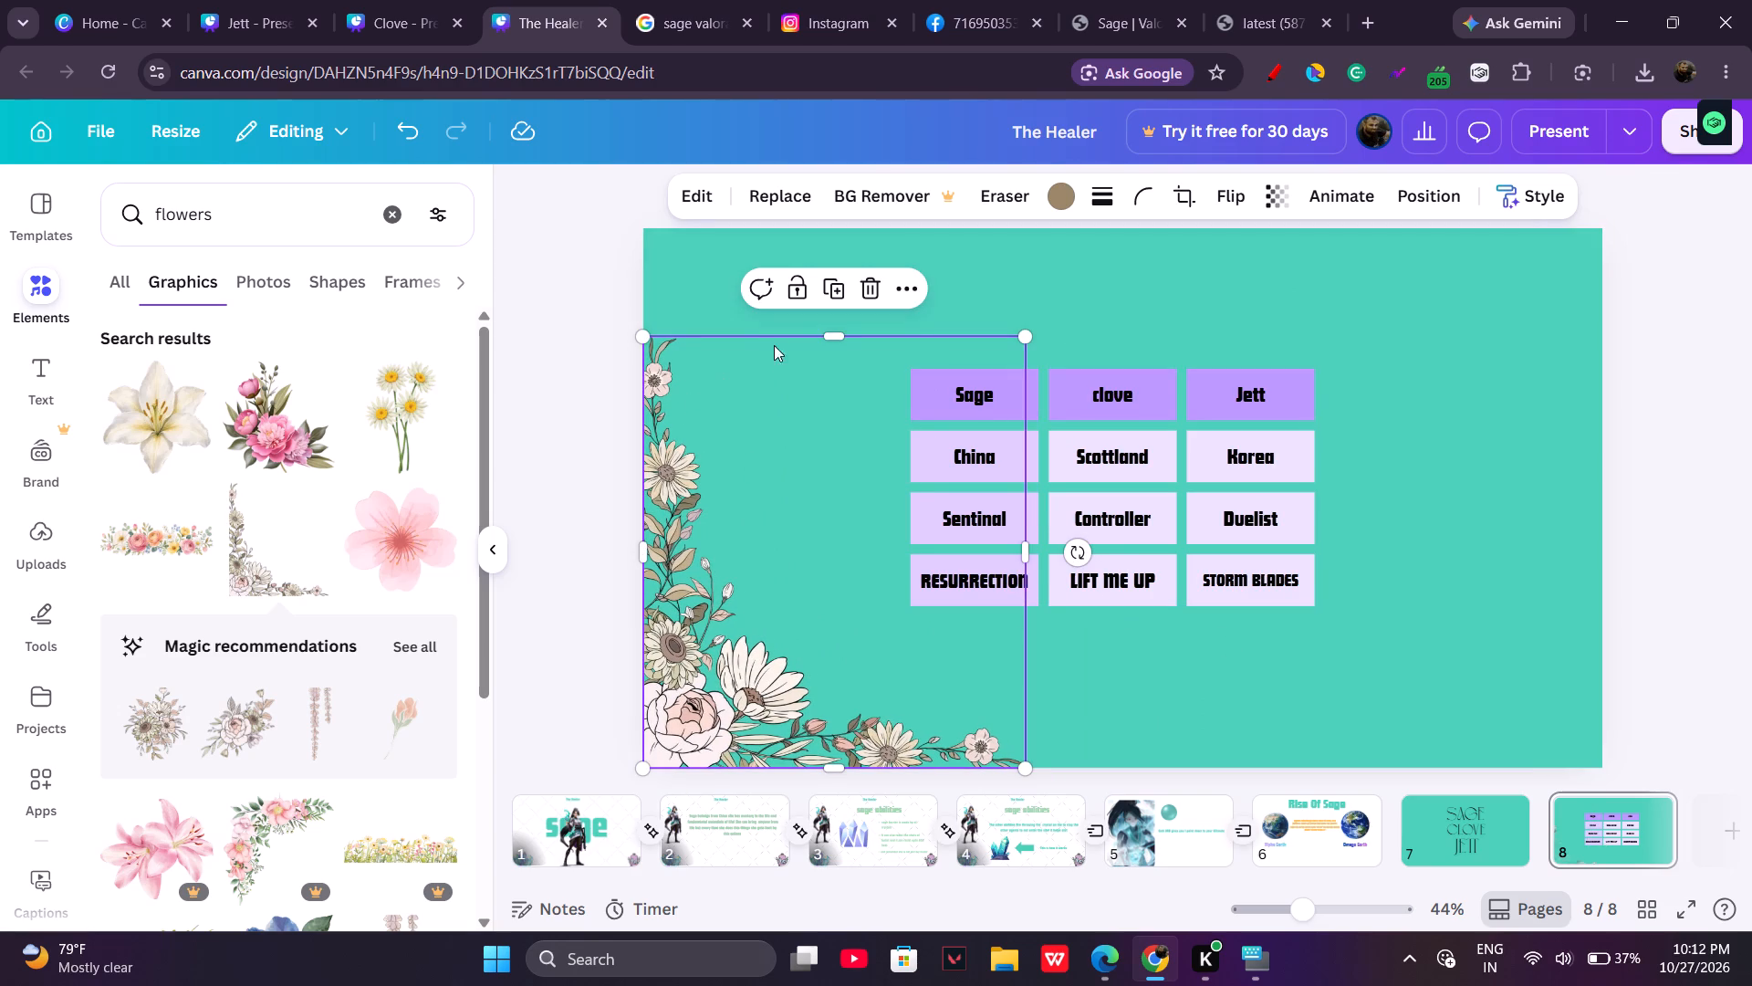
pyautogui.moveTo(829, 332); pyautogui.dragTo(832, 444)
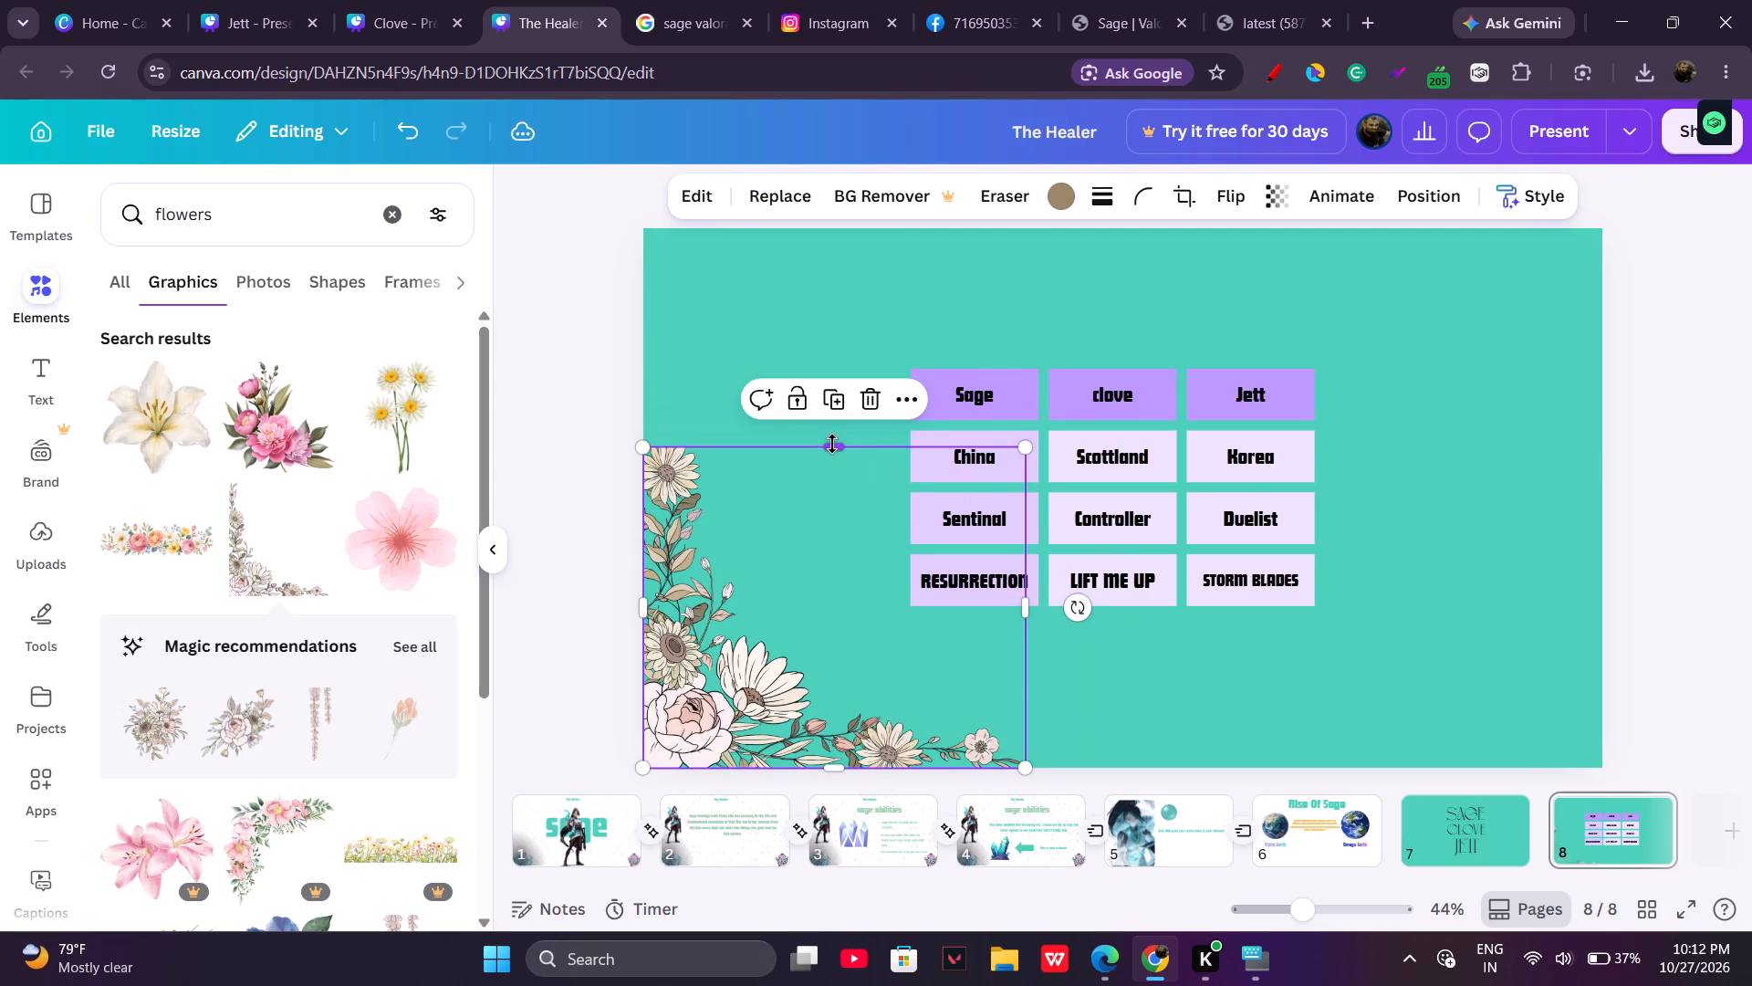
pyautogui.moveTo(840, 443); pyautogui.dragTo(866, 353)
pyautogui.moveTo(1027, 362); pyautogui.dragTo(938, 517)
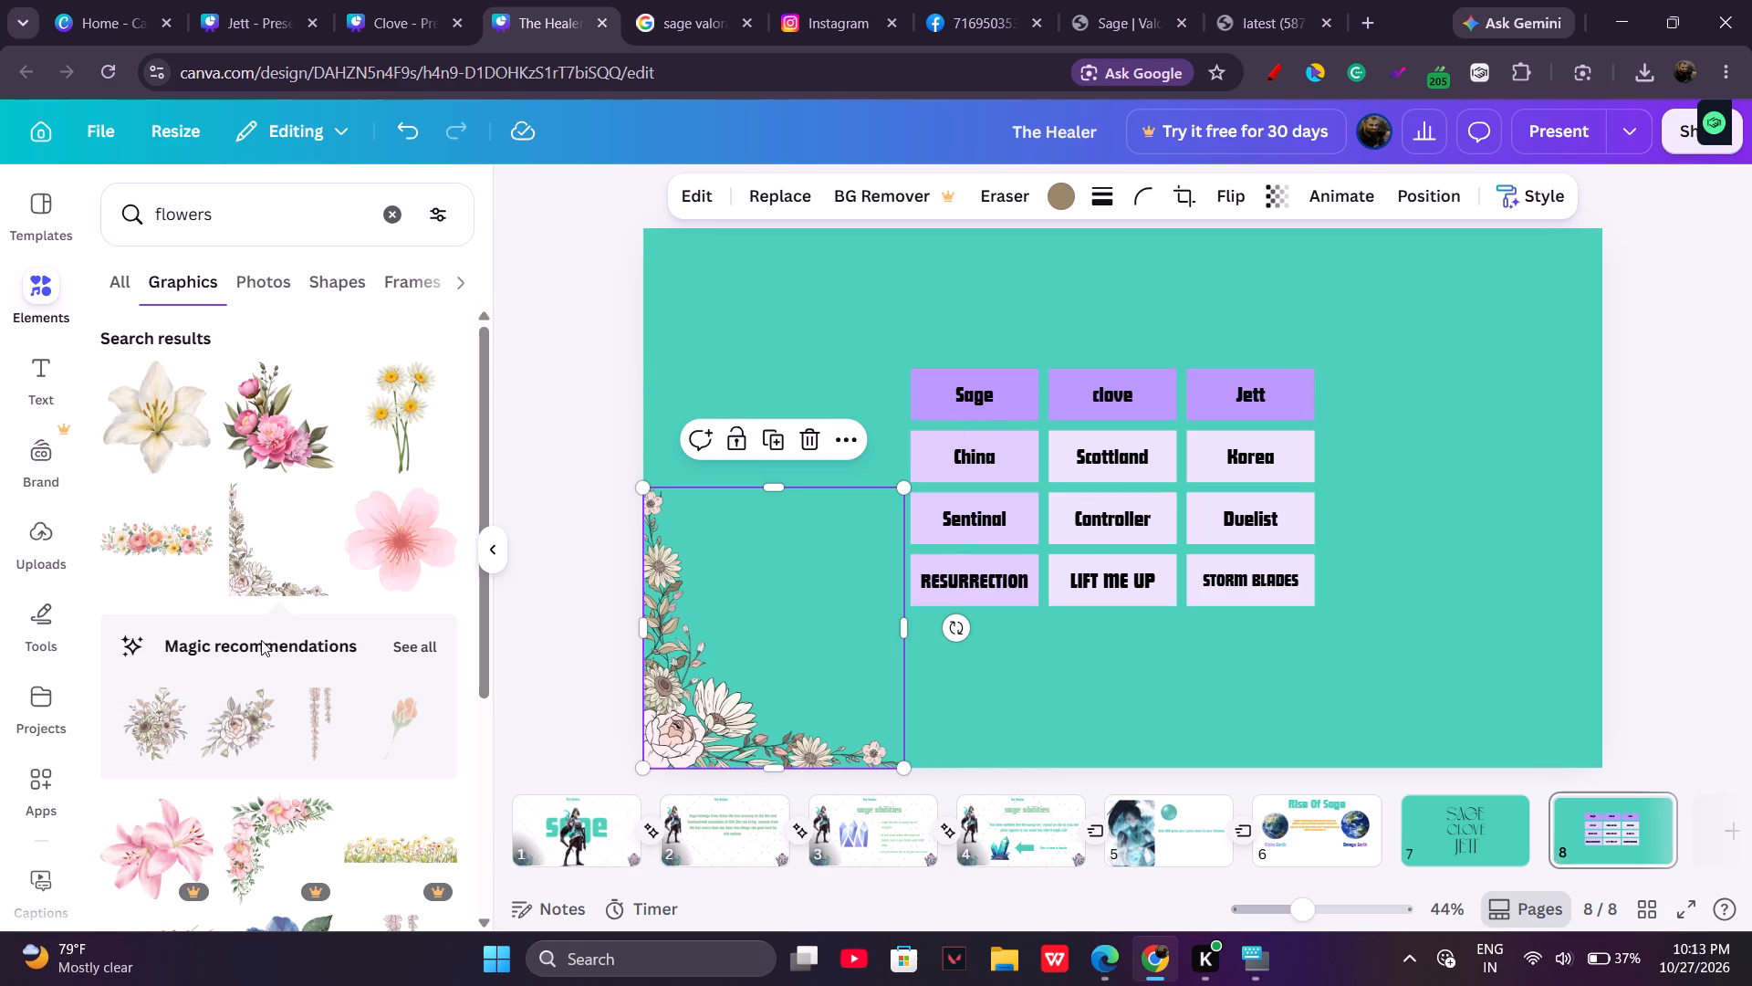
# Add the recommended hanging blossom vine graphic, scale it down and place it in page 8's upper-right corner.
pyautogui.click(304, 709)
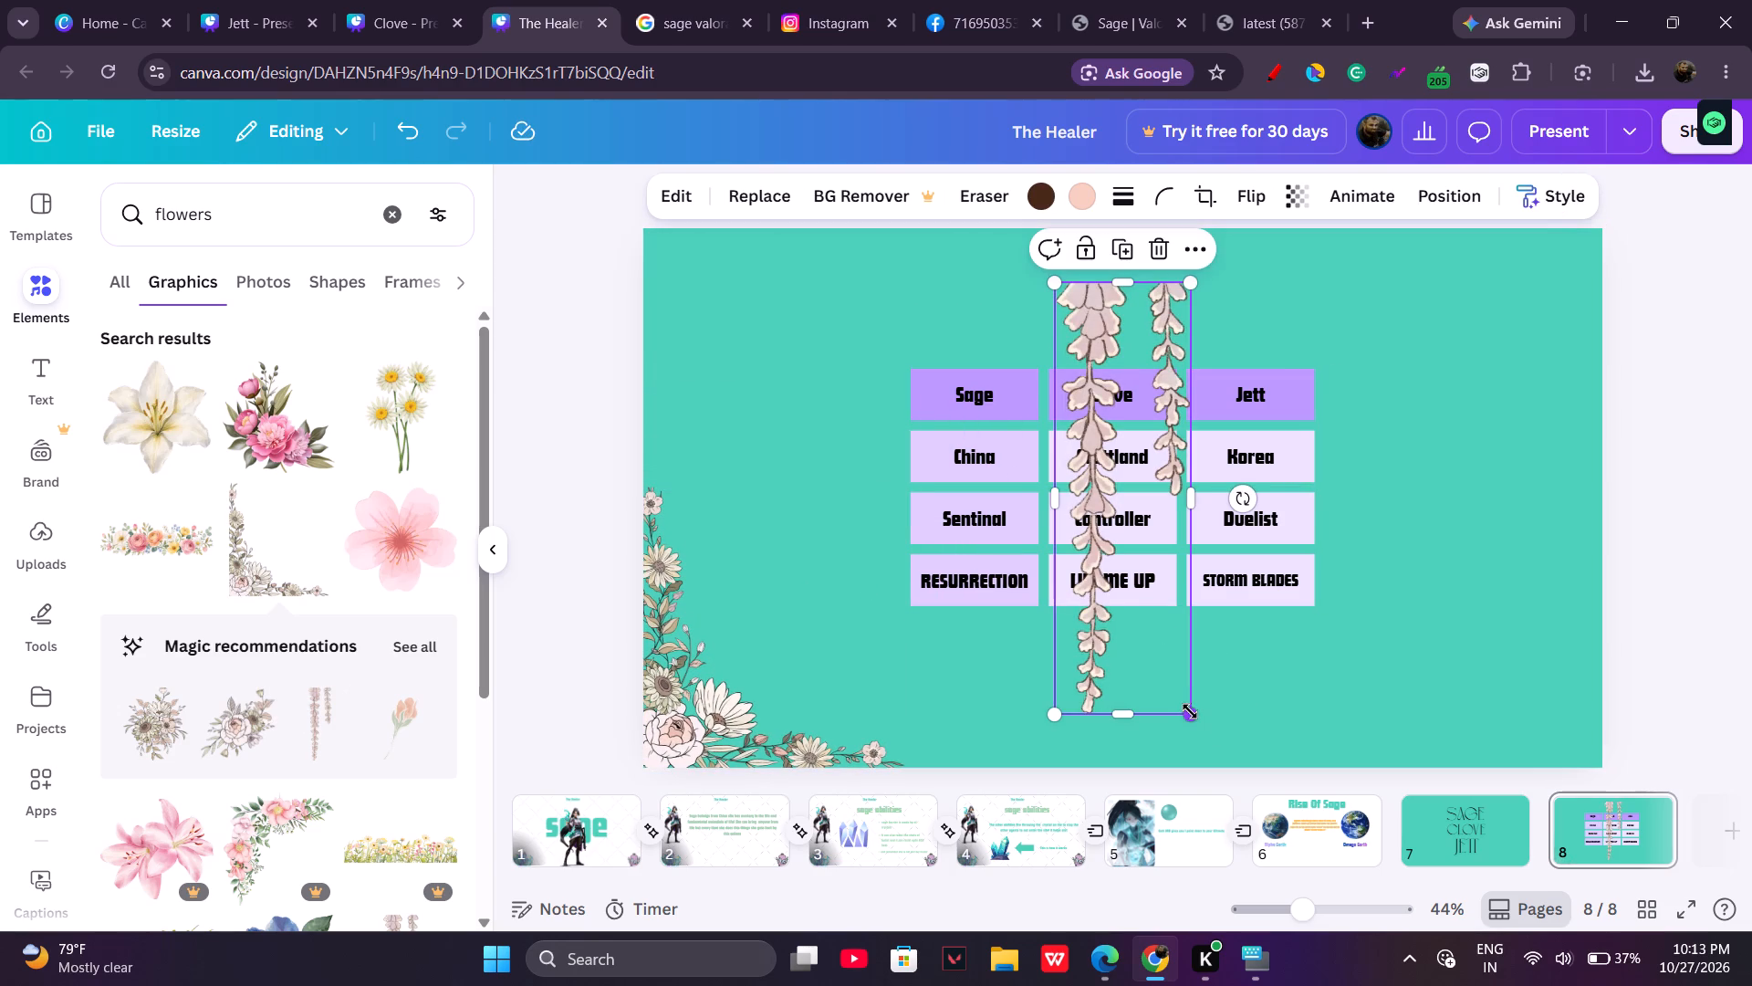
pyautogui.moveTo(1190, 711); pyautogui.dragTo(1127, 564)
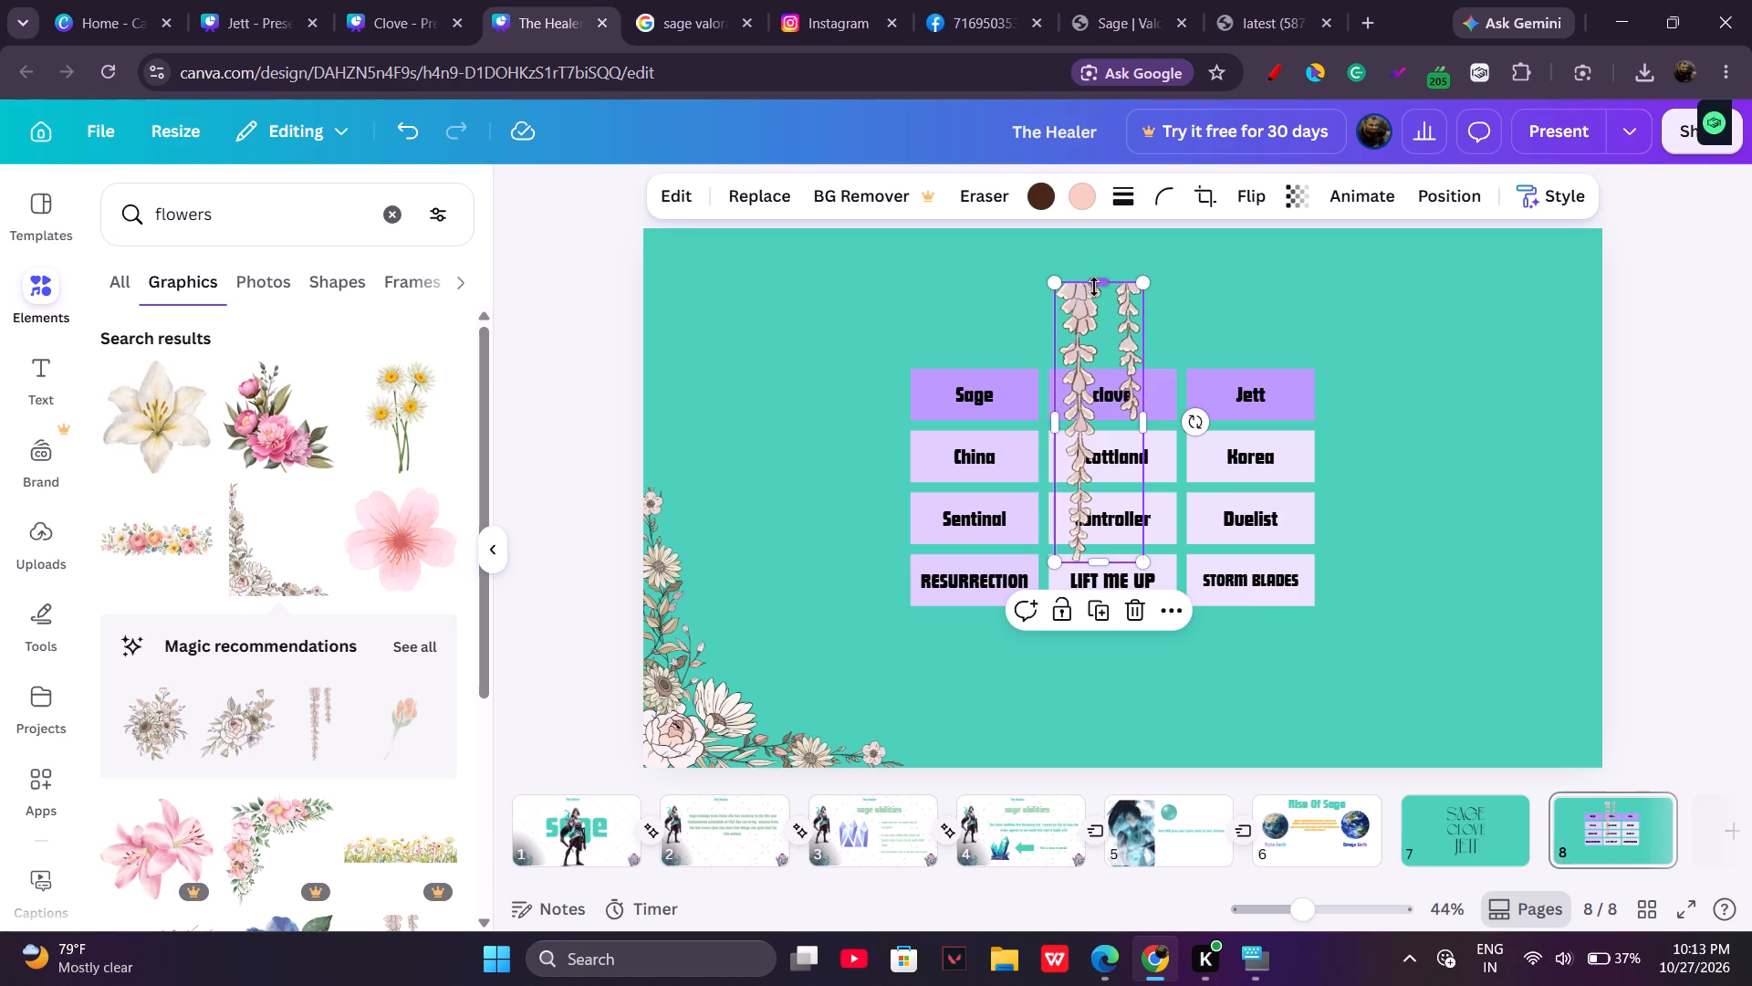
pyautogui.moveTo(1092, 304); pyautogui.dragTo(1541, 254)
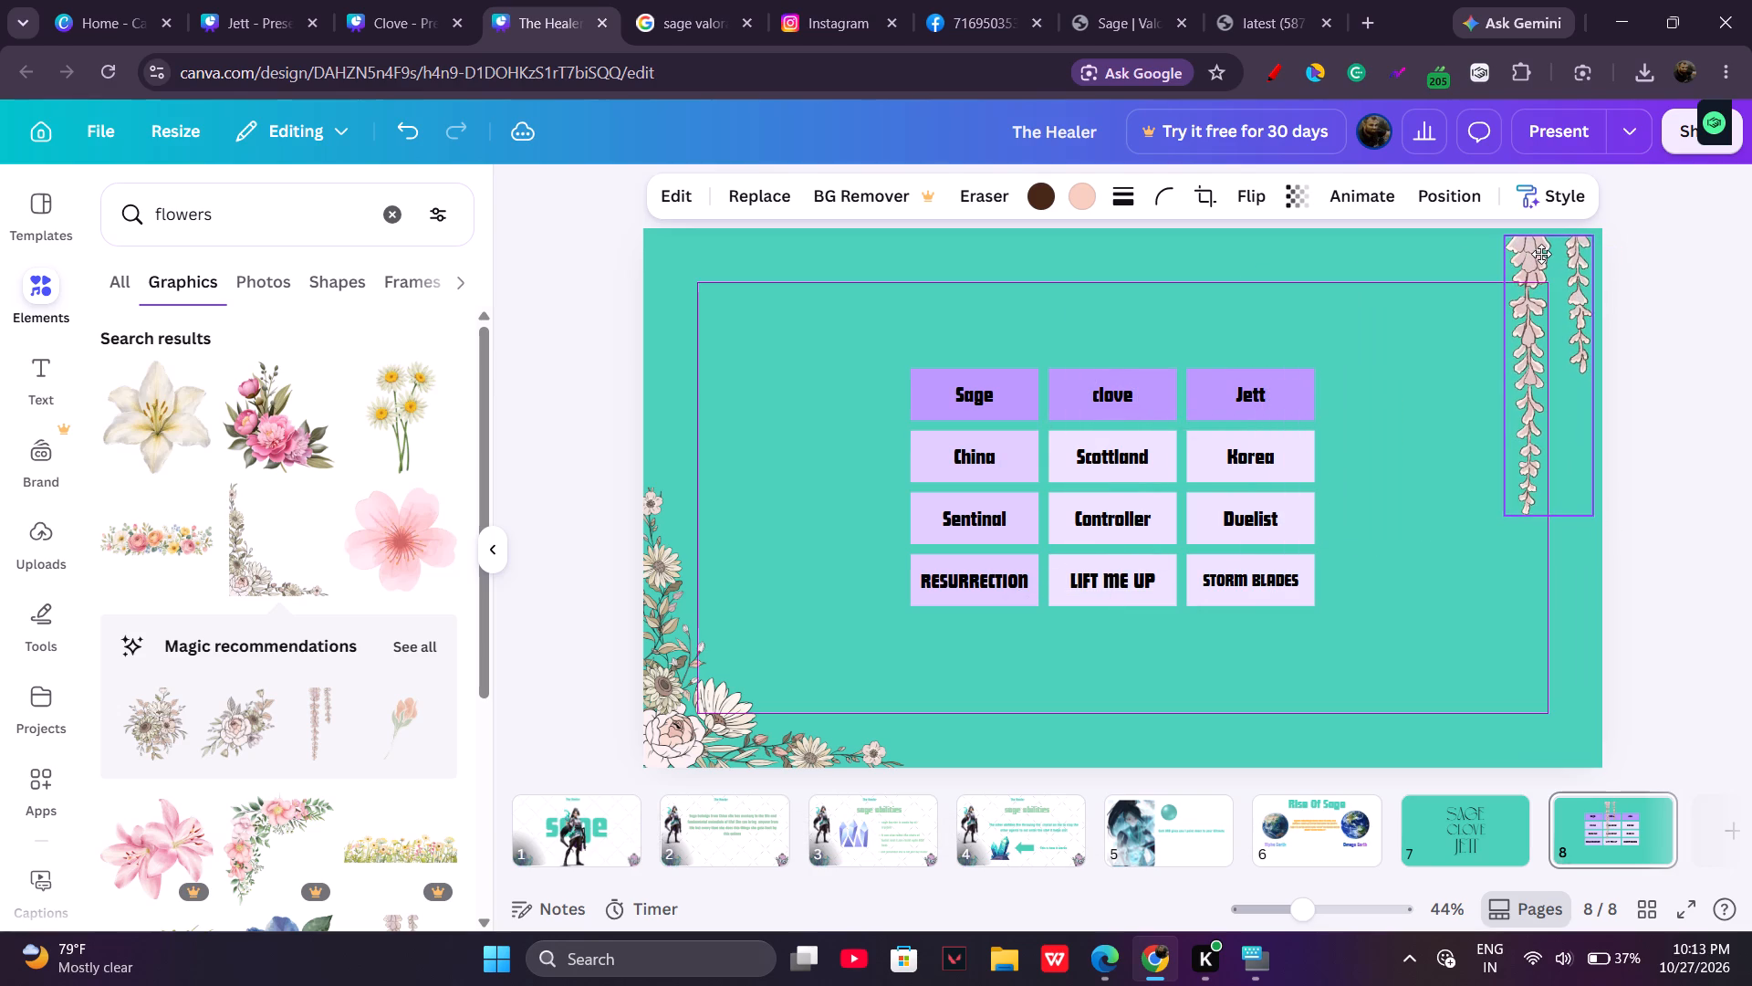
pyautogui.moveTo(1541, 254); pyautogui.dragTo(1541, 253)
# Add the wide wildflower meadow graphic and place it in page 8's lower-right corner.
pyautogui.scroll(-1, 393, 673)
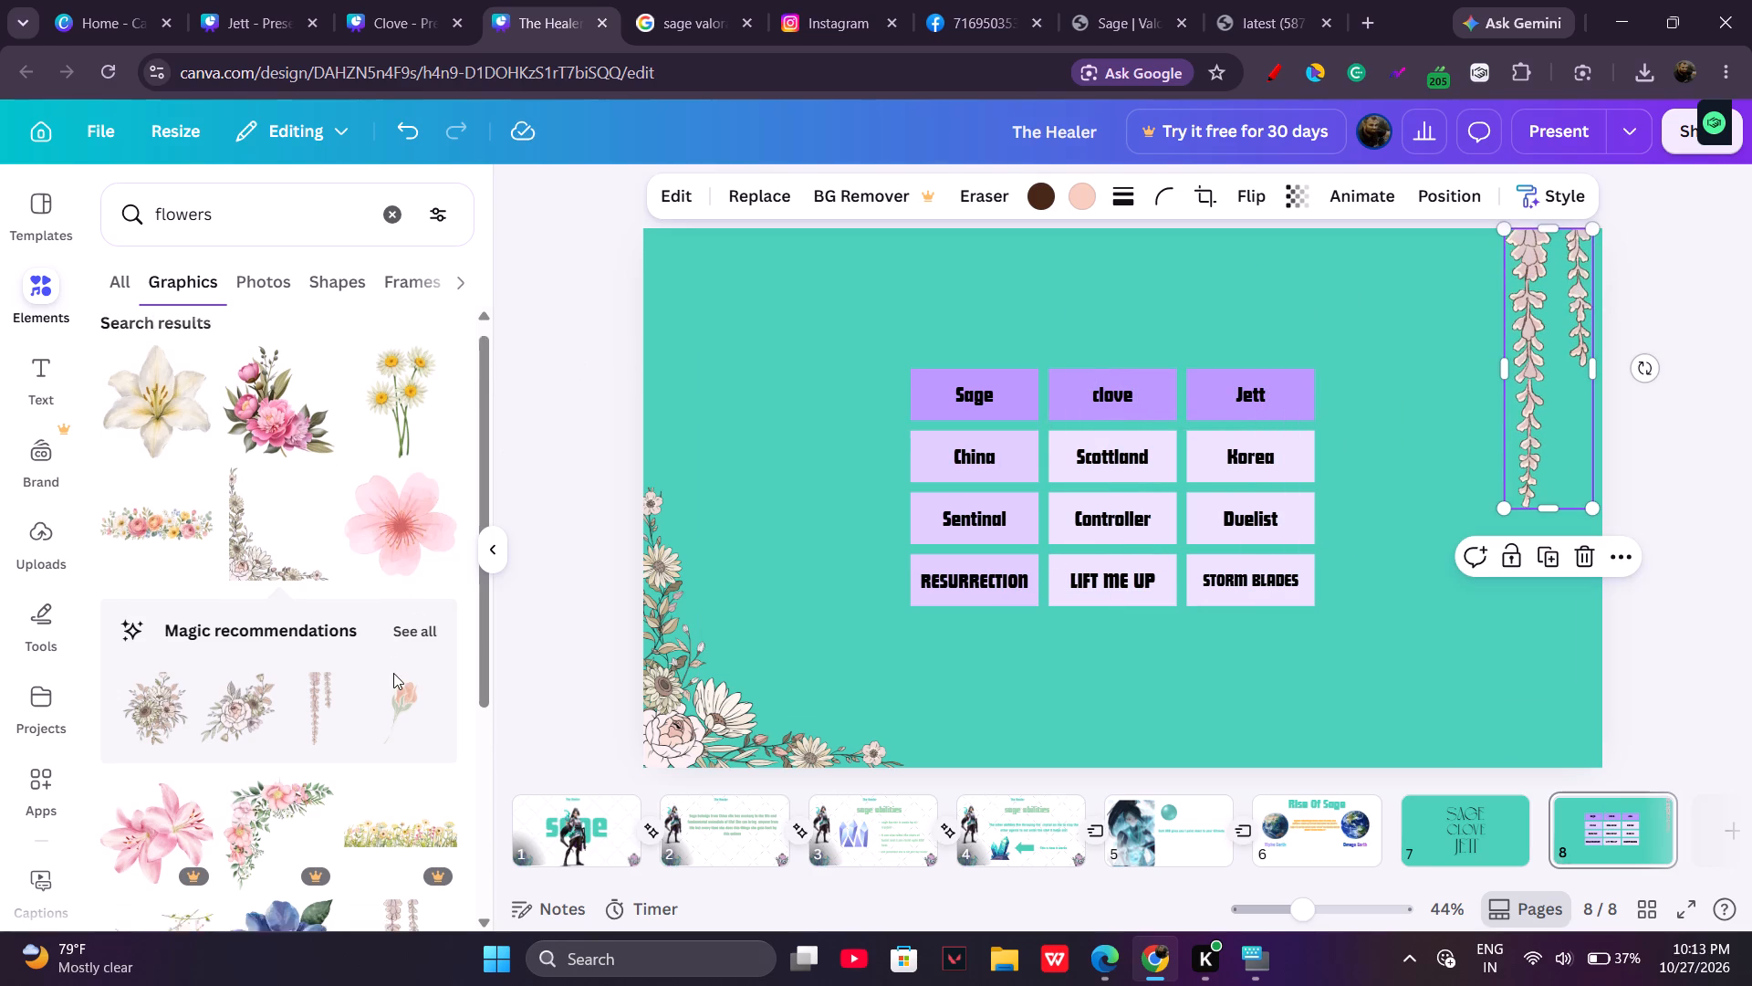
pyautogui.scroll(-2, 393, 673)
pyautogui.moveTo(392, 659); pyautogui.dragTo(398, 684)
pyautogui.moveTo(398, 684); pyautogui.dragTo(1100, 706)
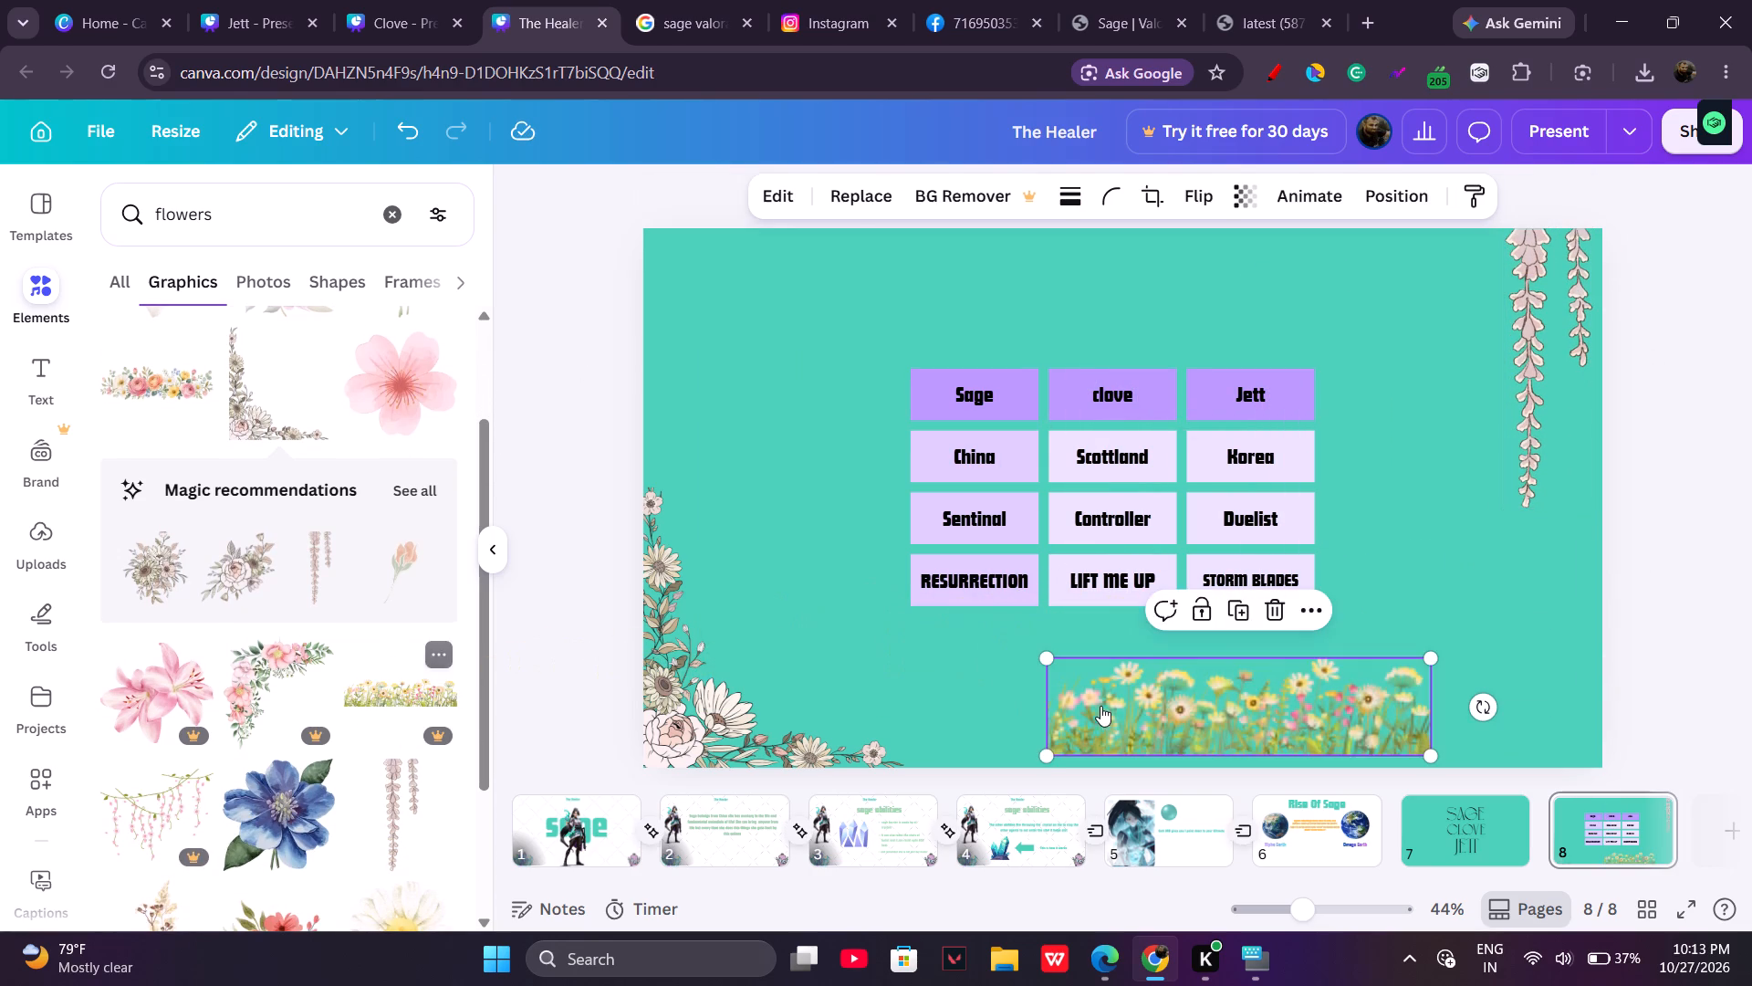
pyautogui.moveTo(1197, 690); pyautogui.dragTo(1371, 707)
# Add the branch with hanging pink blossoms and place it in page 8's upper-left corner.
pyautogui.scroll(-1, 352, 742)
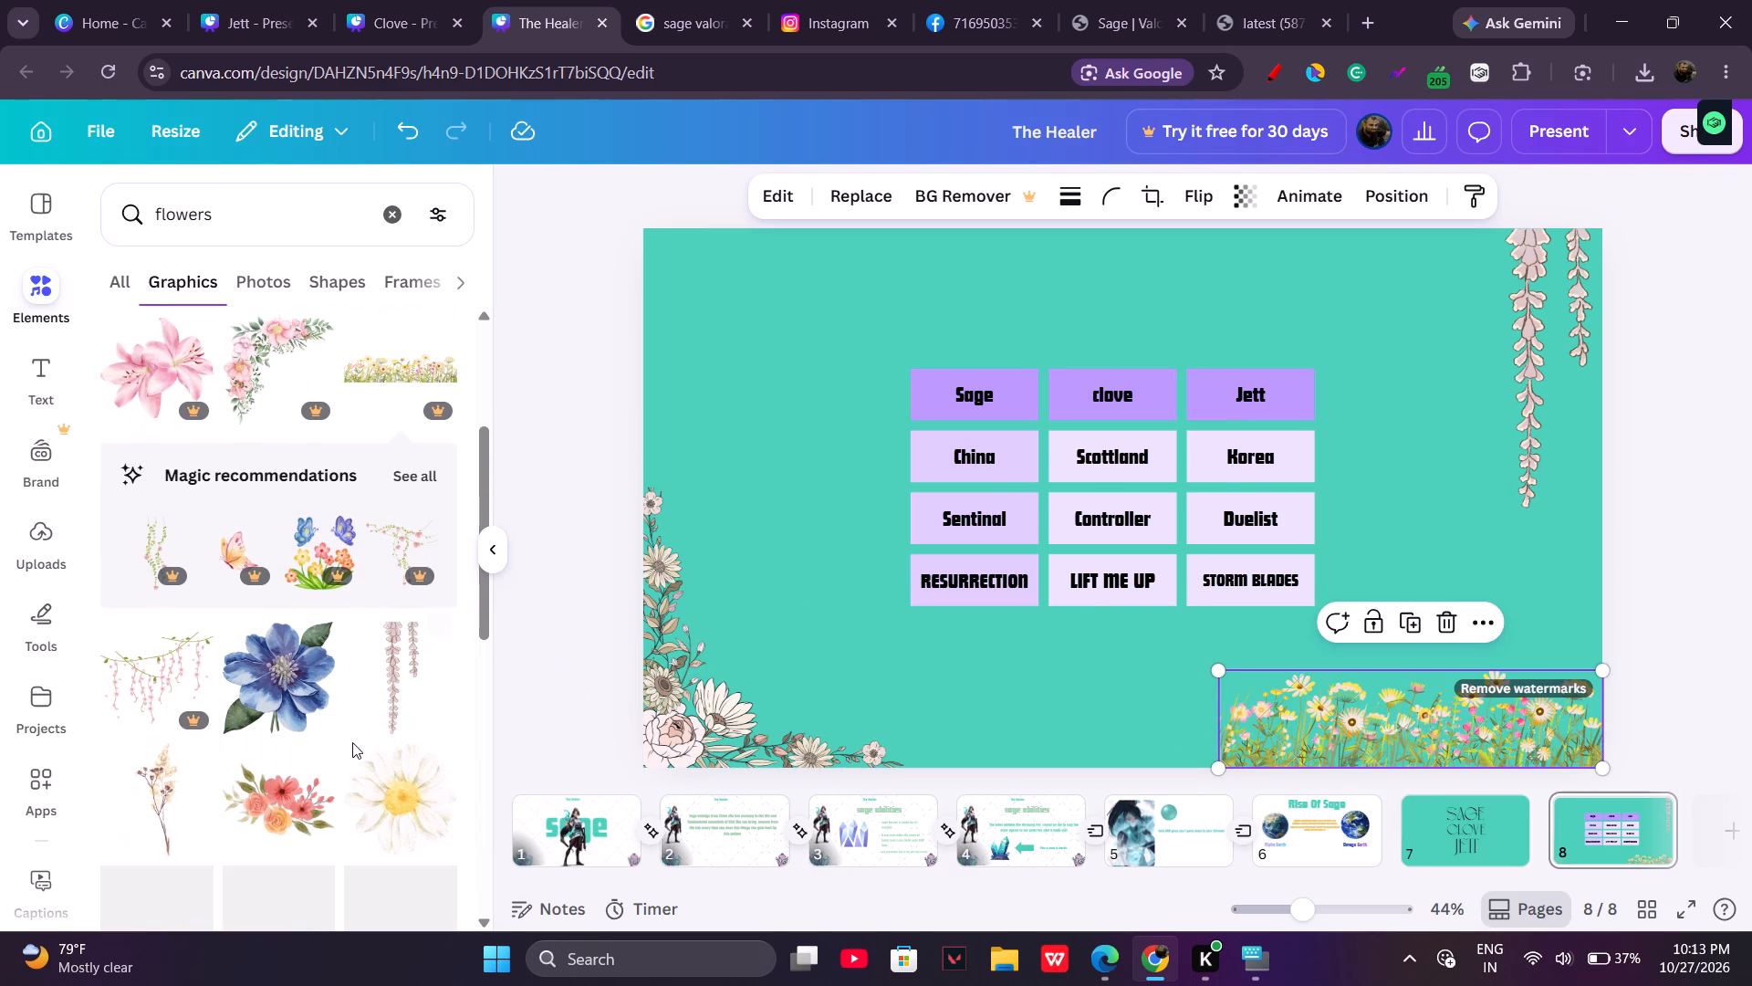
pyautogui.click(161, 665)
pyautogui.moveTo(1118, 473); pyautogui.dragTo(902, 423)
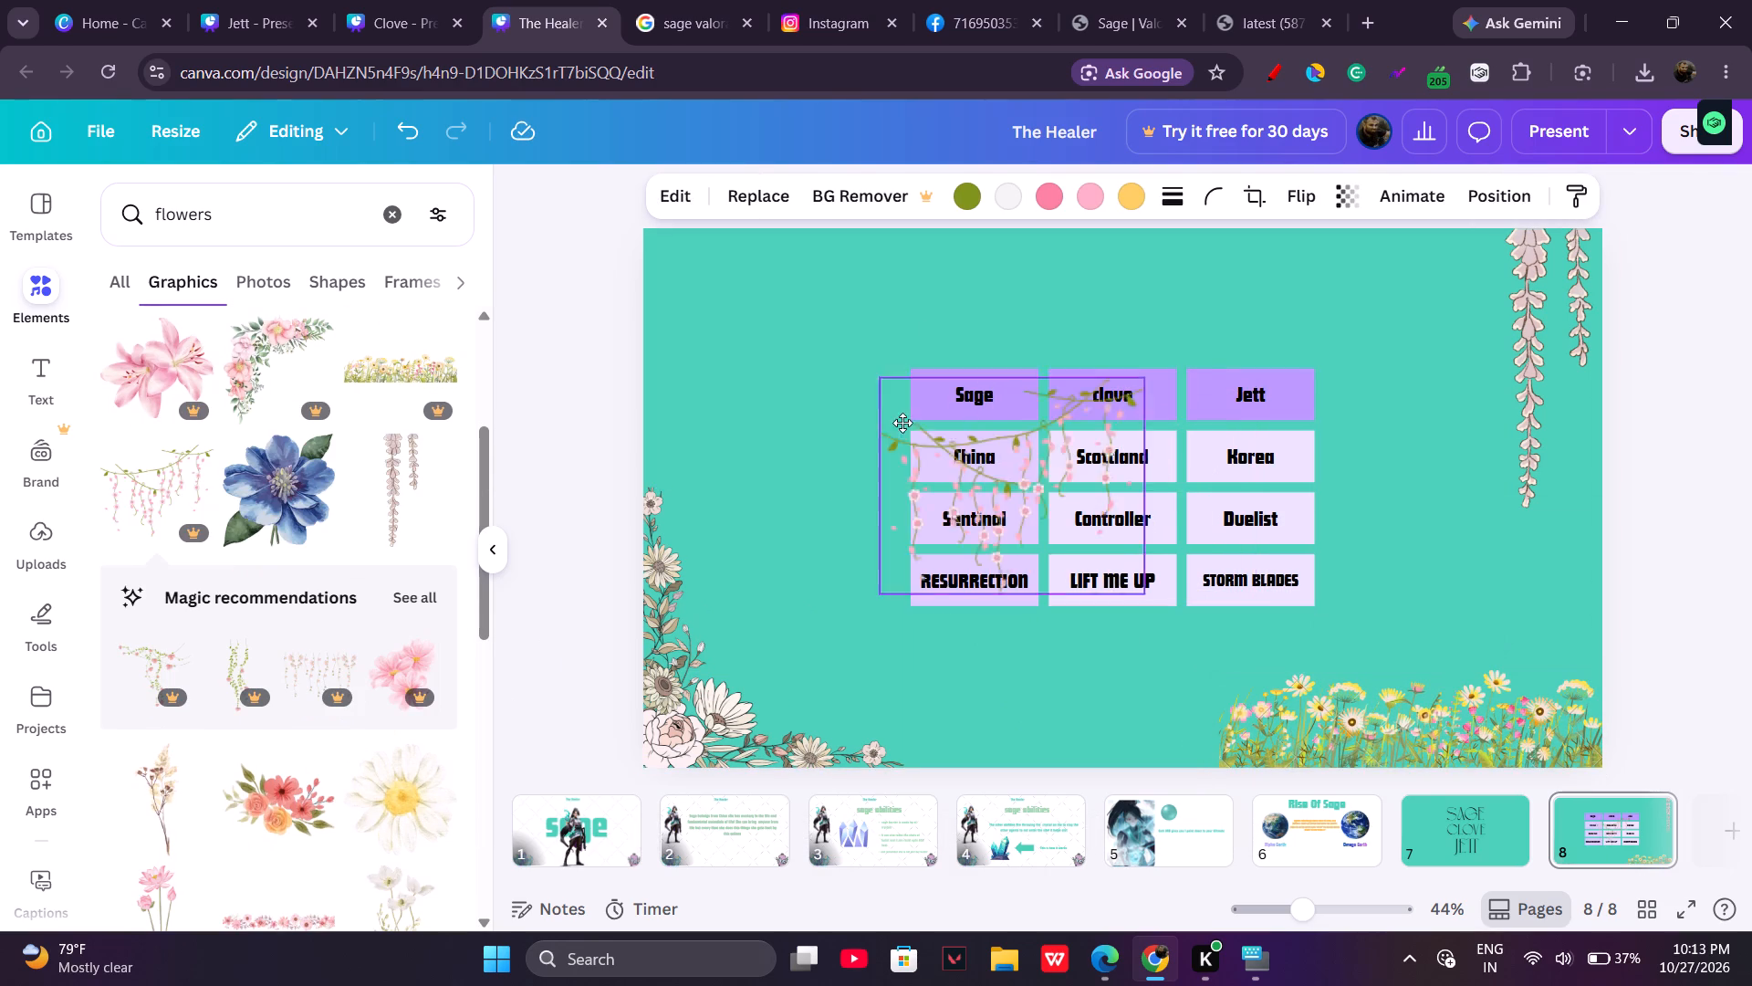
pyautogui.moveTo(902, 423); pyautogui.dragTo(776, 277)
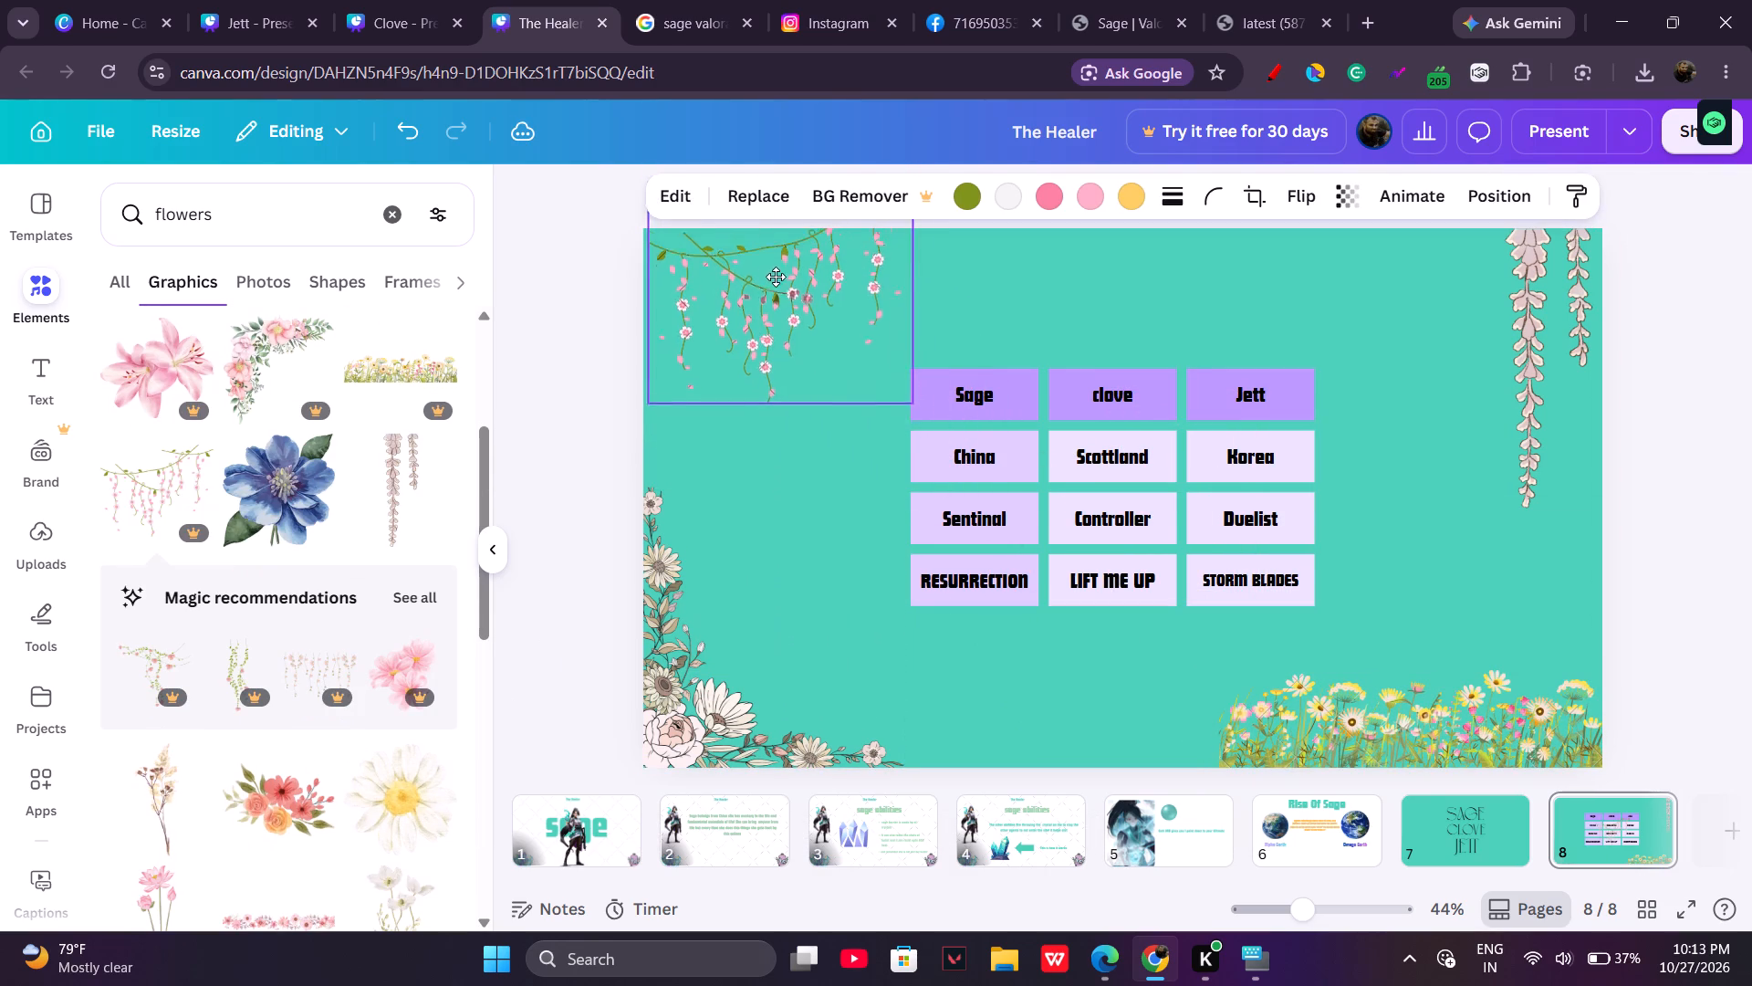
pyautogui.moveTo(776, 277); pyautogui.dragTo(767, 271)
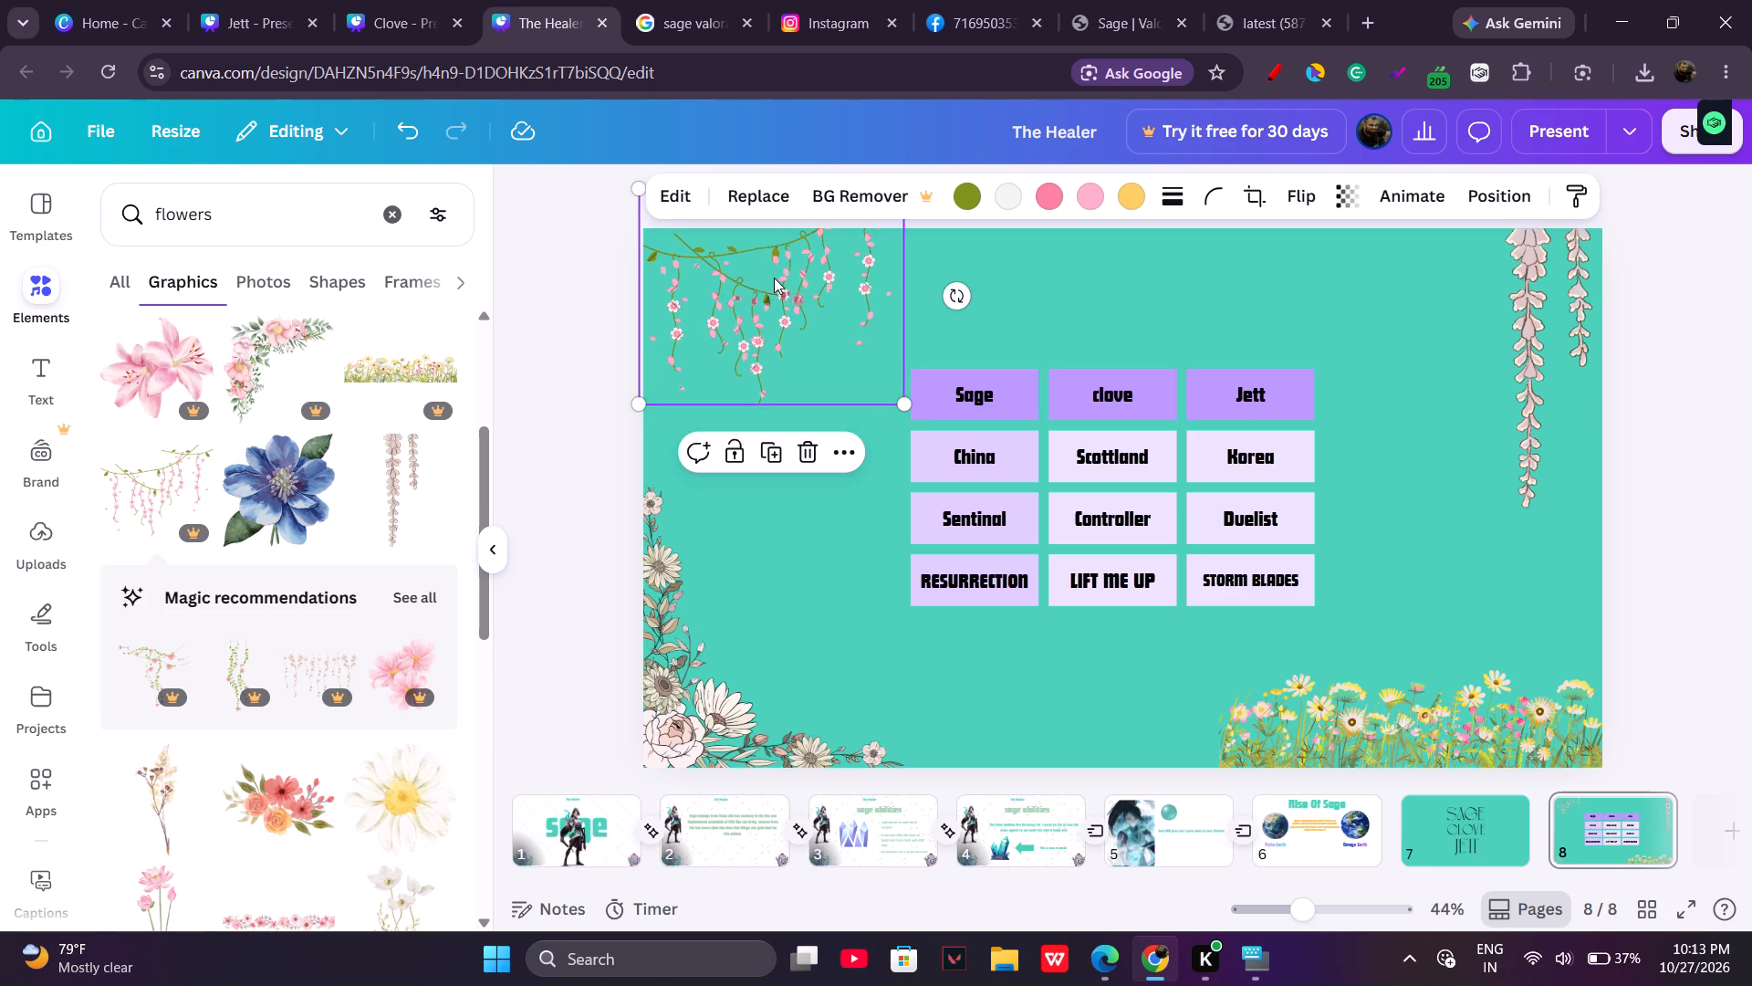
pyautogui.click(774, 278)
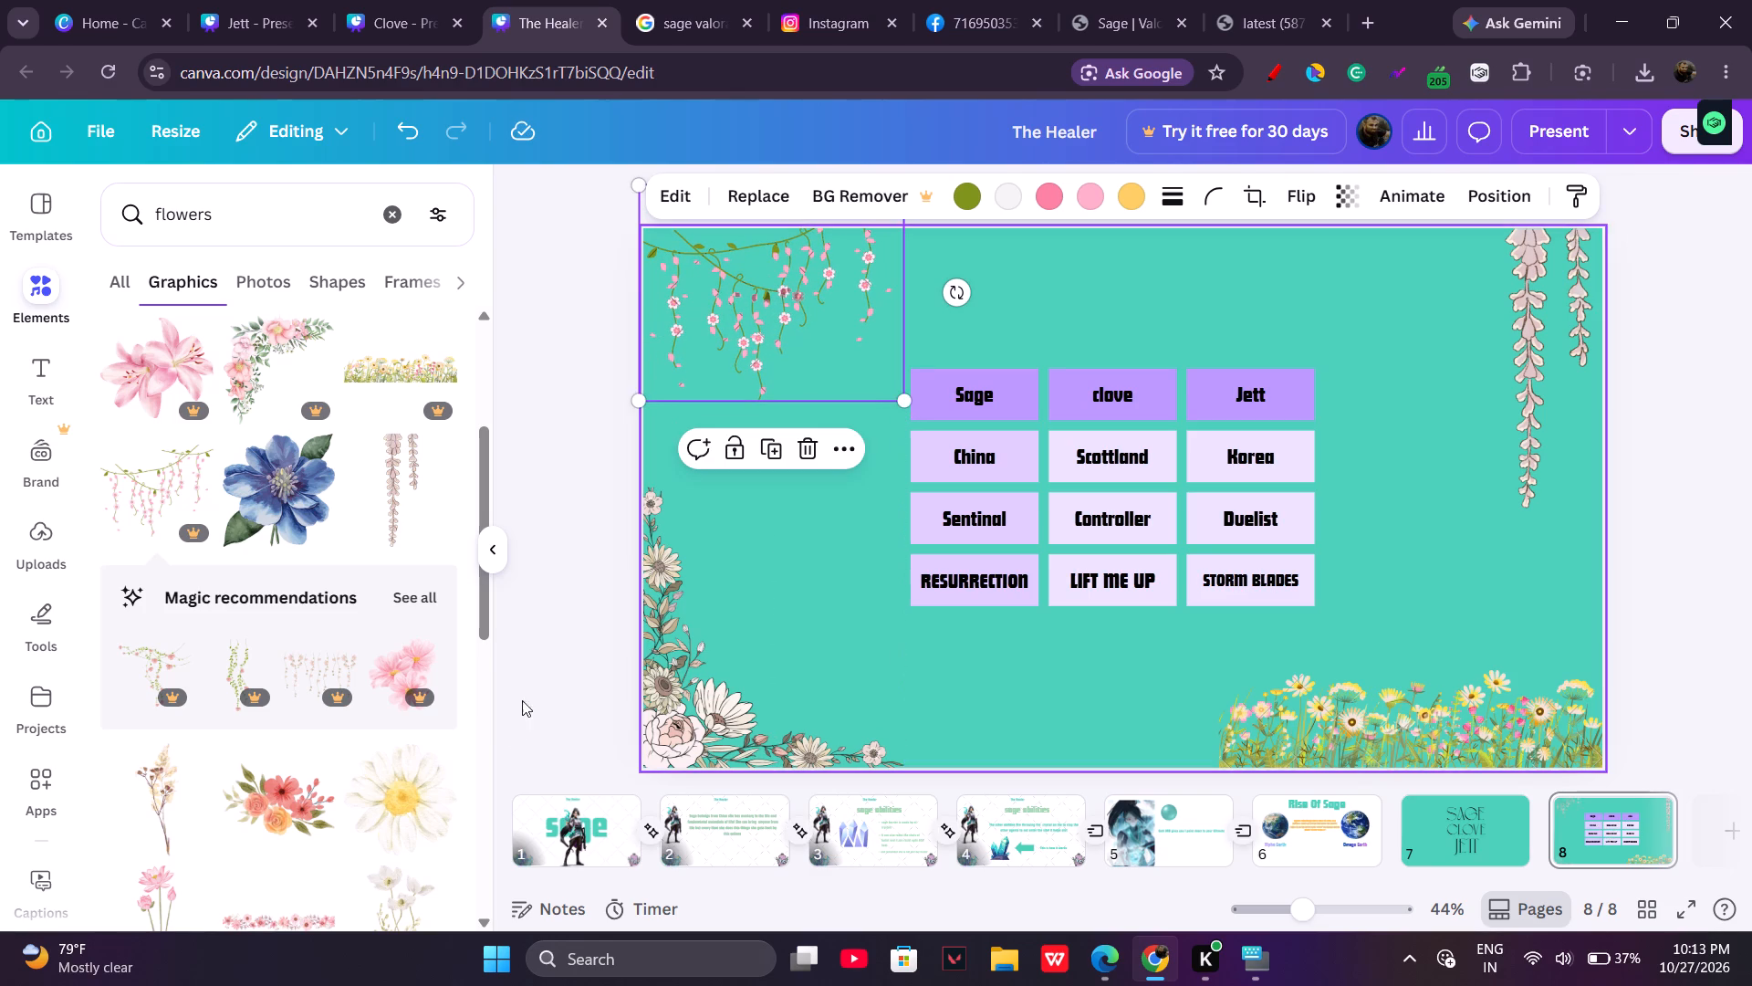
# Add the row of pink long-stemmed flowers, scale it down and place it along page 8's bottom edge, between the corner border and the meadow.
pyautogui.scroll(-5, 344, 824)
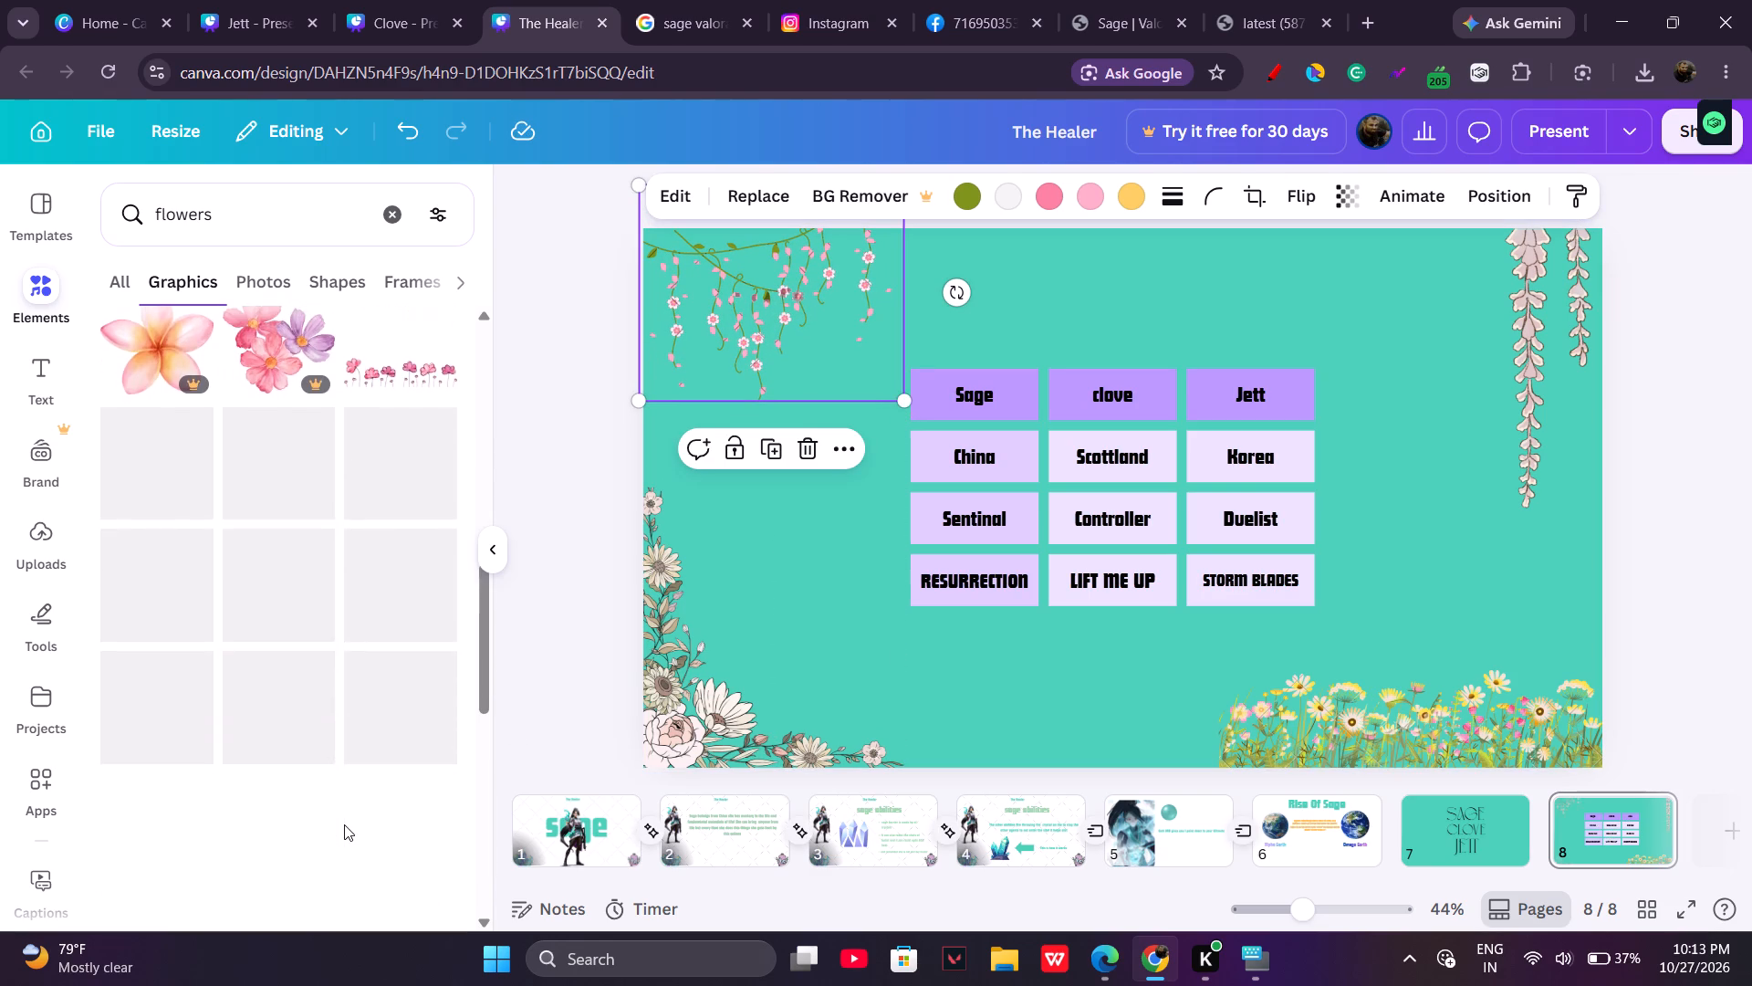
pyautogui.scroll(3, 344, 824)
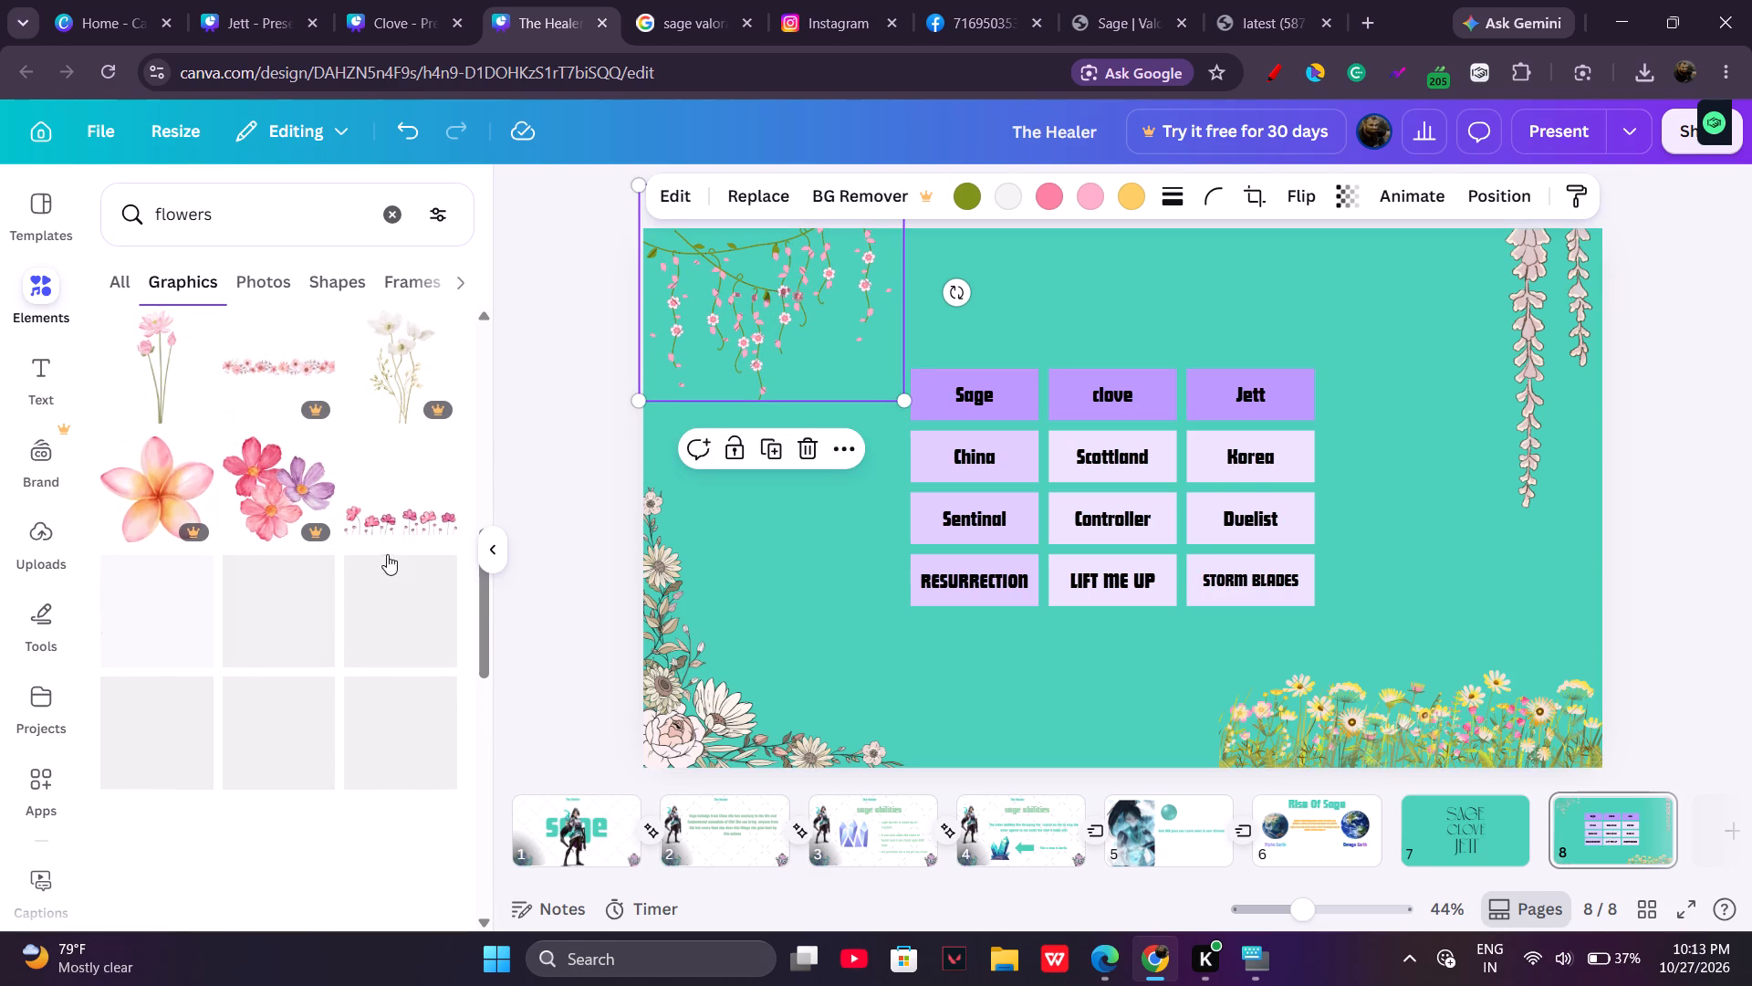
pyautogui.click(400, 510)
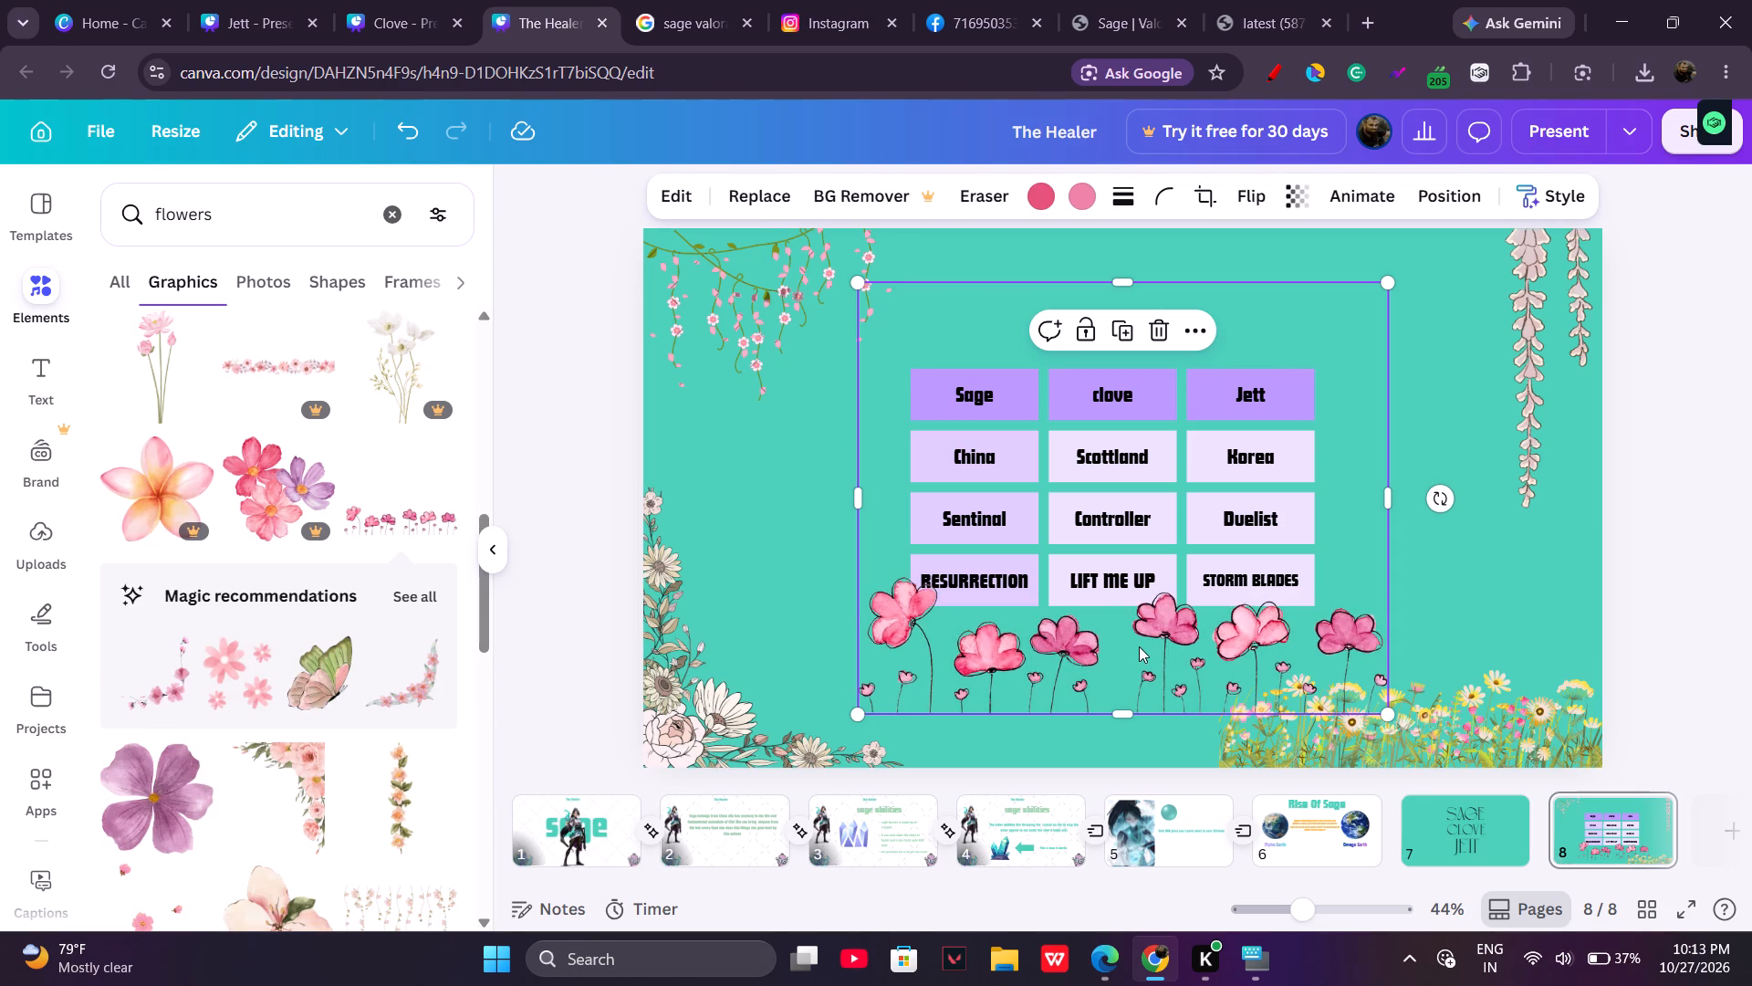
pyautogui.moveTo(1393, 714); pyautogui.dragTo(1216, 632)
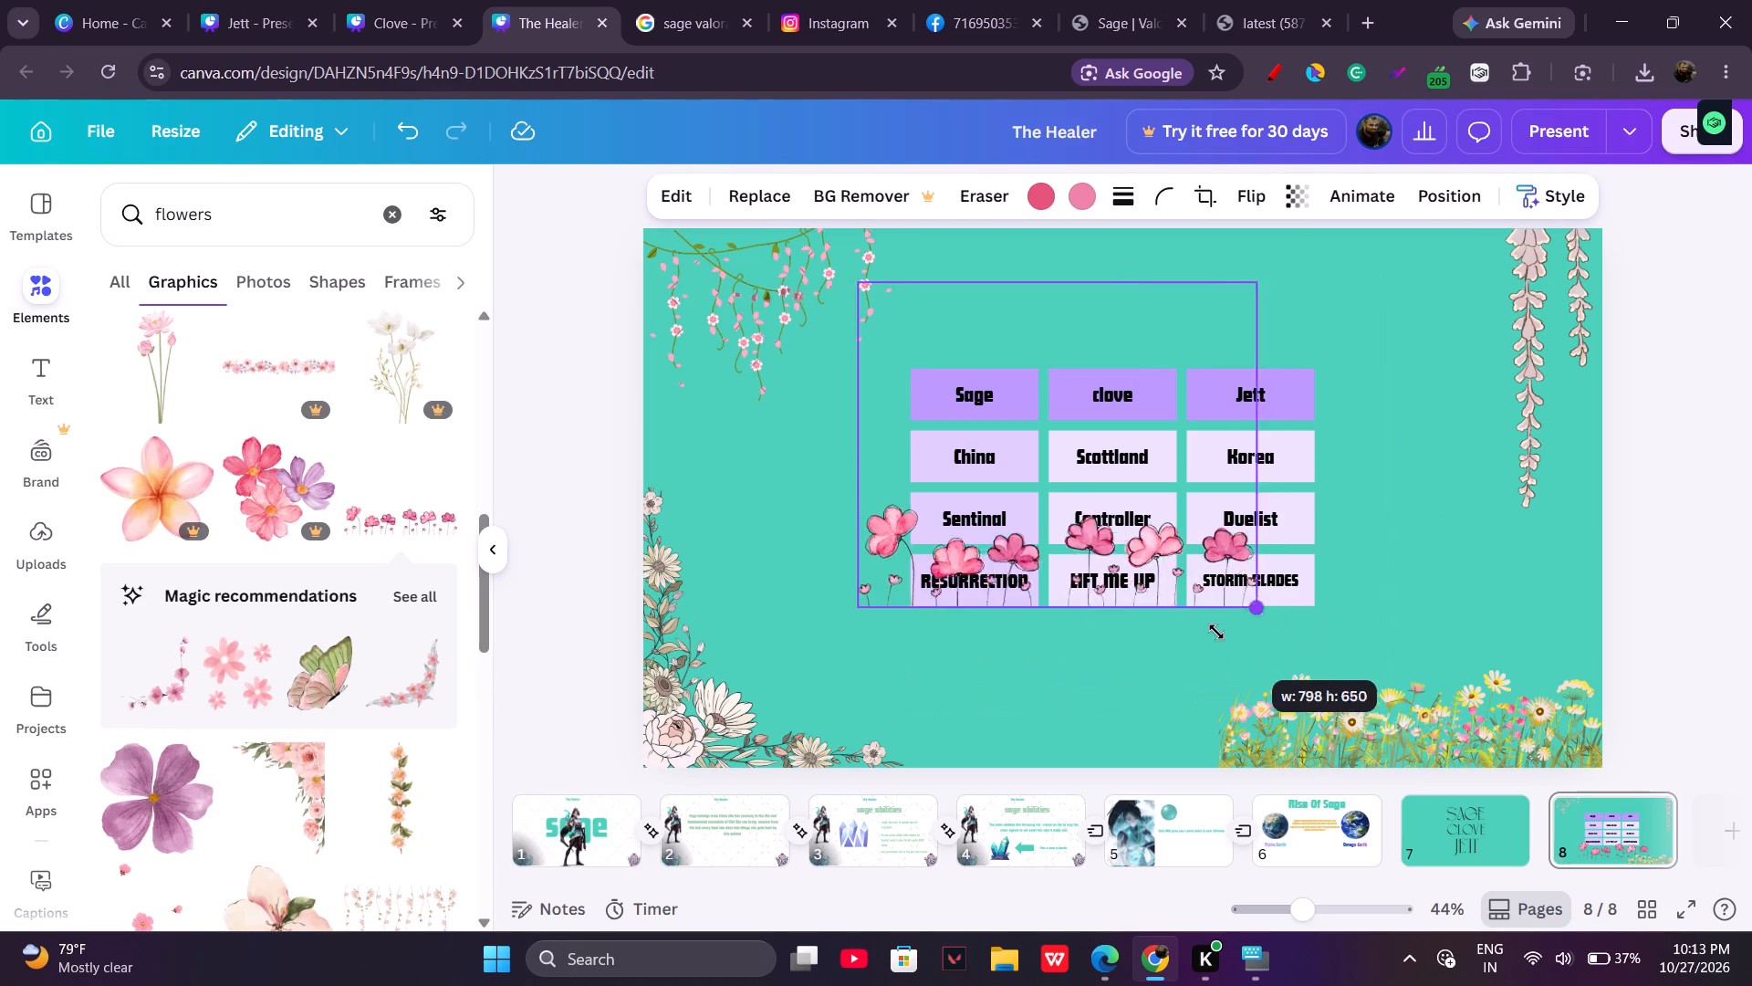
pyautogui.moveTo(1216, 632); pyautogui.dragTo(1234, 638)
pyautogui.moveTo(1142, 576); pyautogui.dragTo(1134, 733)
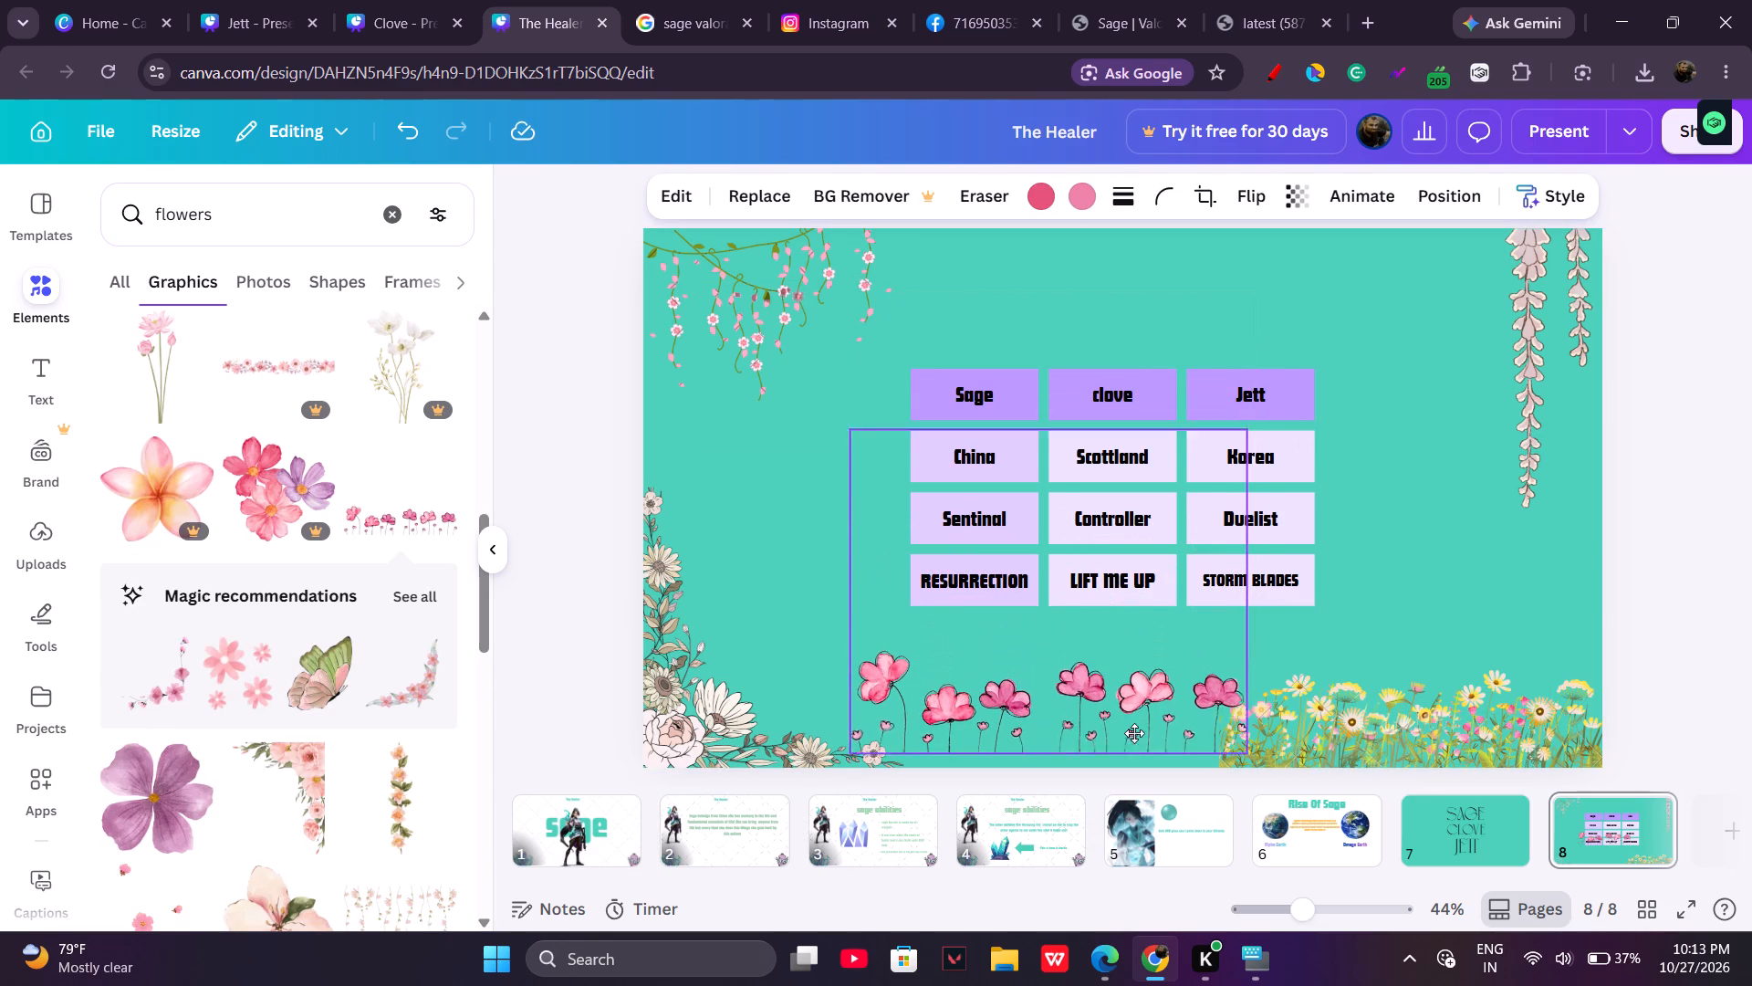
pyautogui.moveTo(1134, 733); pyautogui.dragTo(1136, 746)
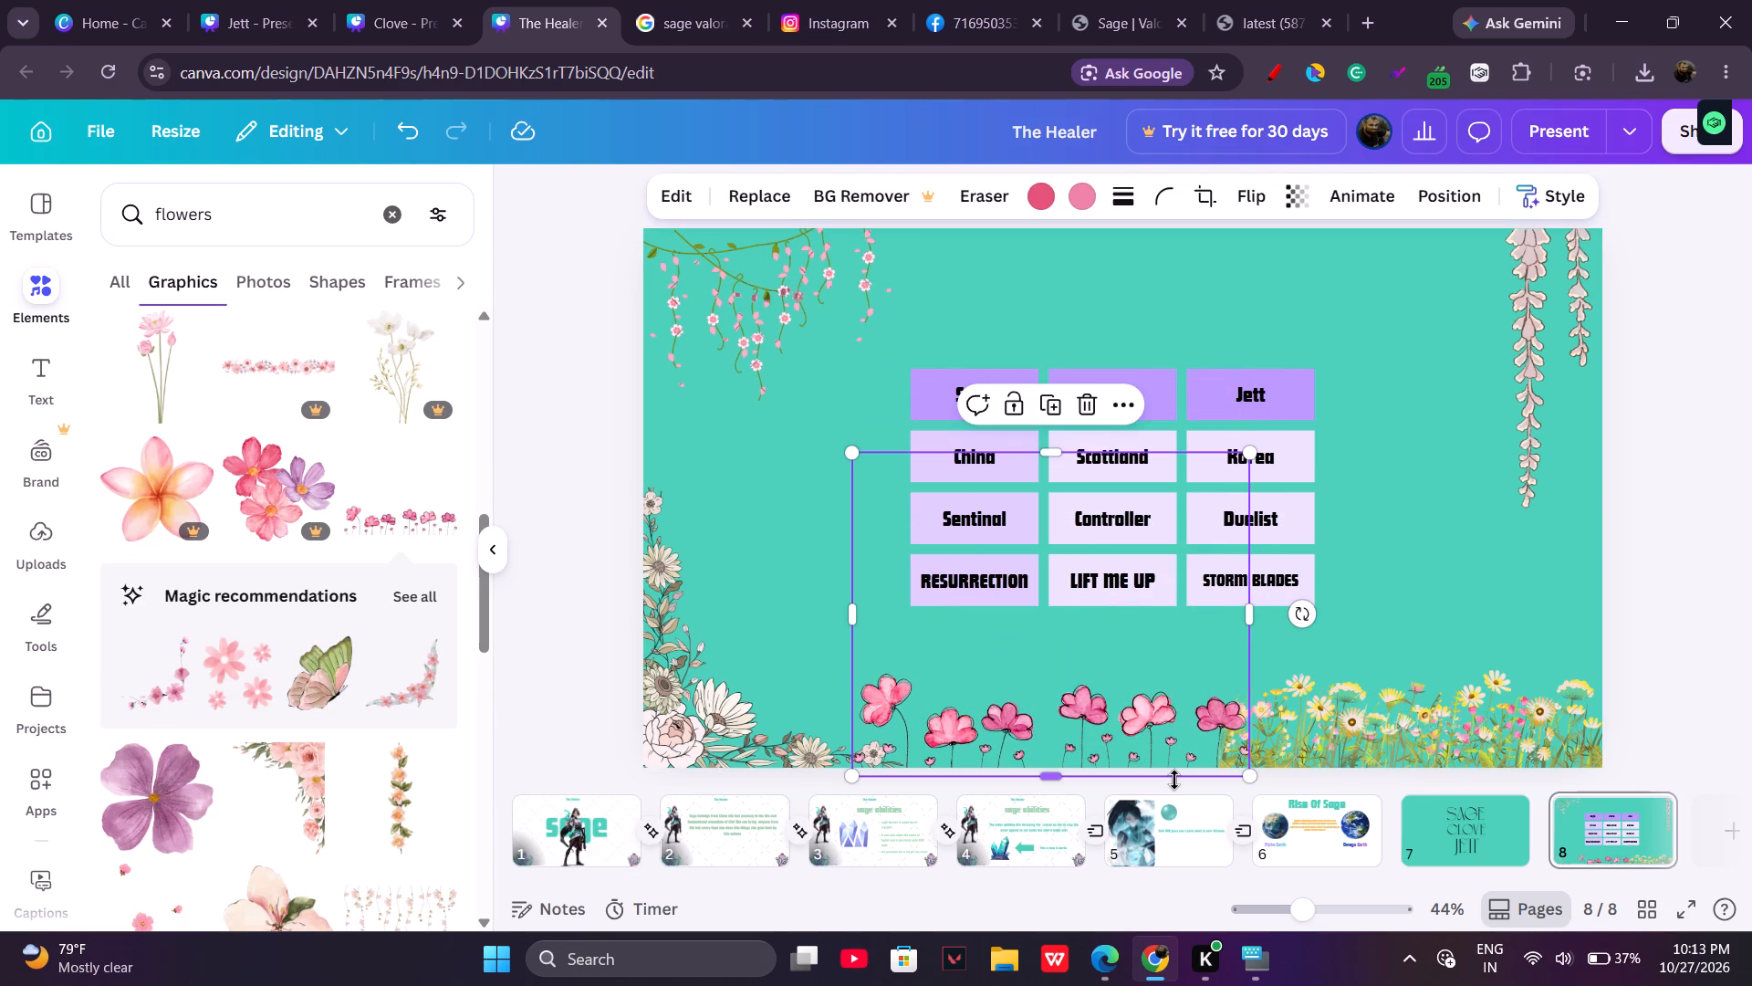
# Crop the outermost flower off the pink flower row's left end and align the row beside the lower-left floral border.
pyautogui.moveTo(852, 629); pyautogui.dragTo(903, 648)
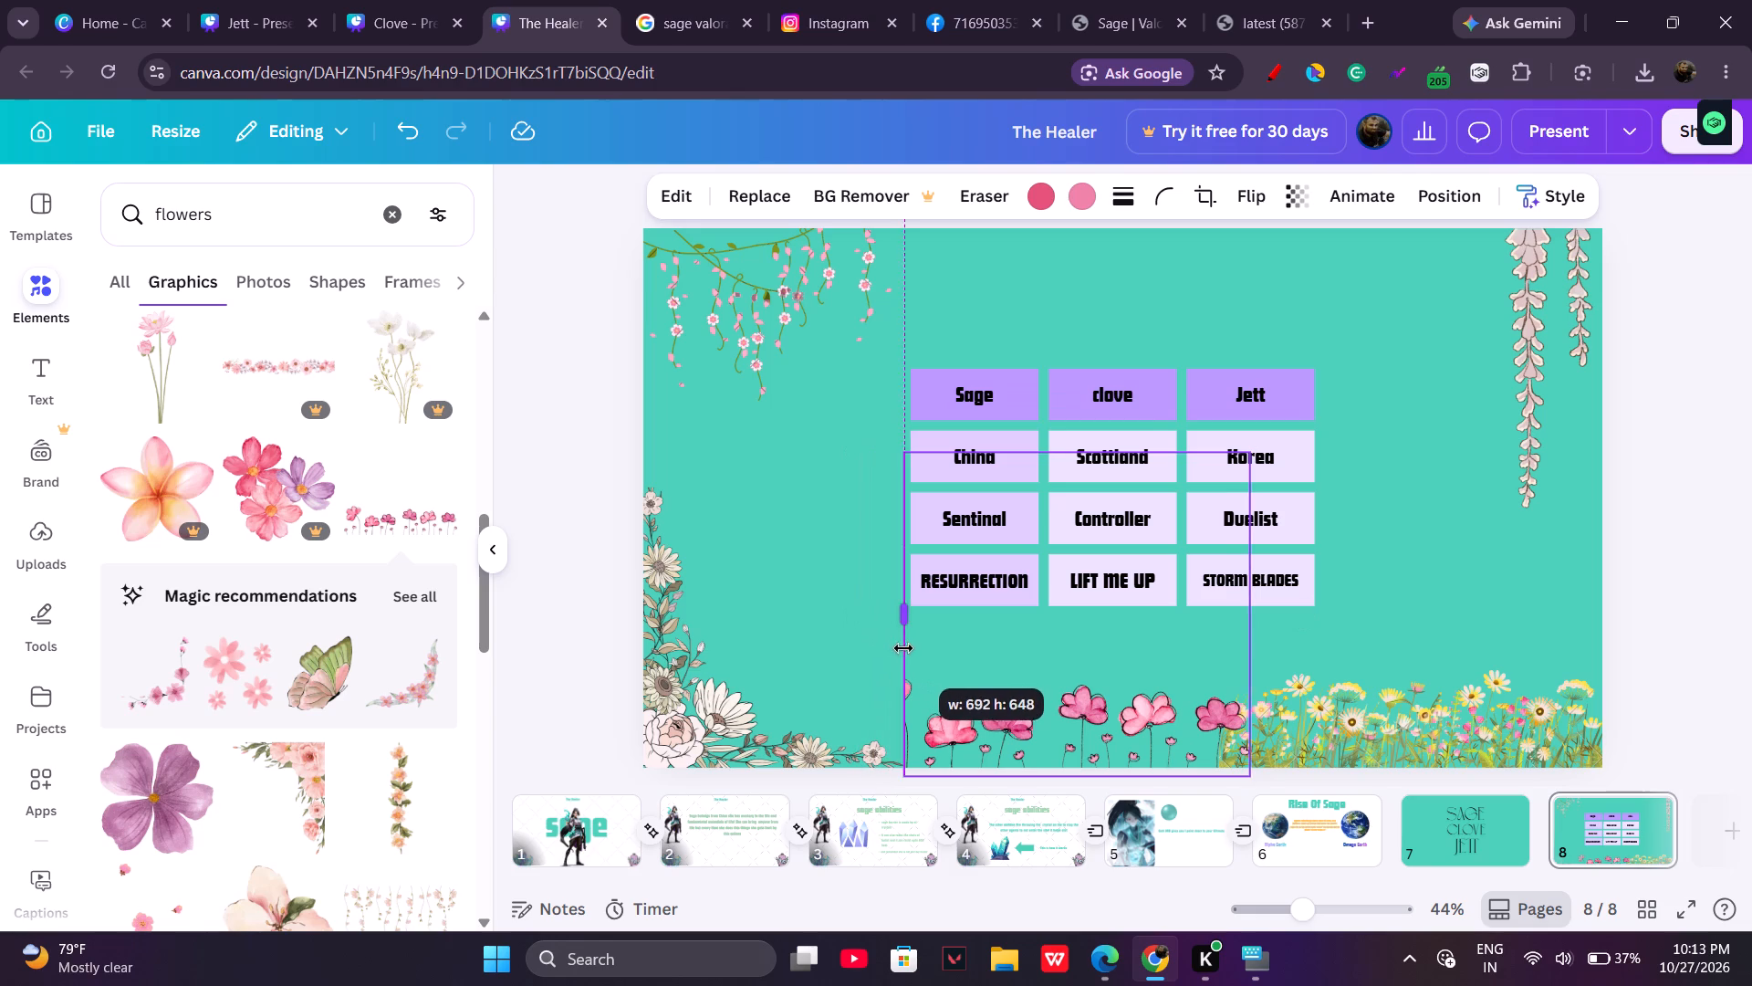
pyautogui.moveTo(903, 648); pyautogui.dragTo(911, 650)
pyautogui.moveTo(1014, 738); pyautogui.dragTo(1002, 738)
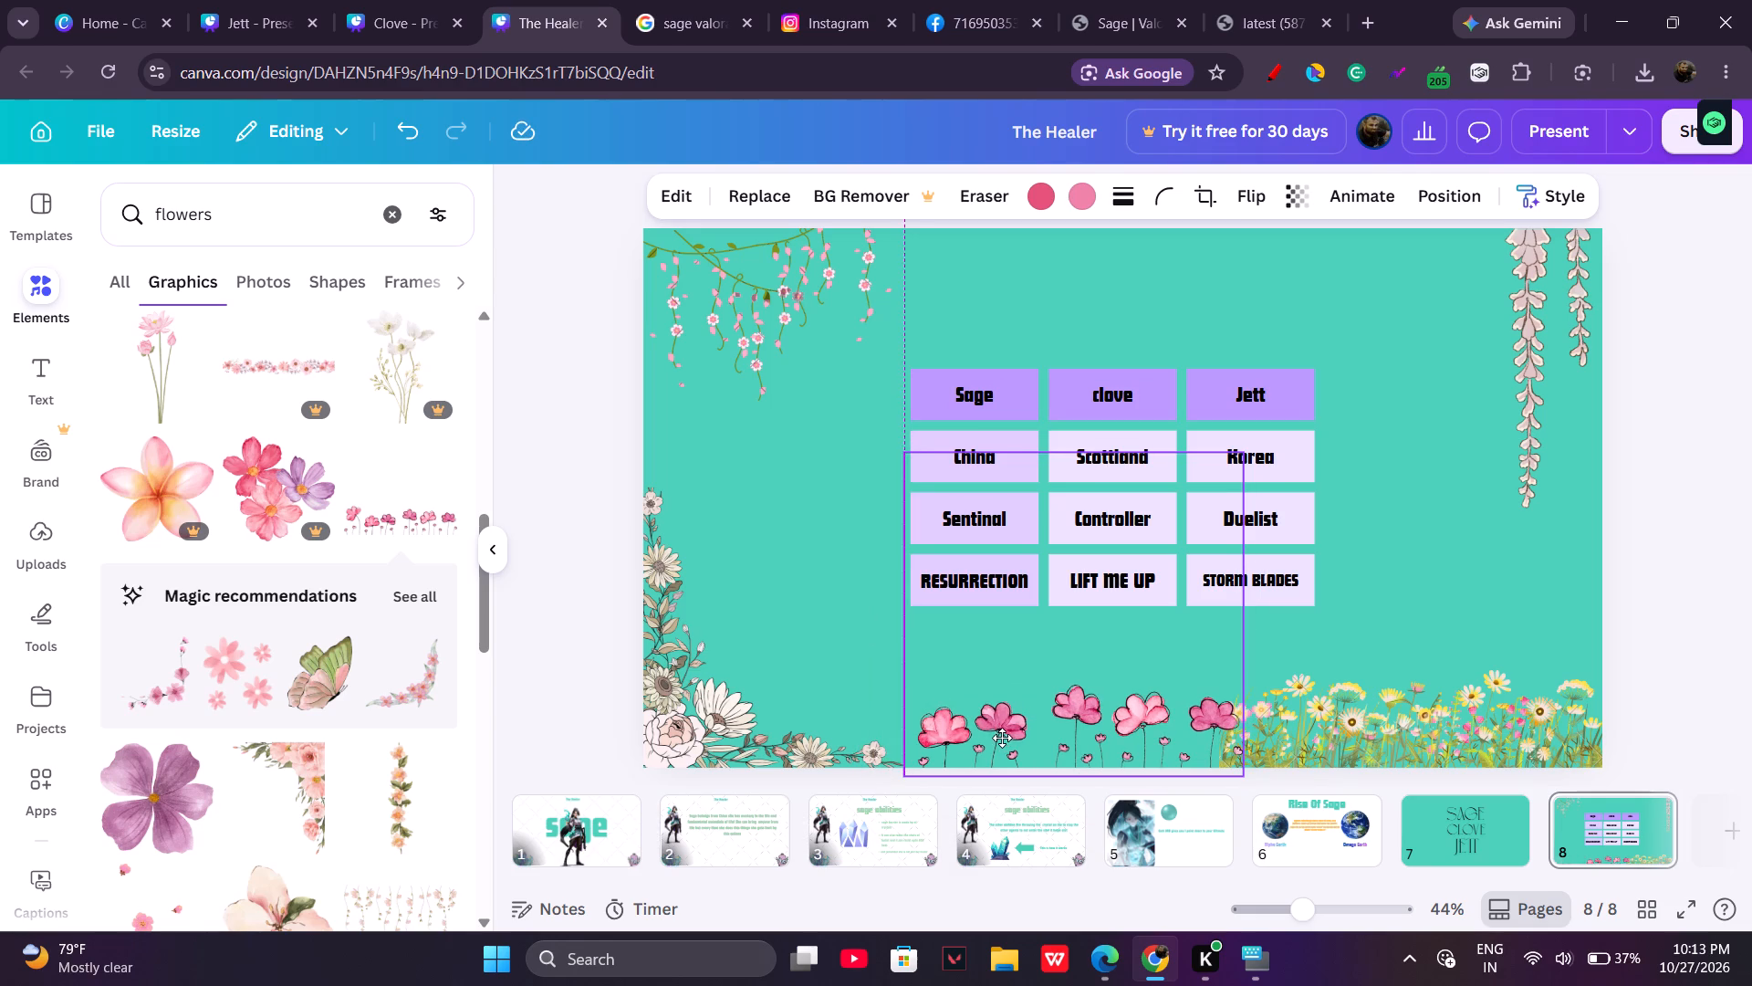
pyautogui.moveTo(1002, 738); pyautogui.dragTo(1001, 738)
pyautogui.click(1486, 574)
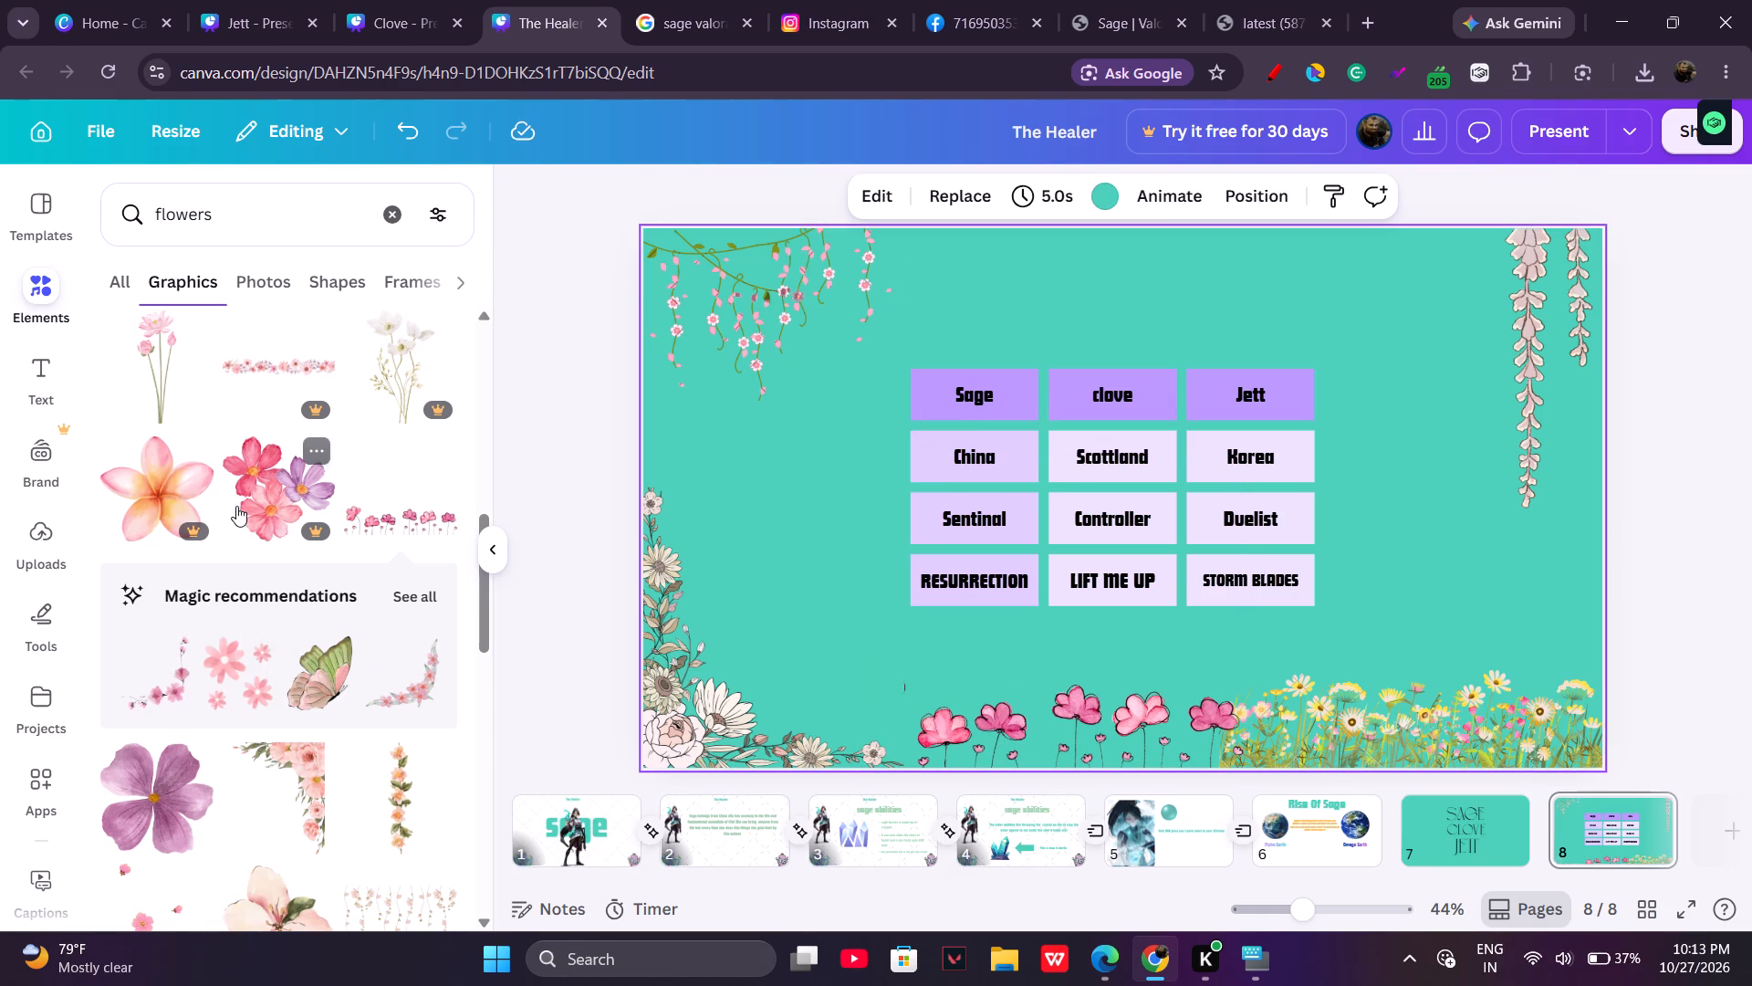
# Add the wide pink floral garland graphic to page 8 and crop its left end slightly.
pyautogui.click(263, 370)
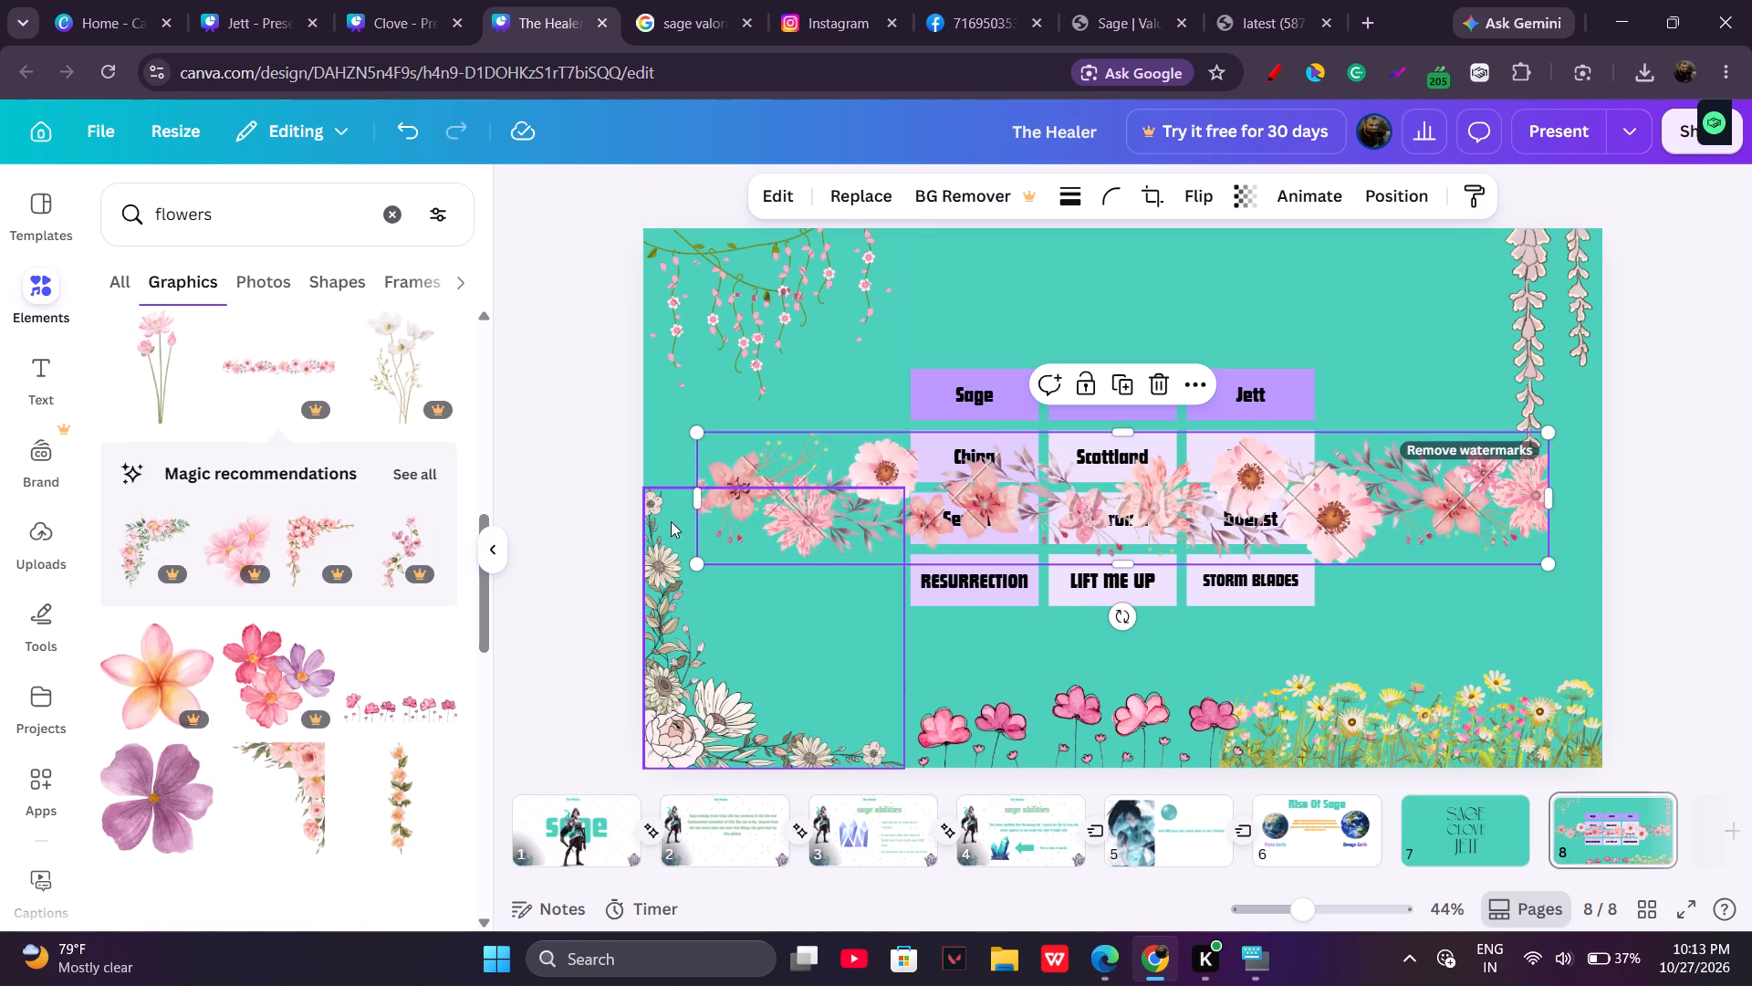
pyautogui.moveTo(692, 503); pyautogui.dragTo(921, 475)
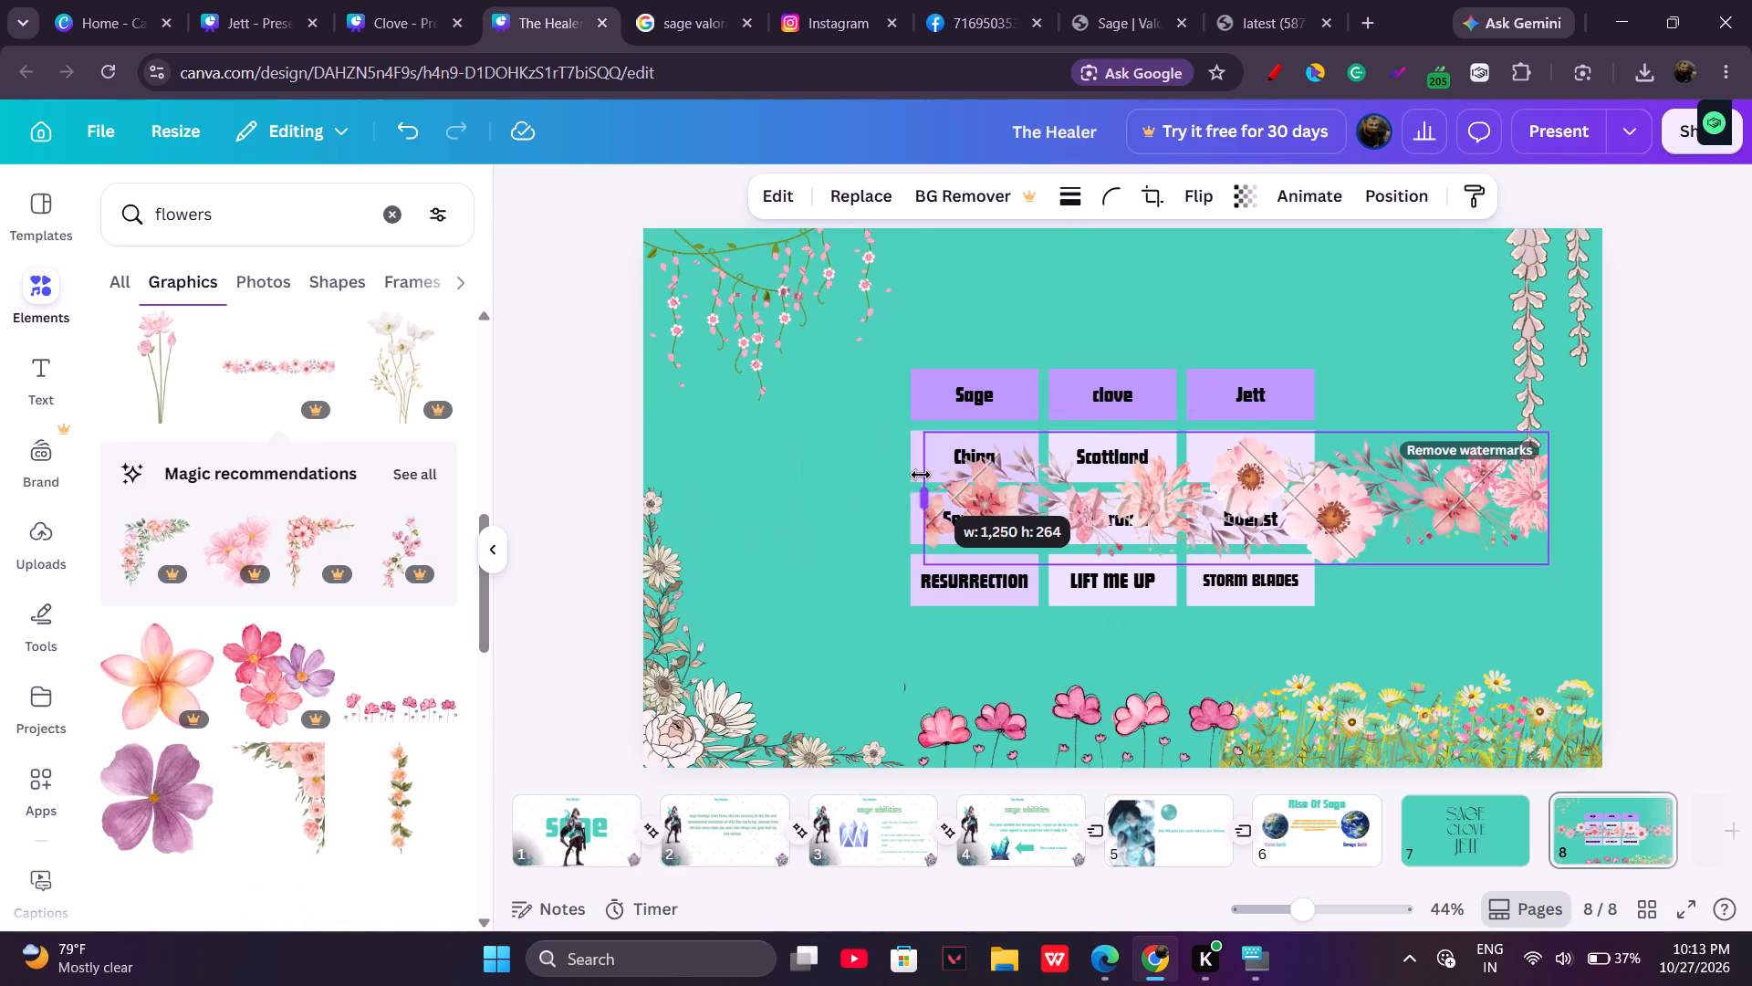
pyautogui.moveTo(921, 475); pyautogui.dragTo(757, 491)
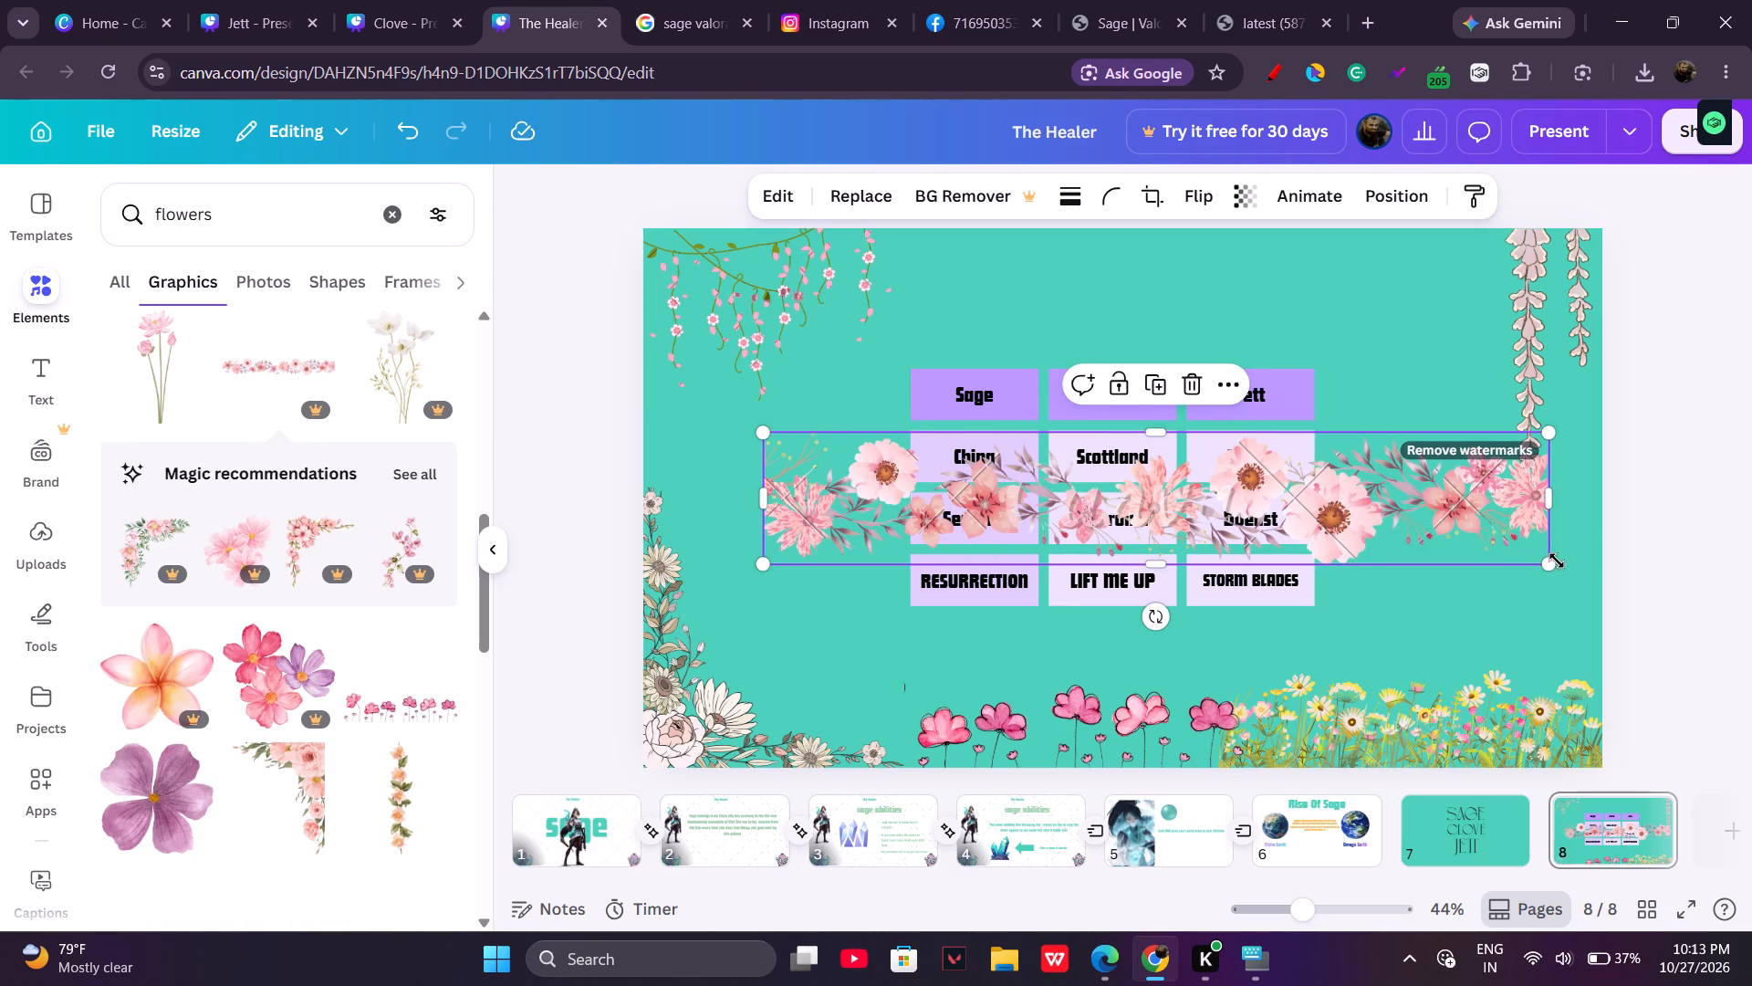
# Switch to Spotify, save the playing song "Where Have You Been" to Liked Songs and skip ahead two tracks.
pyautogui.click(1111, 978)
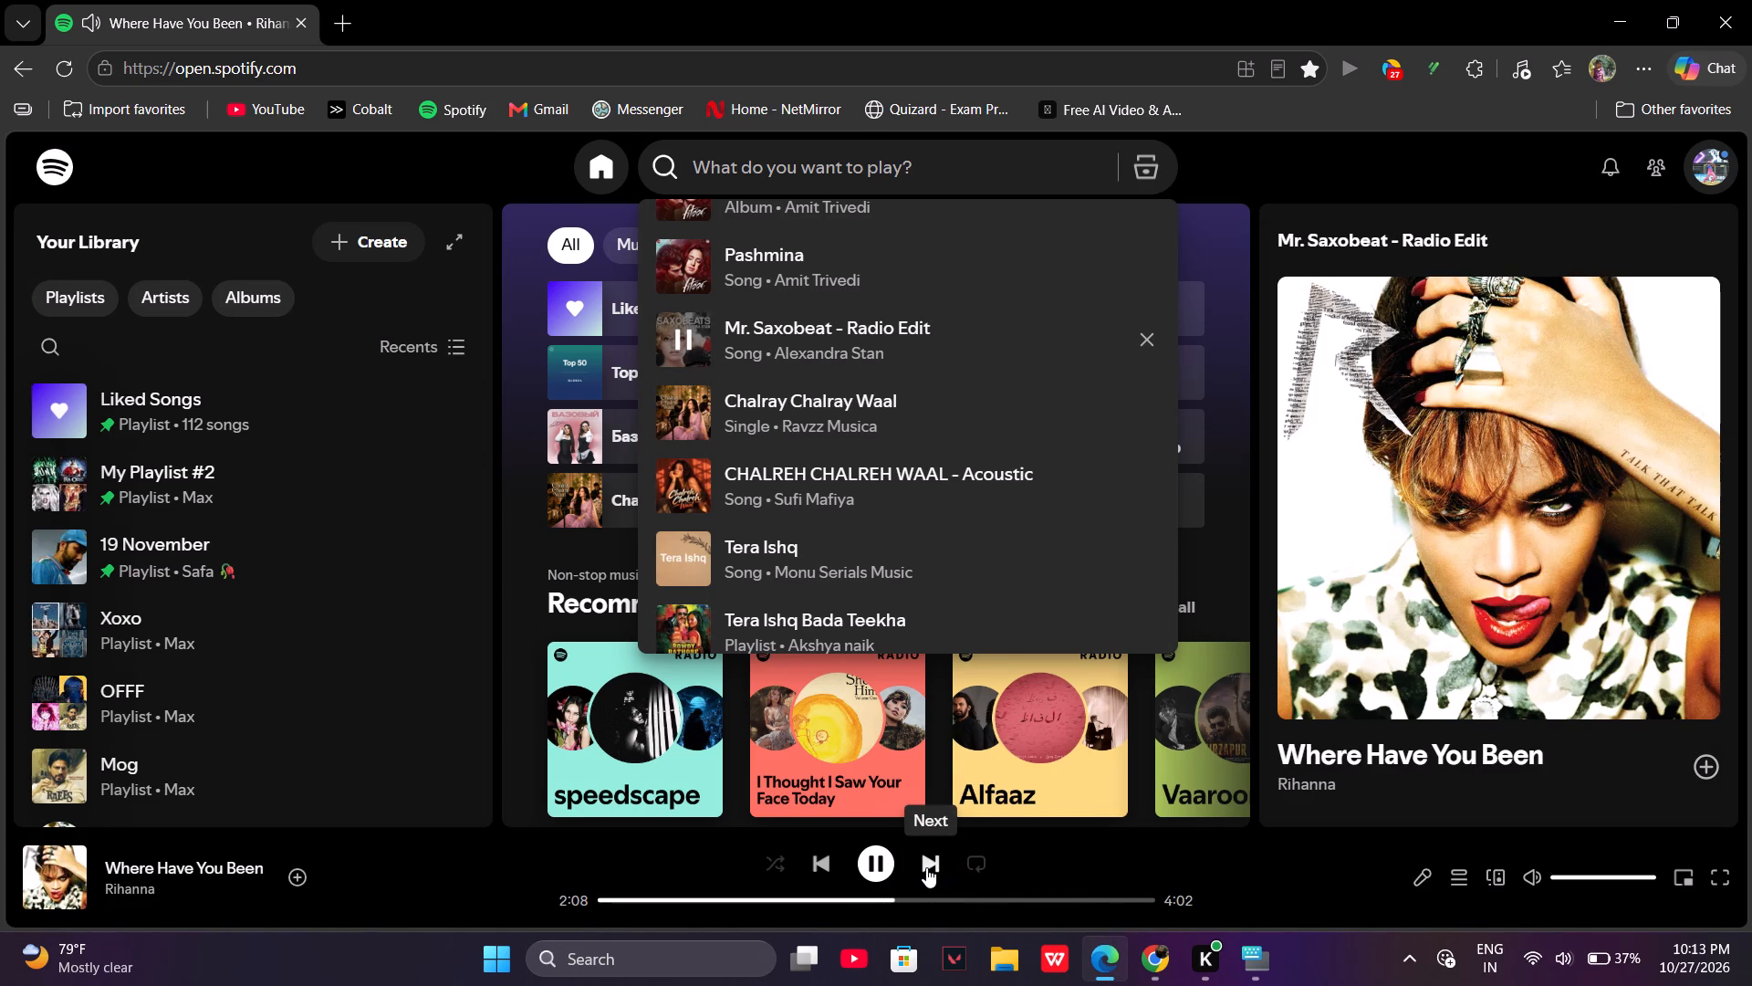
pyautogui.click(290, 880)
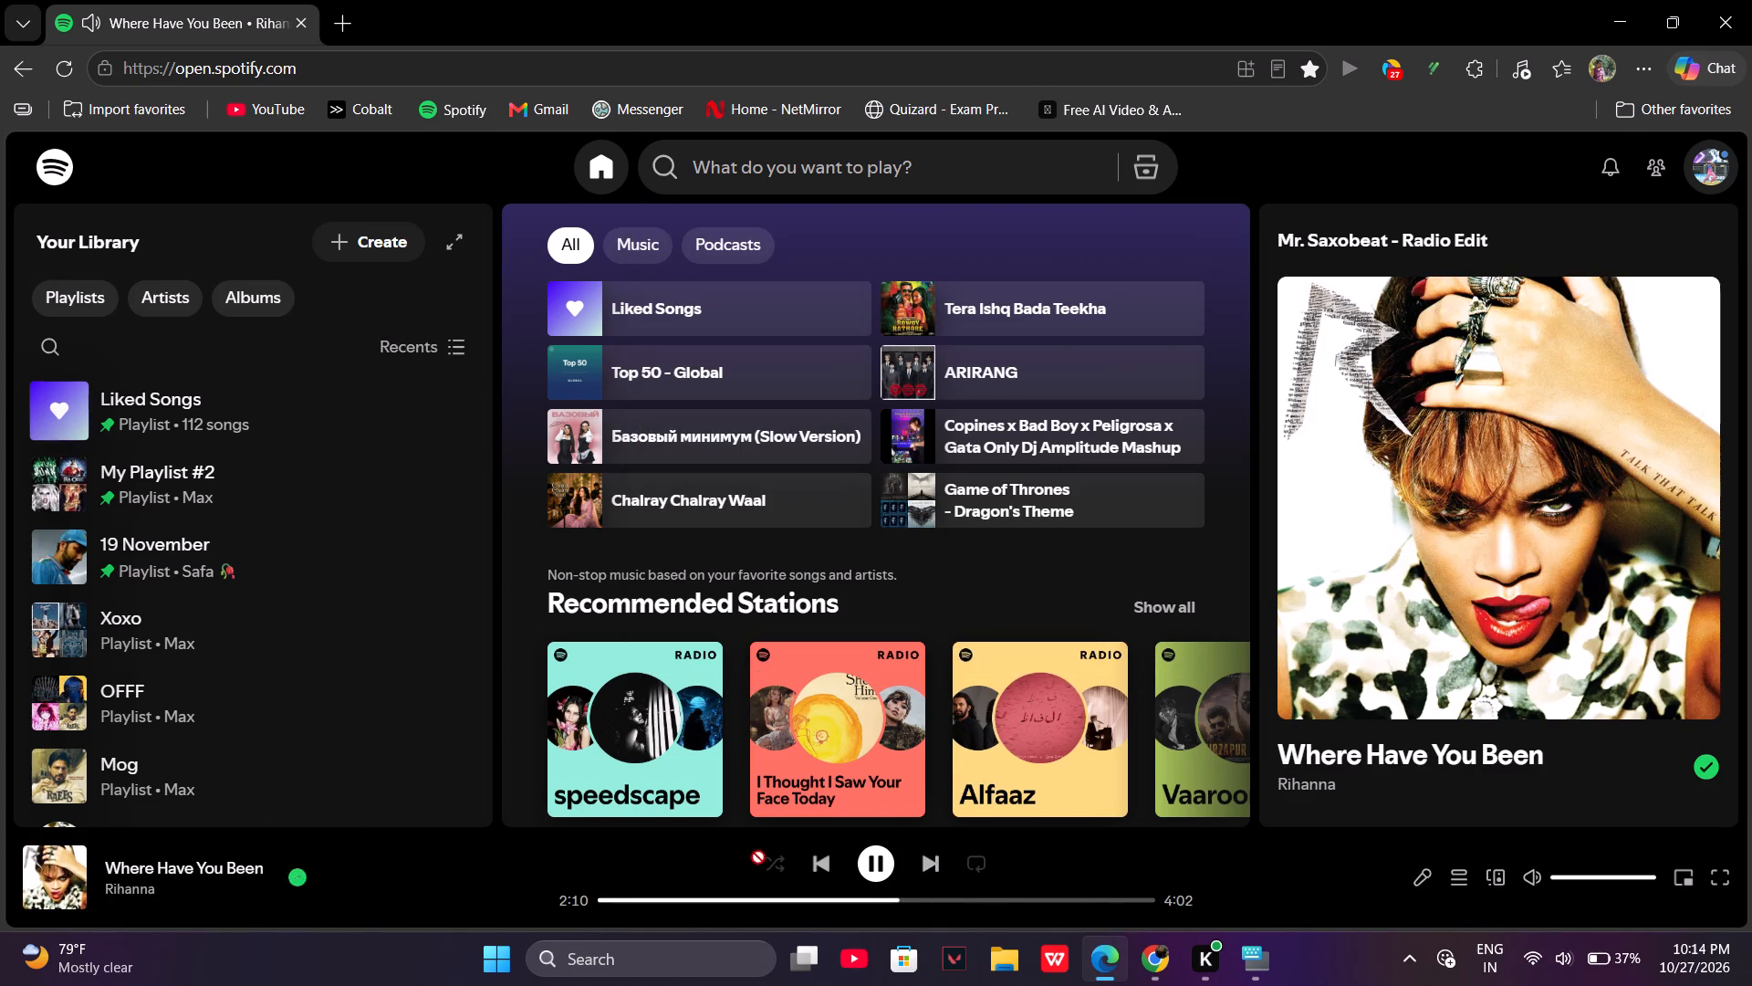
pyautogui.click(931, 860)
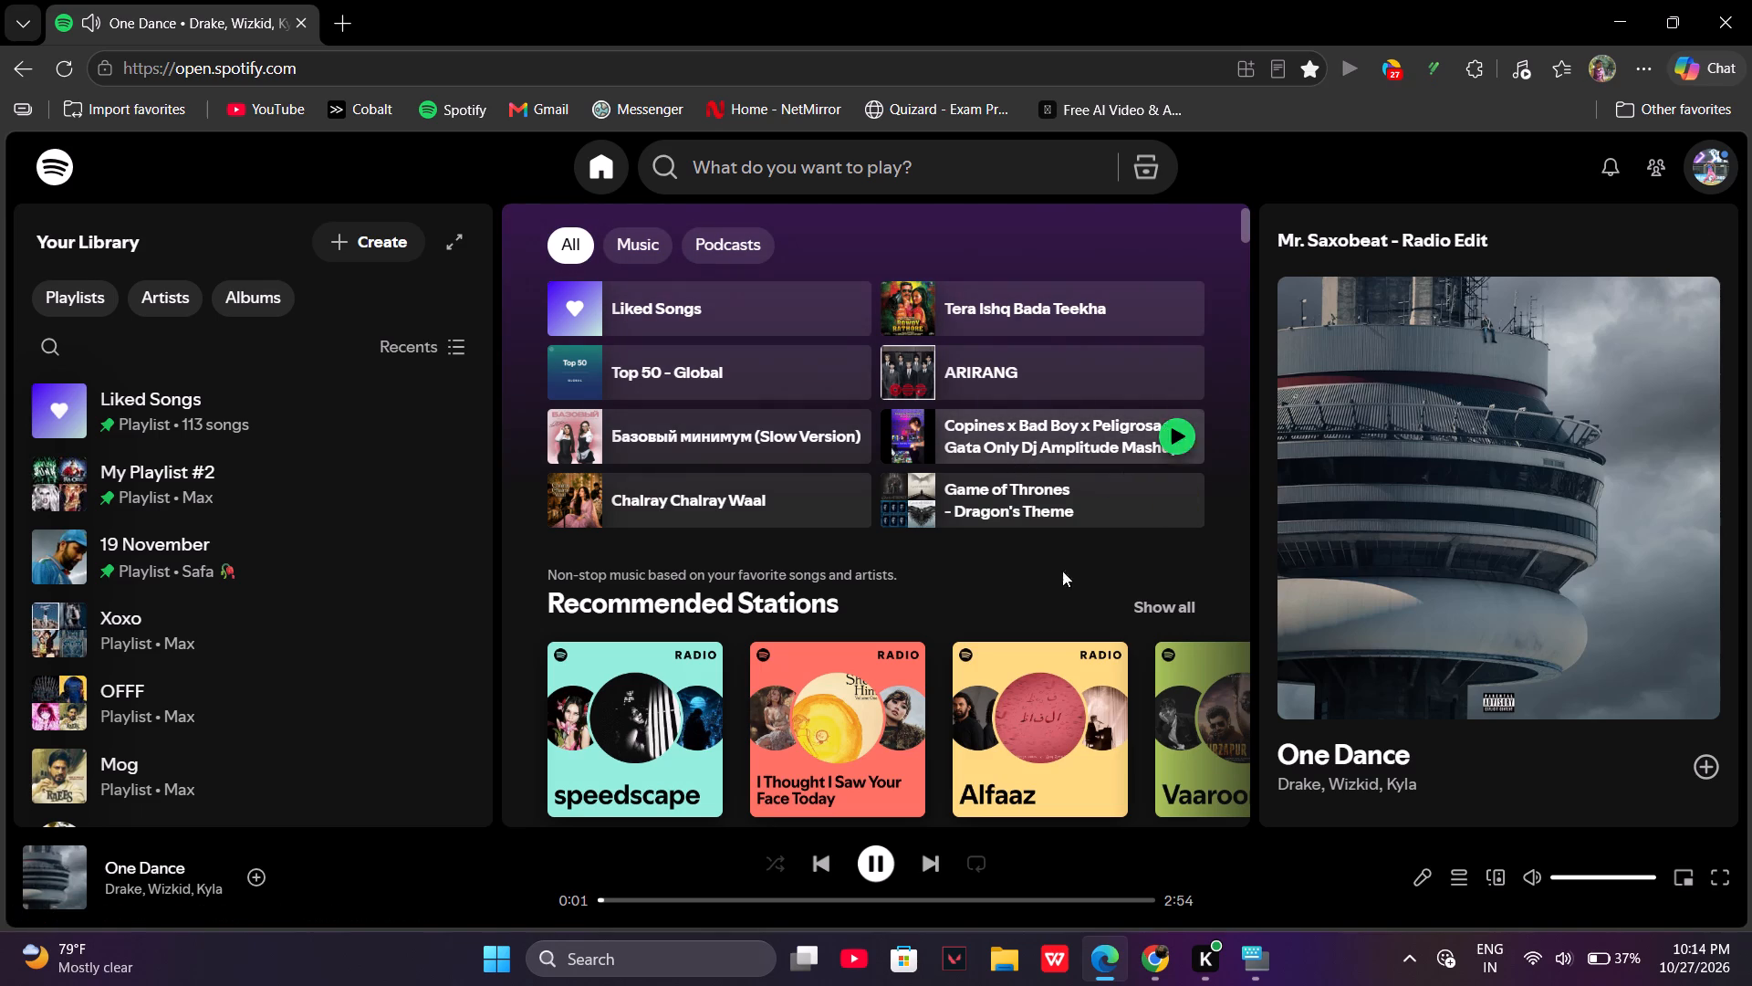
pyautogui.click(926, 863)
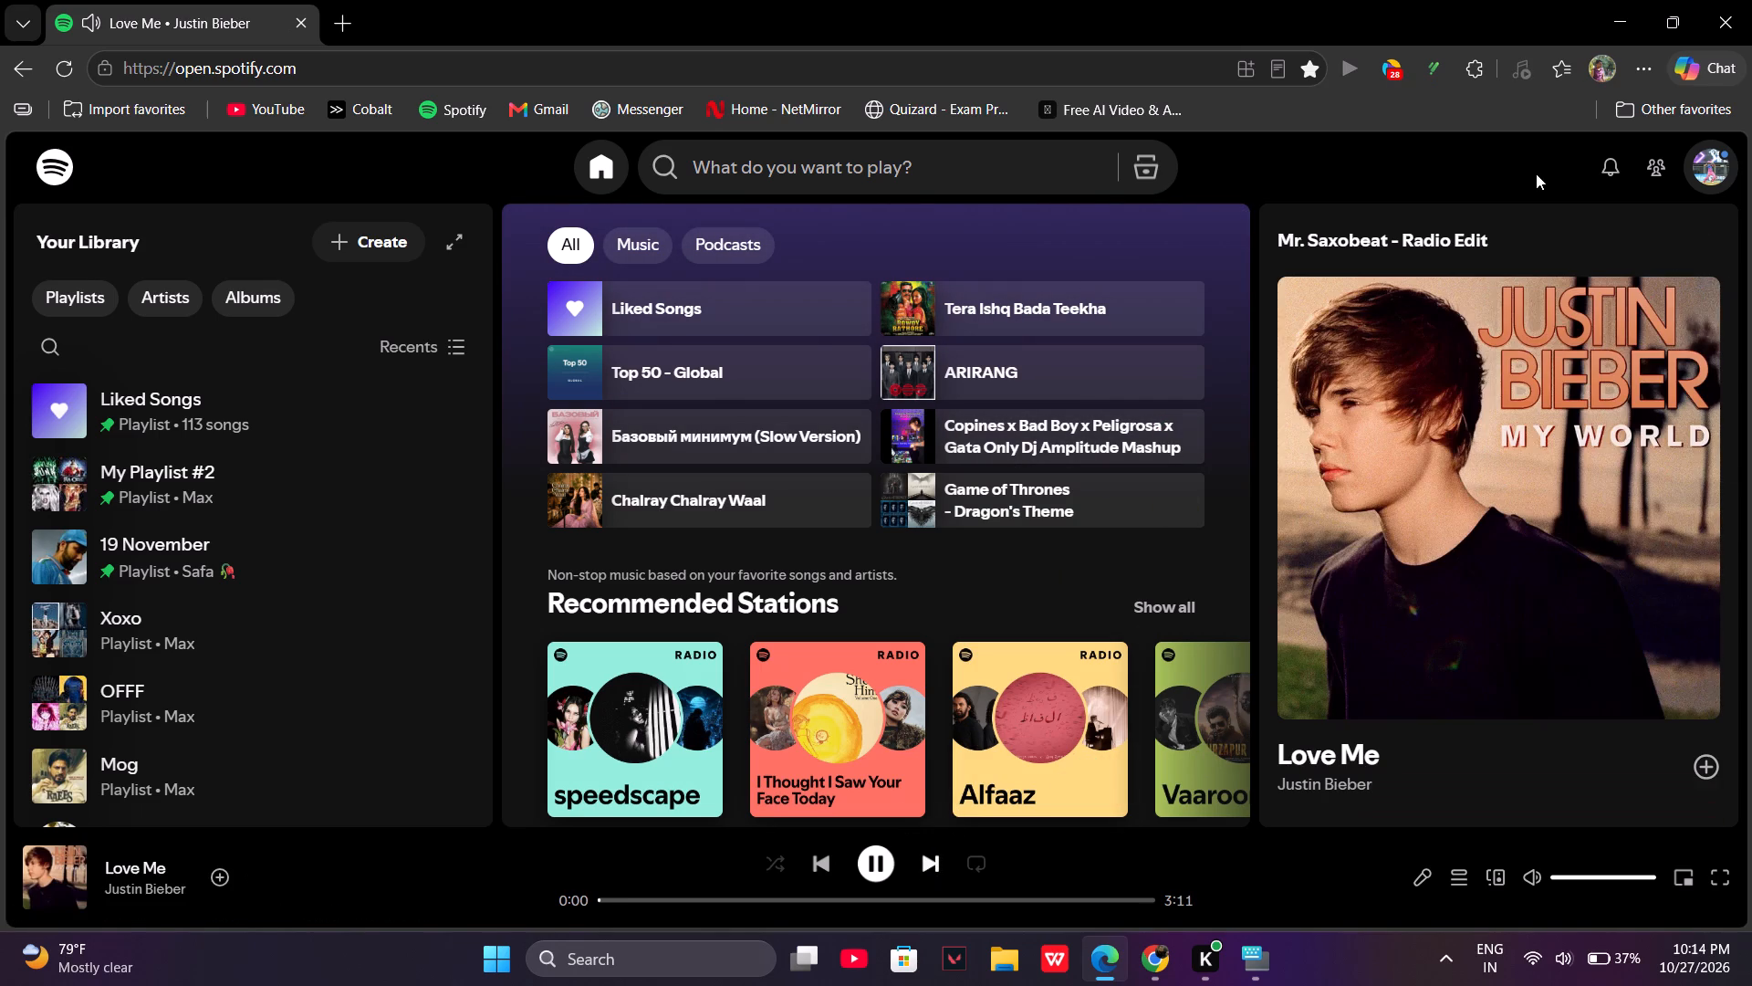
pyautogui.click(1632, 15)
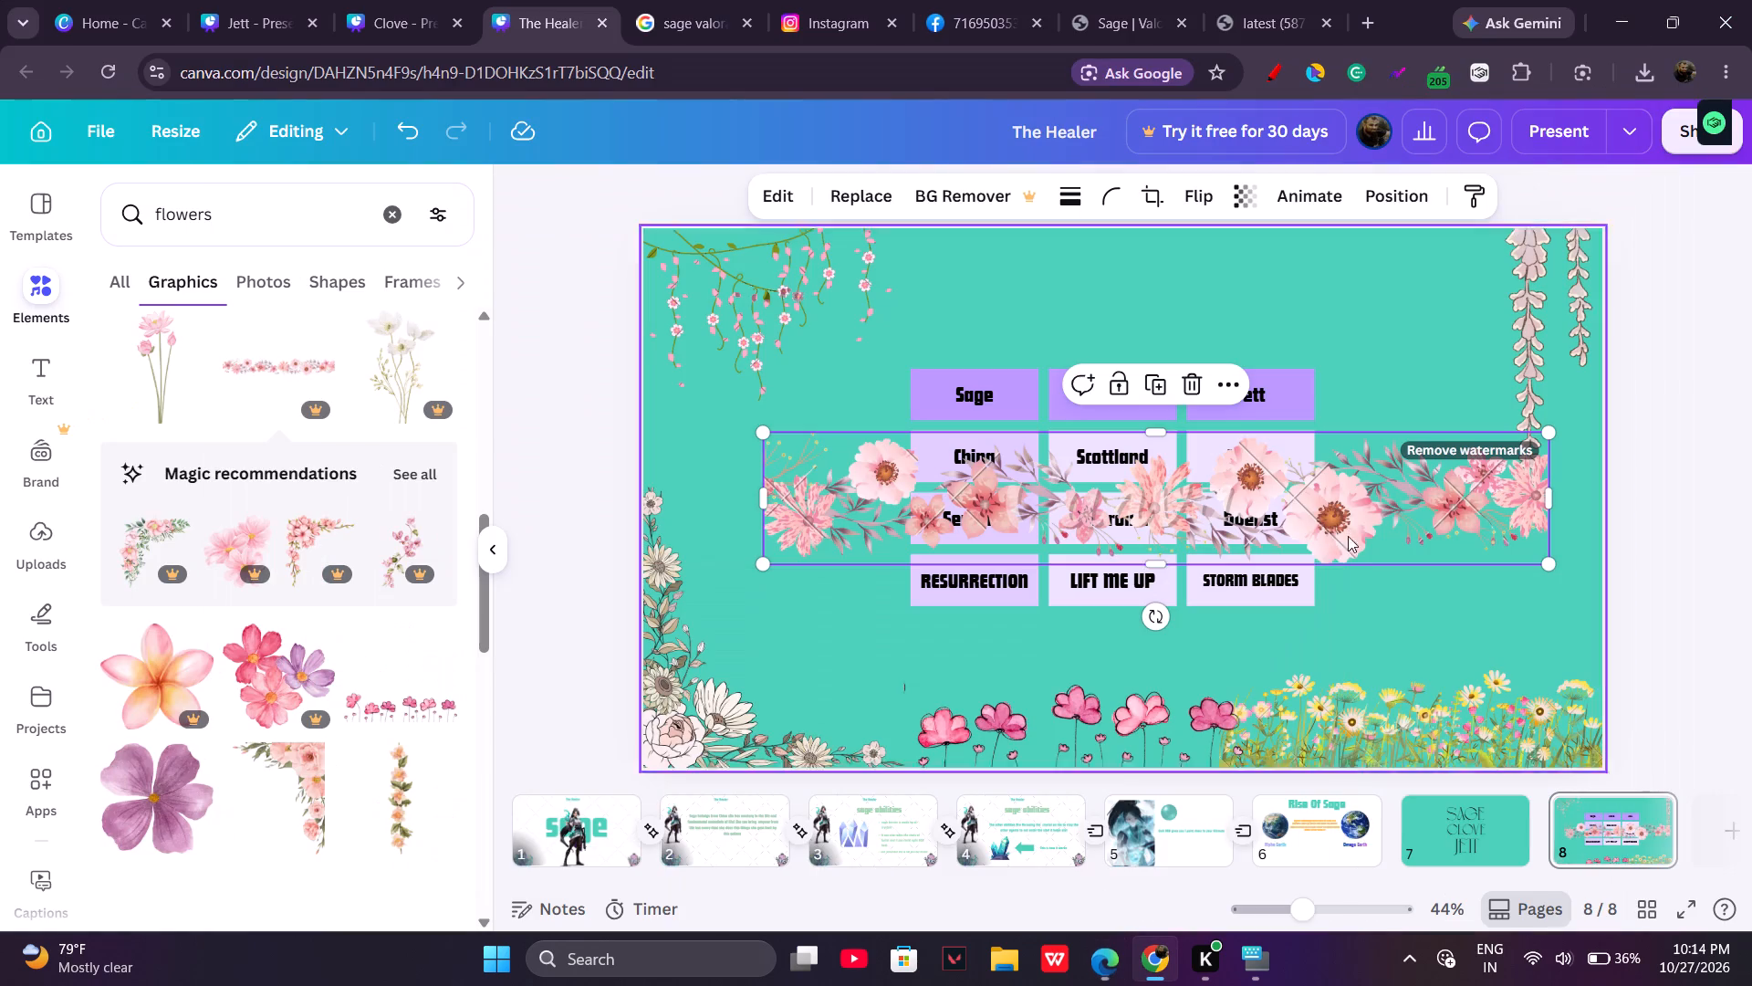
# Scale down the pink floral garland and place it along page 8's top edge, between the two hanging blossom graphics.
pyautogui.moveTo(1283, 488); pyautogui.dragTo(1290, 396)
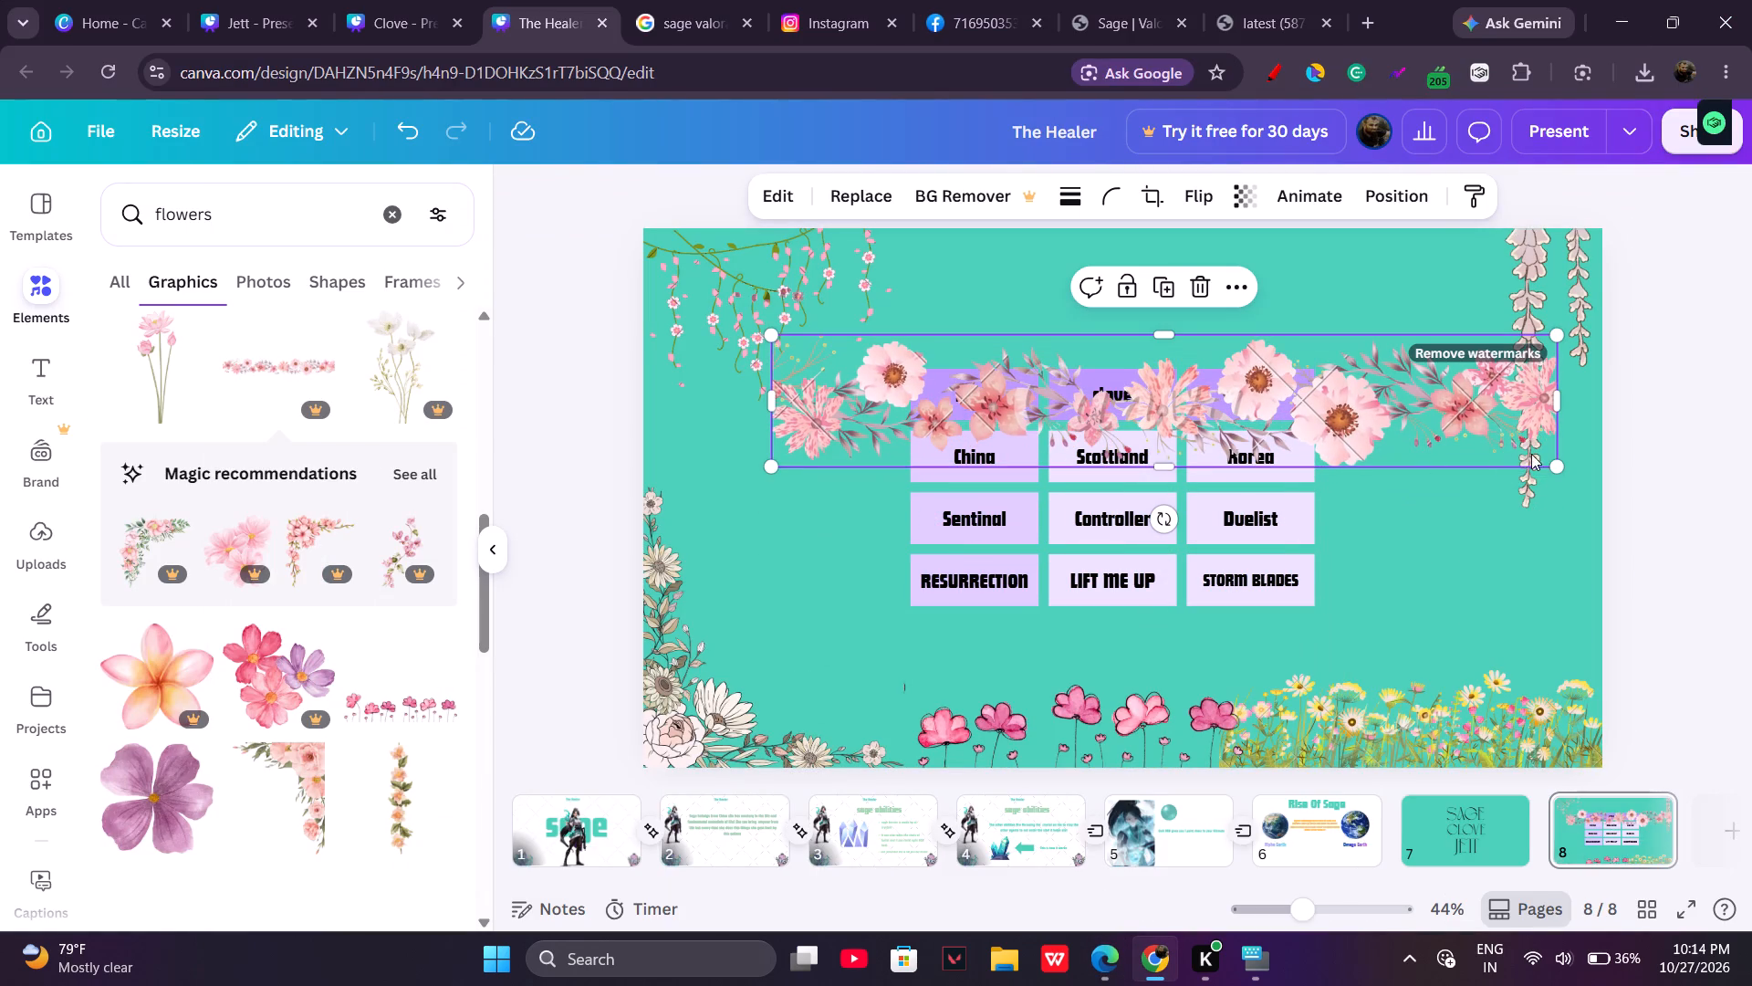
pyautogui.moveTo(1548, 466); pyautogui.dragTo(1381, 389)
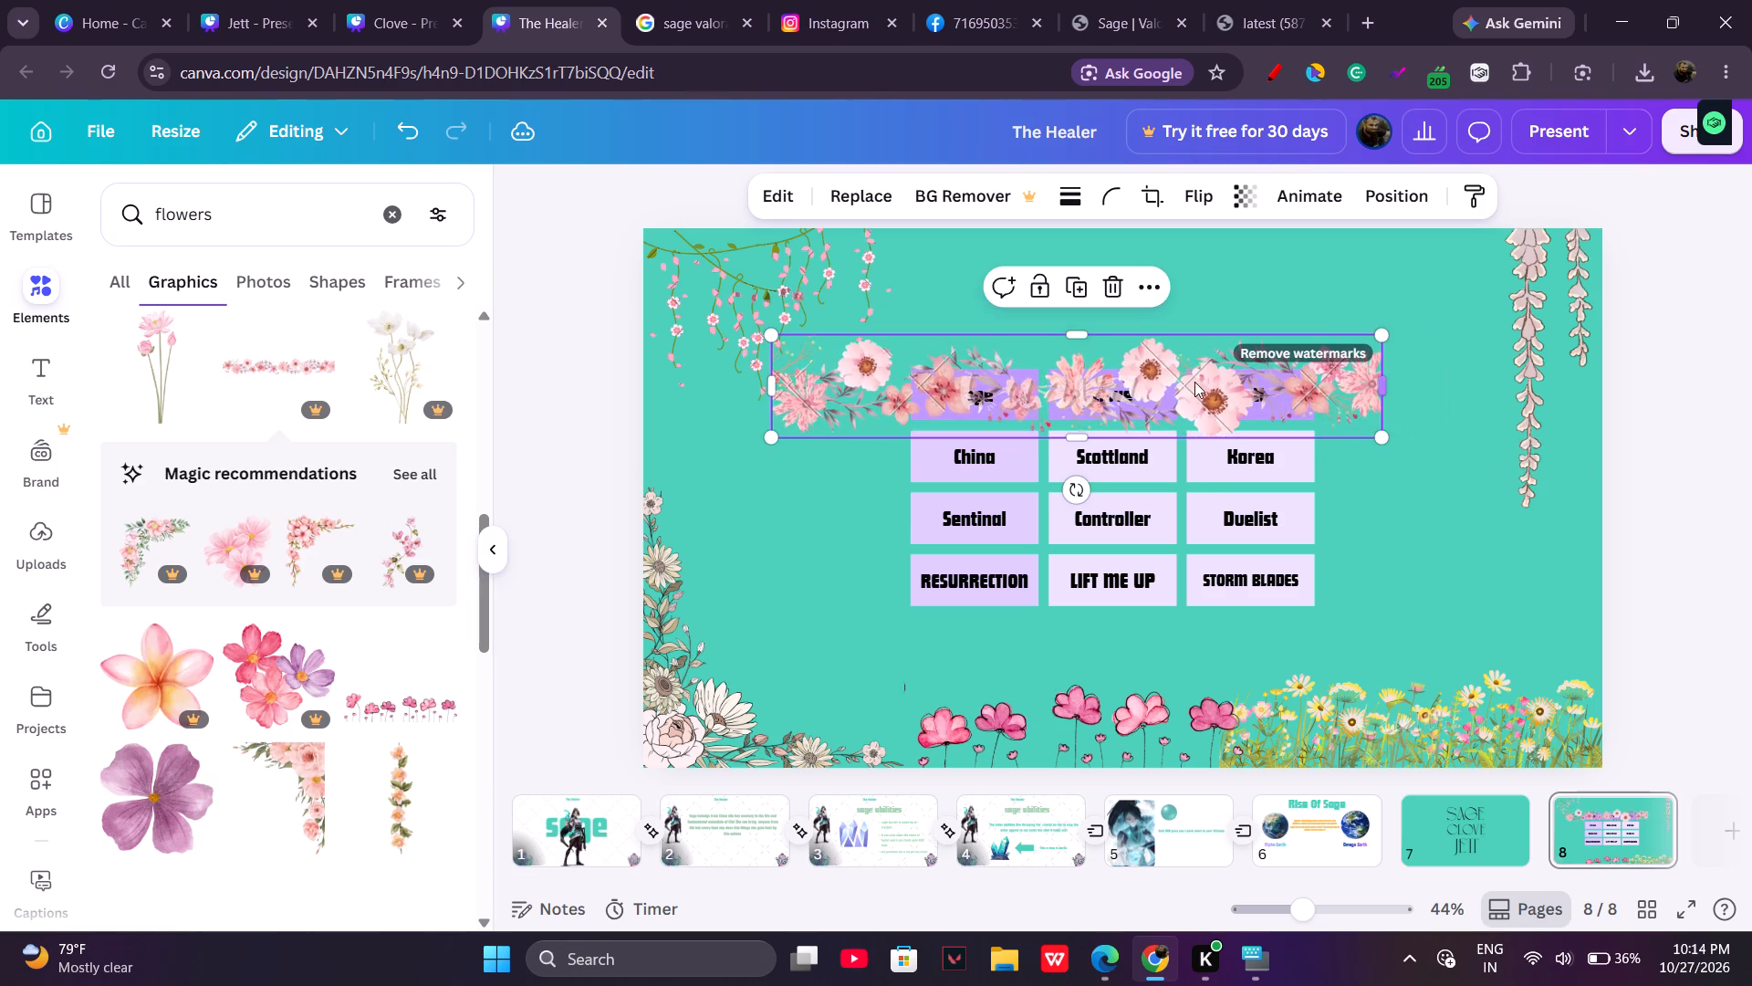
pyautogui.moveTo(1122, 374); pyautogui.dragTo(1243, 264)
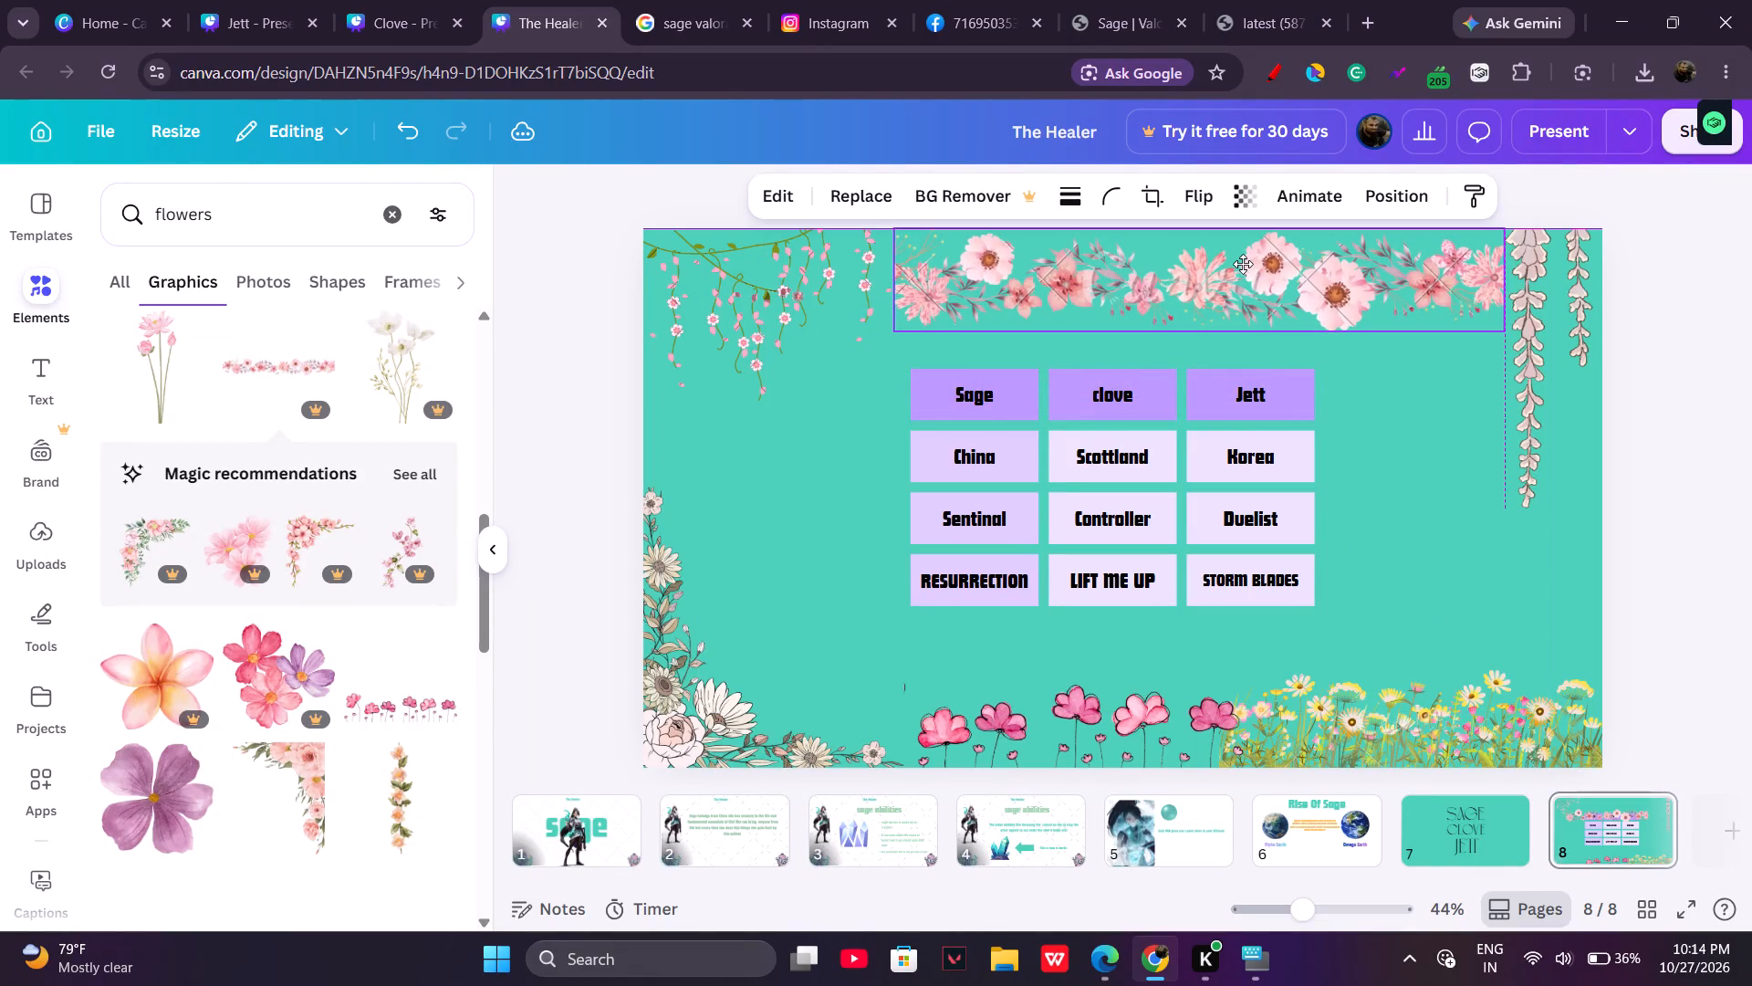
pyautogui.moveTo(1243, 264); pyautogui.dragTo(1236, 264)
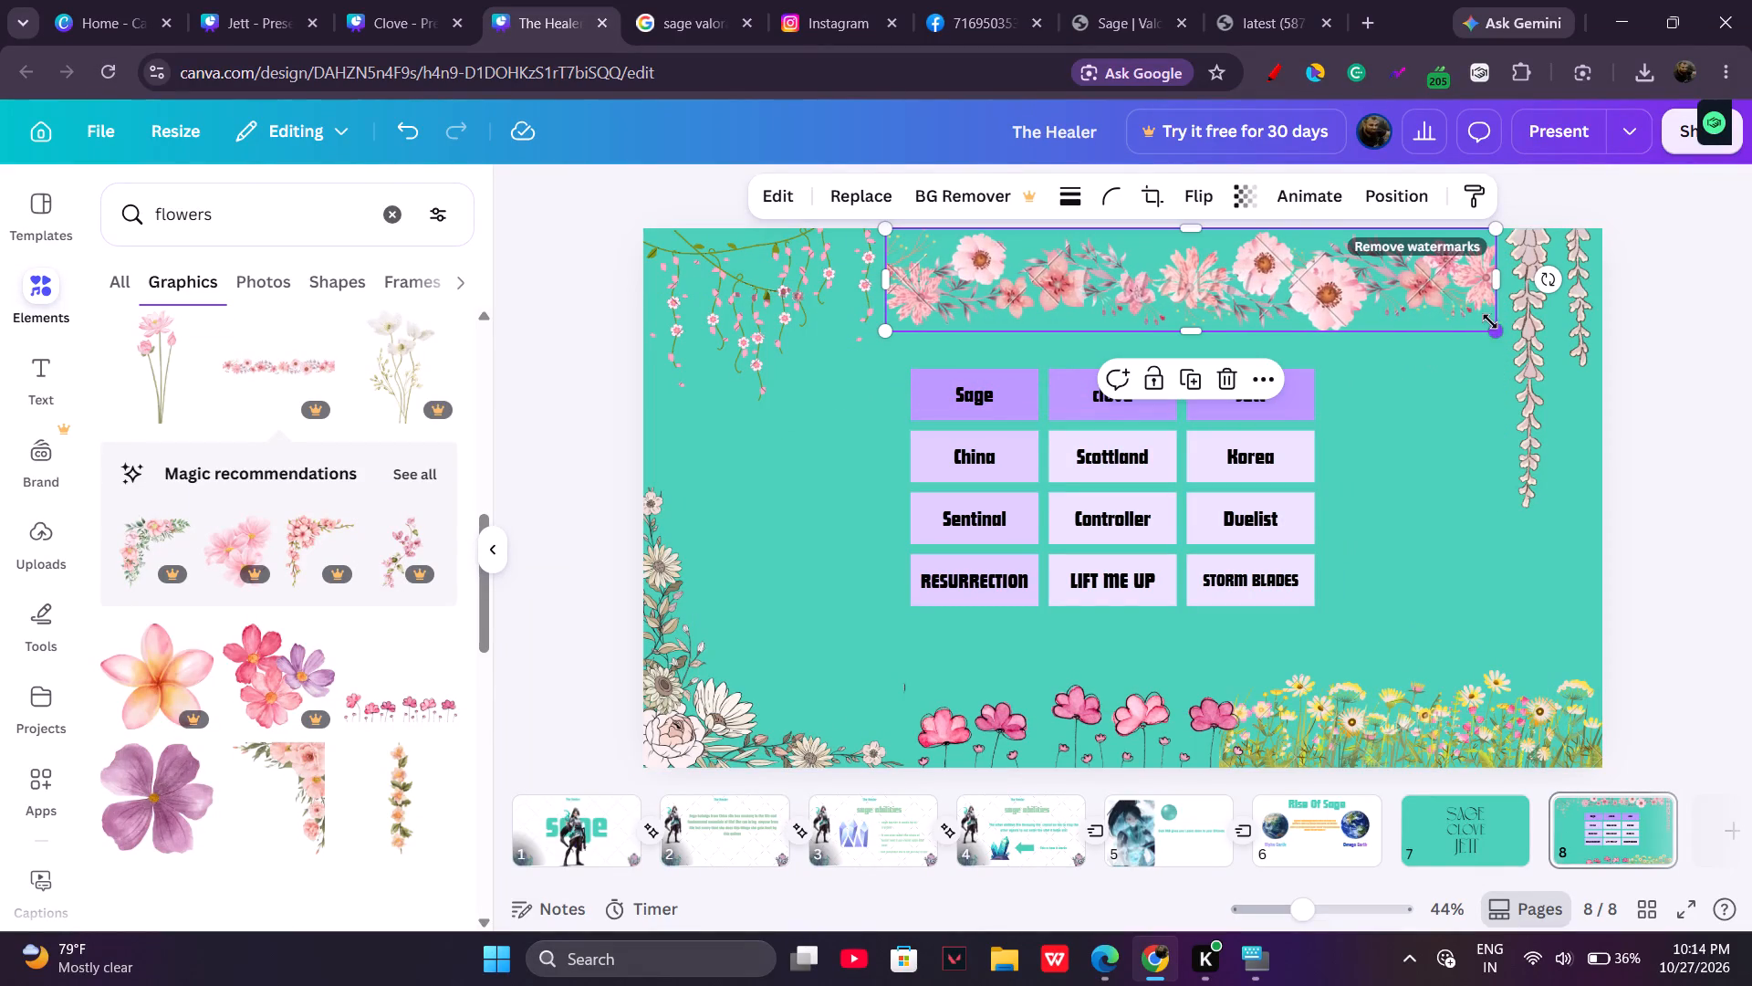
pyautogui.click(1491, 318)
pyautogui.moveTo(1498, 330); pyautogui.dragTo(1496, 330)
pyautogui.moveTo(1496, 330); pyautogui.dragTo(1488, 318)
pyautogui.moveTo(1287, 300); pyautogui.dragTo(1318, 308)
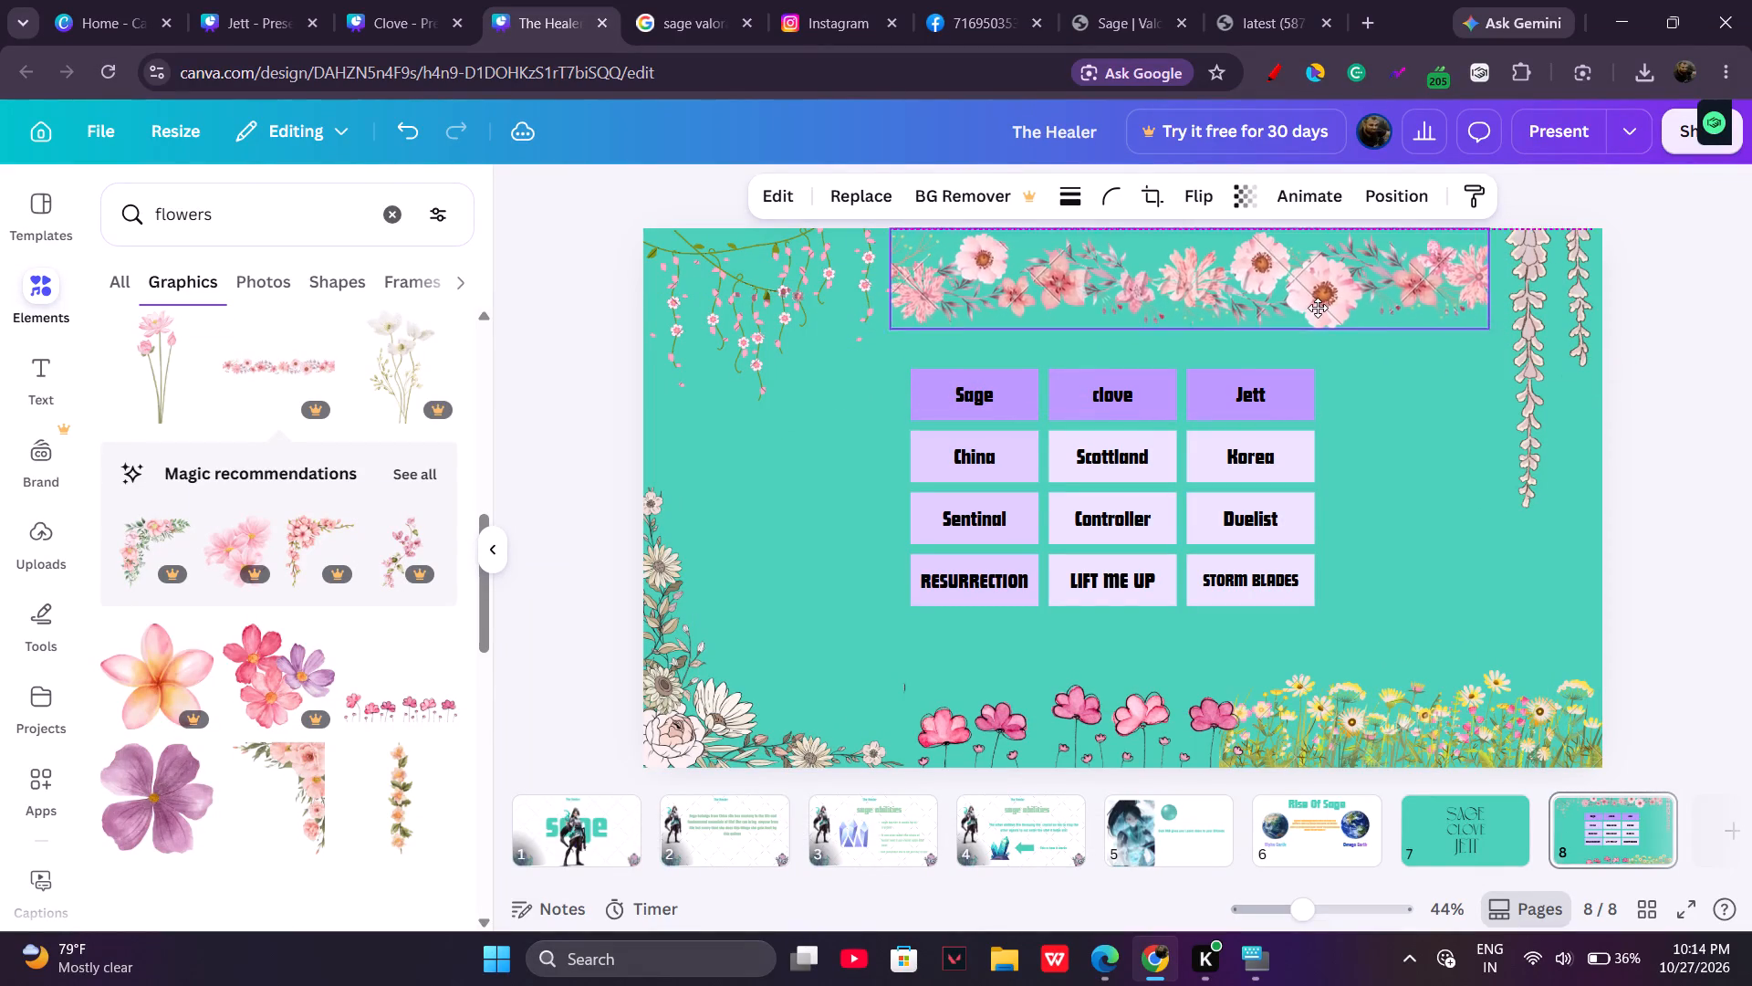
pyautogui.moveTo(1318, 308); pyautogui.dragTo(1303, 304)
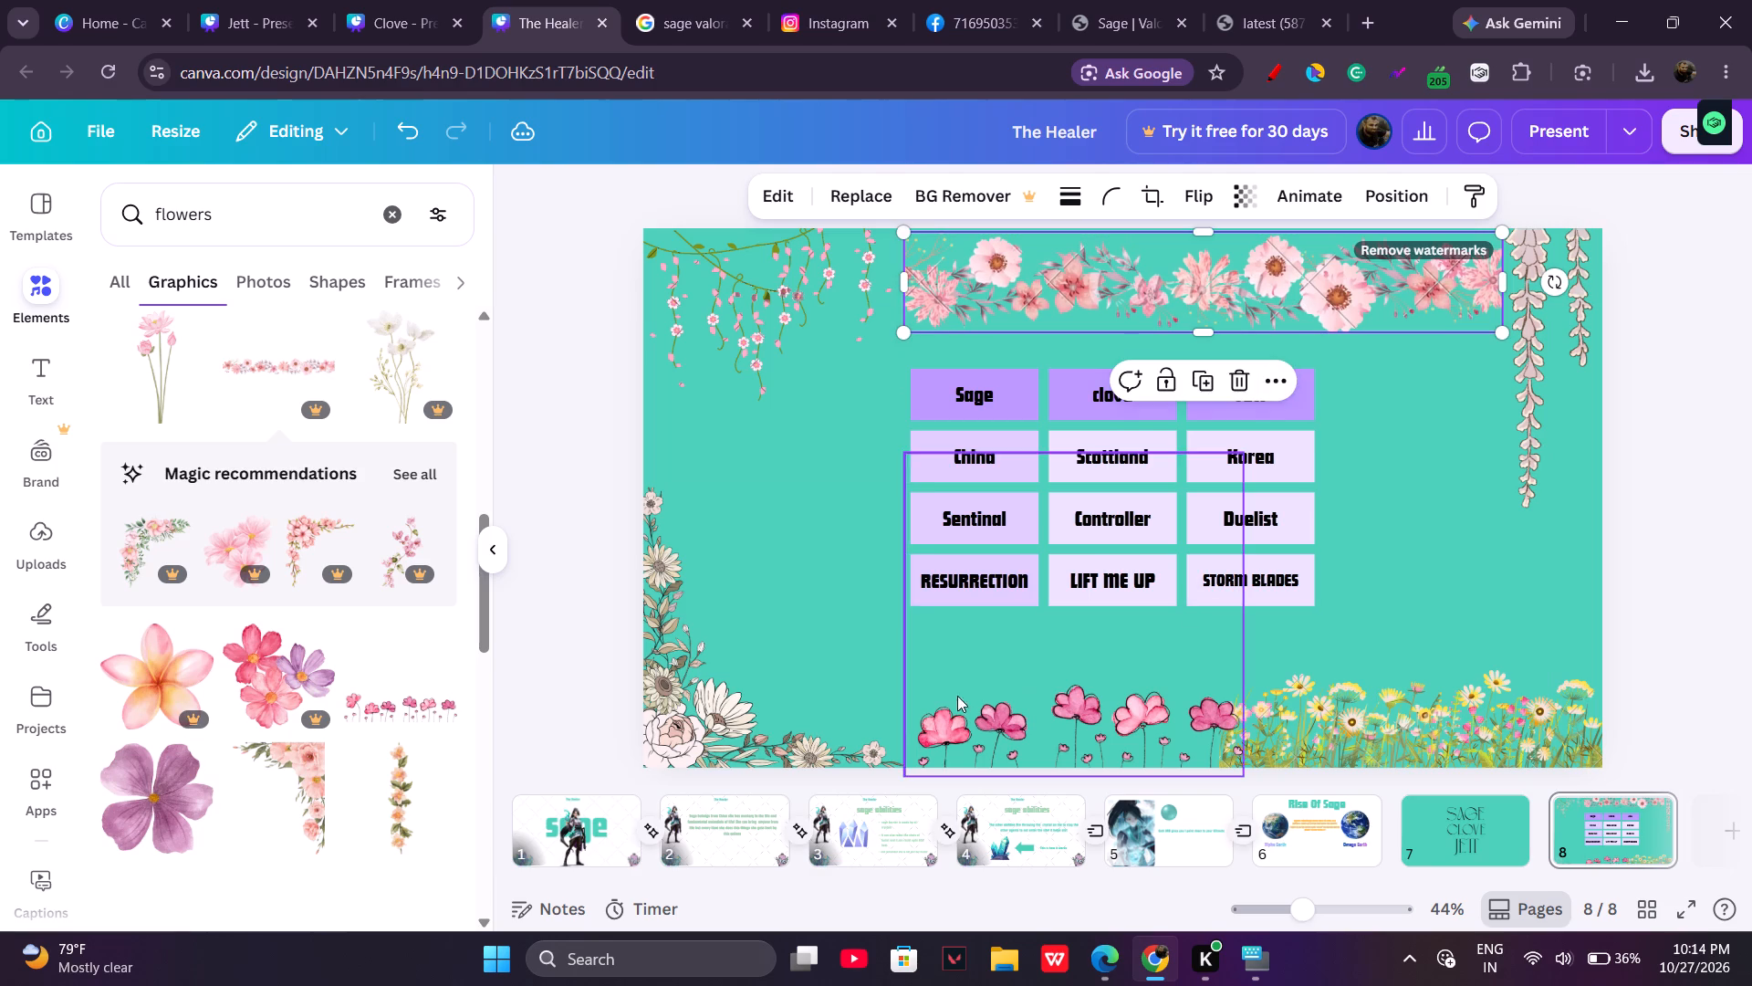
# Present the deck full screen from page 1 and review the slides through to the page 8 table.
pyautogui.click(579, 841)
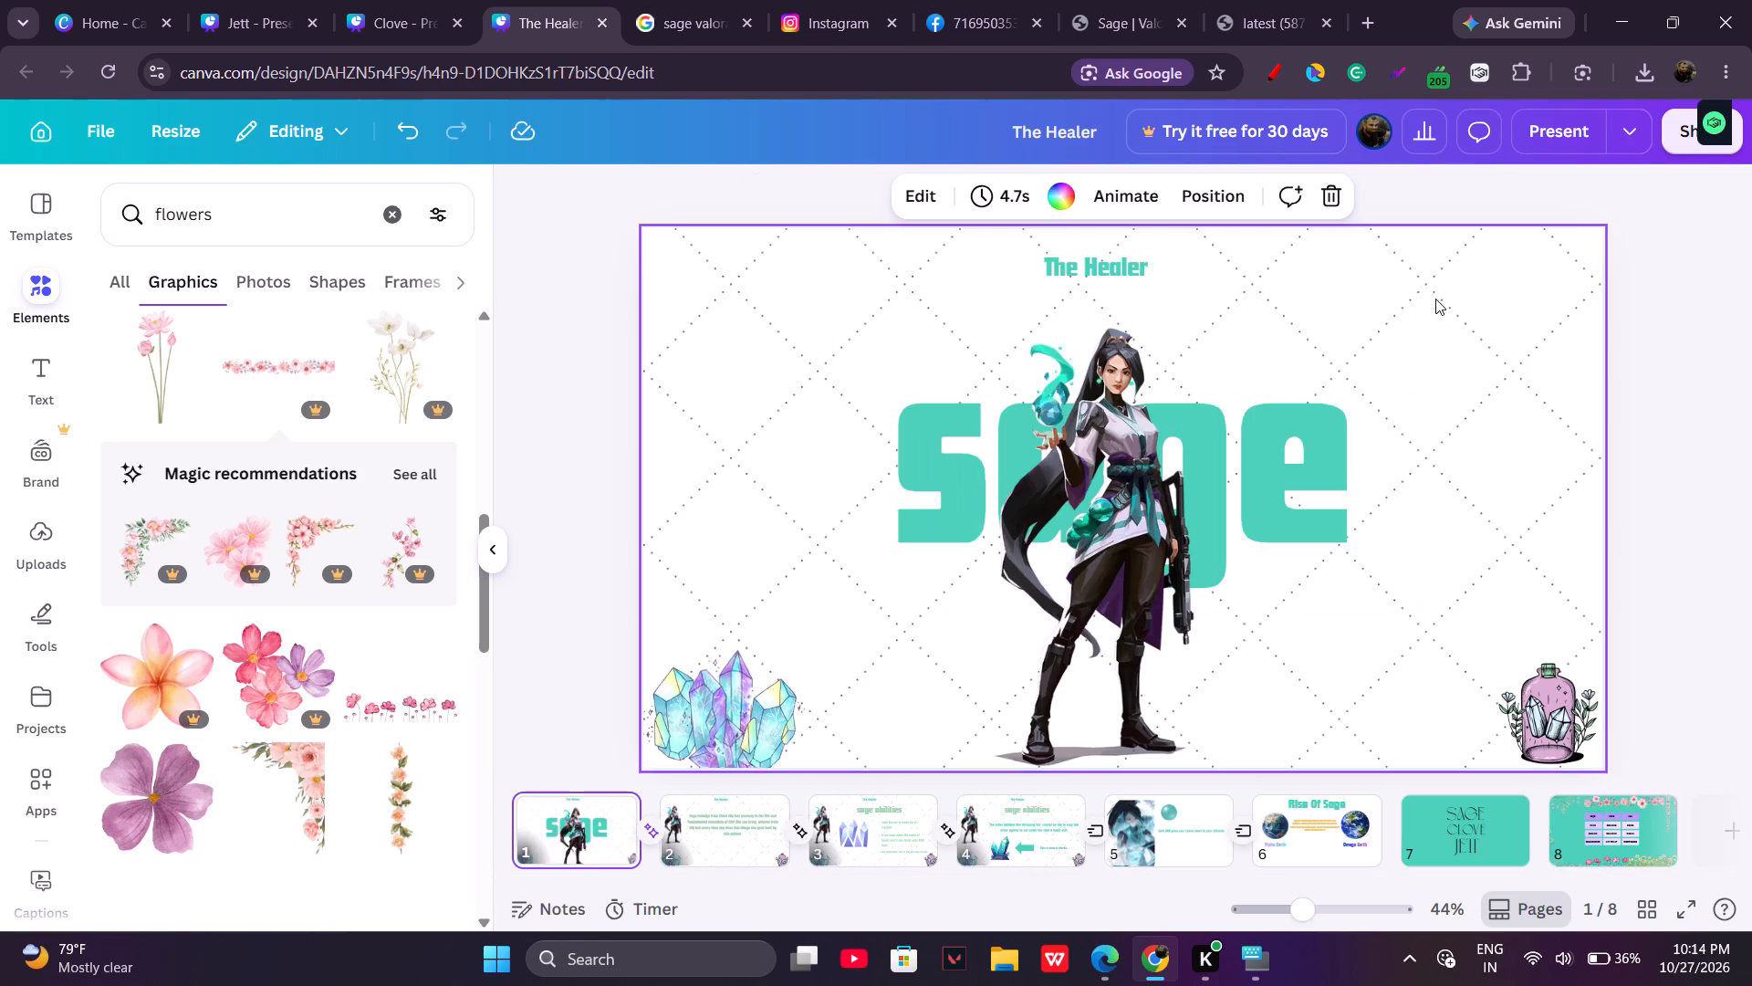
pyautogui.click(1528, 153)
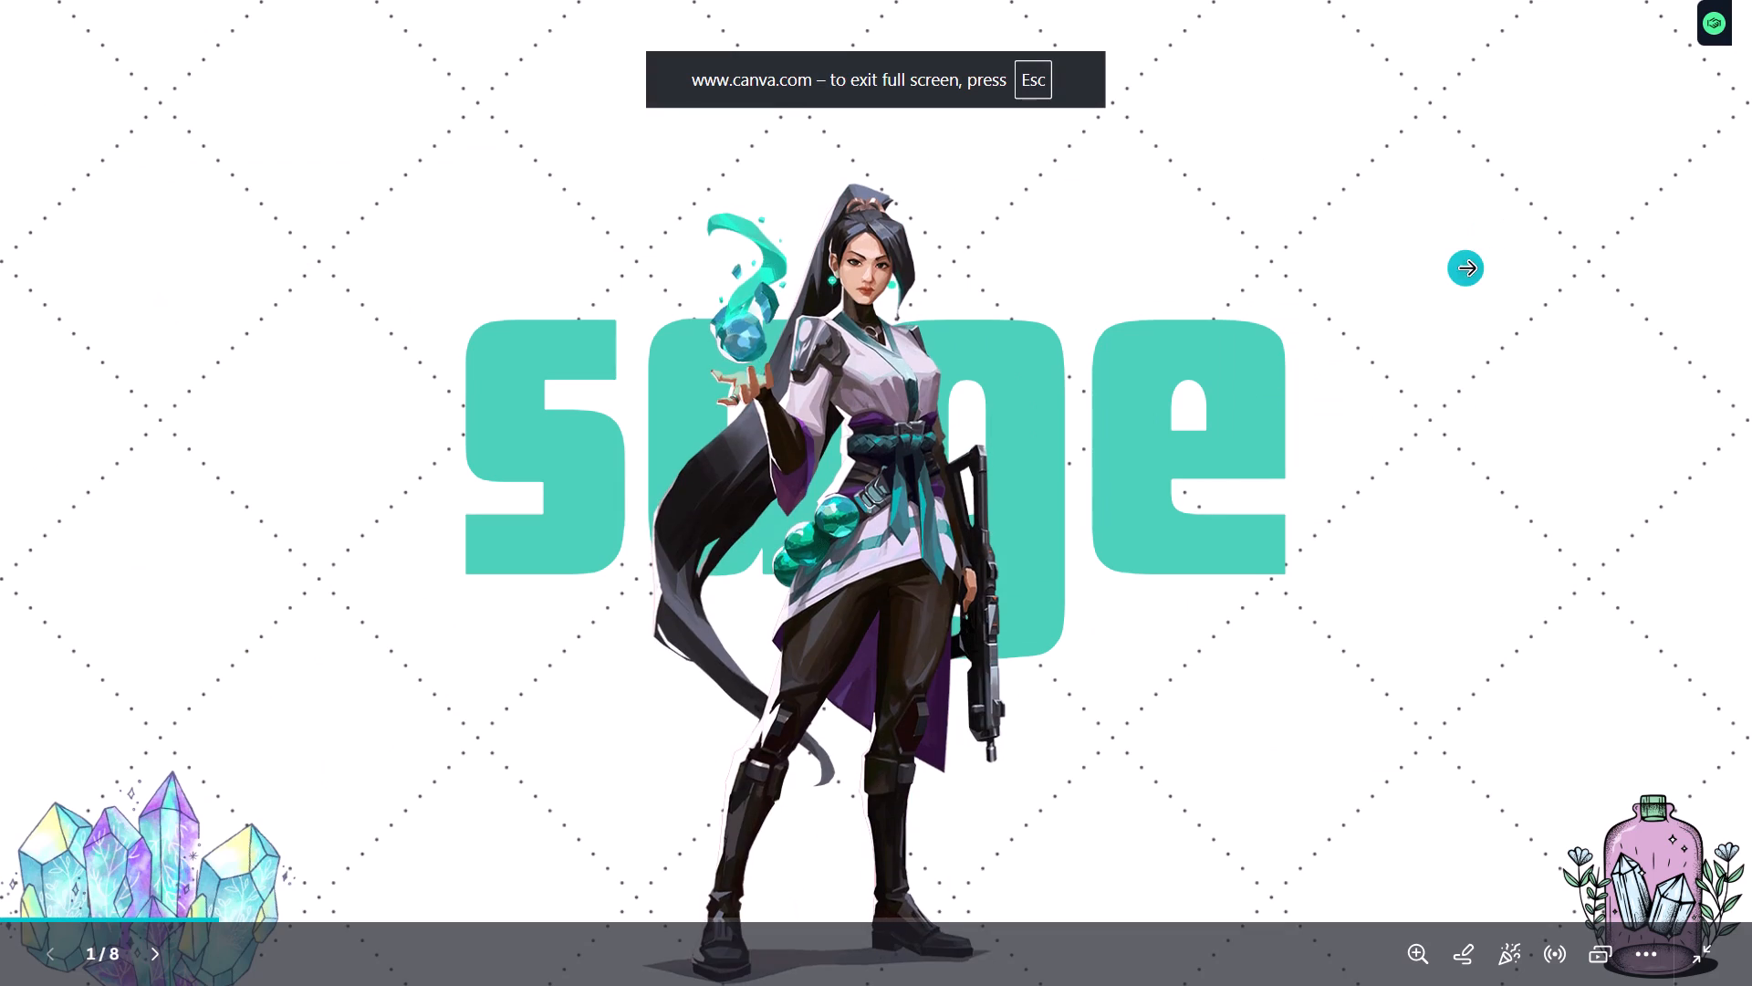
pyautogui.click(1546, 539)
pyautogui.click(1591, 529)
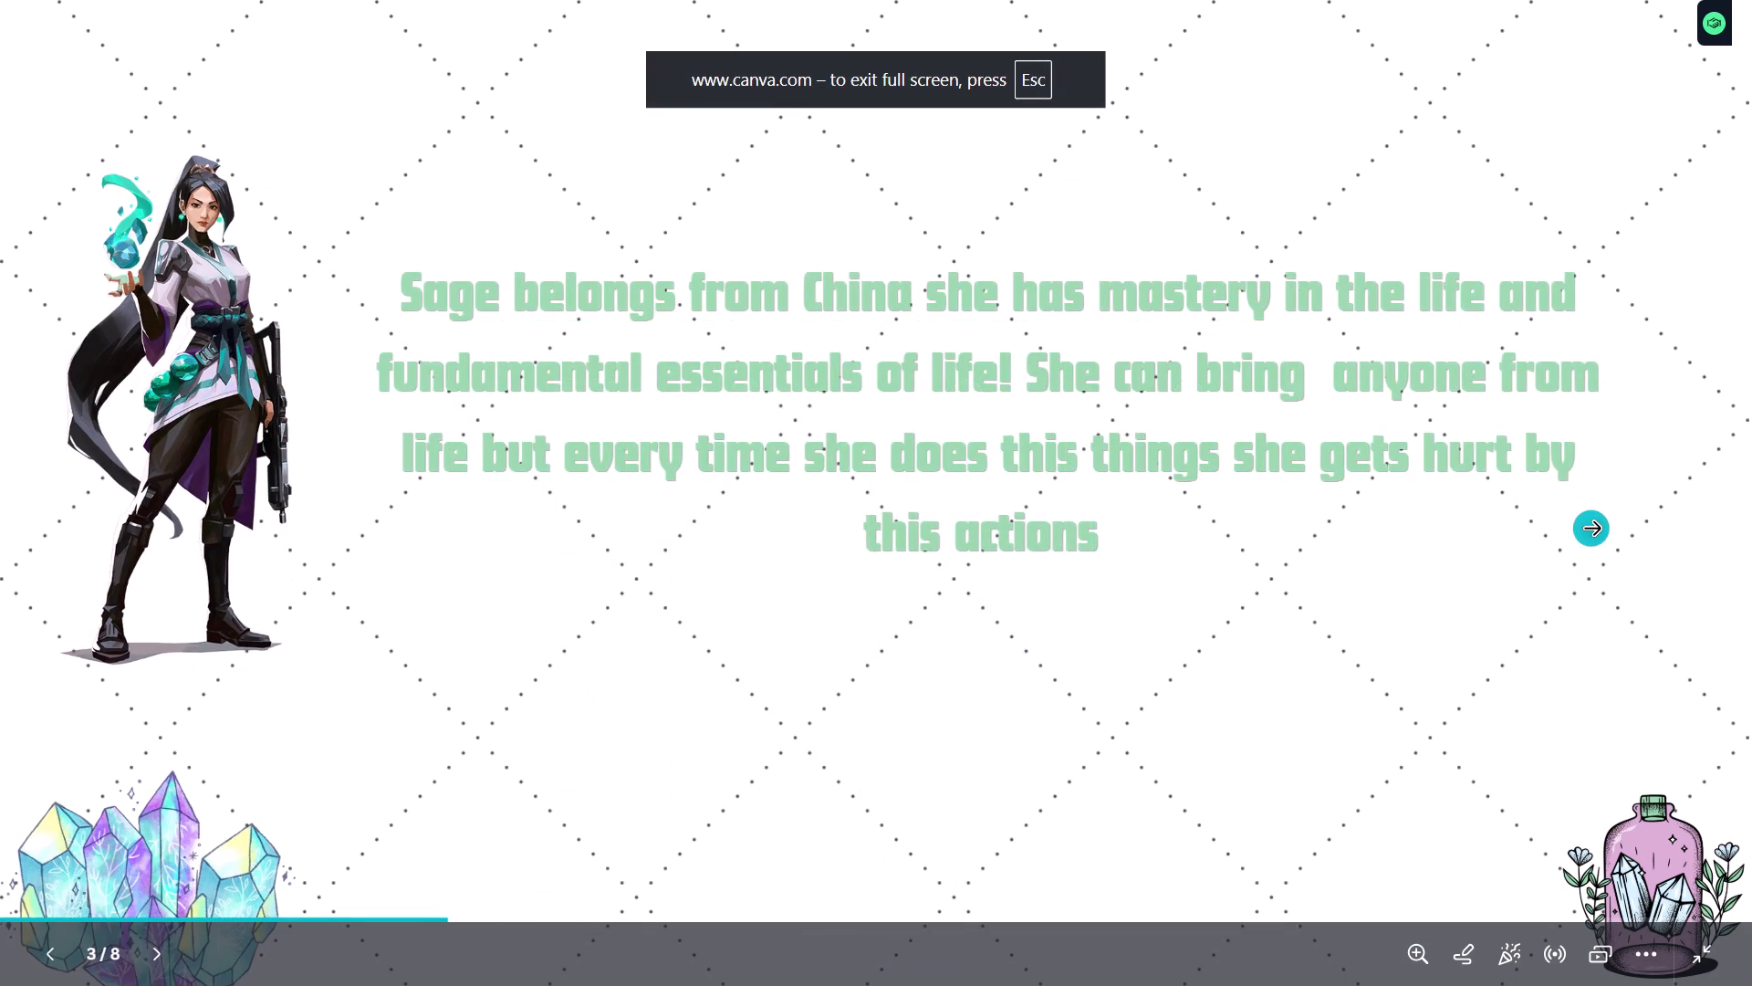
pyautogui.click(1591, 529)
pyautogui.click(1591, 529)
pyautogui.click(1591, 529)
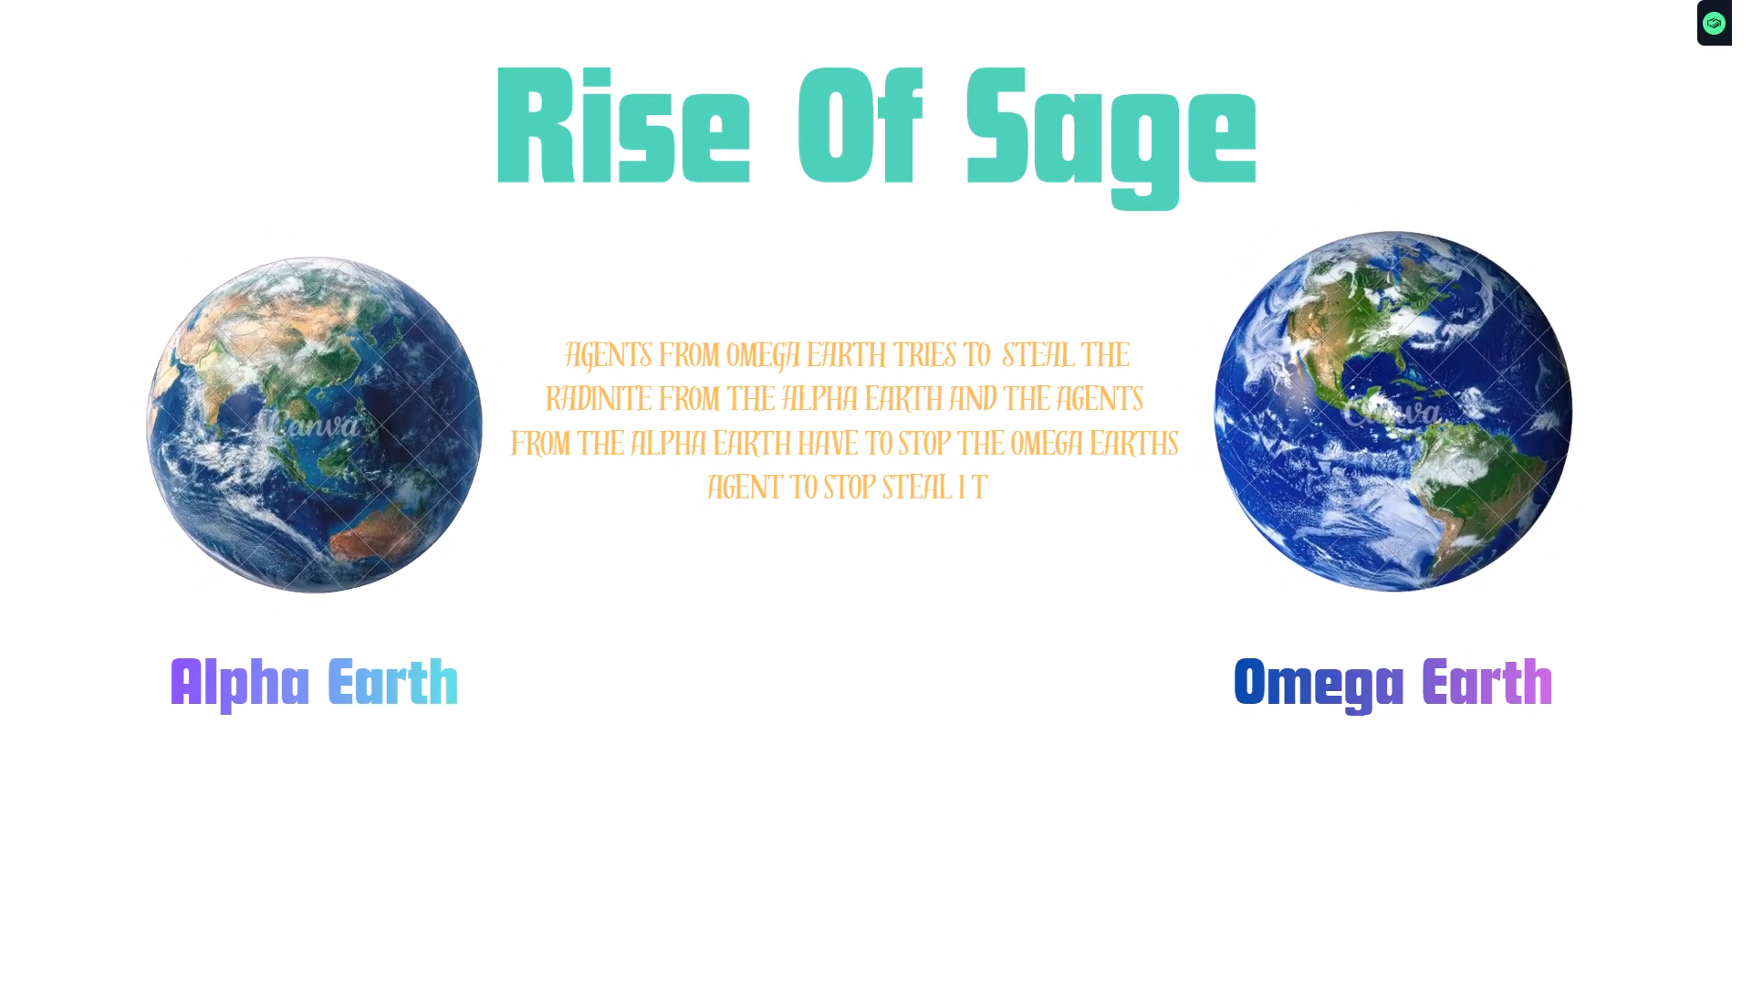
pyautogui.click(1508, 537)
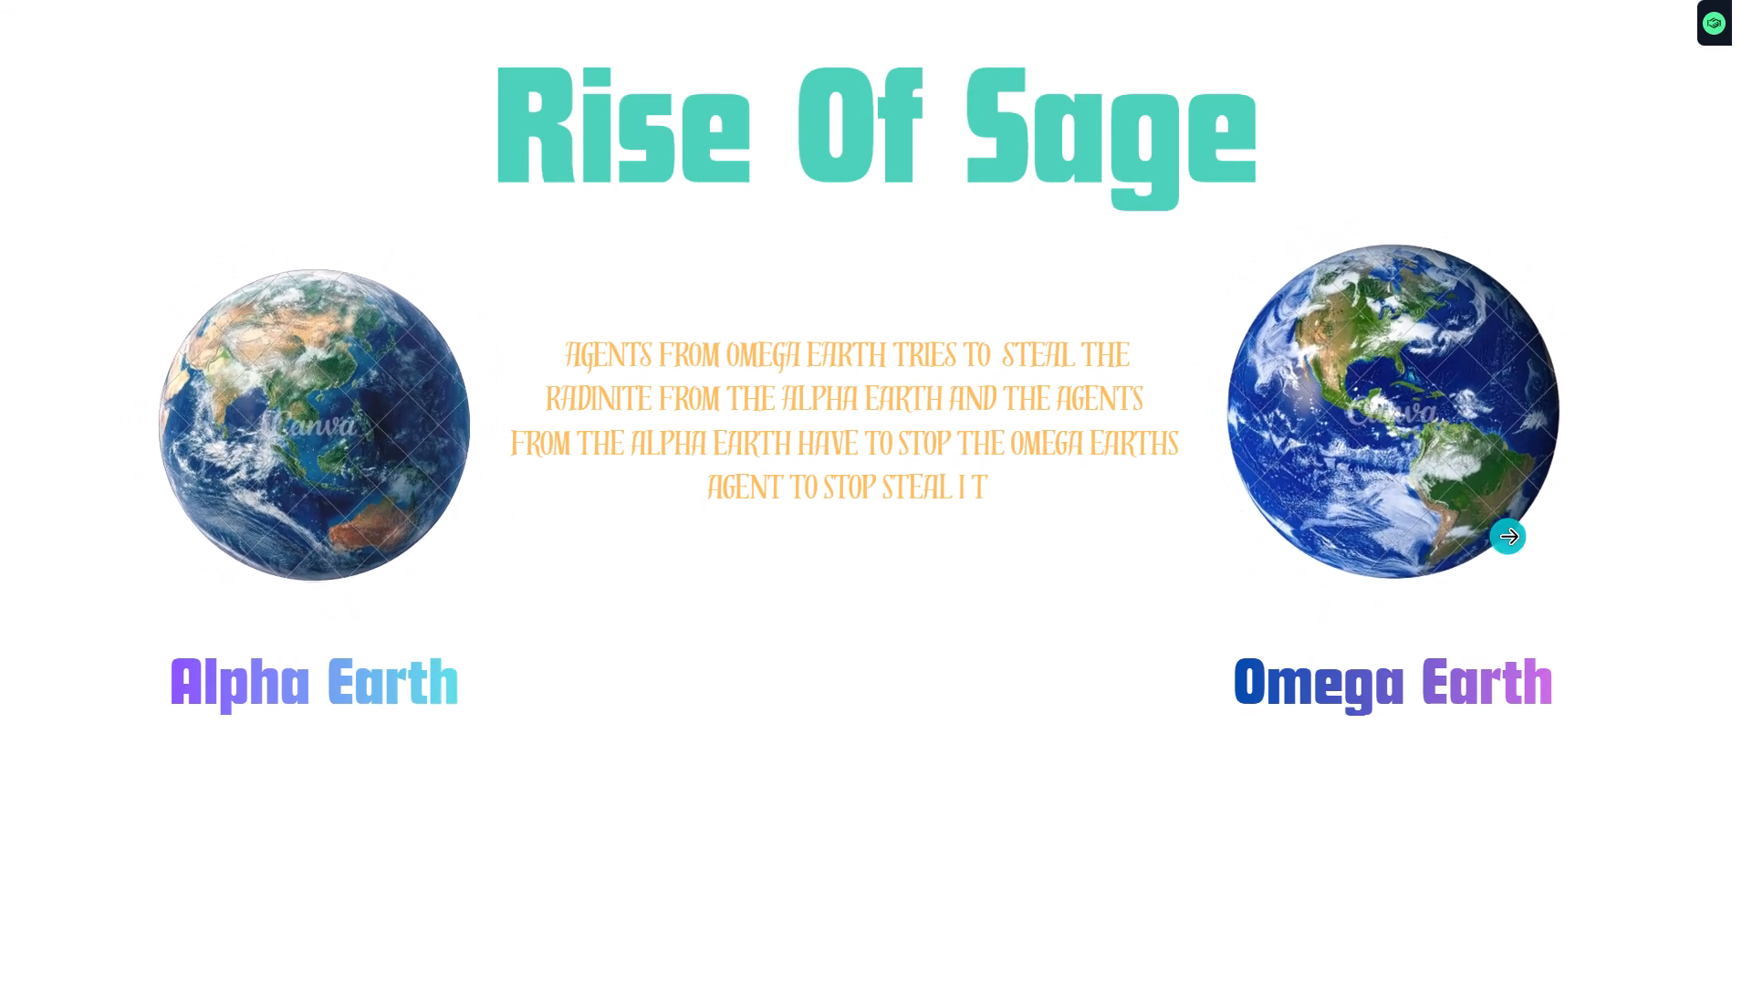
pyautogui.click(1576, 544)
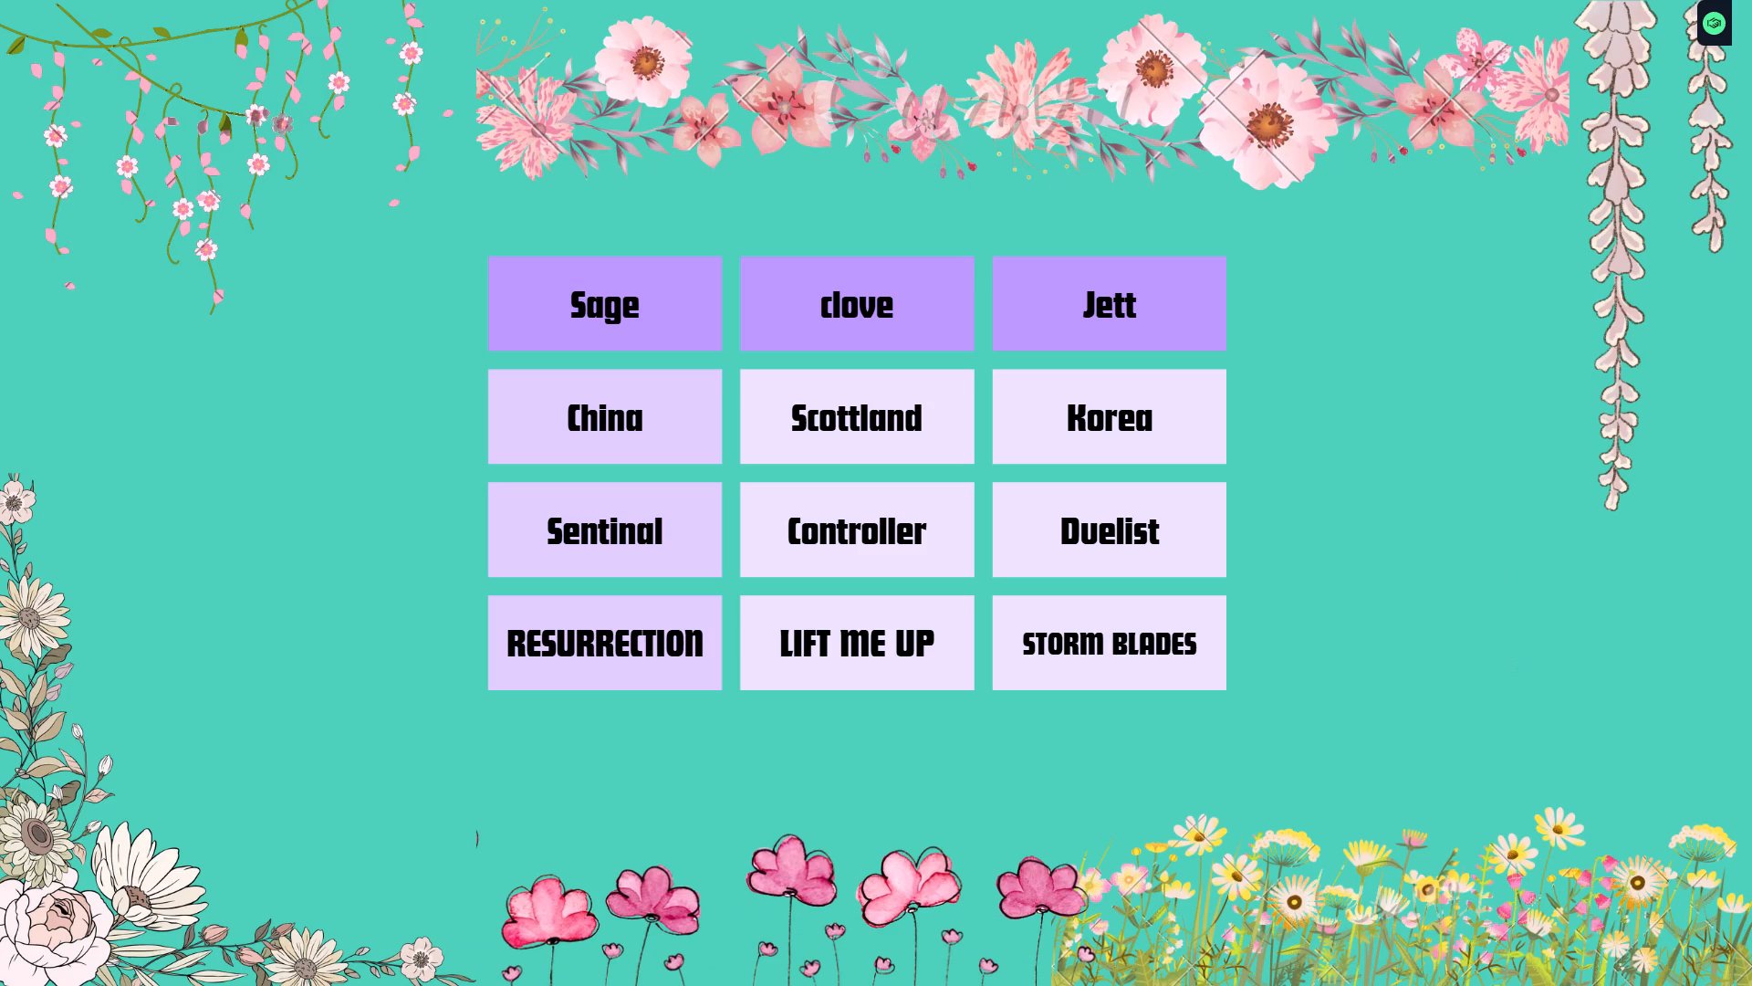
# Go back to the Rise Of Sage slide and advance again to review the final comparison table slide.
pyautogui.click(1563, 673)
pyautogui.click(1600, 720)
pyautogui.doubleClick(224, 425)
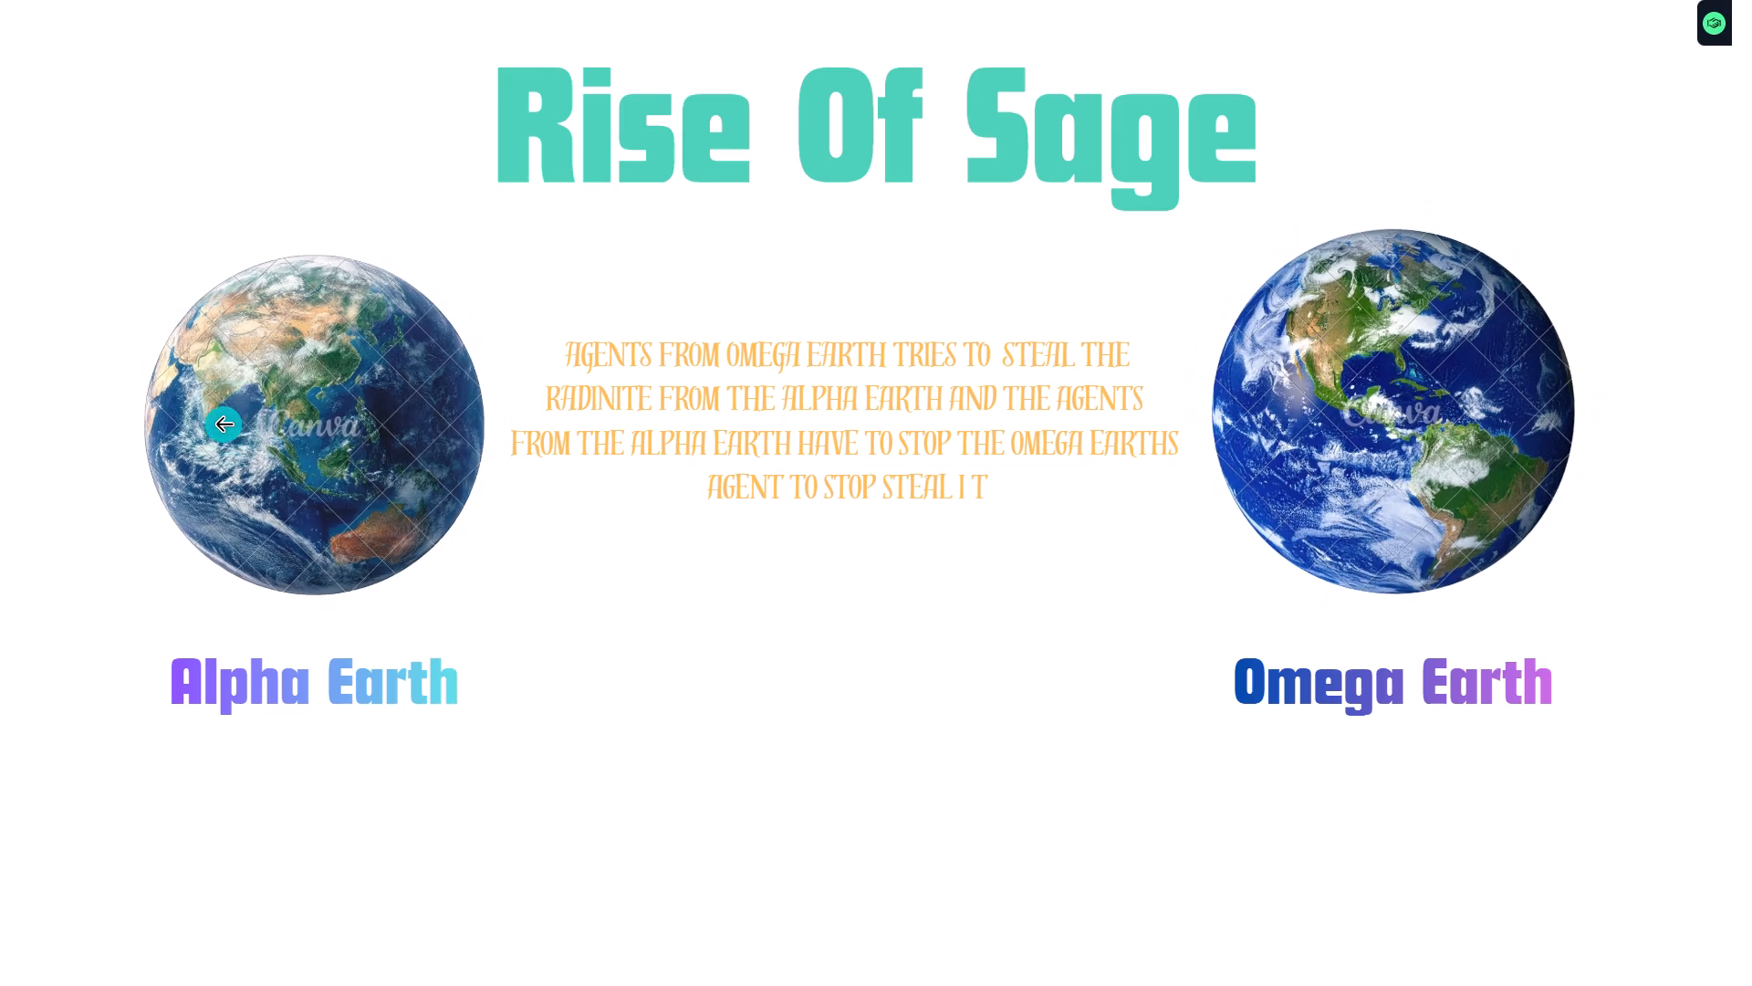
pyautogui.click(224, 425)
pyautogui.tripleClick(1665, 567)
pyautogui.tripleClick(1665, 567)
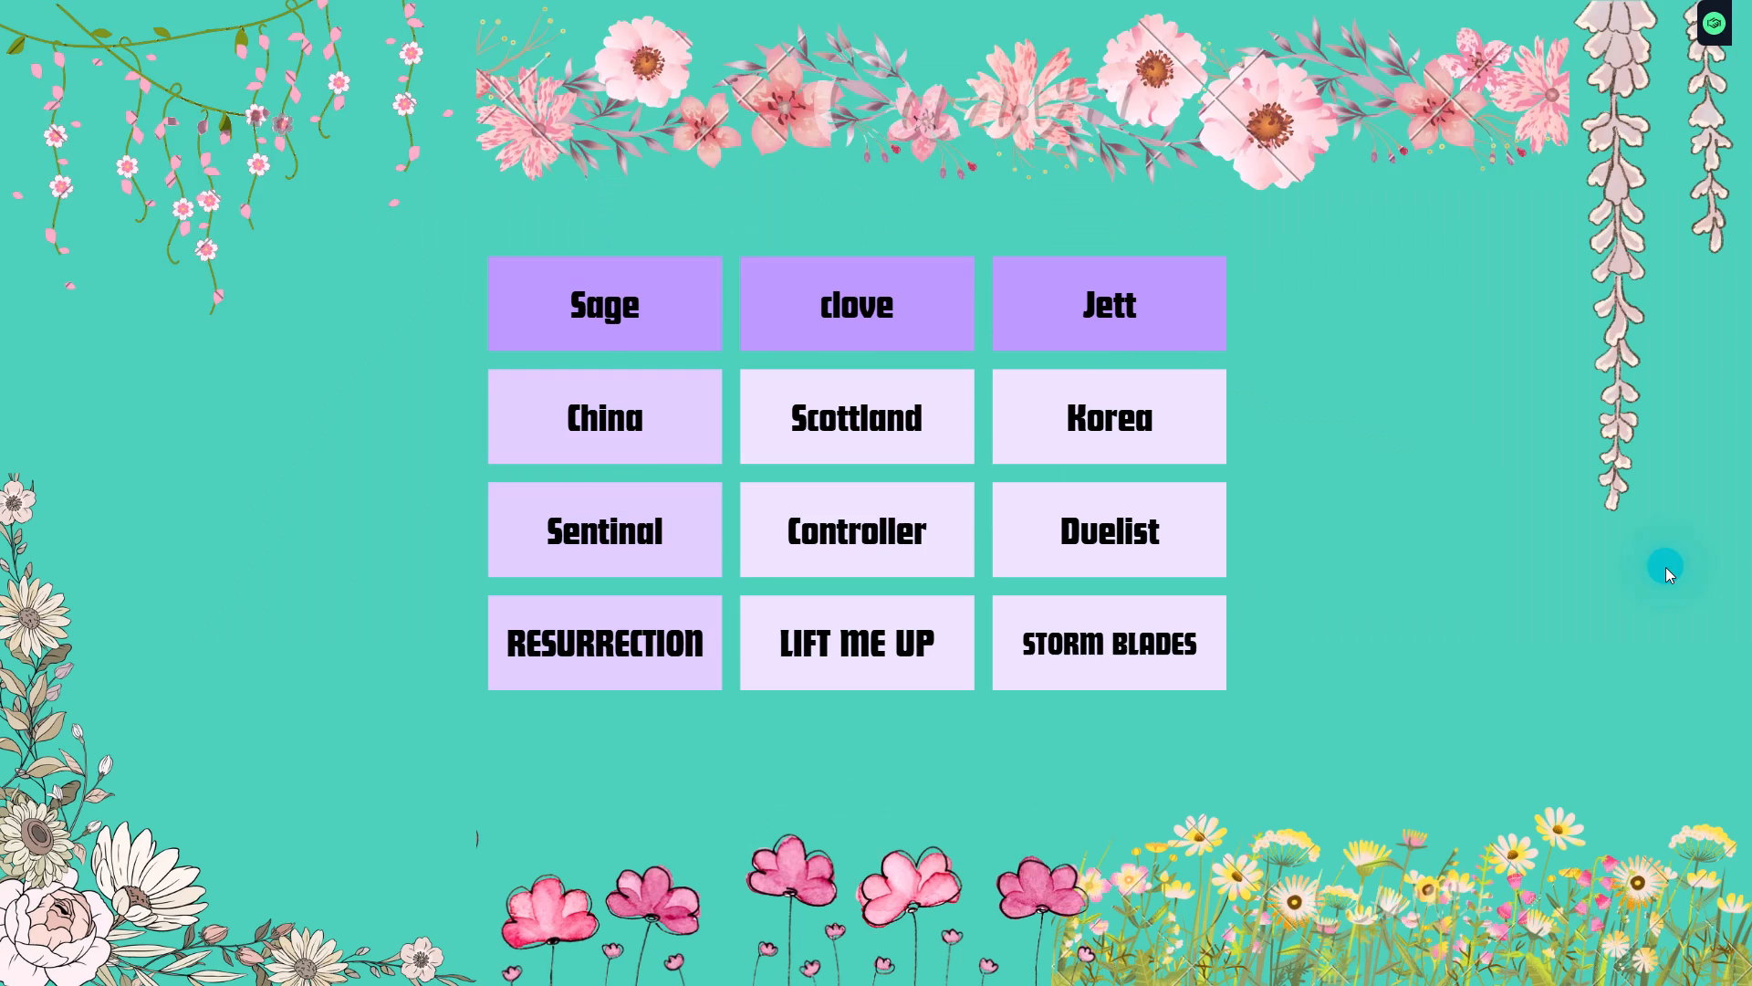
pyautogui.tripleClick(1665, 567)
pyautogui.click(1625, 582)
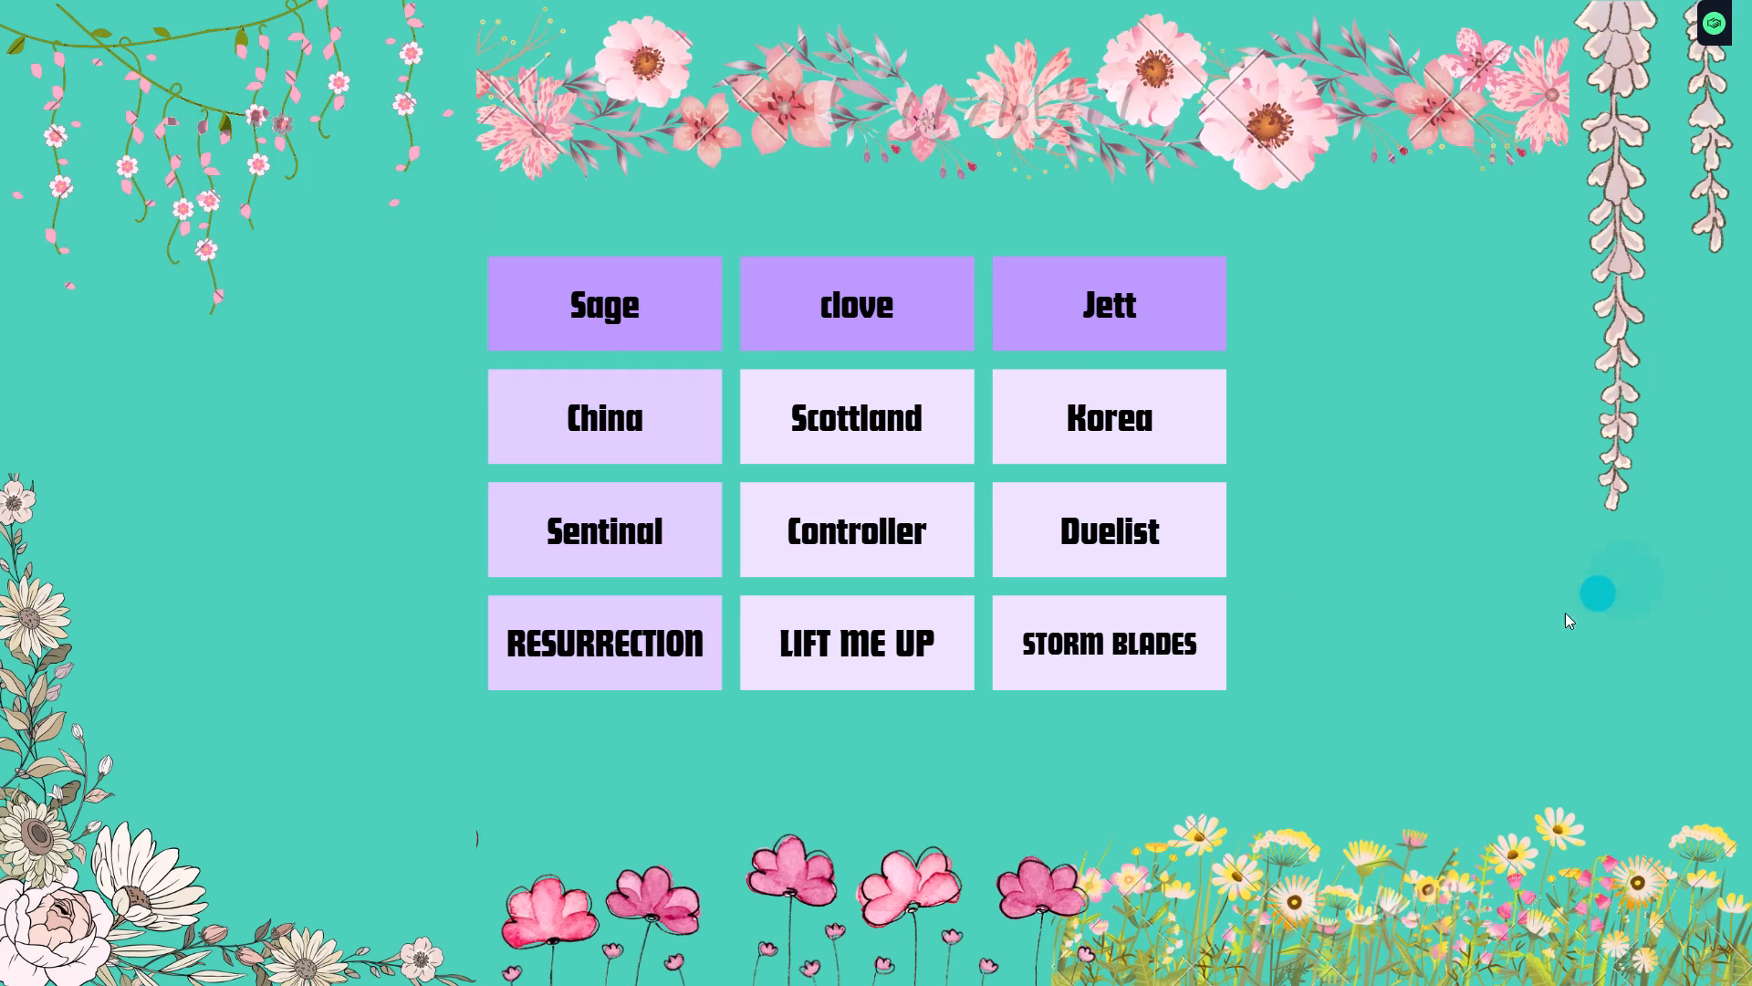
pyautogui.click(1562, 614)
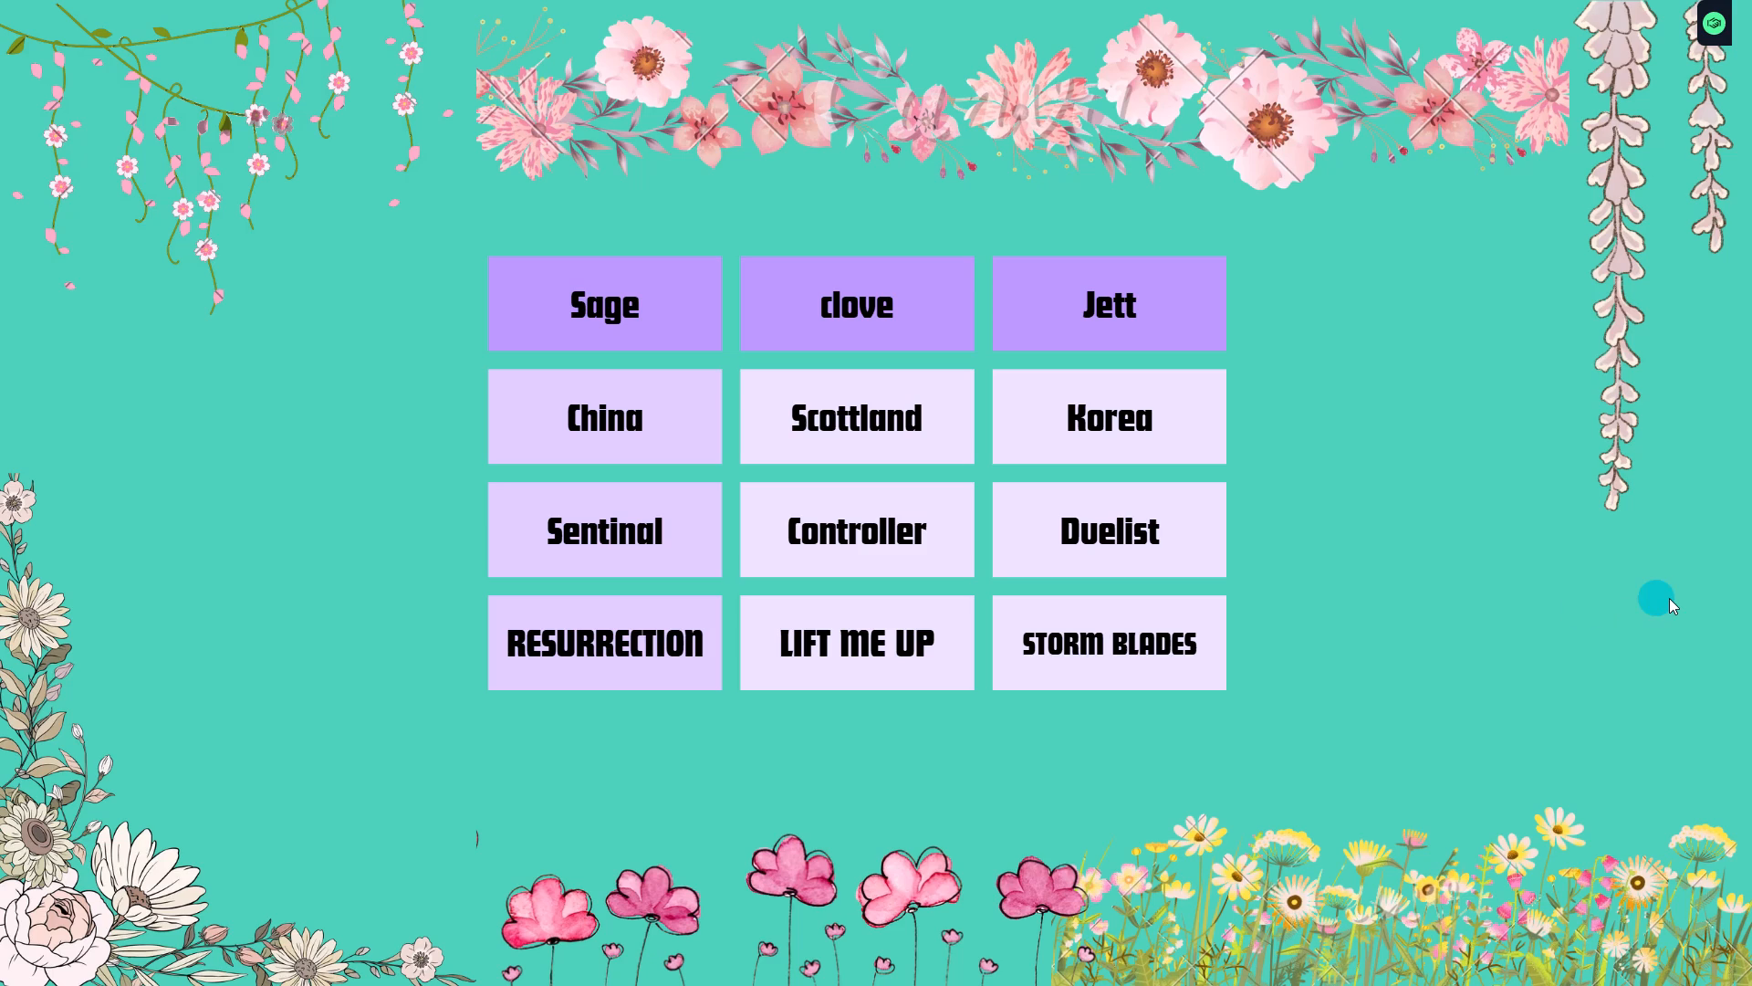
# Leave the full-screen presentation at the final comparison table slide and return to editing the deck.
pyautogui.click(1669, 598)
pyautogui.click(1669, 598)
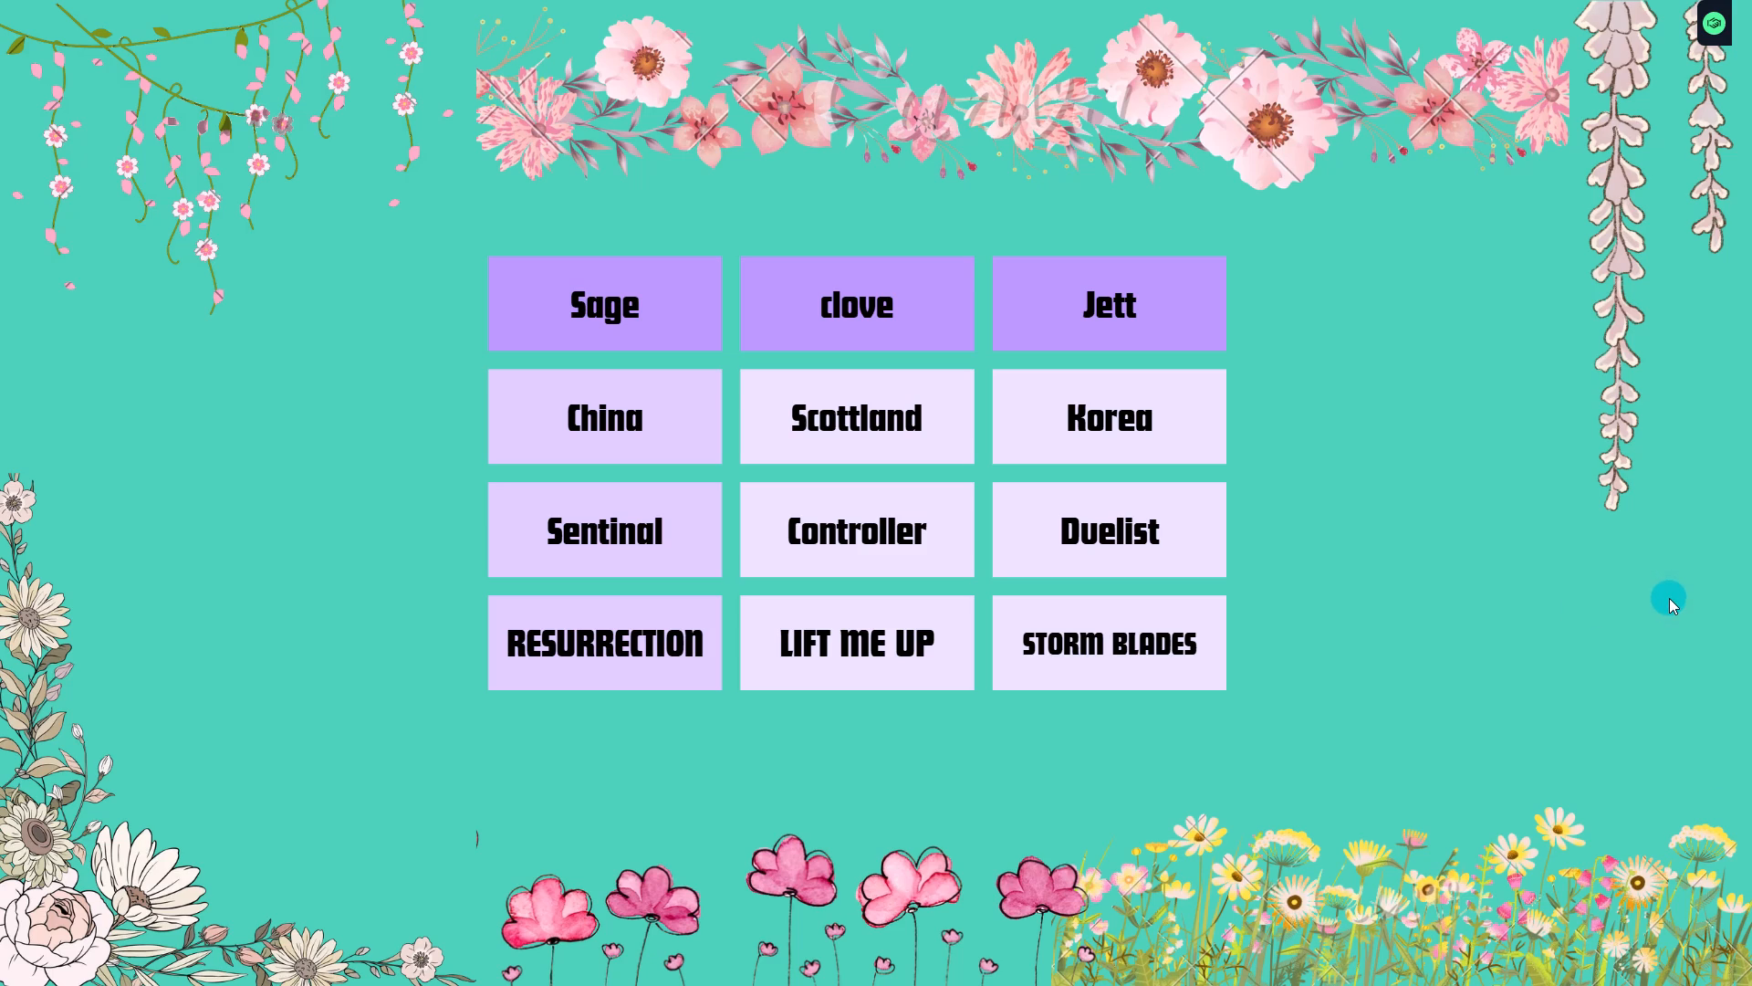
pyautogui.click(1669, 598)
pyautogui.press('b')
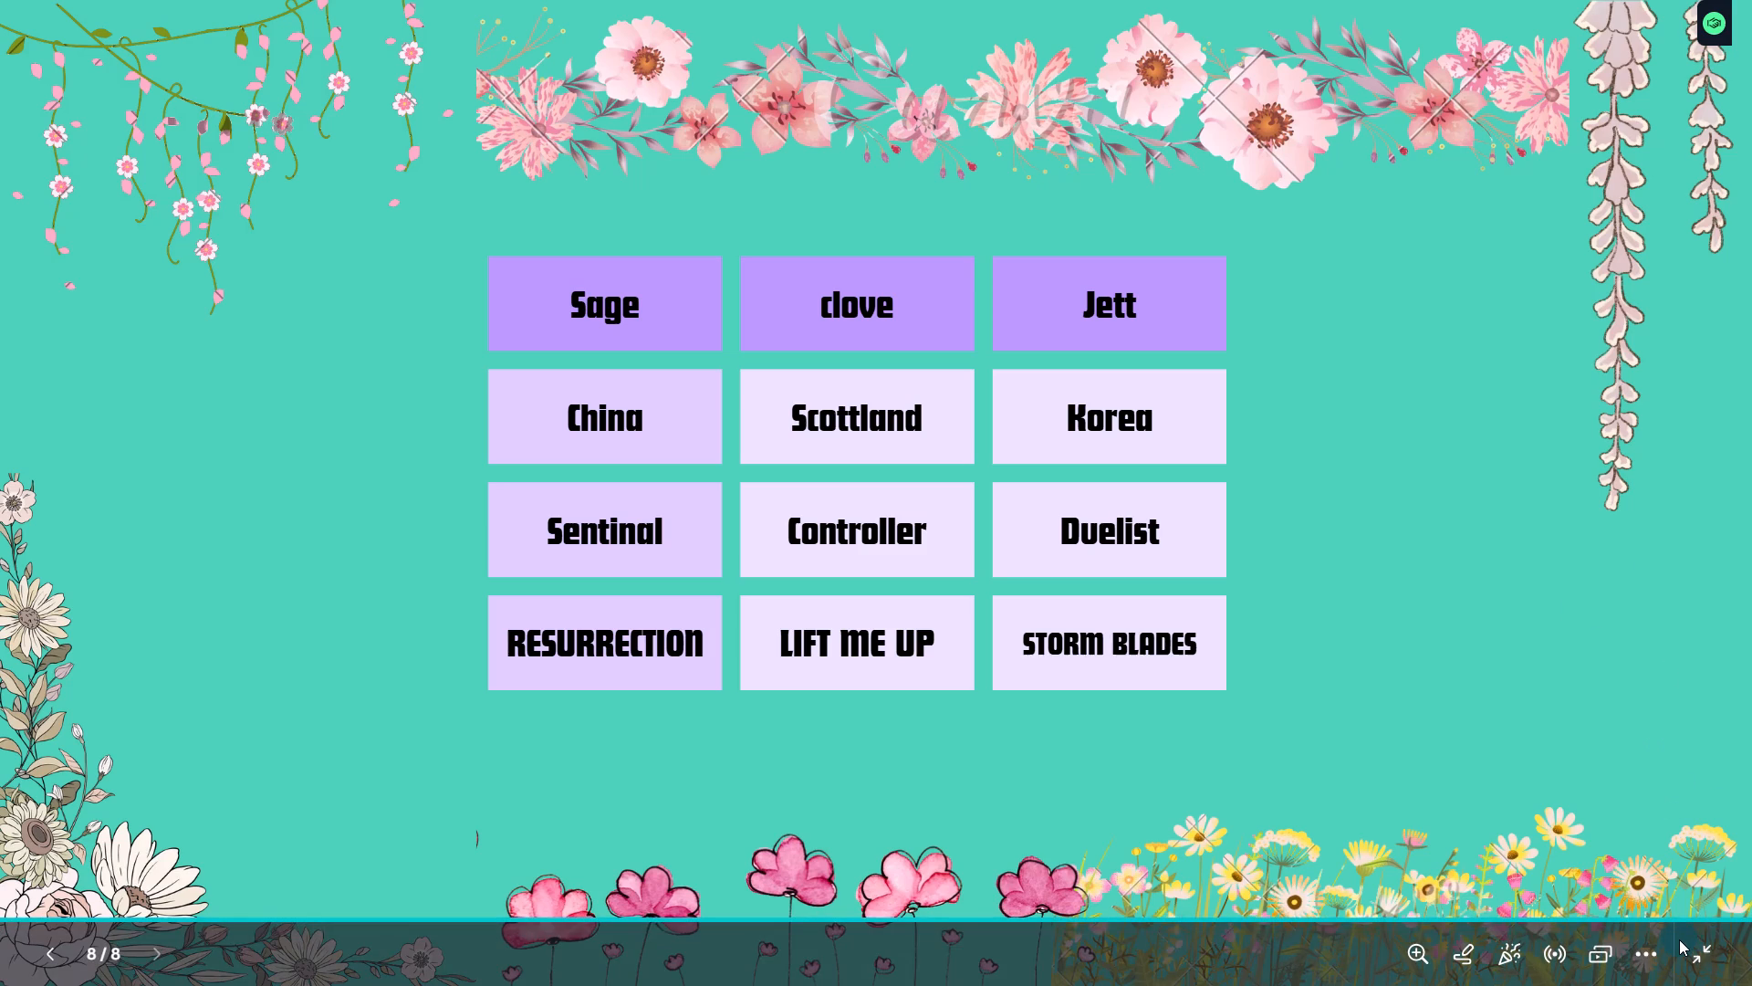
pyautogui.press('b')
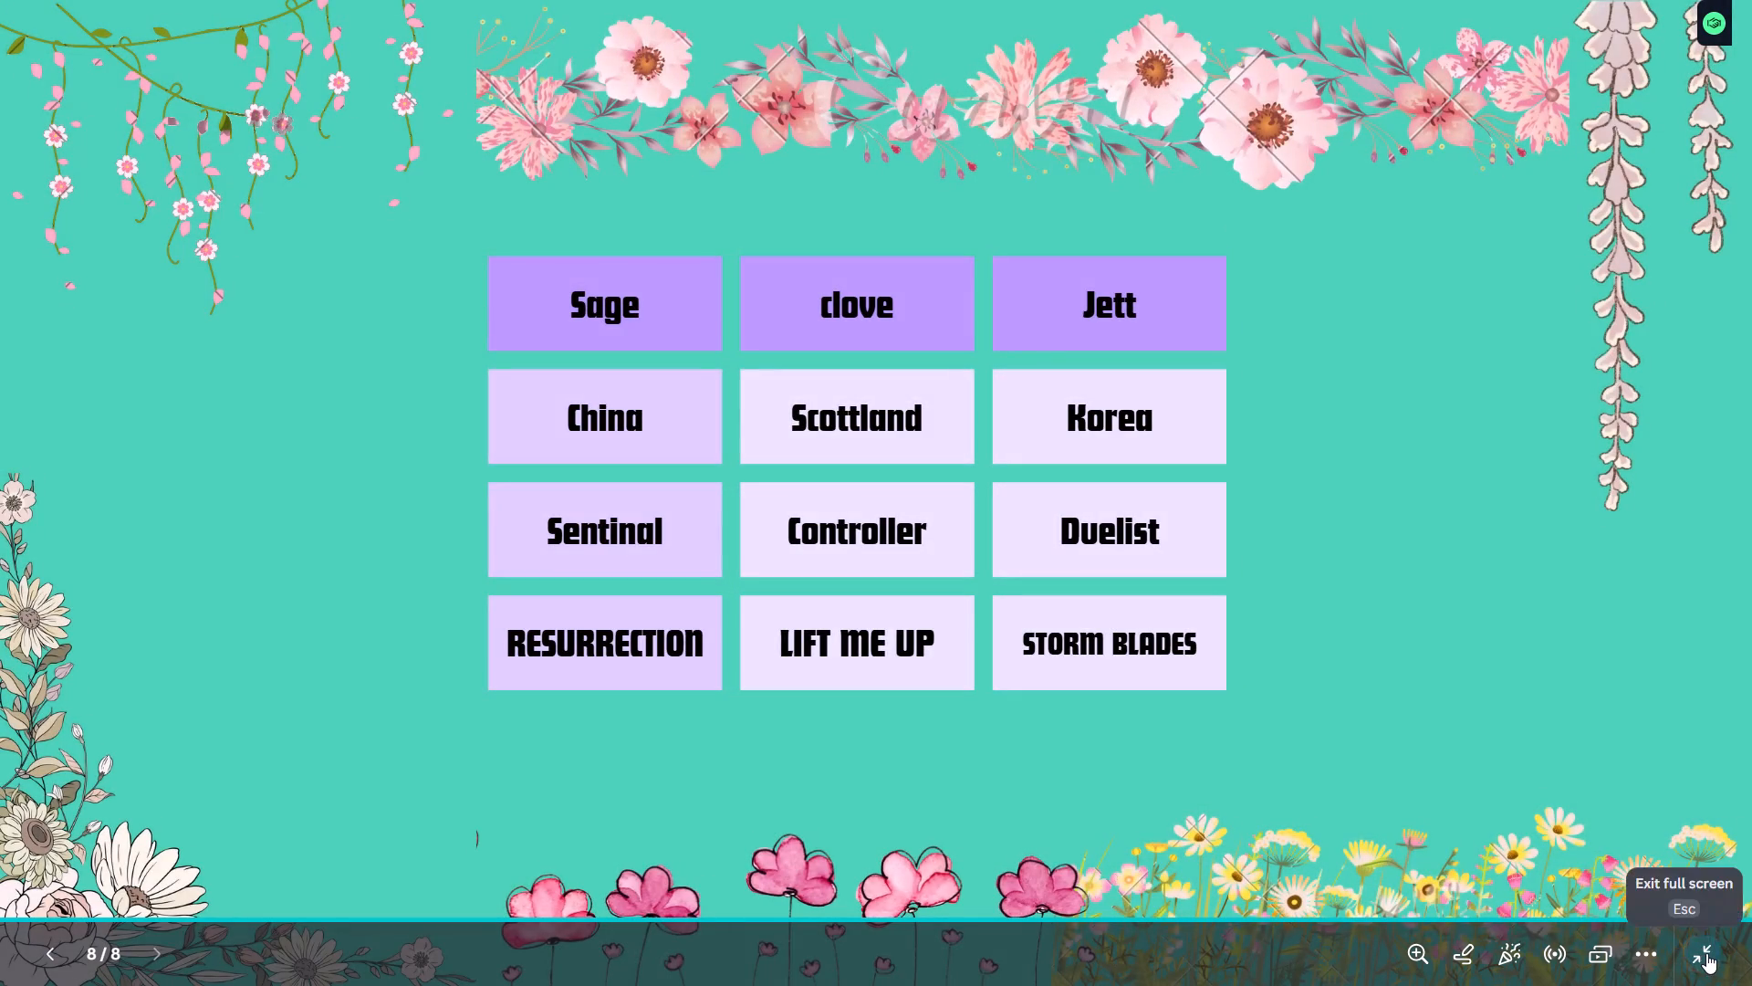
pyautogui.click(1706, 953)
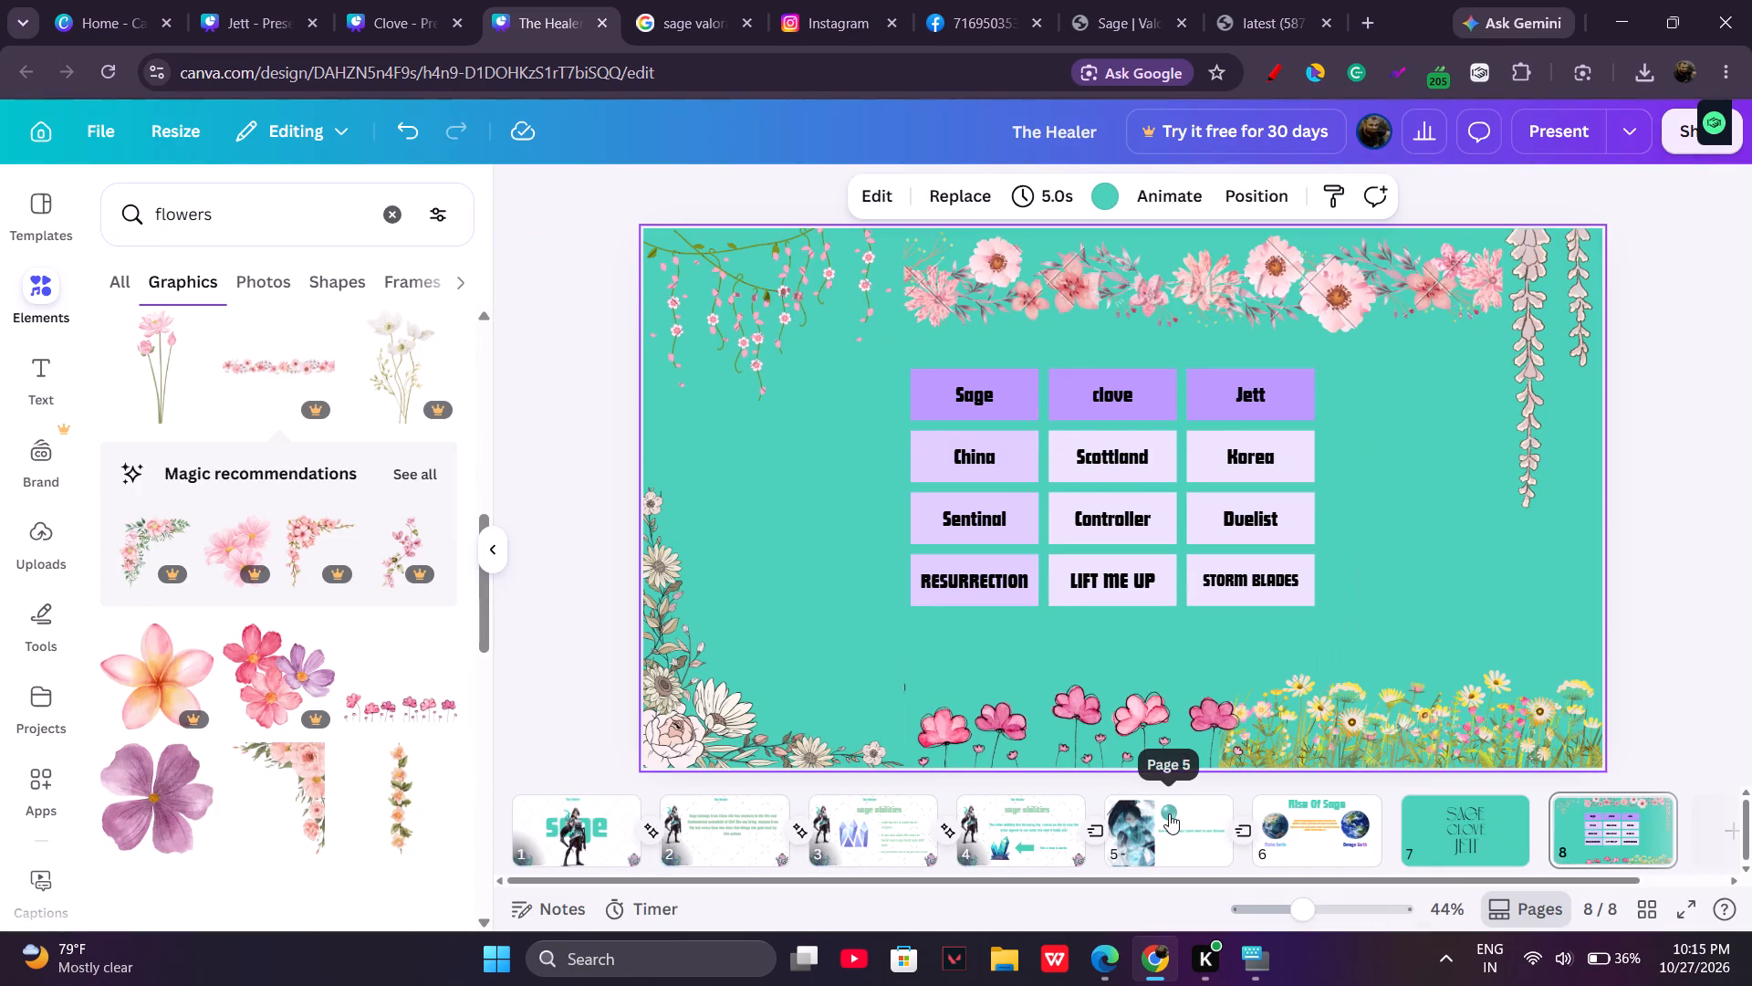
# Add a Flow transition between page 7 and page 8.
pyautogui.click(1537, 842)
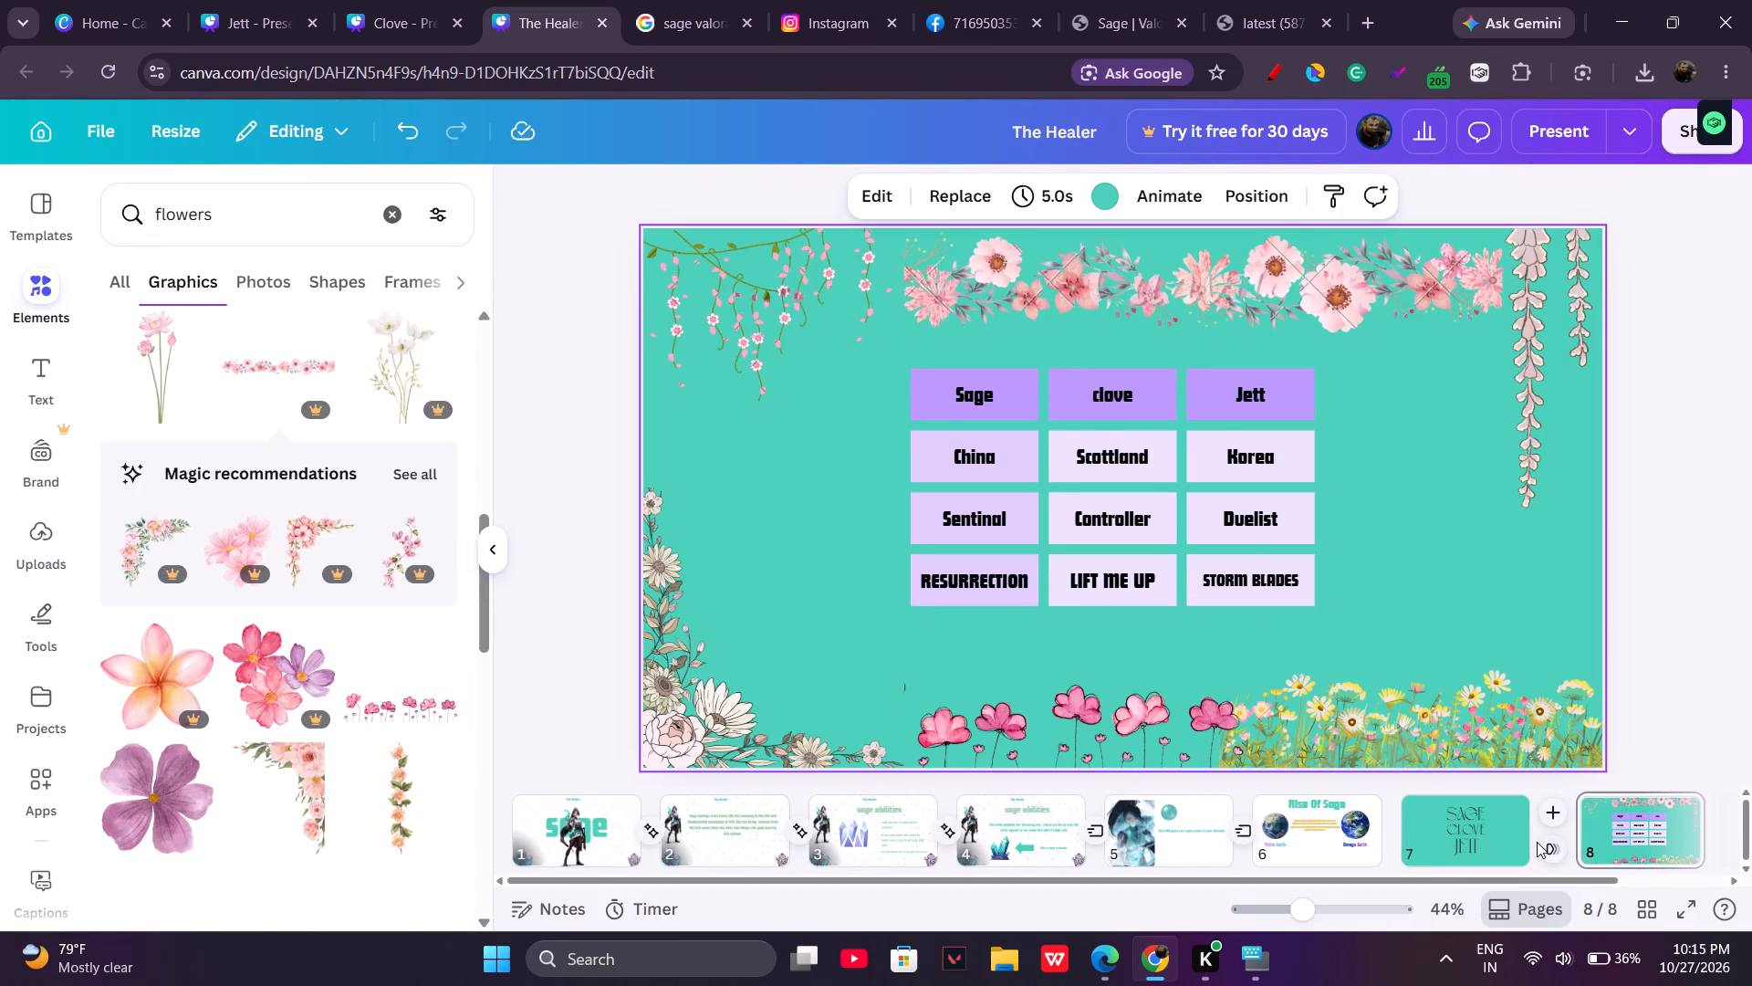
pyautogui.click(1550, 847)
pyautogui.click(291, 621)
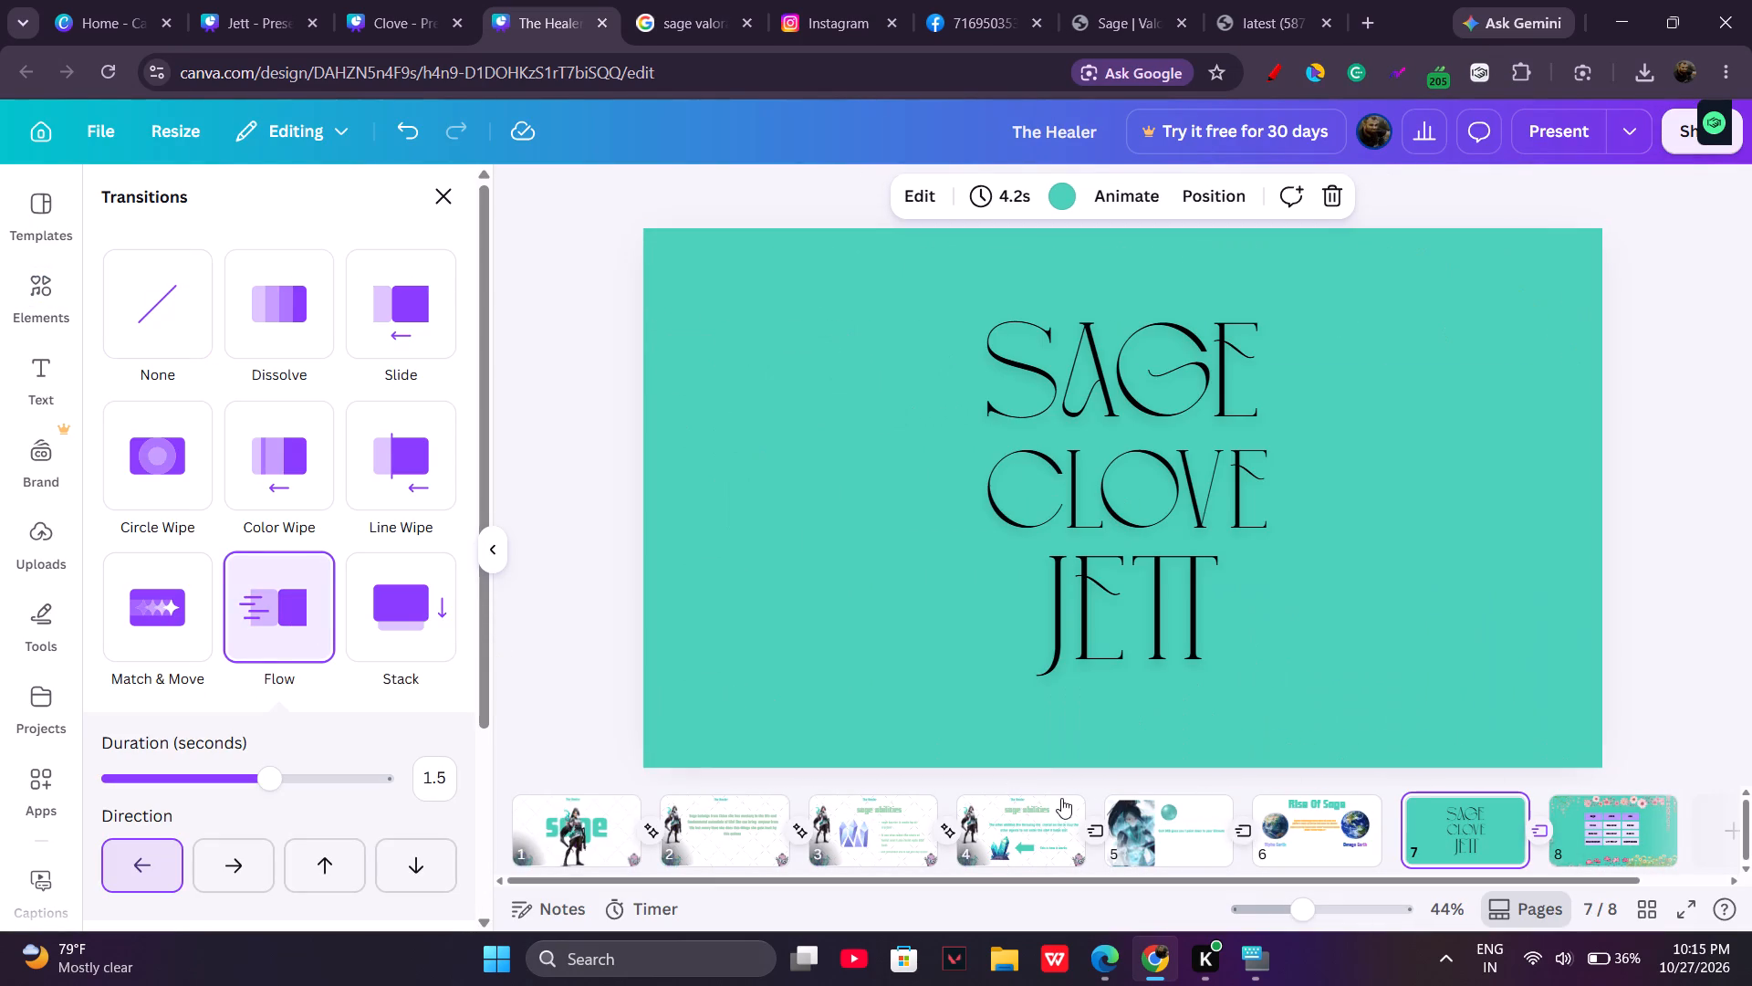
# Present the deck full screen from page 1, review every slide through to the page 8 table, and exit the presentation.
pyautogui.click(571, 847)
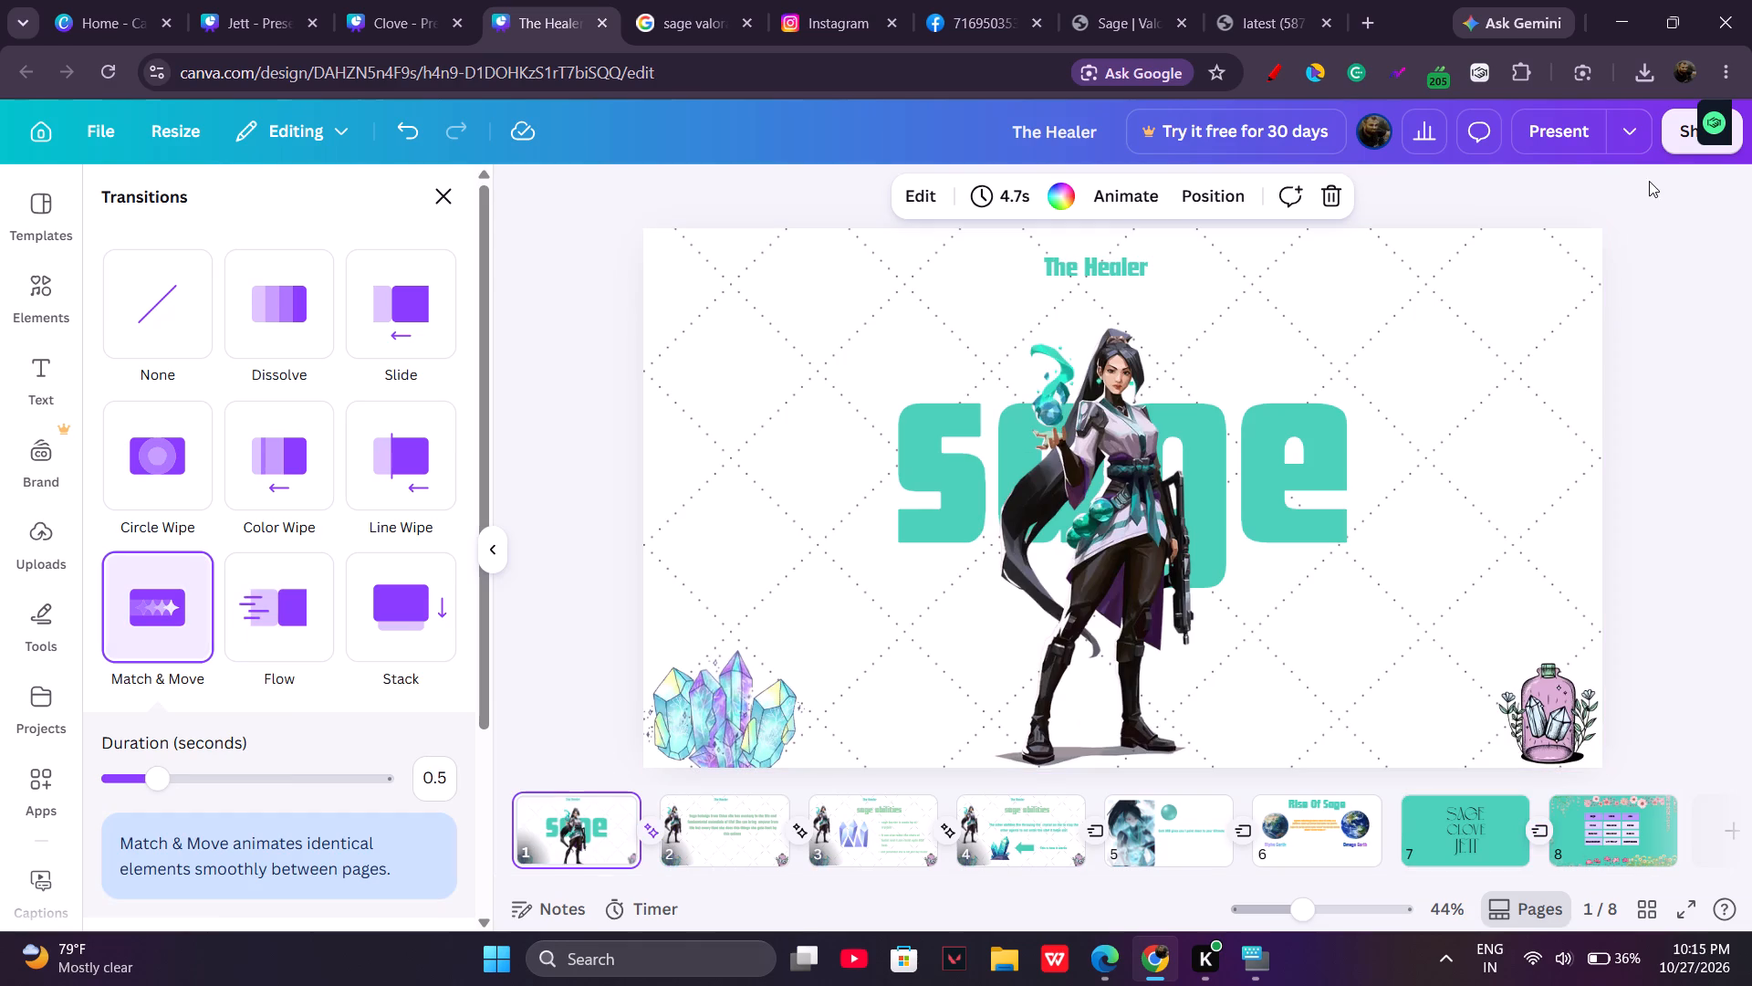
pyautogui.click(1567, 148)
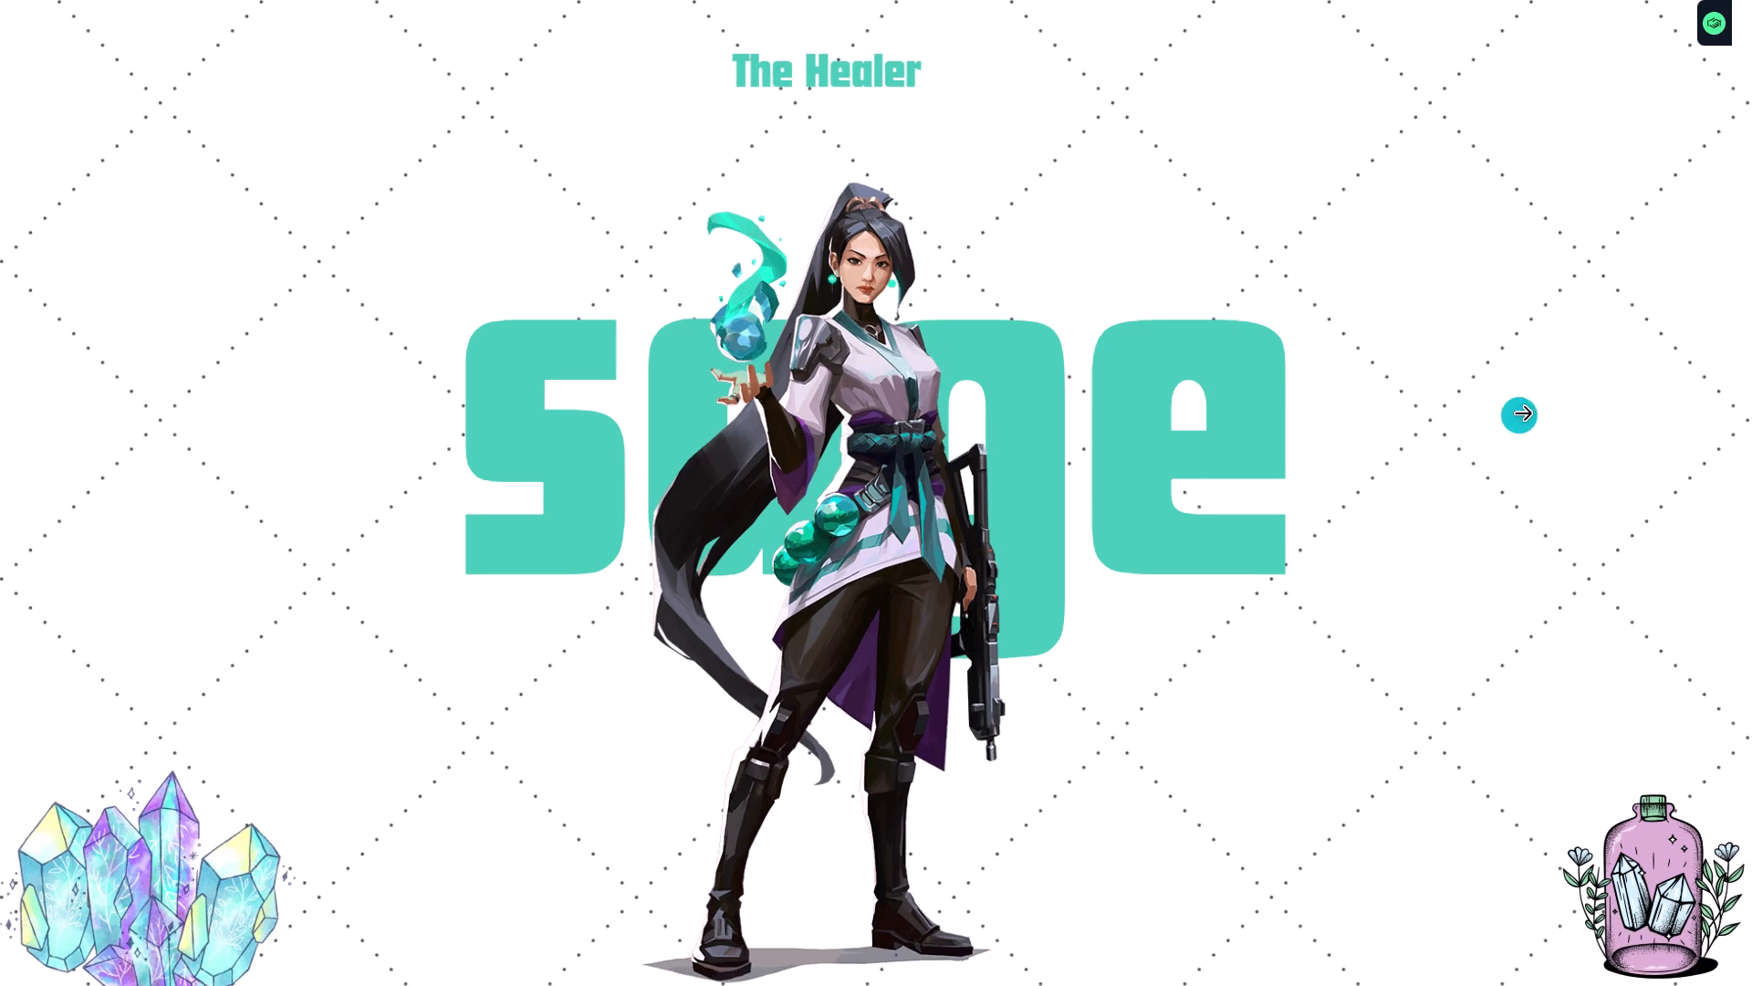
pyautogui.click(1538, 394)
pyautogui.click(1538, 394)
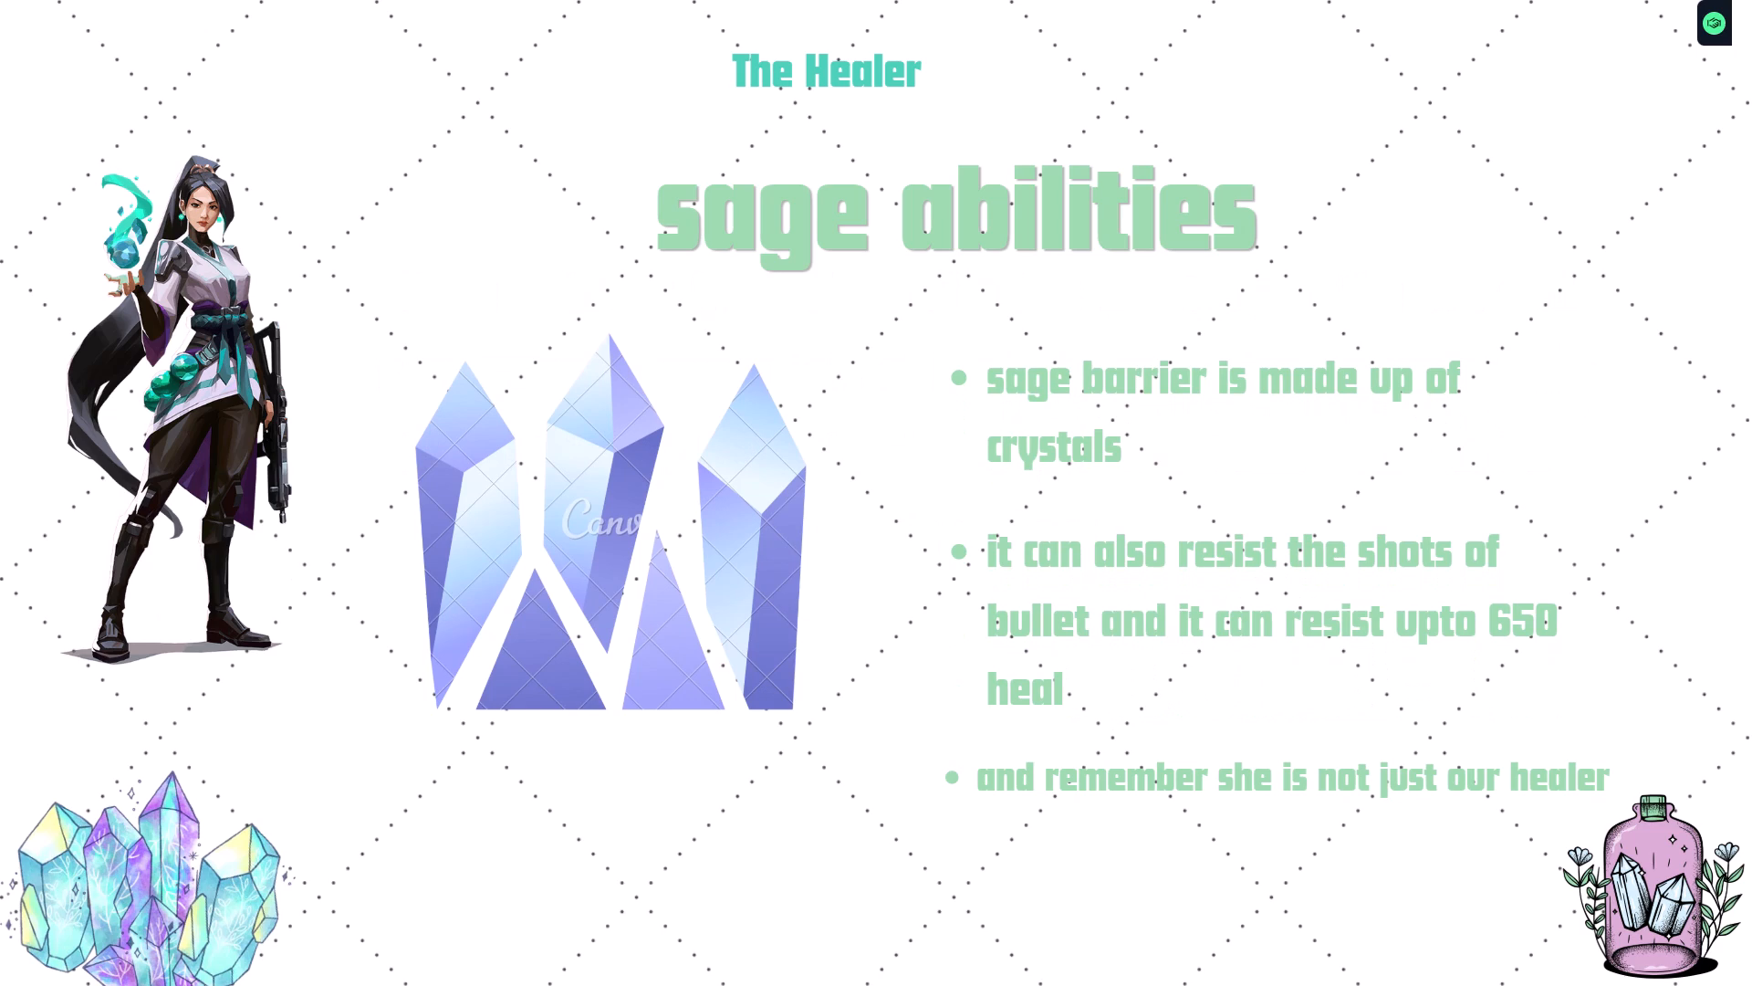
pyautogui.click(1555, 382)
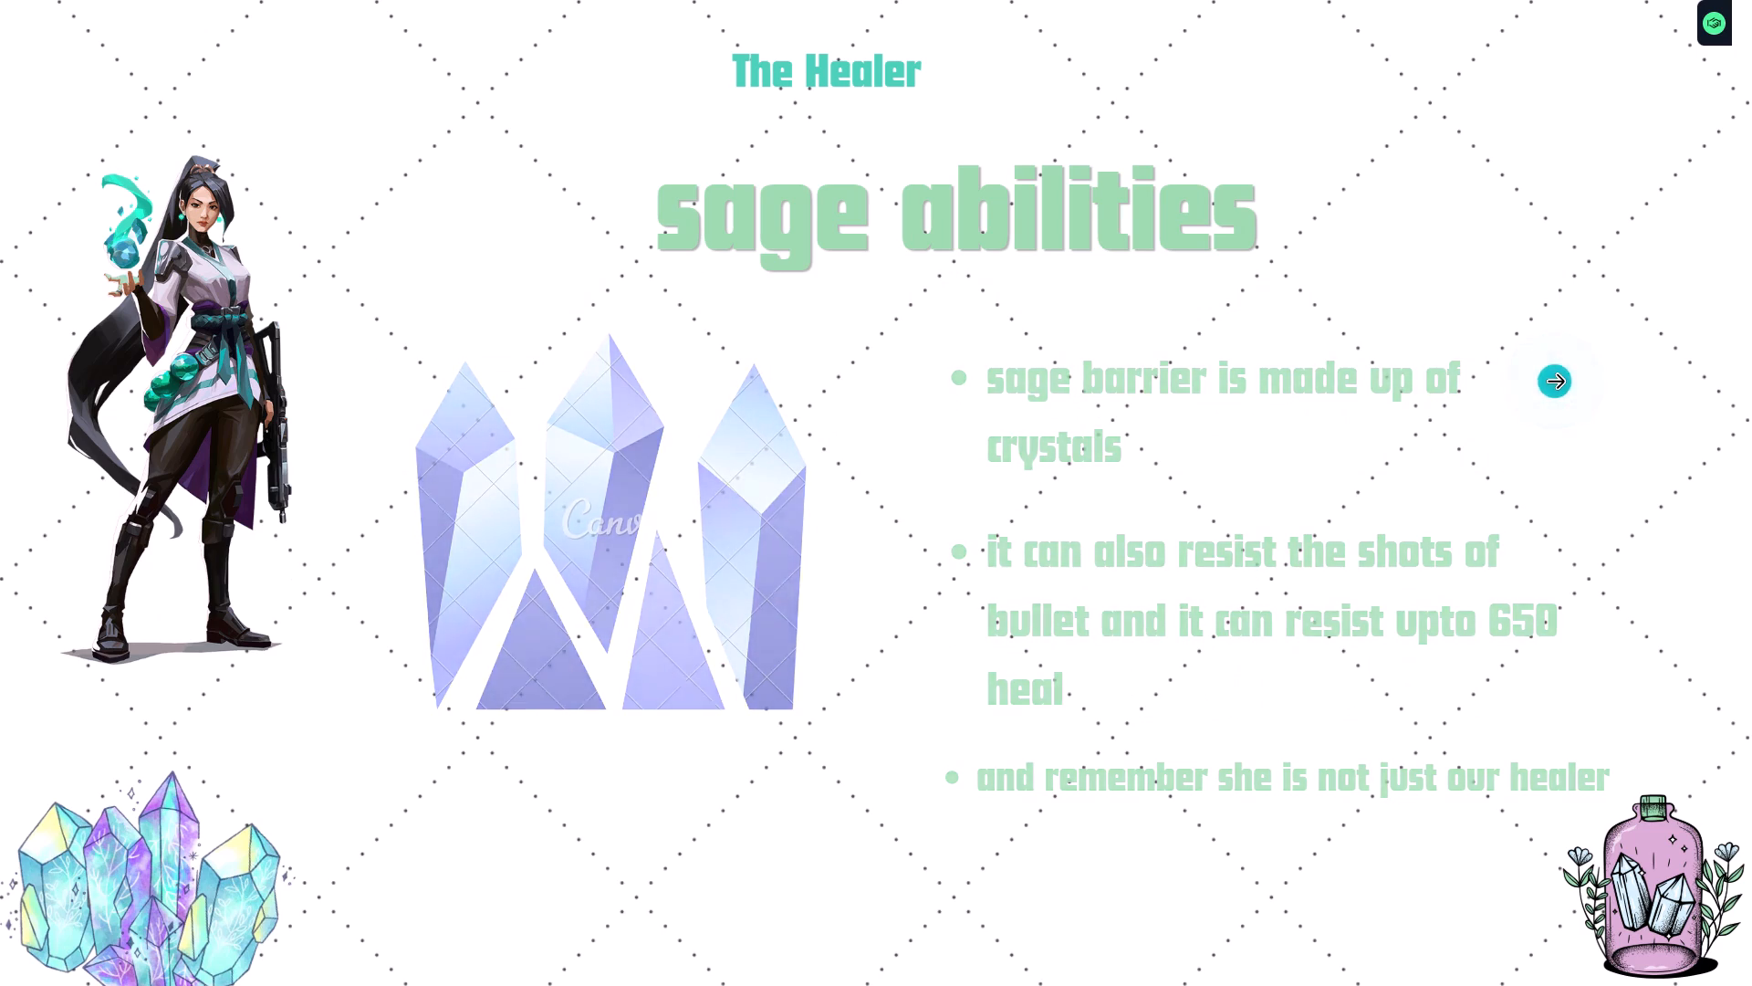
pyautogui.click(1555, 382)
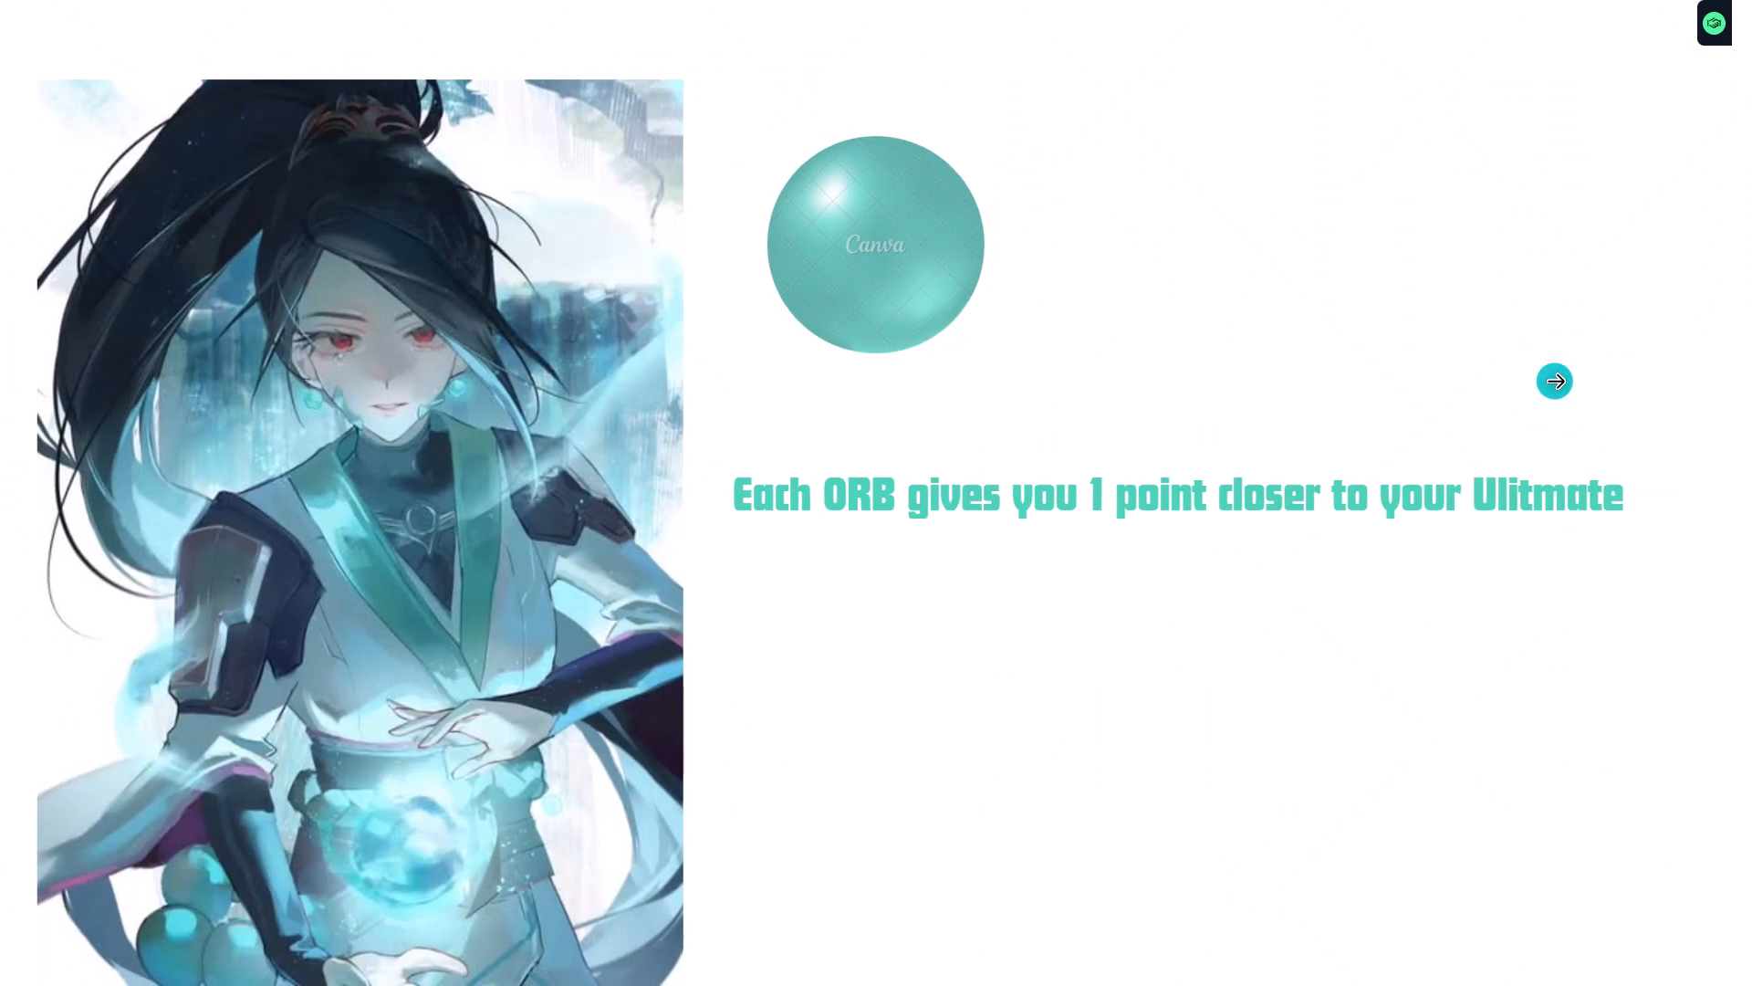
pyautogui.click(1555, 382)
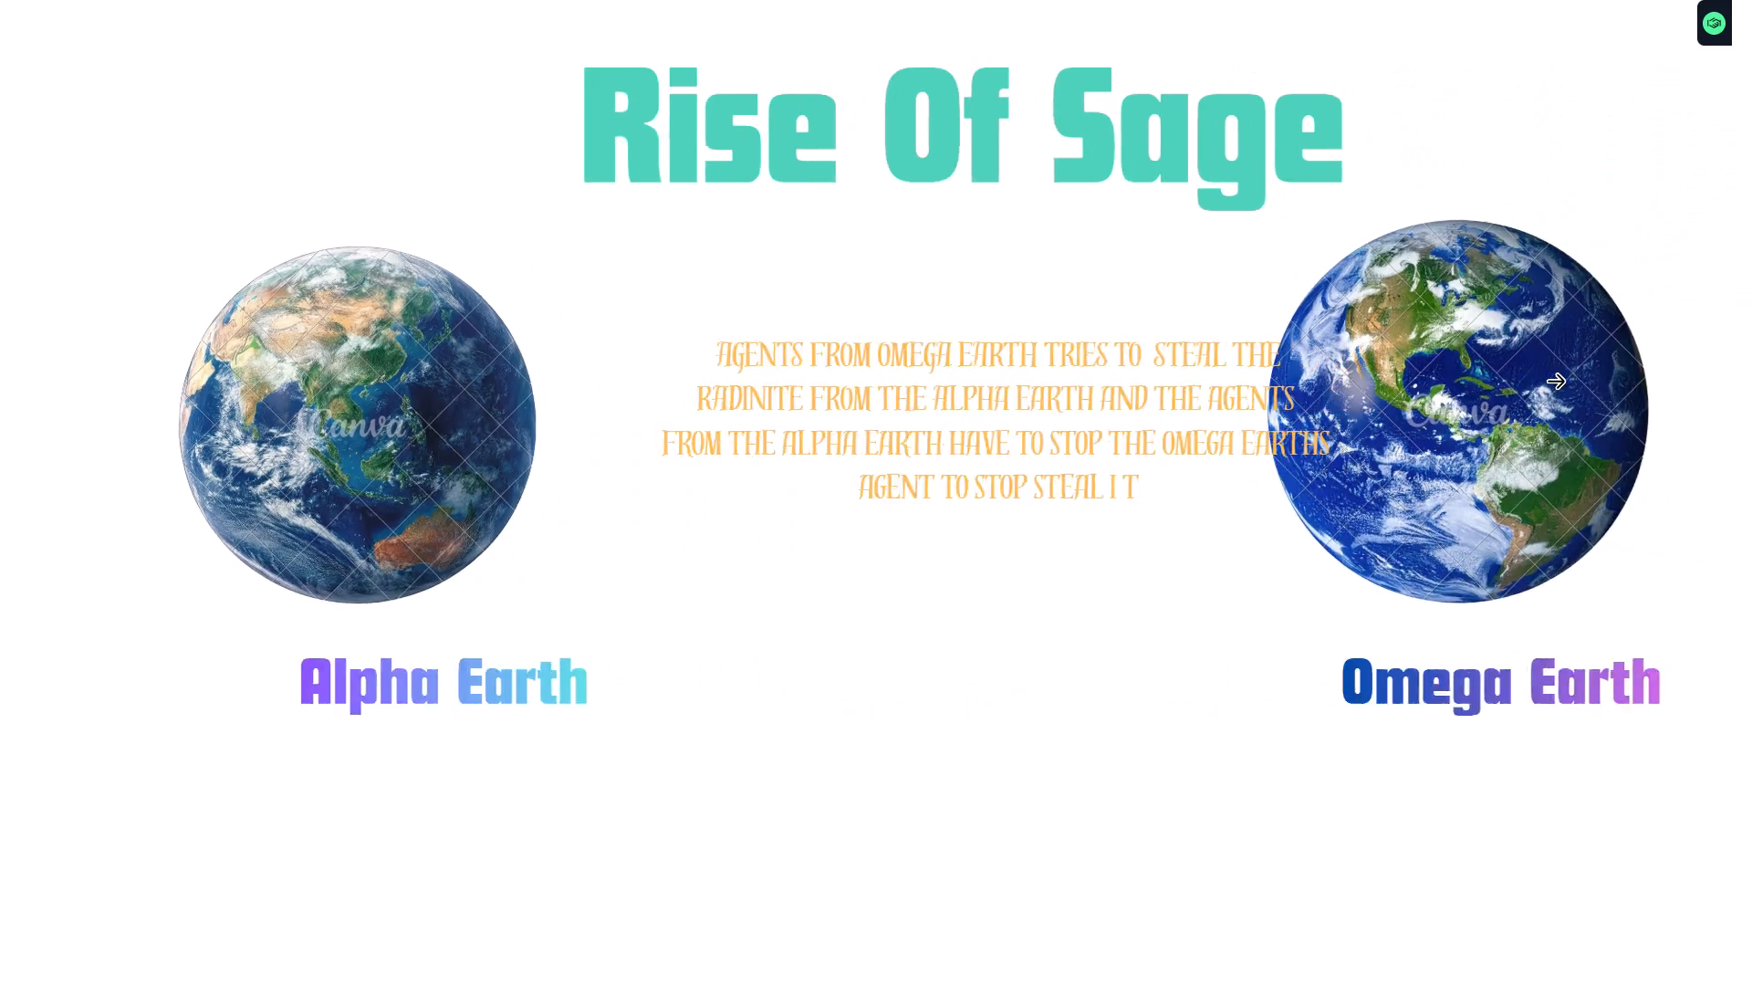
pyautogui.click(1555, 382)
pyautogui.click(1555, 382)
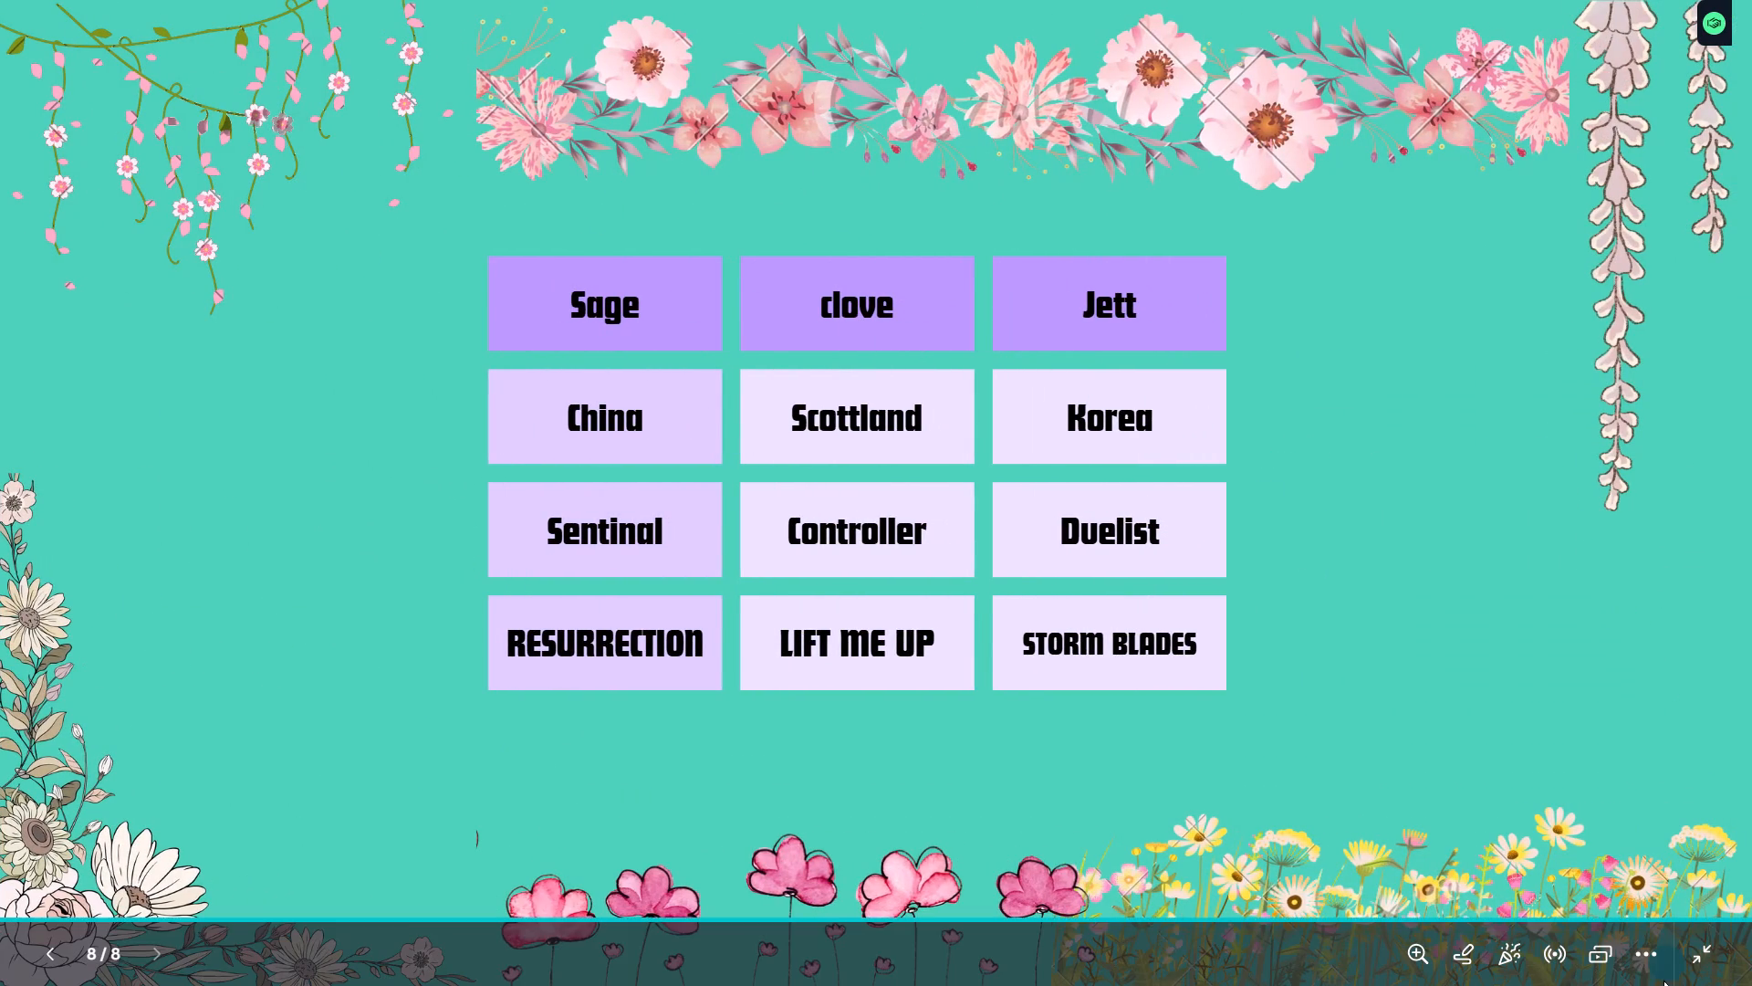
pyautogui.click(1690, 963)
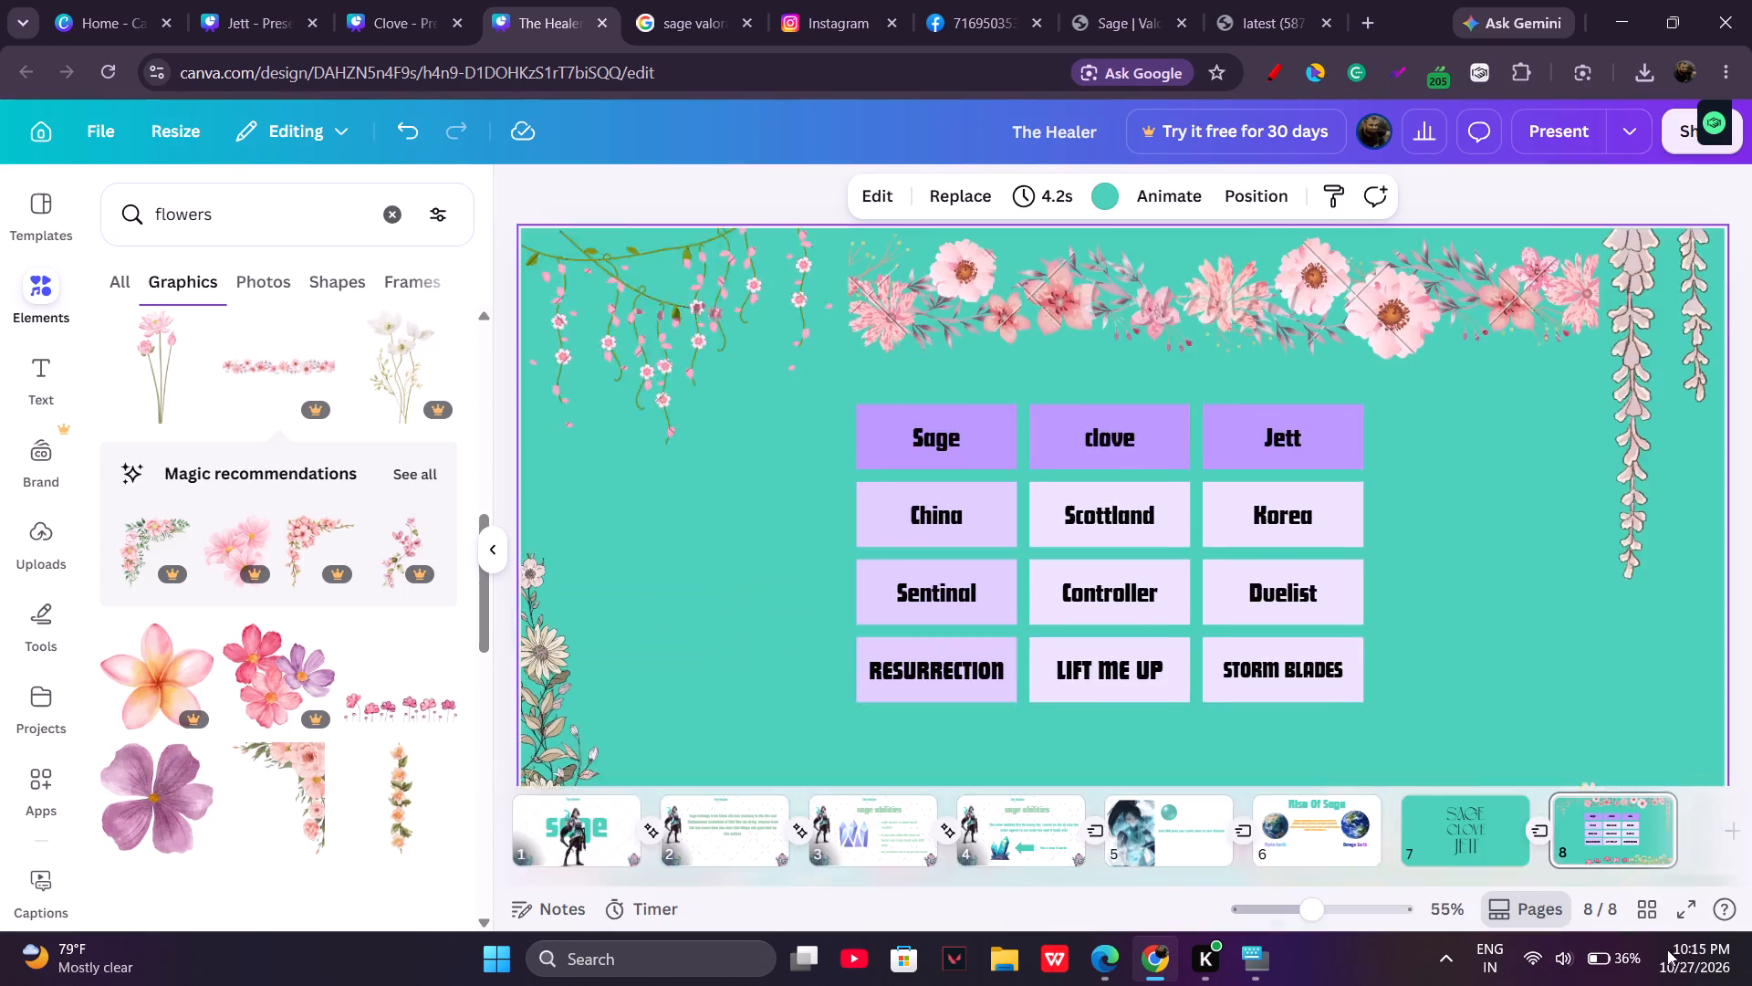
# Browse the flower graphics briefly and go through pages 1 to 8 one by one in the editor to check each slide.
pyautogui.scroll(-3, 393, 582)
pyautogui.scroll(2, 393, 582)
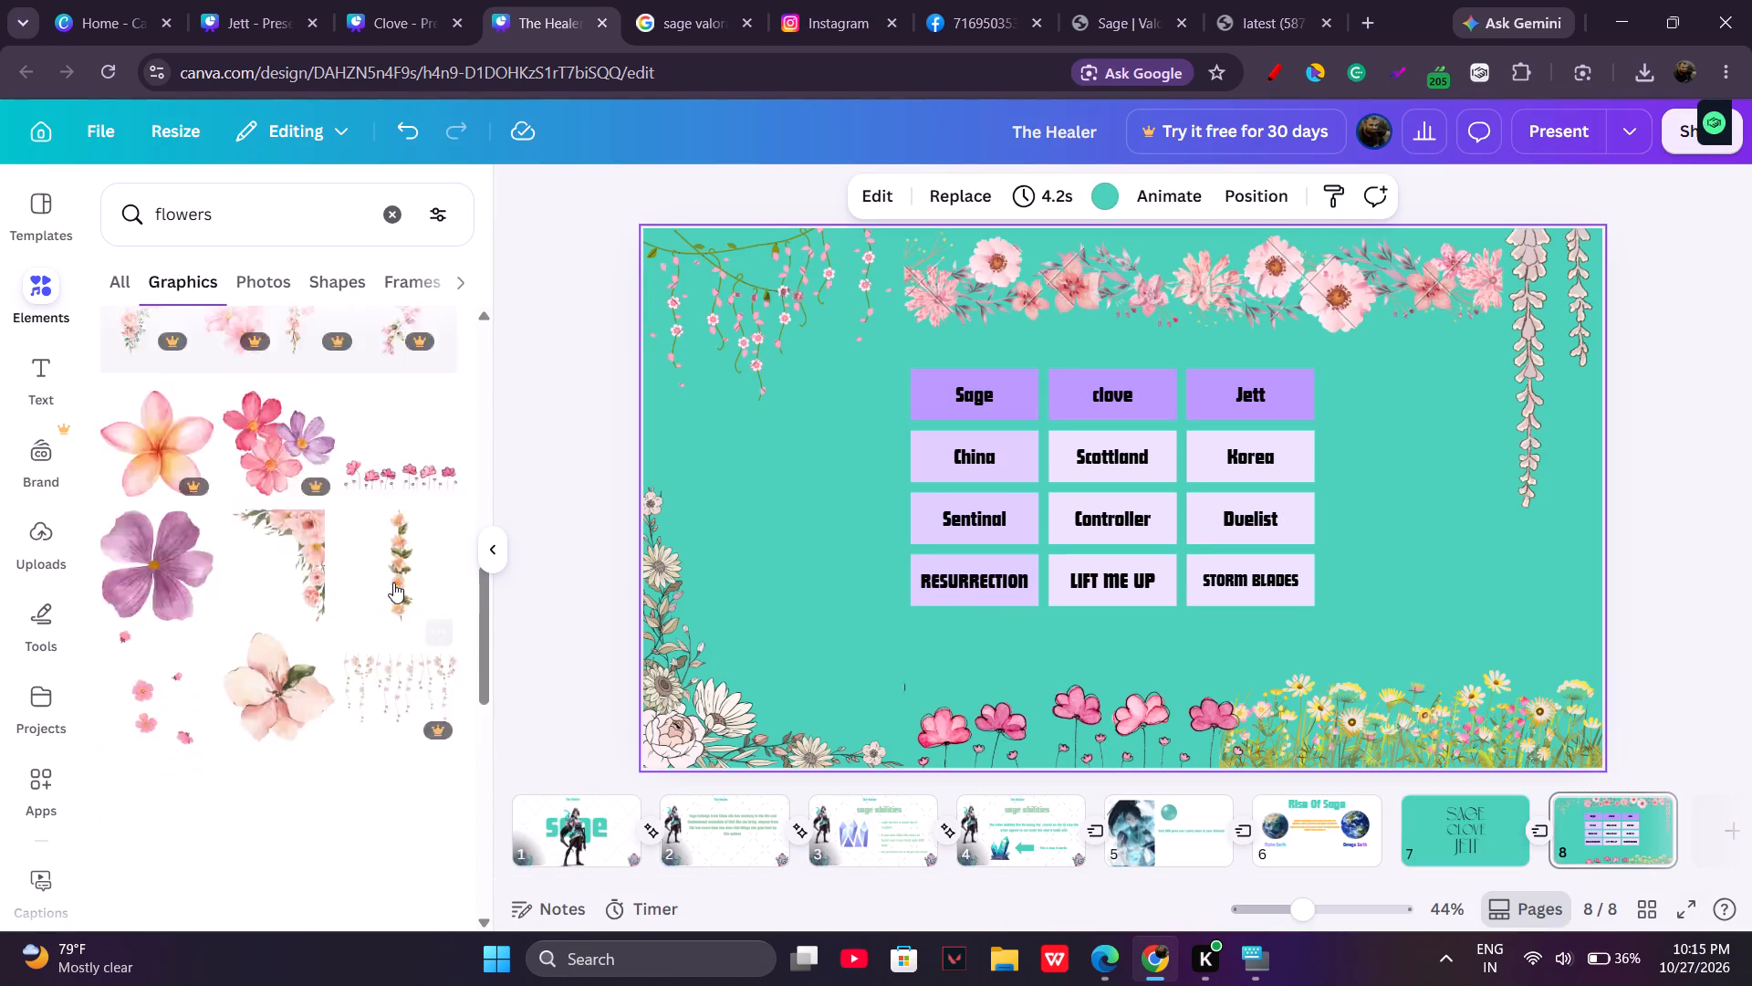
pyautogui.scroll(1, 393, 582)
pyautogui.click(538, 300)
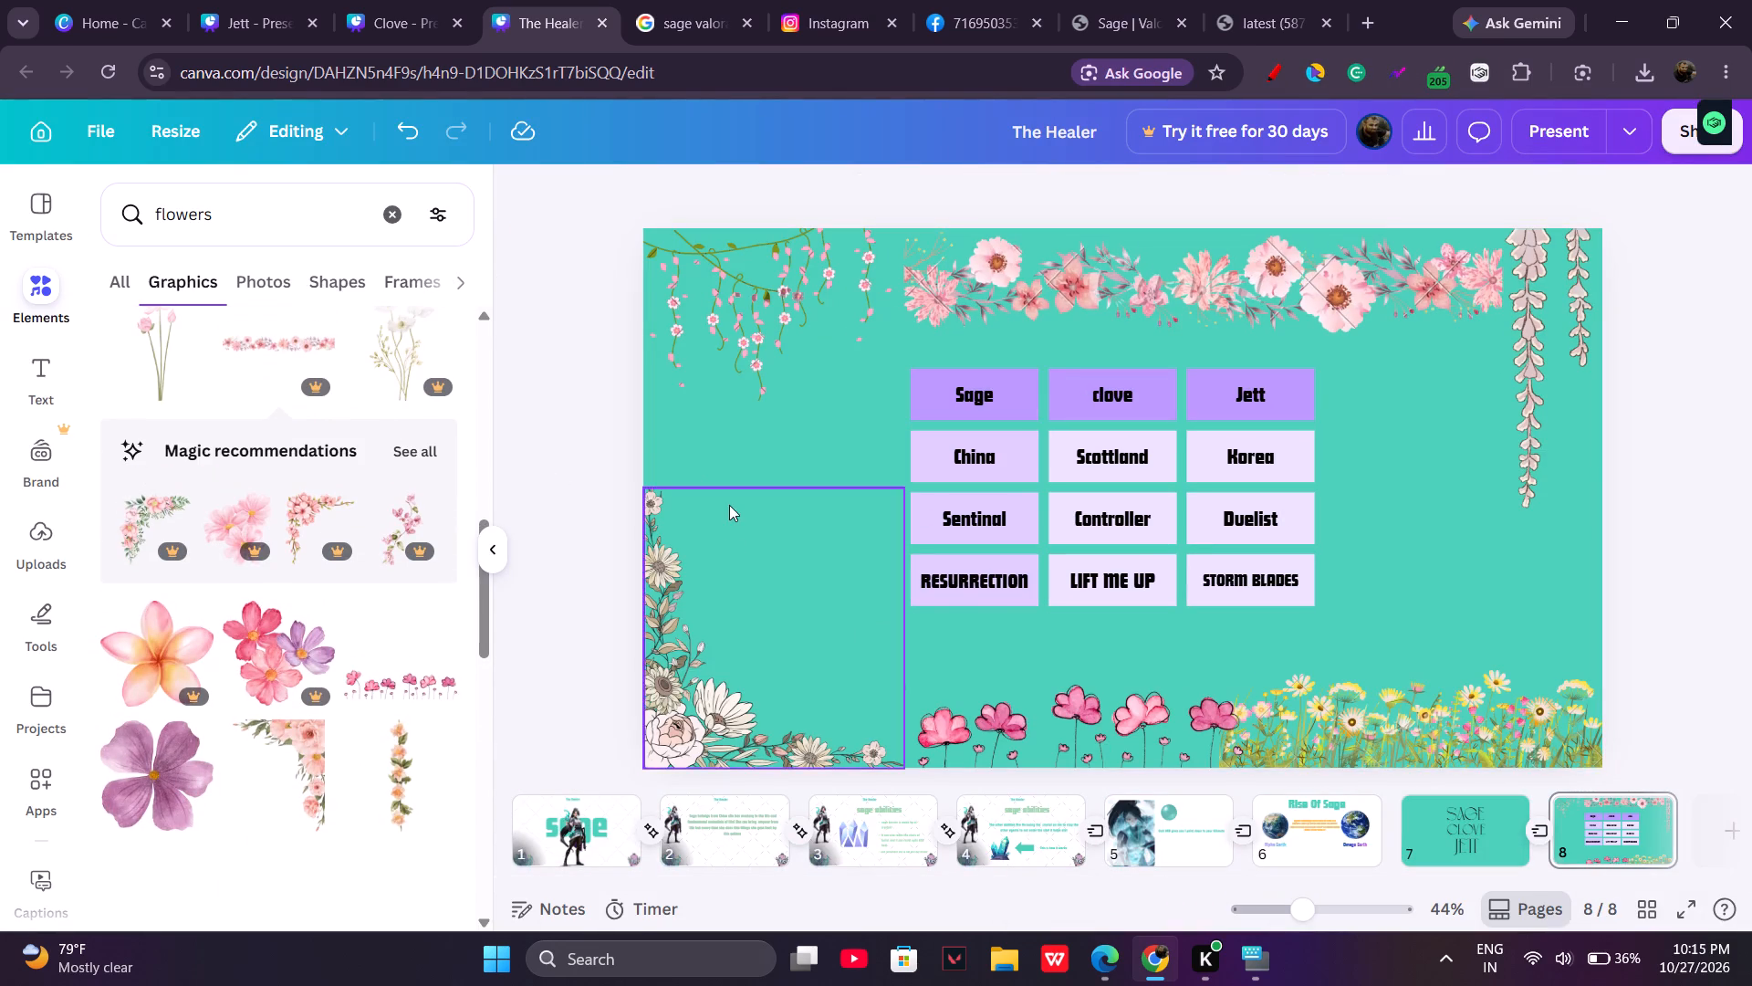
pyautogui.click(585, 850)
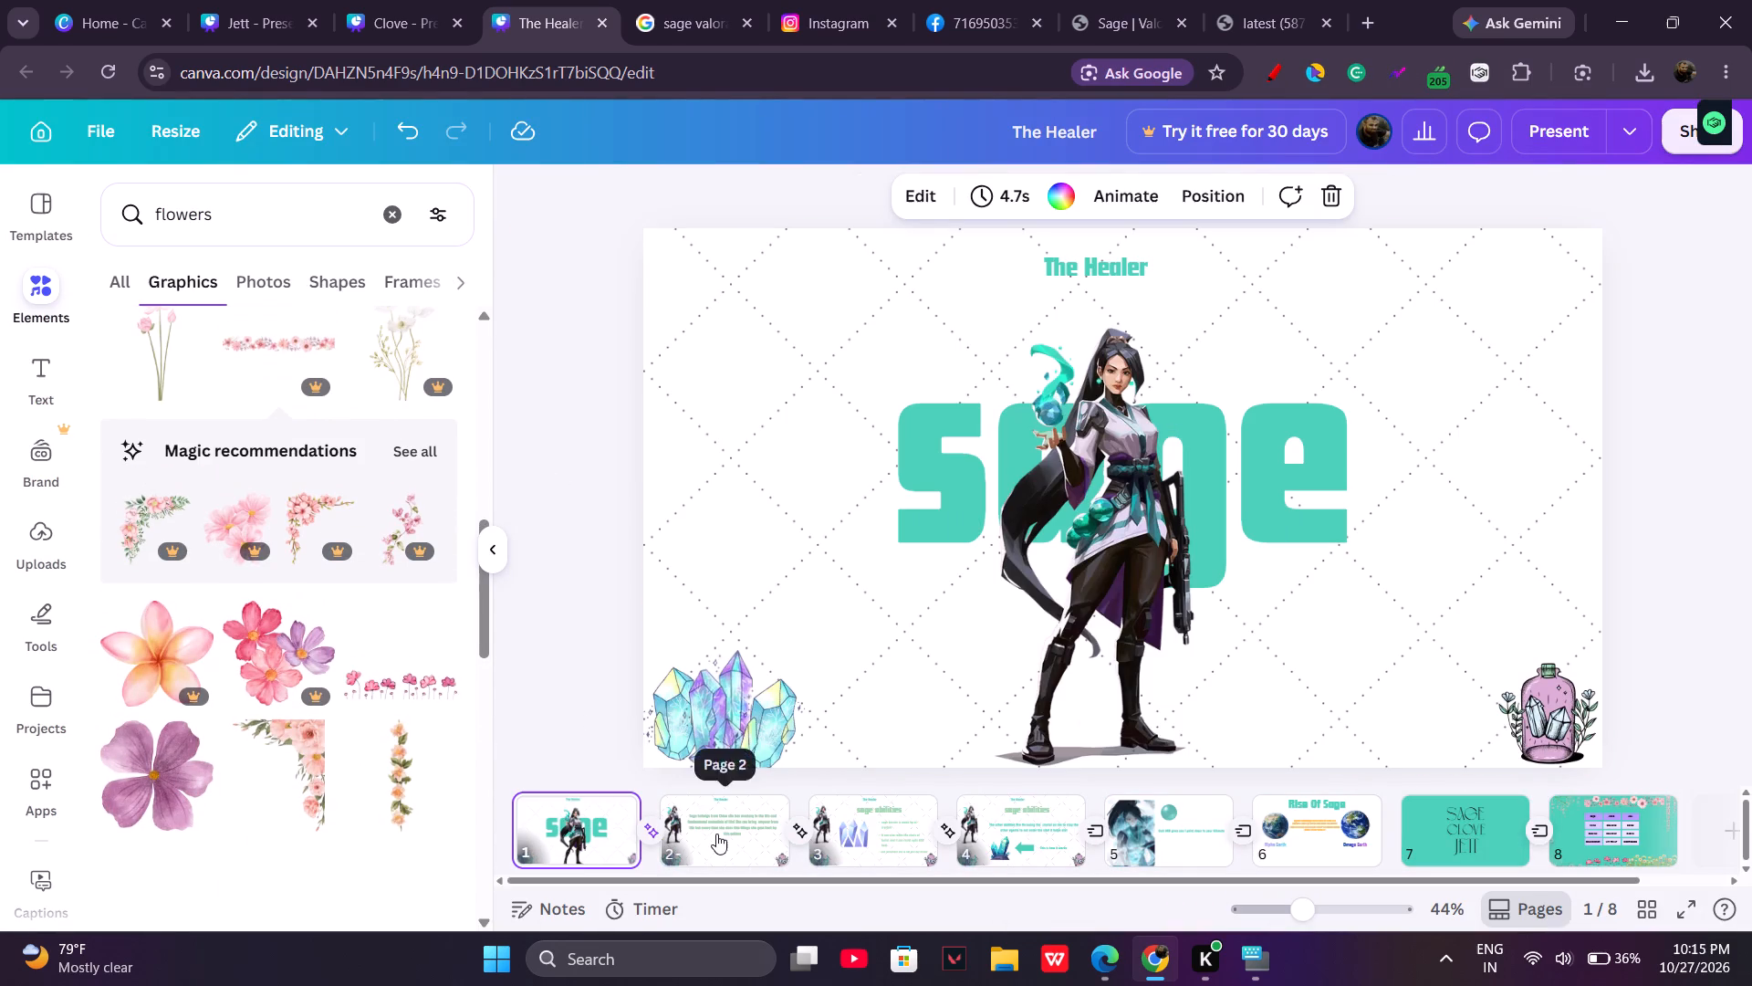
pyautogui.click(716, 834)
pyautogui.click(857, 814)
pyautogui.click(978, 802)
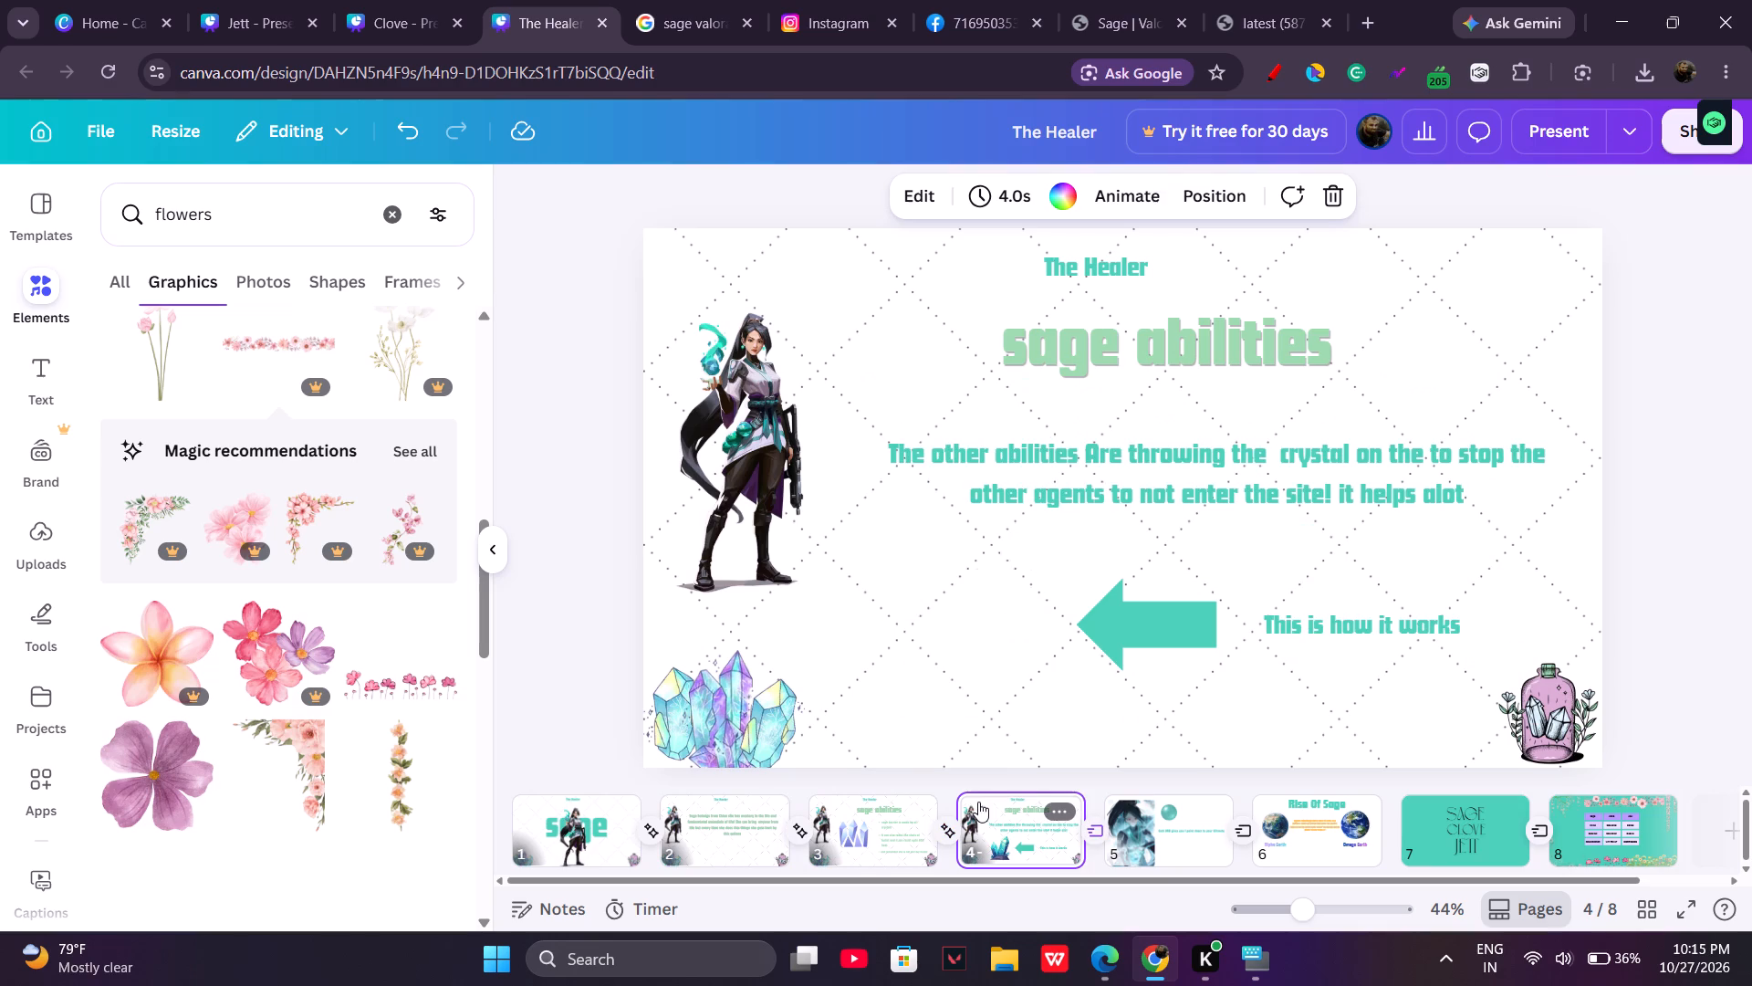
pyautogui.click(1170, 794)
pyautogui.click(1333, 797)
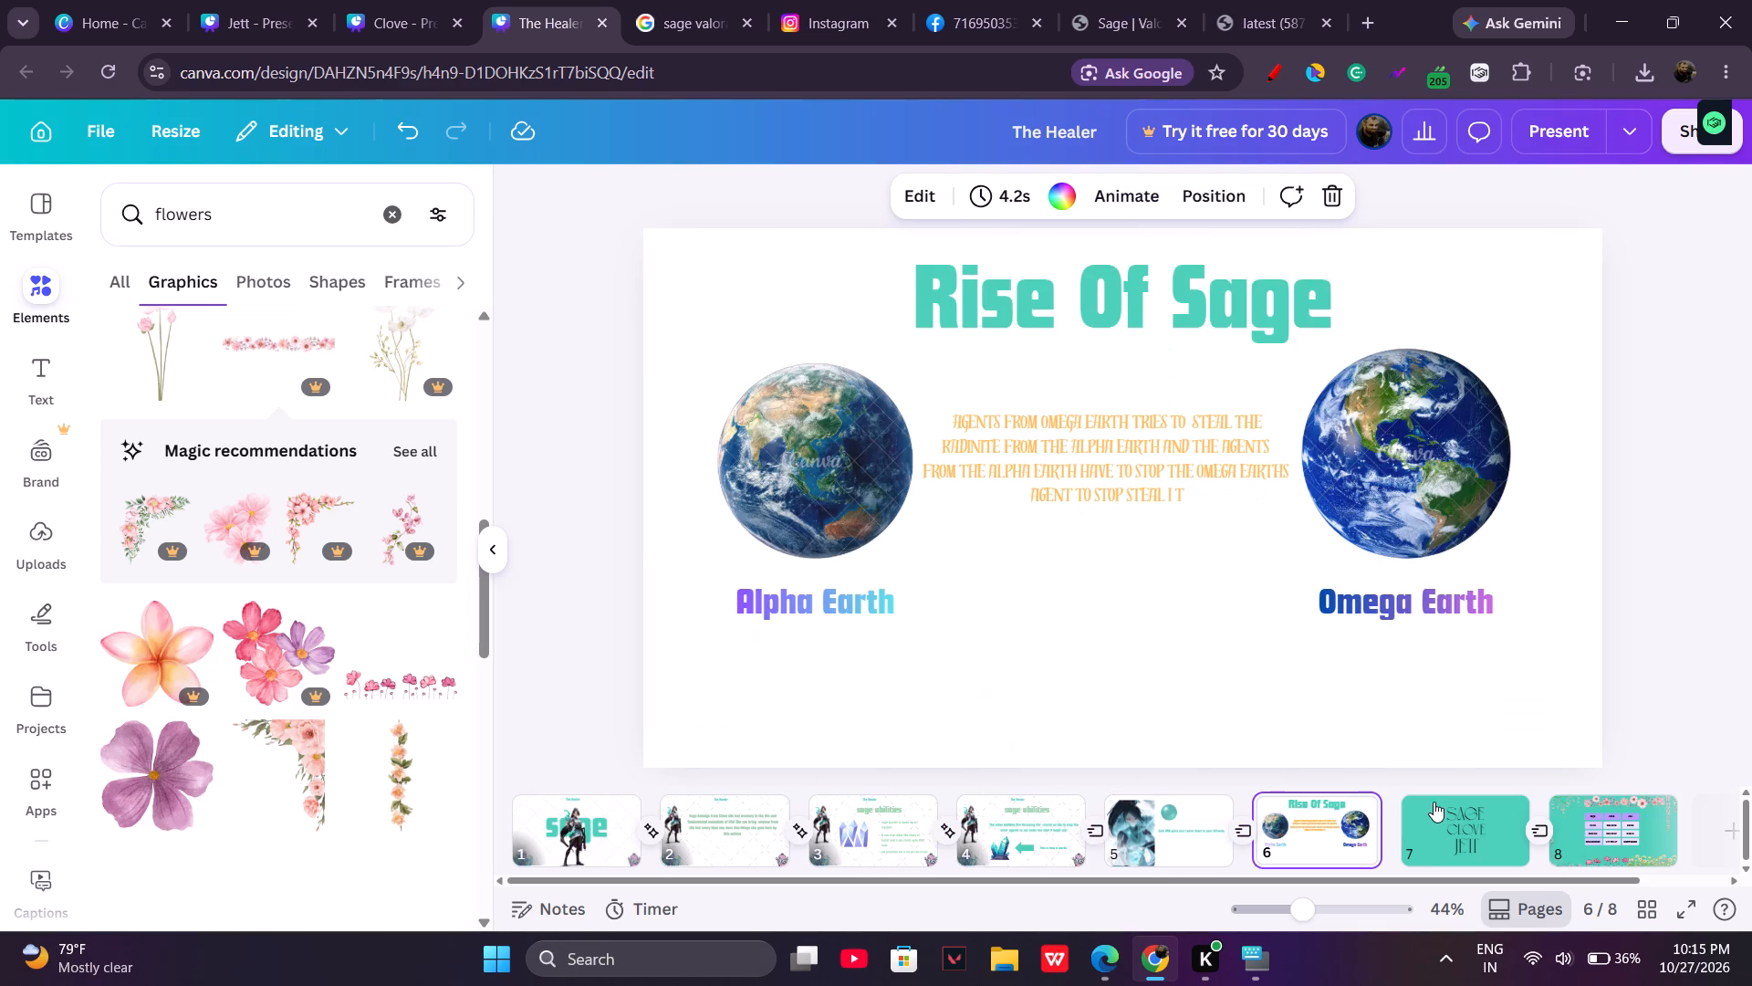
pyautogui.click(1434, 802)
pyautogui.click(1585, 804)
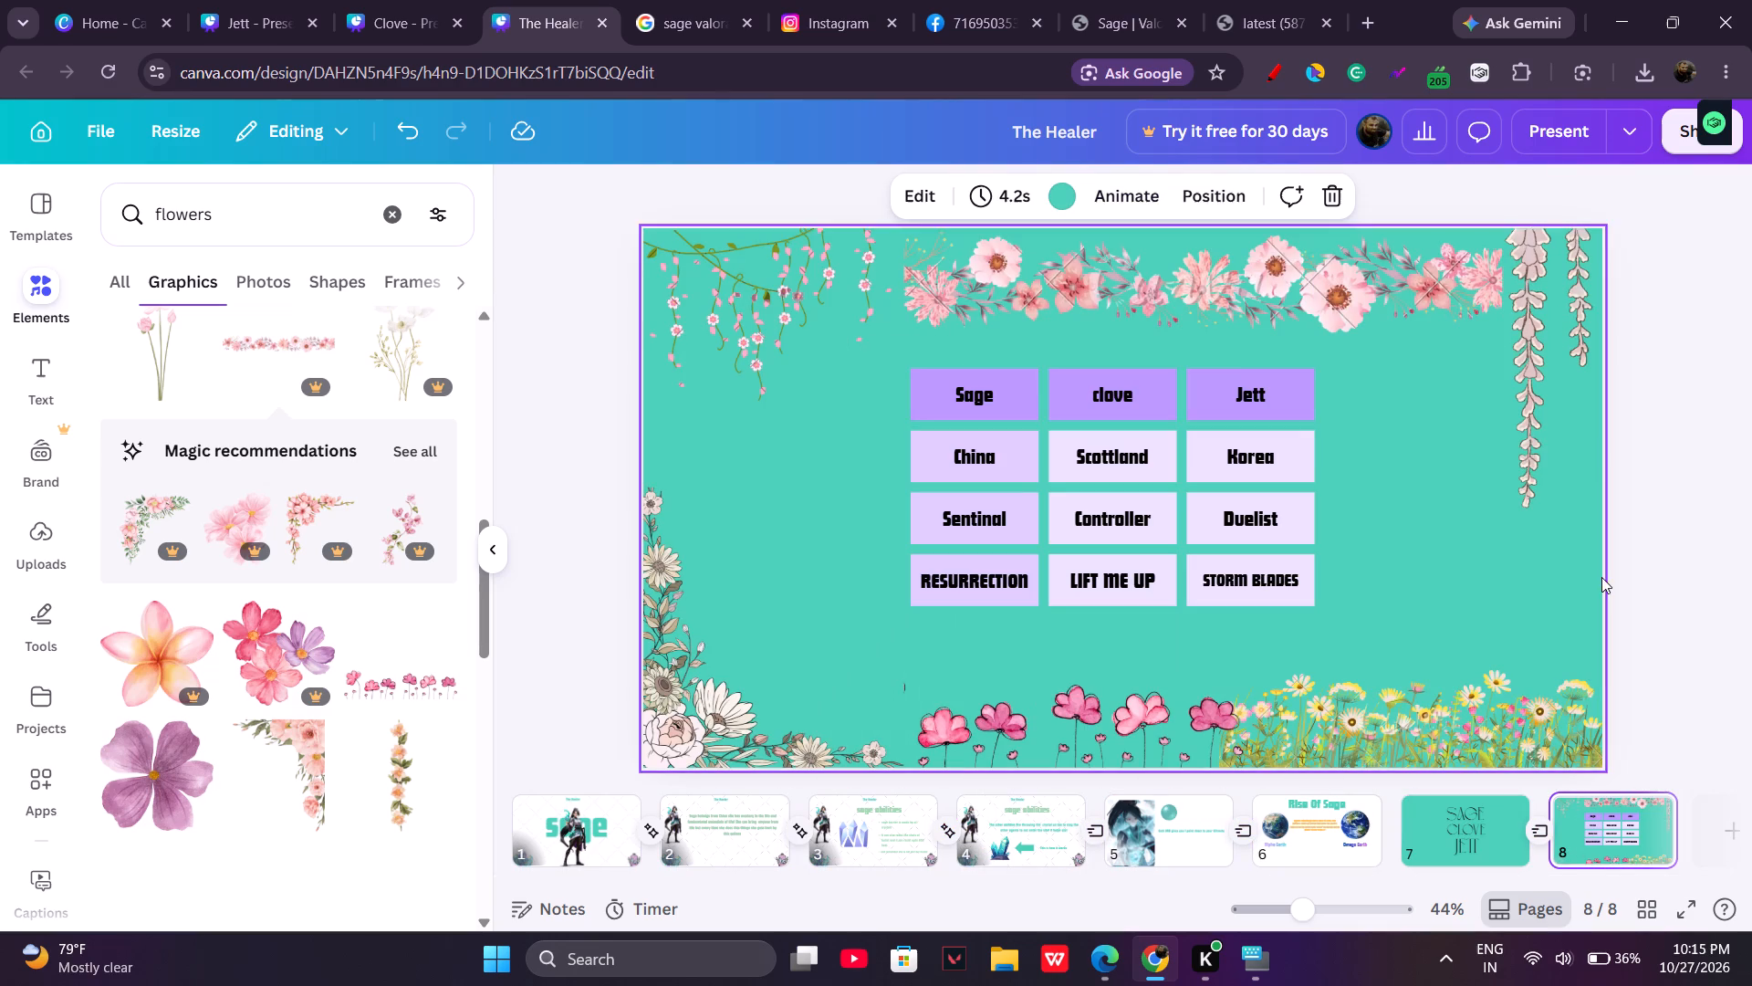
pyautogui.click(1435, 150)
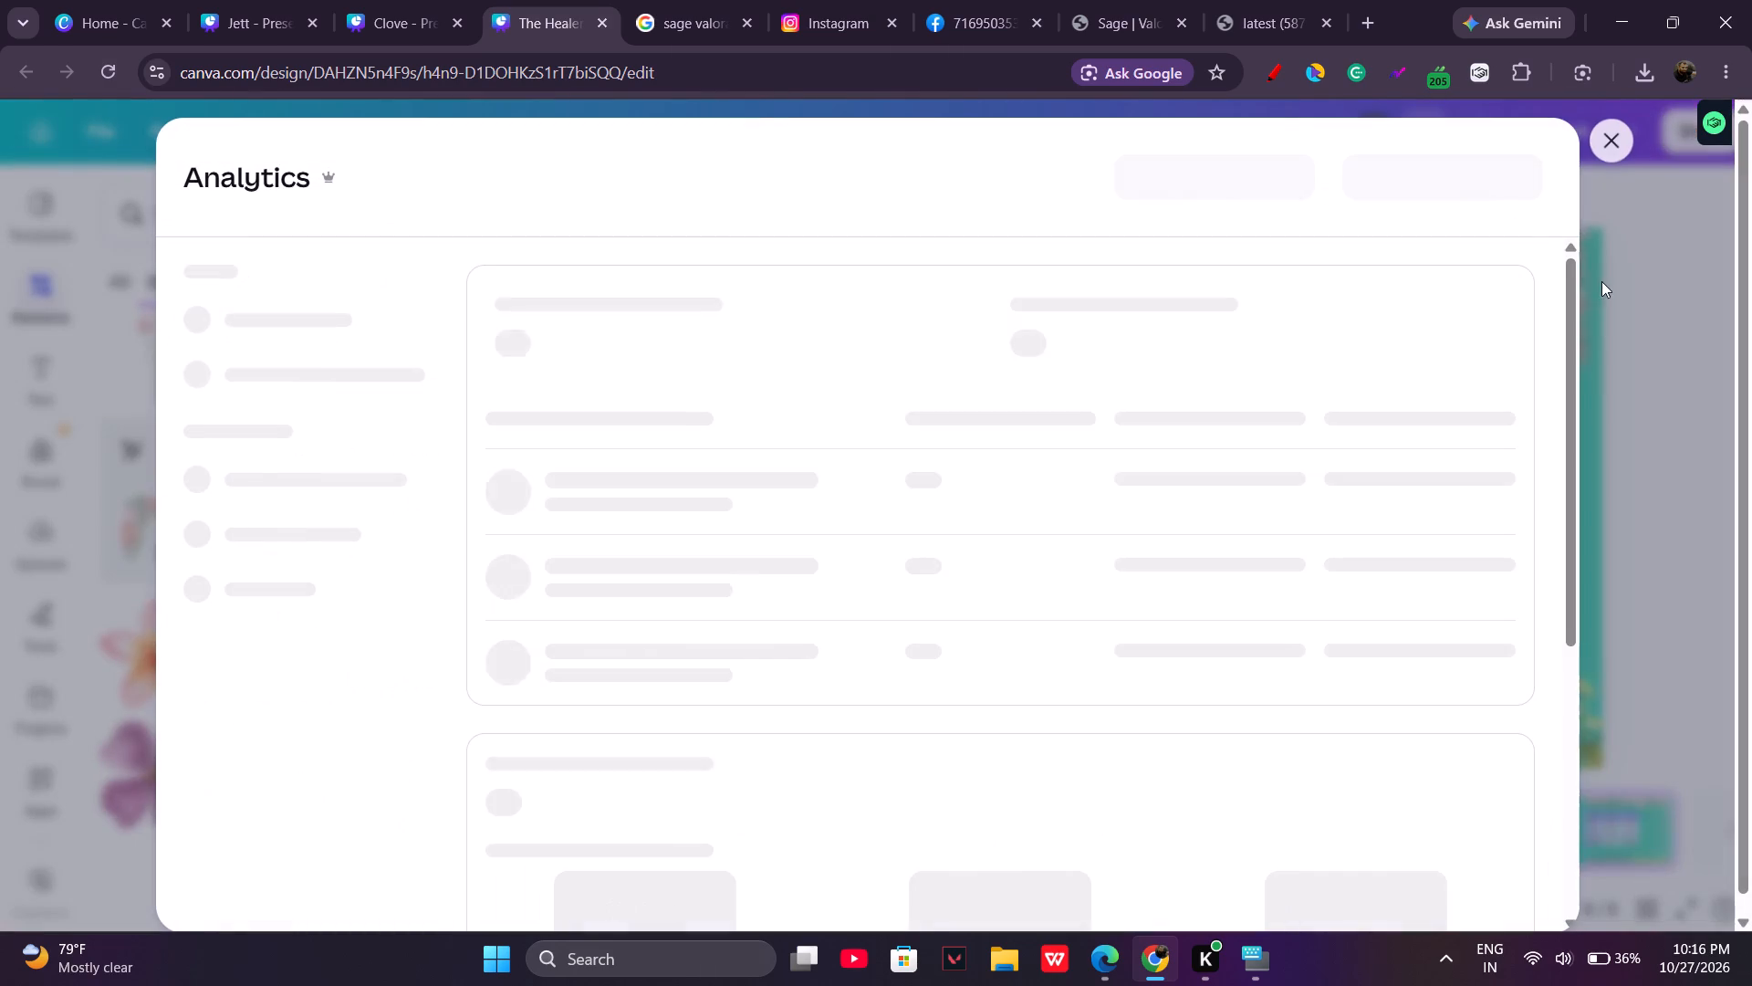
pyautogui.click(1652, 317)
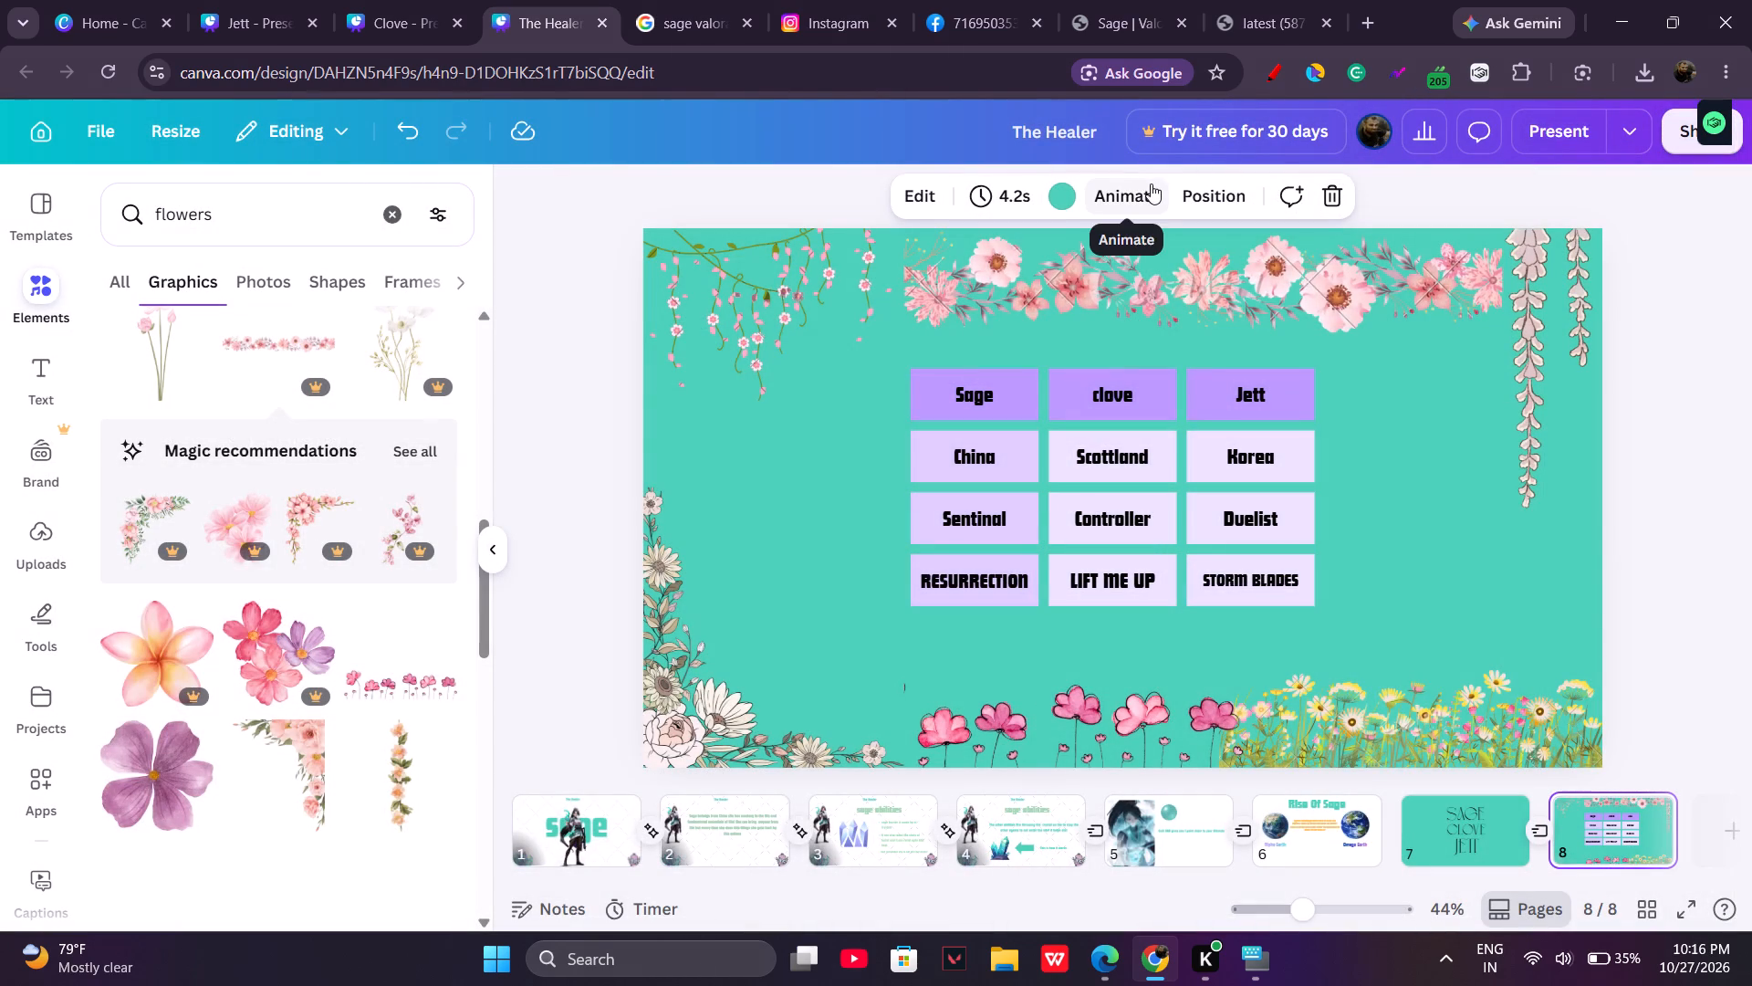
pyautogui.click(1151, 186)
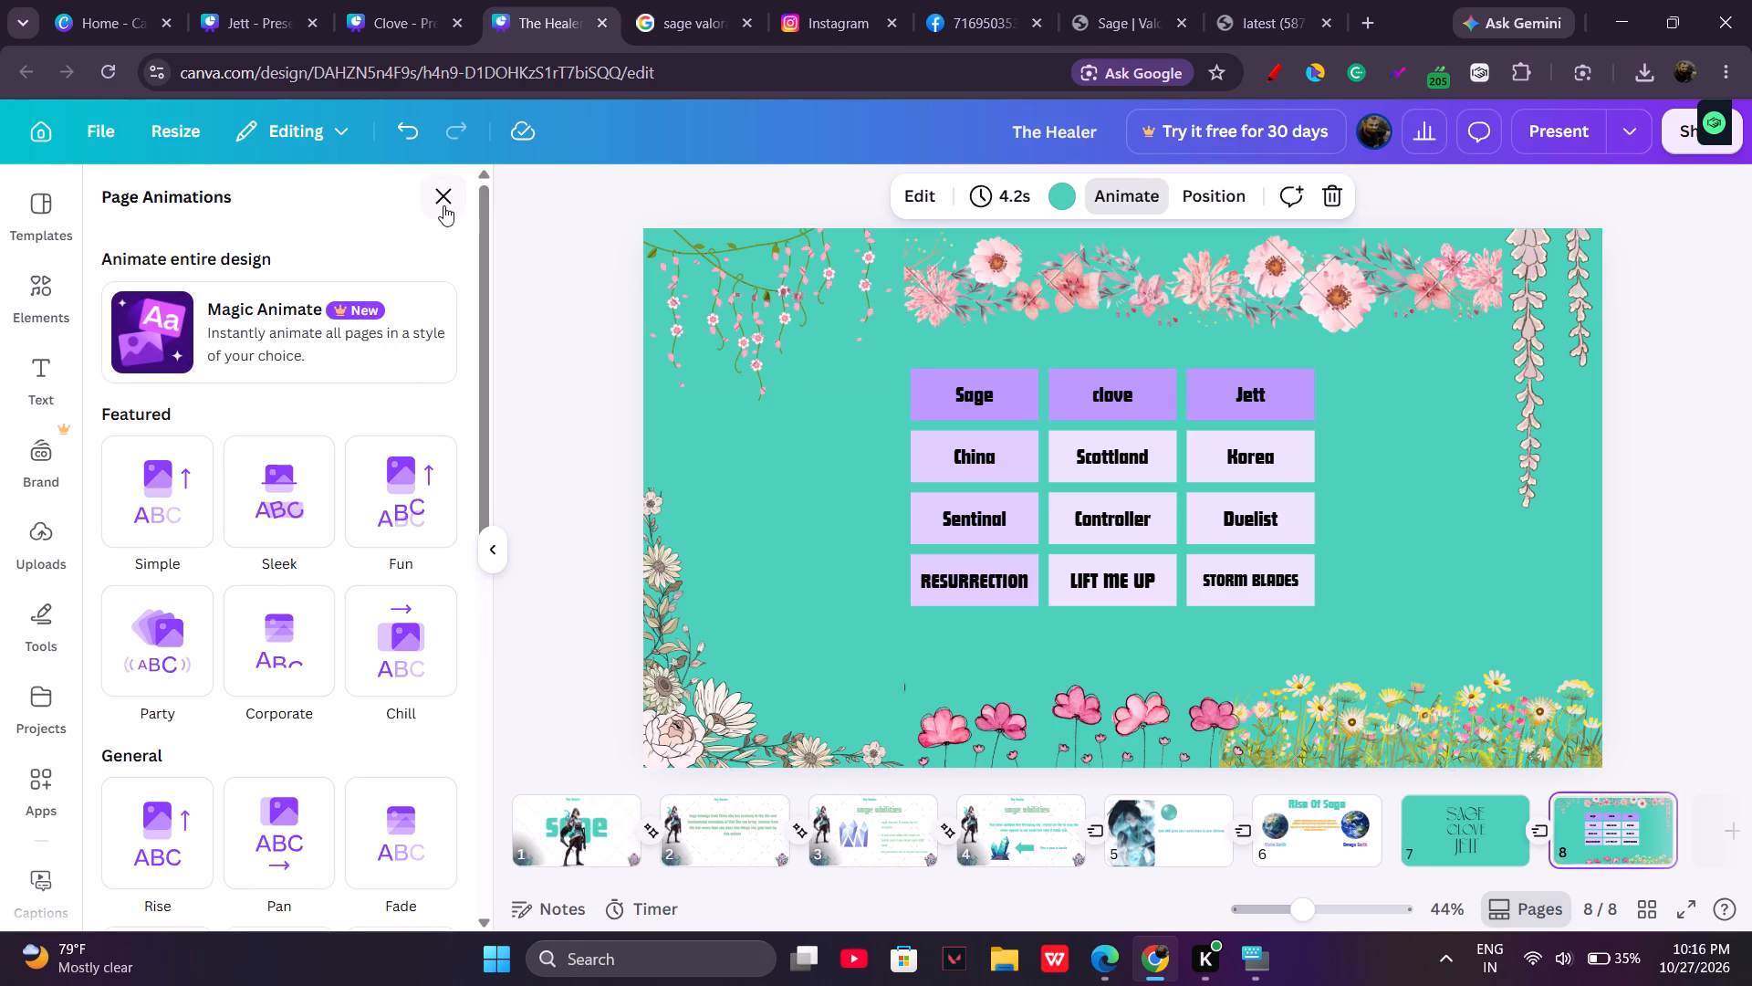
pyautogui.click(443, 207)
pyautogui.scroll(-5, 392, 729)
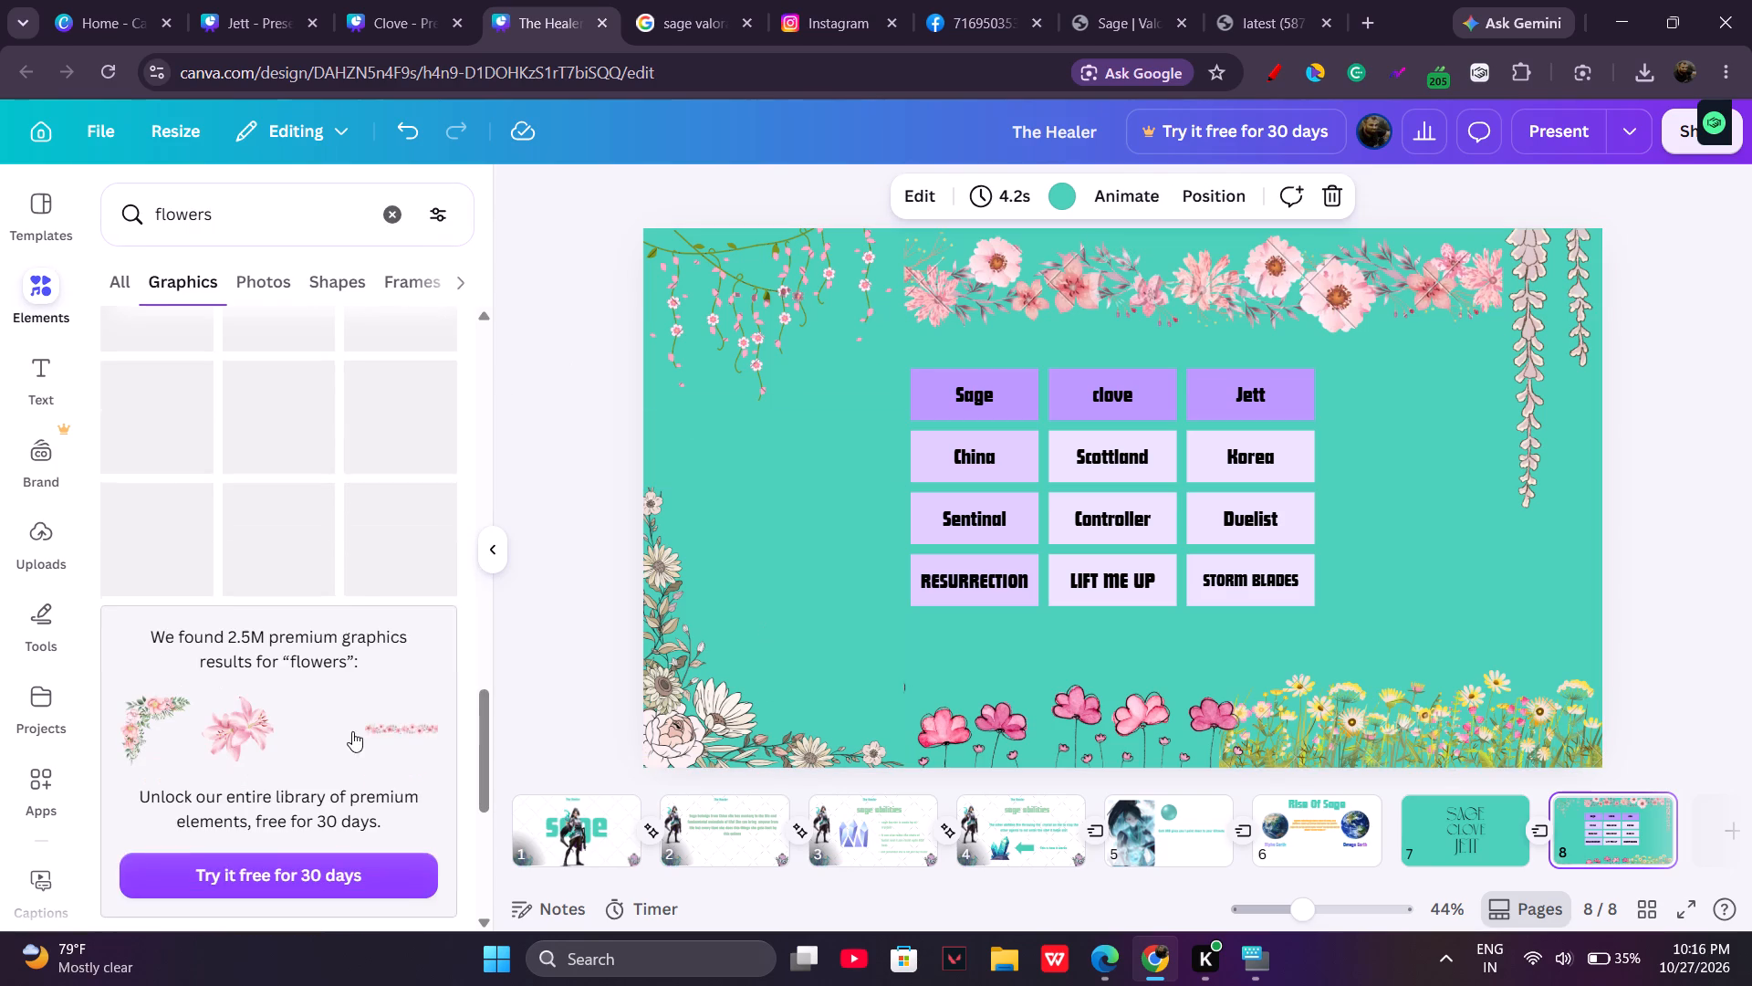
# Add a pink sticky note reading "Ultimate Guide" on page 8, beside the table's Sage column and above the white corner flowers.
pyautogui.click(44, 608)
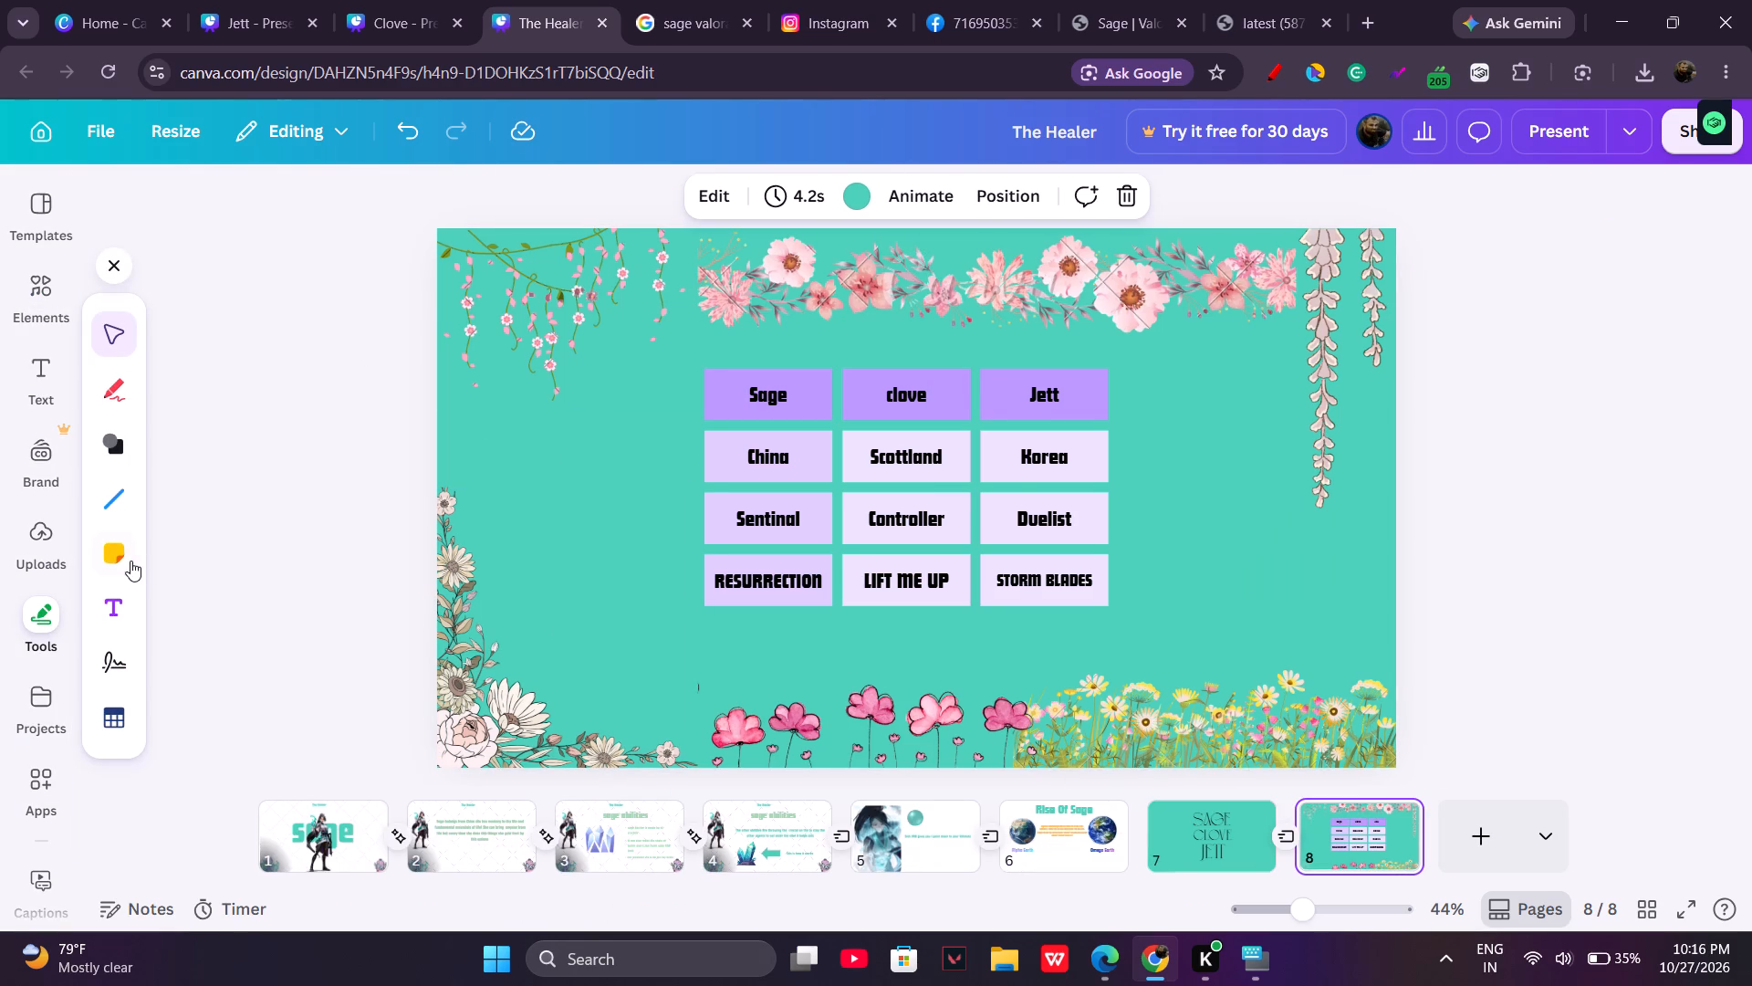
pyautogui.click(125, 561)
pyautogui.click(180, 499)
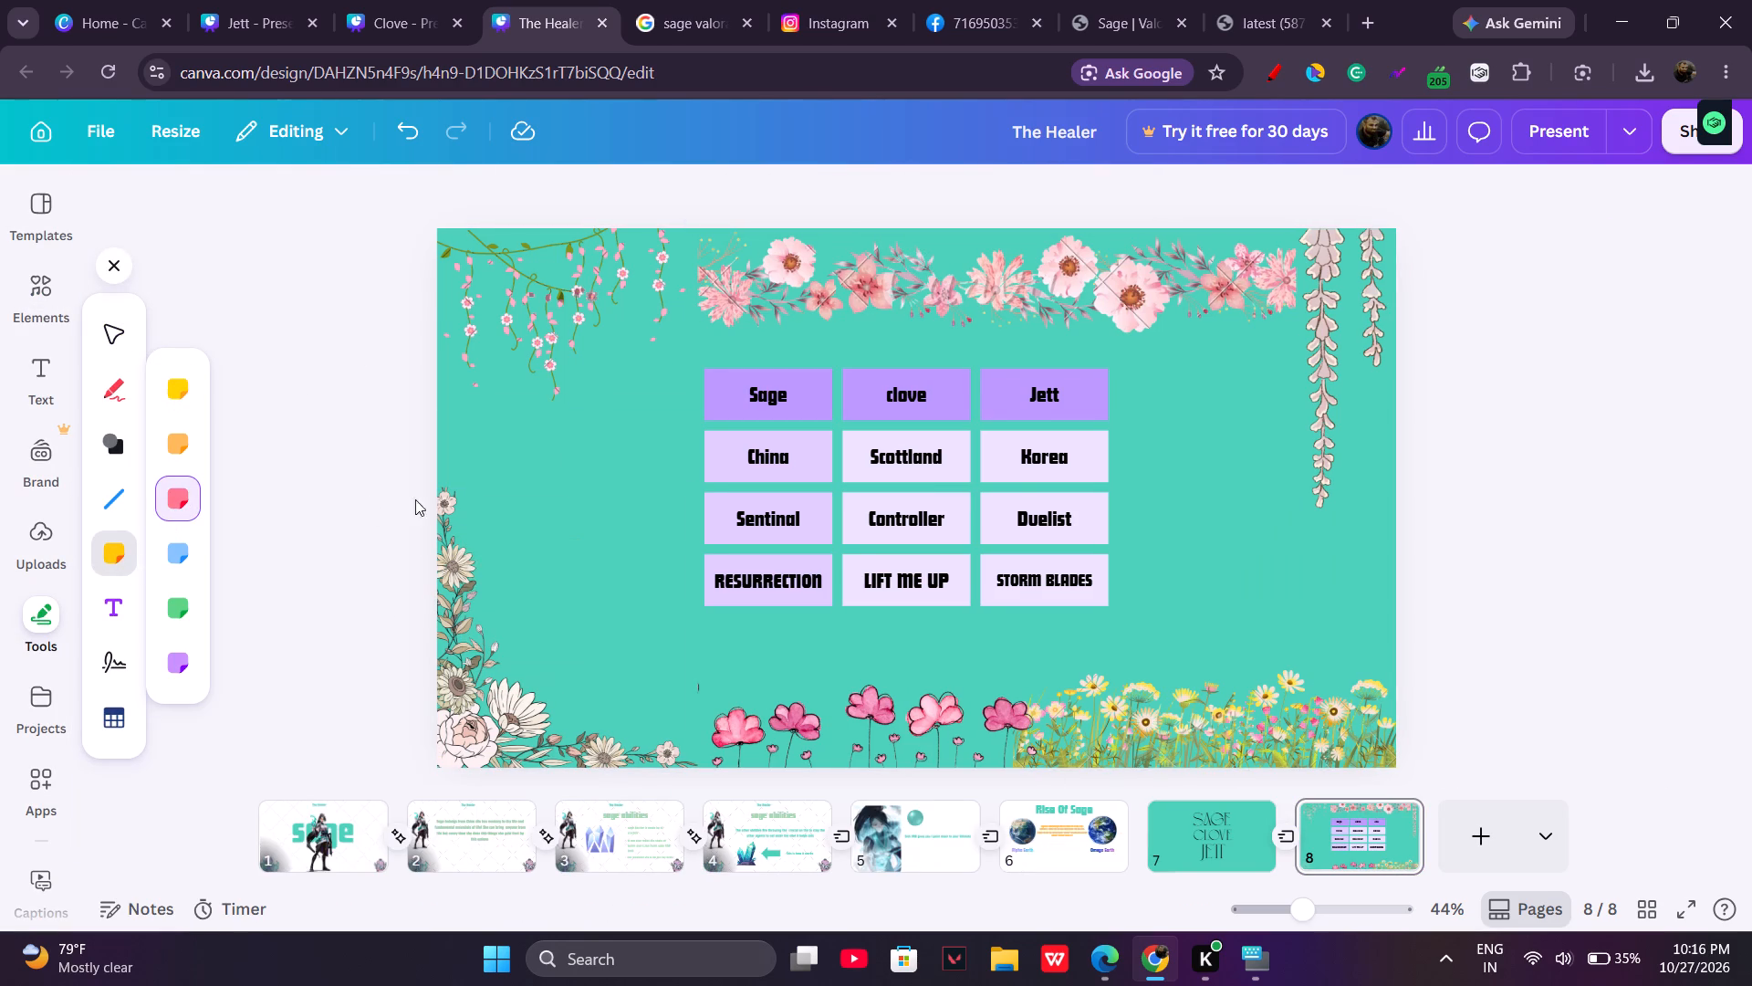
pyautogui.click(507, 492)
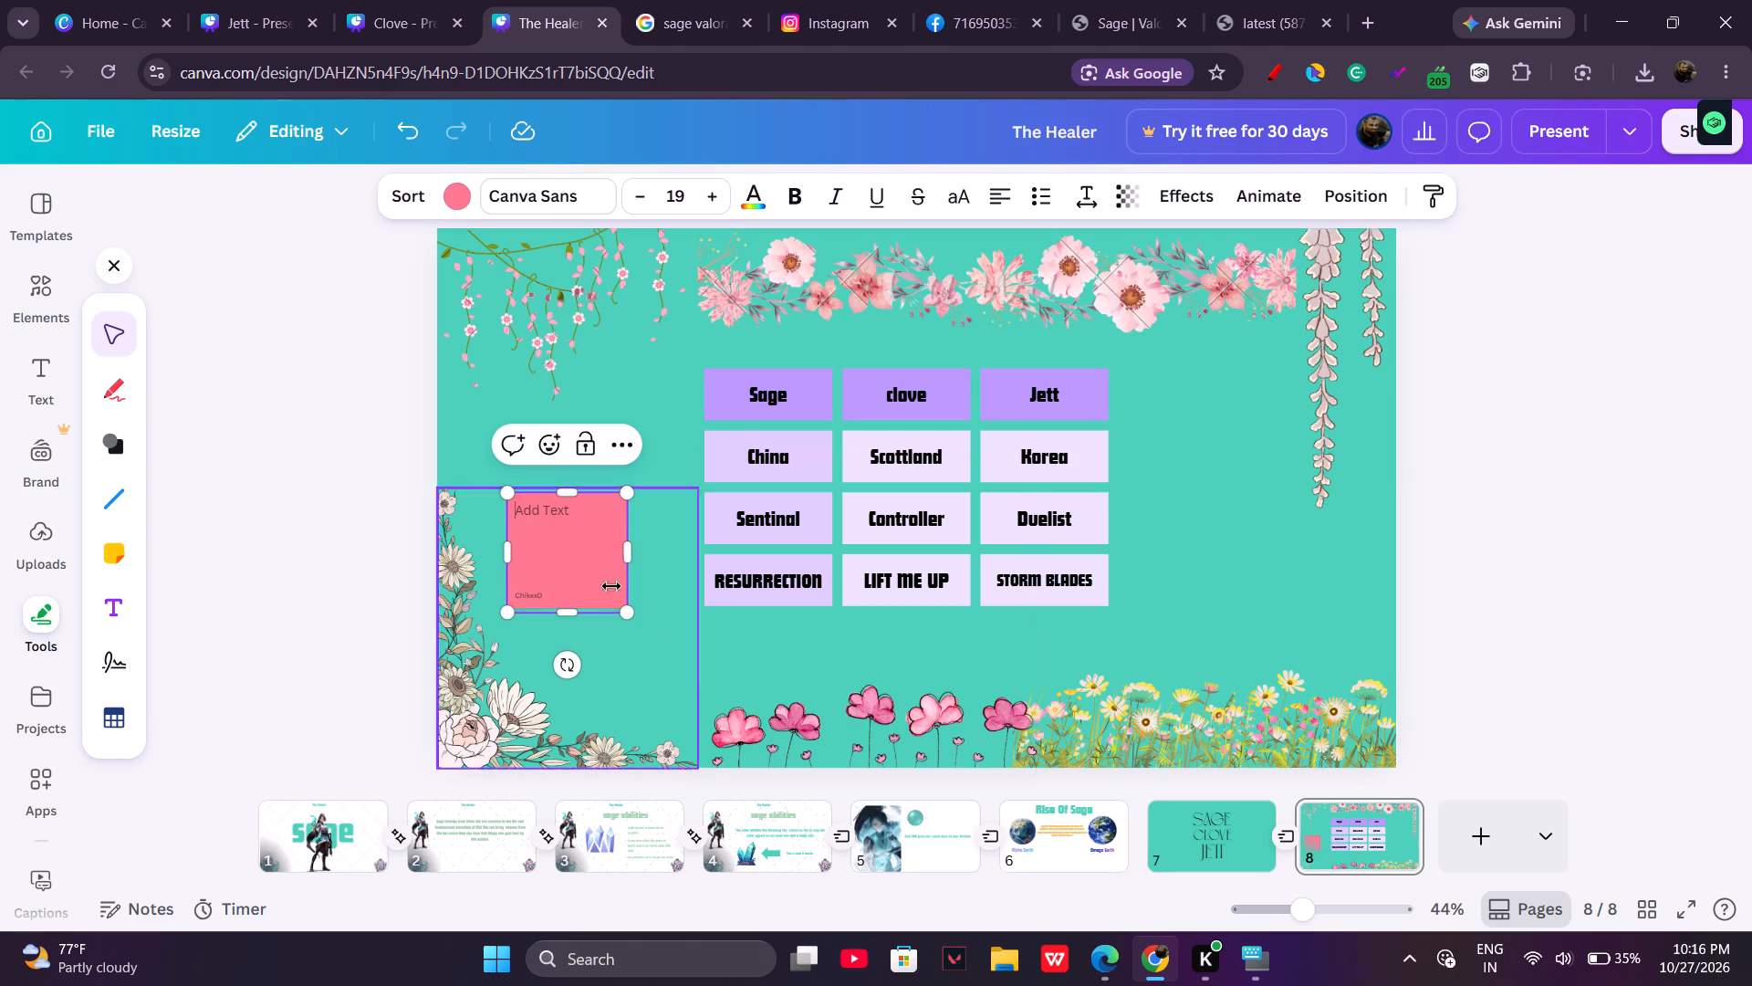
pyautogui.click(577, 519)
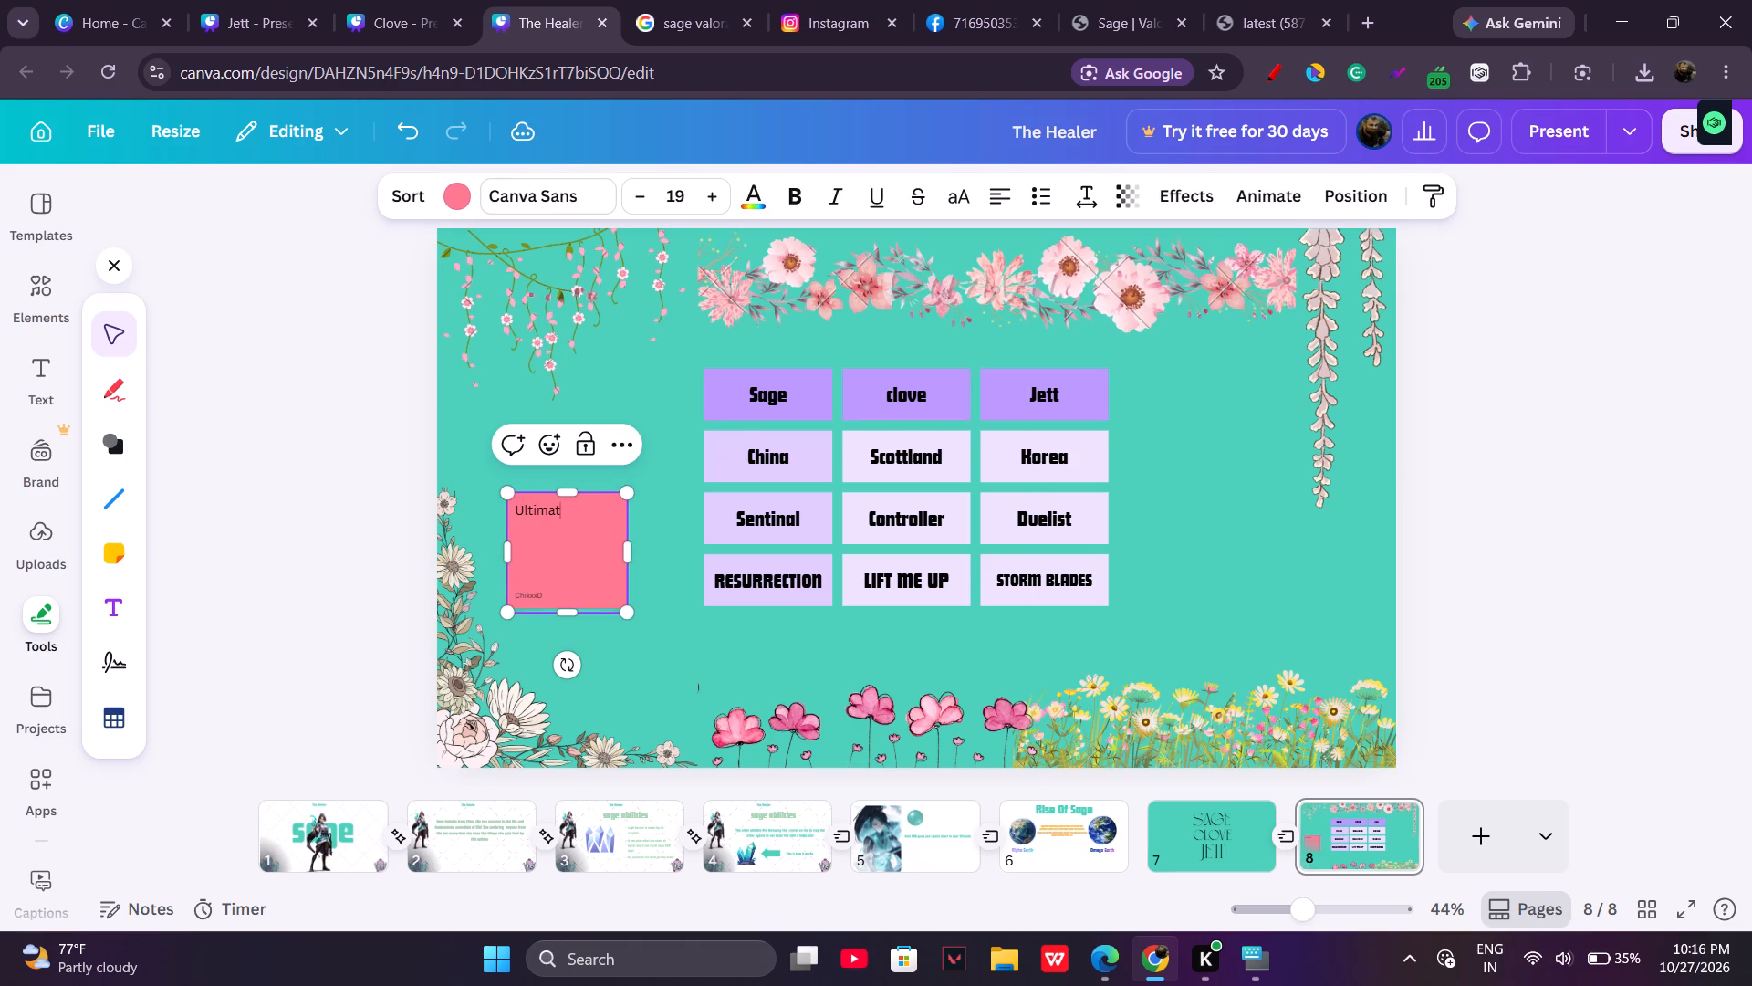
pyautogui.press('BackSpace')
pyautogui.press('BackSpace')
pyautogui.write('uide')
pyautogui.press('Return')
pyautogui.press('BackSpace')
pyautogui.click(322, 554)
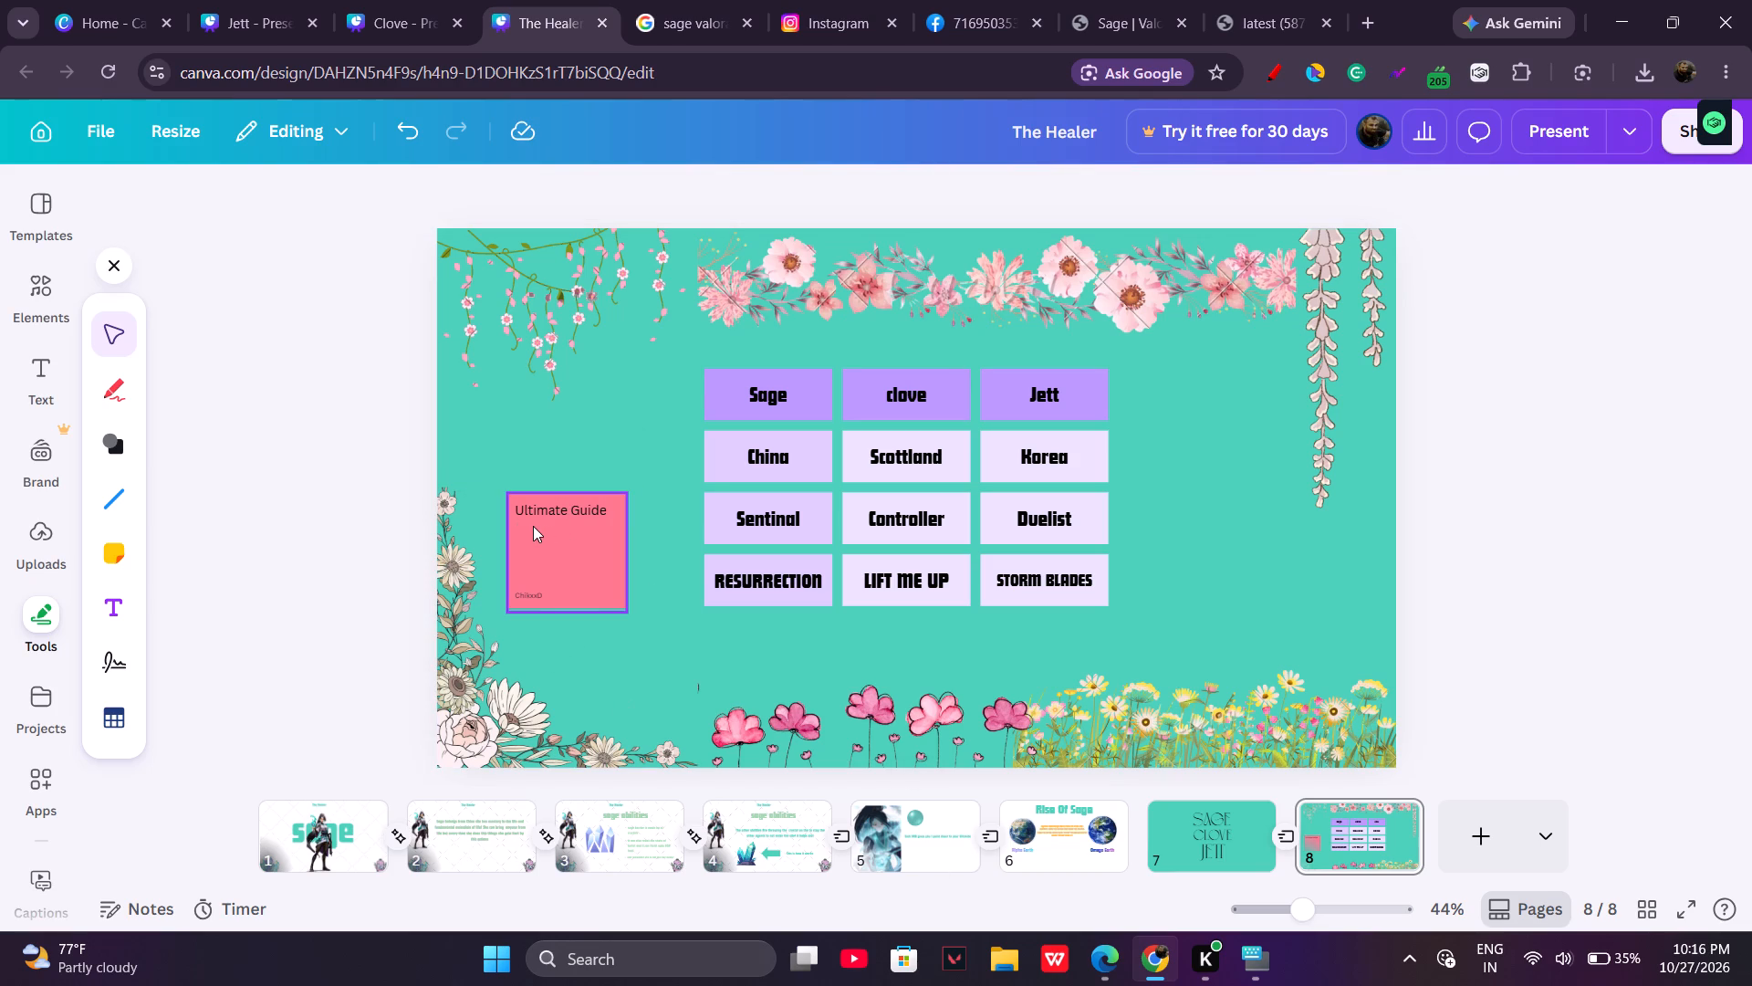
# Add a red heart reaction to the pink "Ultimate Guide" sticky note.
pyautogui.click(527, 529)
pyautogui.click(524, 457)
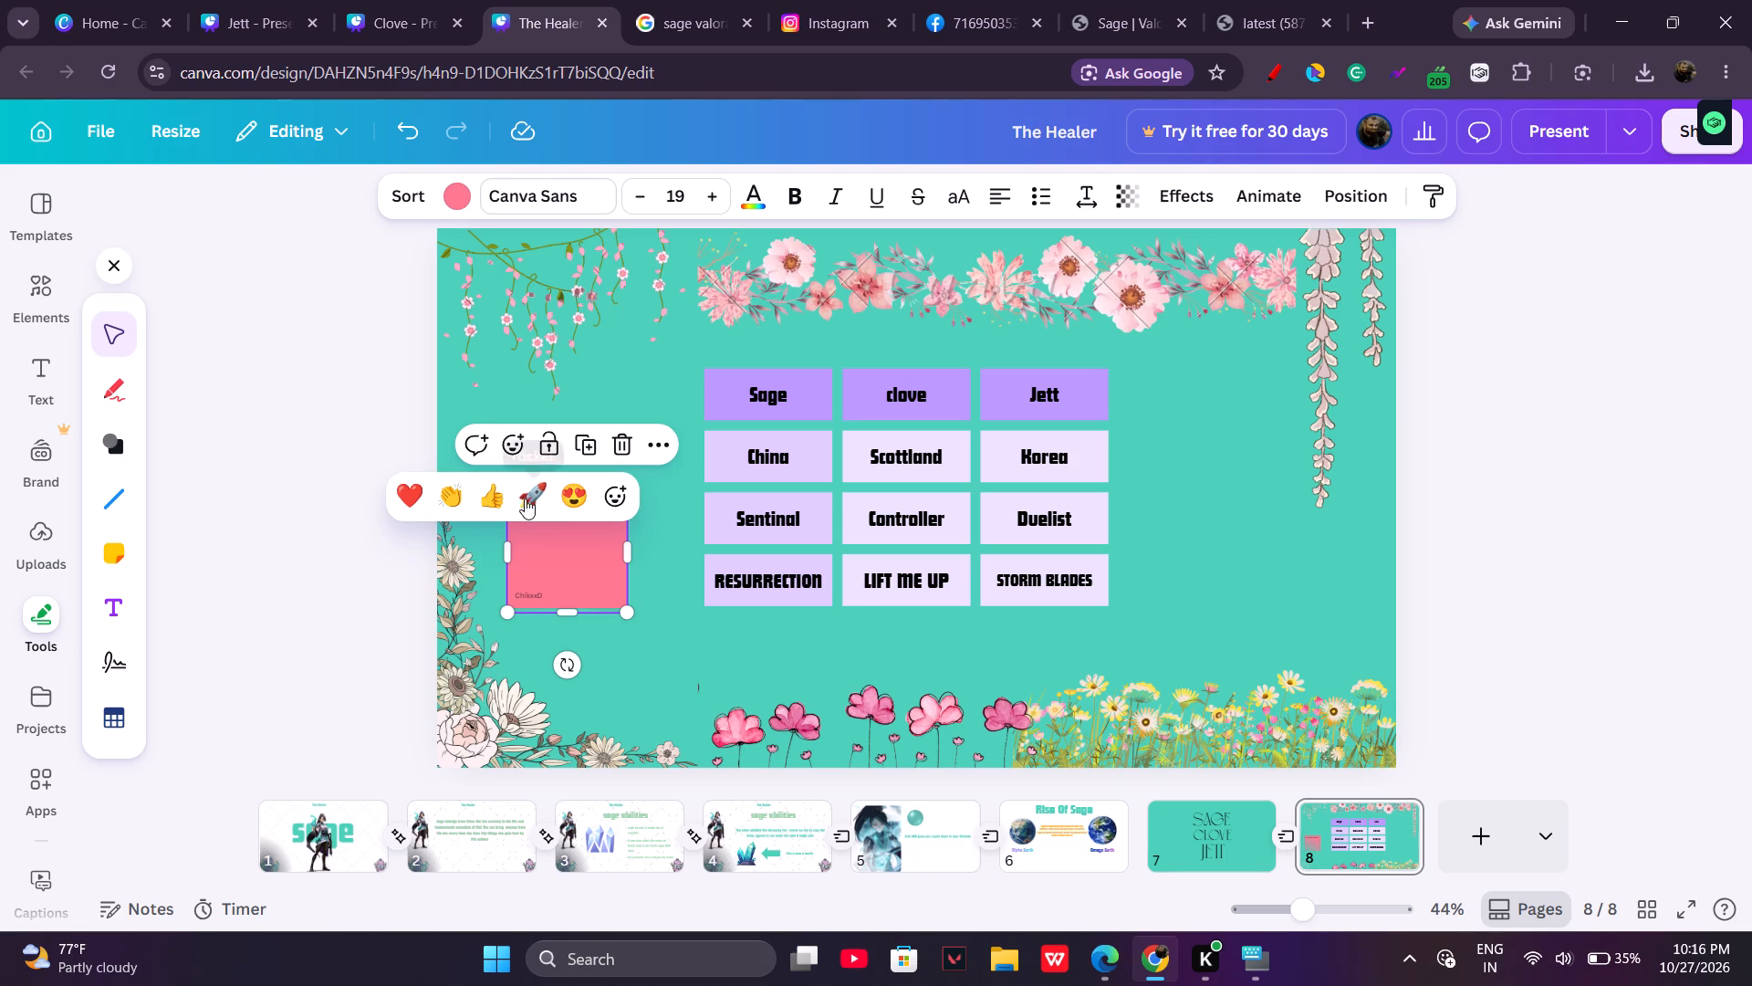
pyautogui.click(415, 497)
pyautogui.click(386, 530)
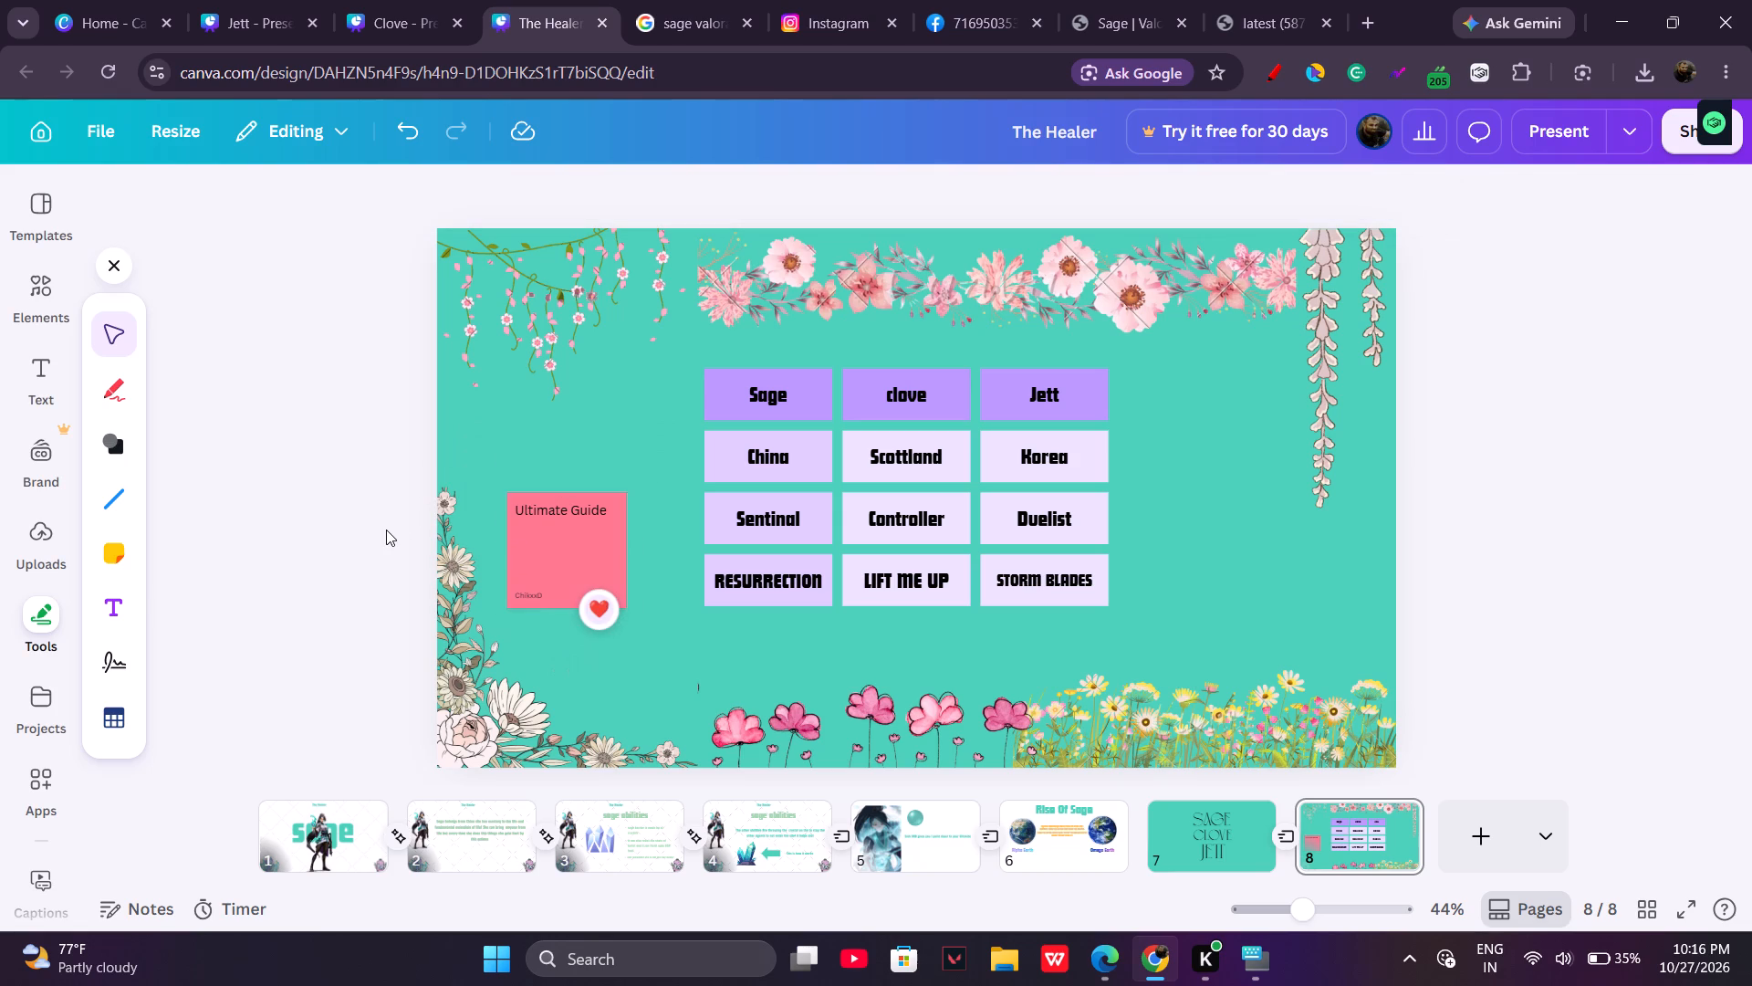
# Go through pages 1 to 8 one by one in the editor to check each slide again.
pyautogui.click(318, 840)
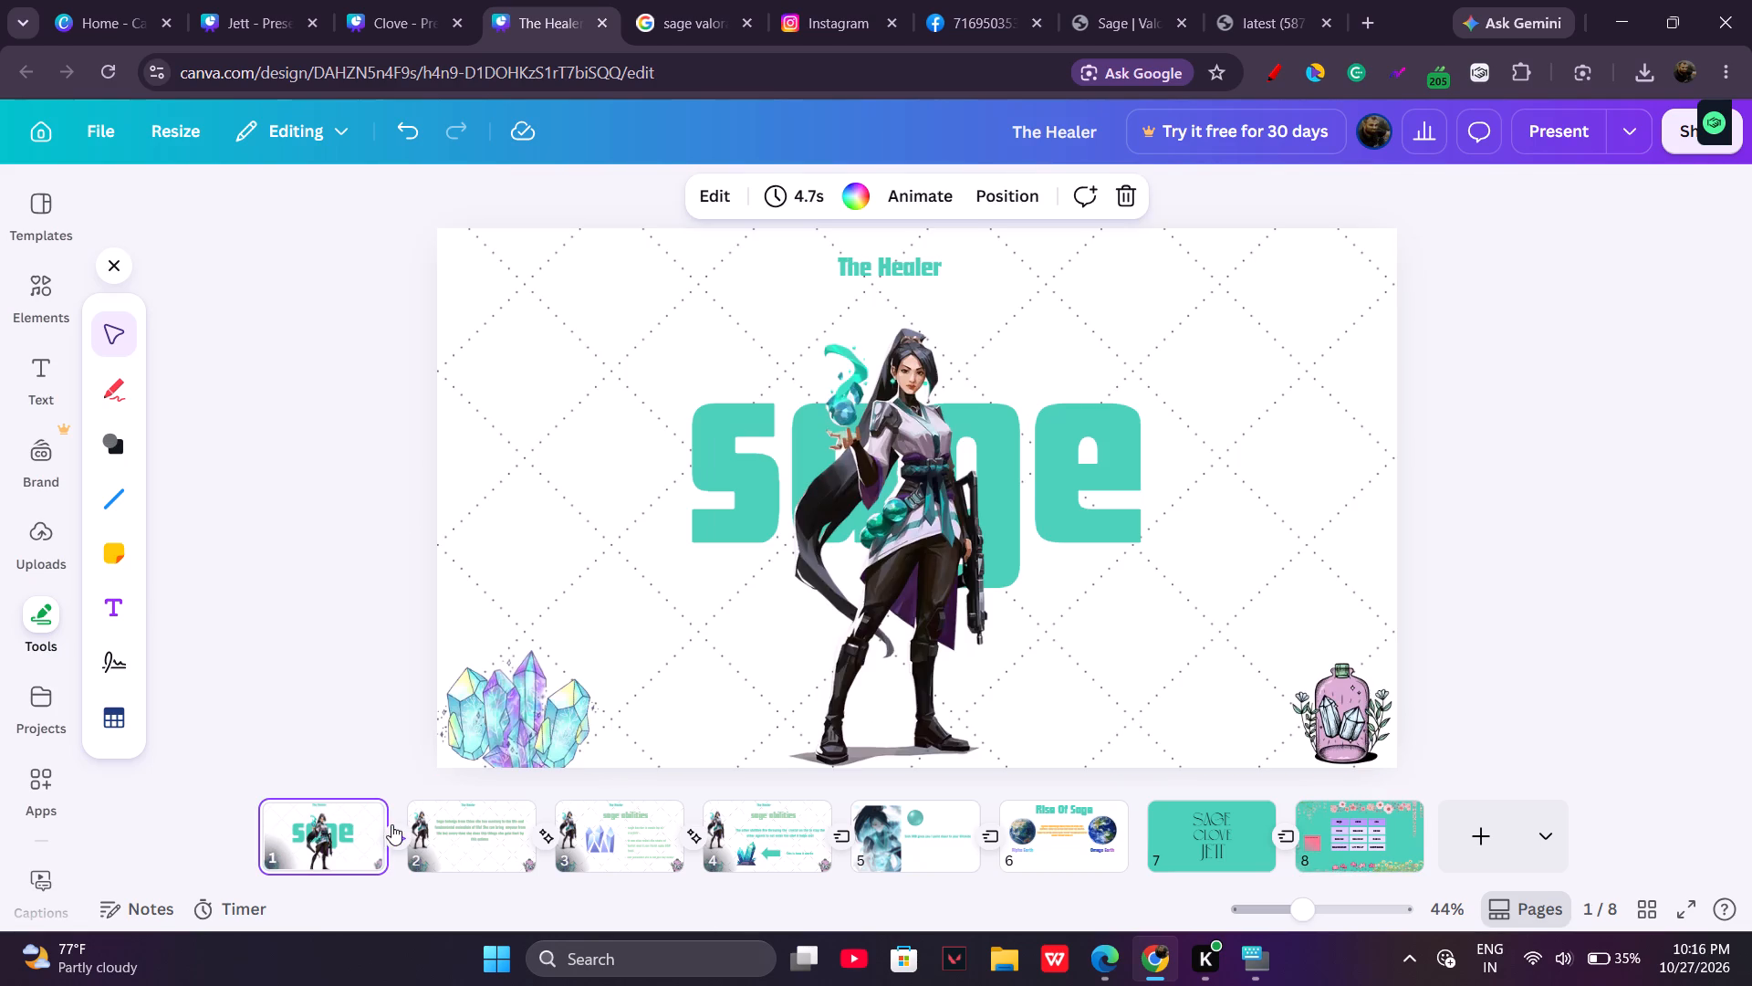
pyautogui.click(434, 826)
pyautogui.click(608, 814)
pyautogui.click(770, 815)
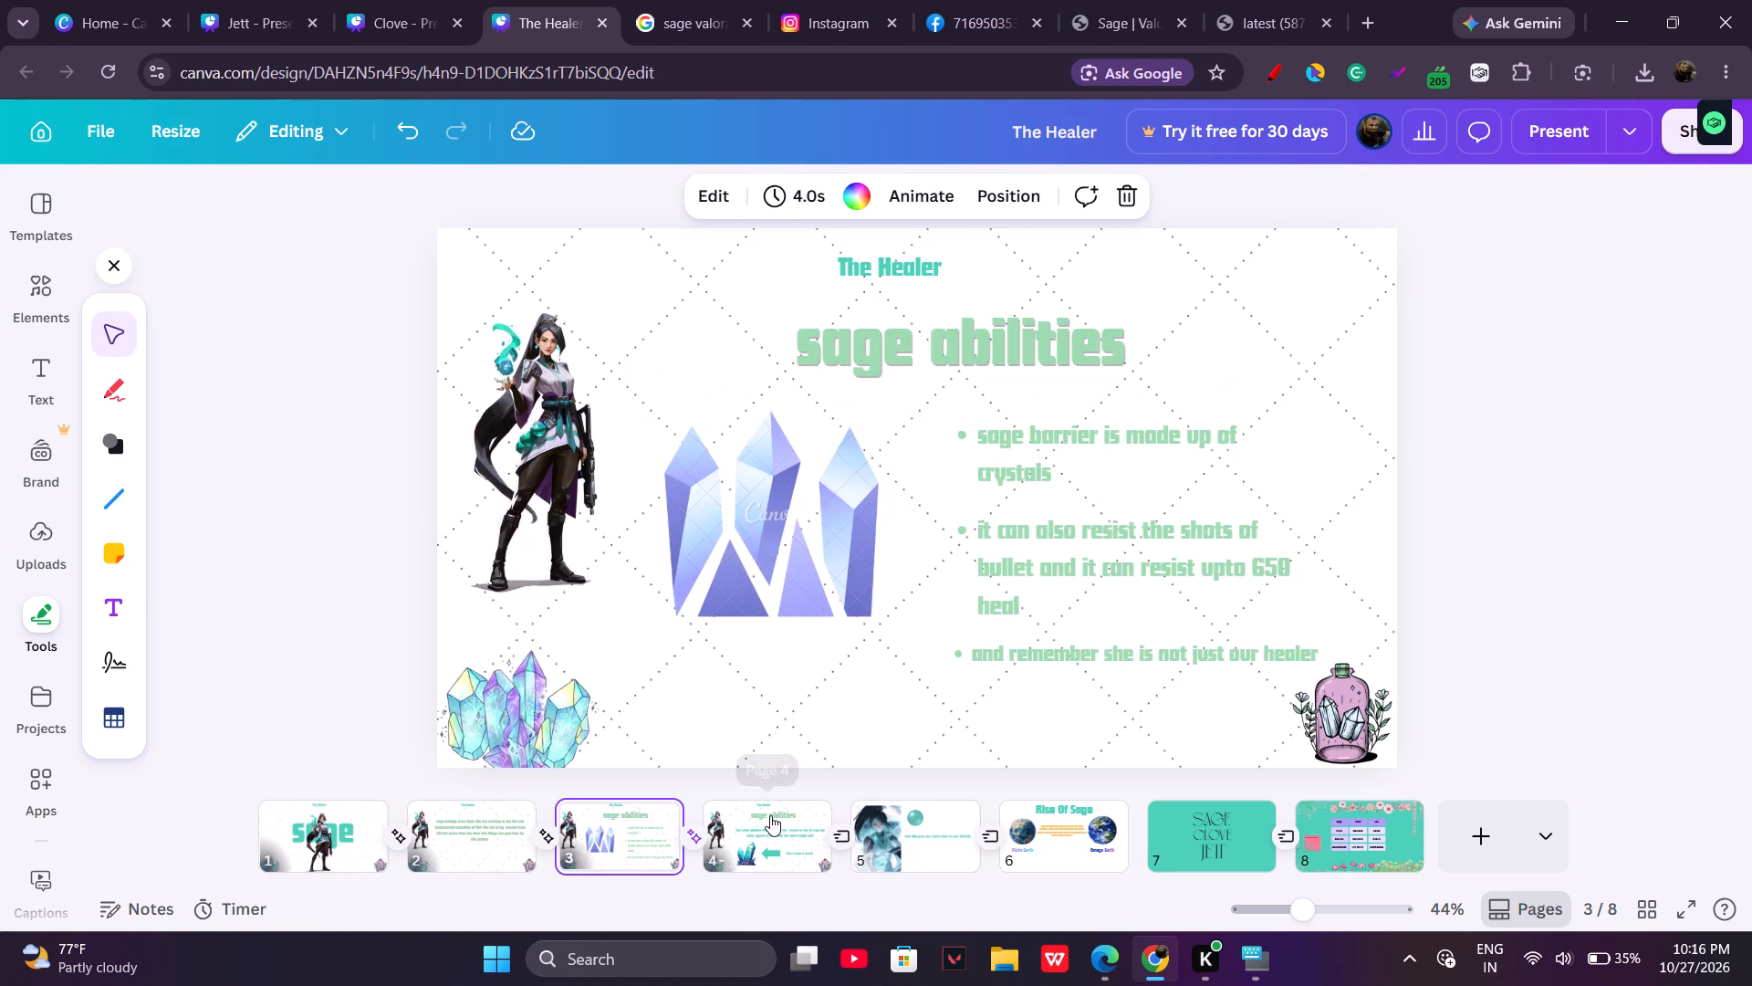
pyautogui.click(933, 798)
pyautogui.click(1086, 830)
pyautogui.click(1181, 837)
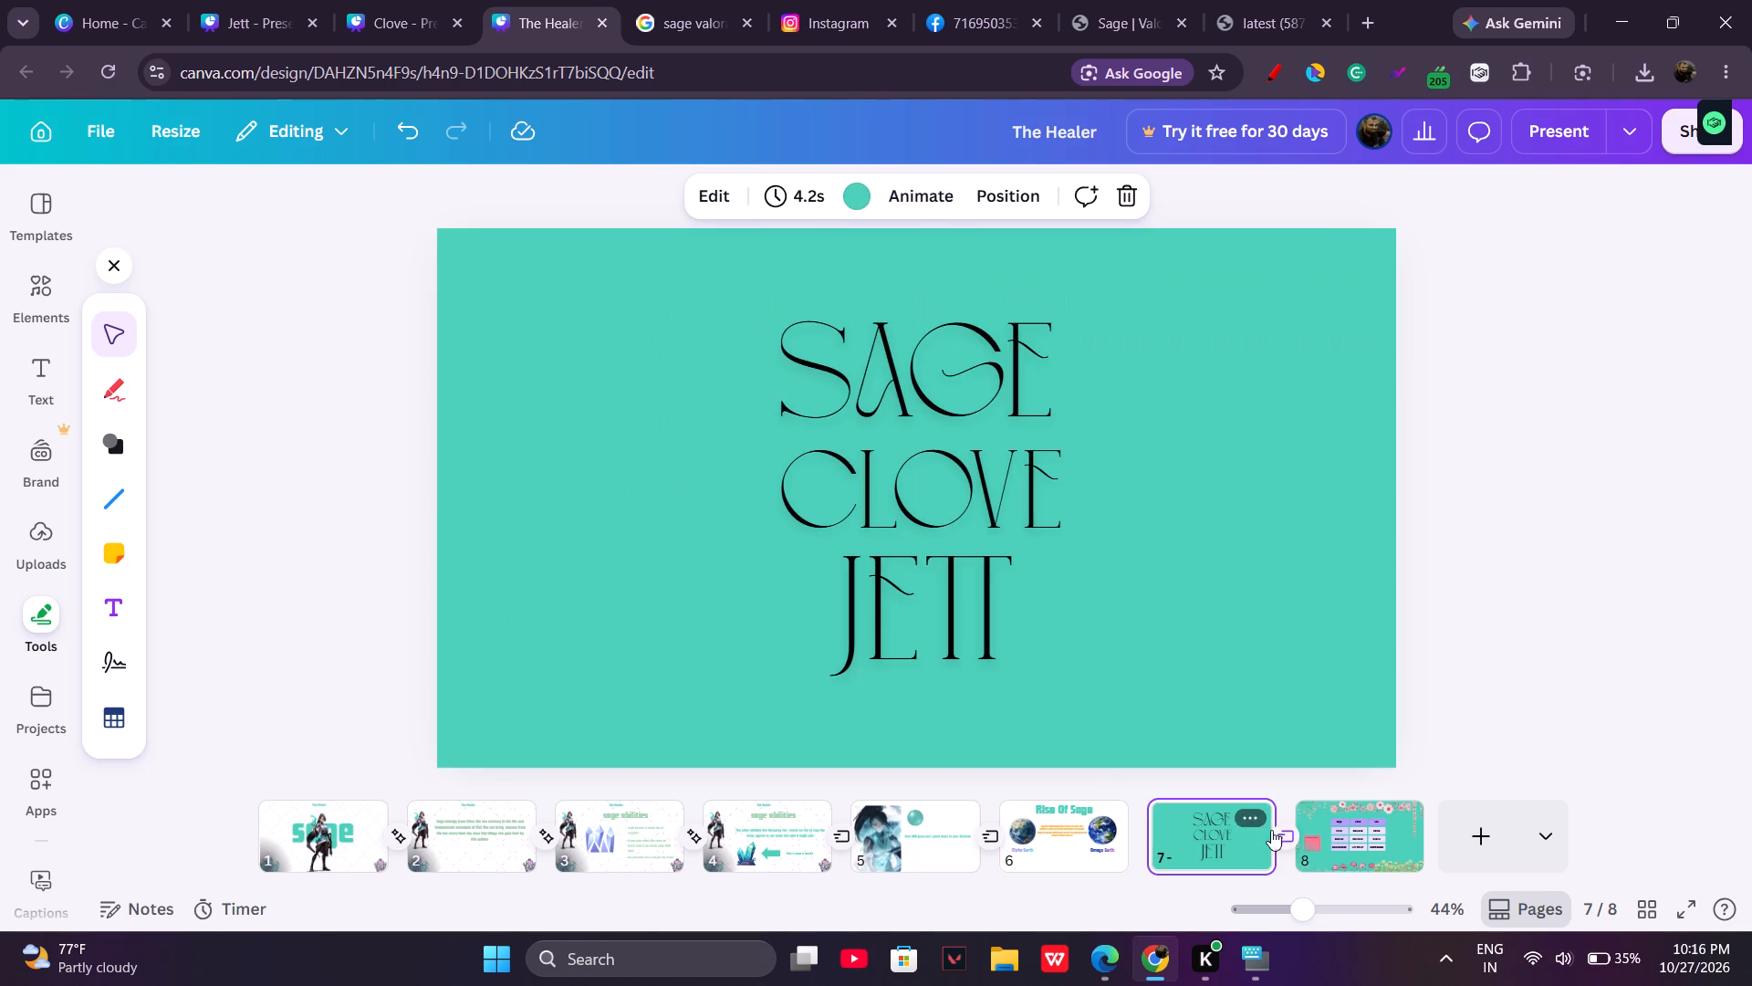
pyautogui.click(1351, 818)
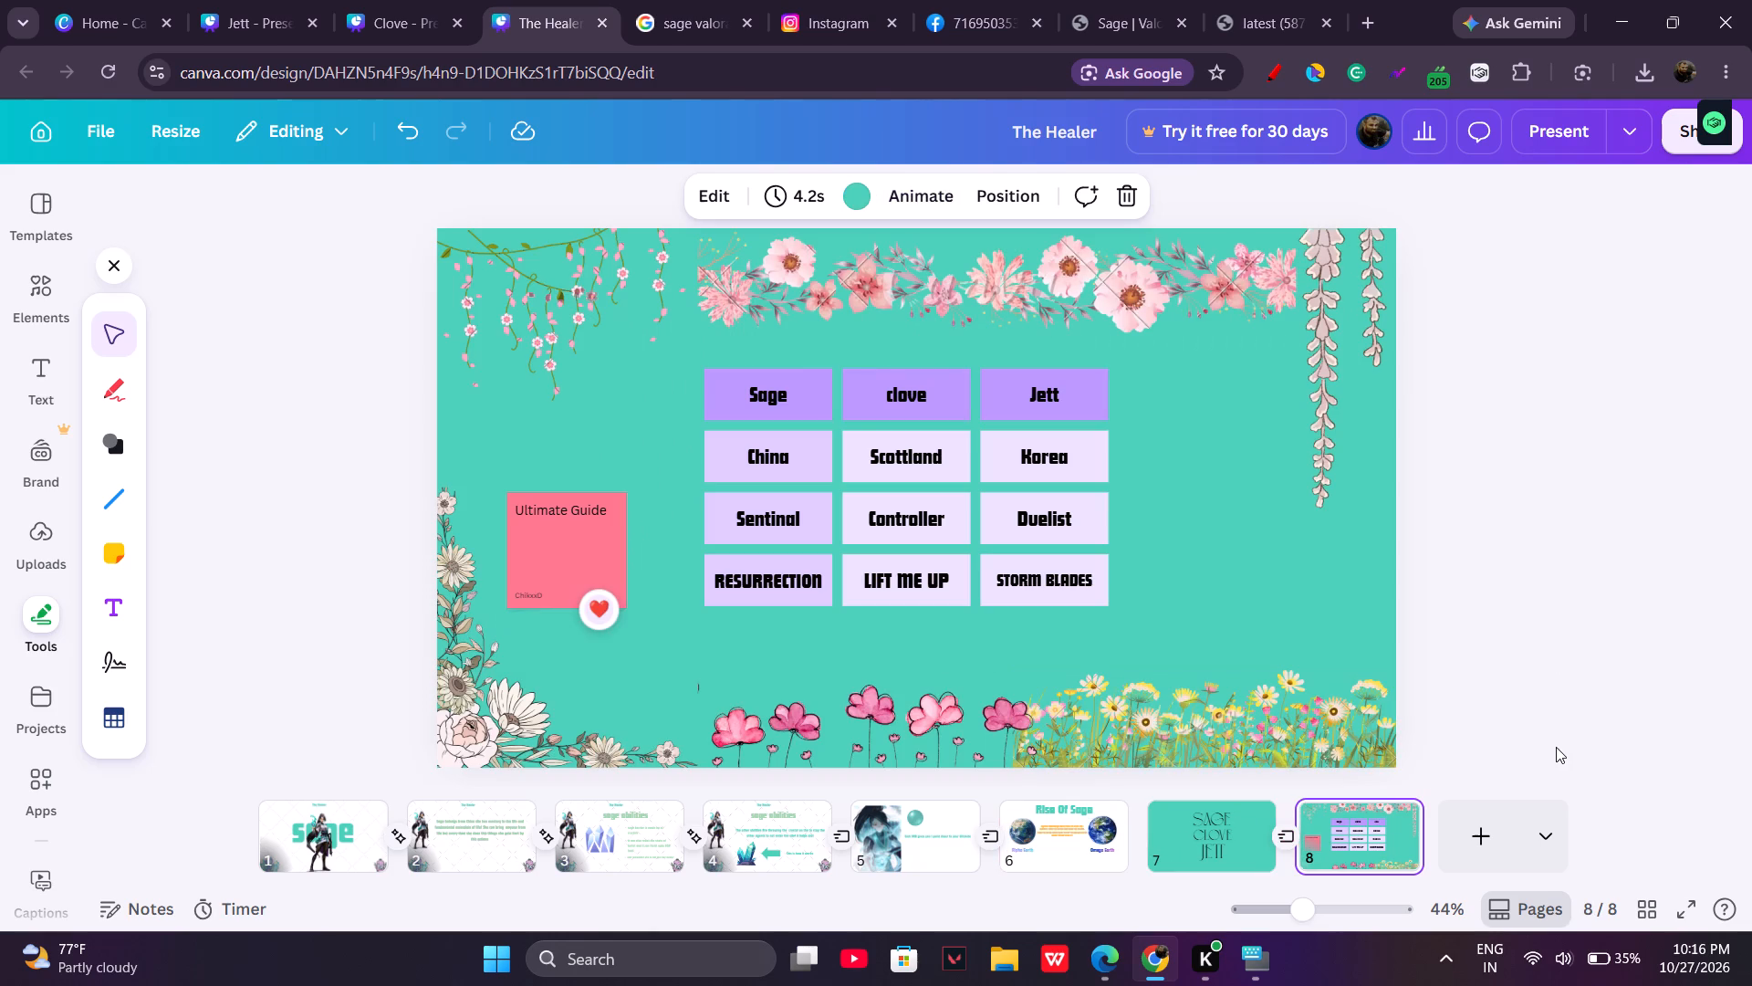
pyautogui.click(1555, 654)
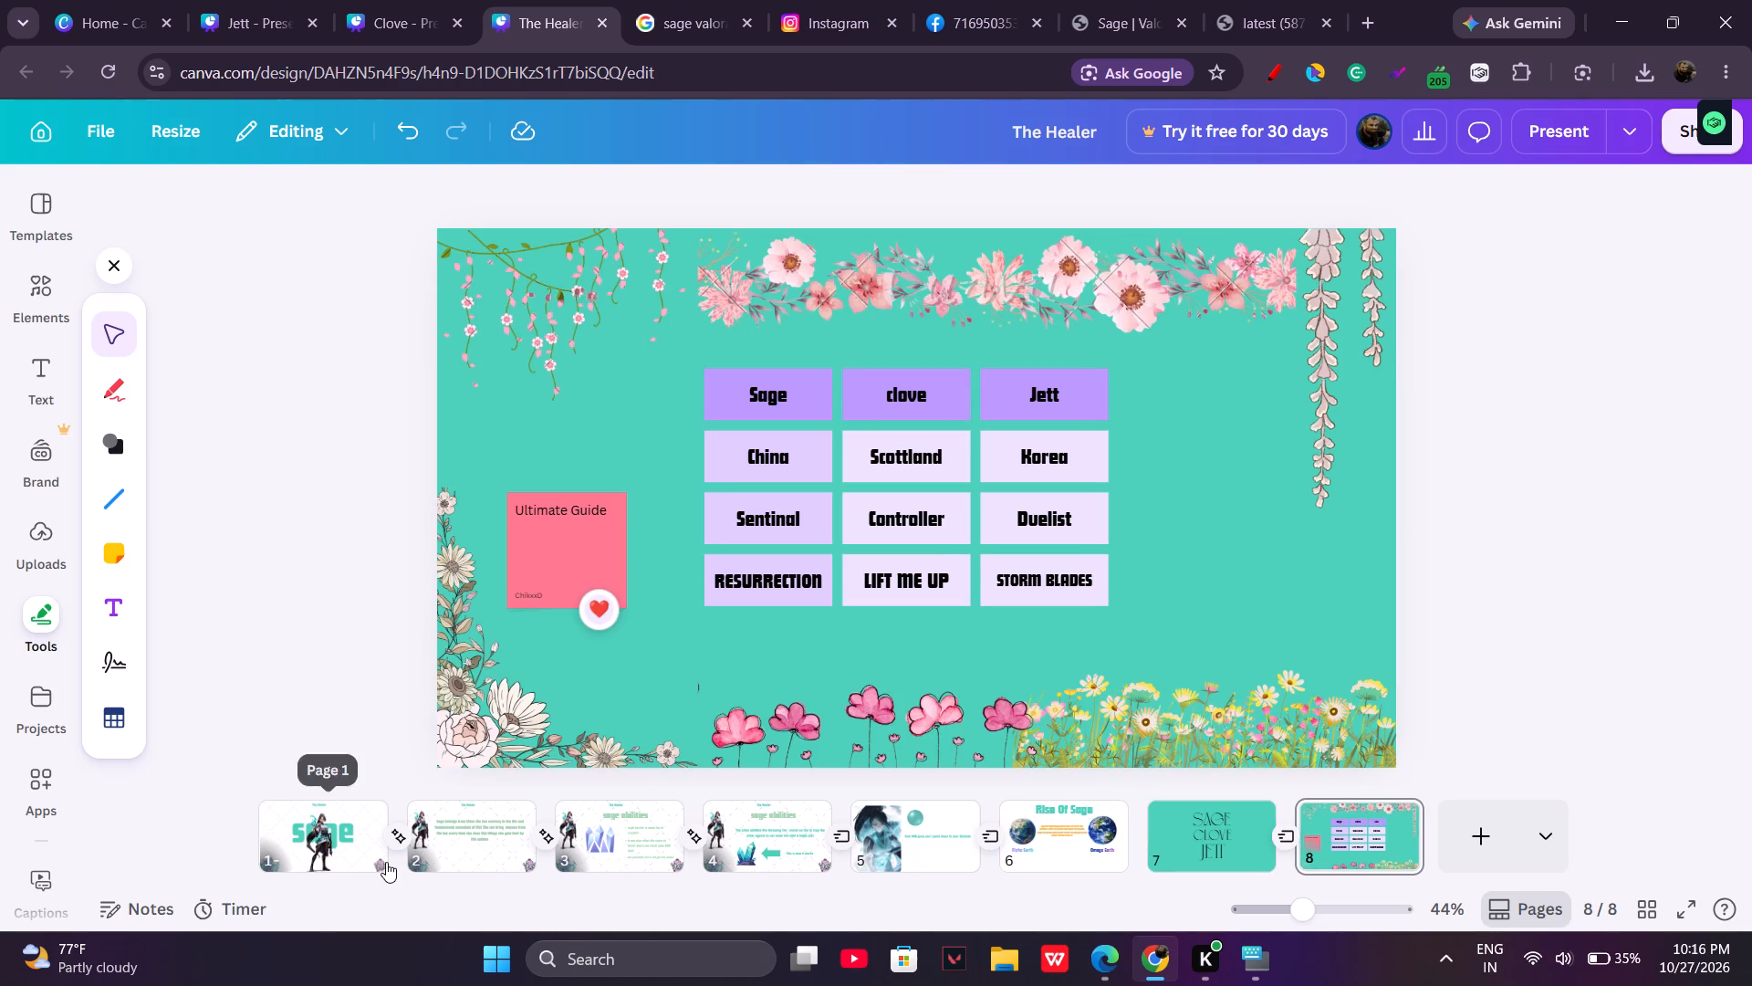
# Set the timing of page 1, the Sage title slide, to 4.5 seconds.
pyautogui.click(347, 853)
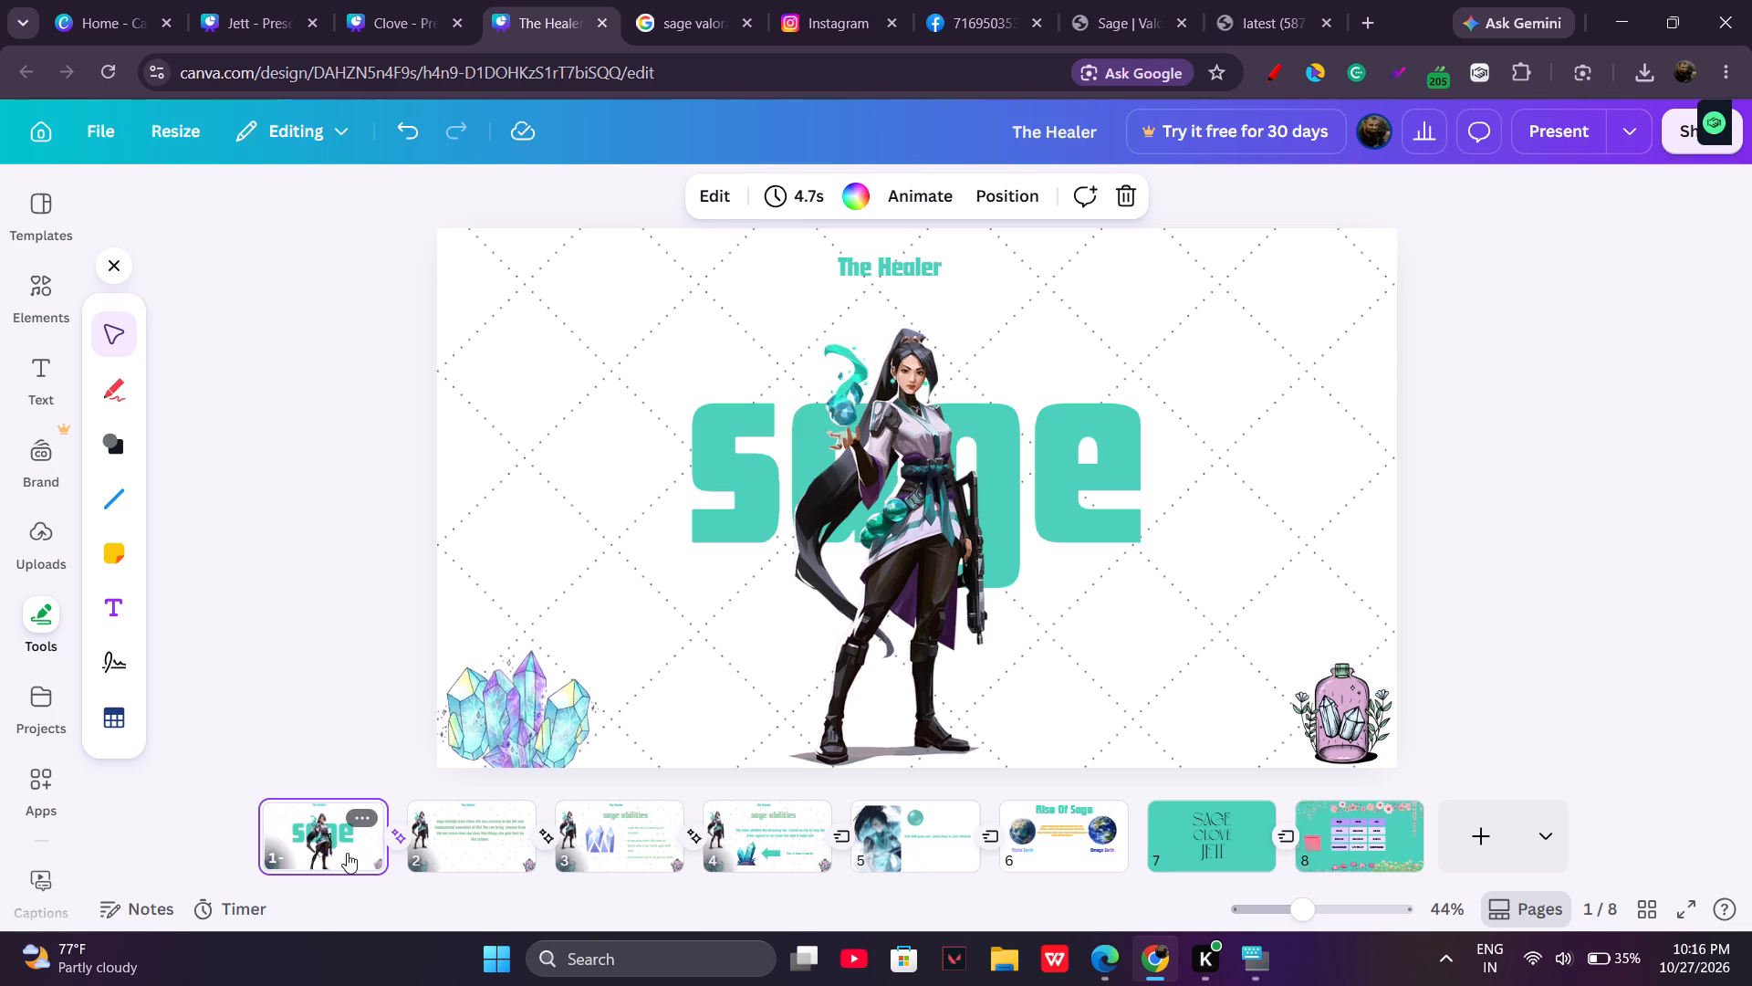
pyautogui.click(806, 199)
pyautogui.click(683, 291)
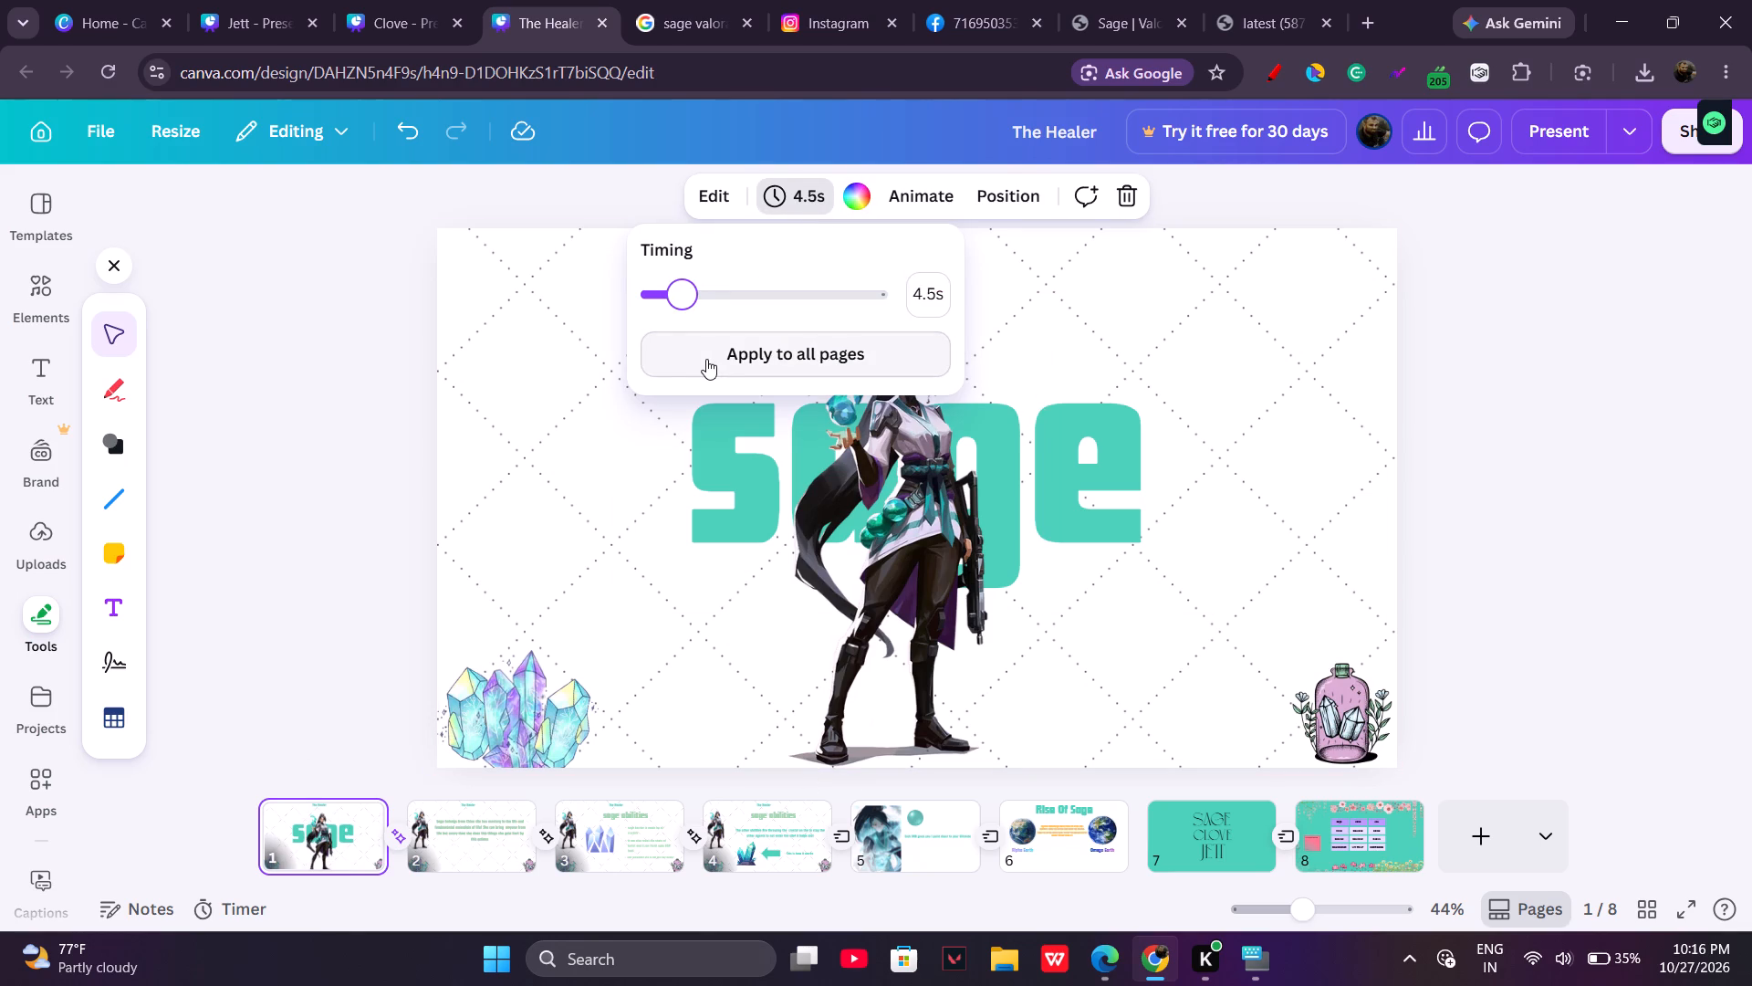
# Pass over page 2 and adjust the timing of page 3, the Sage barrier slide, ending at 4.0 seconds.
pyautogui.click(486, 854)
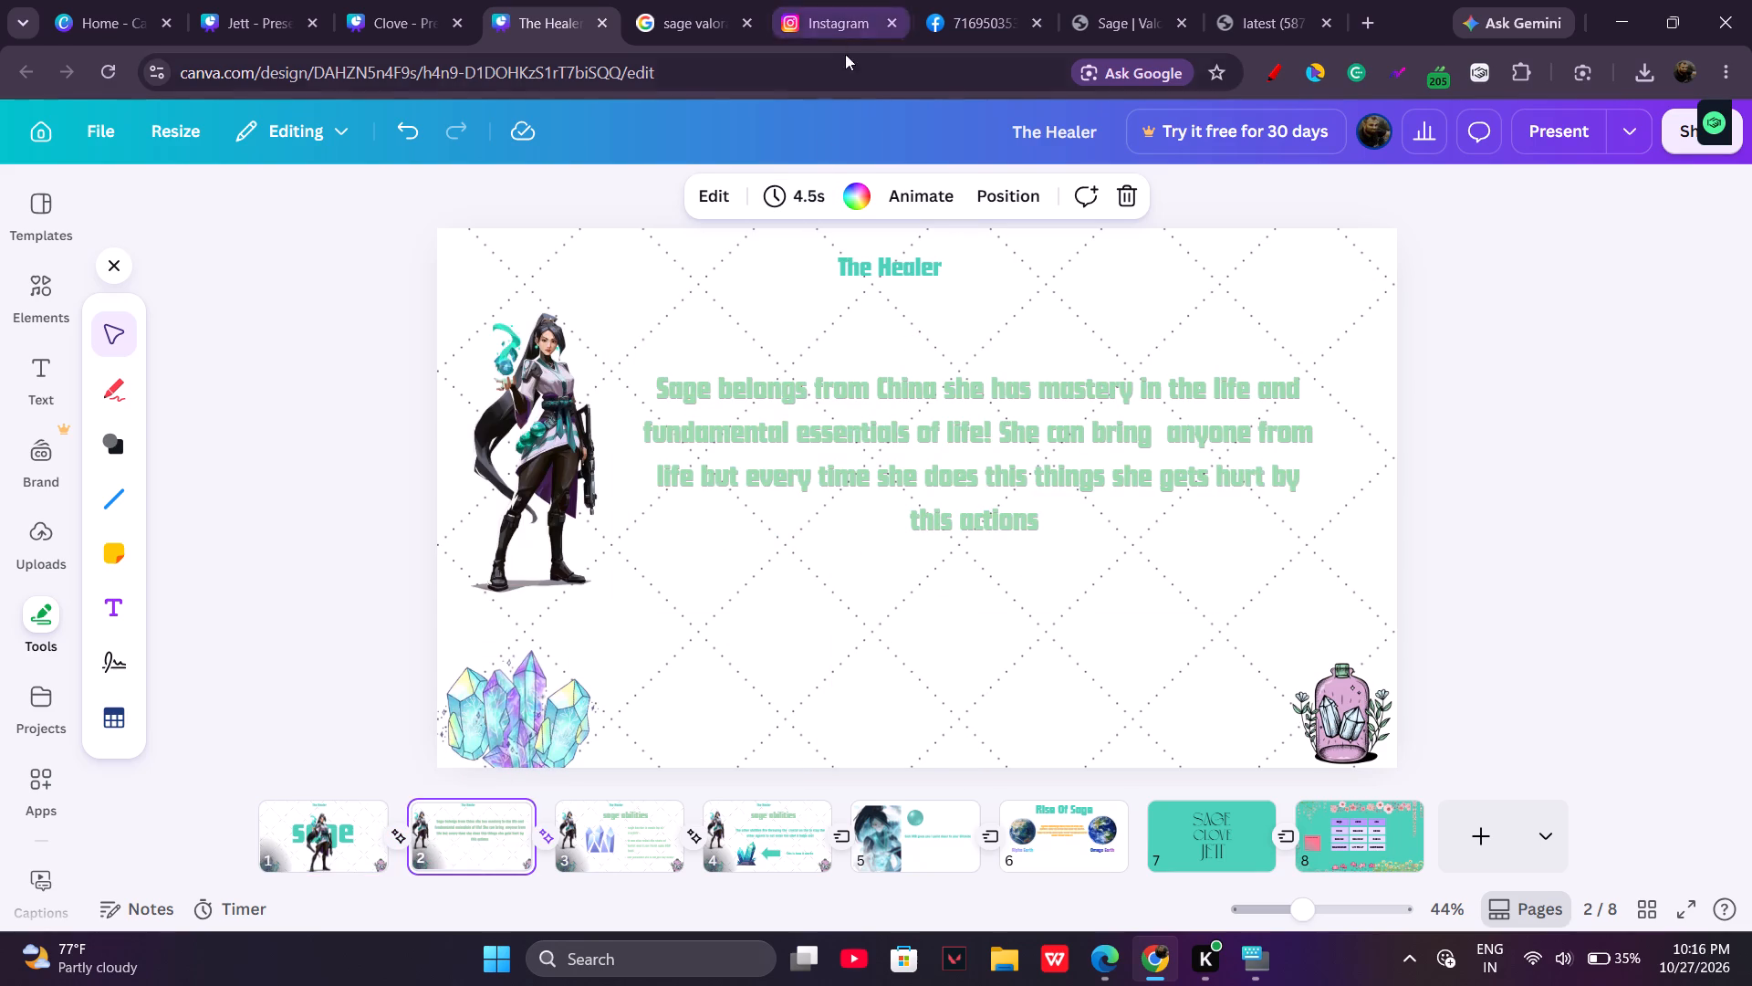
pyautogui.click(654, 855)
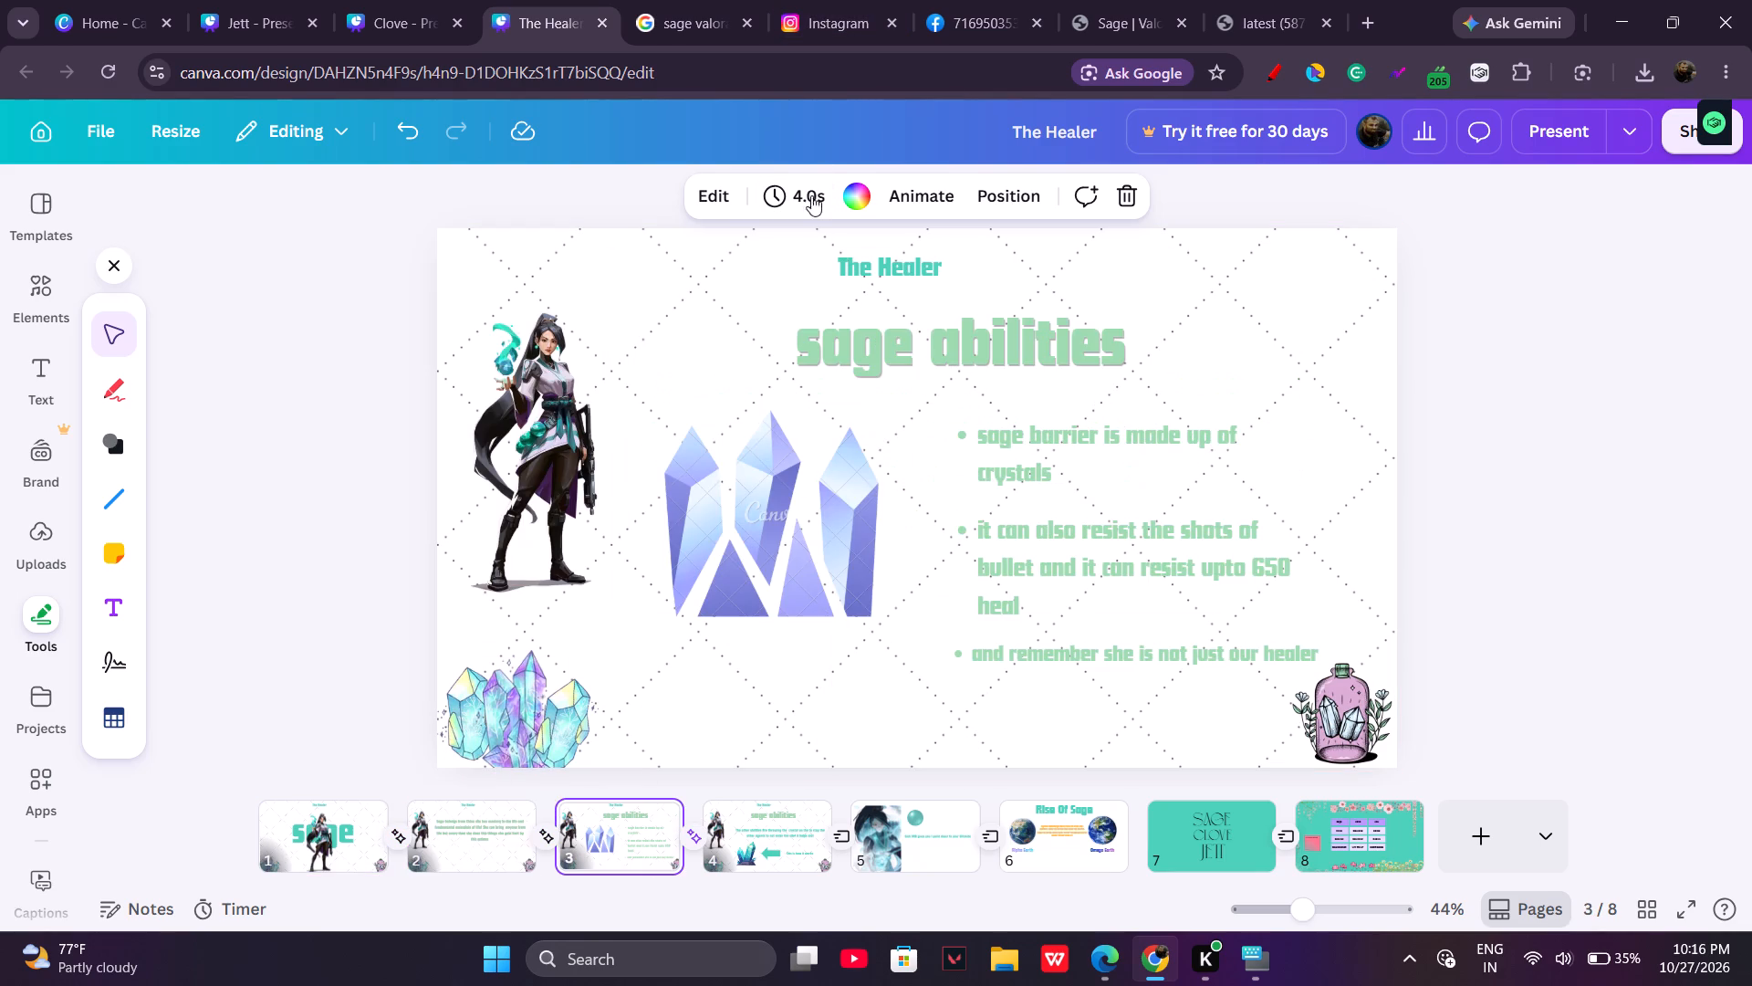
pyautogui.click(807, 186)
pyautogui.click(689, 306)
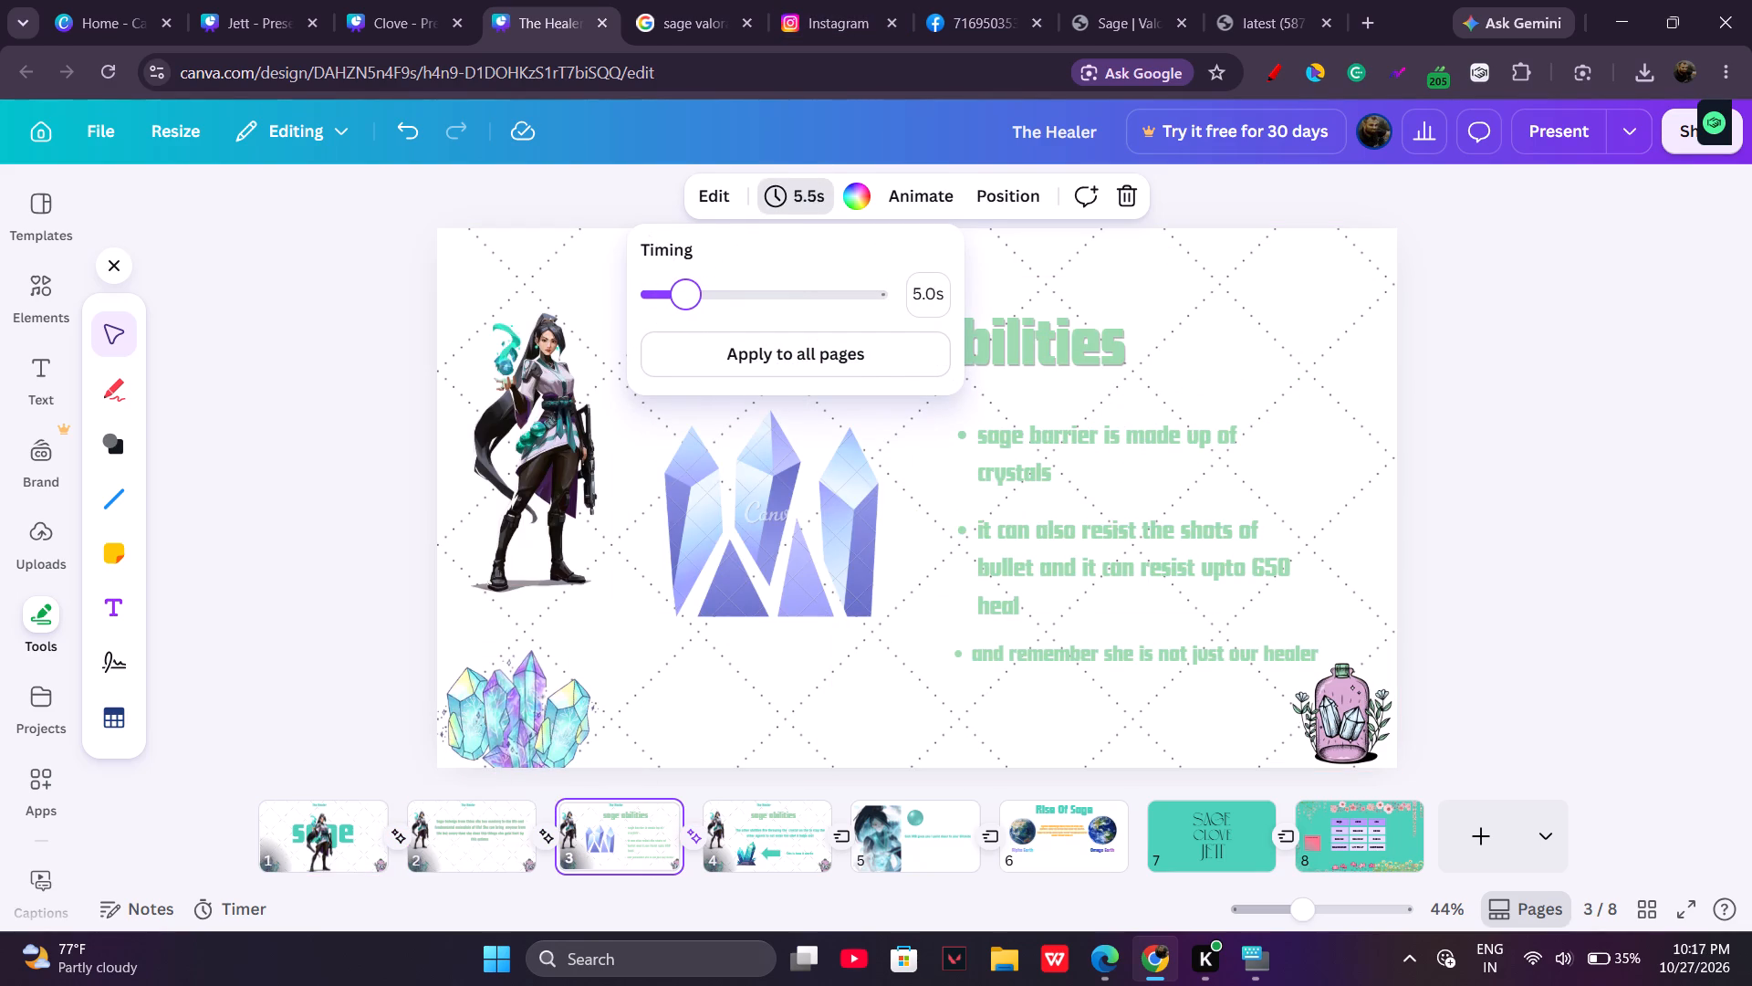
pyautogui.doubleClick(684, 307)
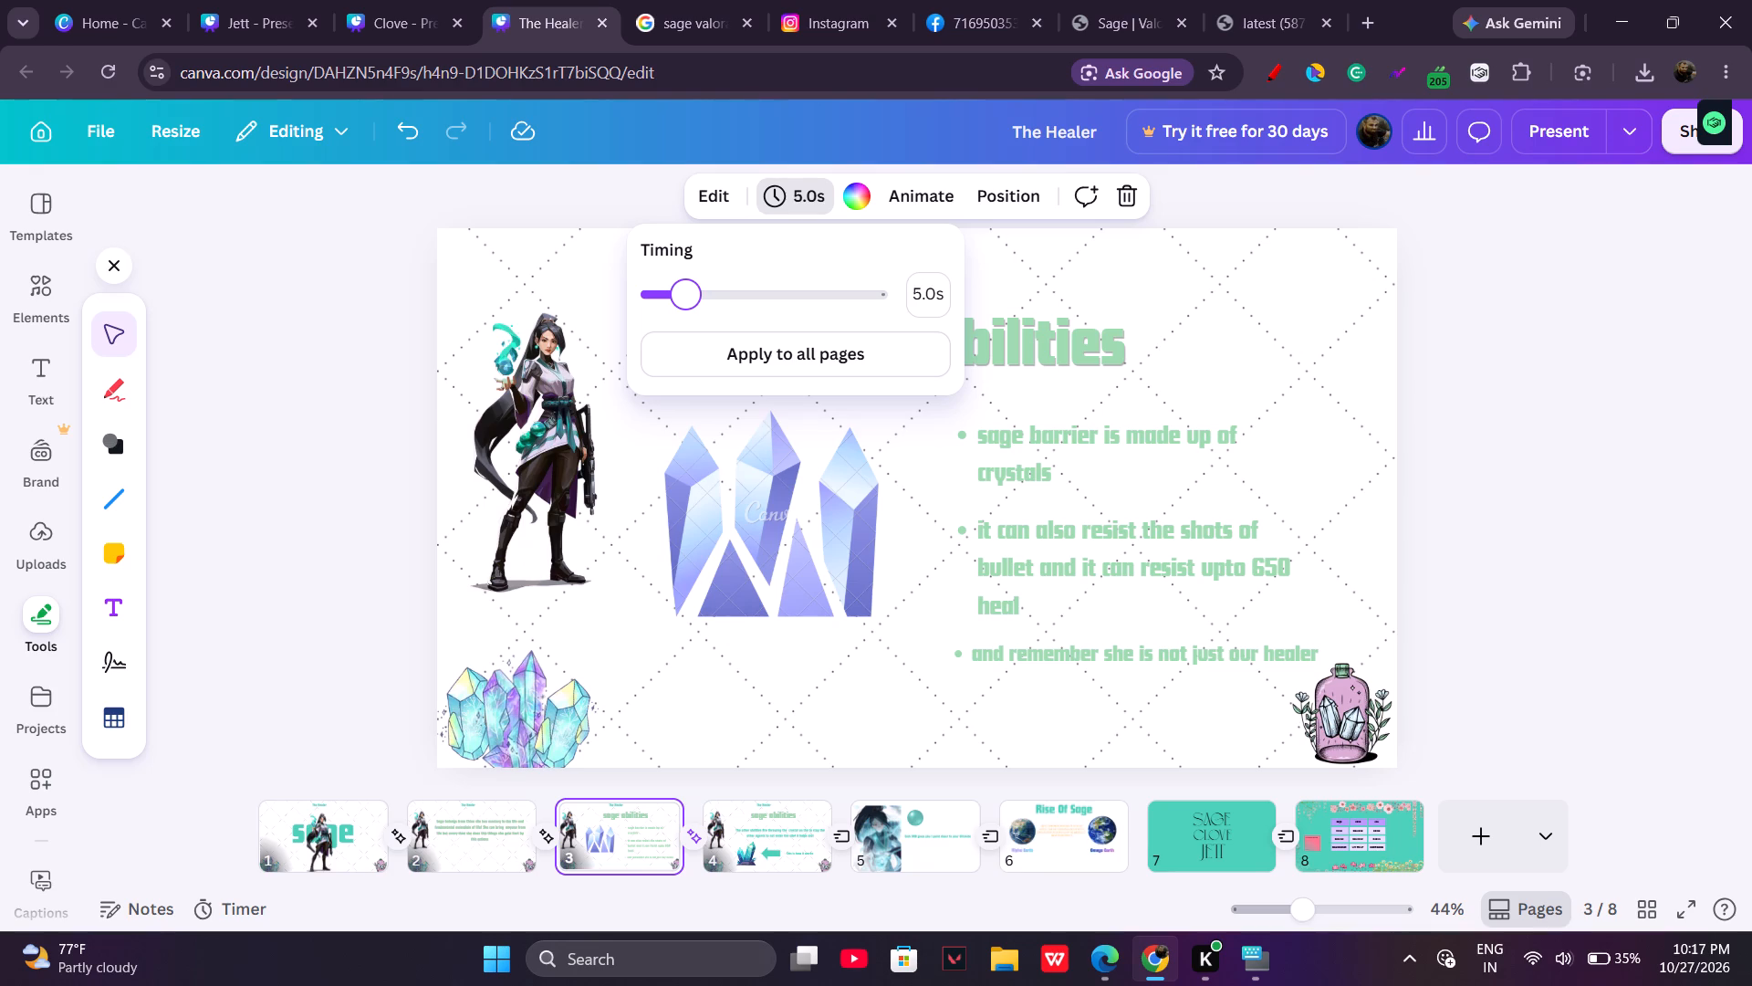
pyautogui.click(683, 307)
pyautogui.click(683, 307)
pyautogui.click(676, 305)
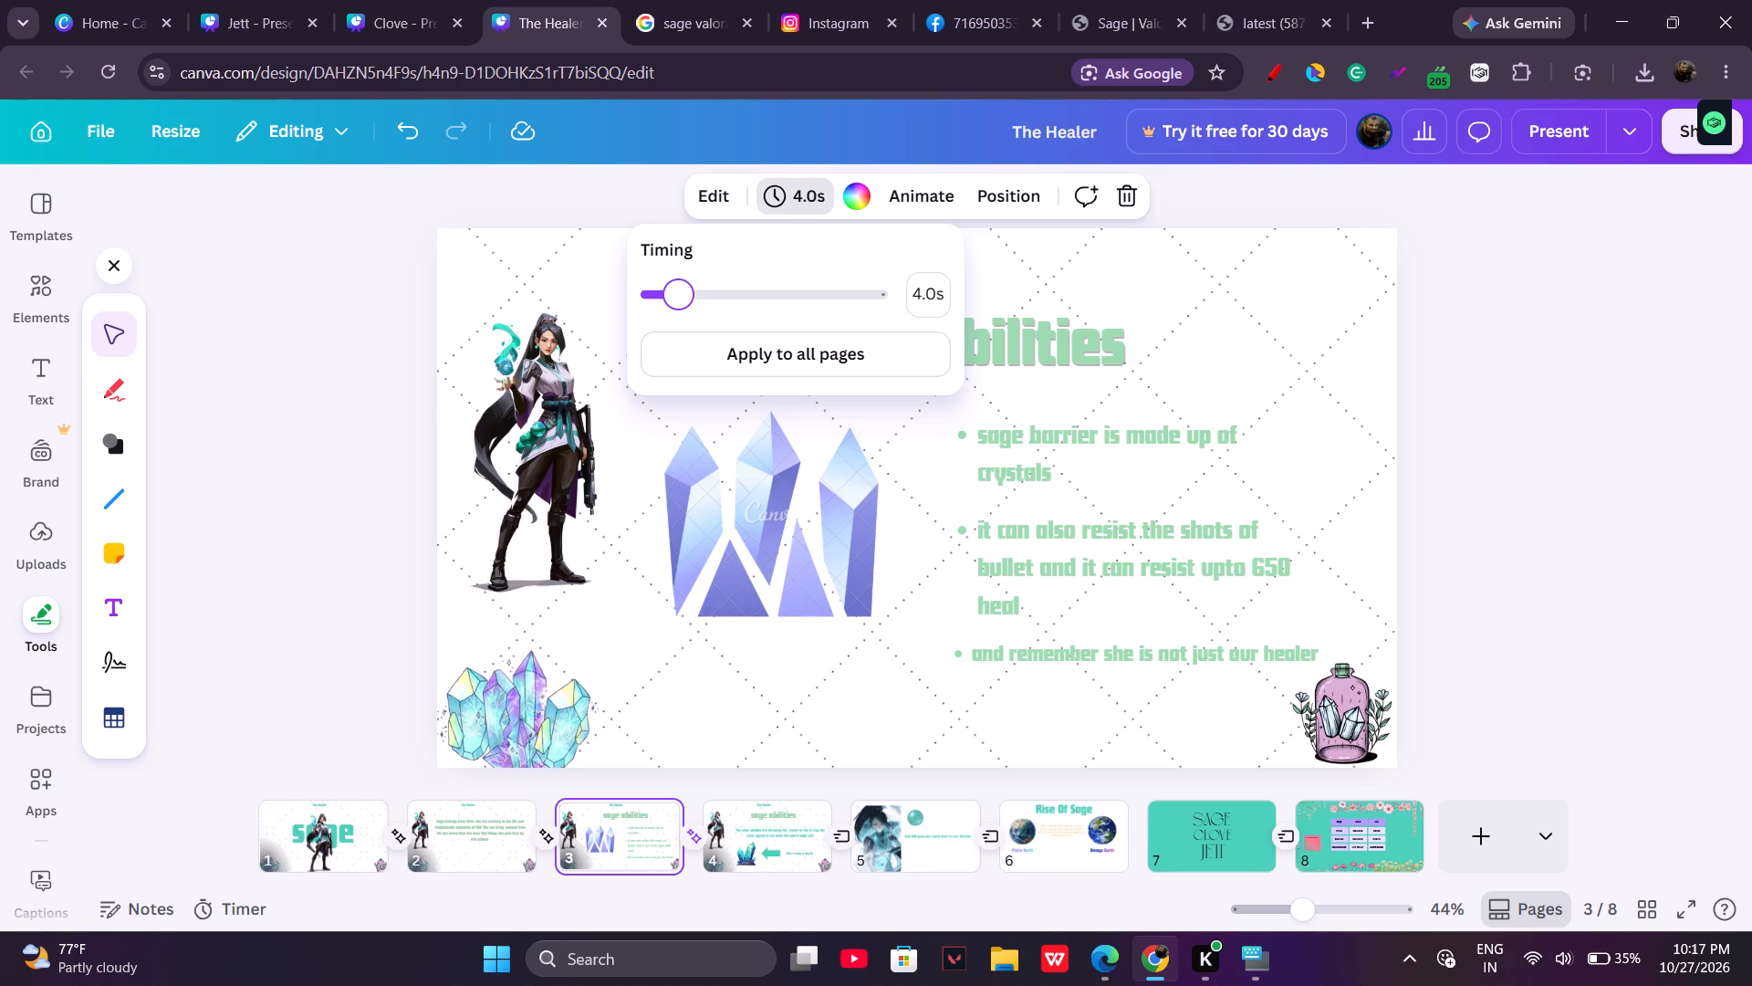
# Set the timing of page 4 to 4.5 seconds and apply it to all pages.
pyautogui.click(796, 823)
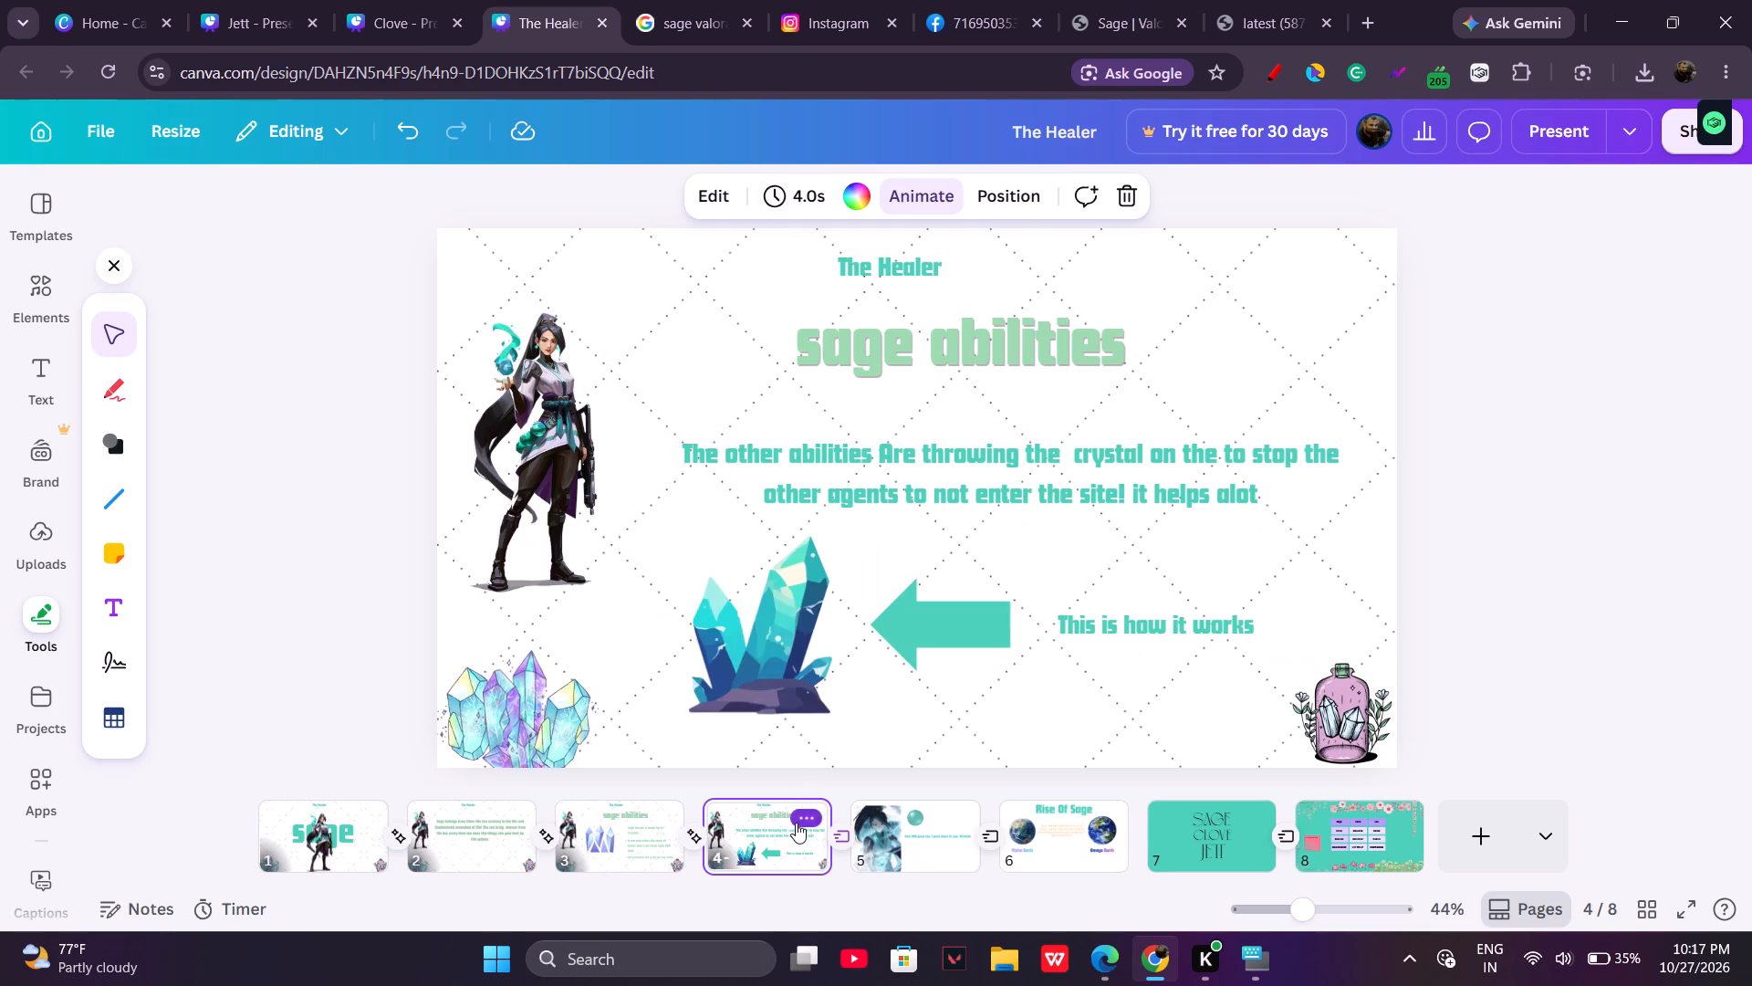
pyautogui.click(799, 205)
pyautogui.click(682, 297)
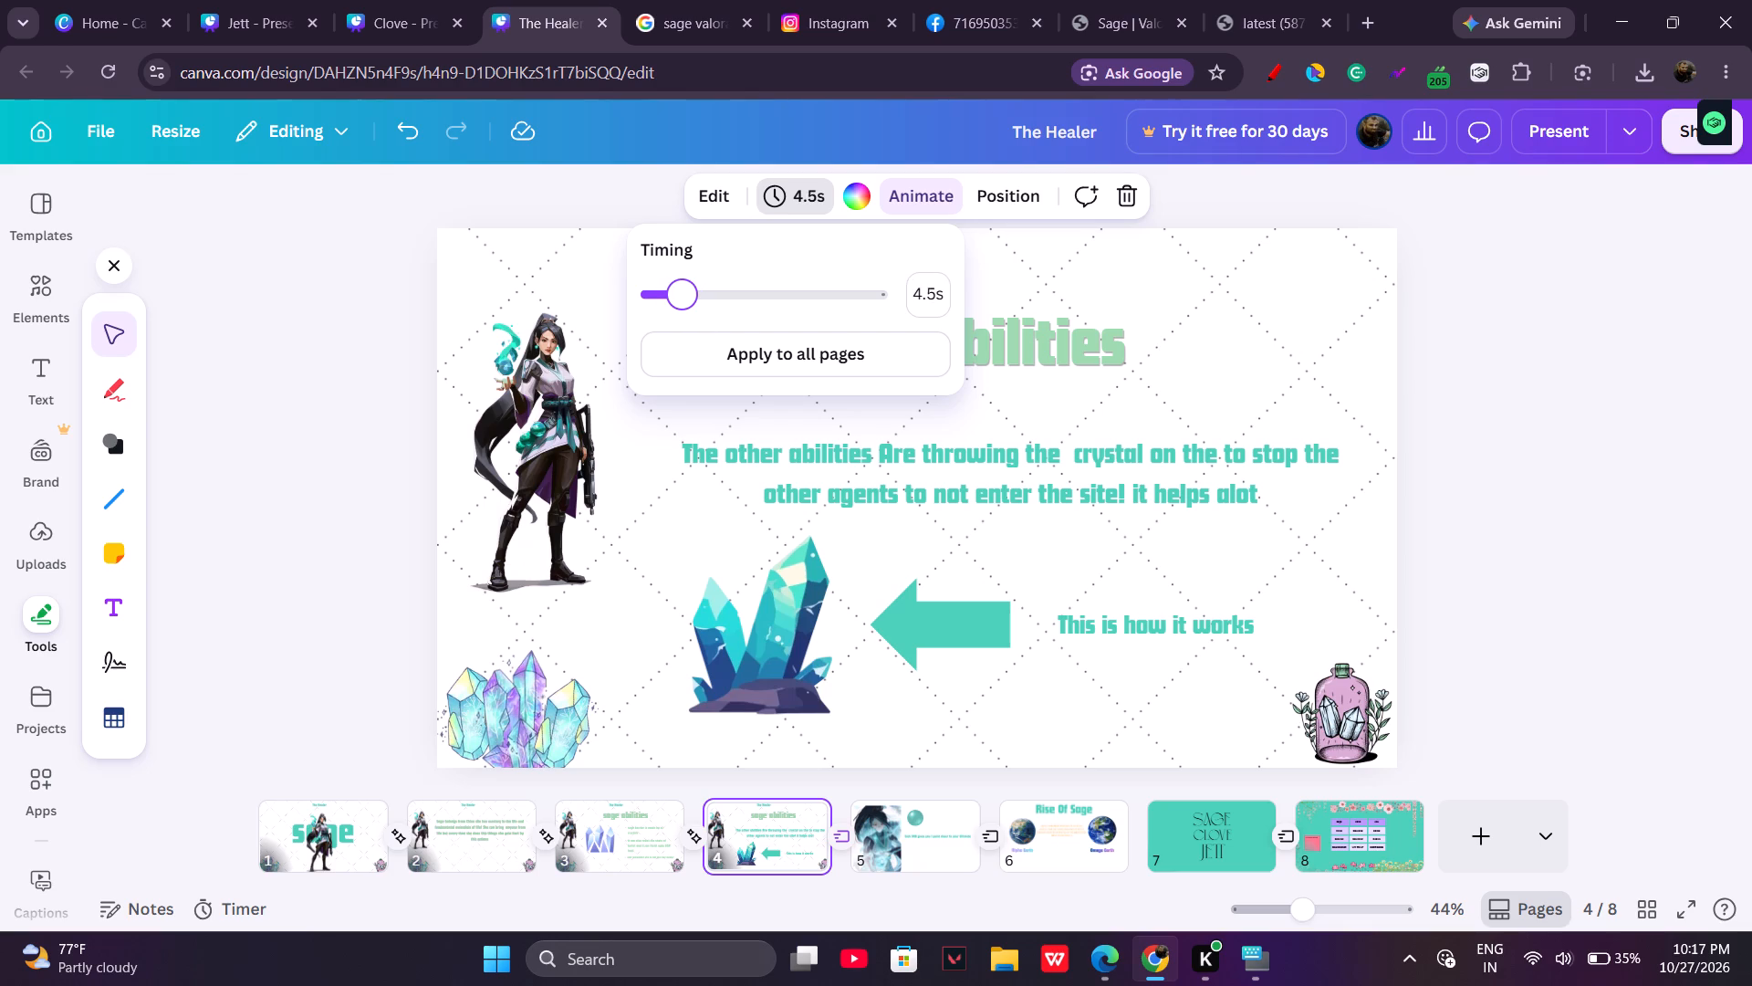
pyautogui.click(709, 346)
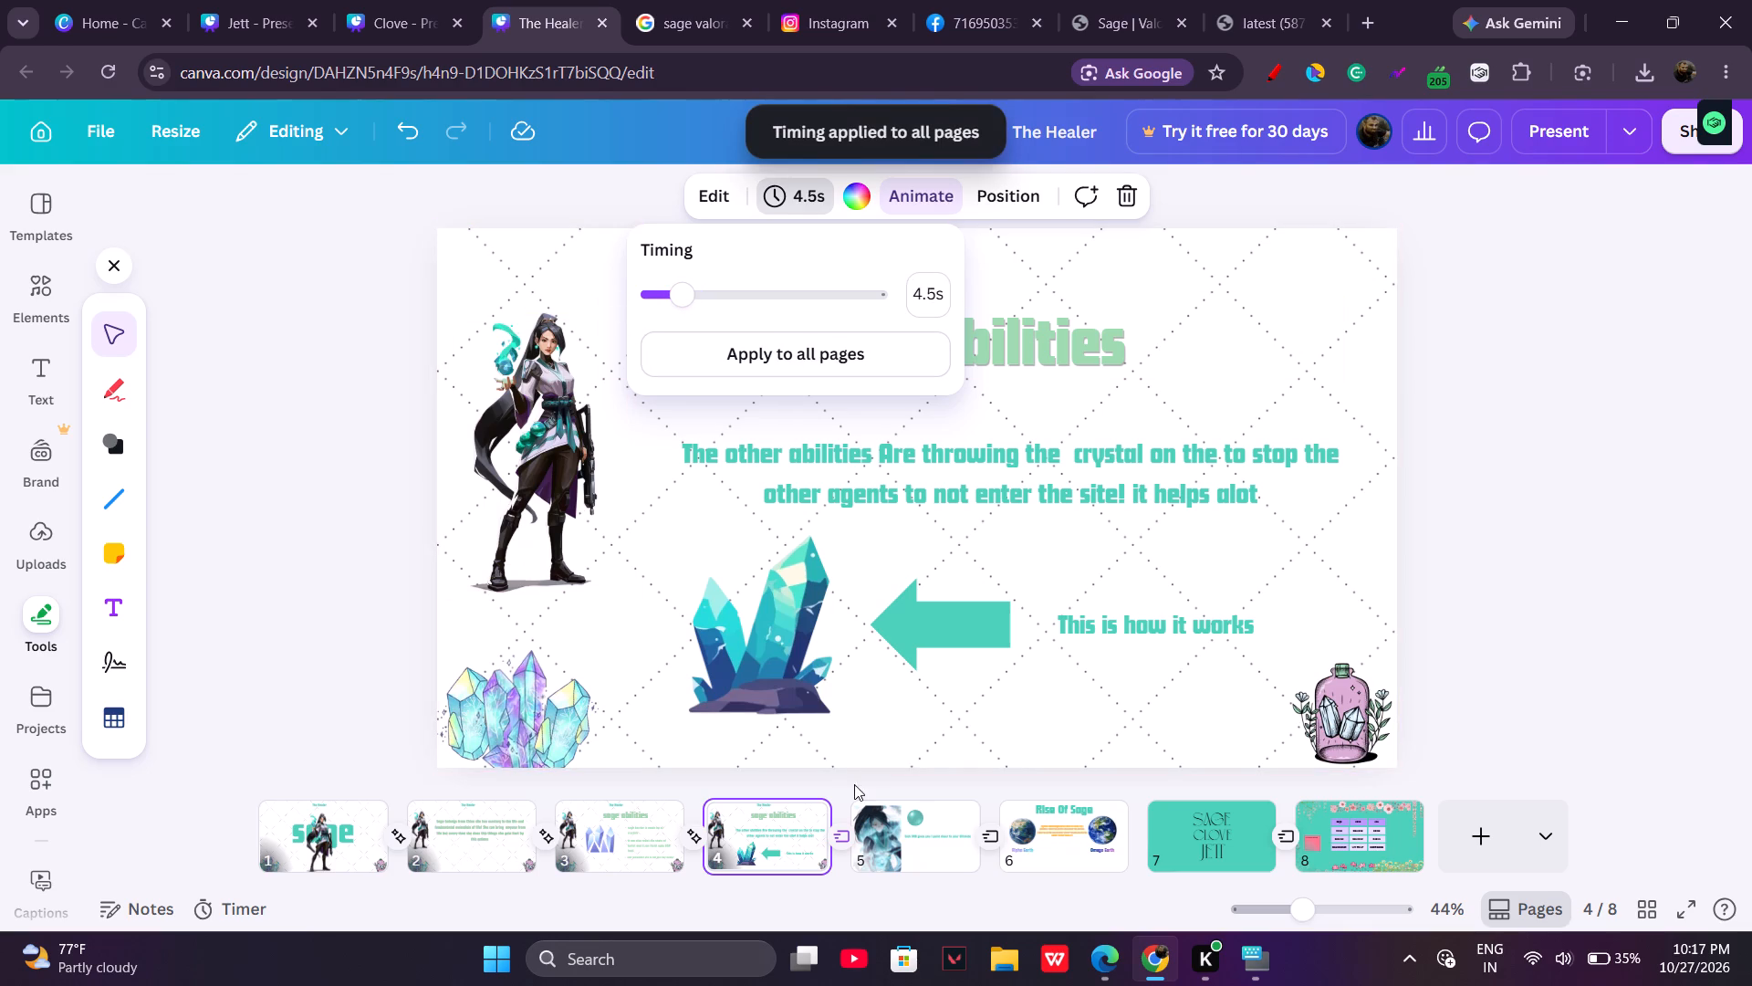
# Shorten the timing of page 5, the ORB slide, to about 3 seconds.
pyautogui.click(877, 836)
pyautogui.click(765, 184)
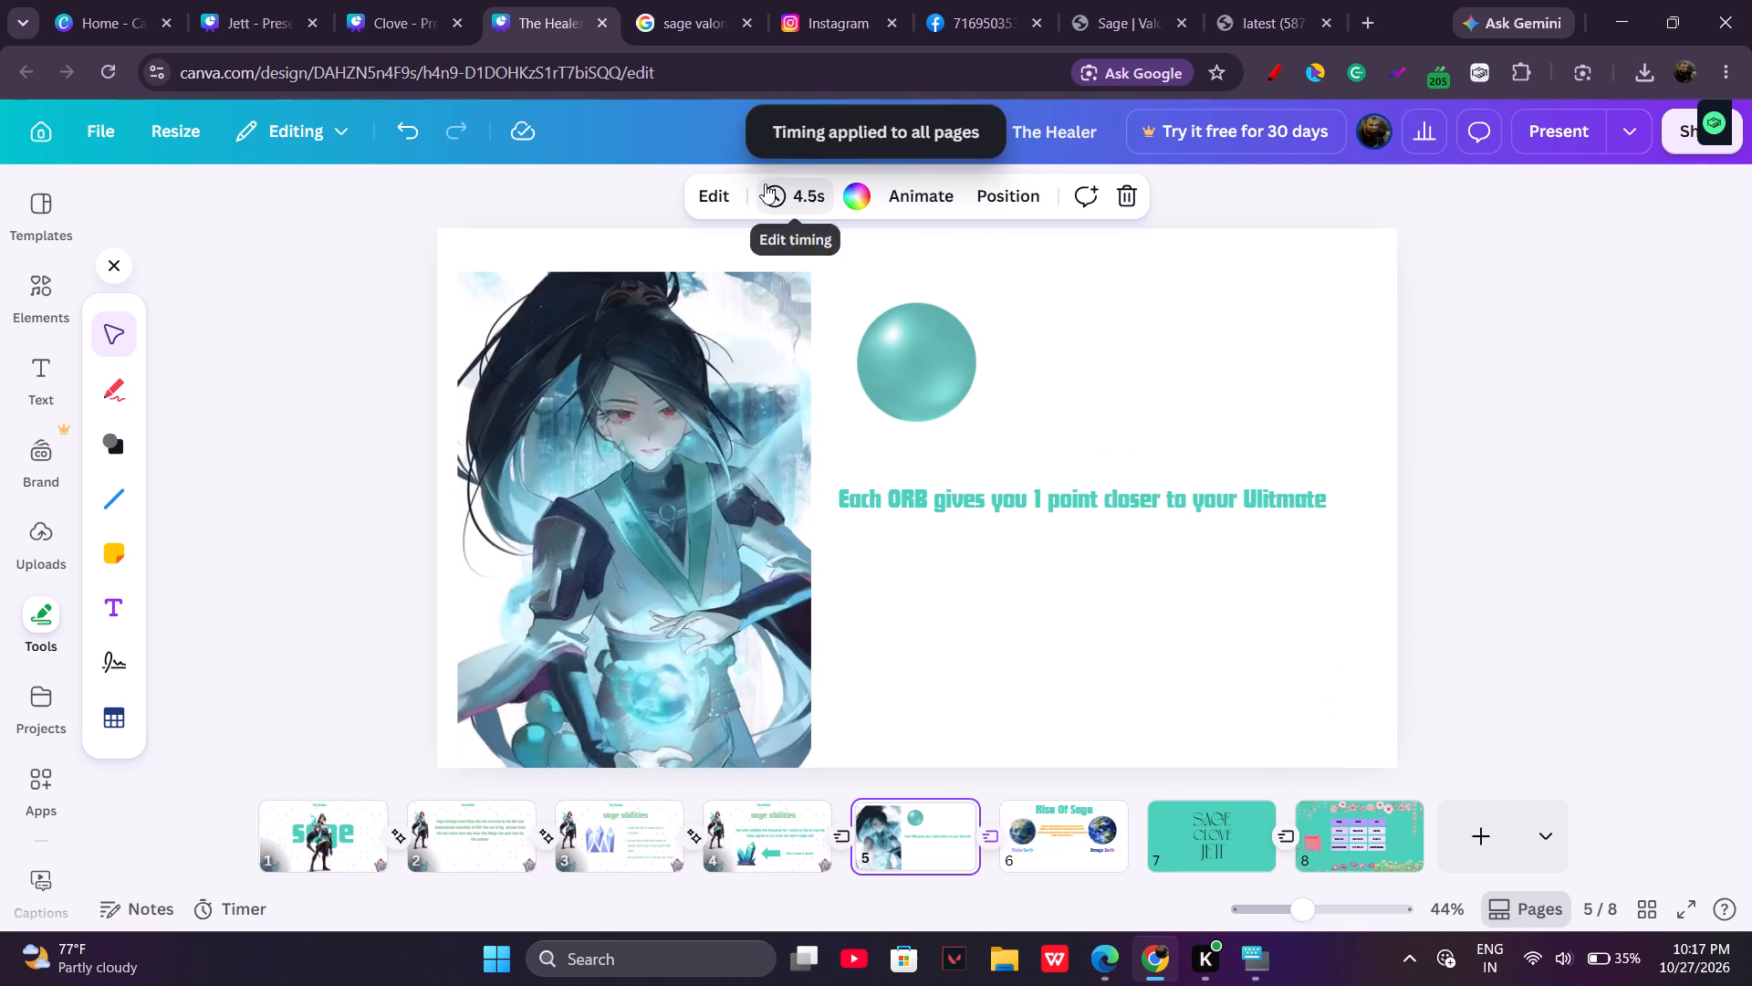
pyautogui.moveTo(683, 296); pyautogui.dragTo(671, 298)
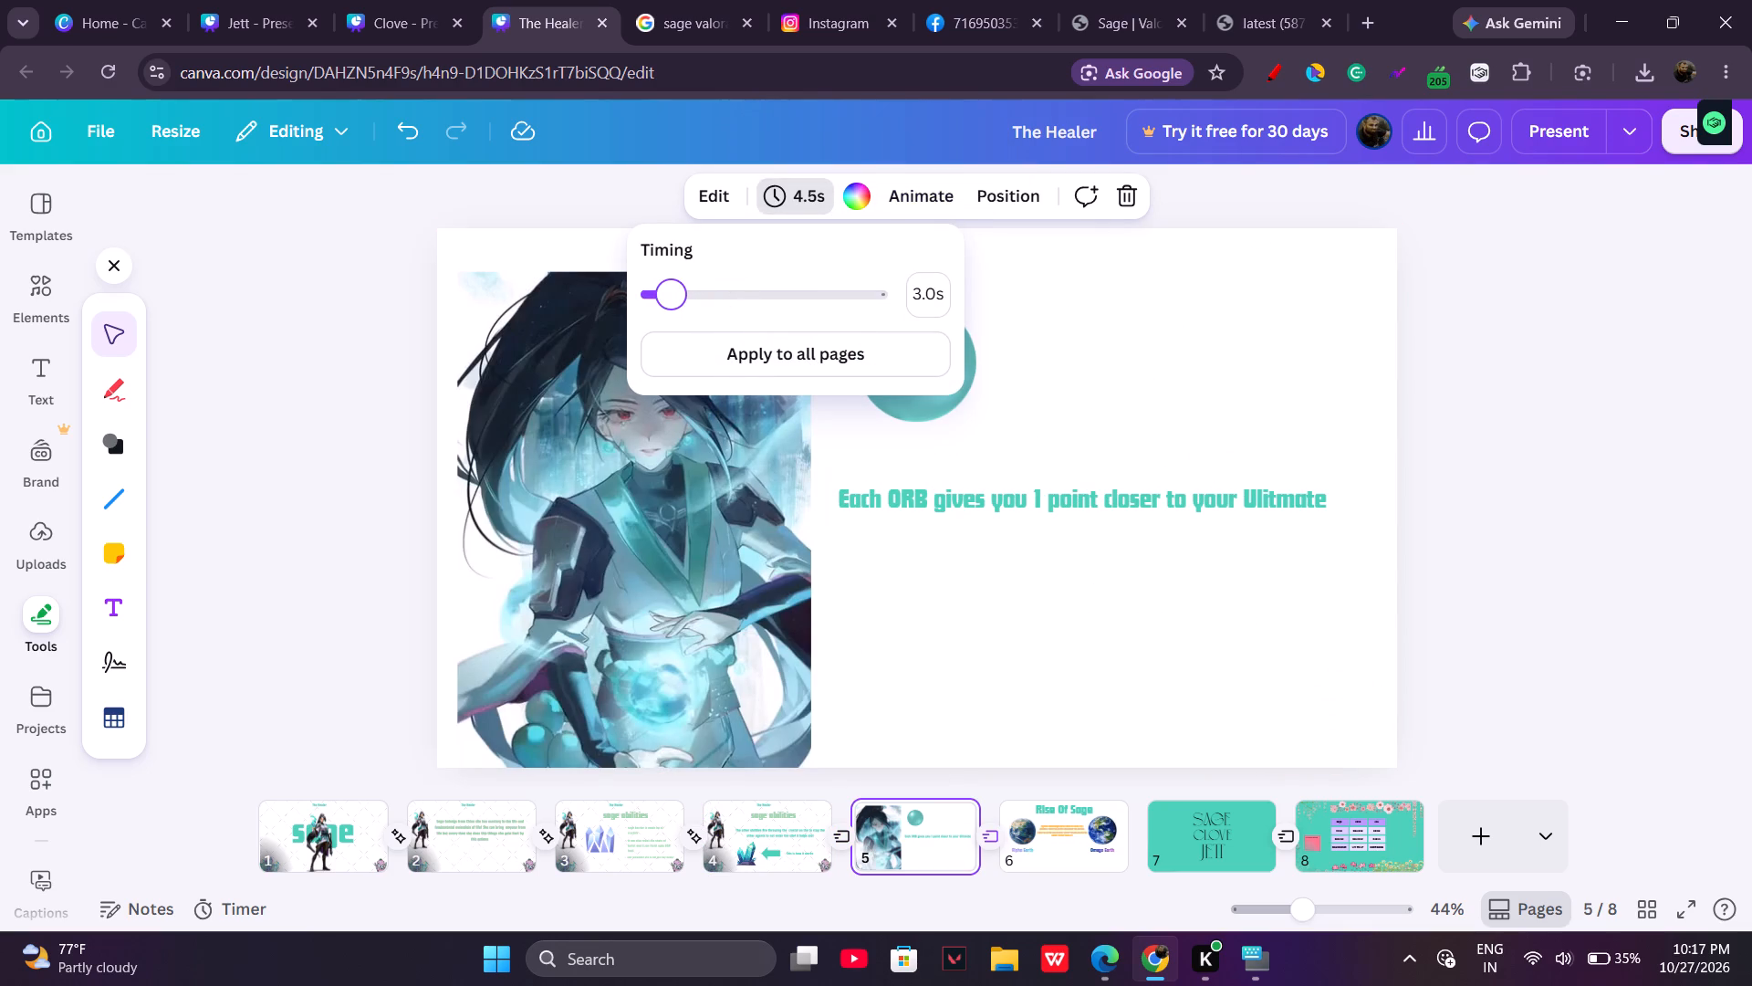
pyautogui.moveTo(671, 298); pyautogui.dragTo(673, 298)
# Set the timing of page 6, the Rise Of Sage slide, to 6.5 seconds.
pyautogui.click(1079, 811)
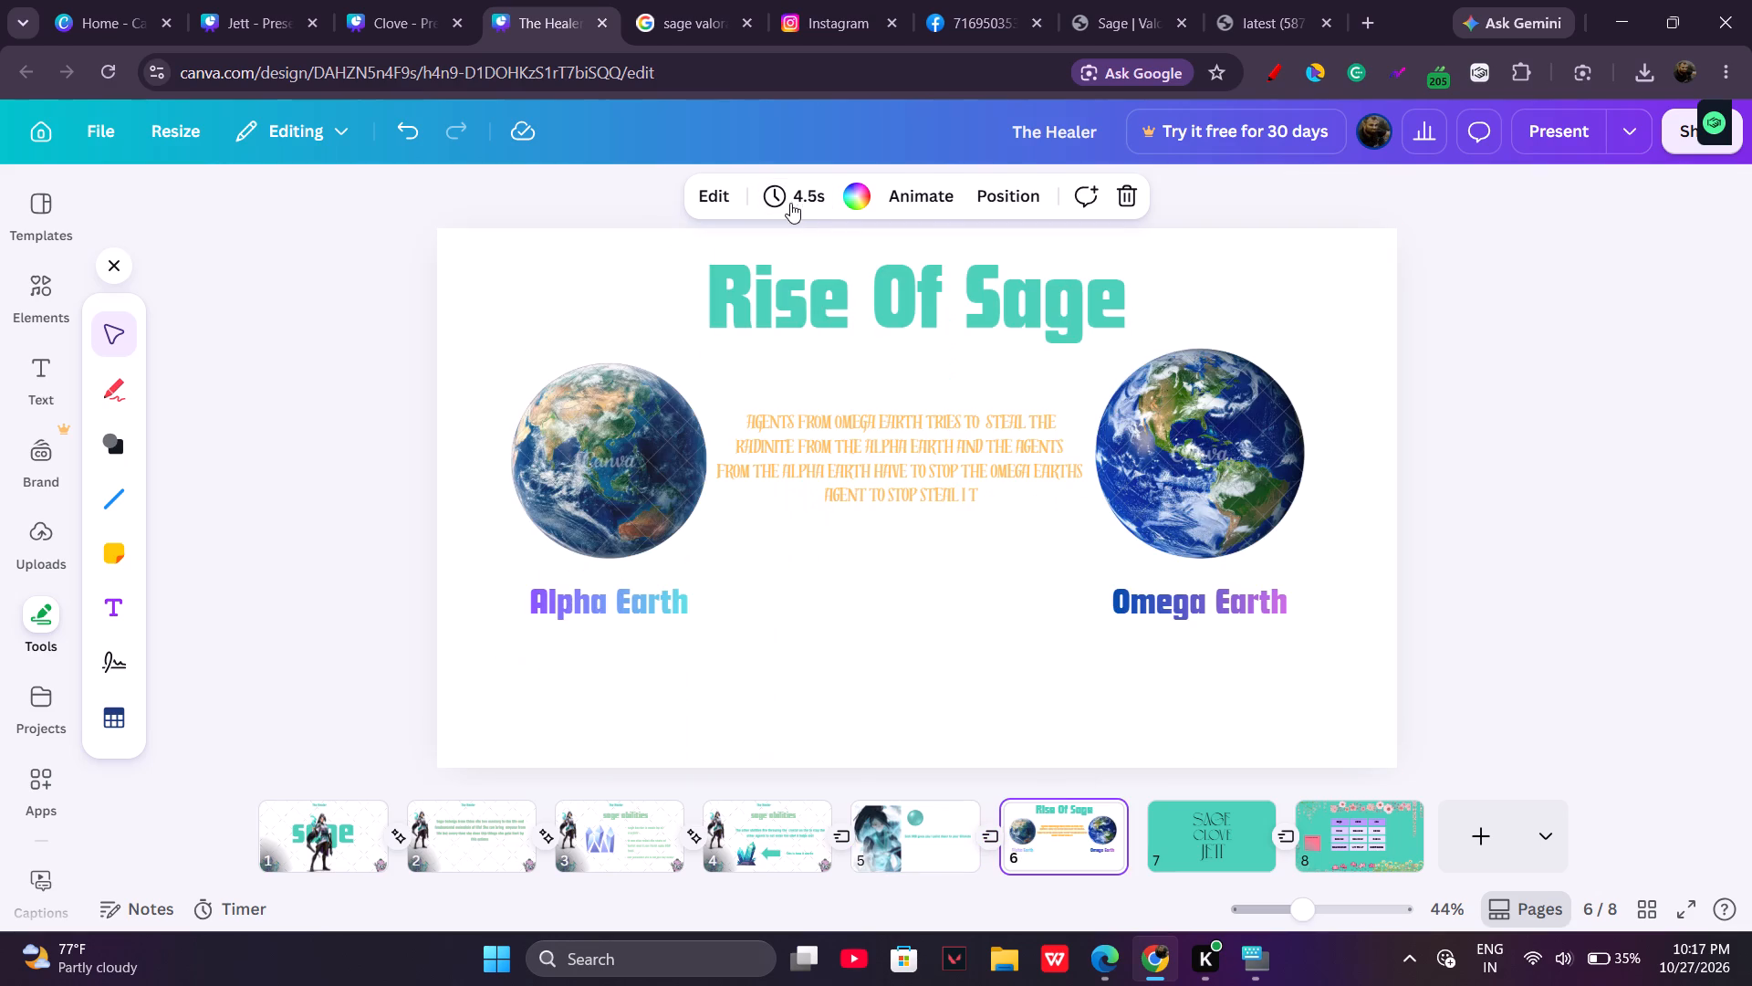
pyautogui.click(791, 198)
pyautogui.click(683, 294)
pyautogui.moveTo(683, 294); pyautogui.dragTo(691, 296)
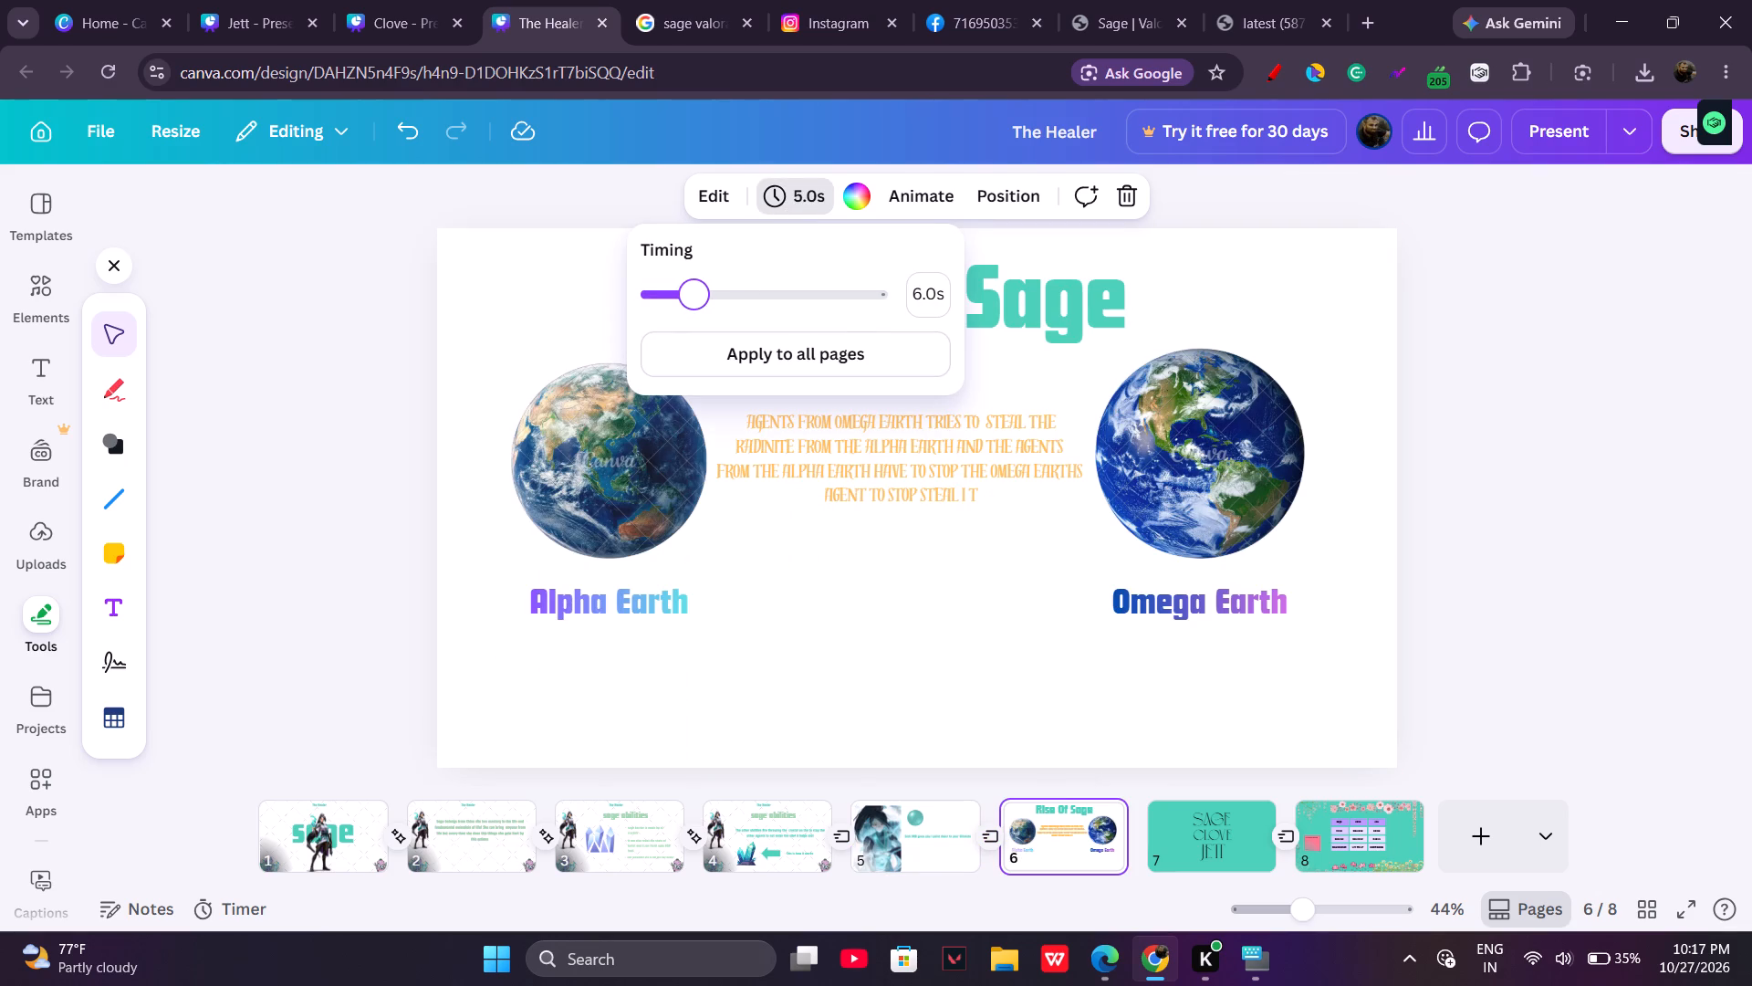
pyautogui.moveTo(691, 296); pyautogui.dragTo(694, 296)
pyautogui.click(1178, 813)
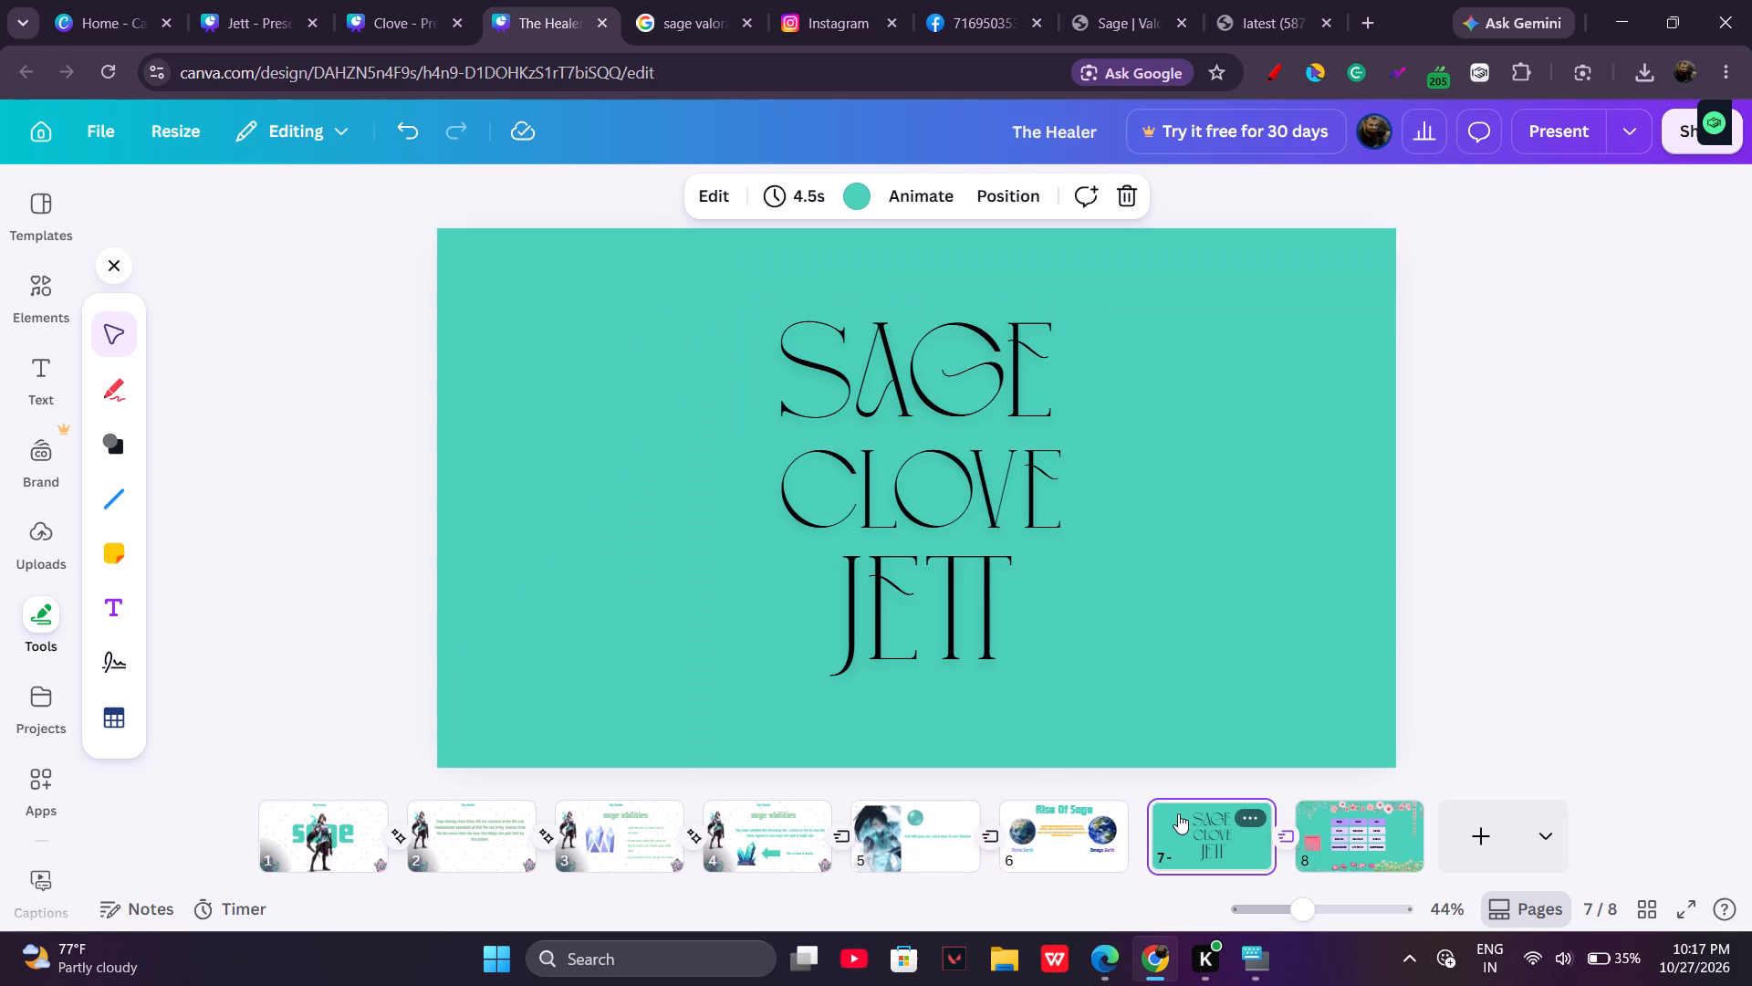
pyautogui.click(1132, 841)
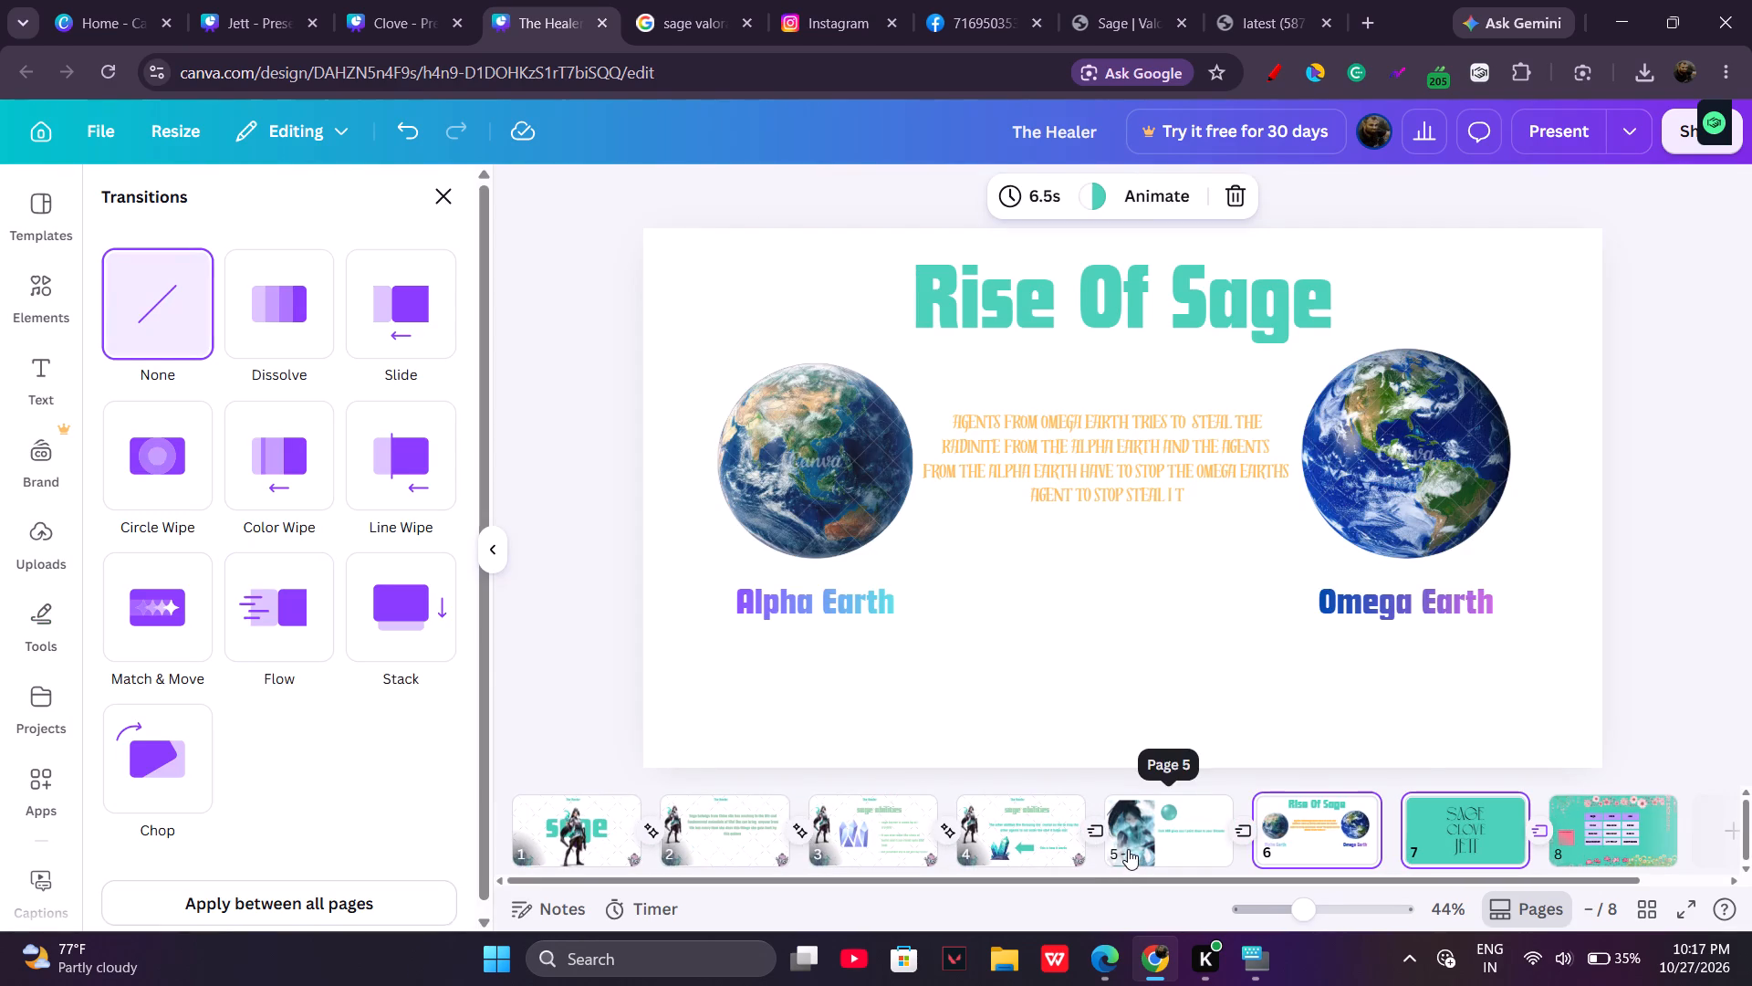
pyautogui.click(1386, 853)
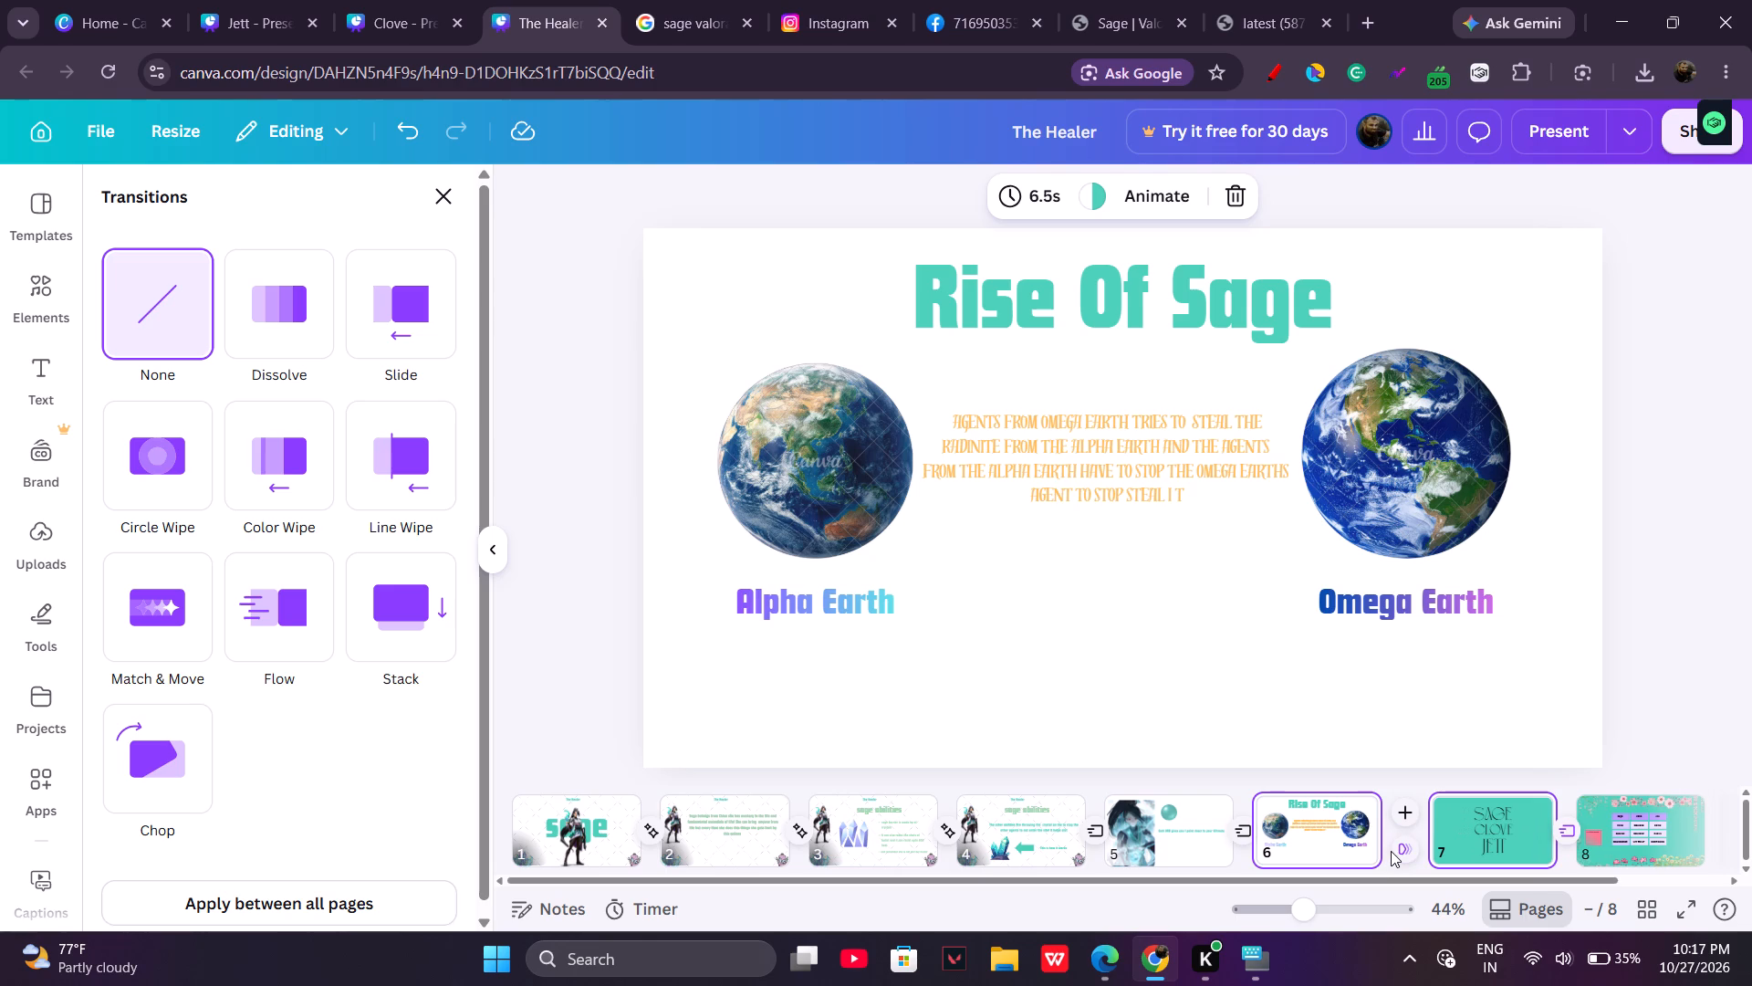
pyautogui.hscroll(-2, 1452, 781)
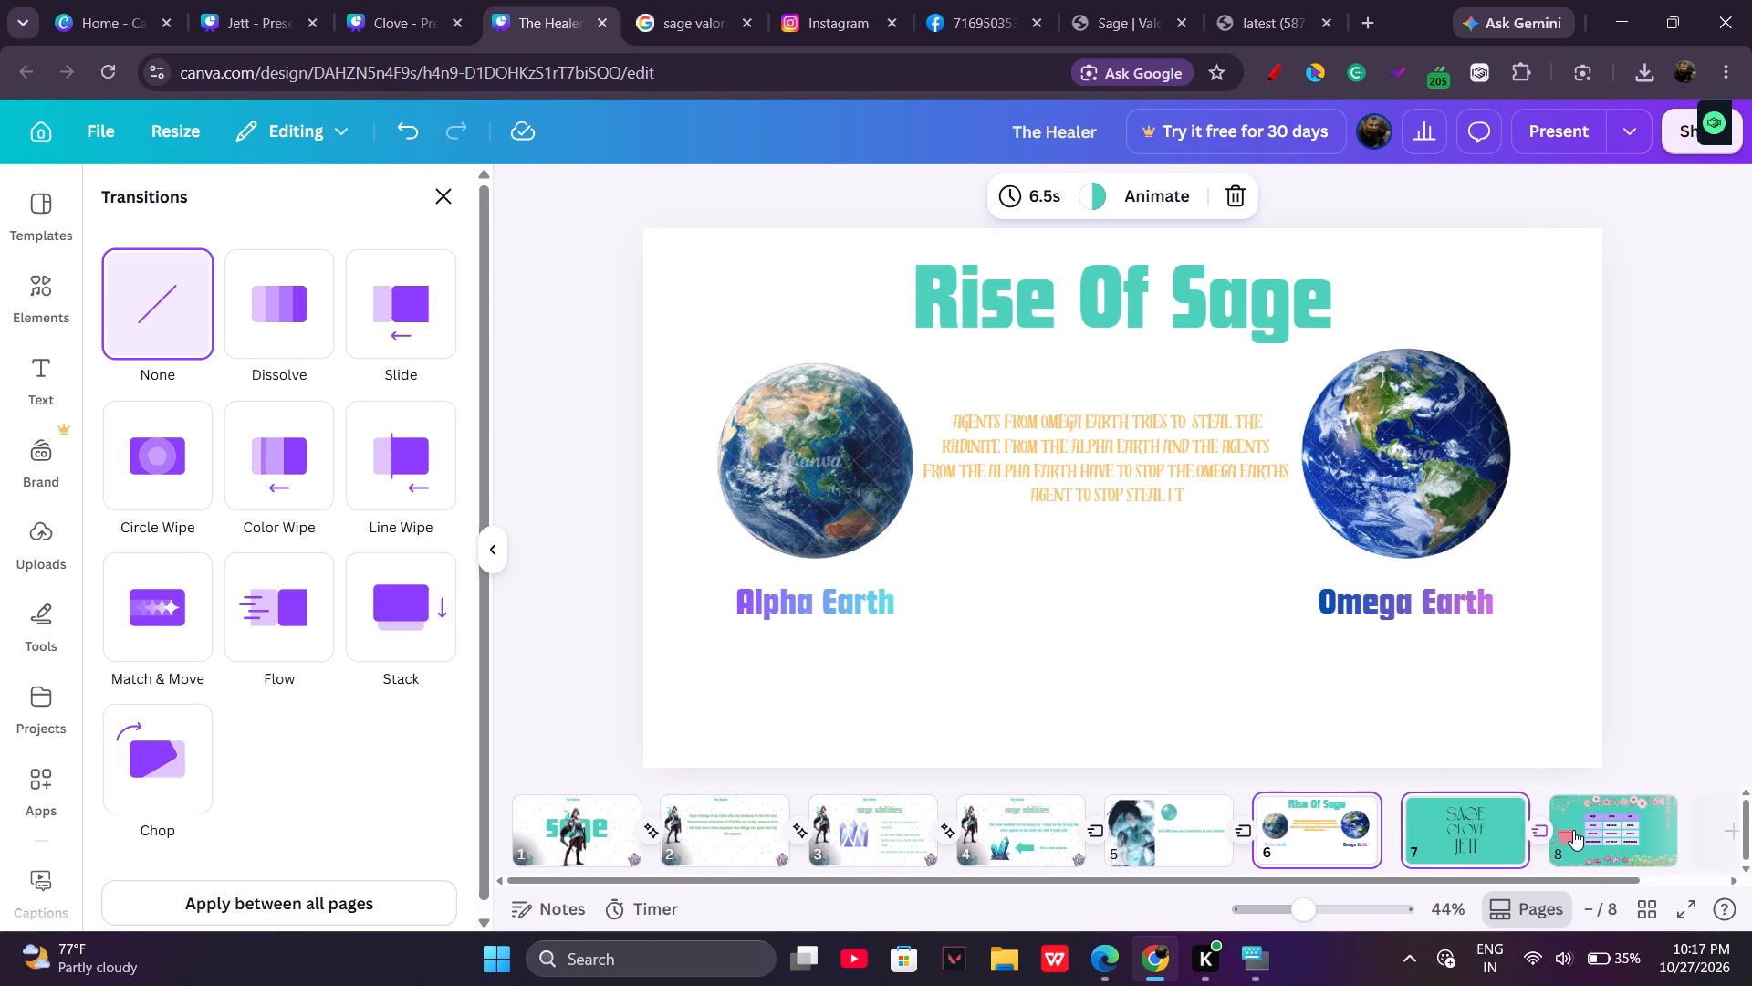
# Set the timing of page 8, the agent comparison table slide, to 7.0 seconds.
pyautogui.click(1573, 830)
pyautogui.click(808, 208)
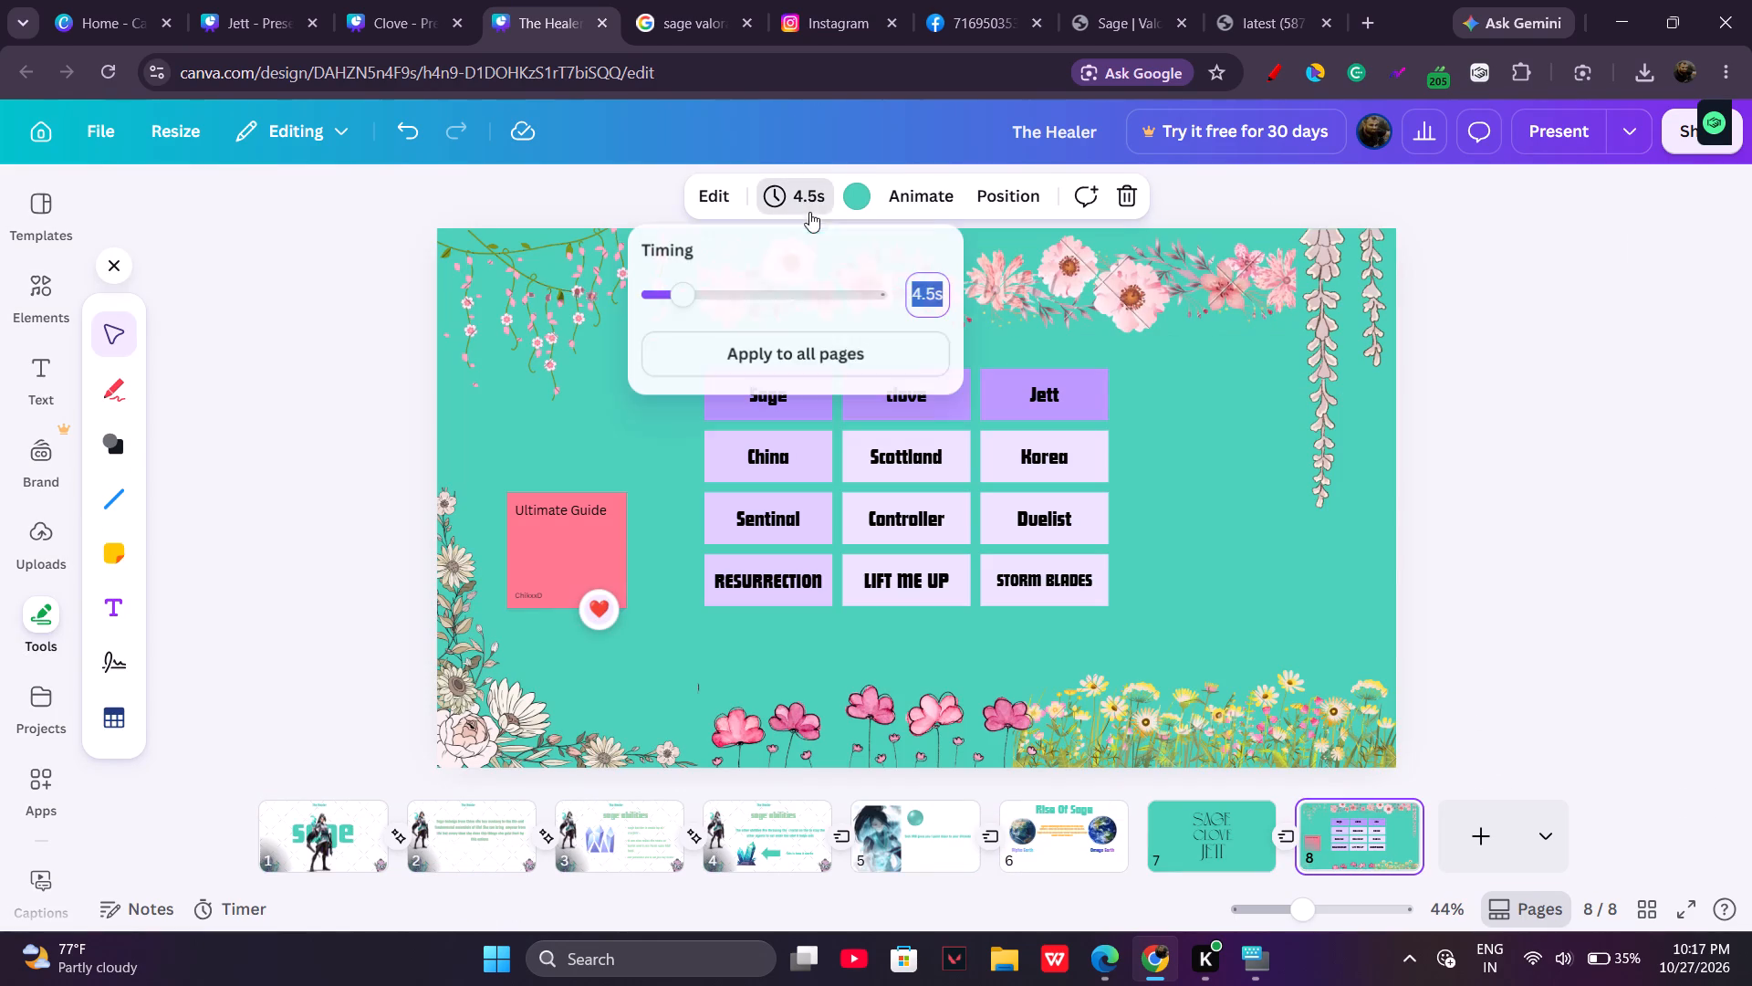
pyautogui.click(754, 304)
pyautogui.moveTo(754, 304); pyautogui.dragTo(746, 305)
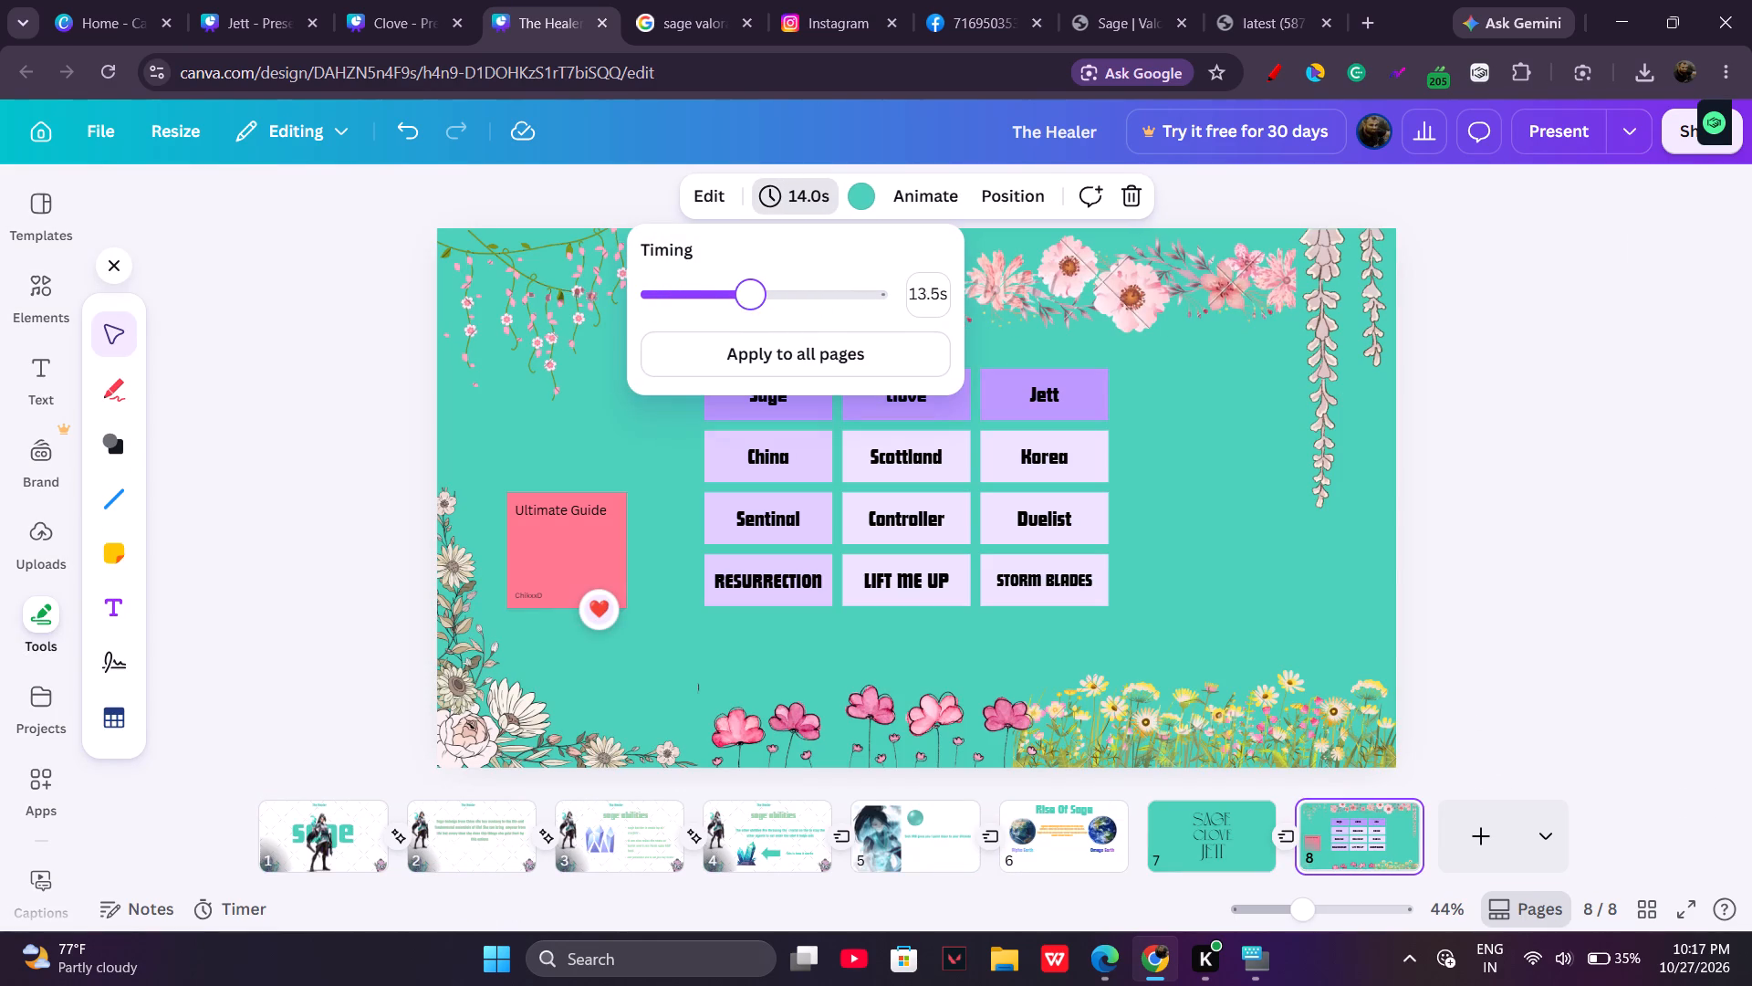
pyautogui.moveTo(746, 305); pyautogui.dragTo(699, 309)
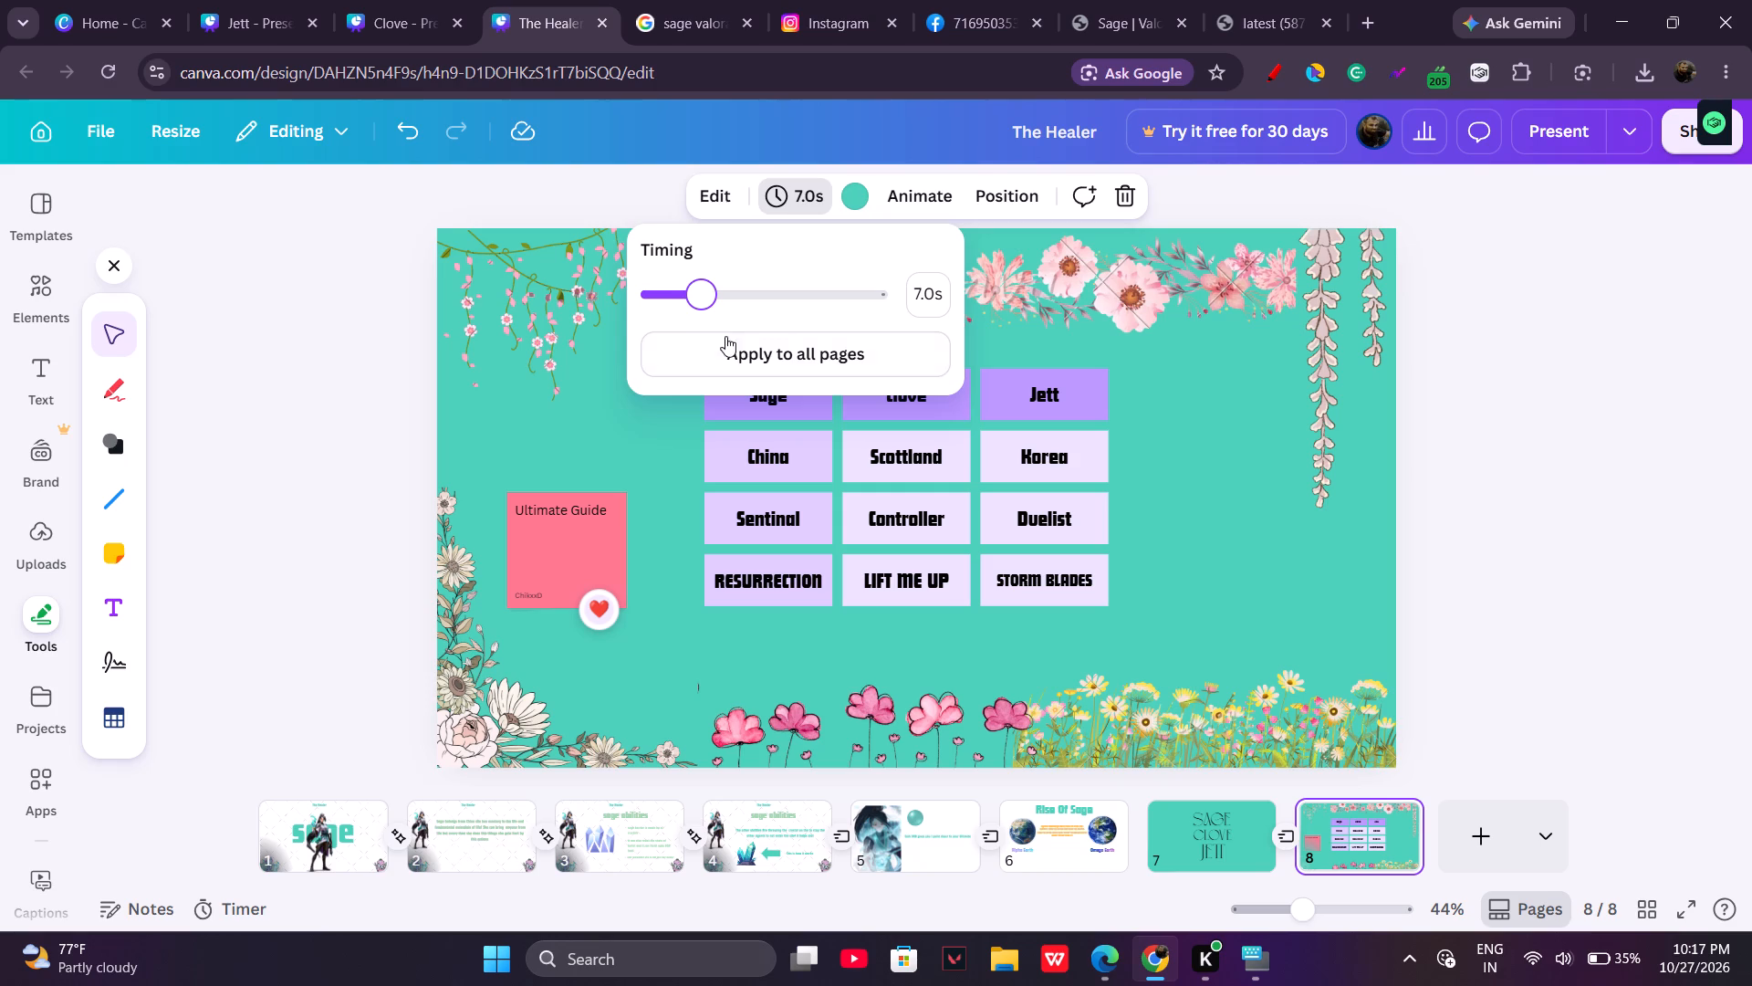
pyautogui.click(1446, 405)
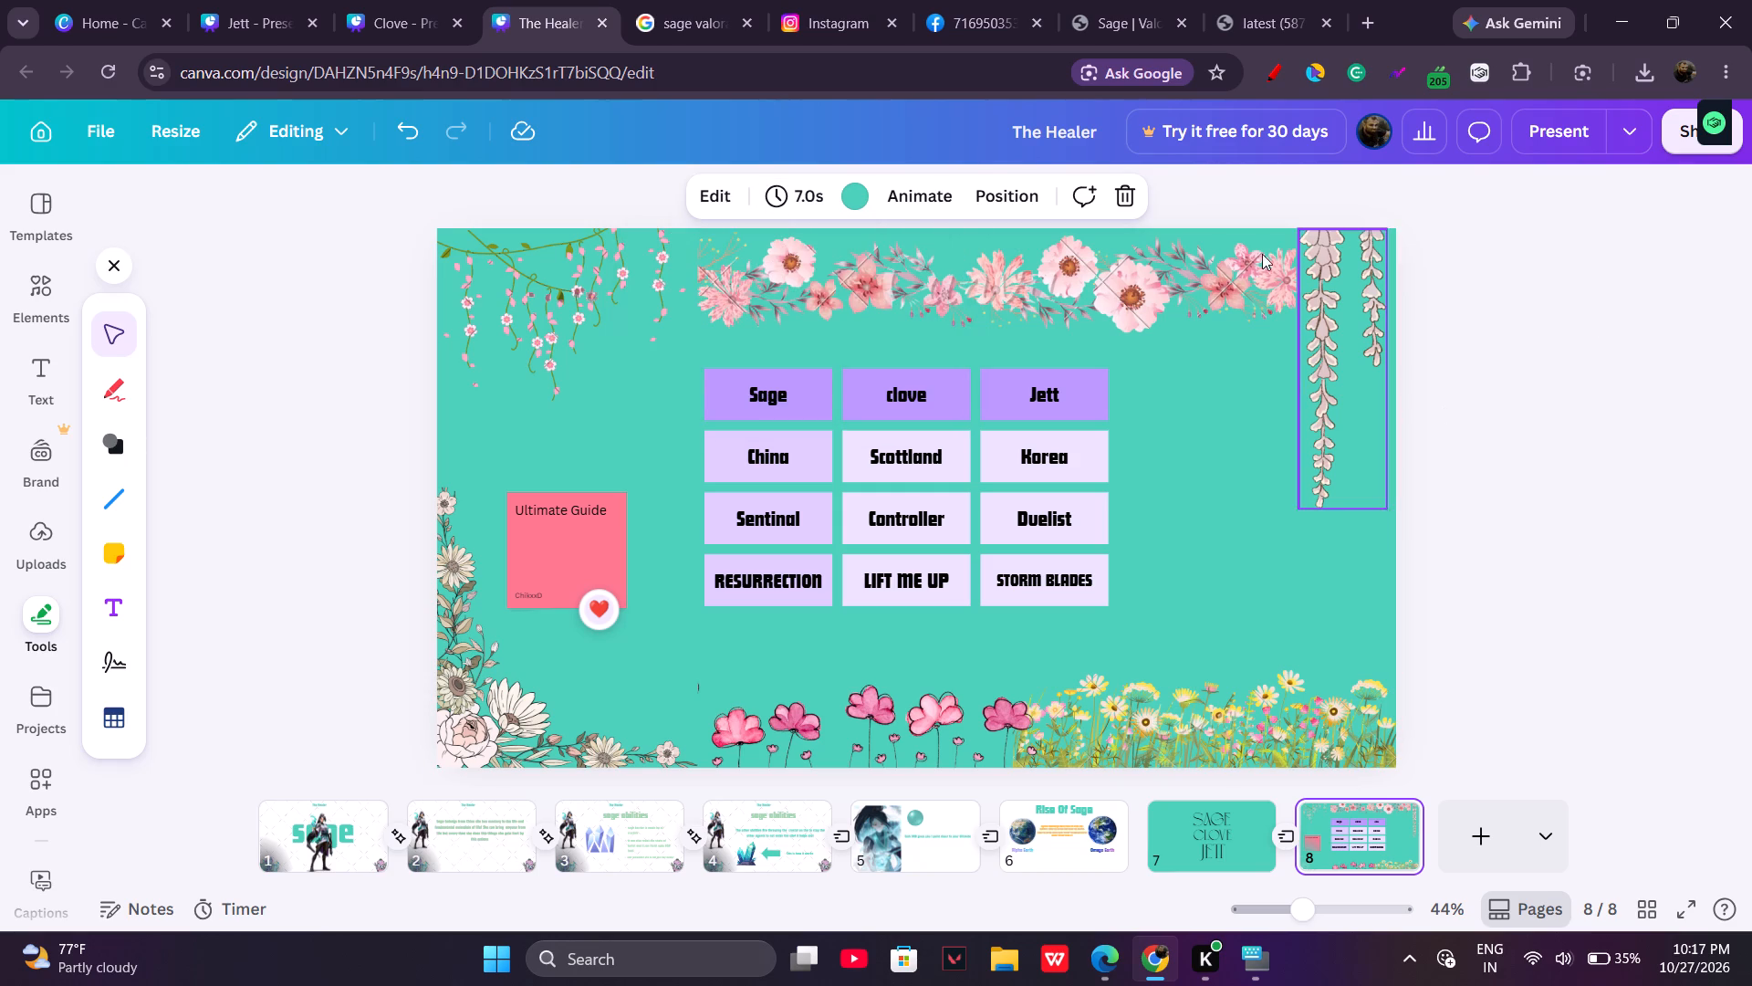